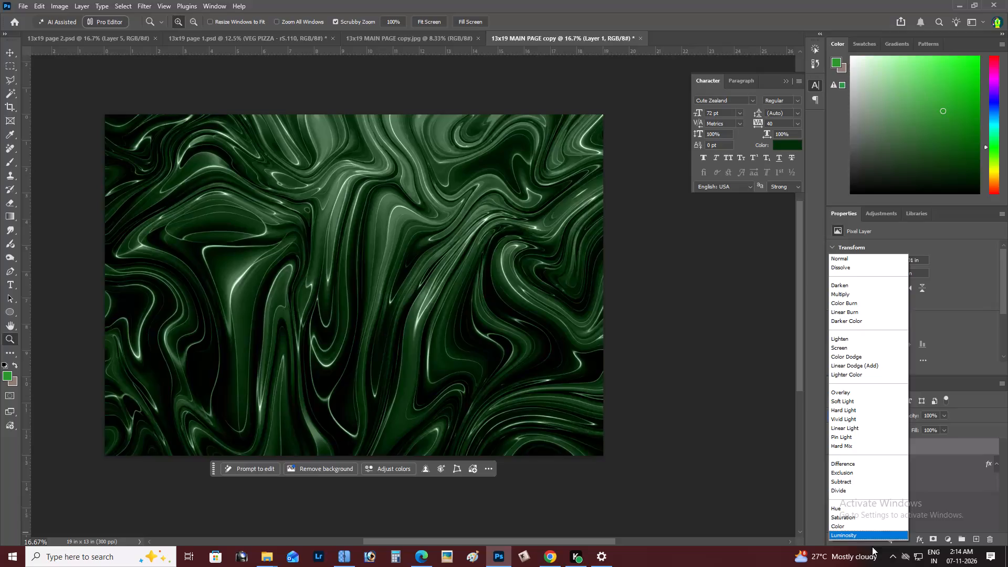
Set Layer 1's blending mode to Normal.
click(865, 254)
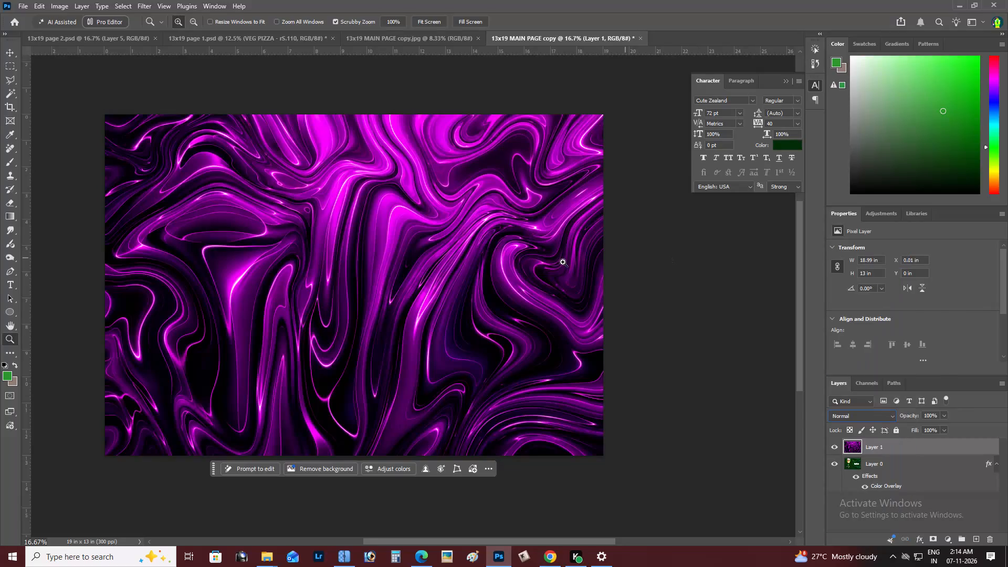
Colorize Layer 1's marble texture green using Hue/Saturation with hue 129 and saturation 49.
key(ctrl+u)
click(770, 248)
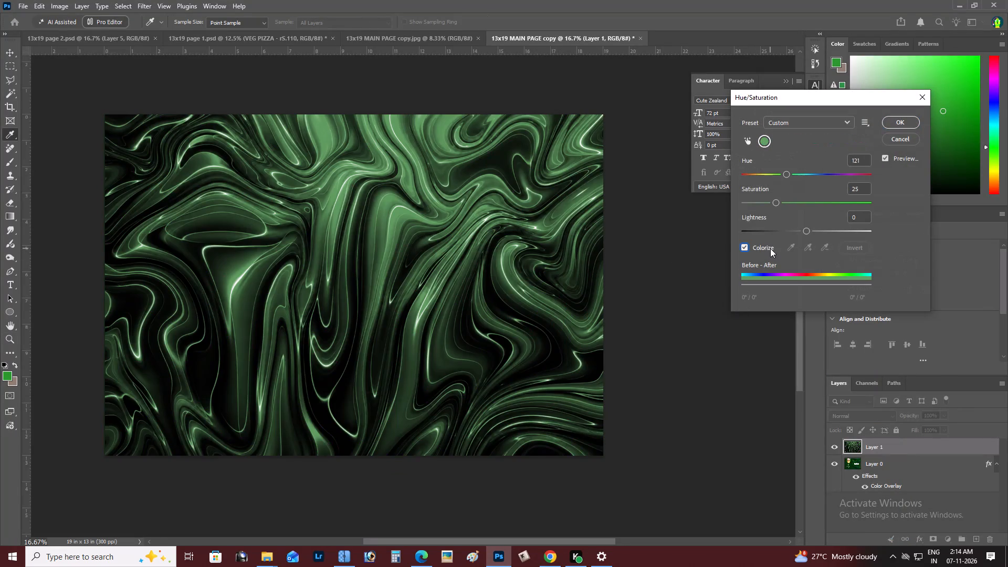
drag(795, 205, 805, 204)
click(787, 173)
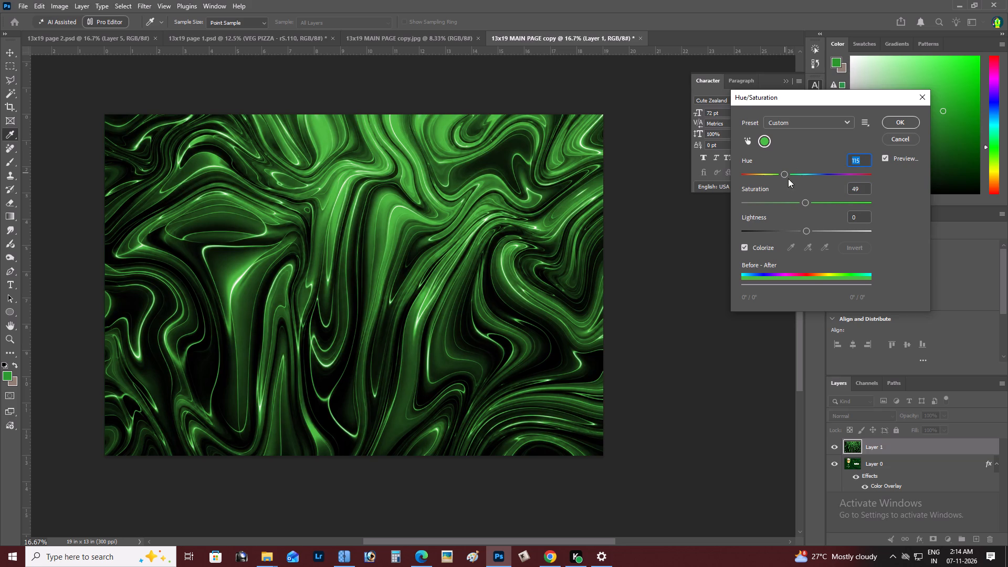
click(790, 172)
click(901, 128)
Adjust the black input point of Layer 1 with a Levels adjustment.
key(ctrl+l)
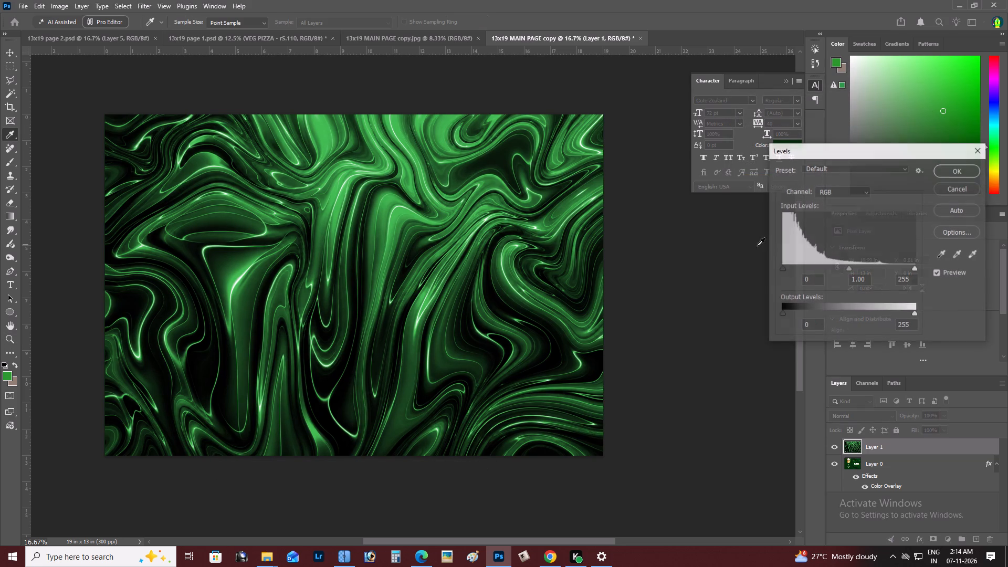
drag(792, 267, 785, 264)
click(946, 174)
Reduce Layer 1's opacity to 30%.
key(z)
key(alt+space)
alt+click(570, 278)
right_click(568, 279)
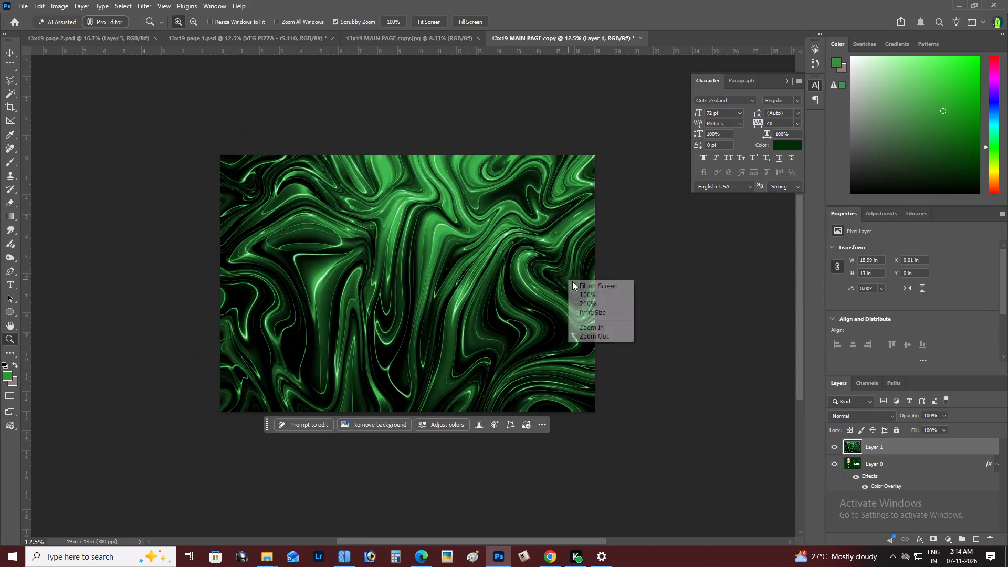
double_click(576, 283)
key(5)
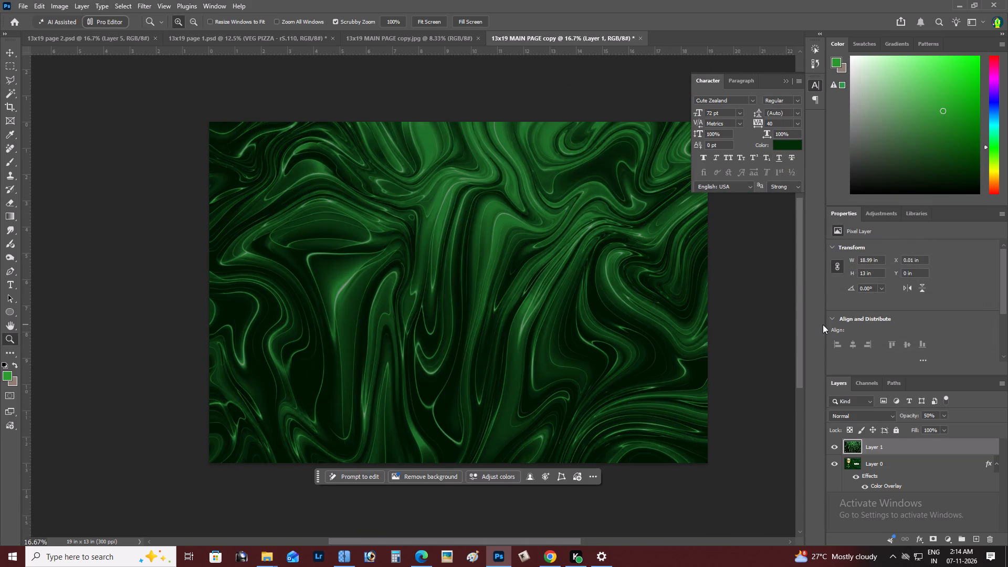
key(z)
alt+click(448, 313)
right_click(448, 310)
click(455, 316)
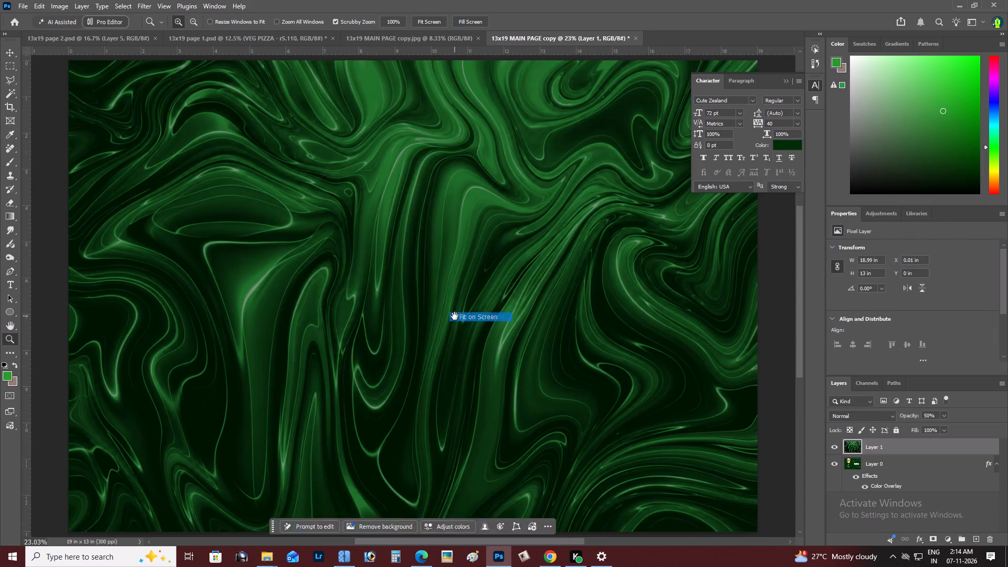
key(space)
drag(455, 316, 446, 319)
text(4z)
alt+click(446, 319)
right_click(446, 319)
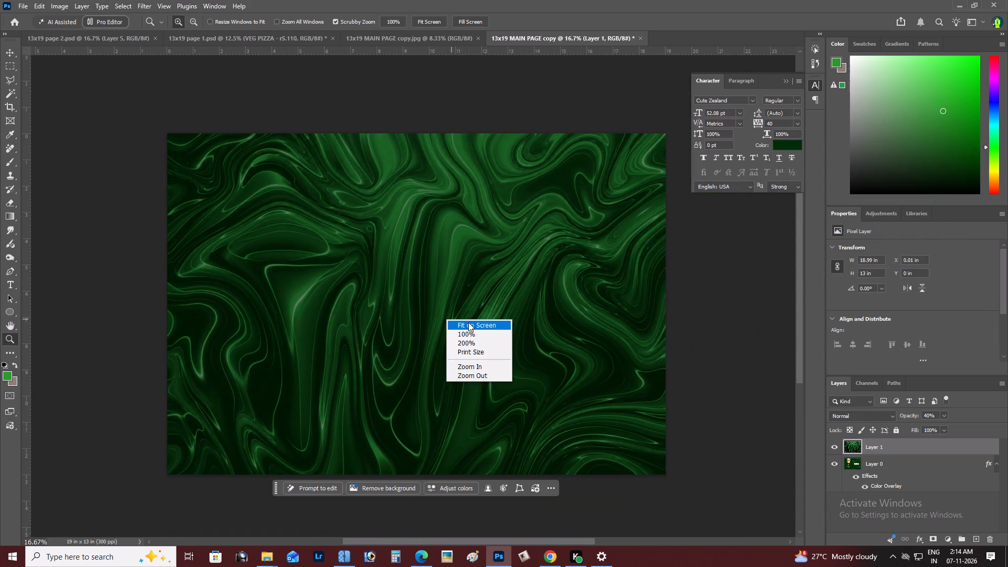
double_click(473, 324)
text(3z)
Fade the marble texture around the middle of Layer 1 using a 4500 px soft Eraser at 15% opacity.
alt+click(473, 324)
right_click(473, 324)
double_click(491, 340)
key(space)
drag(478, 343, 470, 343)
key(z)
alt+click(357, 309)
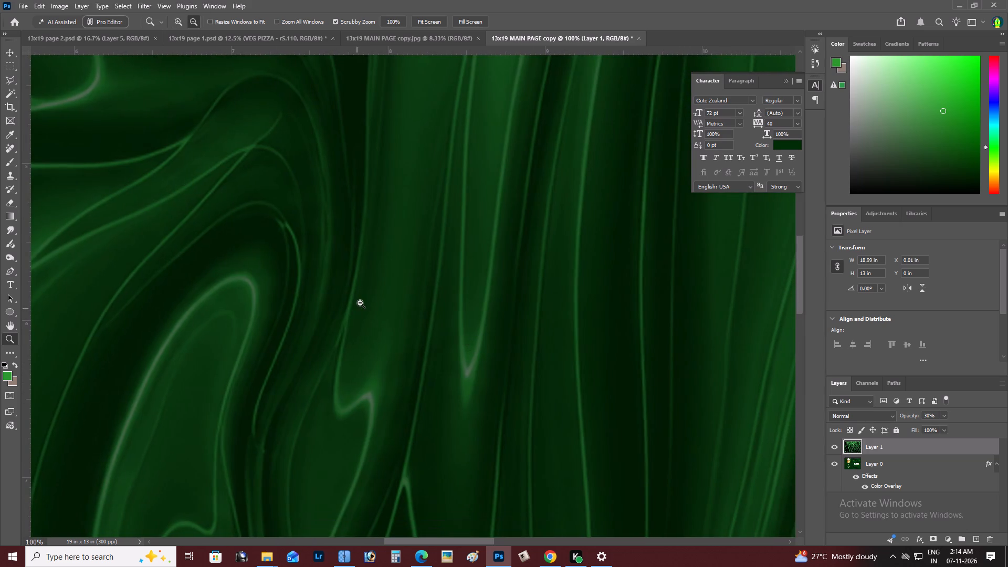
right_click(362, 301)
double_click(373, 304)
key(e)
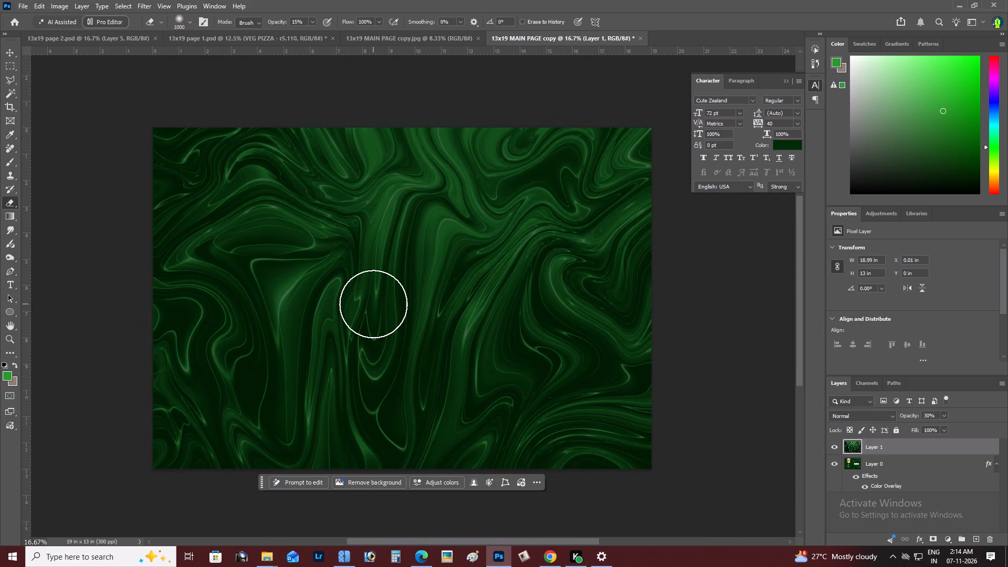
key(bracketright)
key(bracketright)
key(bracketright)
key(bracketright)
key(bracketright)
key(bracketright)
key(bracketright)
key(bracketright)
key(bracketright)
key(bracketright)
key(bracketright)
key(bracketright)
key(bracketright)
key(bracketright)
key(bracketright)
key(bracketright)
key(bracketright)
key(bracketright)
key(bracketright)
key(bracketright)
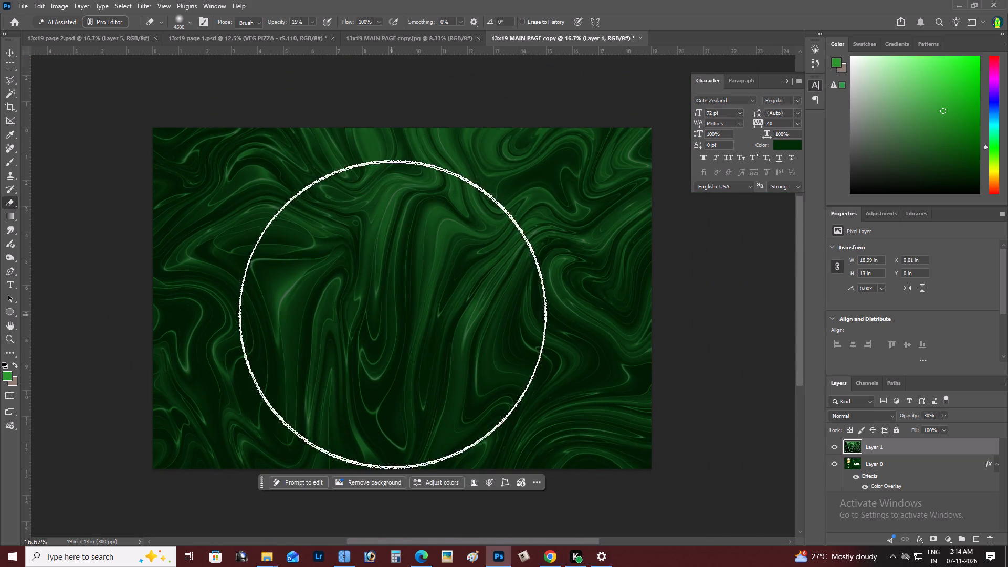
click(401, 295)
click(453, 257)
double_click(453, 257)
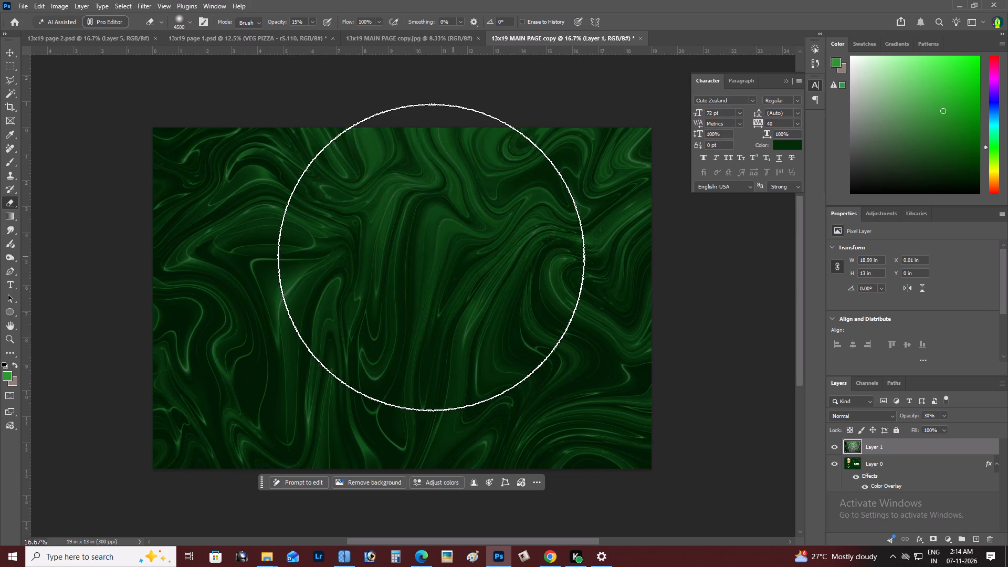
drag(425, 254, 425, 264)
click(425, 265)
drag(379, 250, 376, 260)
double_click(375, 261)
click(382, 251)
double_click(386, 250)
click(374, 268)
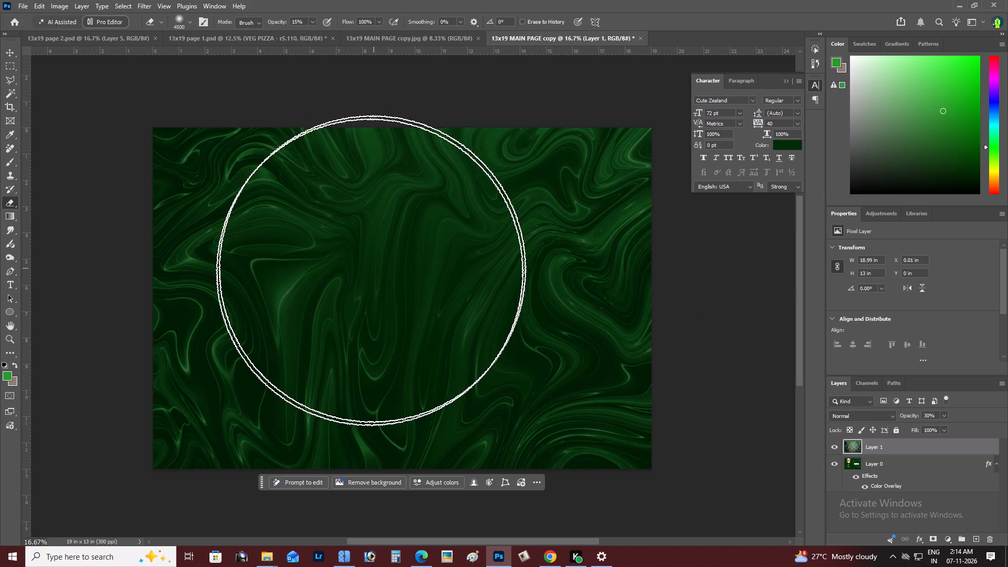
click(366, 272)
Continue fading the texture from the upper middle toward the right-centre of Layer 1 with the large Eraser.
drag(432, 220, 434, 270)
click(435, 275)
click(455, 278)
drag(472, 286, 477, 296)
click(478, 298)
click(490, 311)
triple_click(497, 313)
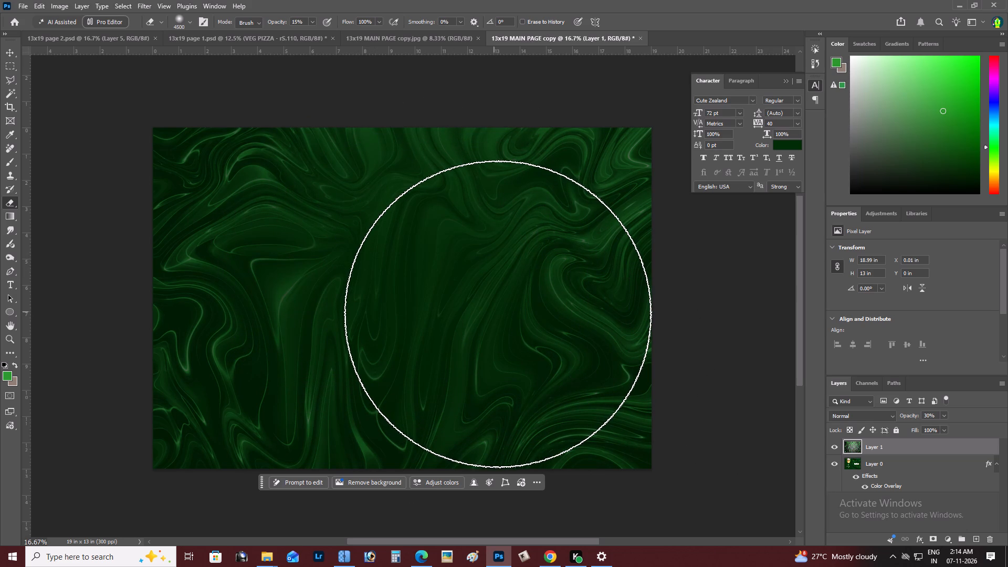
click(498, 314)
key(z)
alt+click(407, 301)
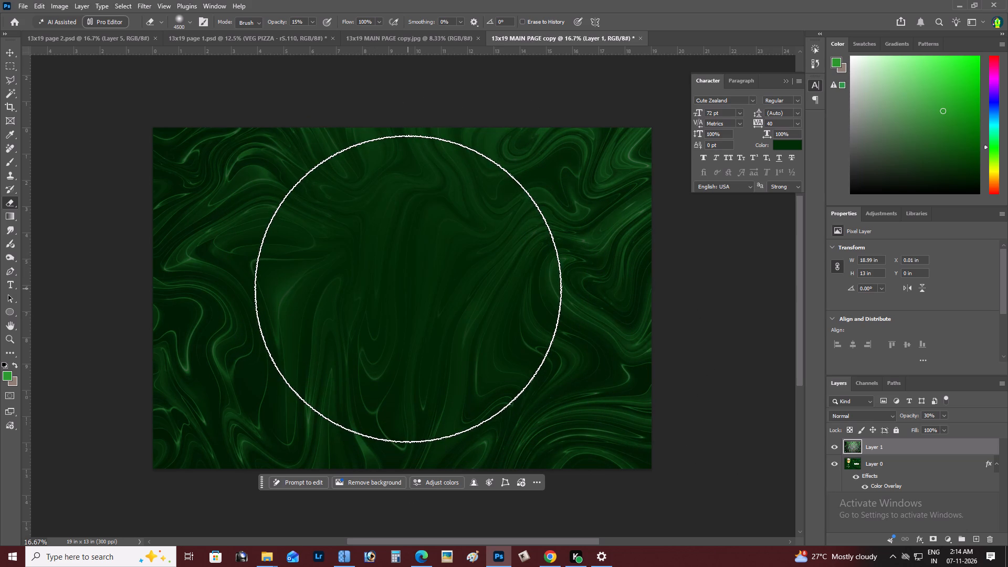
Display the guides over the artwork.
key(ctrl+semicolon)
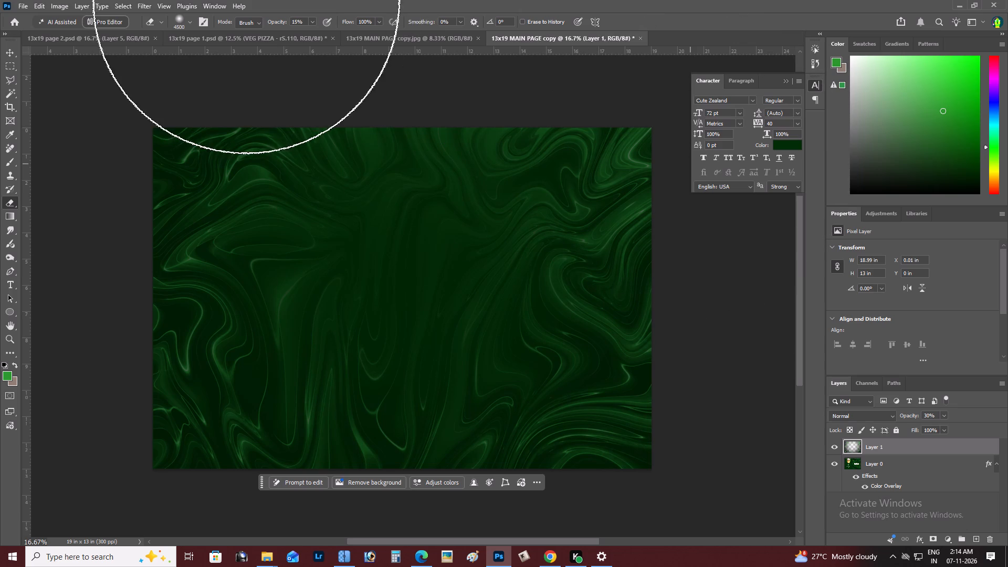
key(z)
alt+click(422, 271)
right_click(422, 271)
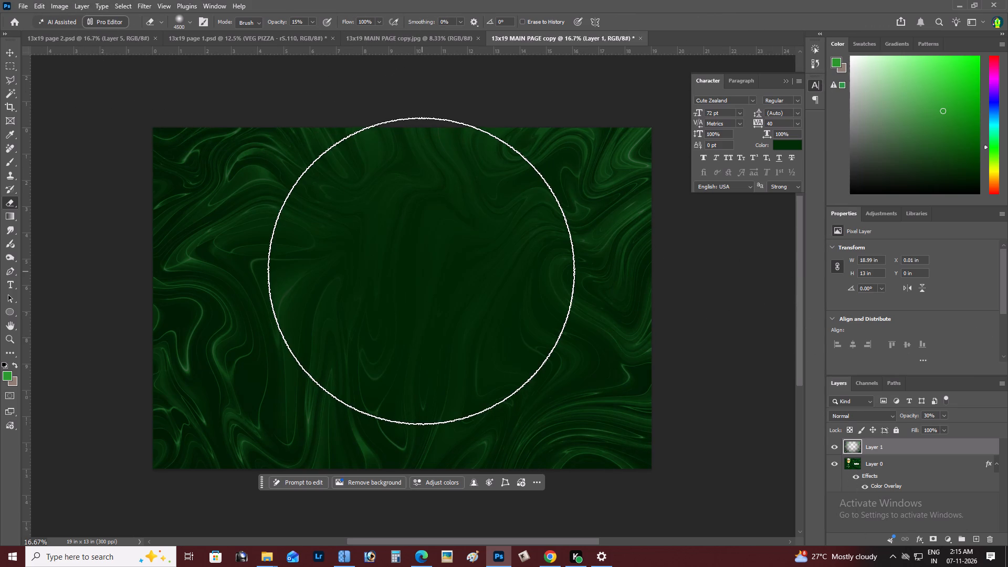
alt+click(353, 299)
key(z)
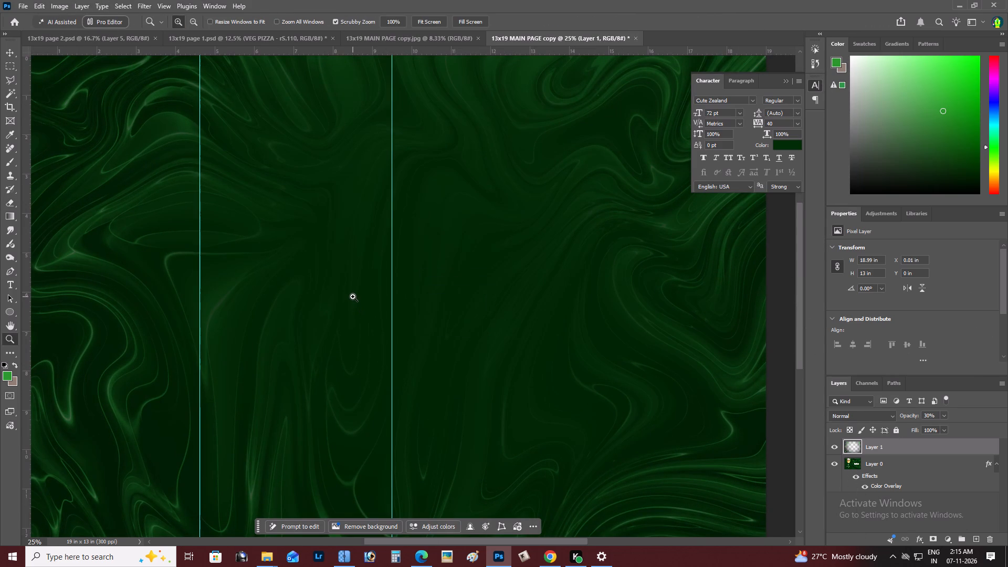
alt+click(353, 297)
right_click(353, 295)
double_click(366, 302)
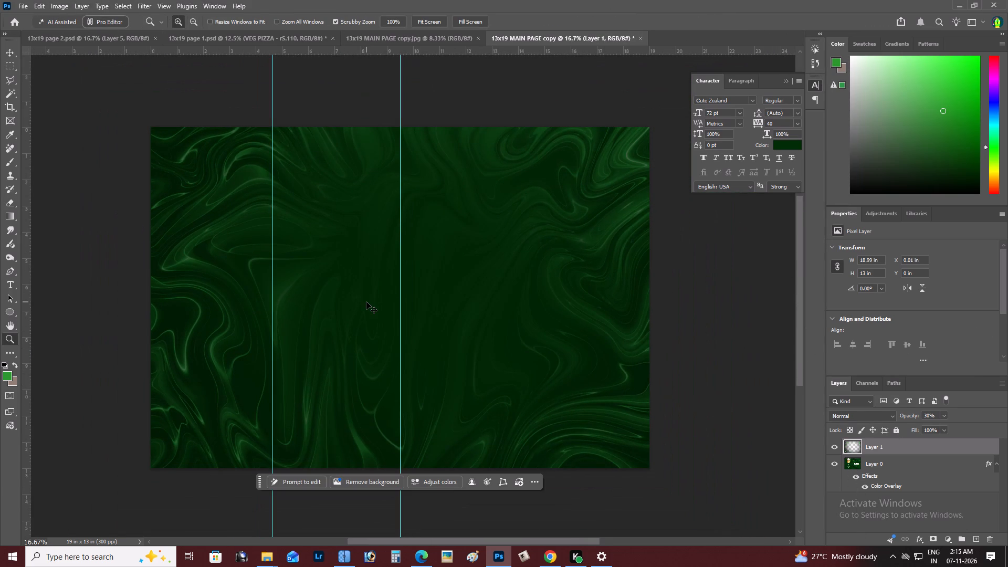
key(ctrl+semicolon)
key(ctrl+semicolon)
Move the vertical guide crossing the artwork's left part off the canvas, beyond its right edge.
key(z)
alt+click(366, 302)
right_click(367, 302)
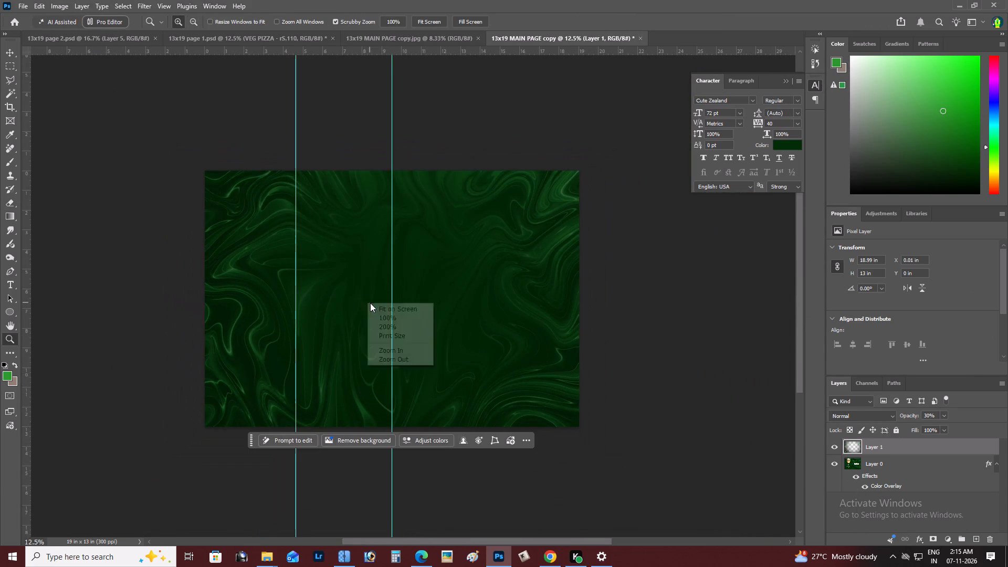
click(386, 310)
key(v)
key(z)
alt+click(309, 305)
alt+click(309, 305)
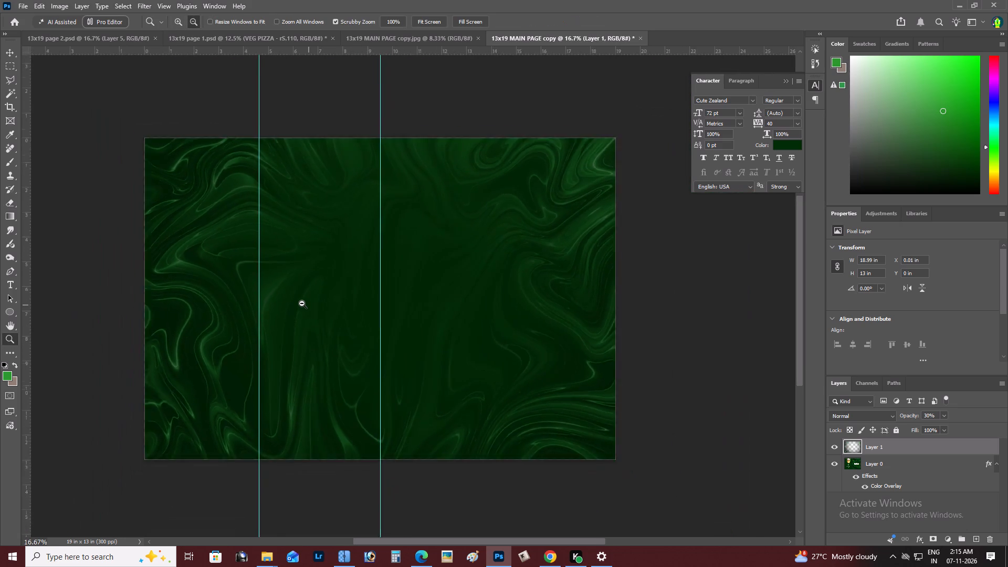
key(v)
key(v)
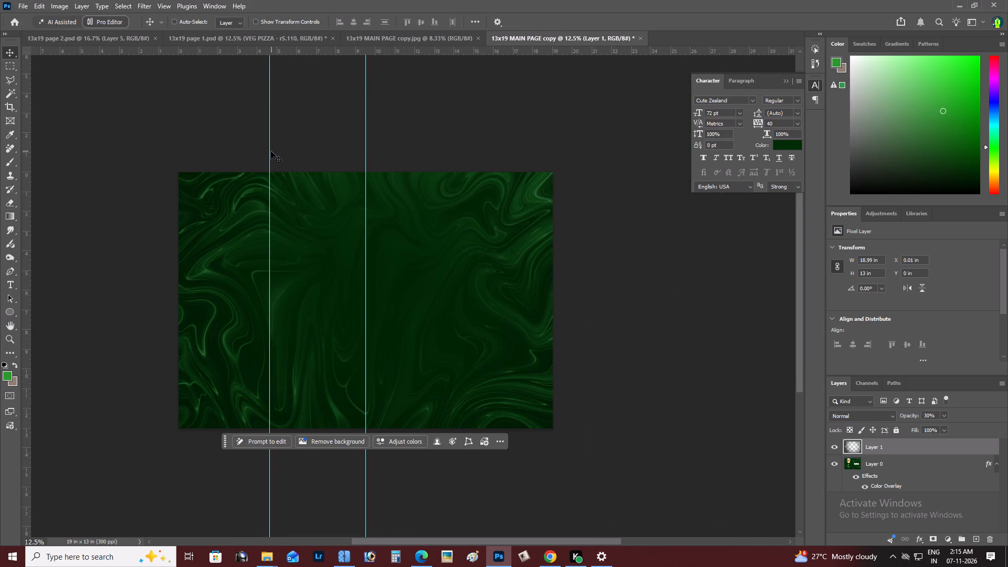
drag(270, 151, 624, 174)
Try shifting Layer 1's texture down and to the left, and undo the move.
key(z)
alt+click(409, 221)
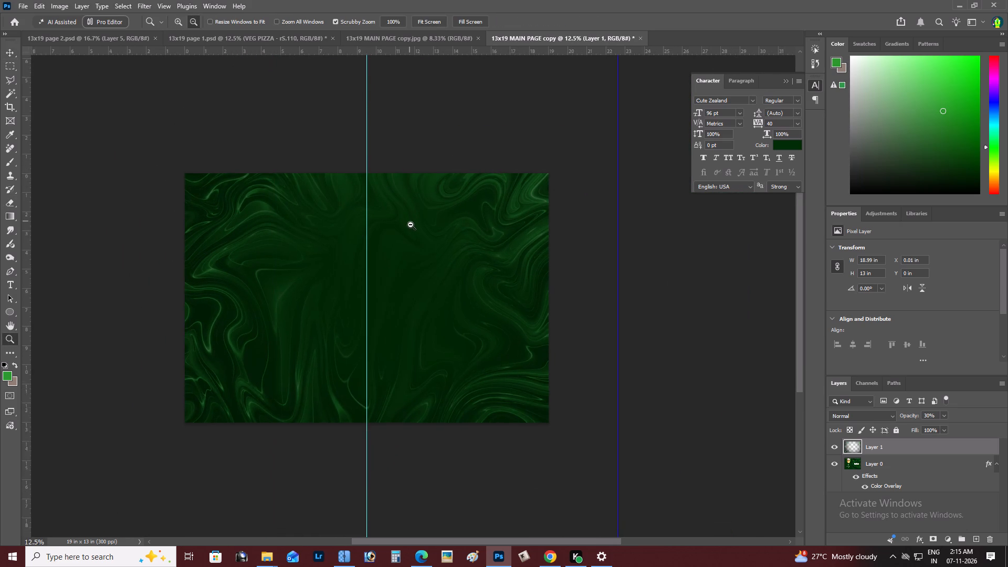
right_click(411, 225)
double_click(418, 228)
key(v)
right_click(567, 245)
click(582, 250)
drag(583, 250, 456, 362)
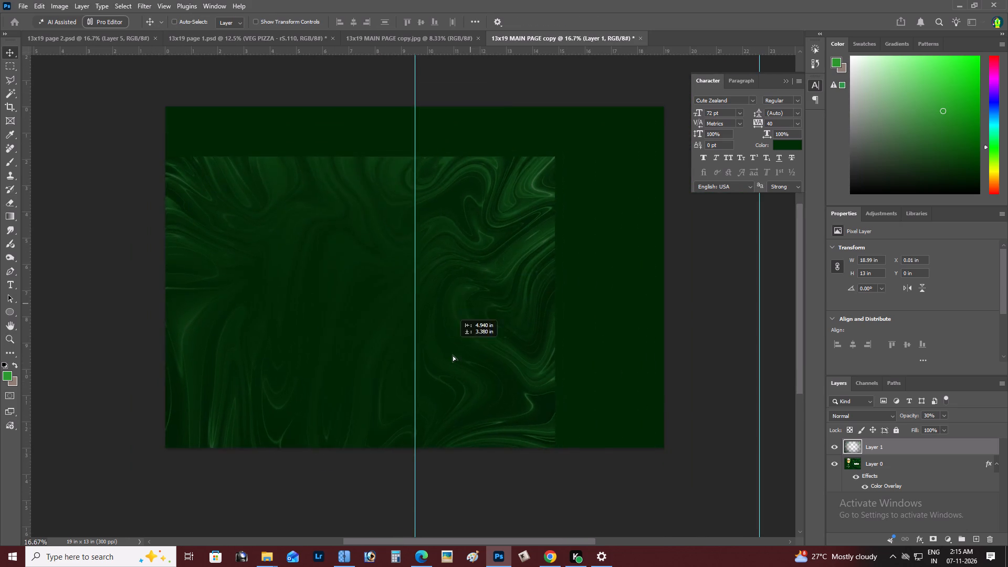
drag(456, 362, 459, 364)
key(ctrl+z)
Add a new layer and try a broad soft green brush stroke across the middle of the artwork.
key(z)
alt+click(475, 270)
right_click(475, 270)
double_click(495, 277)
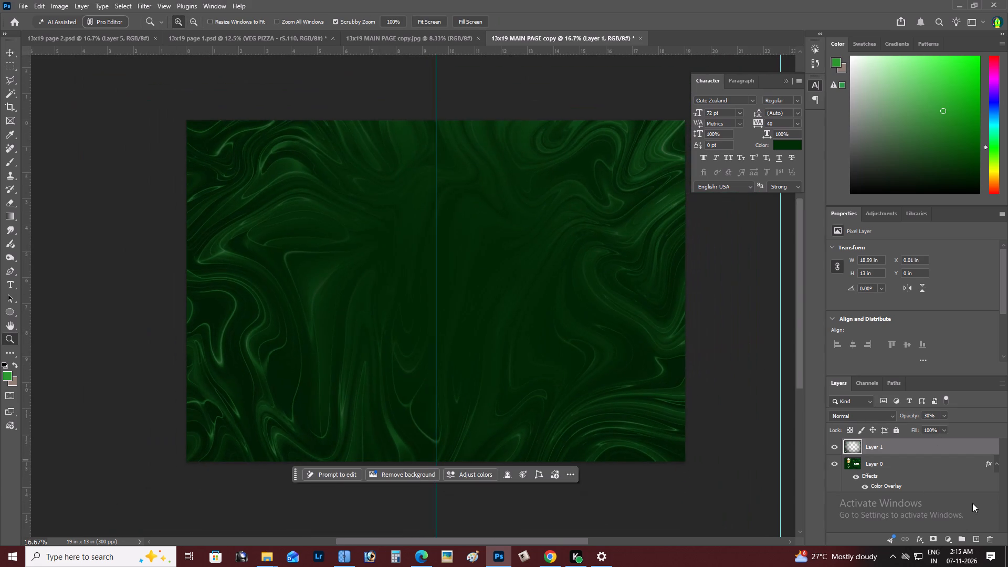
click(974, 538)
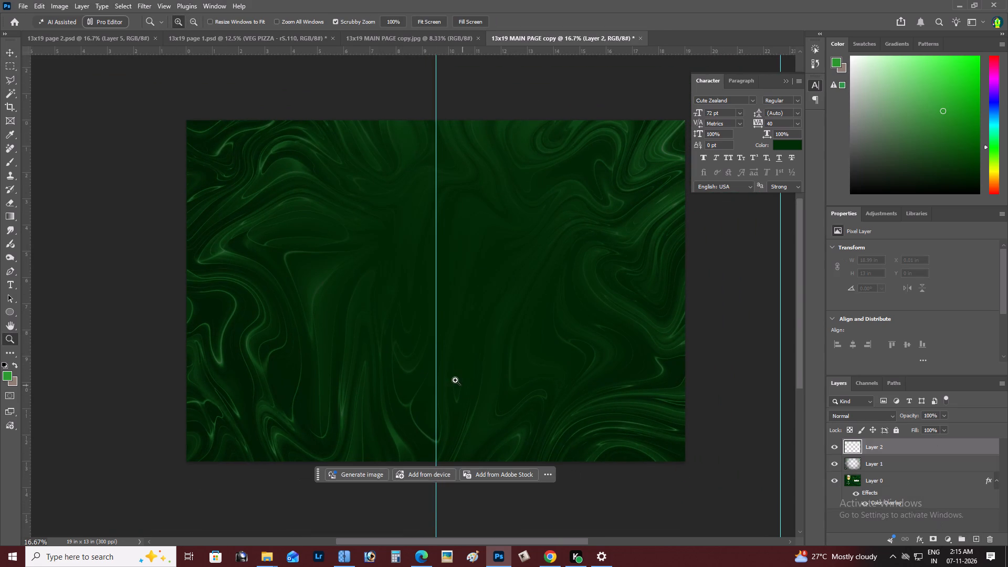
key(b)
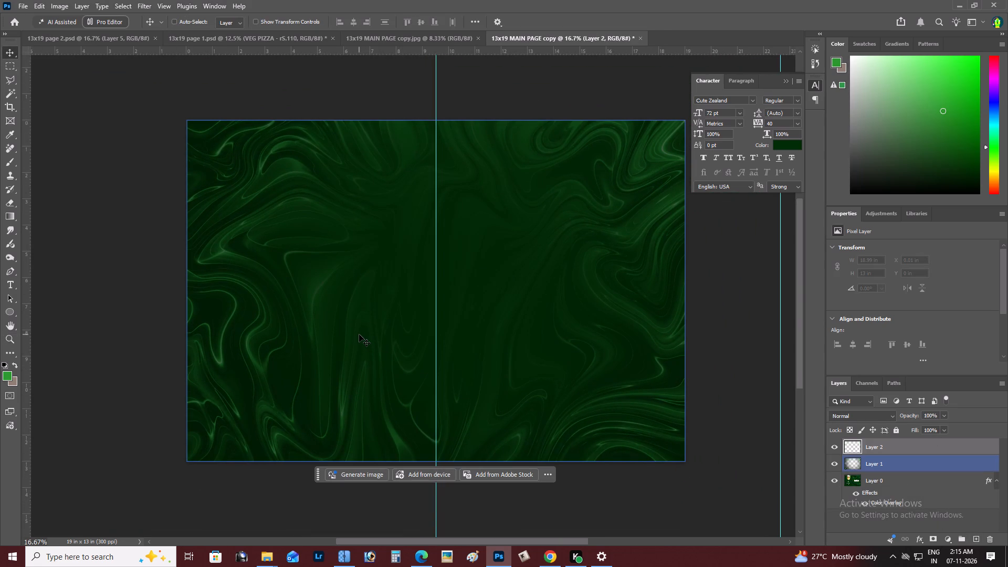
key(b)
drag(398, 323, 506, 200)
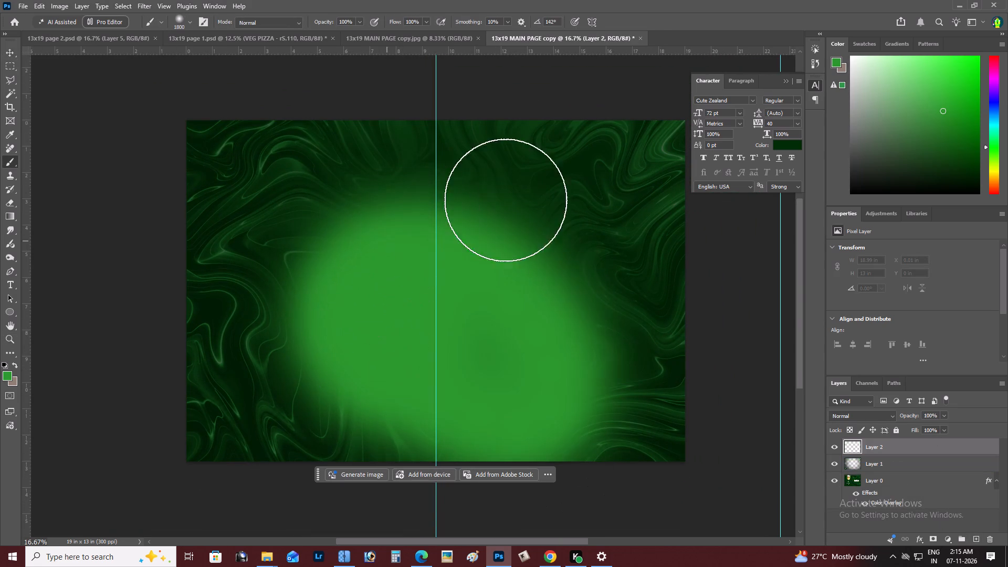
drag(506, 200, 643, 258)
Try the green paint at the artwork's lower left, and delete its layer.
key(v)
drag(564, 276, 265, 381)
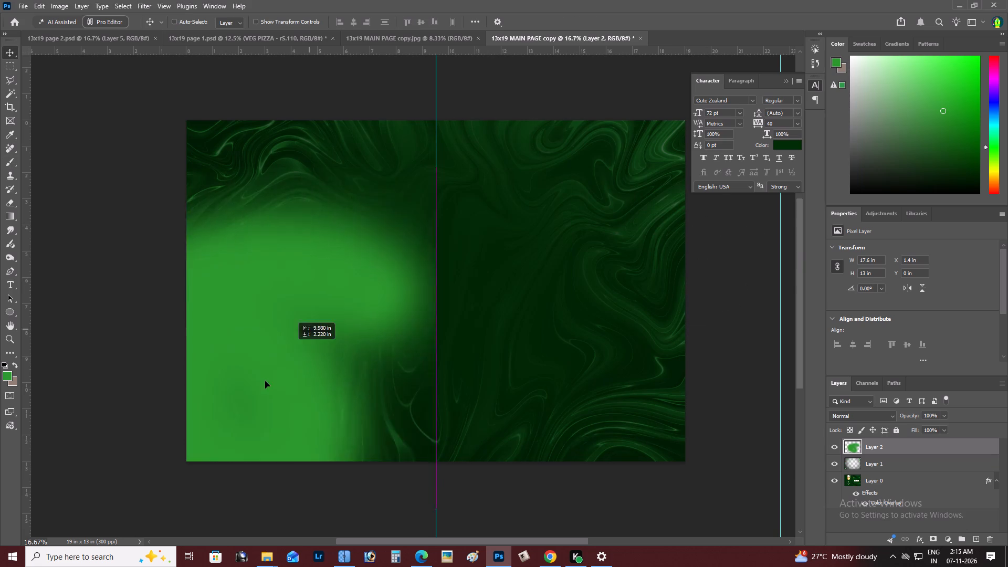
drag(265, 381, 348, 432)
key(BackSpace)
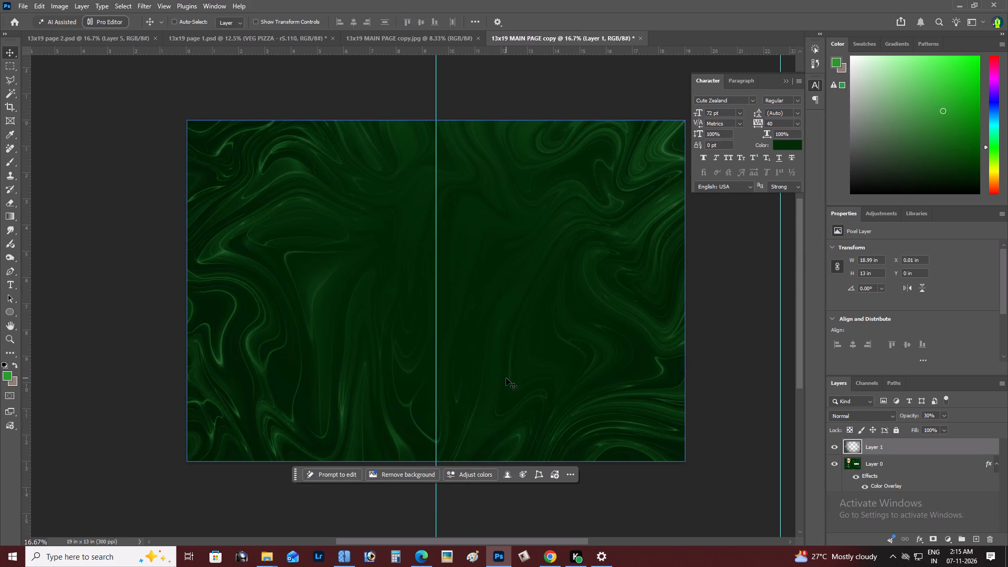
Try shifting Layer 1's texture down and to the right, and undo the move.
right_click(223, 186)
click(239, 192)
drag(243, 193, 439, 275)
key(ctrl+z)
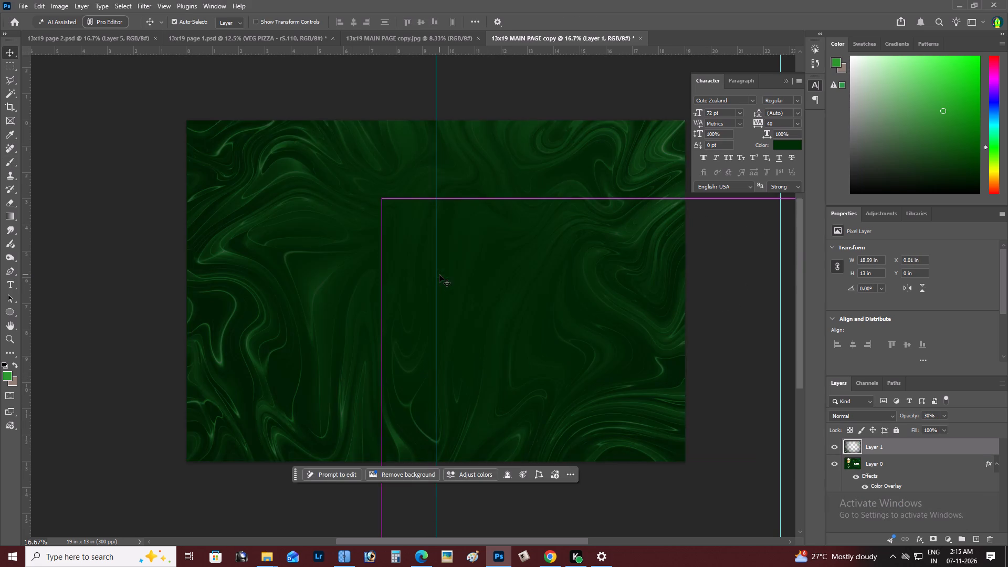
Fade Layer 1's texture further from the centre toward the bottom middle with the 4500 px Eraser.
key(e)
click(382, 296)
drag(382, 296, 487, 447)
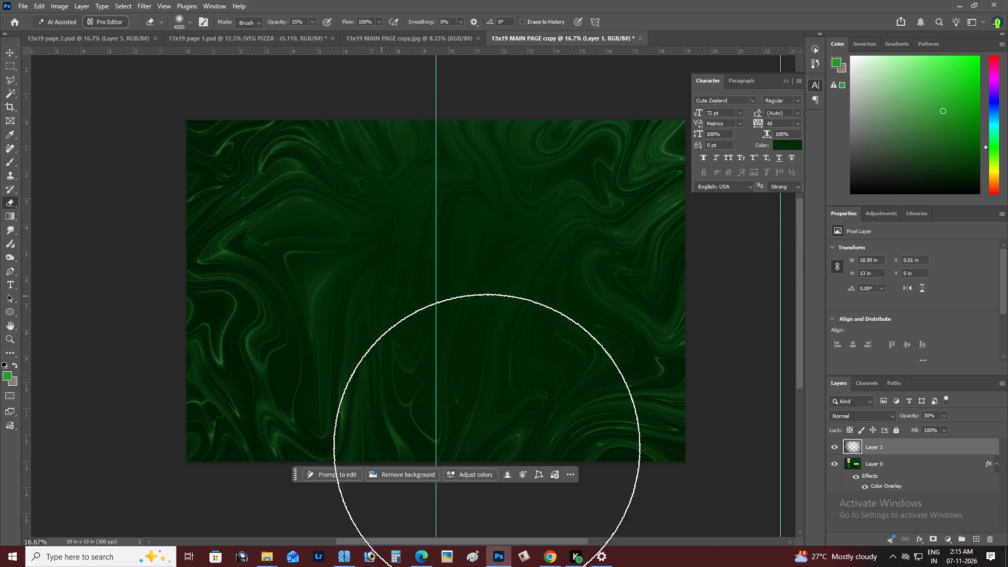
drag(487, 447, 511, 451)
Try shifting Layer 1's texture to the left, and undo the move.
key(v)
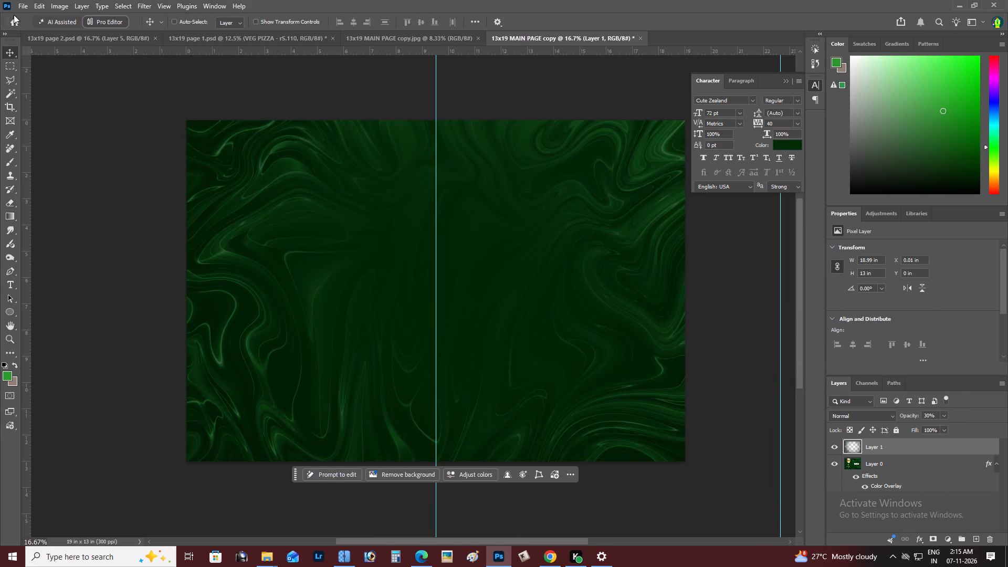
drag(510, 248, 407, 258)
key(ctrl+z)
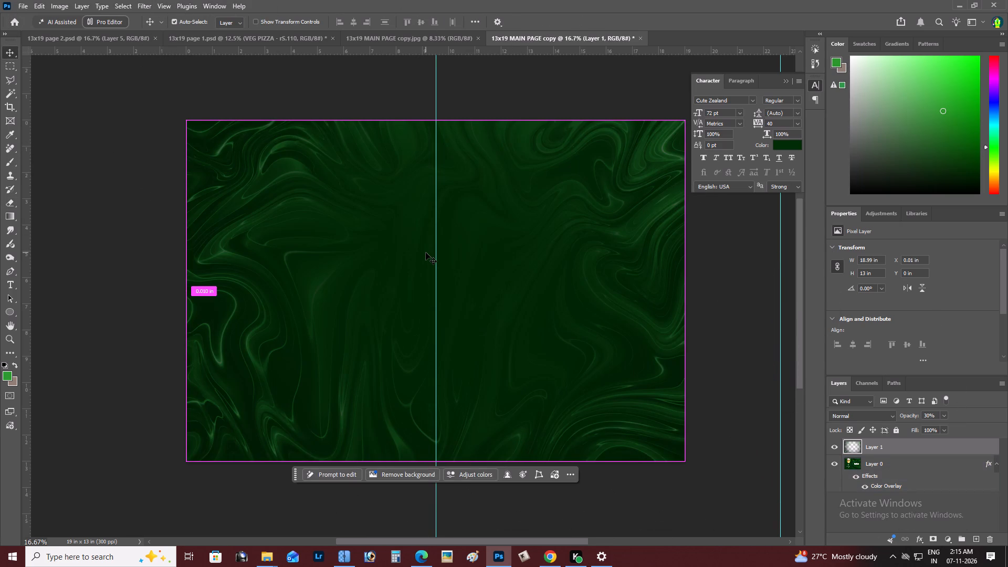
Duplicate Layer 1 and merge the copy with the original to strengthen the marble texture.
key(ctrl+j)
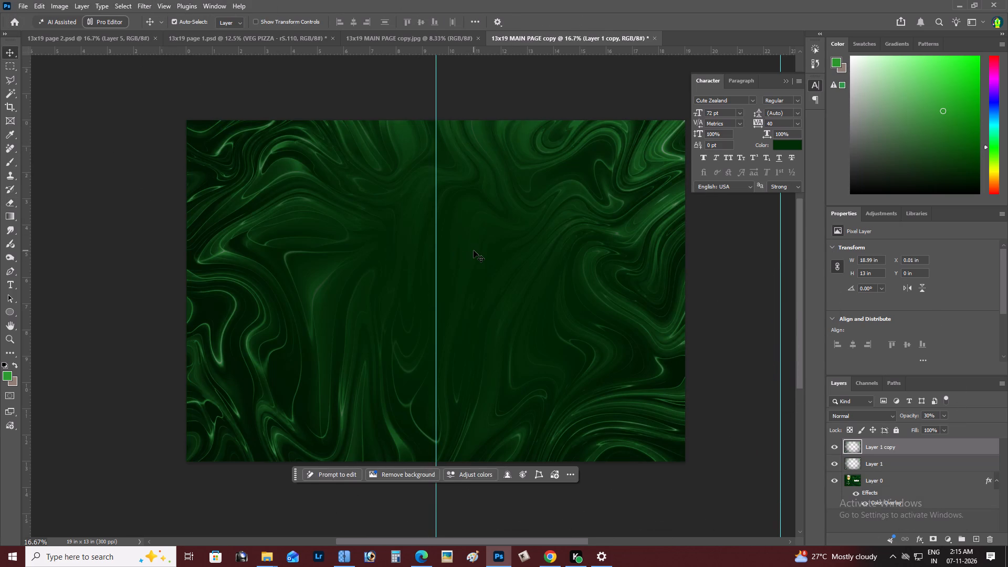
key(ctrl+e)
Set Layer 1's blend mode to Hard Light.
key(z)
alt+click(551, 244)
right_click(588, 245)
double_click(605, 250)
key(space)
drag(601, 254, 575, 250)
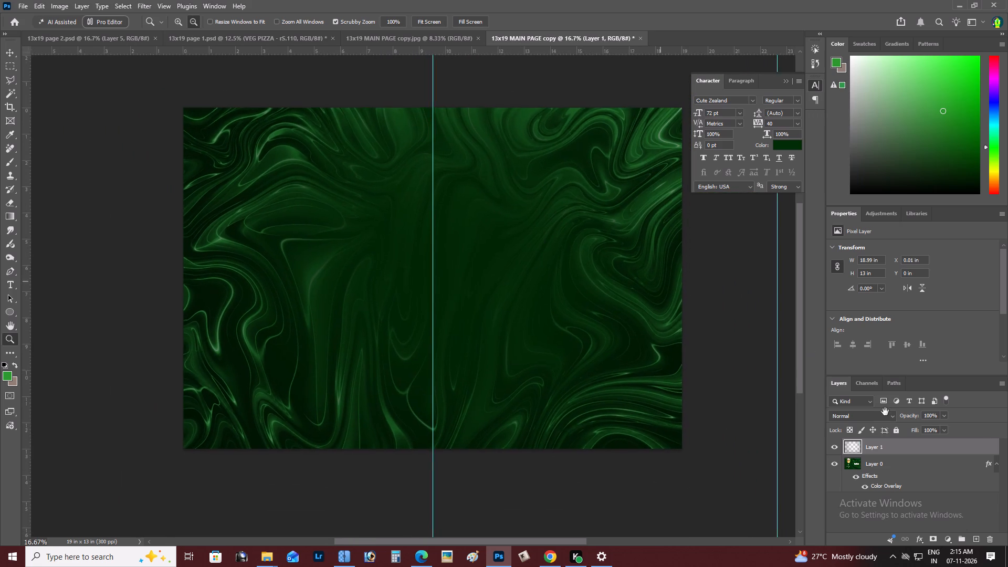
click(872, 413)
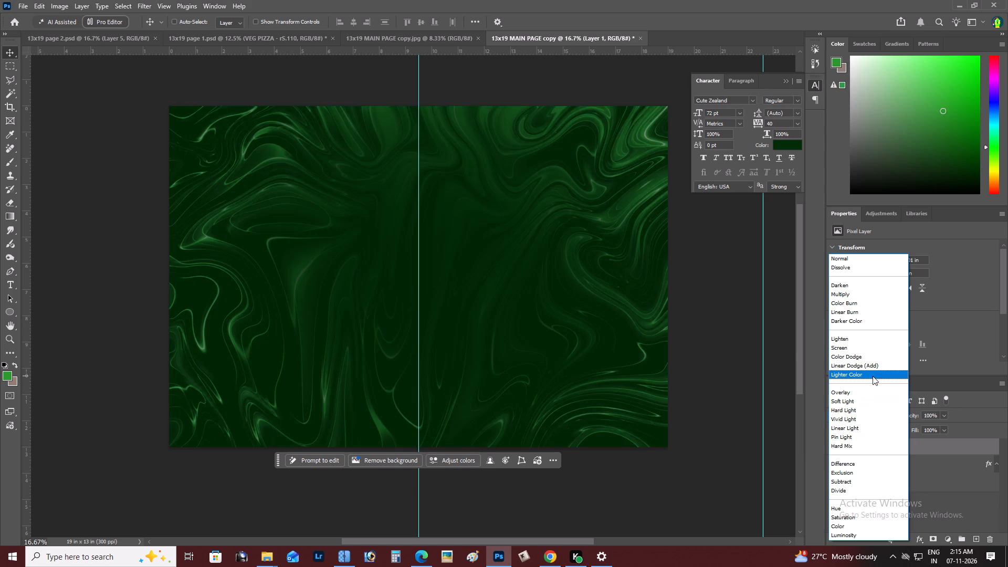
click(869, 412)
Examine the blended marble texture at several zoom levels, including with the workspace panels hidden.
key(z)
alt+click(456, 290)
right_click(527, 270)
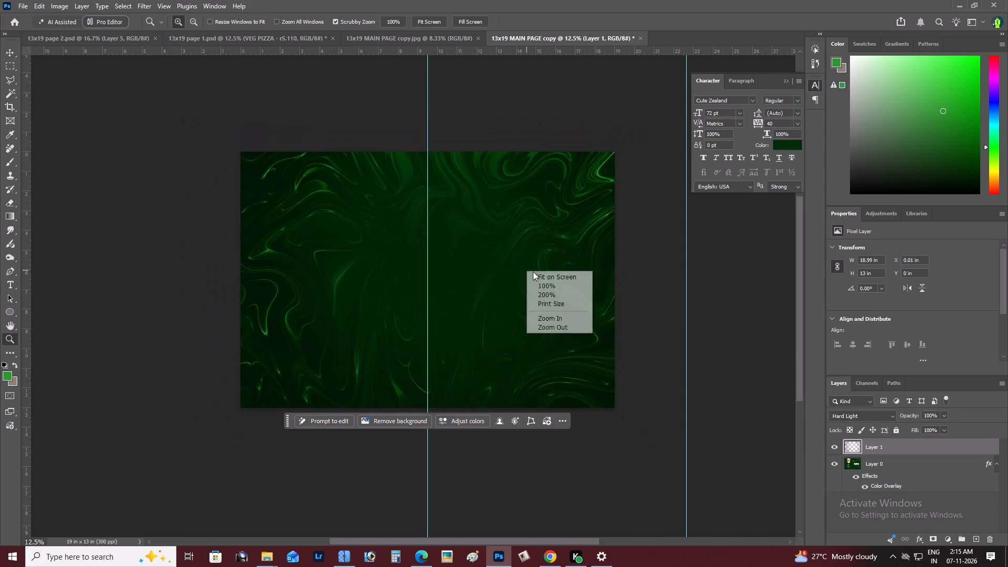
click(534, 272)
alt+click(541, 276)
key(space)
drag(541, 276, 559, 281)
key(z)
alt+click(362, 282)
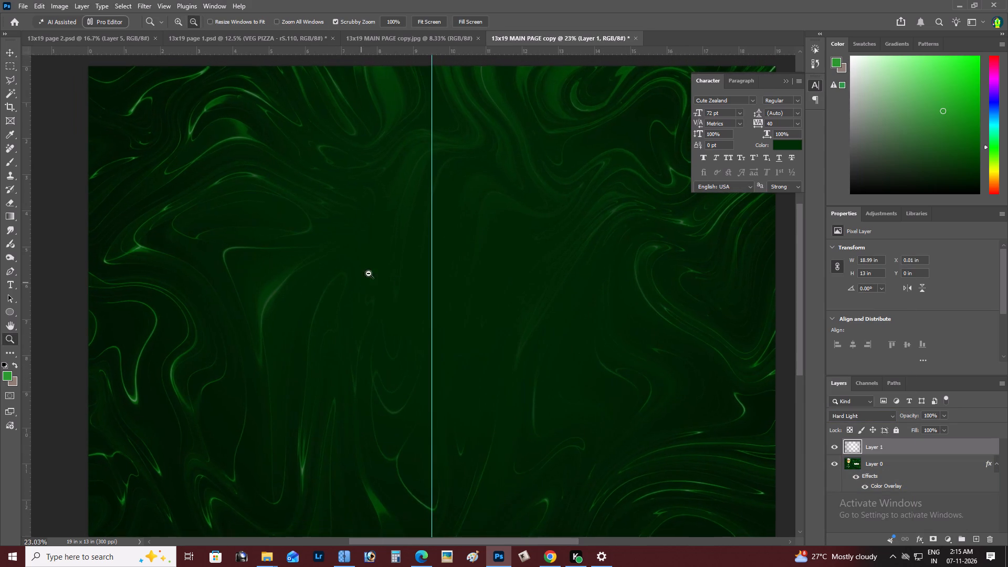
right_click(372, 269)
double_click(391, 276)
key(space)
drag(391, 276, 380, 272)
key(Tab)
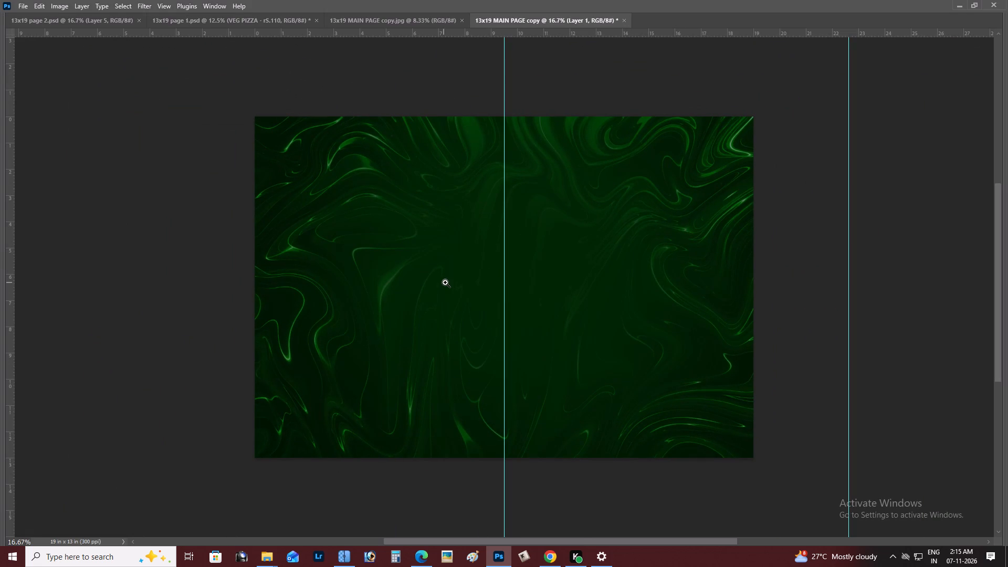
key(z)
alt+click(445, 282)
key(space)
drag(443, 282, 415, 274)
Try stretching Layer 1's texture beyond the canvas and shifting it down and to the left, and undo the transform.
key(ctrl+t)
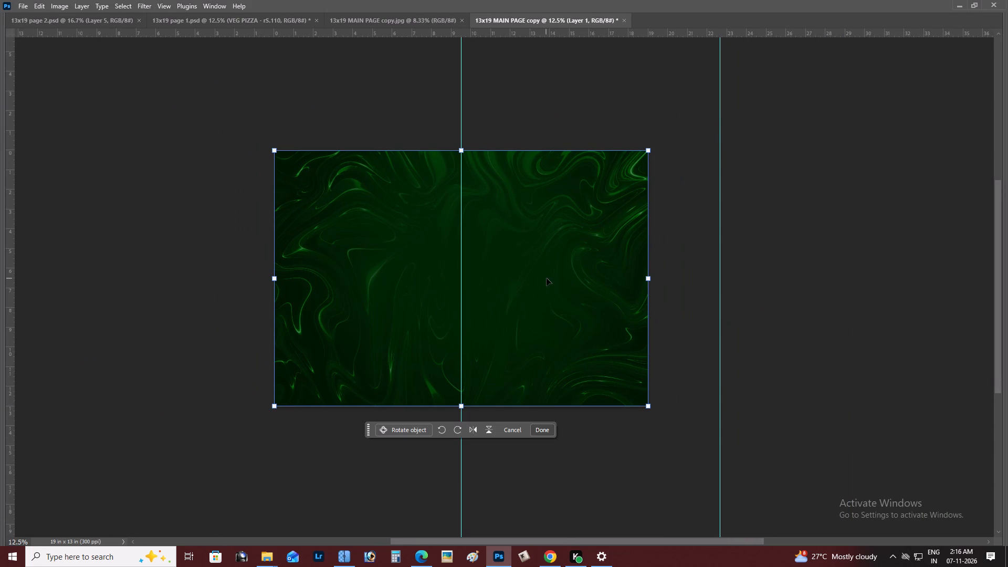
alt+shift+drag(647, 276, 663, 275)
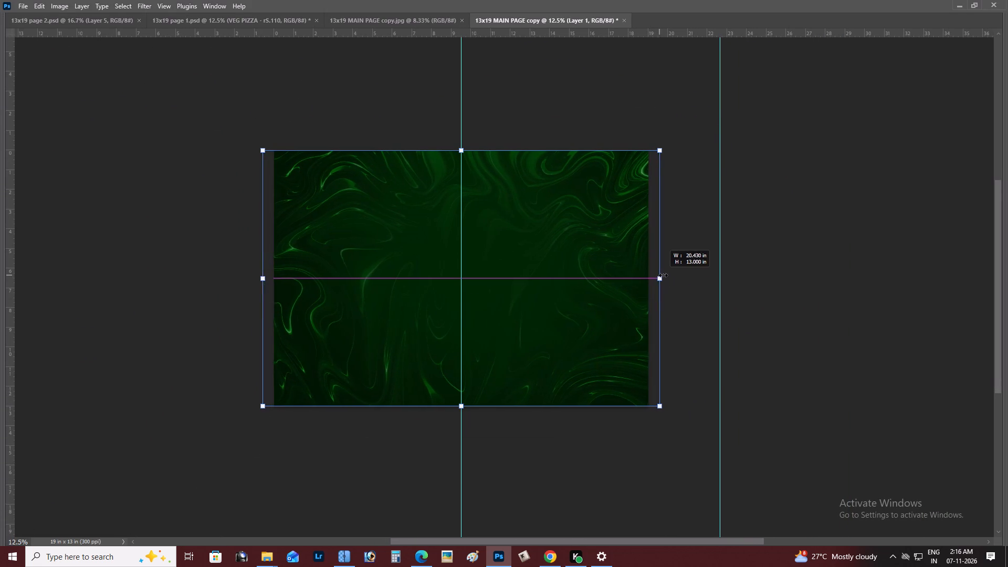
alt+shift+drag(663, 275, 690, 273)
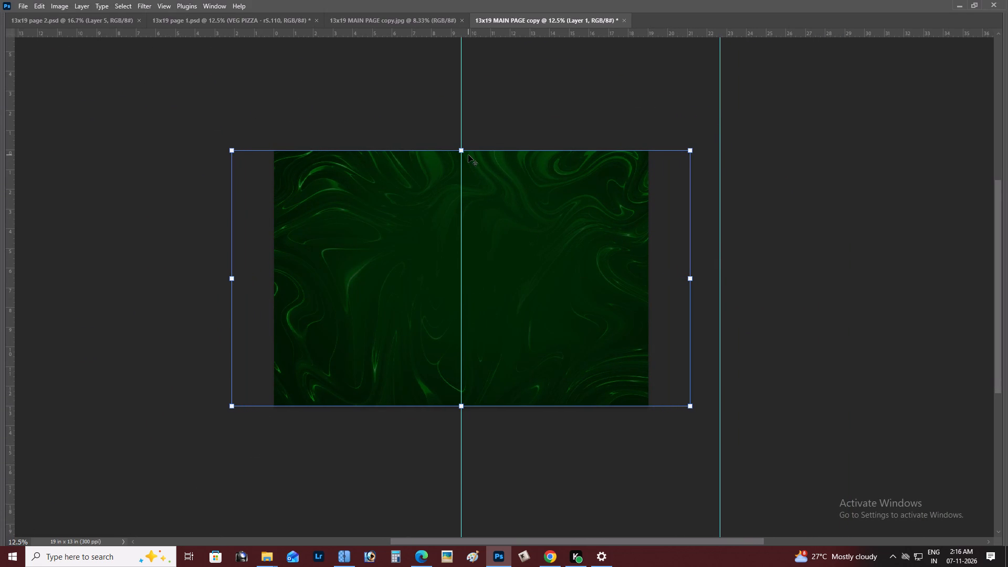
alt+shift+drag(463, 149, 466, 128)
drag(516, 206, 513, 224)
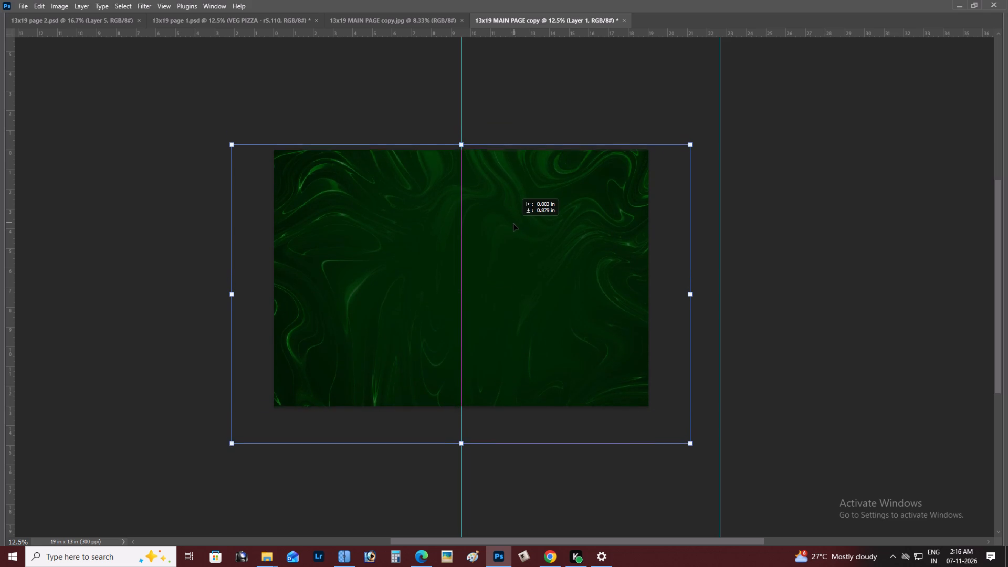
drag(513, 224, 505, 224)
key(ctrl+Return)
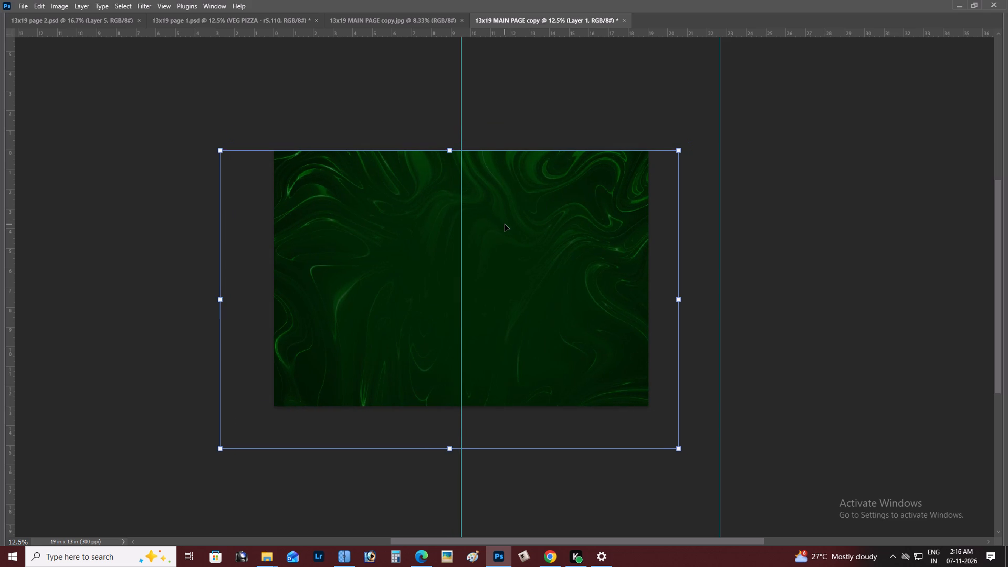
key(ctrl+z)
Examine the whole marble background up close and from afar, and bring the workspace panels back.
key(z)
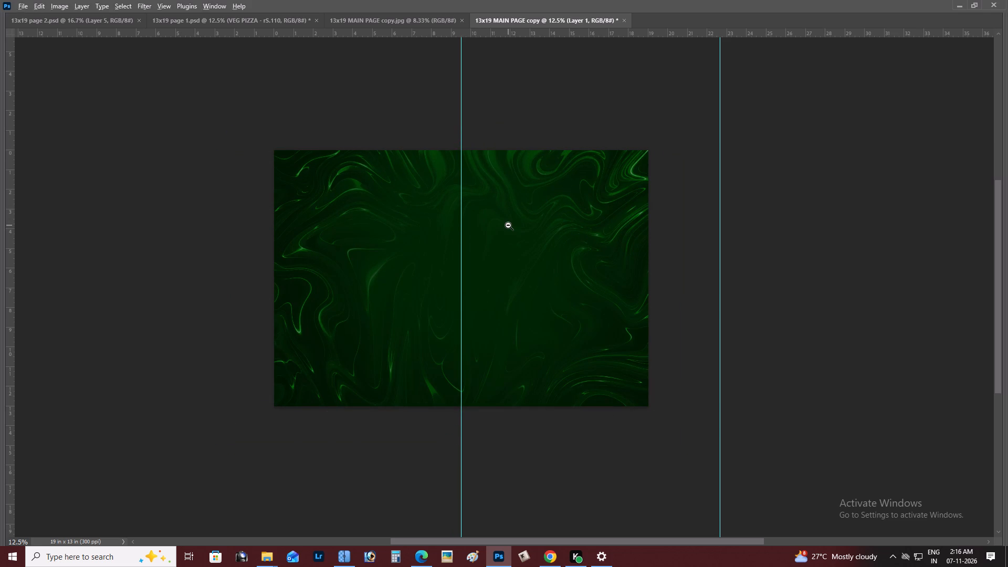
alt+click(508, 225)
right_click(508, 225)
double_click(524, 230)
key(space)
key(space)
key(space)
key(space)
drag(511, 237, 496, 237)
key(z)
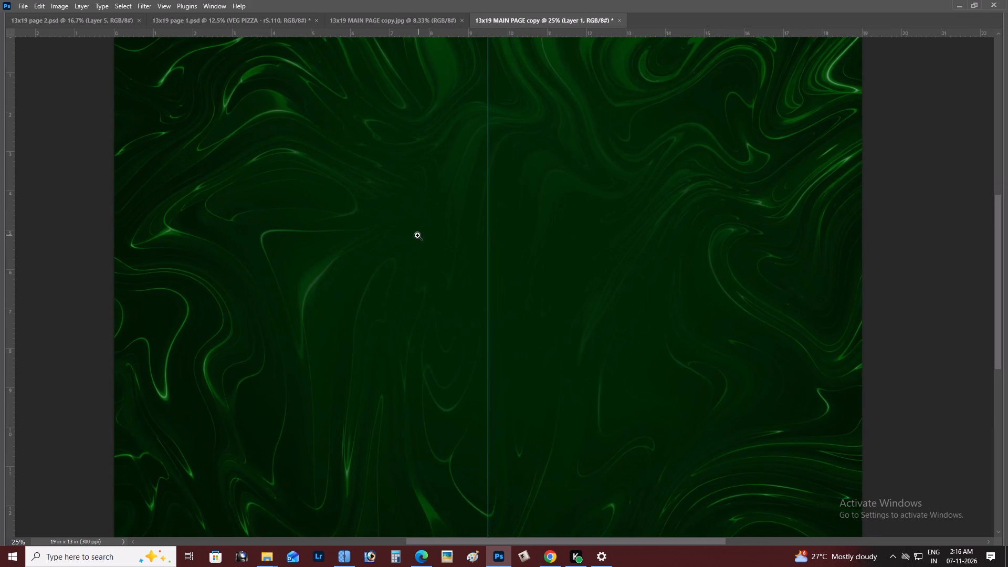
alt+double_click(417, 235)
key(space)
drag(426, 238, 421, 238)
alt+click(414, 242)
key(Tab)
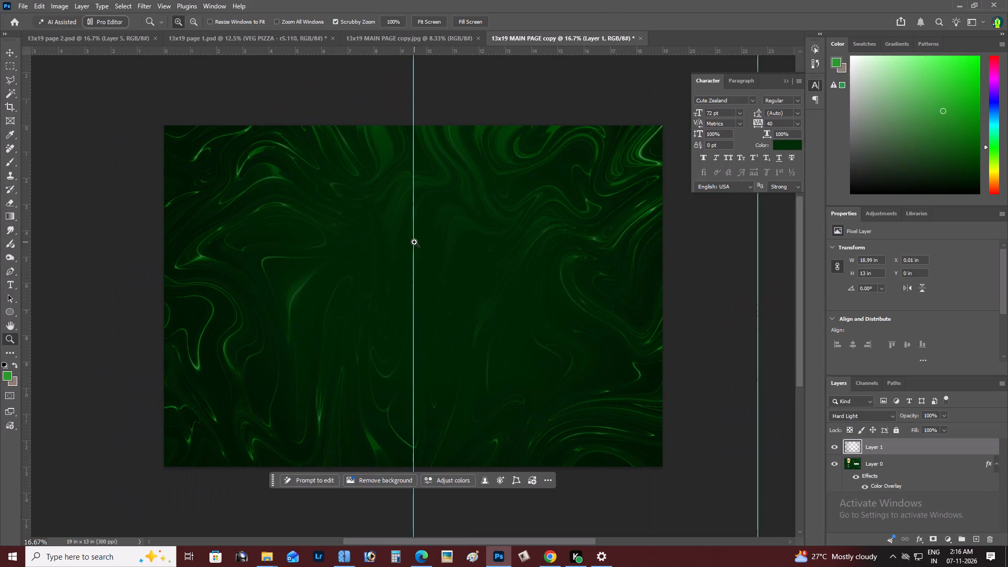
key(space)
key(space)
drag(697, 290, 649, 268)
alt+click(501, 266)
key(space)
click(510, 279)
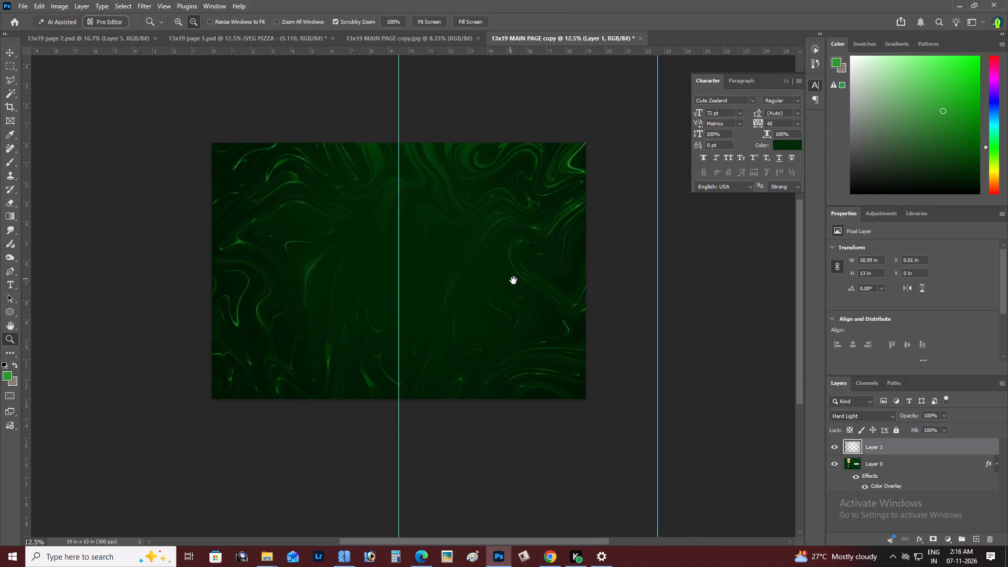
alt+click(494, 288)
right_click(500, 286)
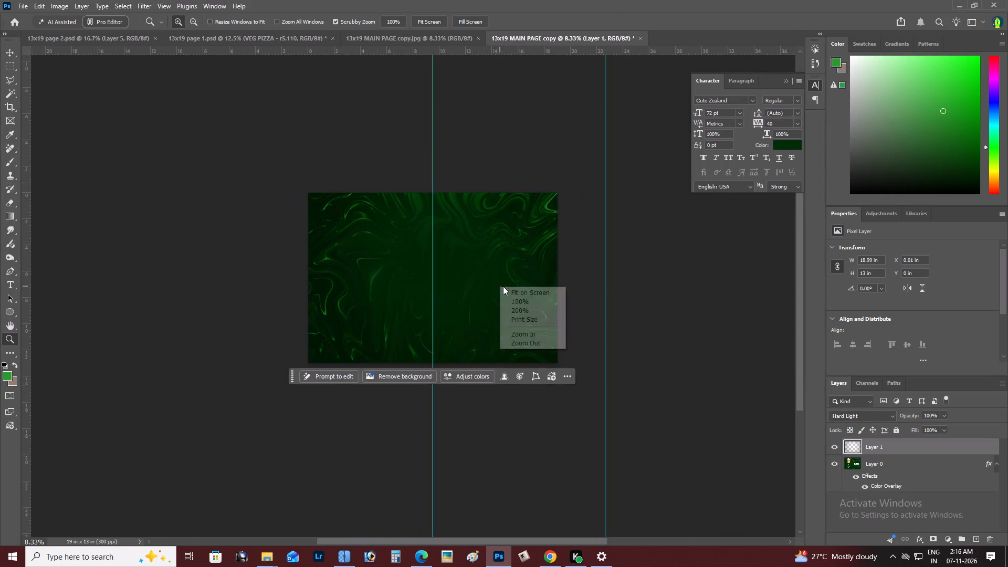
double_click(508, 289)
Switch to Chrome to browse the related abstract backgrounds on the Pinterest pin page, and return to Photoshop.
key(alt+Tab)
key(alt+Tab)
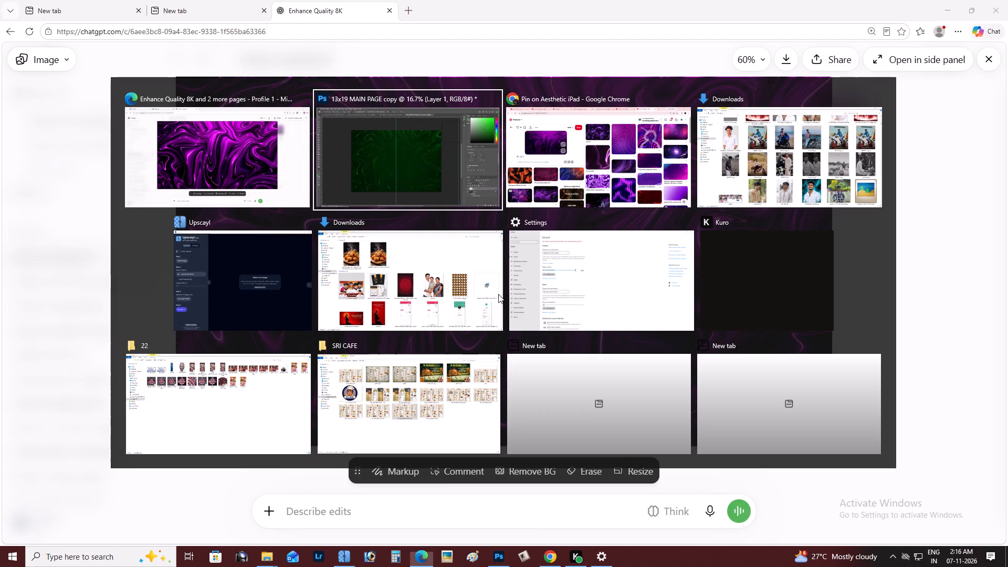
key(alt+Tab)
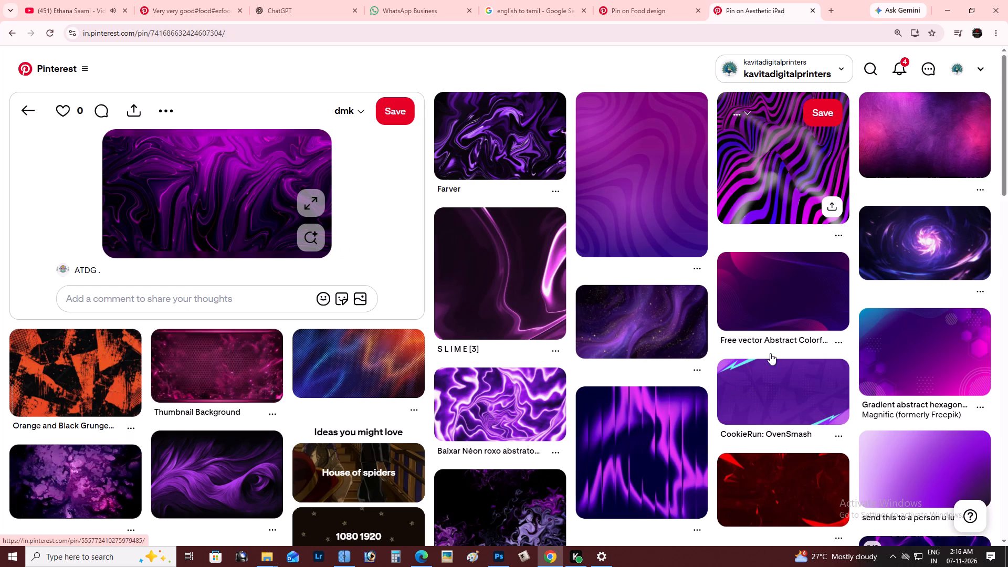
drag(1007, 186, 1007, 254)
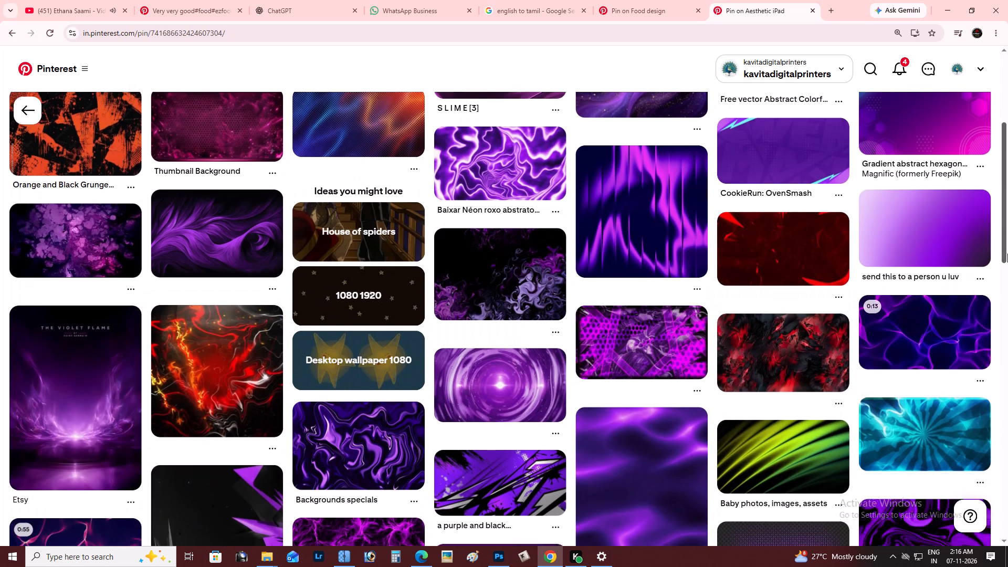
drag(1007, 254, 1007, 286)
key(alt+Tab)
key(alt+Tab)
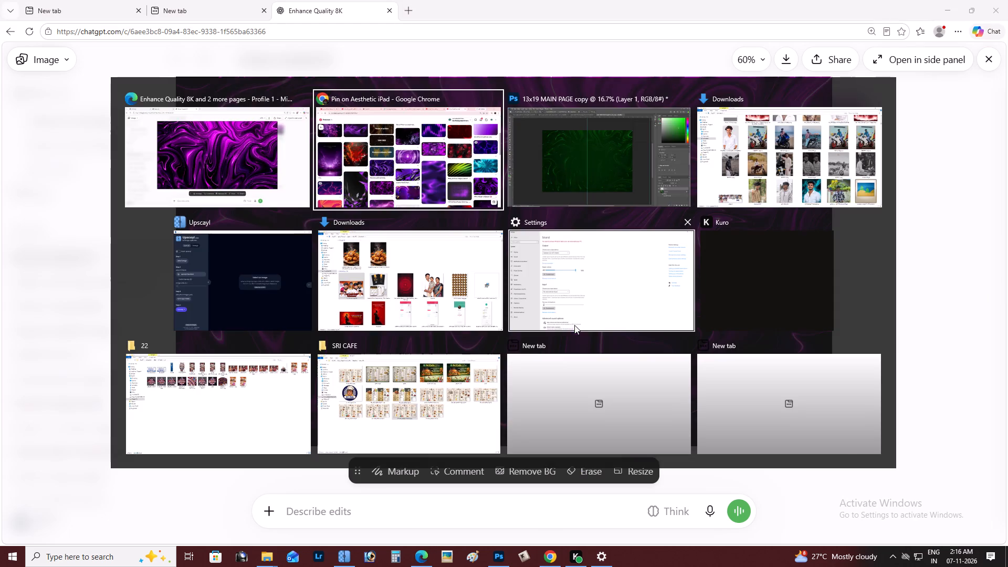
key(alt+Tab)
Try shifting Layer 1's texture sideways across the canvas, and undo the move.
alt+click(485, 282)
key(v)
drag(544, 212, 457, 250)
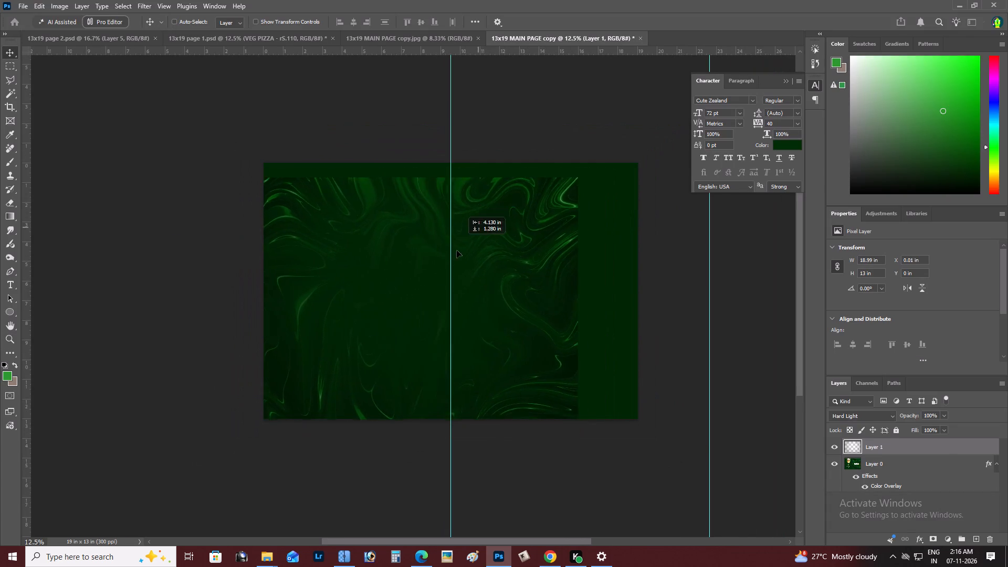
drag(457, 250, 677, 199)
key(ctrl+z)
Rotate Layer 1's texture about 90° clockwise and move it over the left part of the canvas.
key(z)
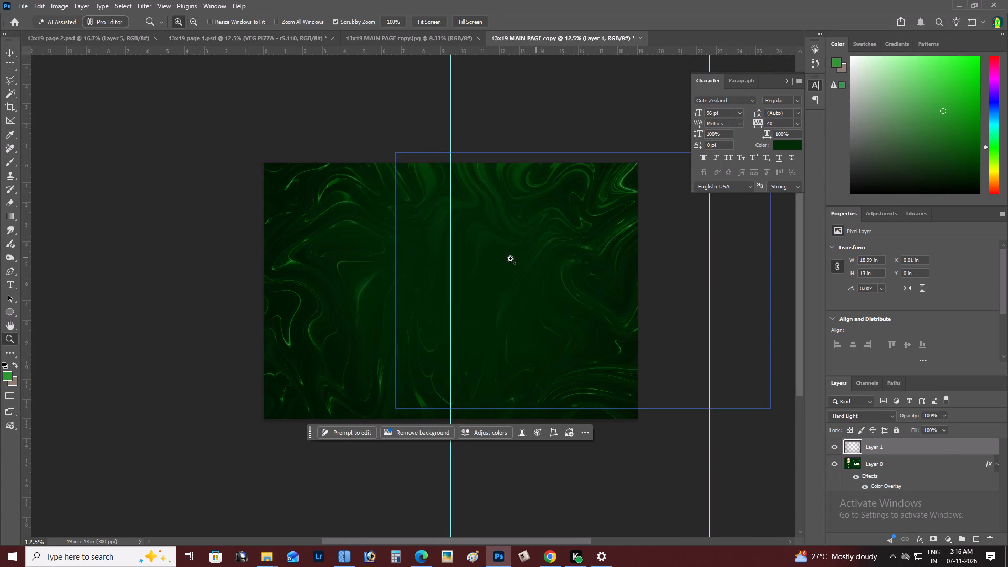
alt+click(510, 259)
right_click(516, 249)
double_click(527, 254)
key(space)
drag(528, 254, 508, 263)
key(z)
alt+triple_click(493, 262)
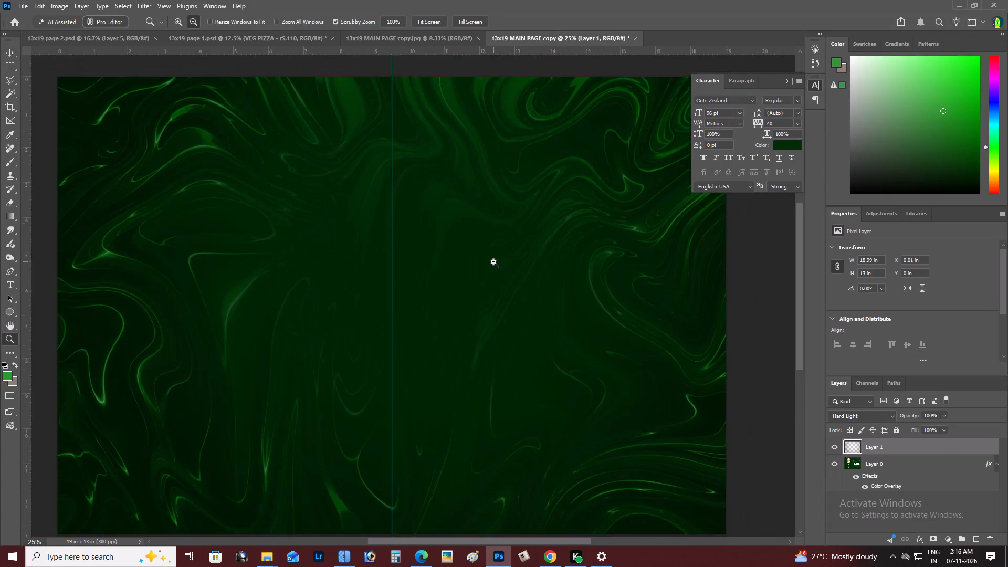
key(space)
drag(493, 262, 484, 263)
key(v)
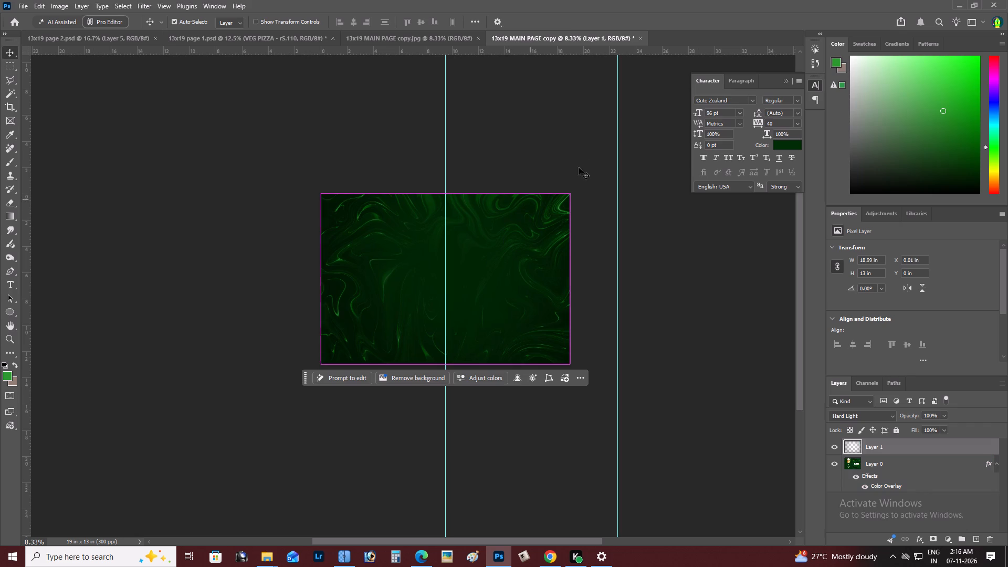
key(ctrl+t)
drag(599, 139, 541, 391)
drag(512, 349, 471, 344)
drag(534, 274, 539, 269)
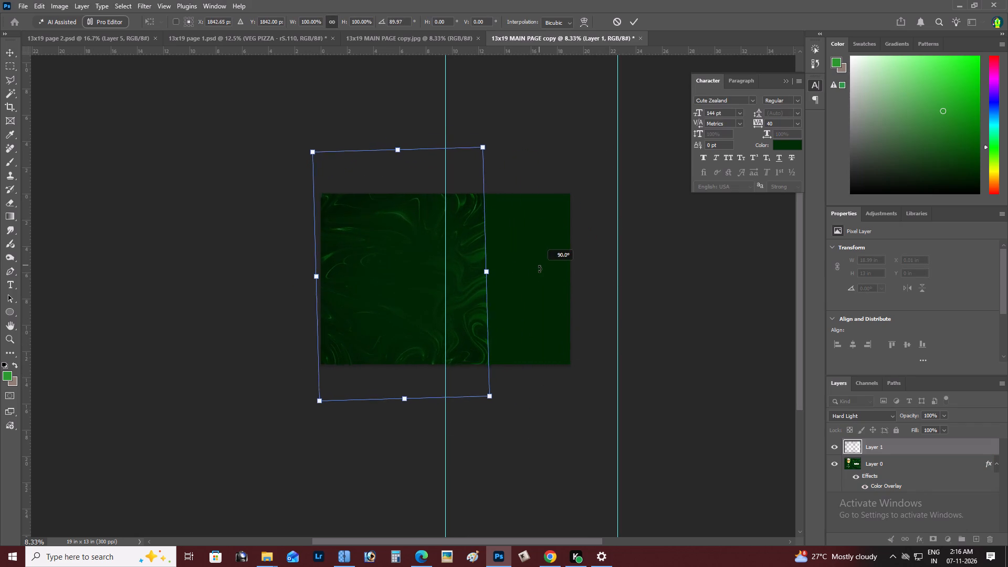
drag(539, 269, 539, 271)
key(ctrl+Return)
Scale the rotated Layer 1 texture down to about 54% and place it at the canvas's top-left corner.
scroll(539, 271, up, 1)
key(z)
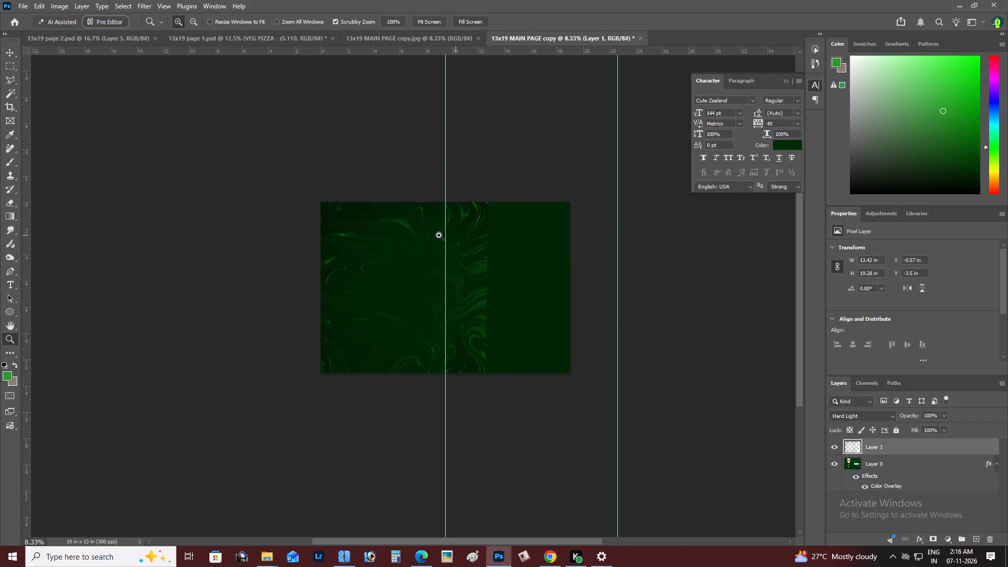
triple_click(439, 235)
key(space)
key(space)
key(space)
key(space)
key(space)
key(space)
key(space)
drag(439, 235, 463, 225)
alt+double_click(358, 247)
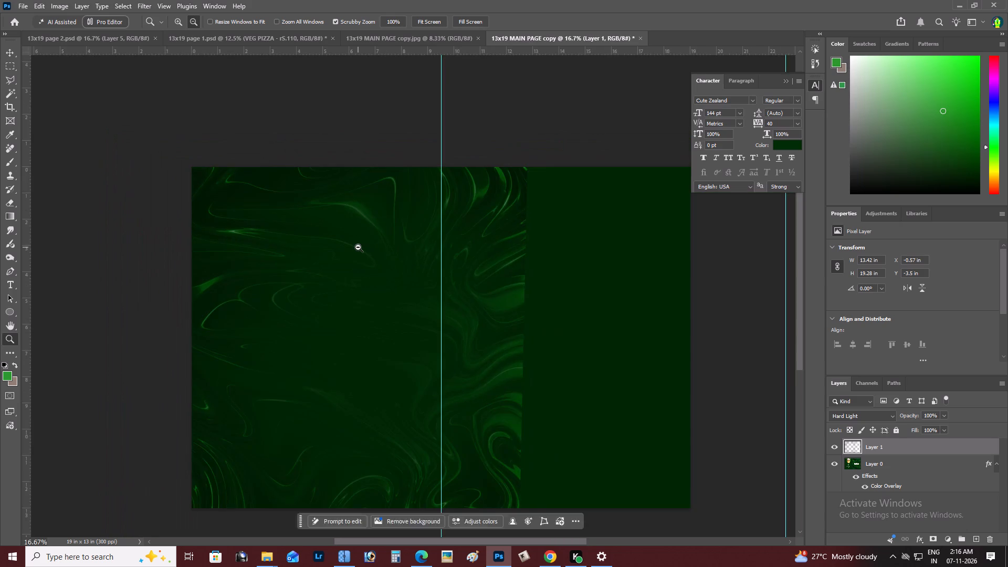
key(ctrl+t)
alt+drag(489, 113, 387, 155)
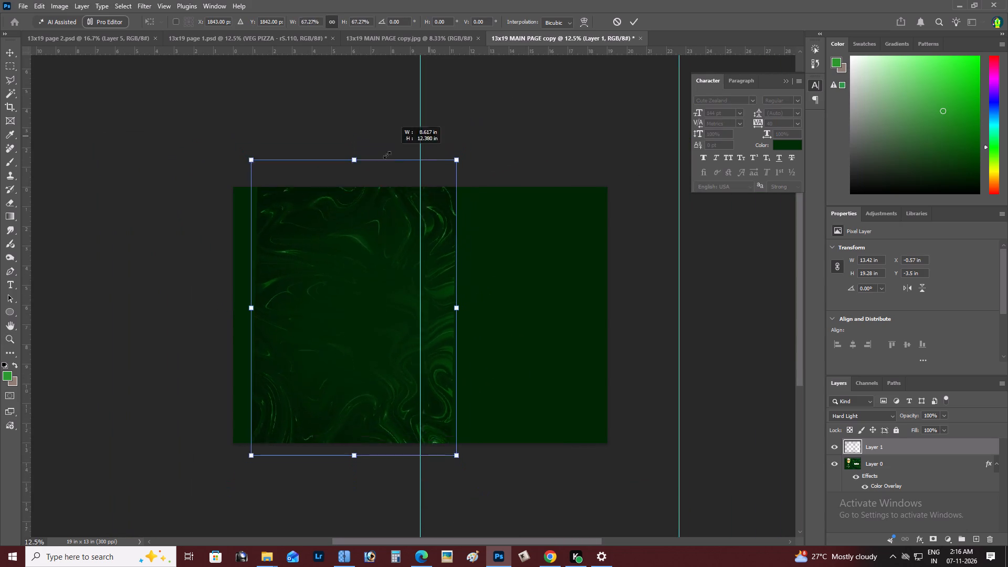
alt+drag(387, 155, 374, 163)
drag(375, 214, 340, 202)
drag(340, 202, 325, 197)
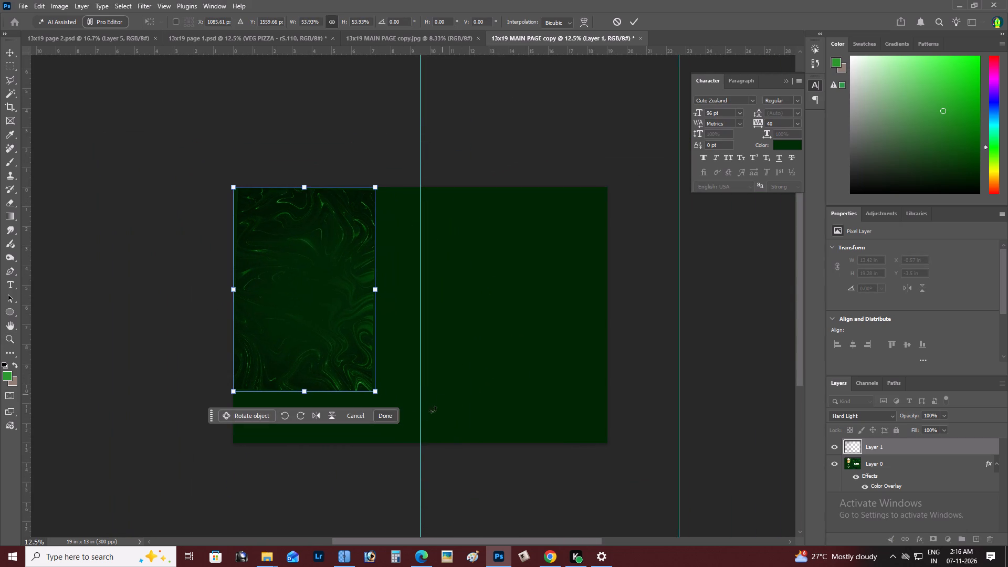
Enlarge and widen Layer 1's texture to about 20.3 × 24 in, centred so that it covers the whole canvas.
drag(373, 393, 658, 503)
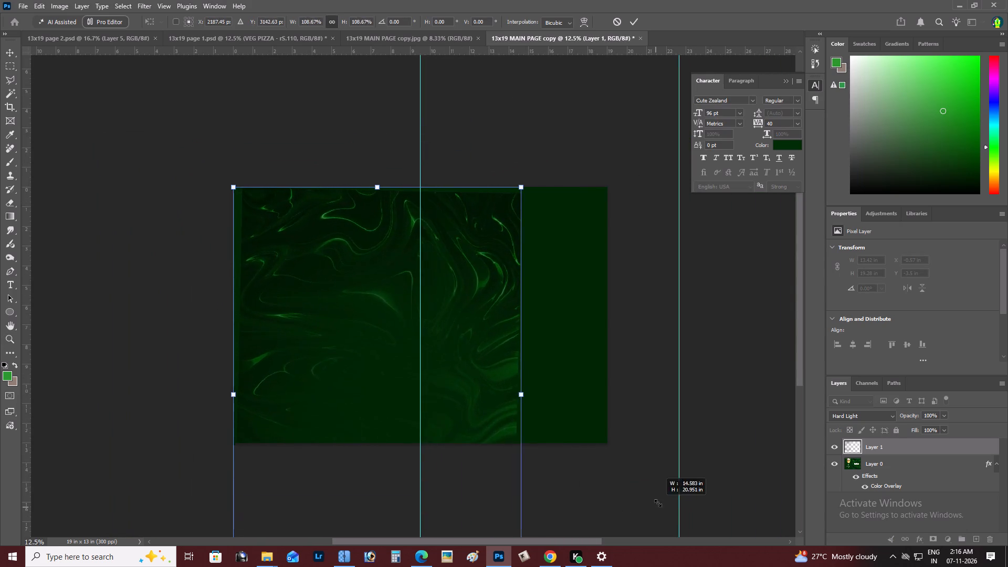
drag(658, 503, 770, 513)
key(space)
key(space)
key(space)
key(space)
drag(477, 470, 409, 404)
shift+drag(496, 358, 513, 354)
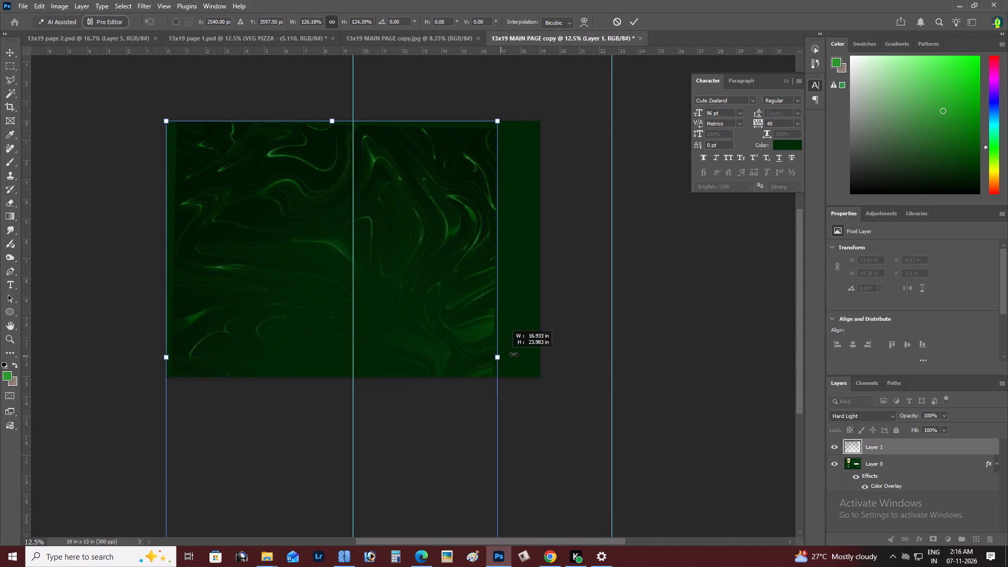
shift+drag(513, 354, 568, 350)
drag(540, 367, 524, 285)
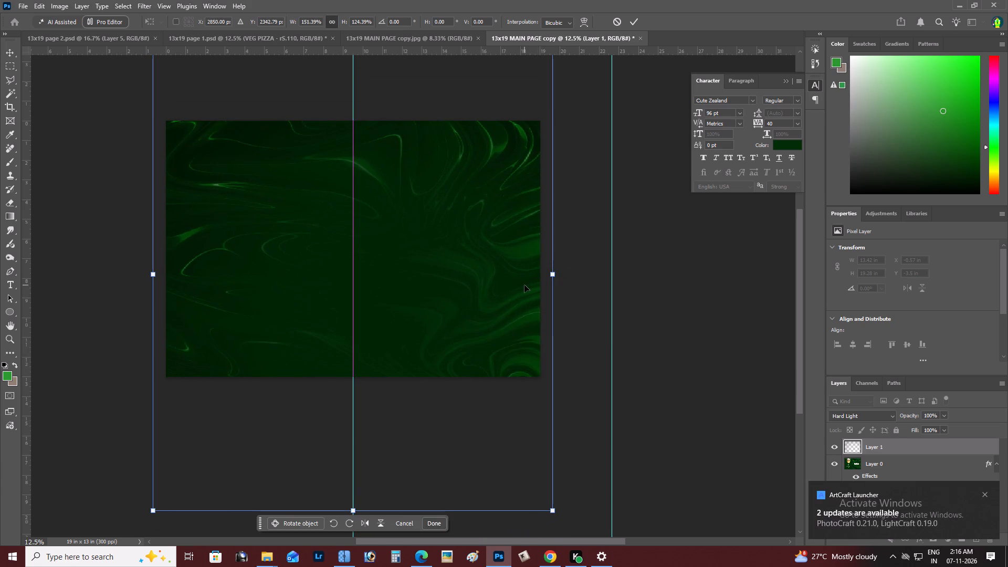
key(ctrl+Return)
Move Layer 1's texture straight up by about 2.9 in.
key(z)
alt+click(461, 269)
right_click(461, 269)
double_click(477, 277)
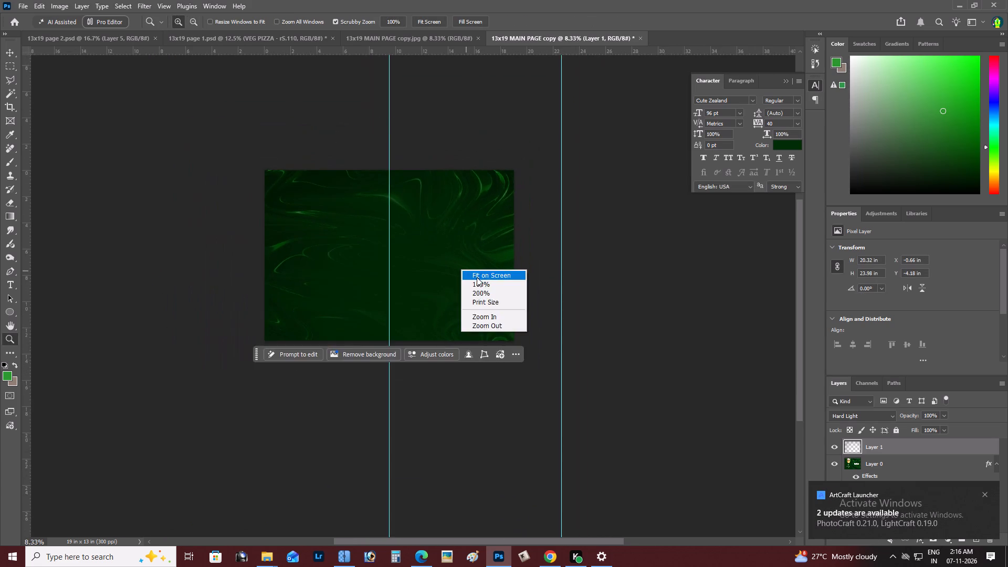
key(space)
drag(479, 298, 460, 306)
alt+triple_click(460, 306)
key(v)
drag(499, 324, 502, 310)
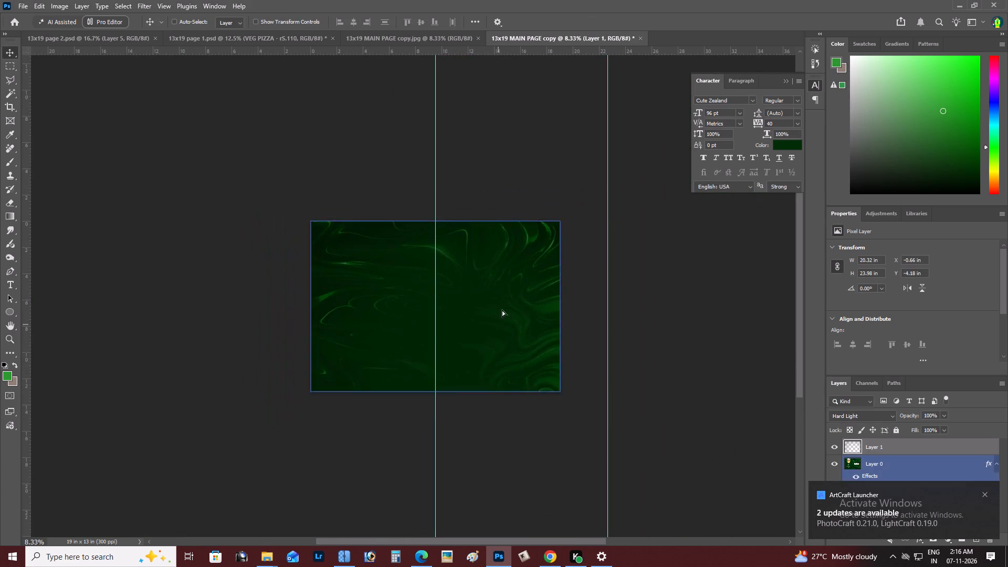
drag(502, 310, 496, 288)
key(z)
alt+click(470, 292)
right_click(470, 292)
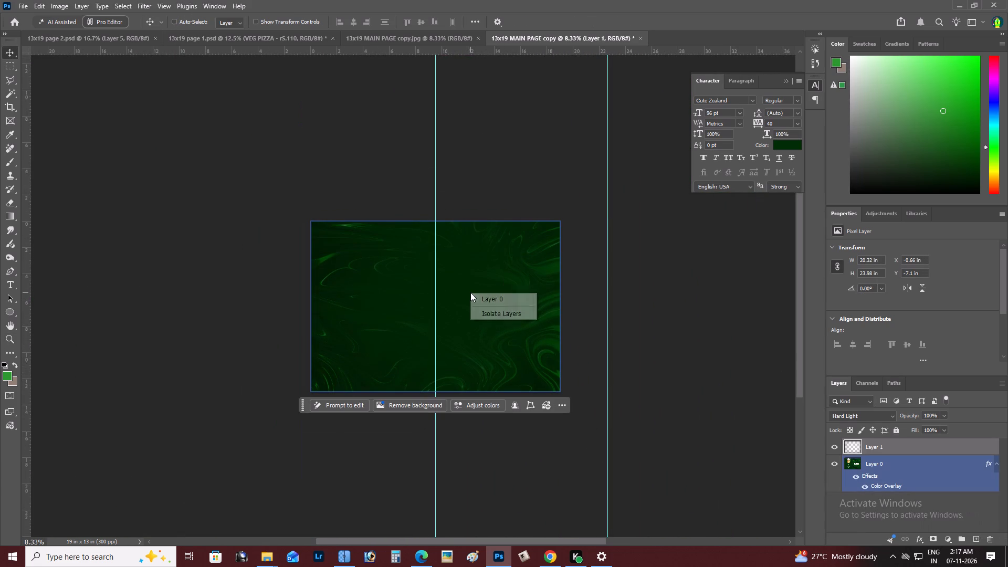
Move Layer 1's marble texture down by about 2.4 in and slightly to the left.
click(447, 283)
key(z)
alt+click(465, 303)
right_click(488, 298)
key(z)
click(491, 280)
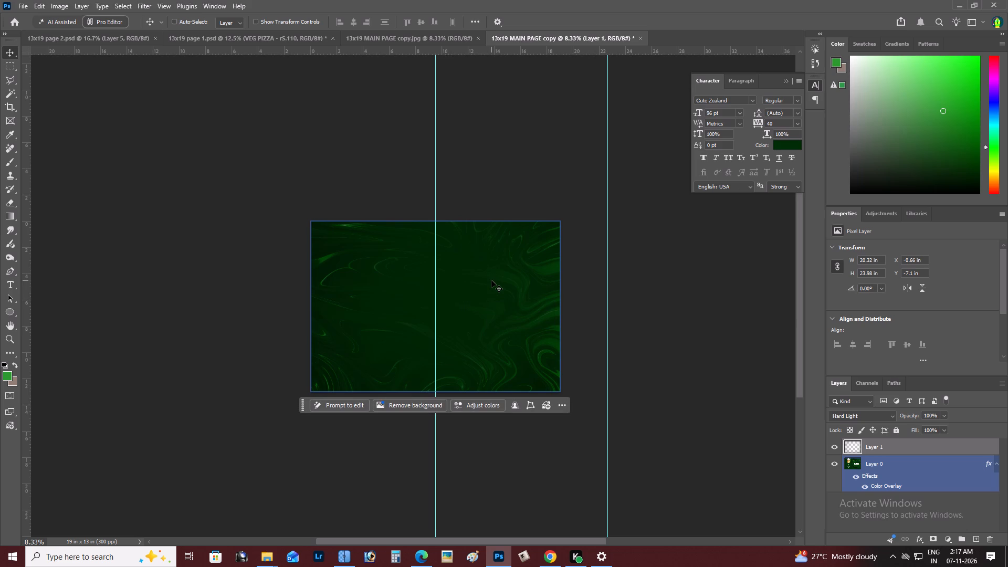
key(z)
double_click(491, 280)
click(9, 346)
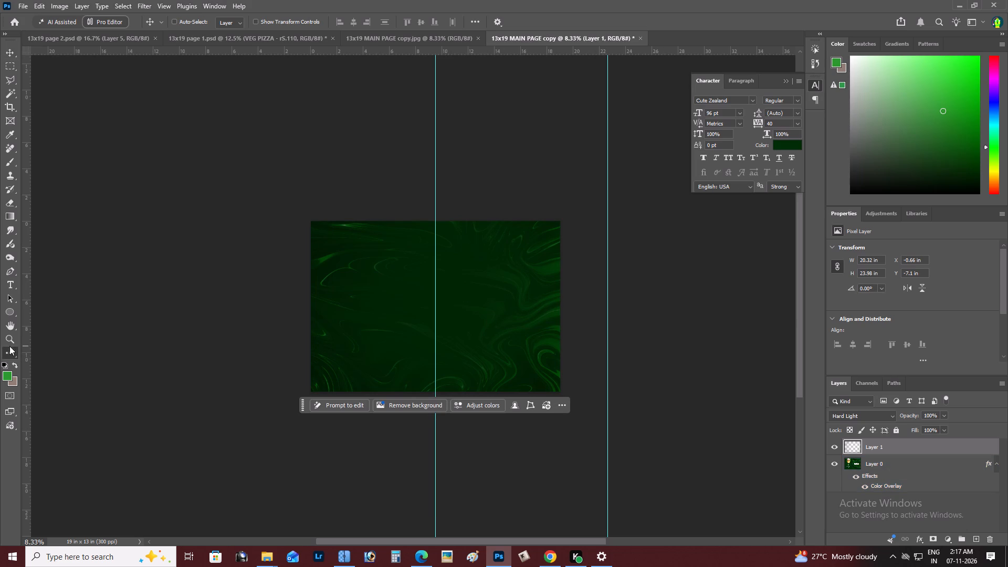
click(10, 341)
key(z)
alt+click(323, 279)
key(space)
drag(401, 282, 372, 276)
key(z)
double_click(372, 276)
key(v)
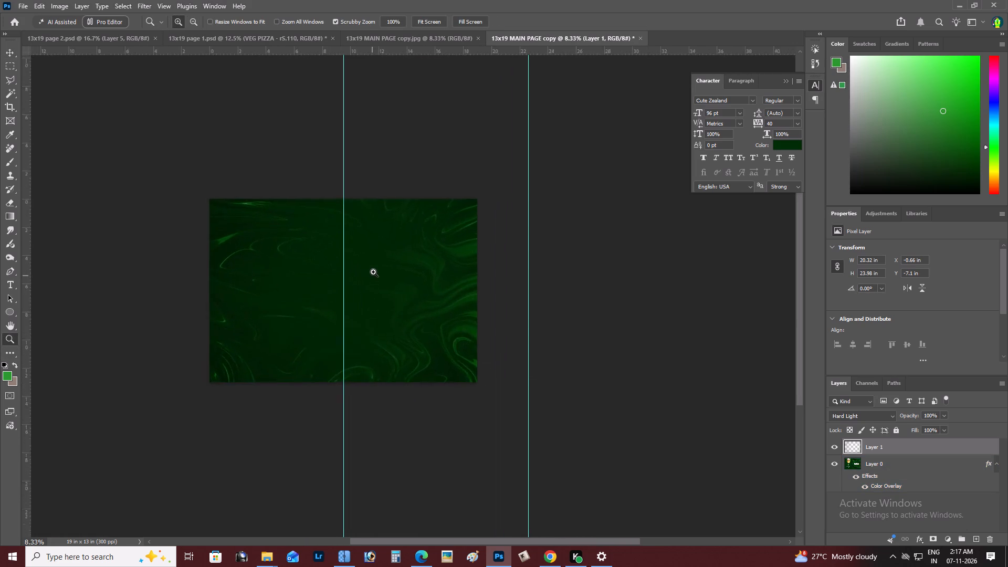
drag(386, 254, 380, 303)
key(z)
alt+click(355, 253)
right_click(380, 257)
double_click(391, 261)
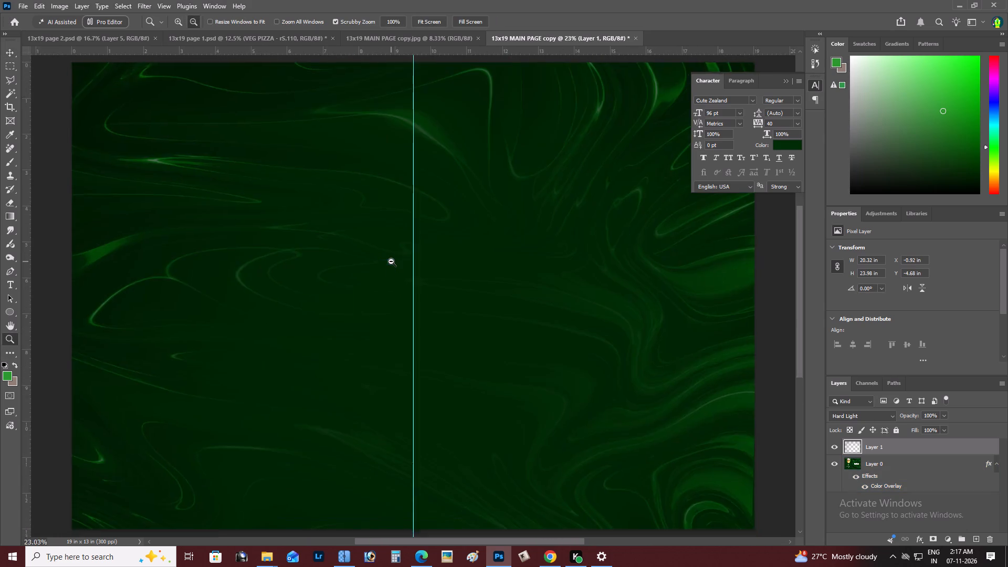
Switch to Chrome, browse Pinterest's related pins for green patterns and copy the Green Design Background IV image.
key(alt+Tab)
key(alt+Tab)
key(alt+Tab)
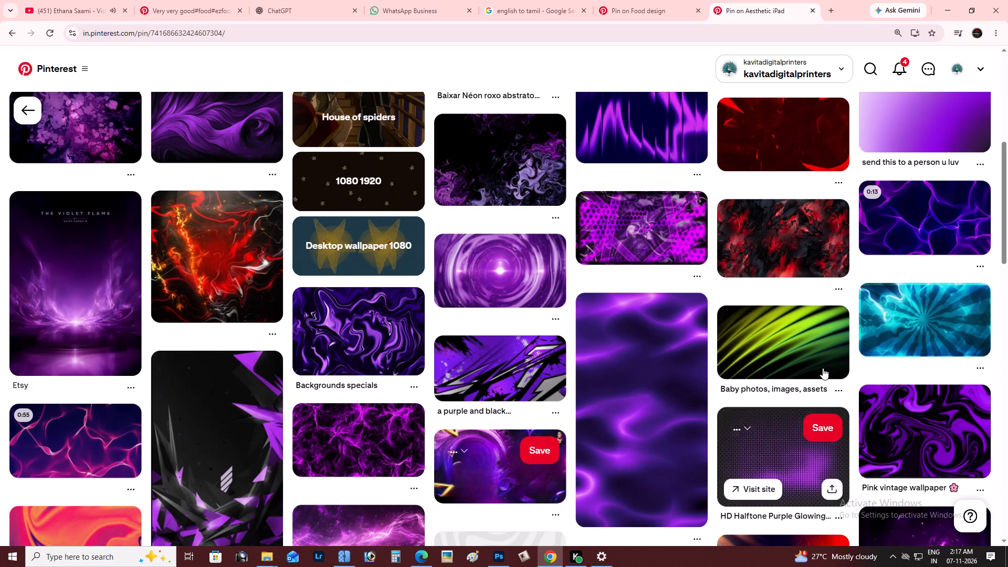
click(778, 456)
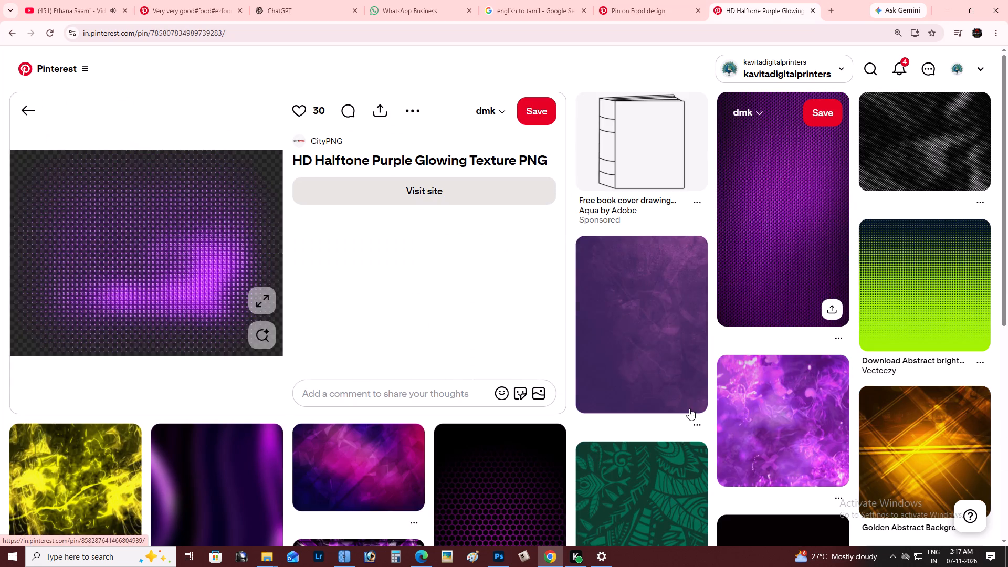
click(654, 493)
key(alt+Tab)
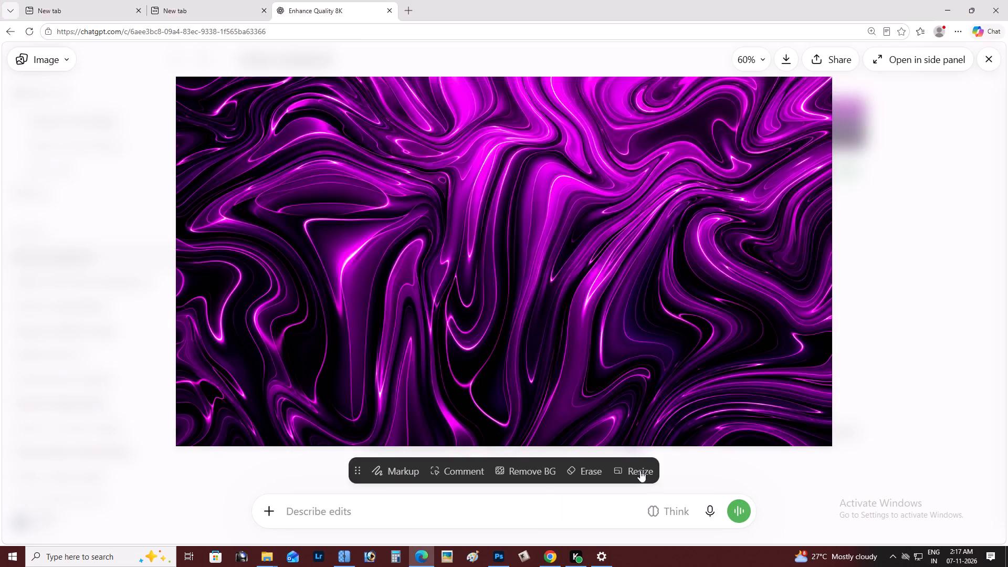
key(alt+Tab)
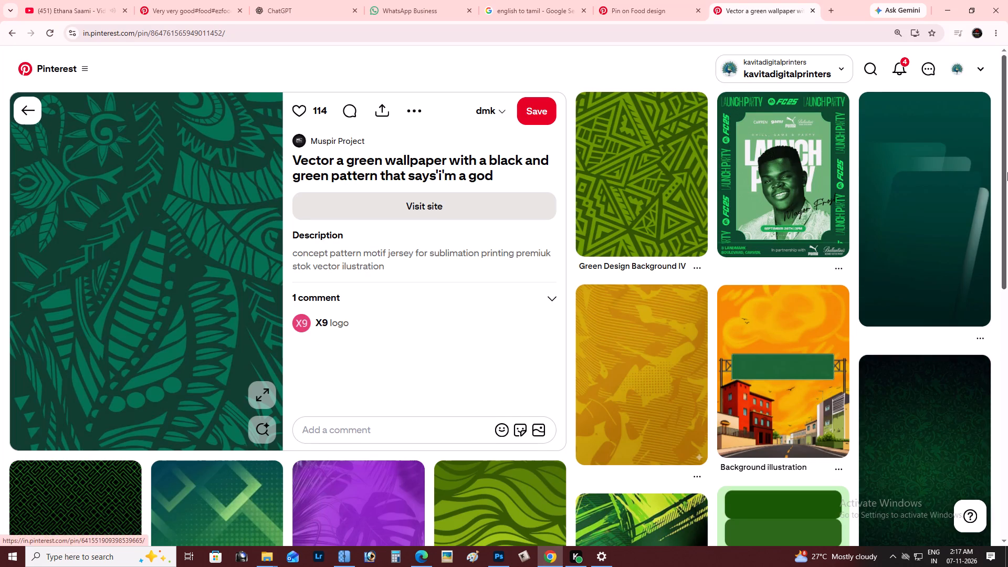
drag(1007, 172, 1007, 344)
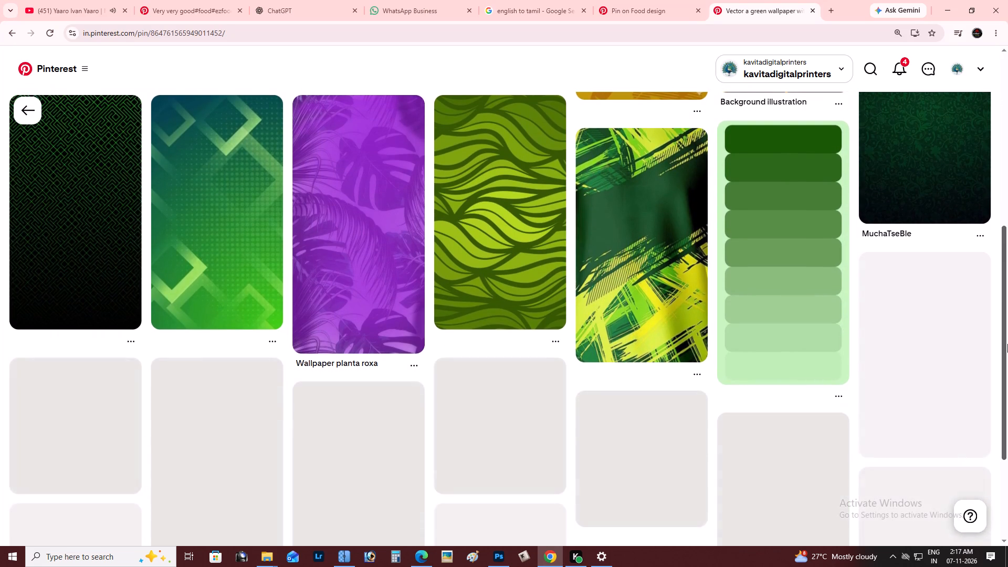
drag(1007, 344, 992, 130)
click(639, 151)
key(alt+Tab)
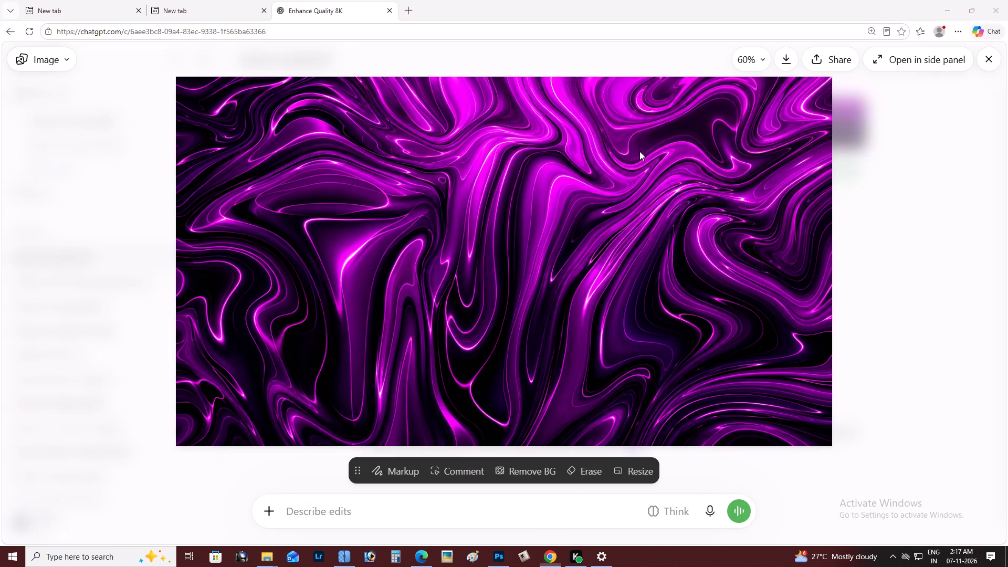
key(alt+Tab)
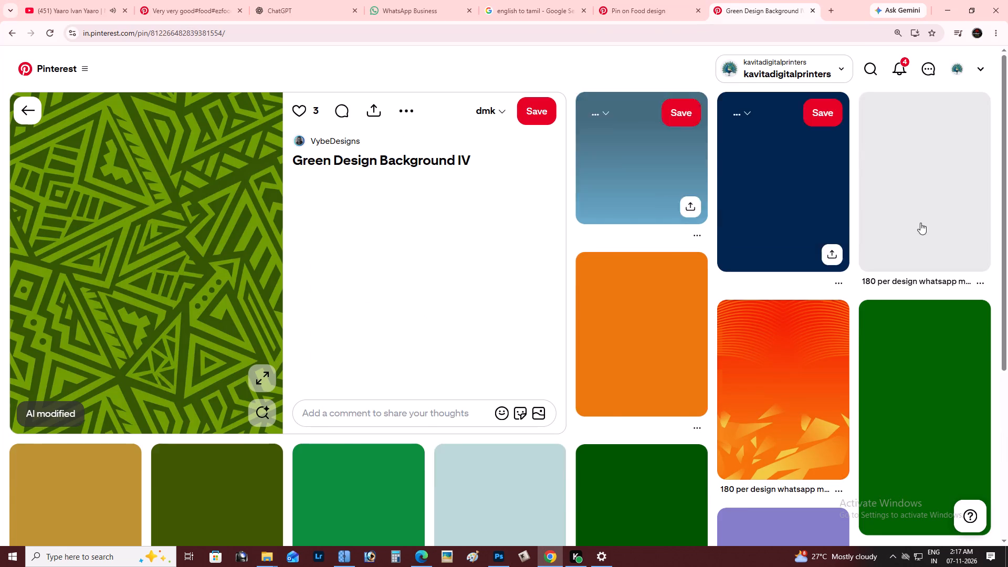
right_click(190, 183)
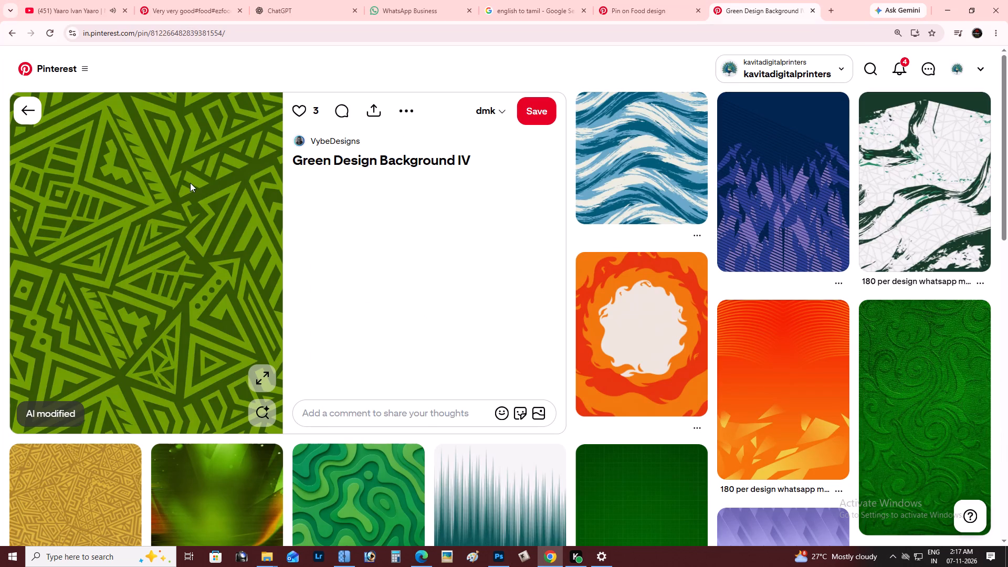
click(239, 221)
Return to Photoshop and delete the marble texture on Layer 1 from the 13x19 main page.
key(alt+Tab)
key(alt+Tab)
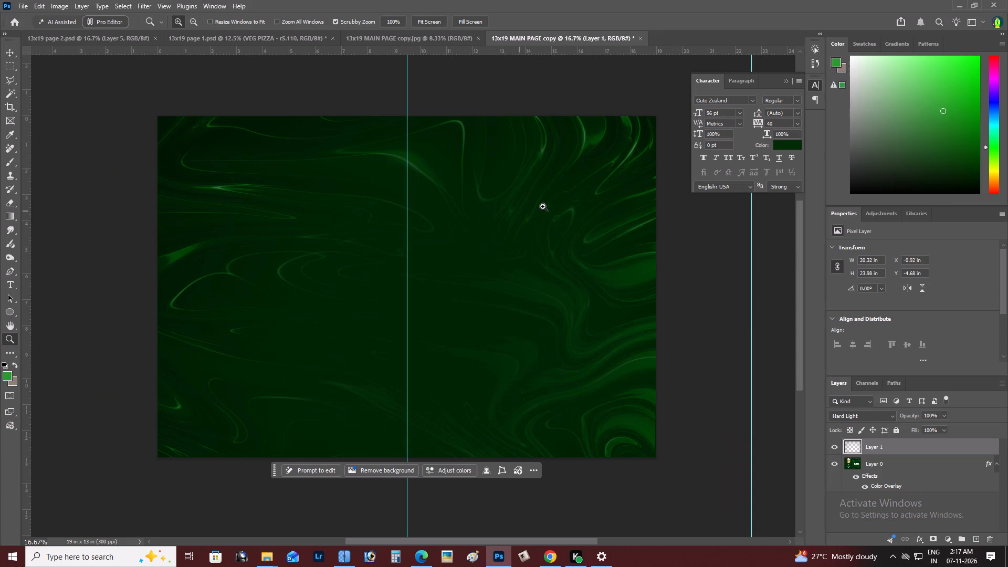
key(v)
right_click(561, 196)
click(584, 204)
drag(584, 204, 481, 354)
key(BackSpace)
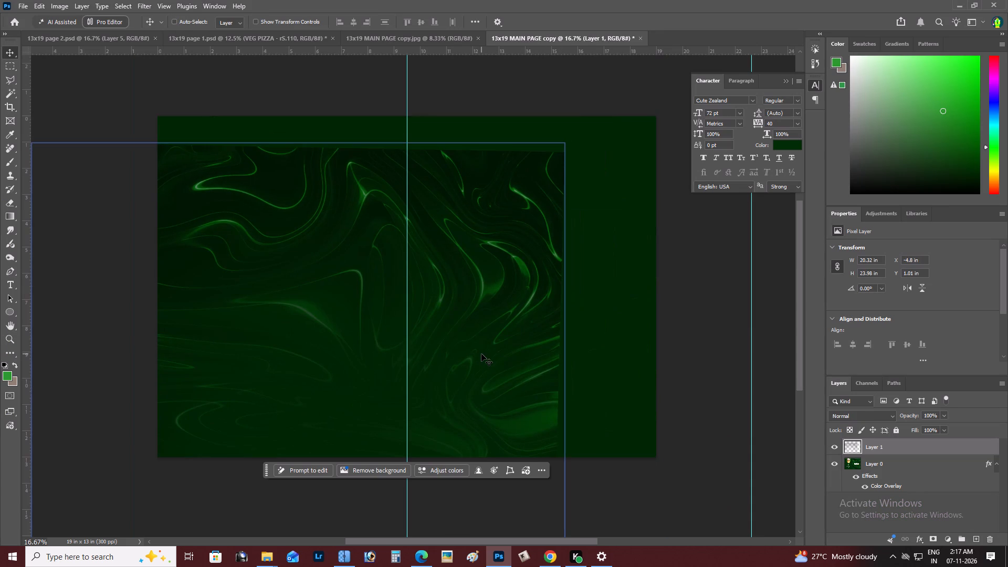
Copy the Green Design Background IV image from Pinterest again and paste it into the 13x19 main page as a new layer.
key(ctrl+v)
key(BackSpace)
key(alt+Tab)
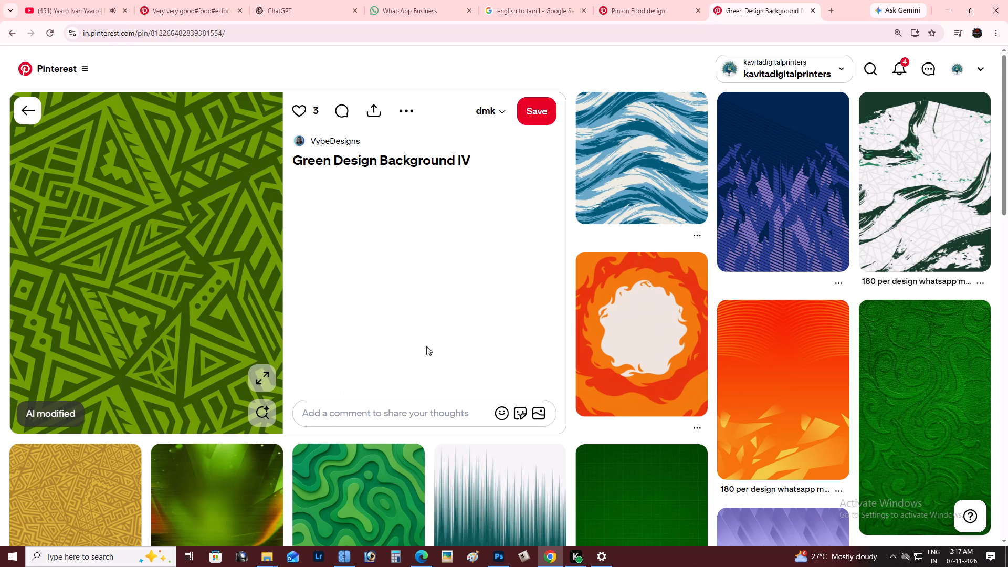
right_click(128, 203)
click(180, 248)
key(alt+Tab)
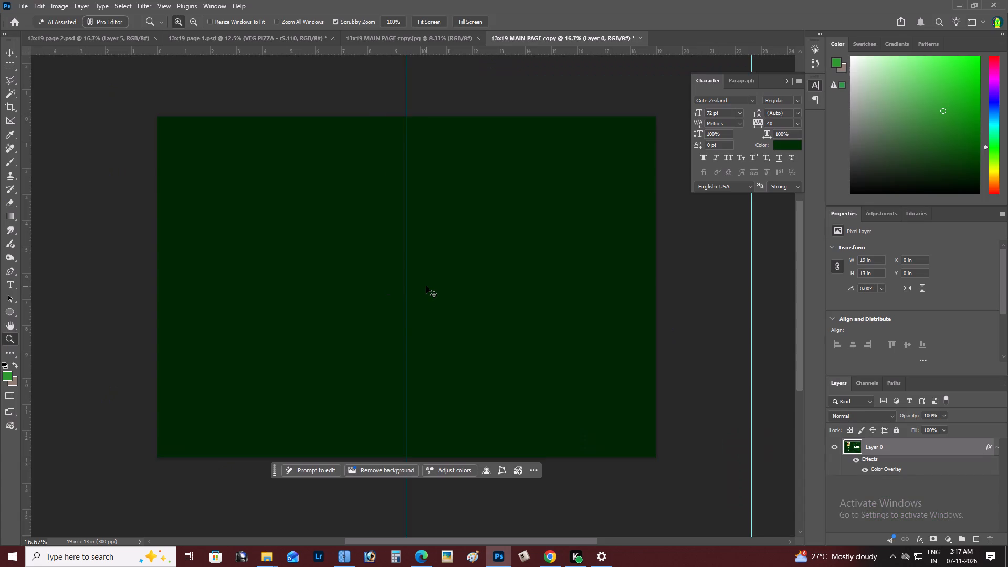
key(ctrl+v)
Scale the pasted pattern to about 452% and place it against the canvas's left edge, covering the full height.
key(ctrl+t)
alt+drag(438, 249, 458, 236)
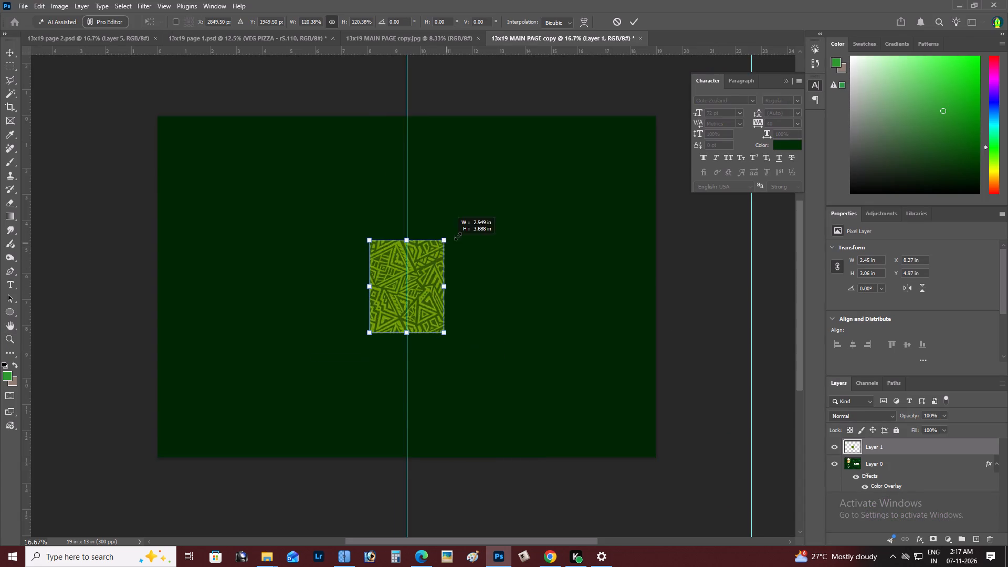
alt+drag(458, 236, 584, 134)
drag(515, 220, 403, 228)
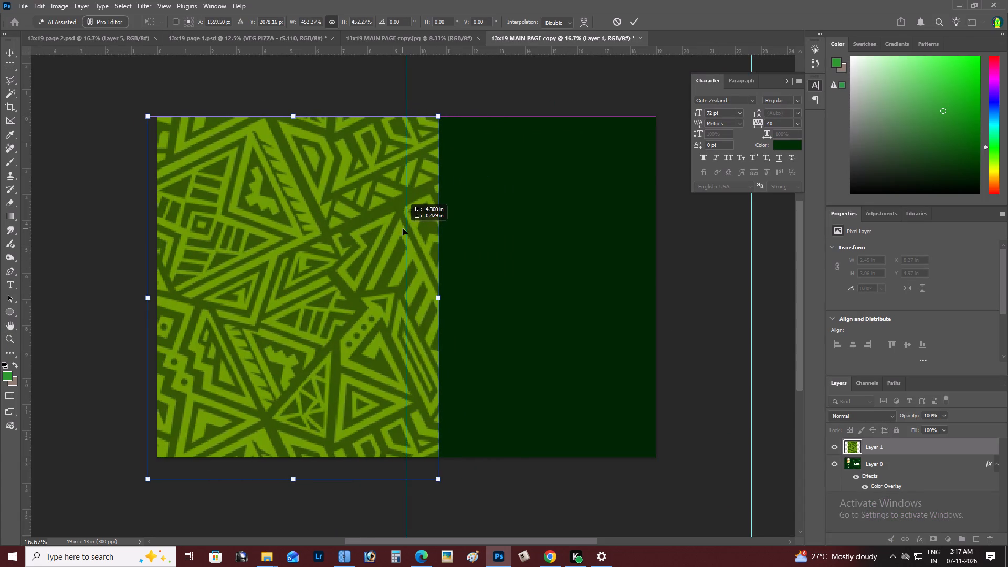
drag(403, 228, 411, 227)
key(ctrl+Return)
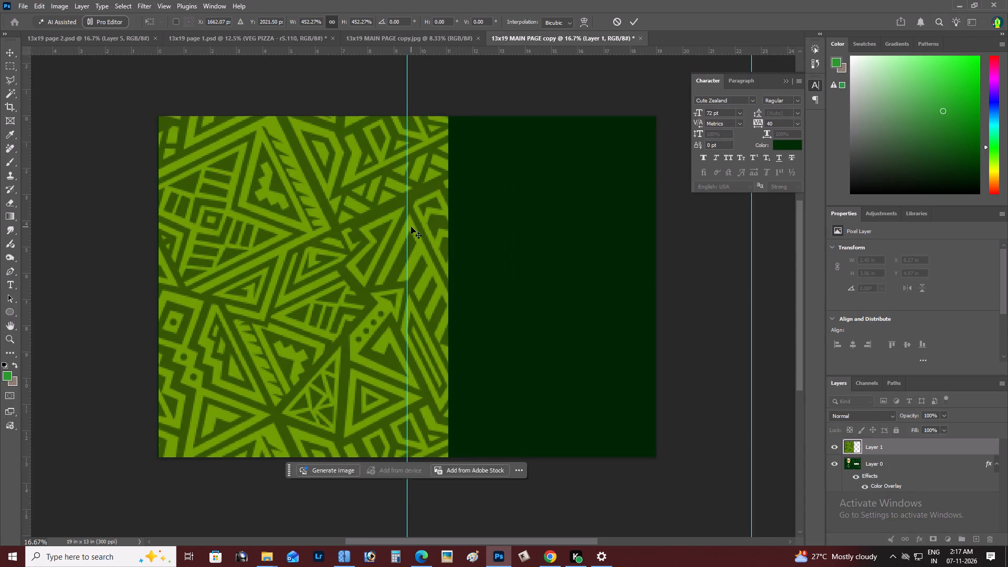
Set the blend mode of Layer 1's pattern to Soft Light.
scroll(411, 227, up, 1)
click(857, 417)
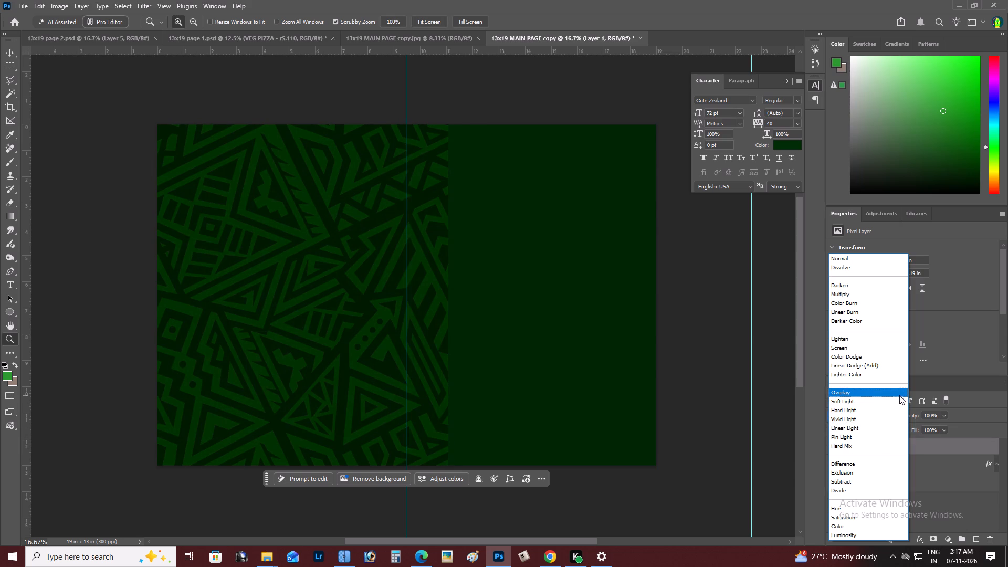
click(899, 400)
click(253, 260)
key(z)
alt+click(304, 261)
right_click(327, 254)
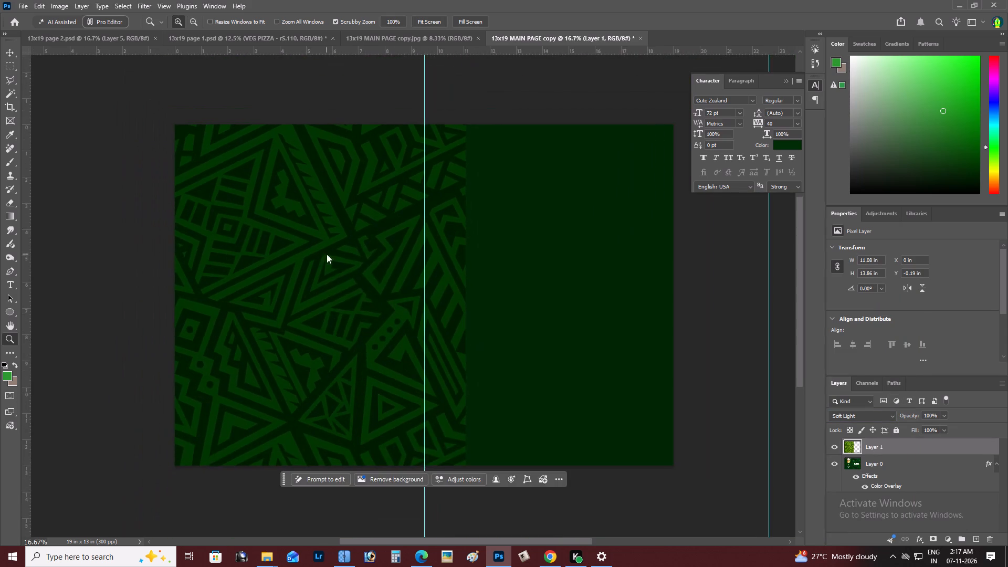
double_click(341, 258)
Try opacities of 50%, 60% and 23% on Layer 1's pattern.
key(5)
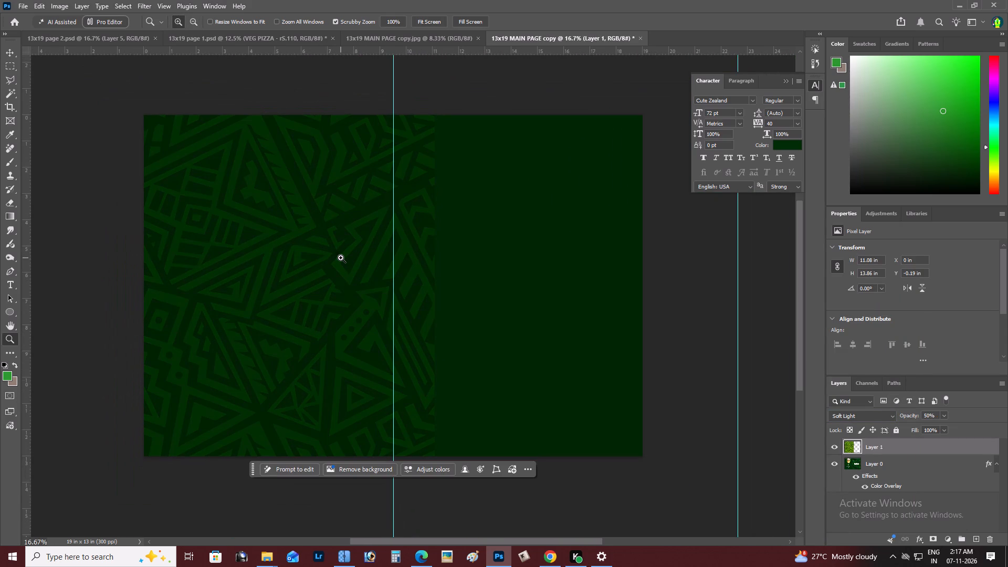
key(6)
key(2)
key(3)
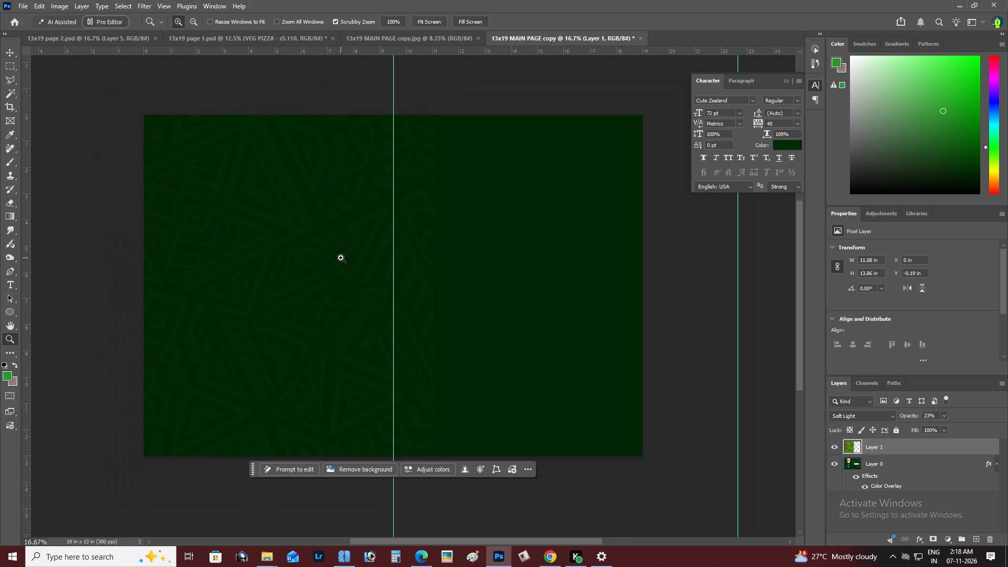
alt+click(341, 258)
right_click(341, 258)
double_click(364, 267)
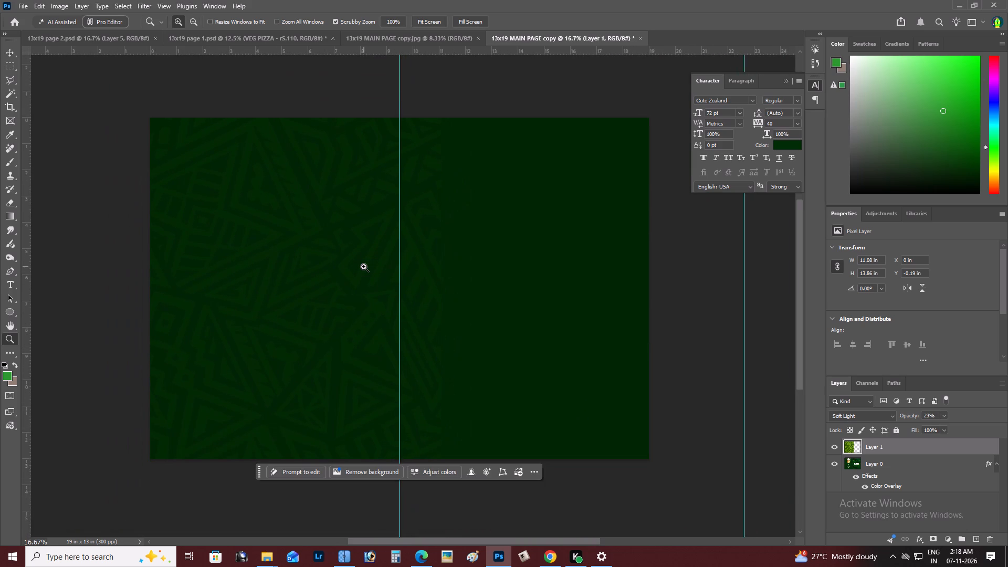
Set Layer 1's opacity to 50%.
key(5)
key(z)
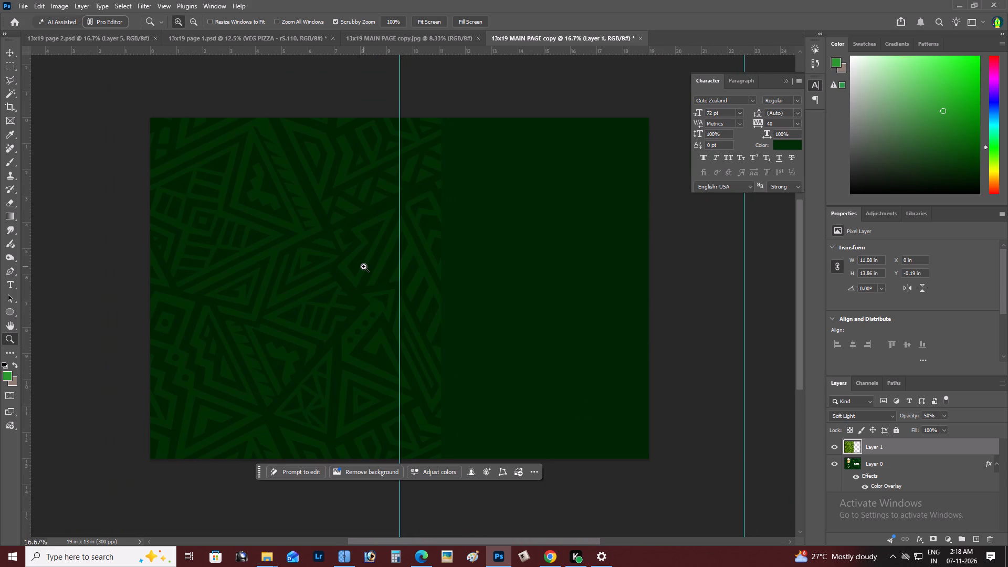
alt+click(364, 267)
right_click(376, 262)
double_click(401, 268)
key(space)
drag(397, 268, 388, 266)
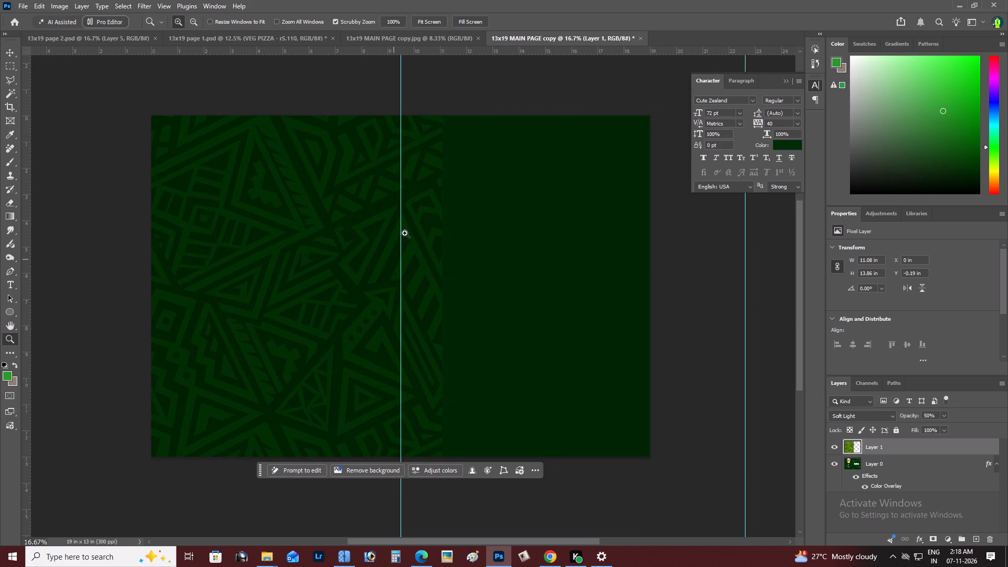
Duplicate Layer 1's pattern, flip the copy horizontally and place it flush against the original's right edge, covering the rest of the canvas.
key(m)
key(v)
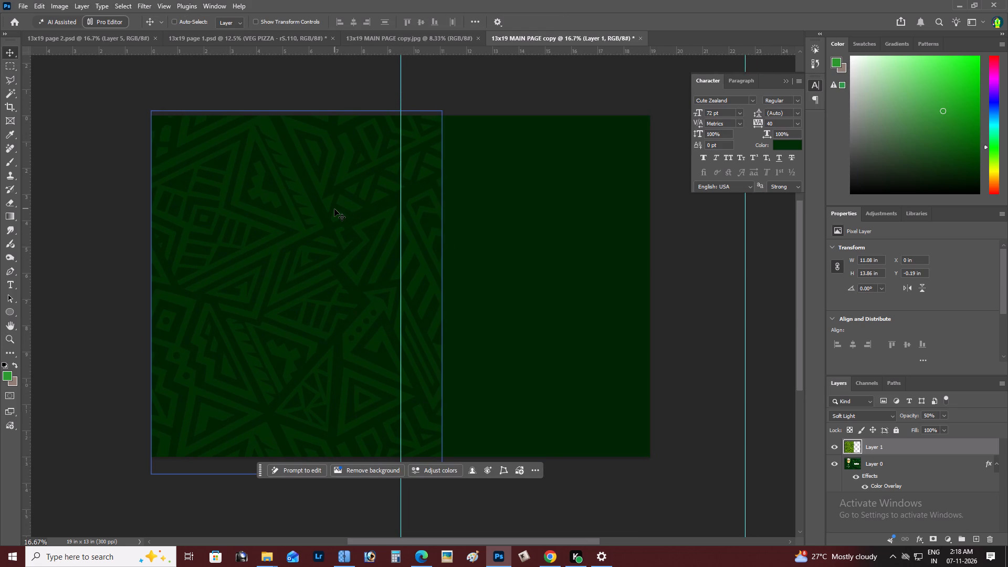
alt+drag(332, 209, 472, 215)
key(ctrl+t)
ctrl+right_click(469, 216)
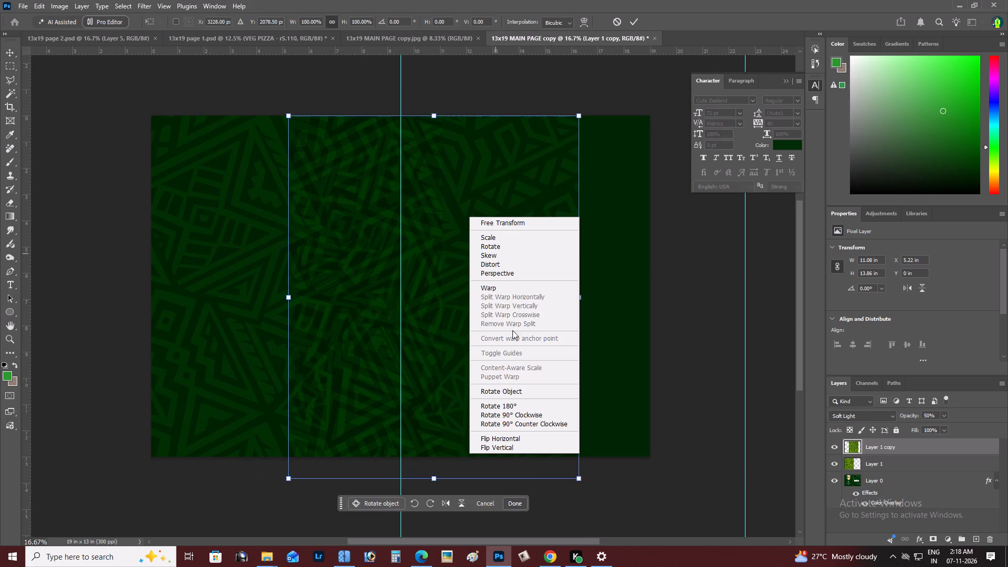
click(521, 435)
drag(413, 361, 577, 365)
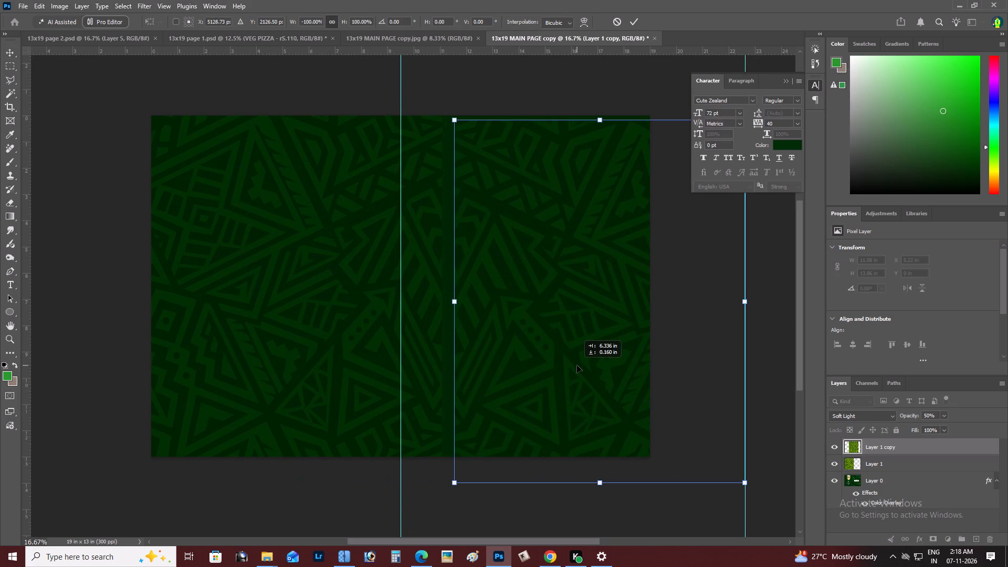
drag(577, 365, 563, 364)
drag(530, 289, 529, 283)
key(ctrl+Return)
Examine the seam between the original pattern and its mirrored copy up close.
key(z)
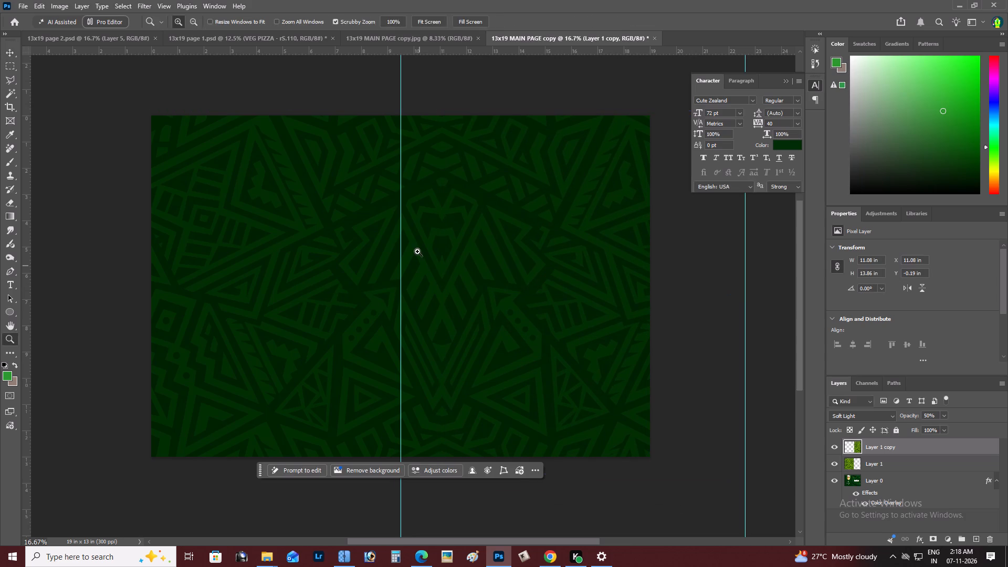
triple_click(458, 197)
key(z)
triple_click(462, 187)
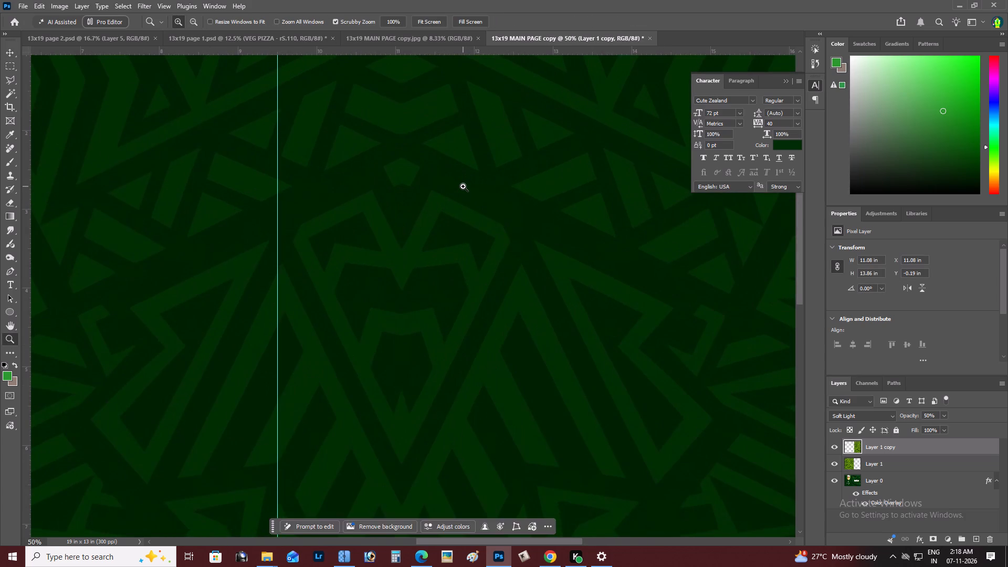
key(space)
drag(463, 186, 469, 202)
click(456, 194)
Select Layer 1 and Layer 1 copy and merge the two mirrored pattern halves into a single layer.
key(v)
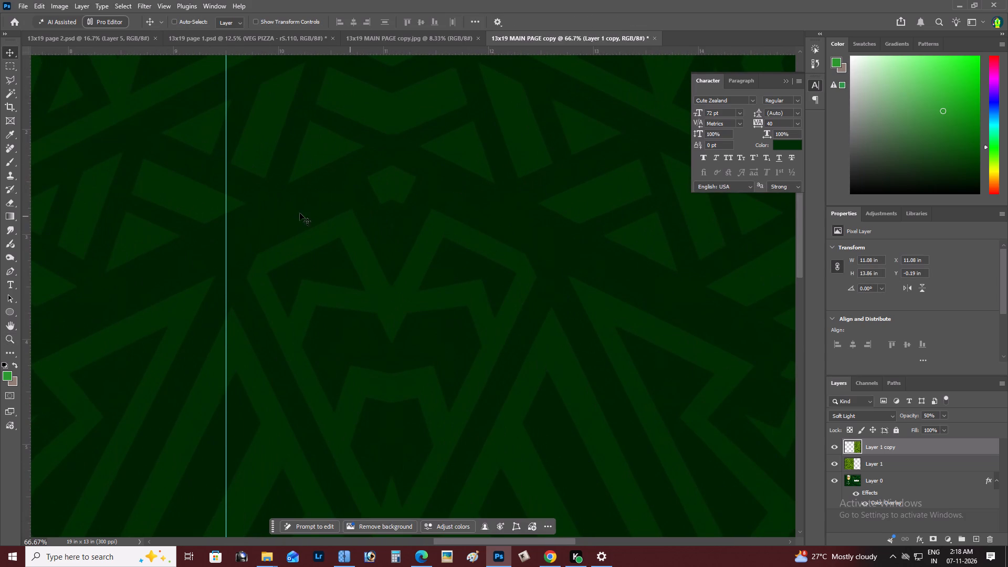
shift+right_click(275, 201)
shift+click(289, 202)
shift+click(297, 207)
drag(307, 208, 354, 212)
key(ctrl+z)
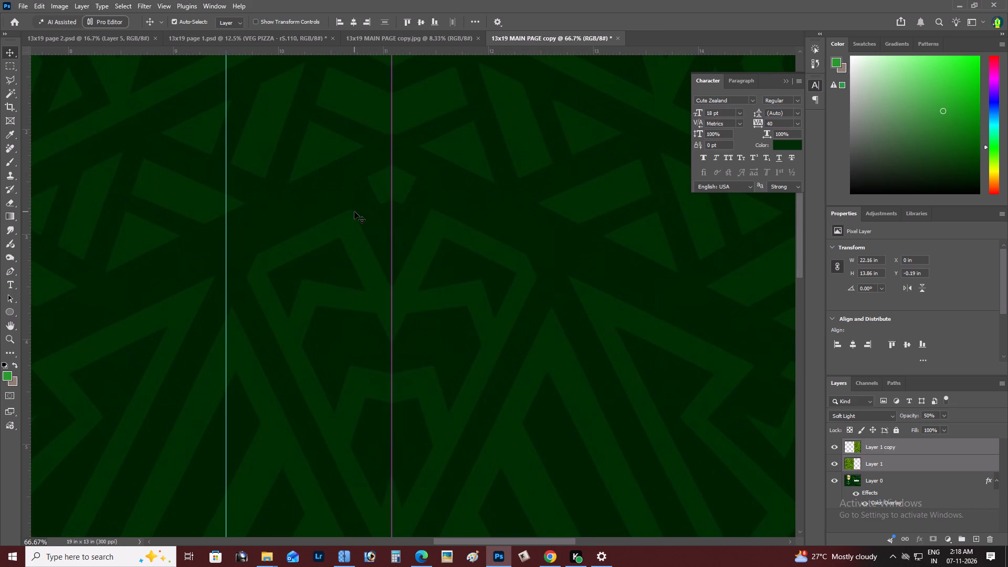
key(ctrl+e)
key(z)
alt+click(341, 239)
right_click(346, 240)
double_click(356, 245)
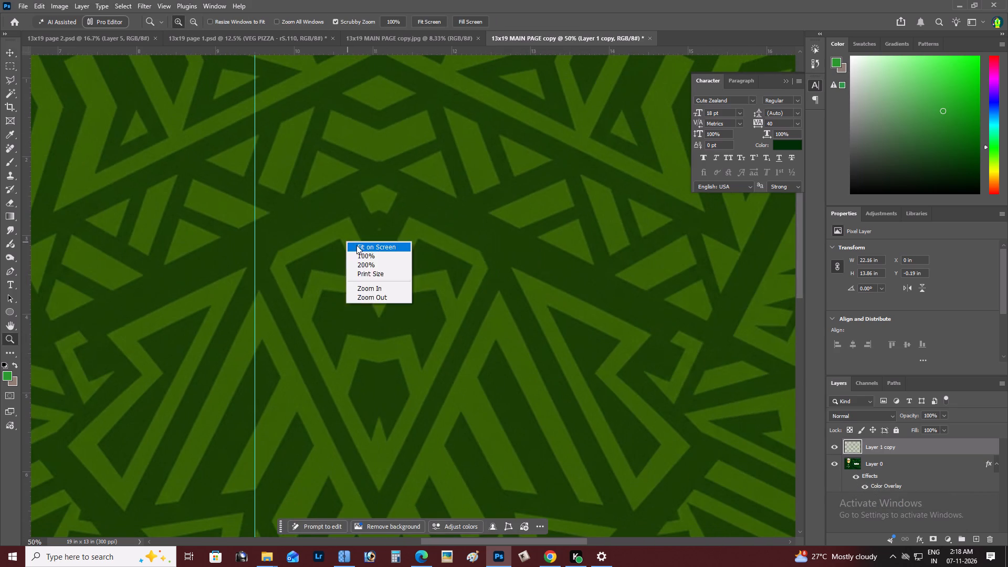
Move the merged pattern, Layer 1 copy, left so its mirror axis sits near the page centre, at about X -1.18 in, Y 0 in.
key(space)
drag(393, 274, 387, 274)
key(v)
drag(482, 283, 449, 287)
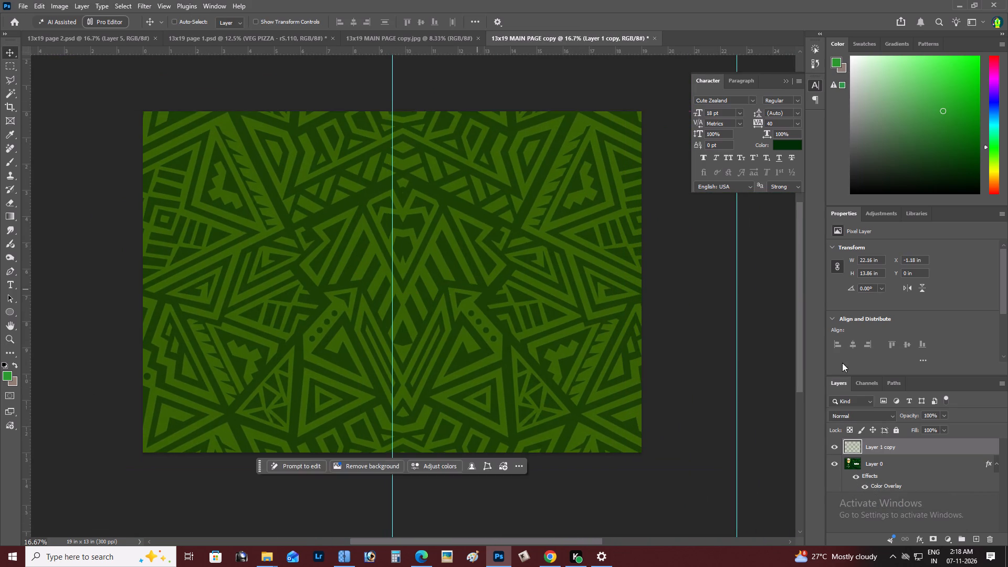
Set the blend mode of the merged pattern layer, Layer 1 copy, to Soft Light.
click(869, 417)
click(858, 401)
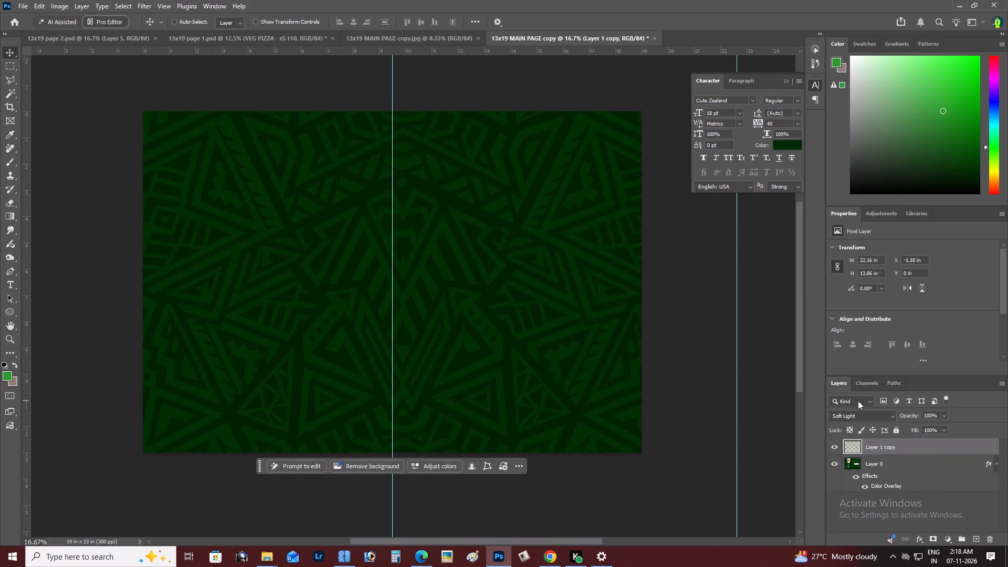
Change Layer 0's Color Overlay to the dark green 05370a.
key(z)
click(442, 275)
right_click(448, 274)
double_click(463, 279)
scroll(948, 494, down, 2)
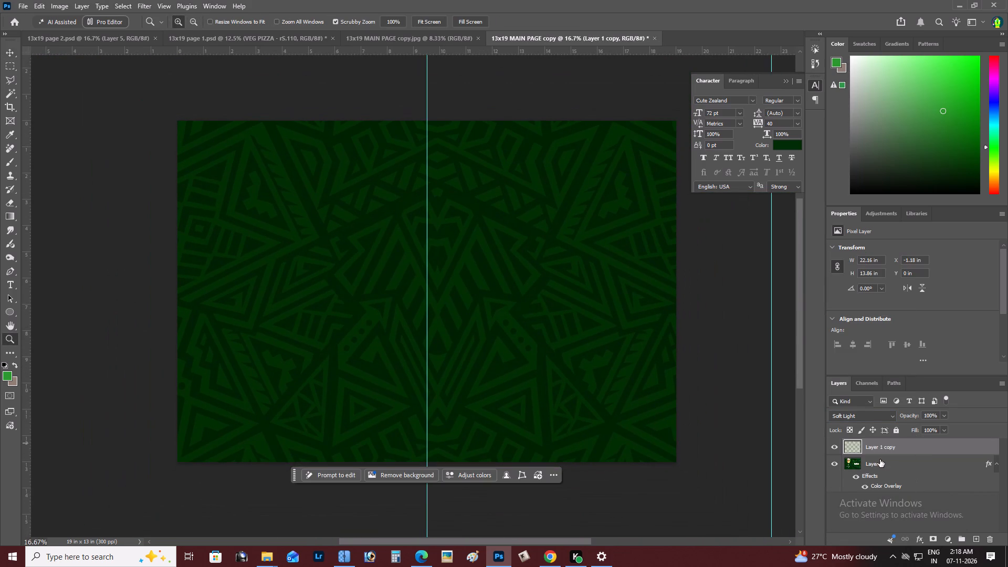
click(880, 459)
double_click(889, 488)
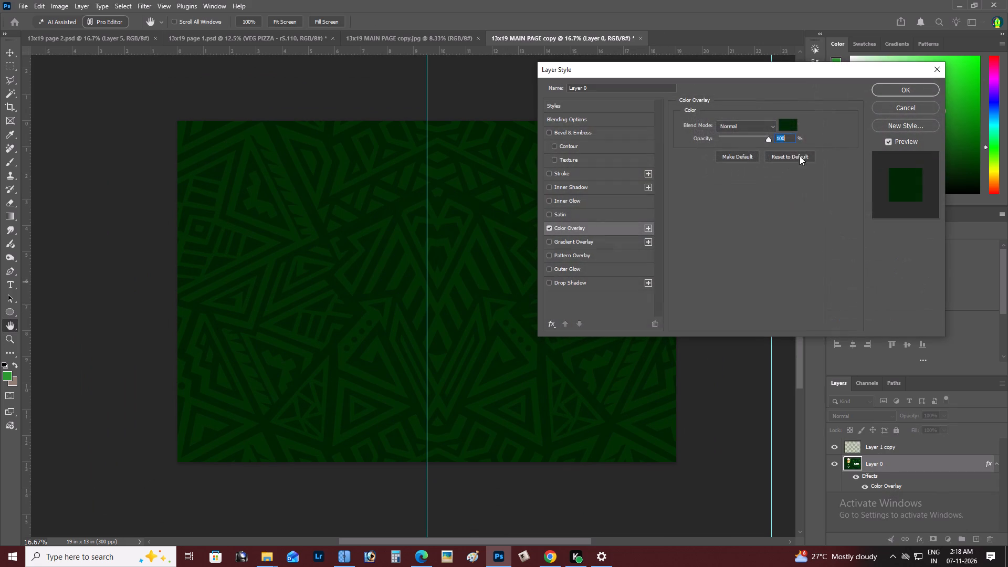
click(789, 122)
click(847, 344)
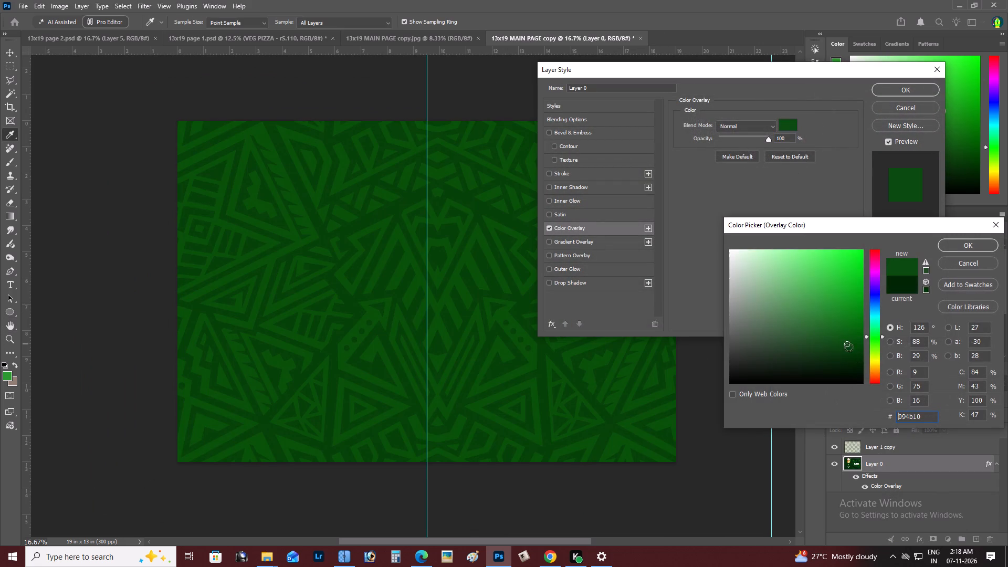
click(850, 357)
click(851, 354)
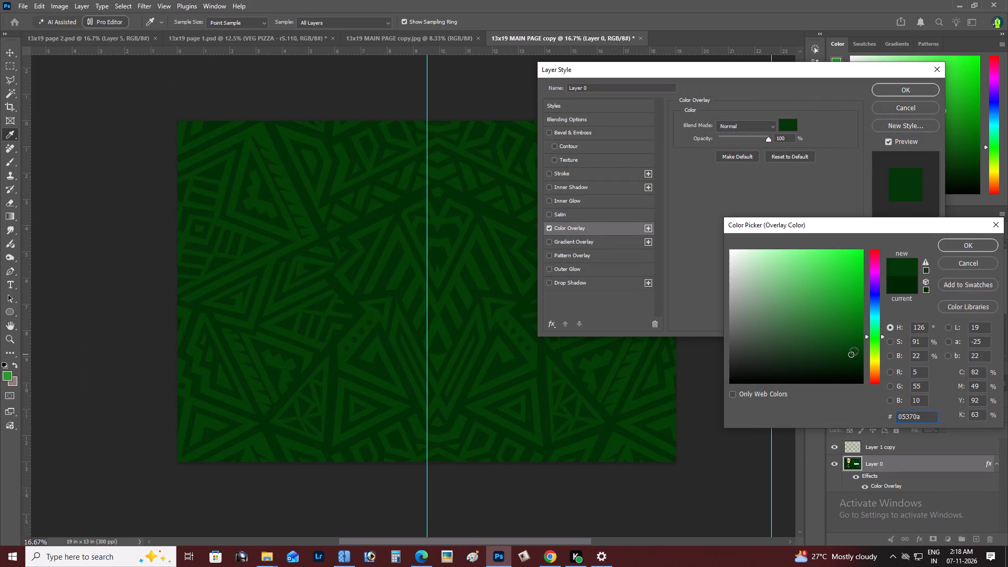
key(Return)
key(Return)
key(Return)
Select the mirrored pattern layer, Layer 1 copy, try shifting it sideways and undo the move.
key(z)
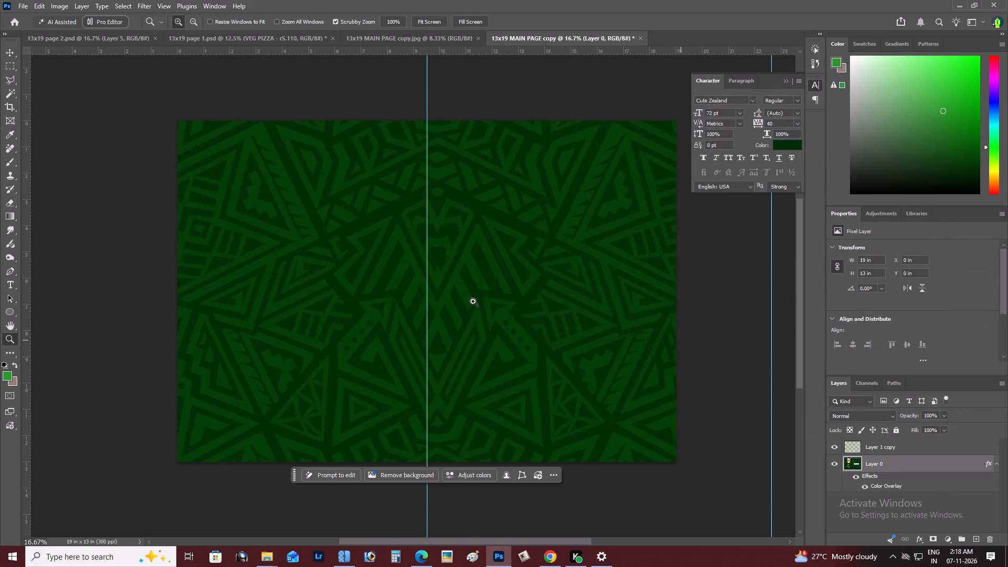
alt+click(314, 238)
right_click(400, 236)
double_click(414, 240)
key(v)
right_click(484, 236)
click(501, 244)
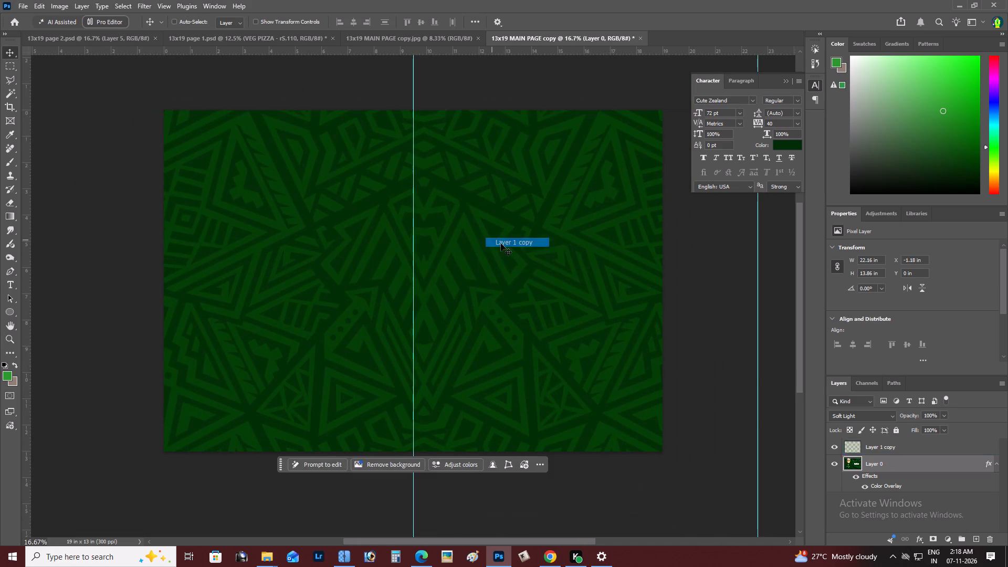
drag(497, 244, 440, 238)
key(ctrl+z)
Fade the middle of the pattern on Layer 1 copy using a large soft 4500-size Eraser at 15% opacity.
key(e)
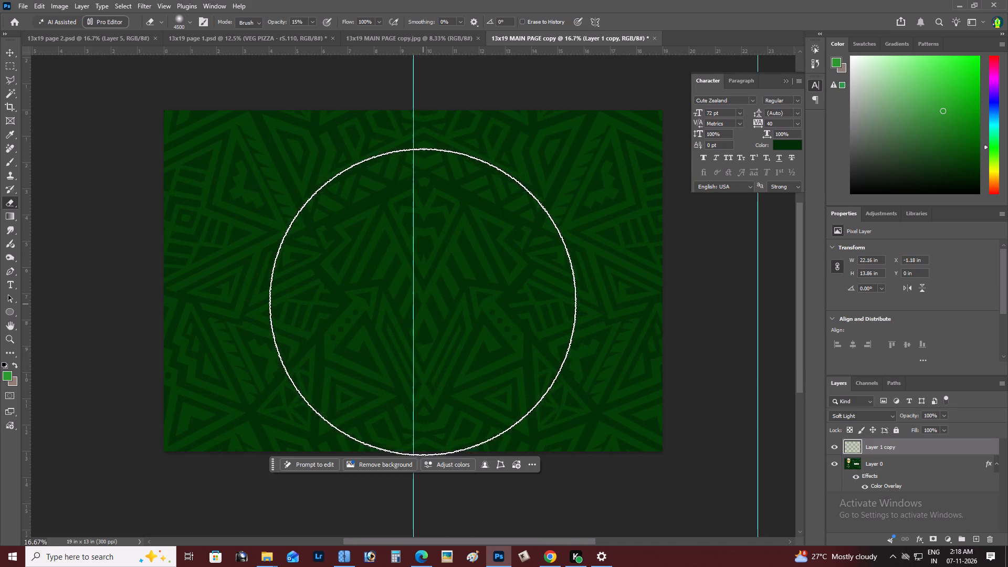
click(420, 279)
click(420, 279)
triple_click(420, 279)
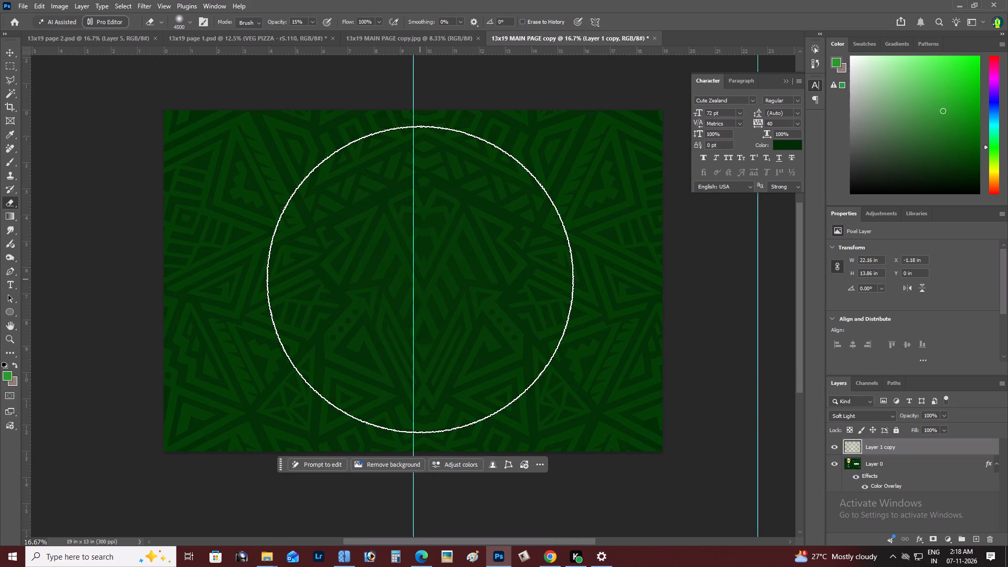
triple_click(420, 279)
triple_click(420, 279)
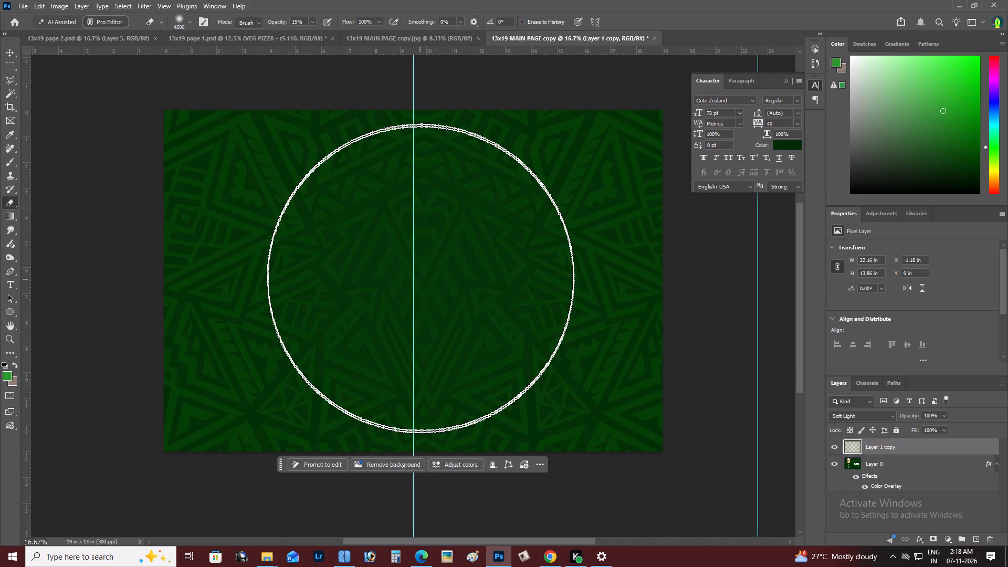
Raise the Eraser's opacity to 89% and erase the pattern at the centre of the page.
click(315, 22)
drag(316, 36, 348, 41)
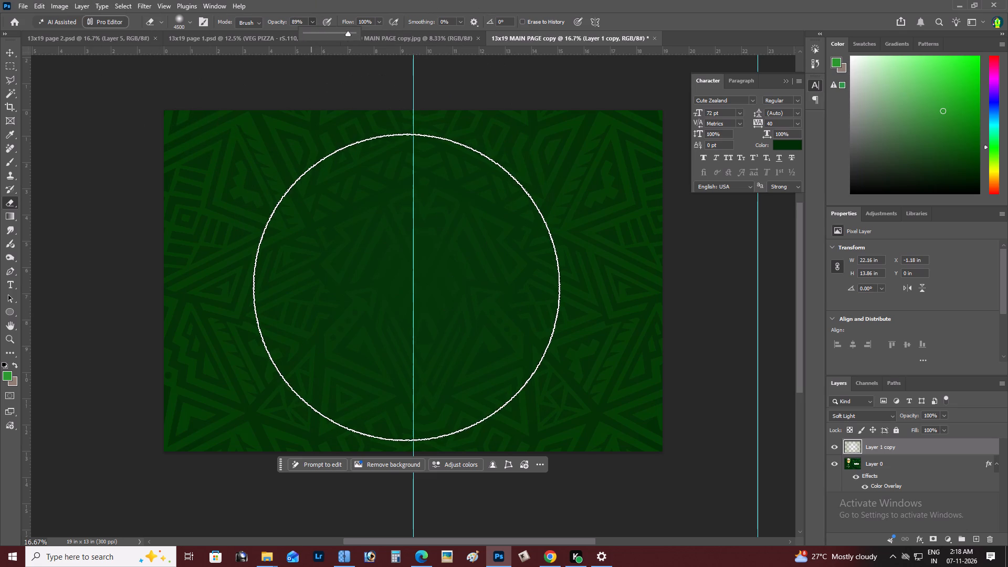
click(397, 286)
Examine the pattern's faded centre and its edges up close and across the whole page.
key(z)
alt+click(390, 282)
right_click(406, 274)
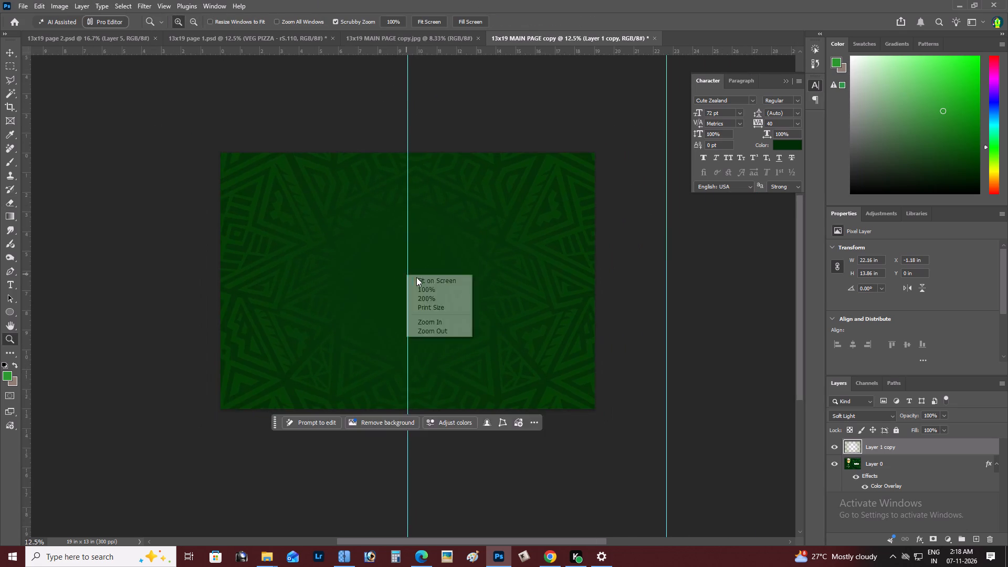
double_click(418, 278)
key(space)
drag(418, 278, 404, 285)
key(z)
alt+click(384, 280)
right_click(384, 280)
double_click(395, 283)
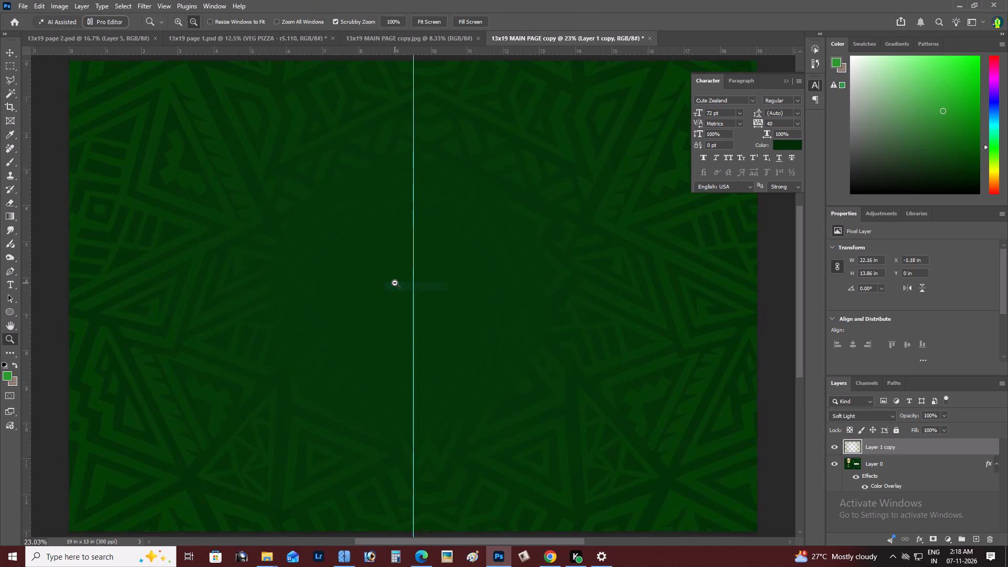
key(space)
key(space)
key(space)
key(space)
key(space)
key(space)
key(space)
key(space)
key(space)
key(space)
key(space)
key(space)
key(space)
key(space)
key(space)
drag(395, 283, 433, 292)
key(z)
alt+click(402, 284)
right_click(402, 284)
double_click(411, 288)
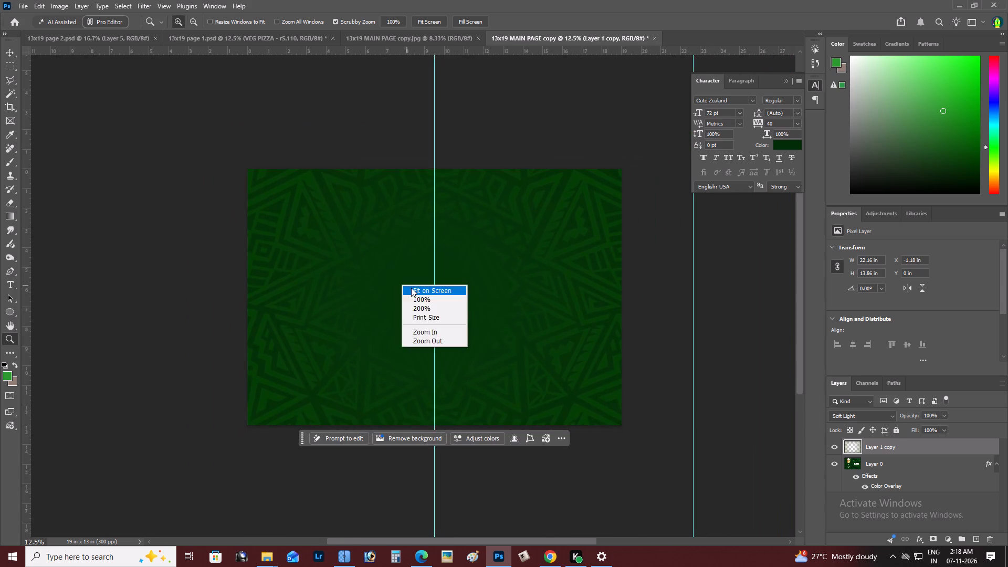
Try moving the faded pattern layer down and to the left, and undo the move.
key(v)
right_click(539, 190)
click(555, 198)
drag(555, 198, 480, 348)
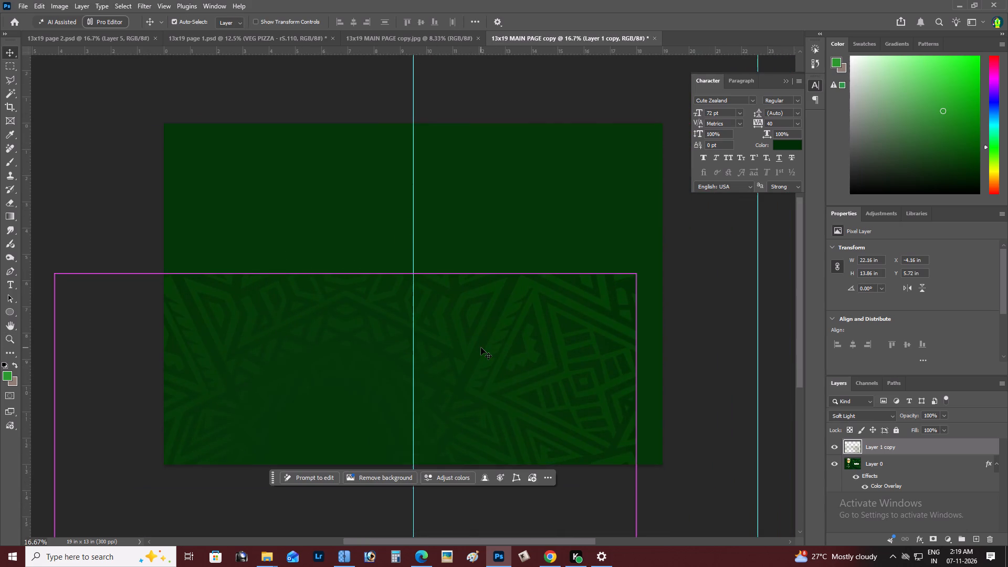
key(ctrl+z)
Try 20% and 30% opacity on Layer 1 copy and settle on 40%.
key(z)
alt+click(497, 268)
right_click(503, 267)
double_click(520, 276)
key(space)
key(space)
key(space)
key(space)
key(space)
drag(499, 308, 511, 313)
key(2)
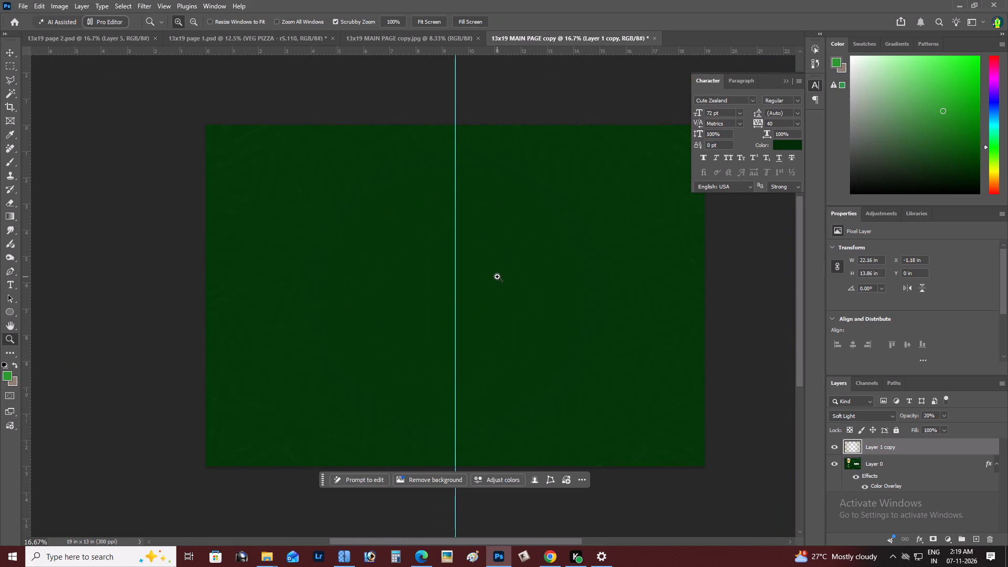
key(3)
key(4)
Examine how the softened pattern reads against the dark green over the whole page.
key(z)
alt+click(550, 299)
right_click(558, 289)
double_click(571, 293)
key(space)
drag(571, 293, 548, 301)
key(z)
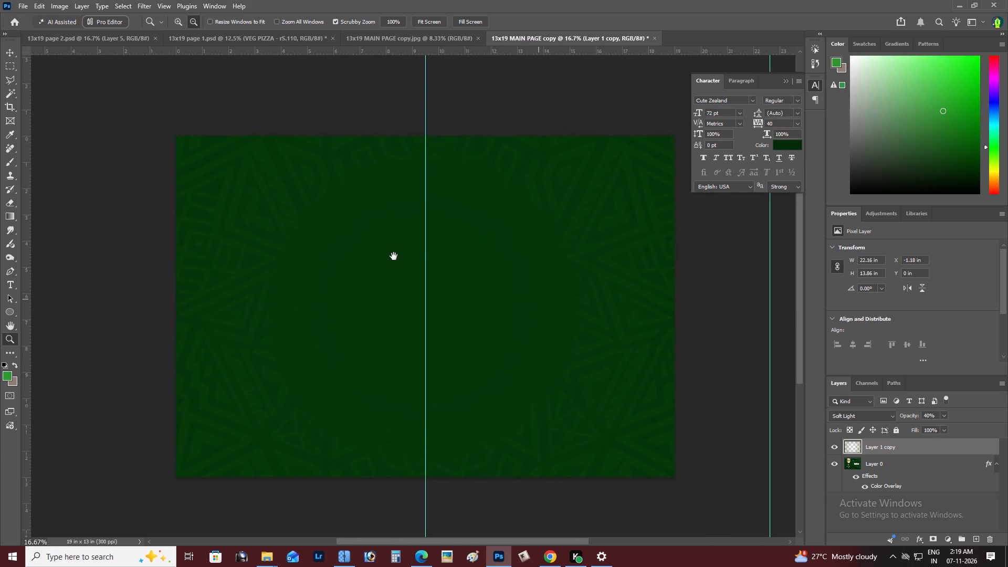
alt+click(392, 256)
right_click(392, 256)
double_click(404, 261)
key(space)
key(space)
key(space)
key(space)
key(space)
key(space)
drag(377, 263, 420, 270)
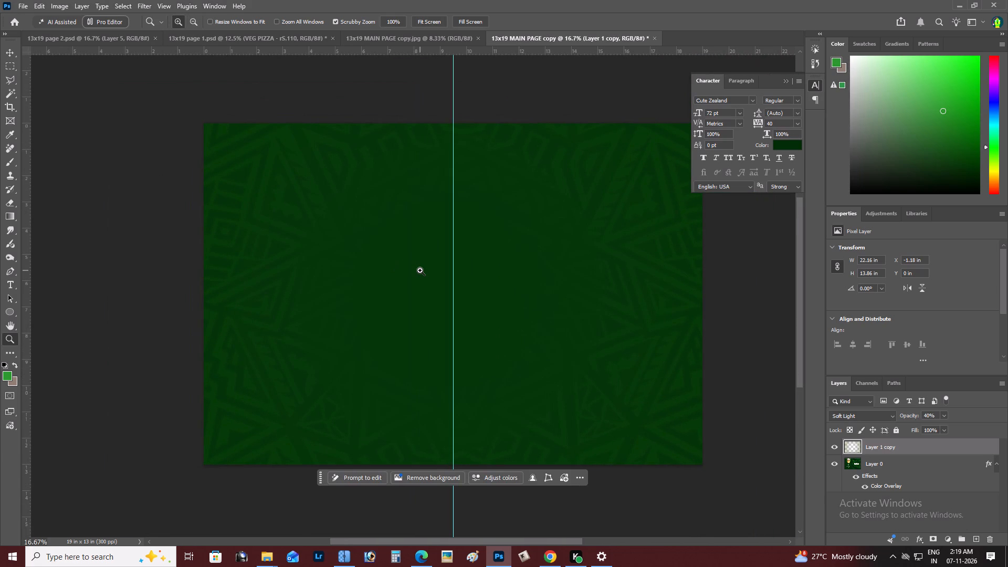
Draw a rectangular selection about 8.66 × 12.27 in over the page's left half, inset from its outer and top edges.
key(m)
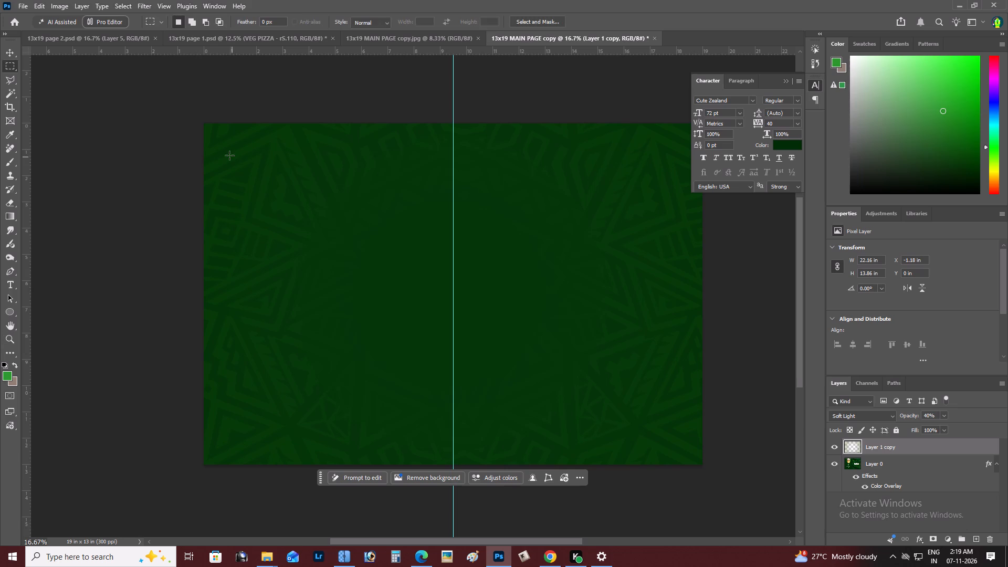
drag(218, 142, 338, 420)
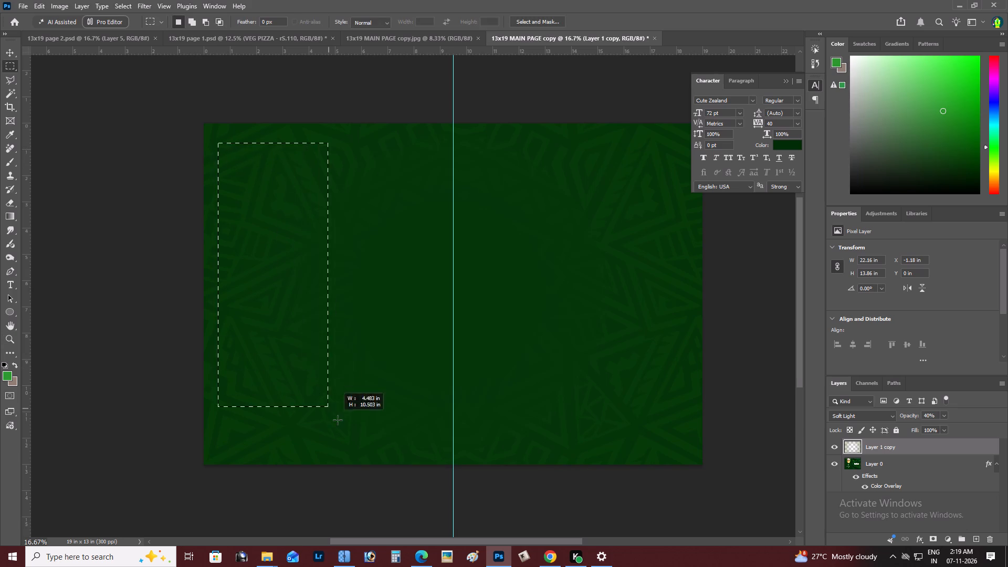
drag(338, 420, 364, 461)
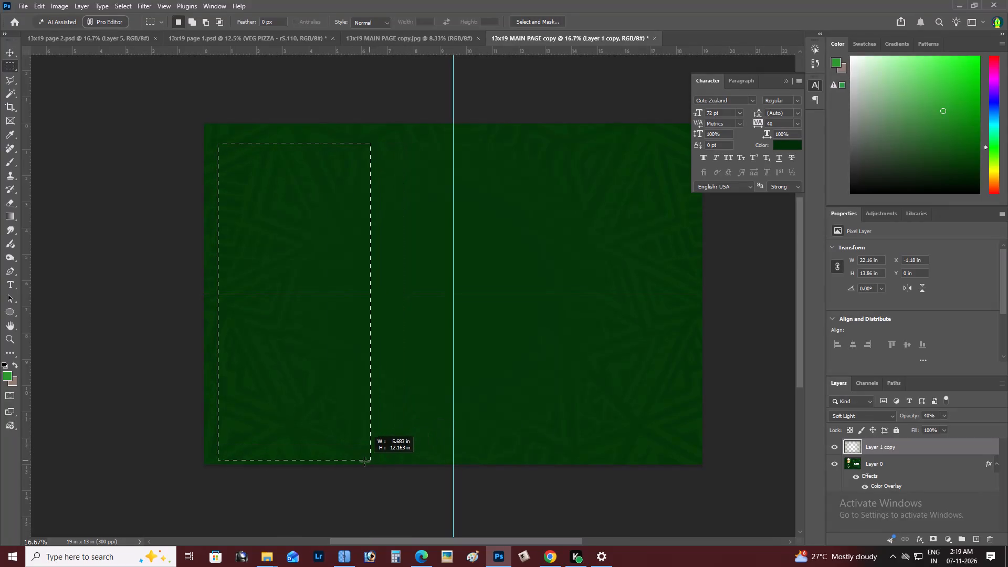
drag(364, 461, 355, 483)
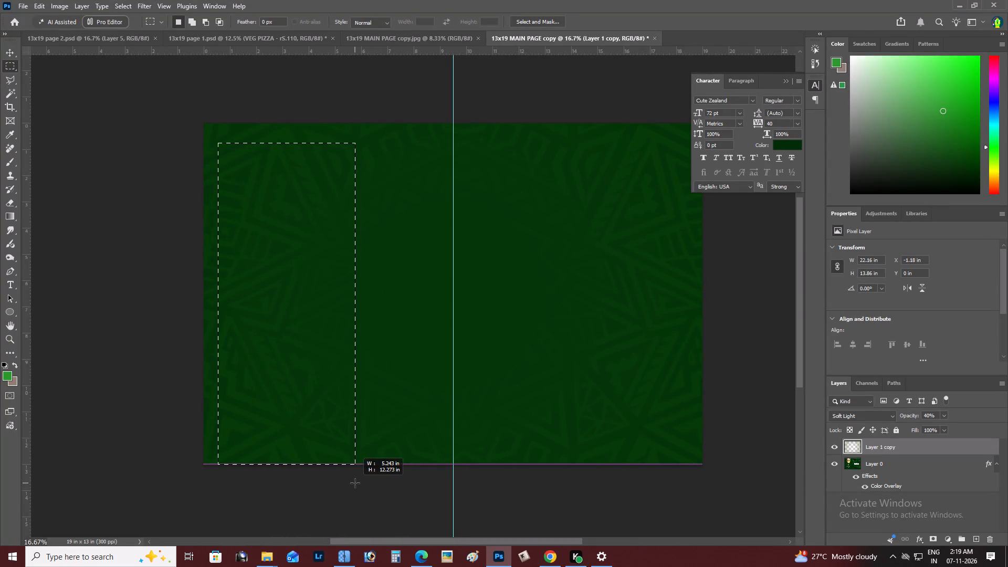
drag(355, 483, 423, 473)
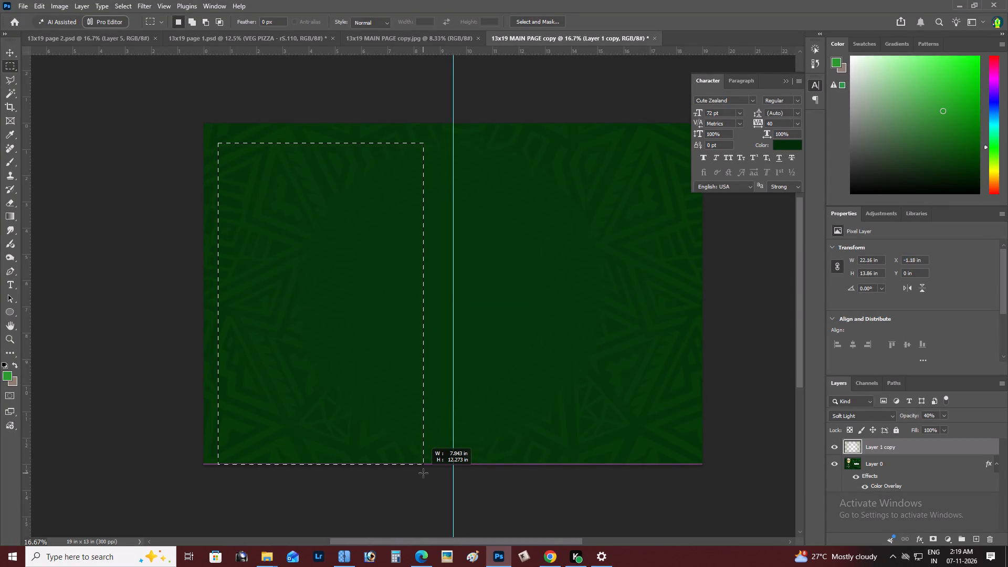
drag(423, 473, 433, 495)
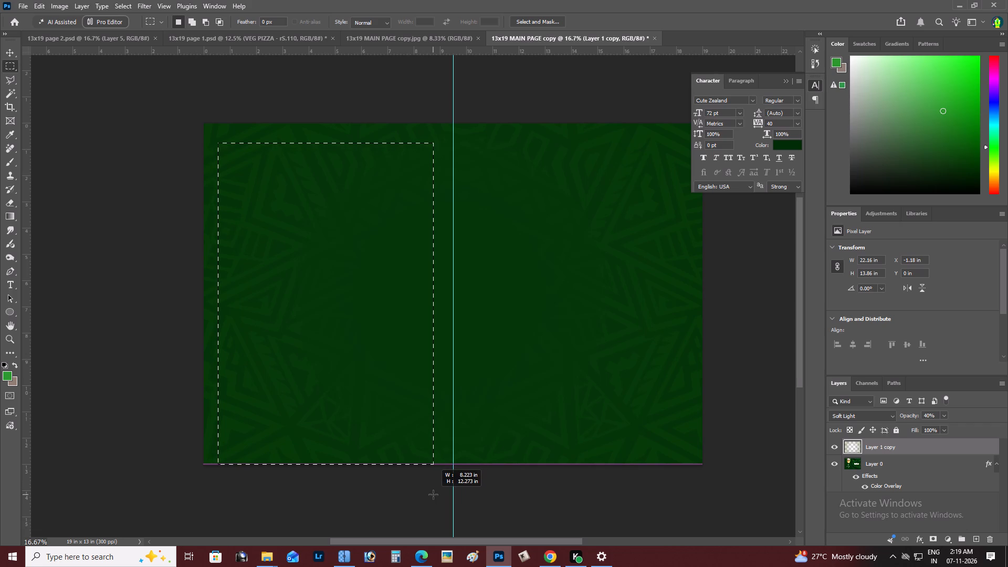
drag(433, 495, 445, 507)
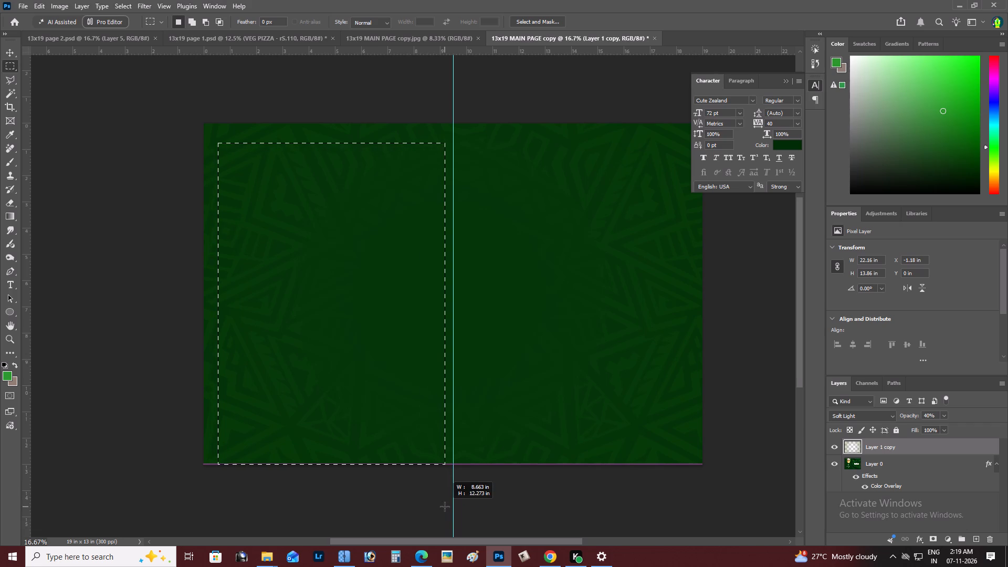
drag(445, 507, 445, 509)
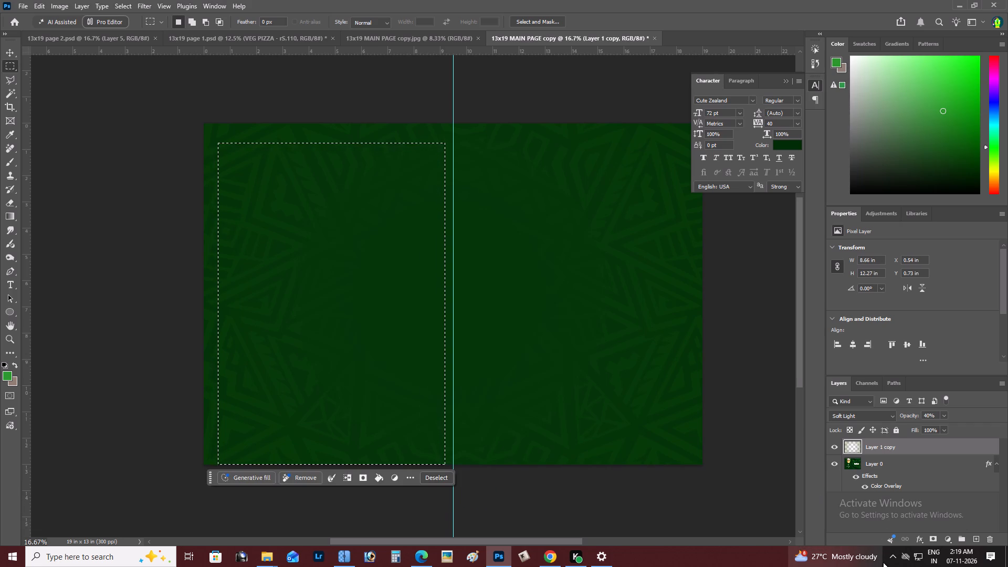
Add a new layer, fill the rectangular selection with a pale cream colour, and deselect.
click(979, 543)
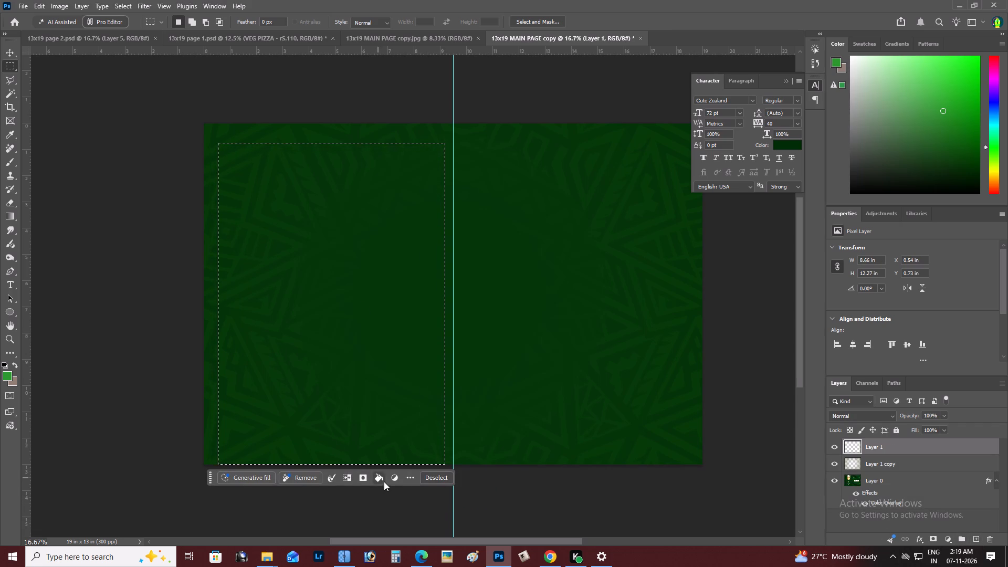
click(382, 478)
click(417, 381)
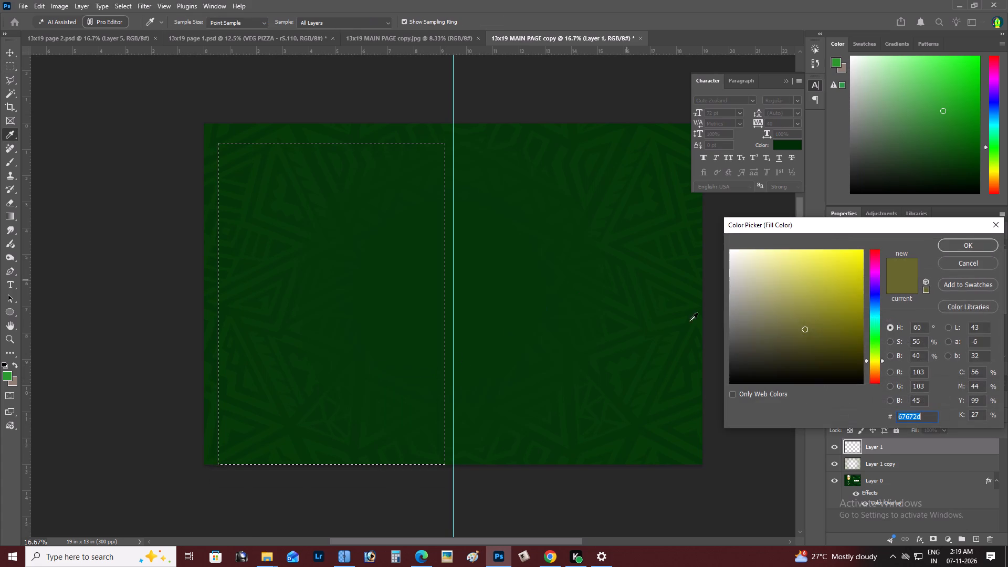
drag(774, 293, 746, 233)
key(Return)
key(Return)
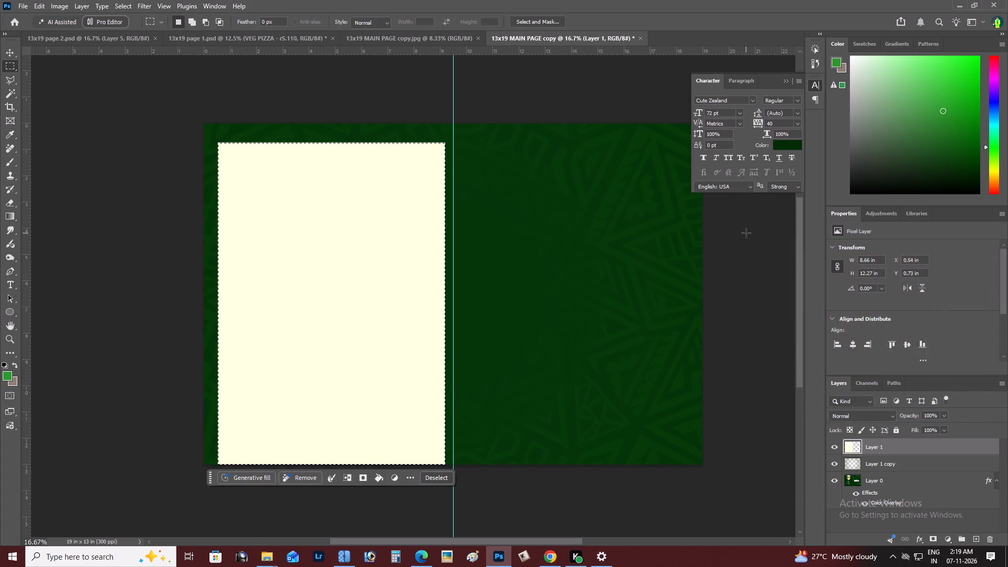
key(ctrl+d)
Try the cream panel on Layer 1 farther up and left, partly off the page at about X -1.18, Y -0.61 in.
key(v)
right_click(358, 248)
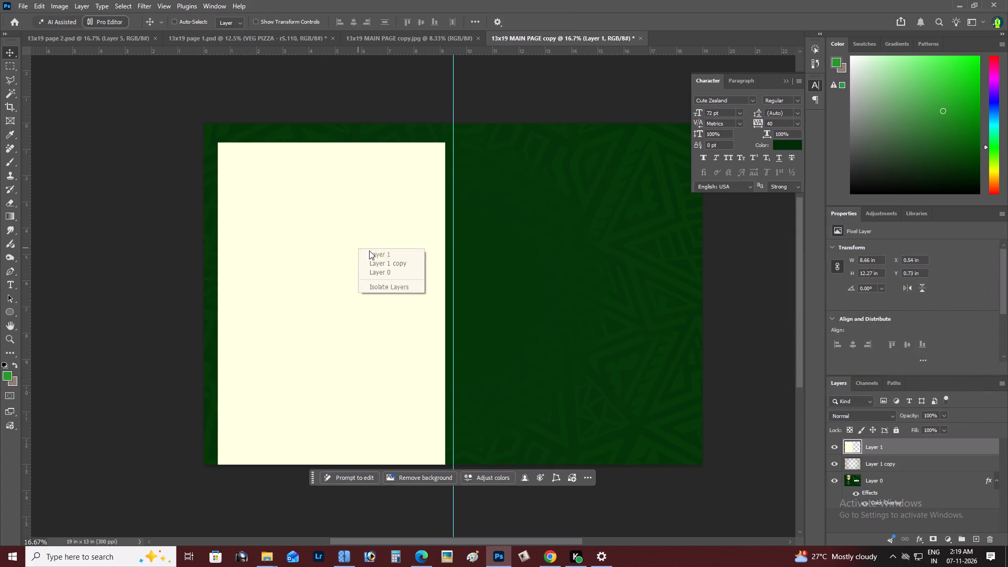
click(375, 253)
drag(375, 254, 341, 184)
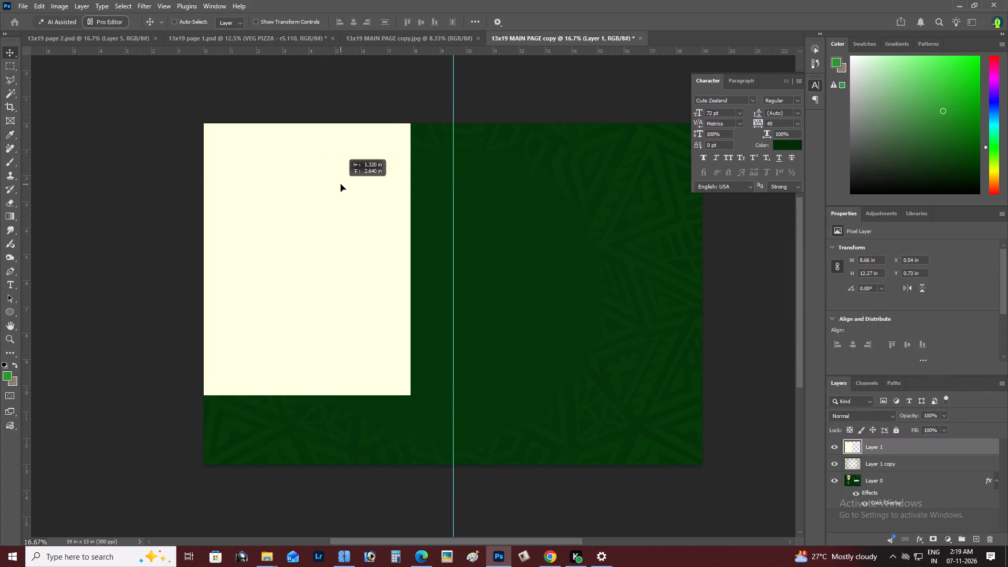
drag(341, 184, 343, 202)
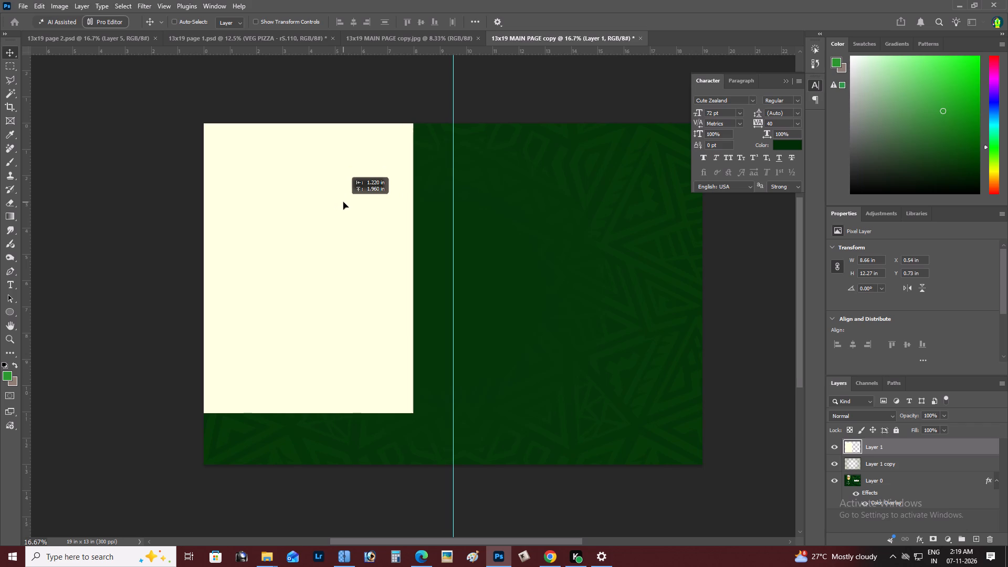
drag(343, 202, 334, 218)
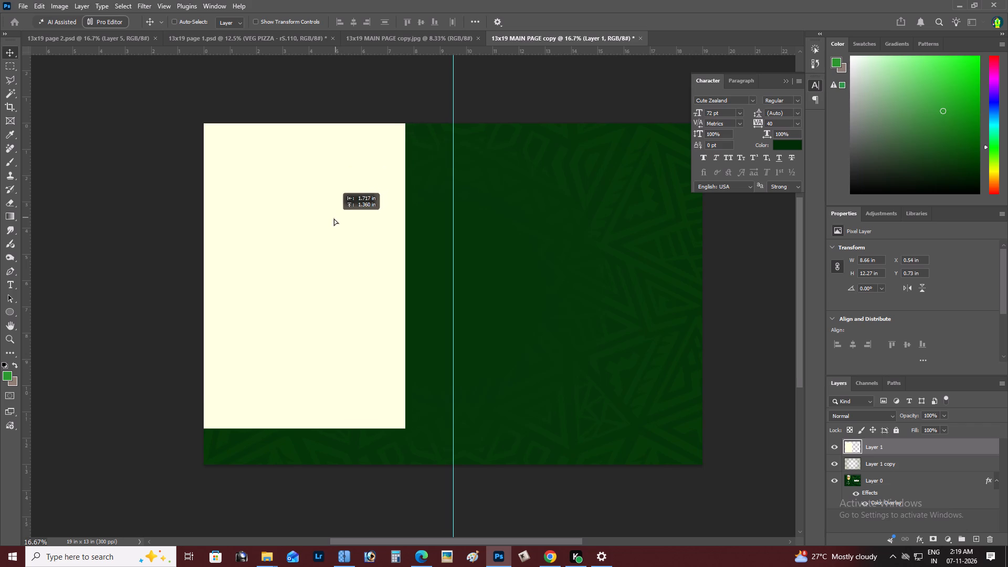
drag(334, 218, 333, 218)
Move the cream panel to about X 0.84, Y 1.21 in, with its right edge on the vertical centre guide.
key(z)
alt+click(308, 238)
right_click(311, 237)
double_click(319, 240)
key(space)
key(space)
key(space)
drag(319, 243, 394, 262)
key(v)
right_click(321, 270)
click(331, 274)
drag(331, 274, 372, 278)
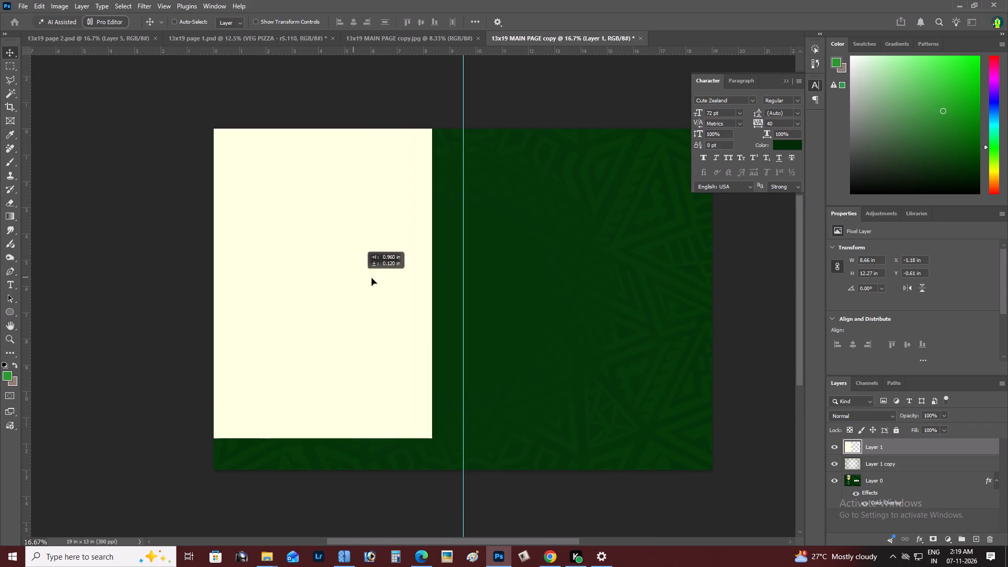
drag(372, 278, 384, 321)
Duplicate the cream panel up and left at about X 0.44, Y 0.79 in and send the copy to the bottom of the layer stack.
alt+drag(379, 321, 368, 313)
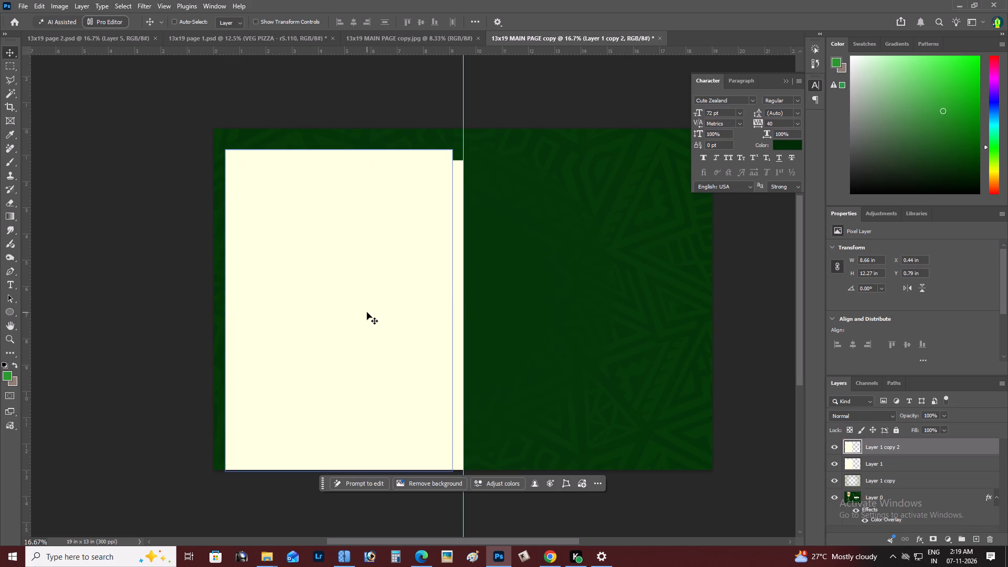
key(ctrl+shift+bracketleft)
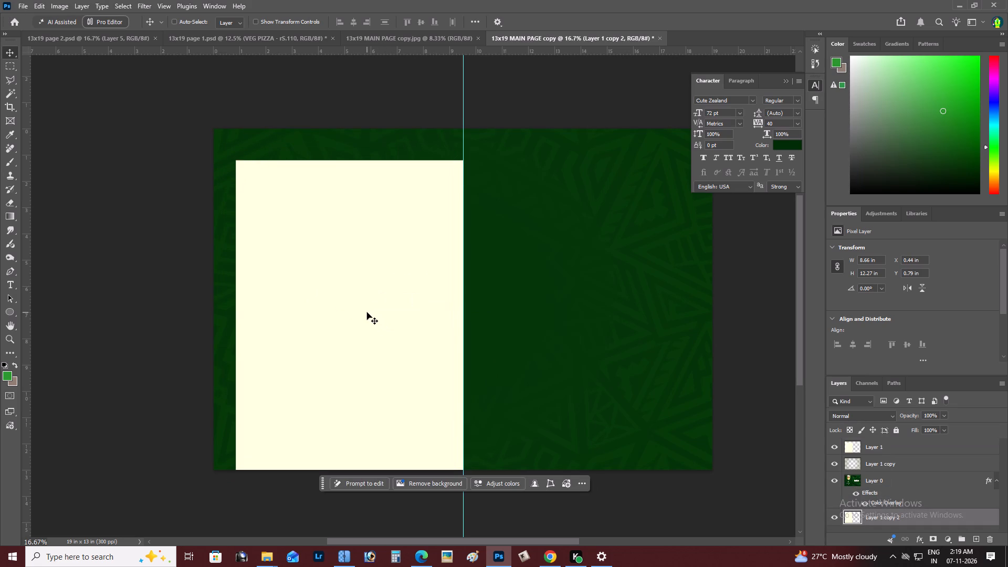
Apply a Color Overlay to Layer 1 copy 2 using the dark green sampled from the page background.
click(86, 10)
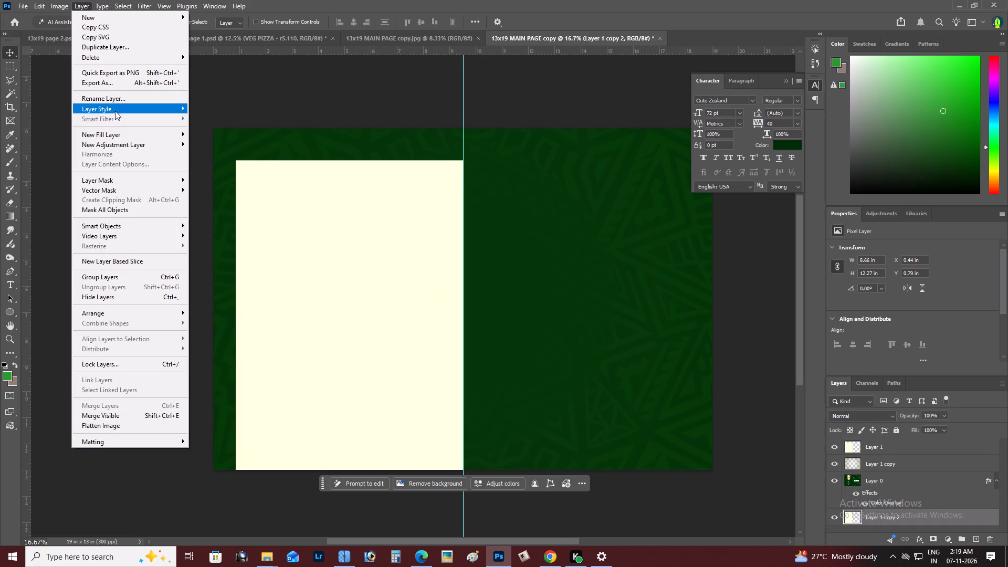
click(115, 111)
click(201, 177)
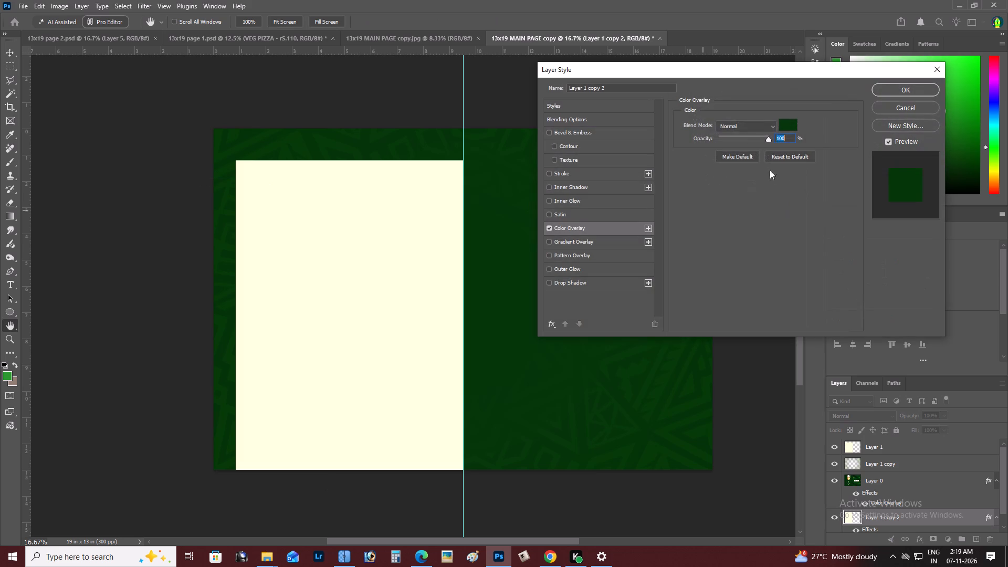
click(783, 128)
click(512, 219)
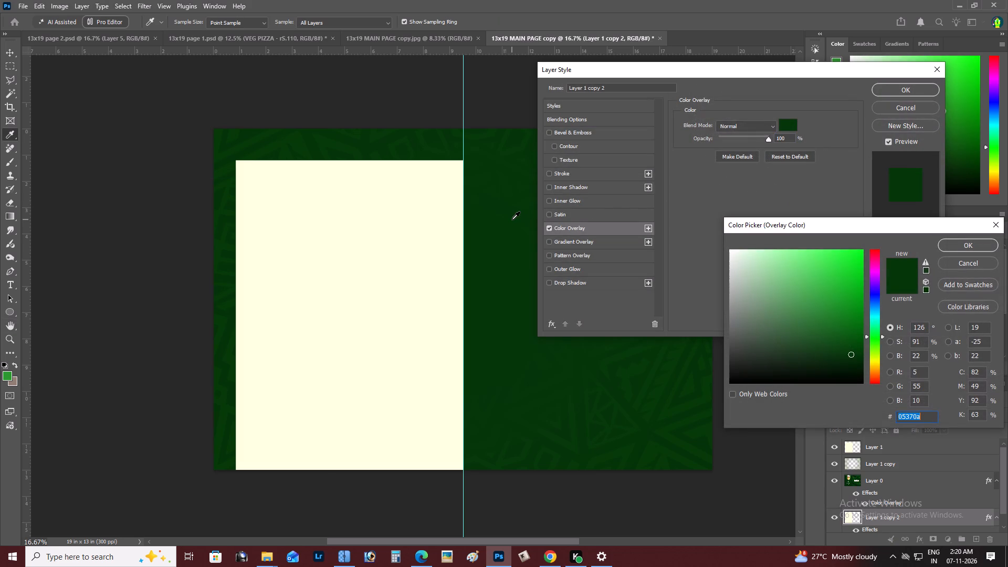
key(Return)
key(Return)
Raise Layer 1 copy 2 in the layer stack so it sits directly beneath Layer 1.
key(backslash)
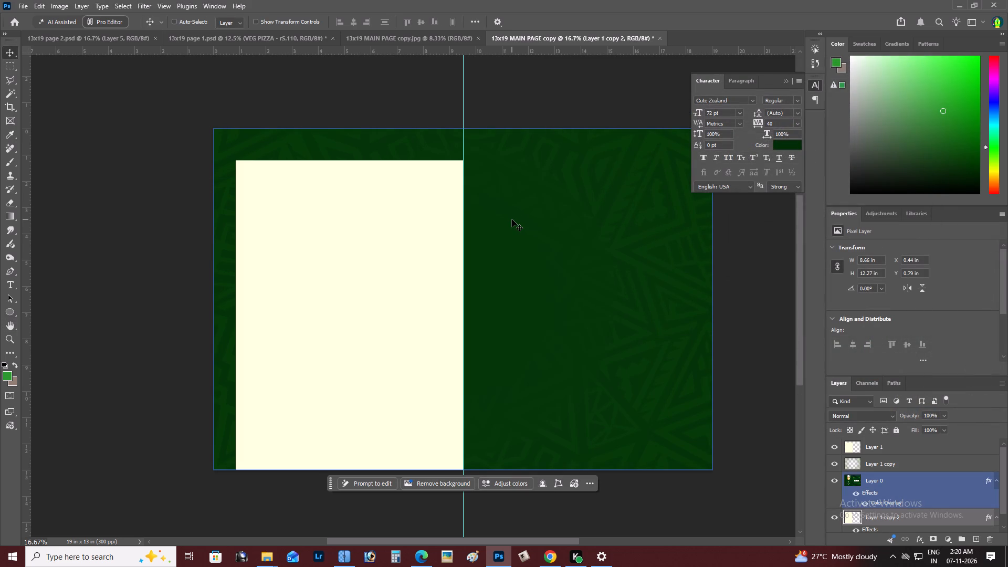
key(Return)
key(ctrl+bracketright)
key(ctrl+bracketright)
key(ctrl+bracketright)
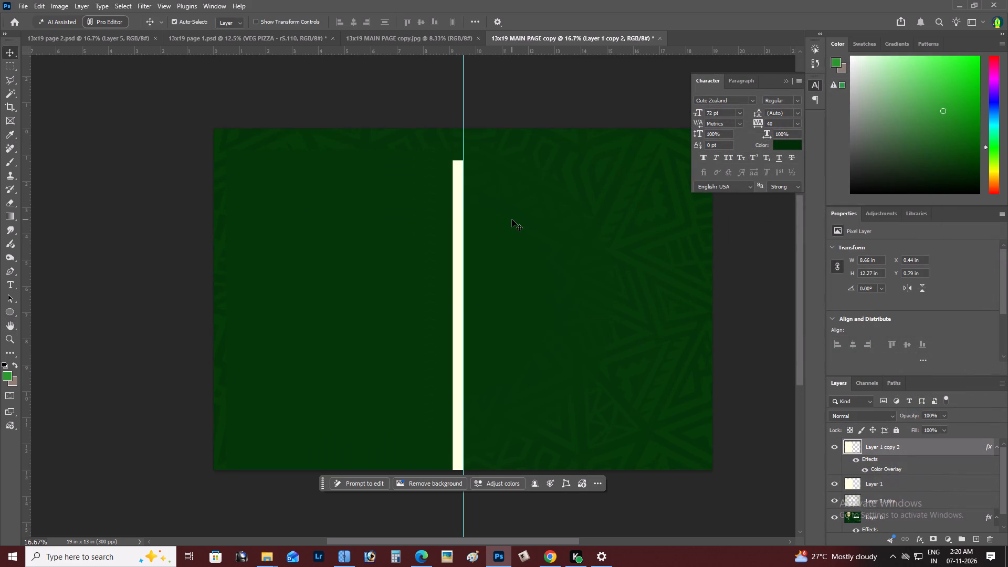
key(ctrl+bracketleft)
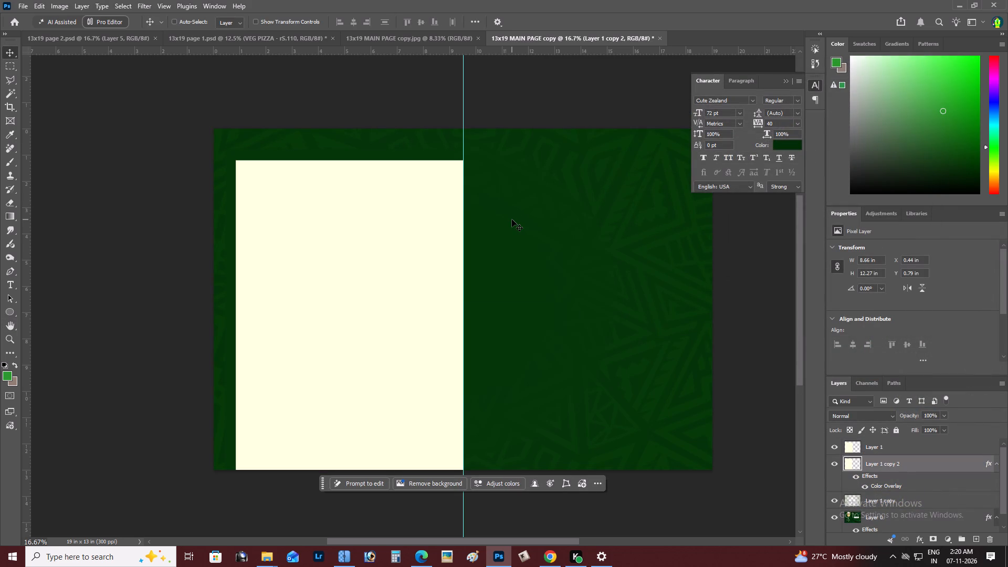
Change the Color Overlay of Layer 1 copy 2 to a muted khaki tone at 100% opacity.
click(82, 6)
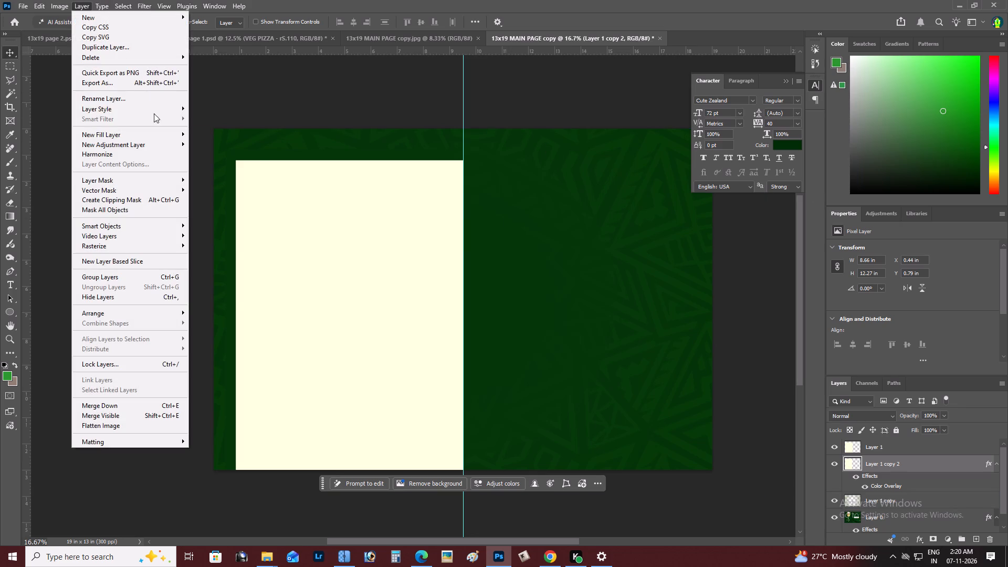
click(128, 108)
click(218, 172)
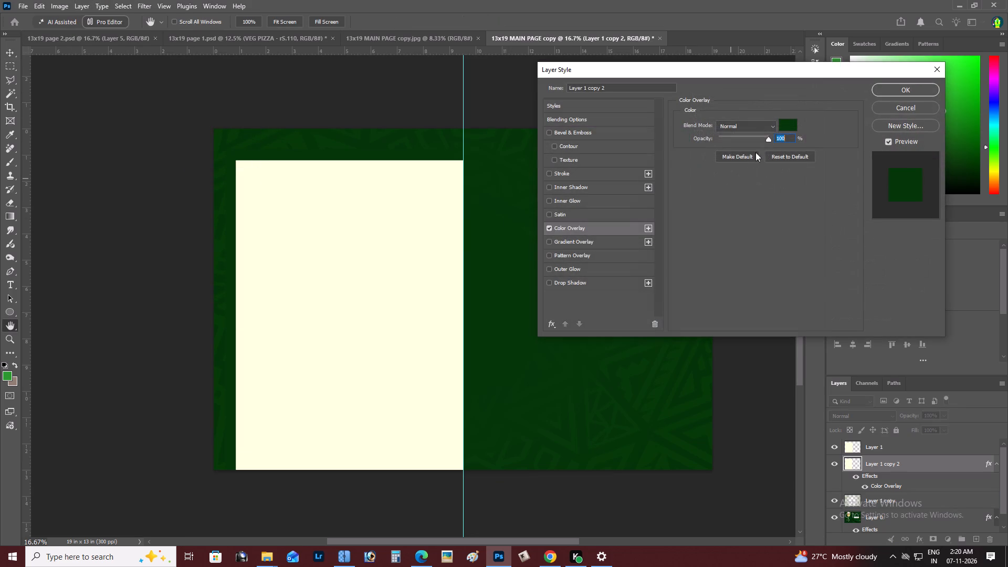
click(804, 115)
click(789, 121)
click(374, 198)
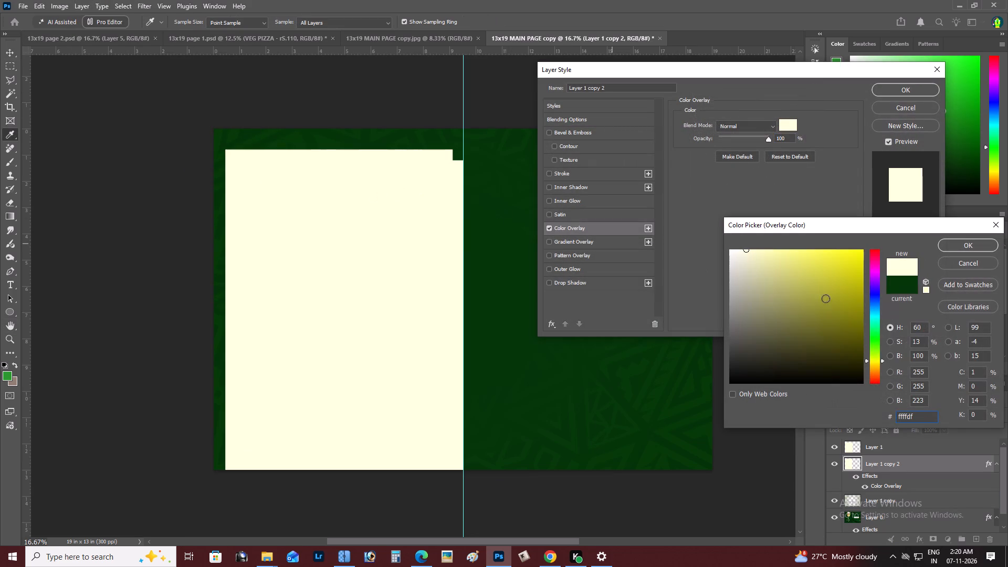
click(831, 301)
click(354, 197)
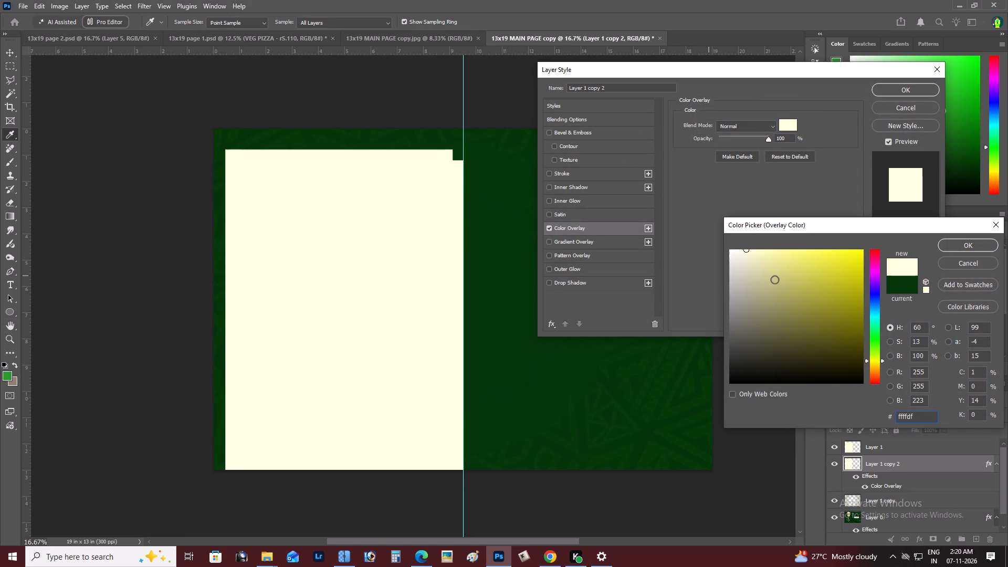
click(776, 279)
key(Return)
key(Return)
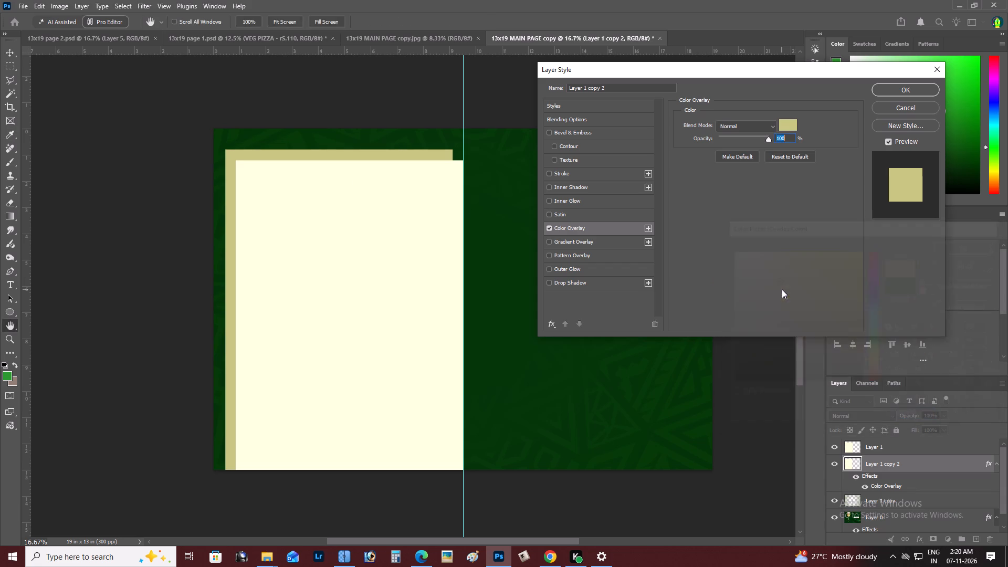
Reposition the front cream panel to about X 0.84, Y 1.07 in, leaving khaki strips along its top and left edges.
key(v)
right_click(339, 270)
click(353, 275)
drag(355, 277, 337, 274)
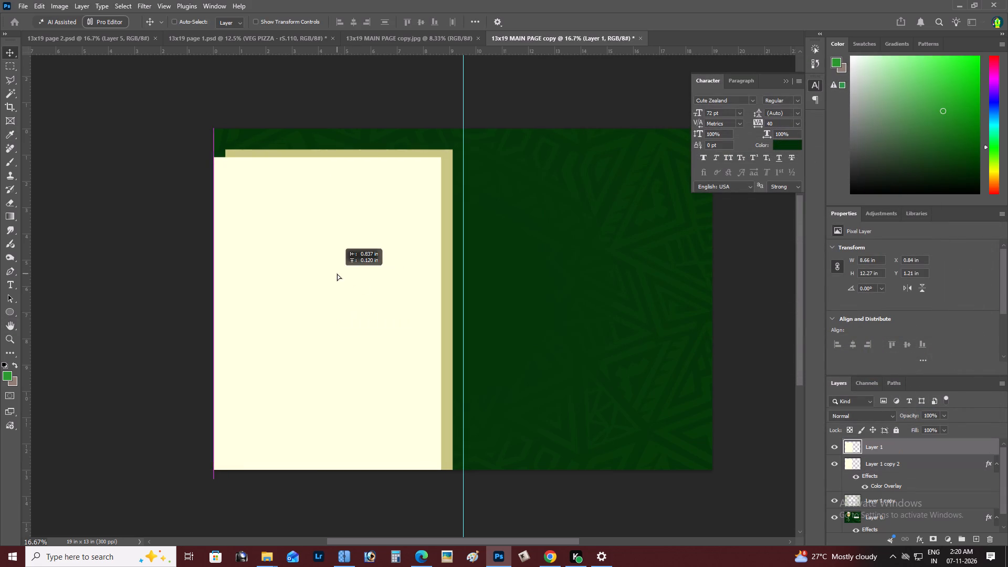
drag(337, 274, 363, 278)
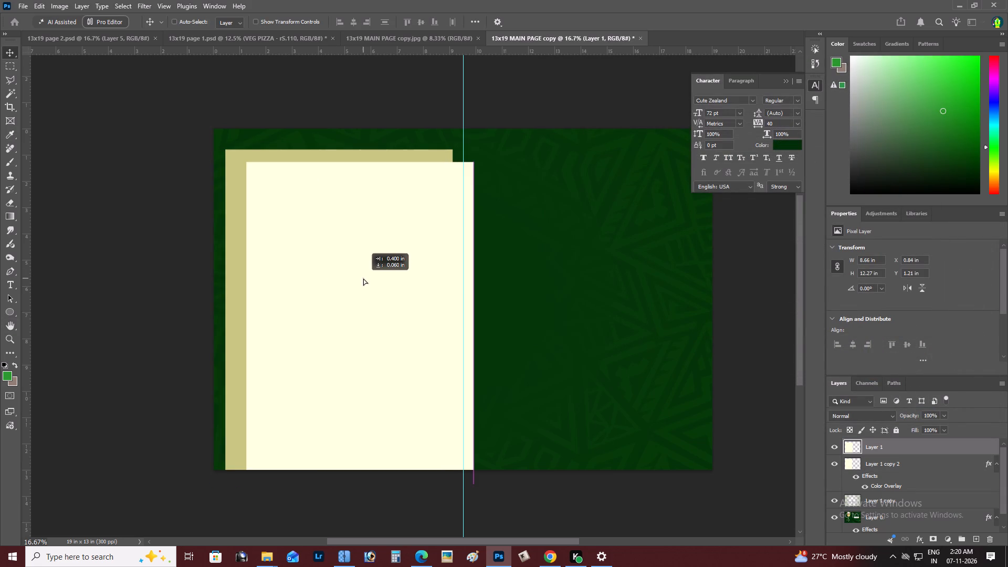
drag(363, 278, 350, 274)
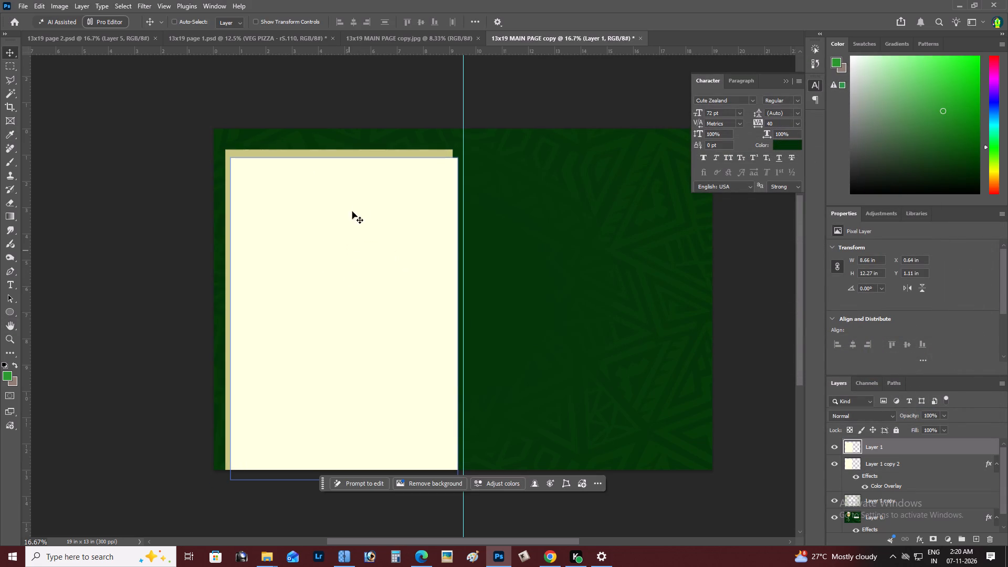
click(384, 223)
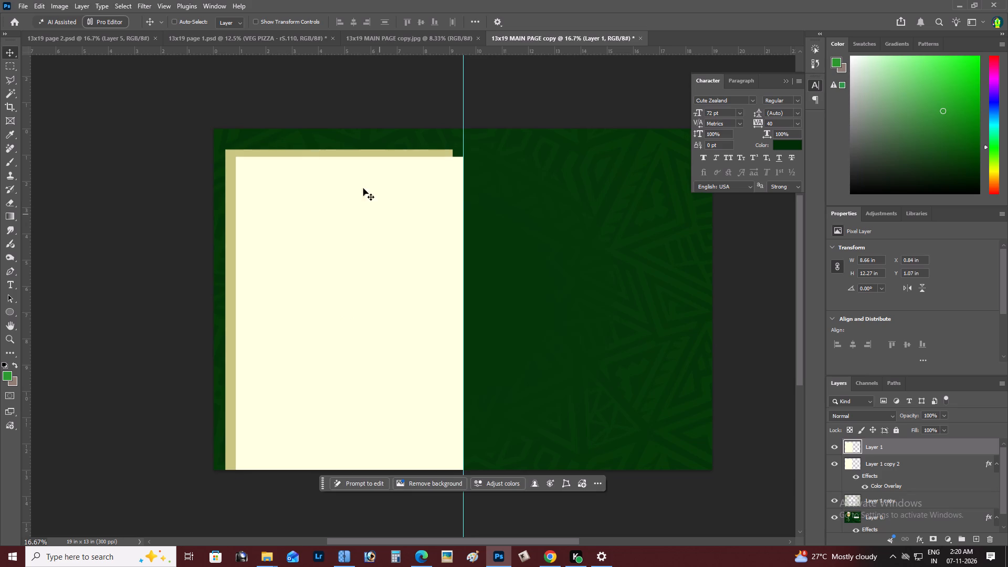
Scale the cream and khaki panels together to about 95% and place the pair at about X 0.64, Y 0.76 in.
shift+right_click(358, 152)
shift+click(365, 155)
key(ctrl+t)
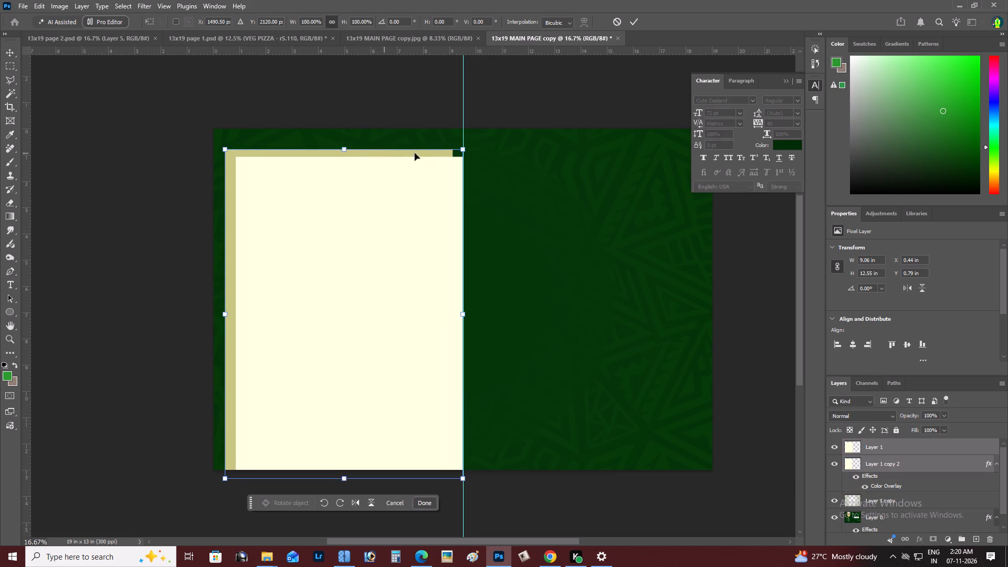
alt+drag(460, 150, 448, 153)
drag(414, 219, 414, 207)
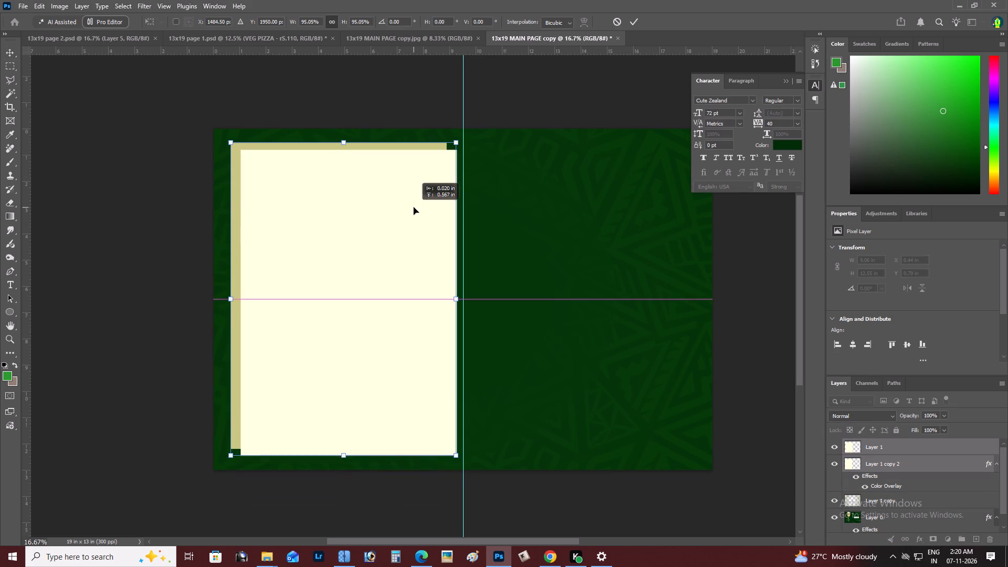
drag(414, 207, 414, 211)
key(ctrl+Return)
Shift both panels left so the khaki one sits at about X 0.36, Y 0.74 in.
key(z)
alt+click(414, 211)
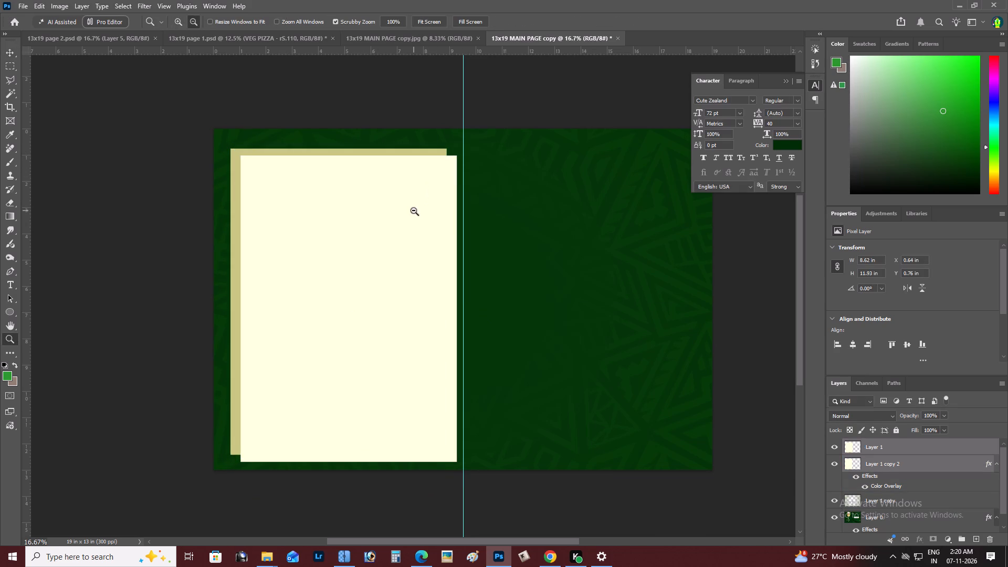
right_click(414, 211)
double_click(436, 220)
key(space)
drag(417, 265, 436, 270)
key(v)
drag(348, 268, 340, 268)
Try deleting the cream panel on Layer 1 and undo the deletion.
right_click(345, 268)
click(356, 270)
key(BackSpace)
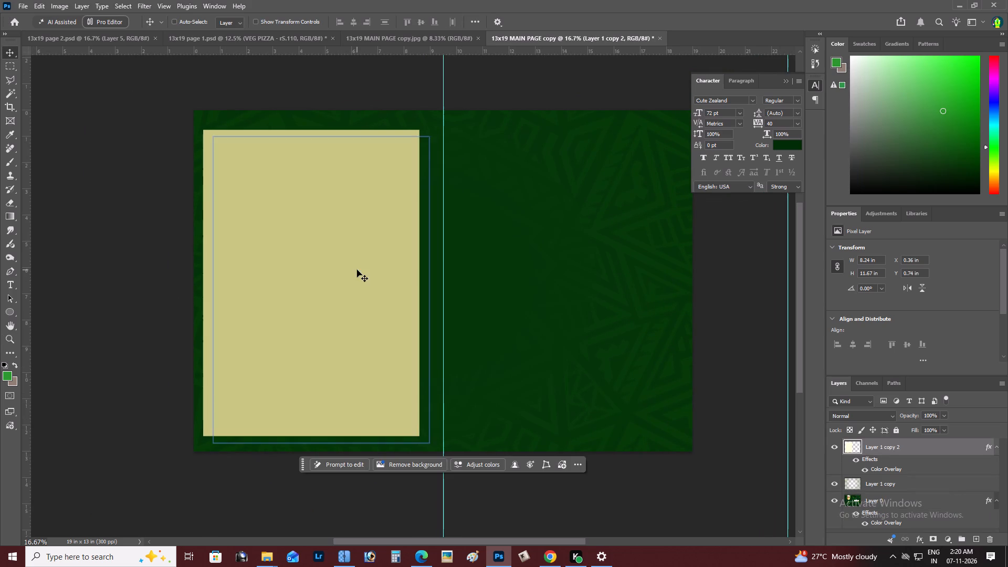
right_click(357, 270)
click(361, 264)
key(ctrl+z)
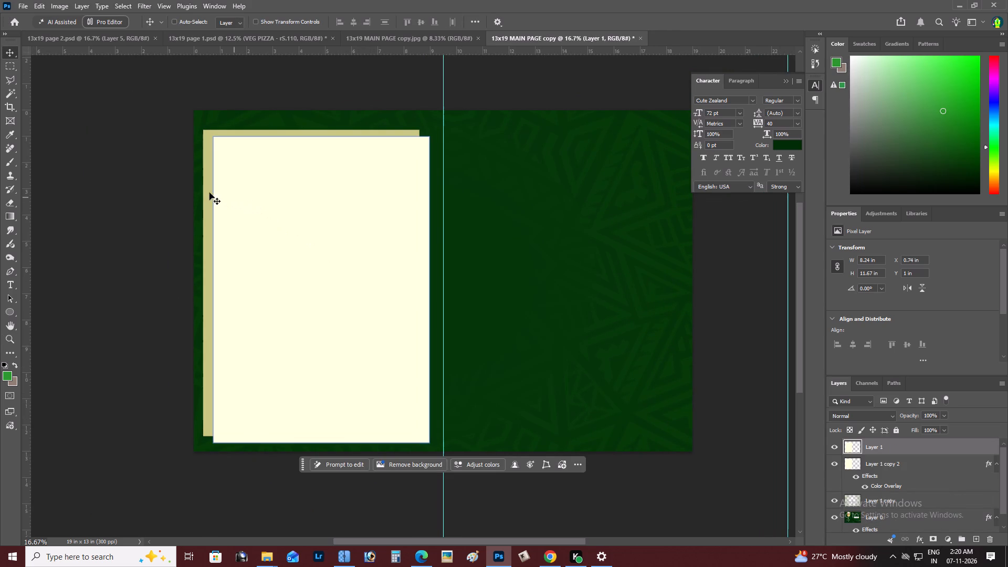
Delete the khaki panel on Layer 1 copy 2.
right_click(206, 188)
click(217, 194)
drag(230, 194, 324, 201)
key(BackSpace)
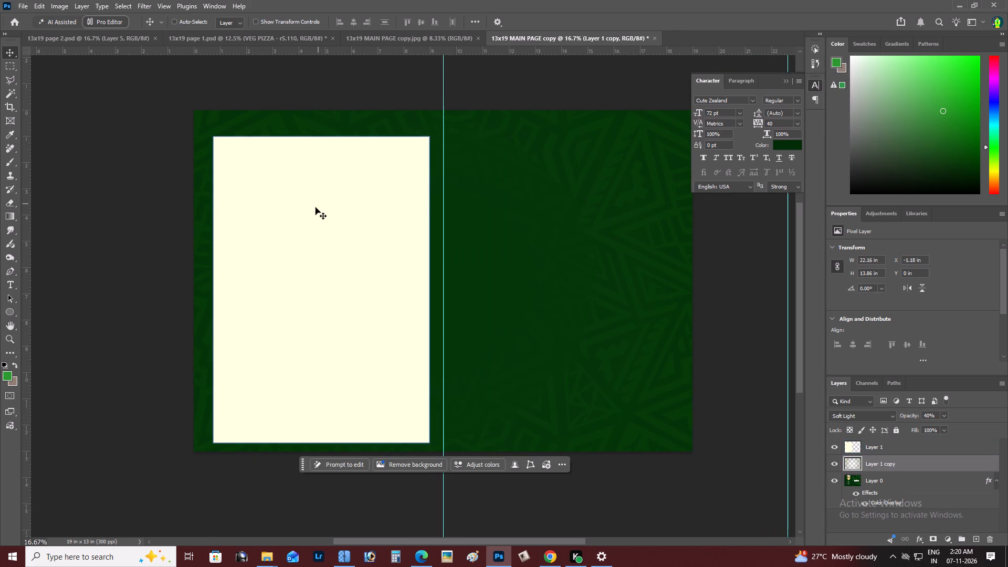
Stretch the cream panel's height to about 189% and place it at about X 0.62, Y -1.14 in, running past the page's top and bottom.
right_click(316, 207)
click(331, 214)
drag(334, 234, 334, 254)
key(ctrl+t)
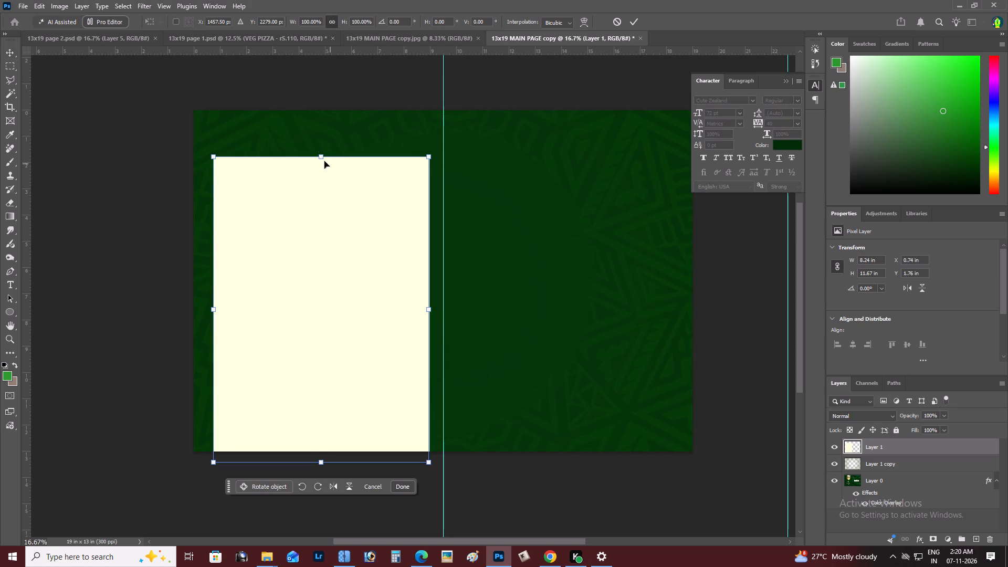
shift+drag(320, 154, 333, 49)
key(space)
key(space)
key(space)
key(space)
key(space)
key(space)
drag(320, 309, 322, 110)
drag(342, 184, 341, 487)
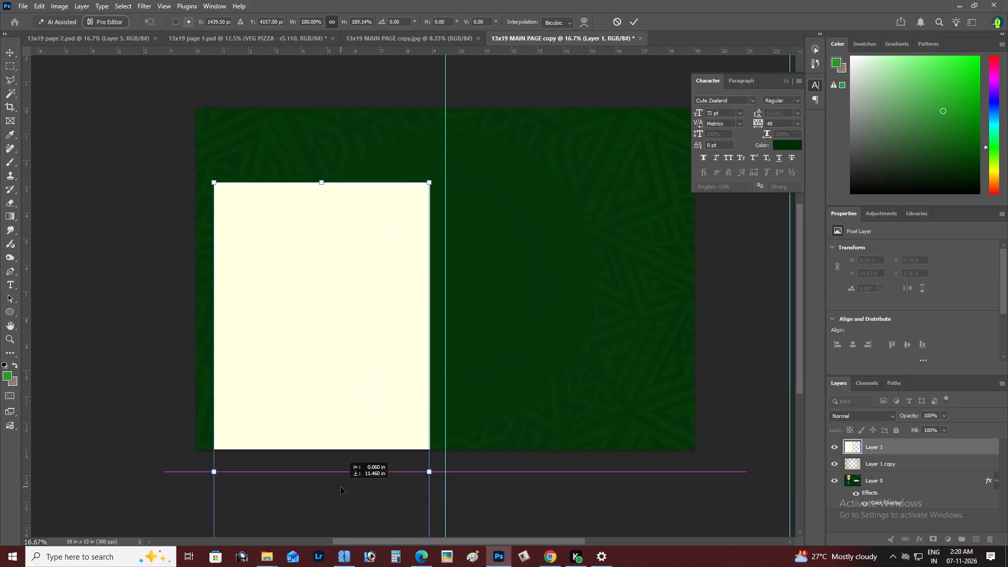
drag(341, 487, 339, 381)
key(ctrl+Return)
Examine how the full-height cream panel sits on the page, up close and as a whole.
key(z)
alt+click(348, 269)
right_click(349, 265)
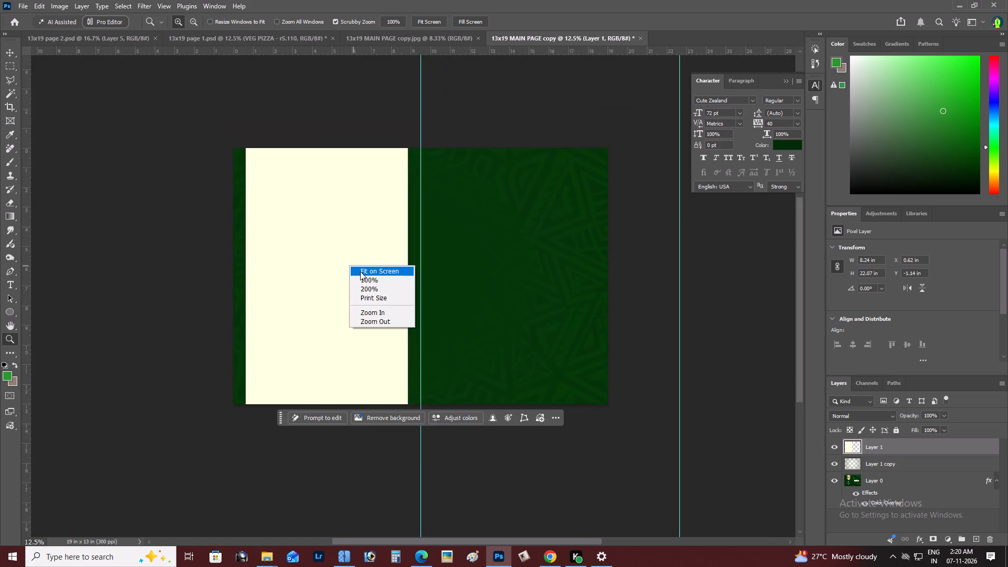
double_click(360, 271)
key(space)
key(space)
key(space)
key(space)
key(space)
drag(357, 280, 419, 305)
key(z)
click(314, 268)
key(space)
key(space)
key(space)
drag(313, 269, 314, 335)
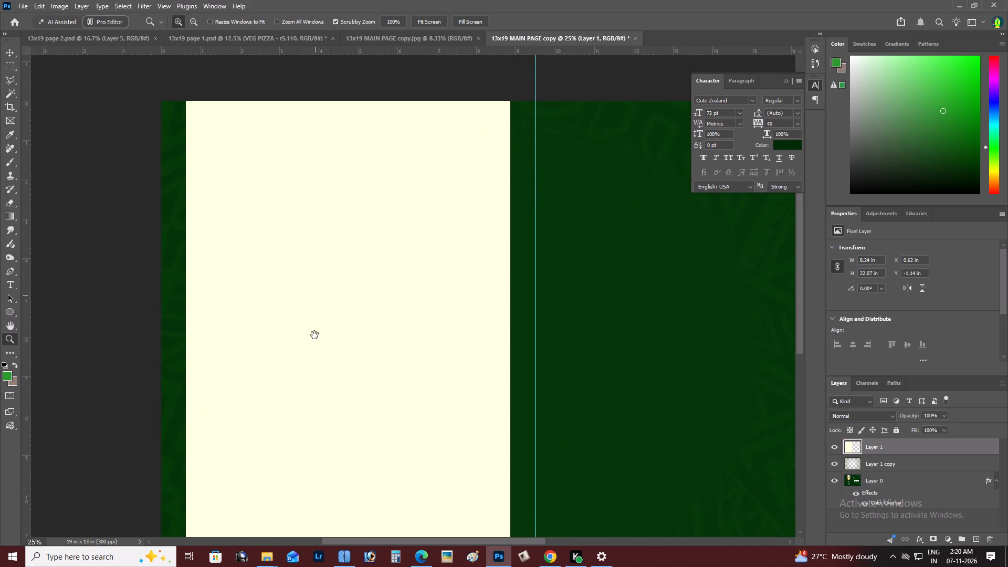
drag(314, 335, 314, 337)
key(z)
alt+click(275, 306)
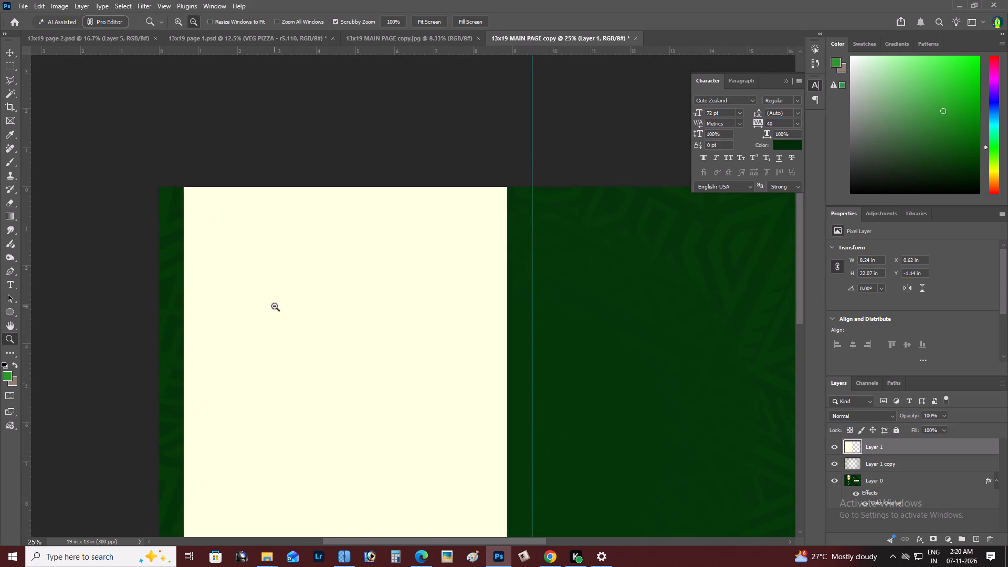
alt+scroll(275, 306, down, 5)
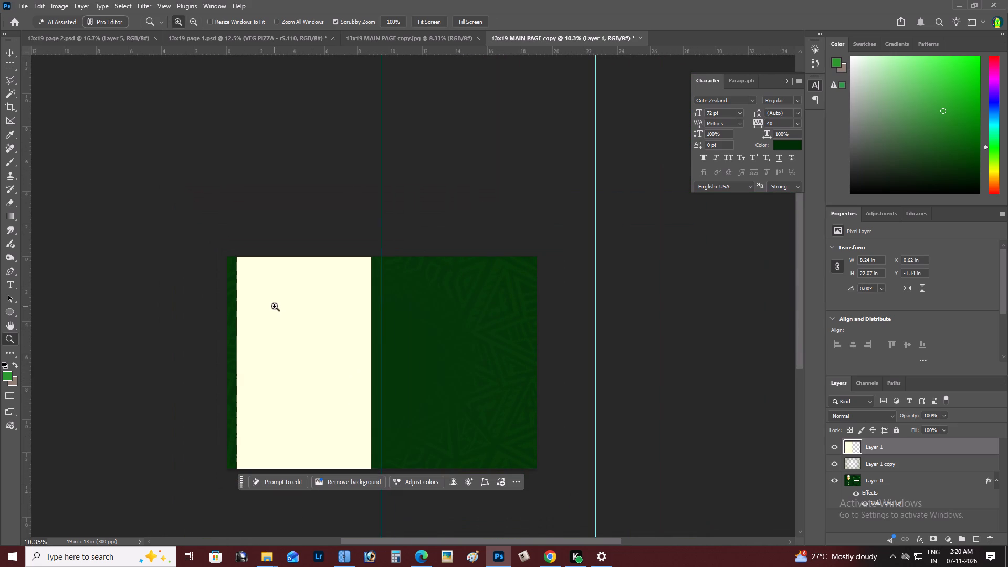
click(269, 283)
click(269, 283)
click(200, 232)
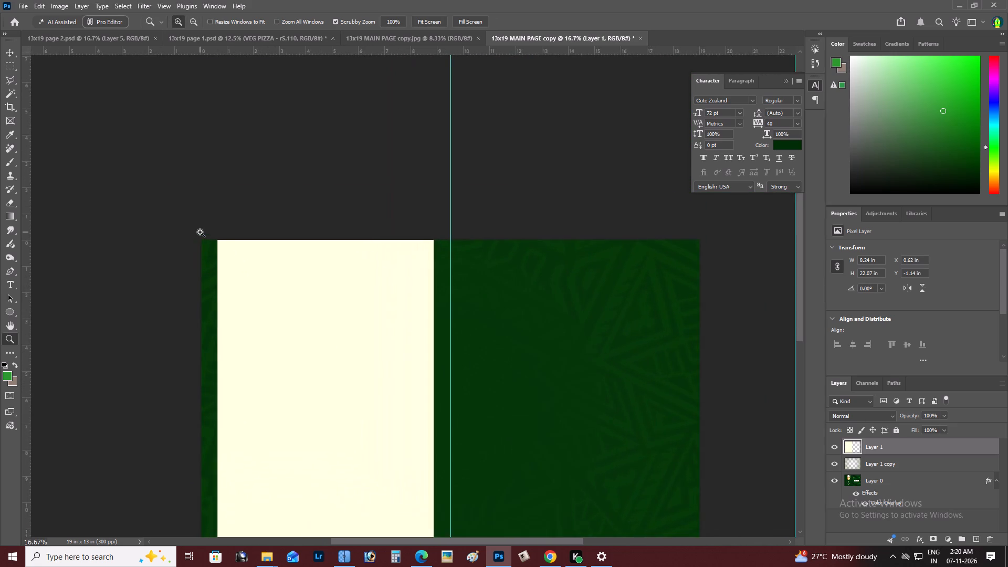
Cut a strip about 8.24 by 1.99 in from the cream panel's top, delete the rest, and paste the strip back.
click(226, 246)
key(m)
drag(198, 209, 605, 349)
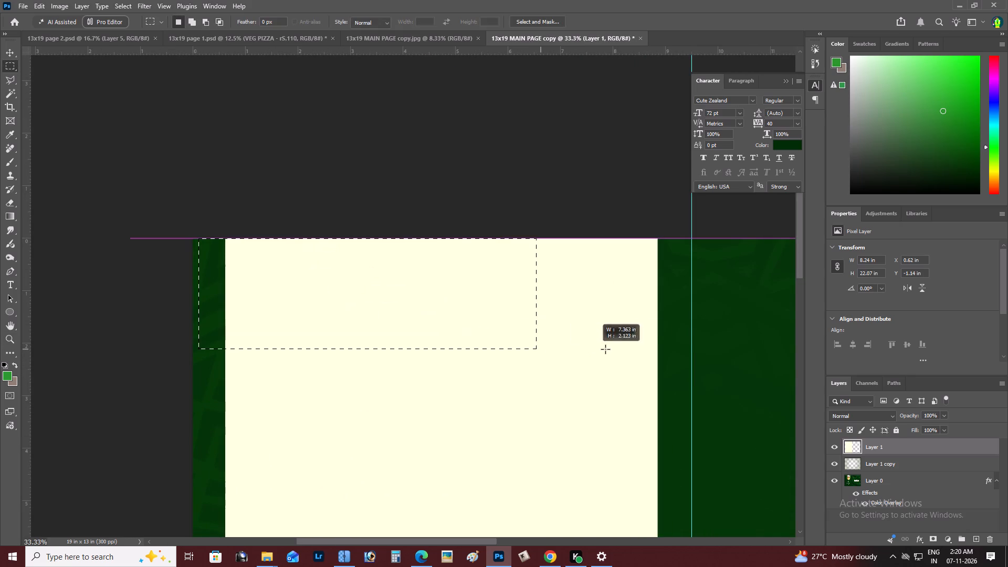
drag(605, 349, 665, 342)
key(ctrl+x)
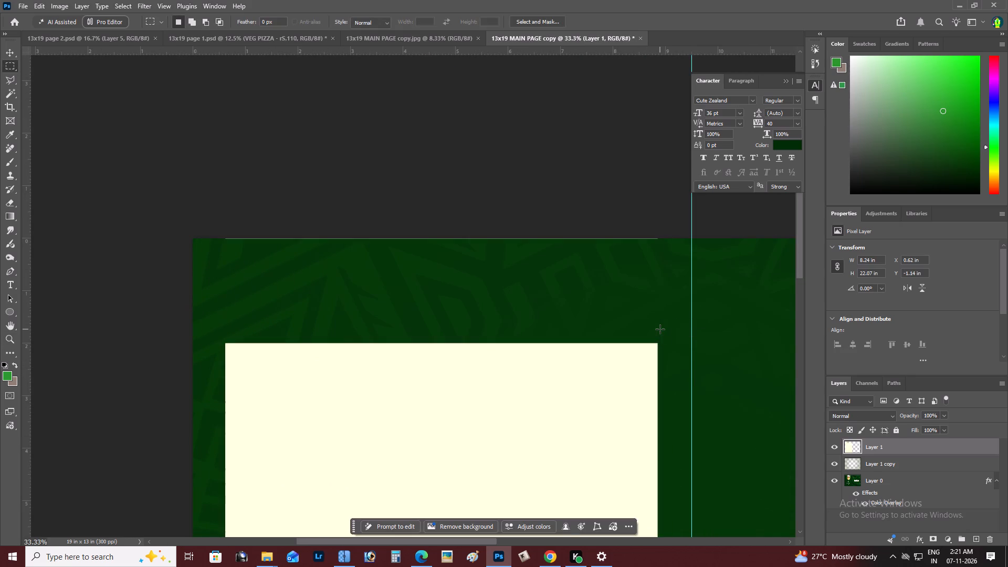
key(BackSpace)
key(ctrl+v)
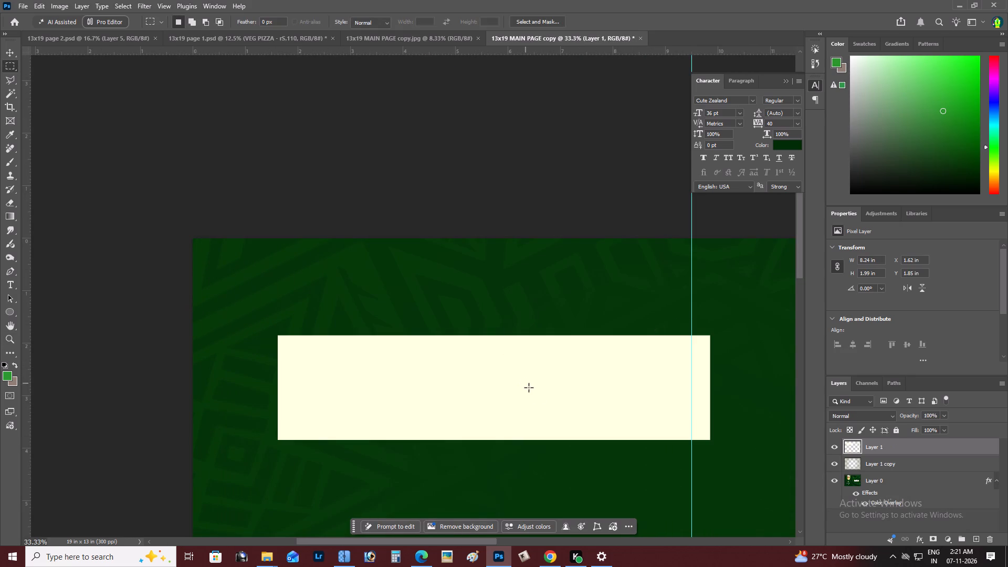
Move the cream strip to the page's top-left corner and scale it to about 115.4% so it reaches the centre guide.
key(v)
drag(534, 405, 448, 304)
key(ctrl+t)
drag(626, 349, 686, 363)
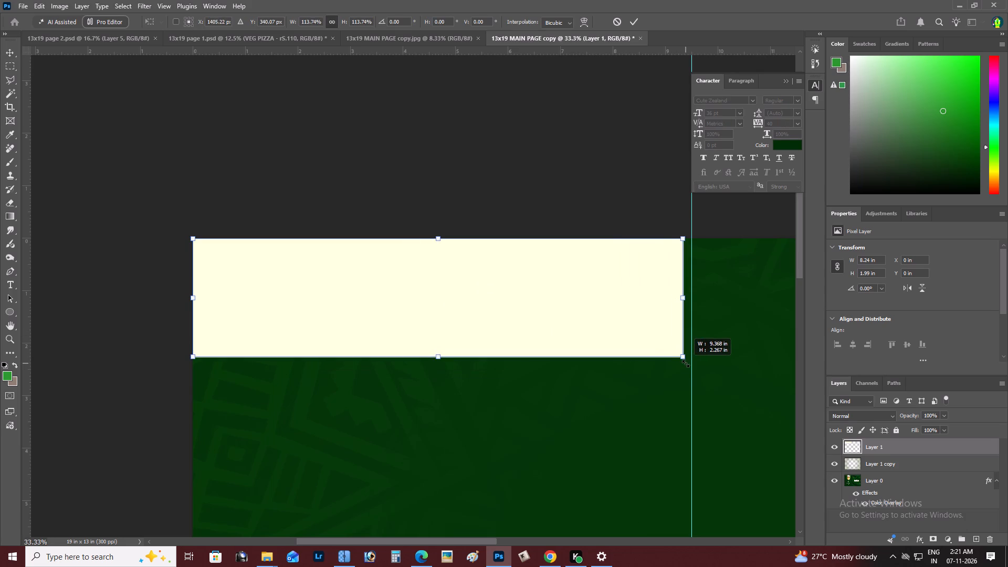
drag(686, 363, 692, 366)
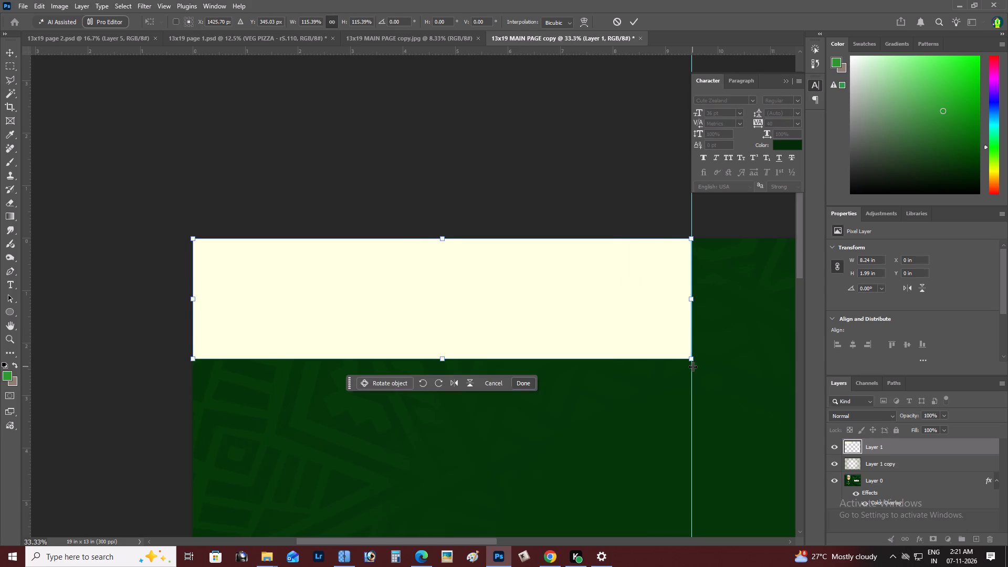
key(ctrl+Return)
Duplicate the cream strip twice straight down, placing the copies at about Y 2.28 in and Y 4.63 in.
key(z)
alt+click(572, 323)
right_click(569, 321)
double_click(580, 326)
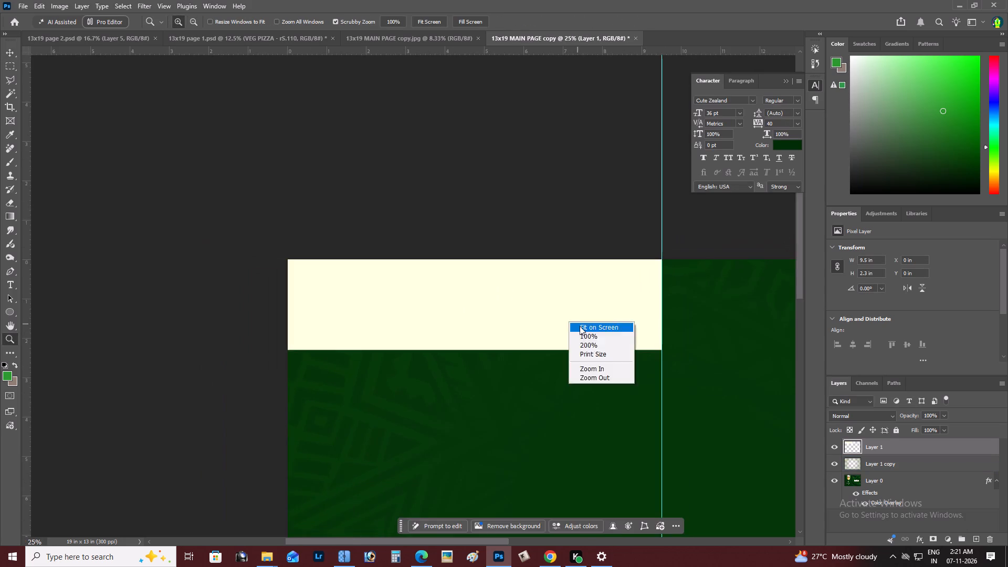
key(space)
key(space)
key(space)
drag(516, 323, 553, 329)
key(v)
click(391, 171)
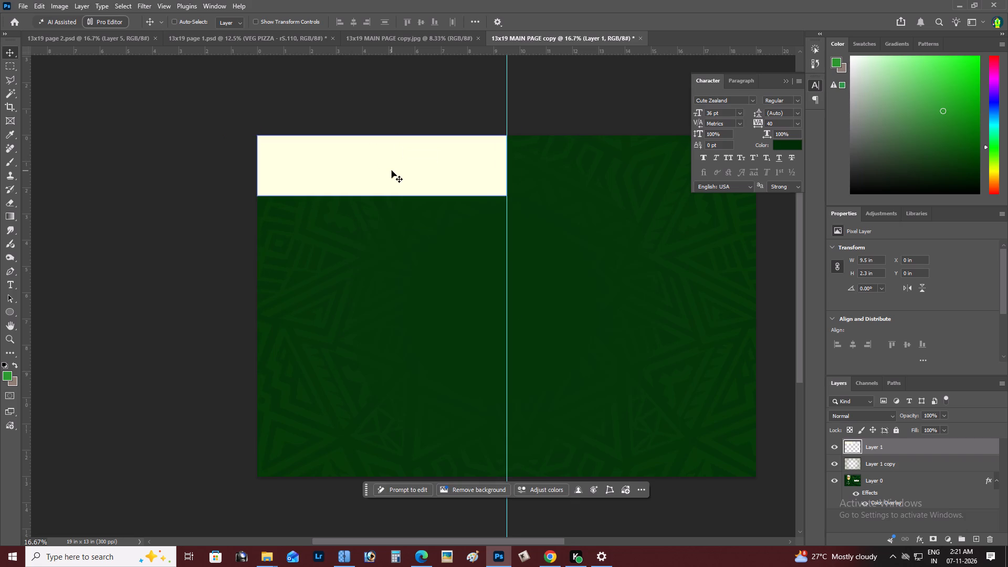
alt+drag(390, 172, 386, 239)
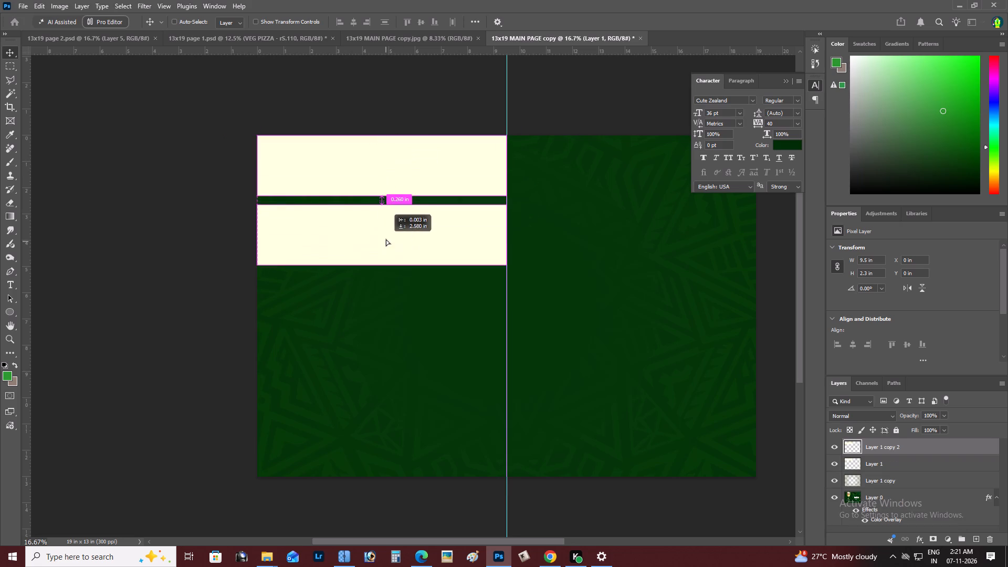
alt+drag(386, 239, 386, 232)
alt+drag(386, 228, 382, 297)
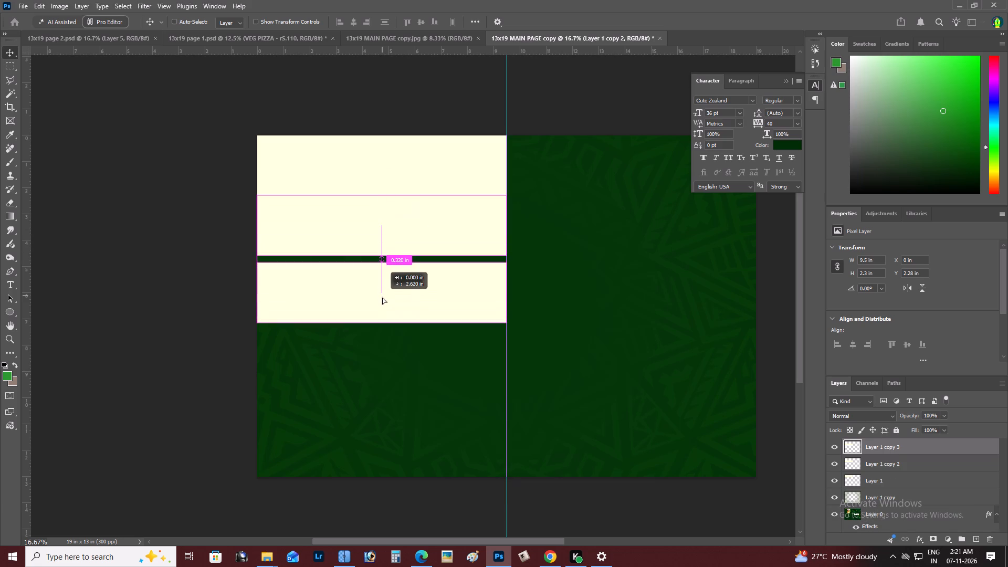
alt+drag(382, 297, 382, 287)
Nudge the lowest cream strip up to Y 4.56 in, closing the gap below the middle strip.
key(z)
triple_click(397, 270)
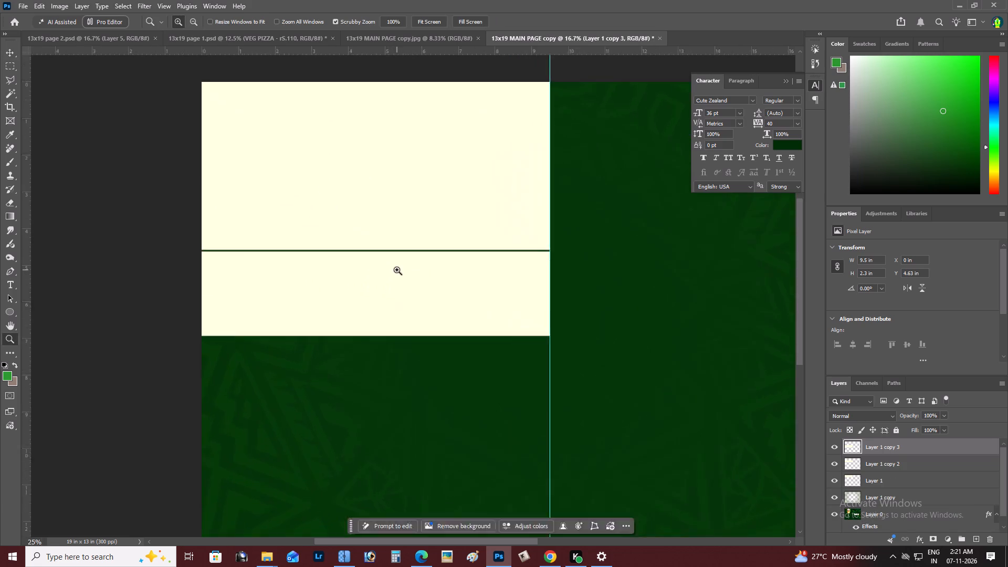
key(v)
right_click(396, 288)
click(408, 293)
key(shift+Up)
key(shift+Up)
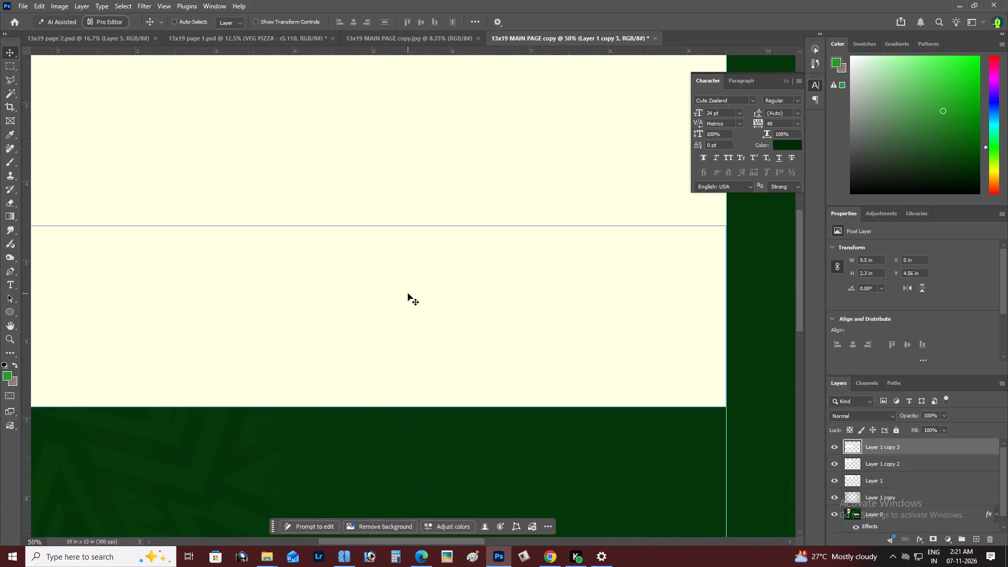
Select all three cream strips together, checking each pick with a sideways test move and undoing it.
key(z)
alt+click(408, 293)
right_click(408, 293)
click(426, 303)
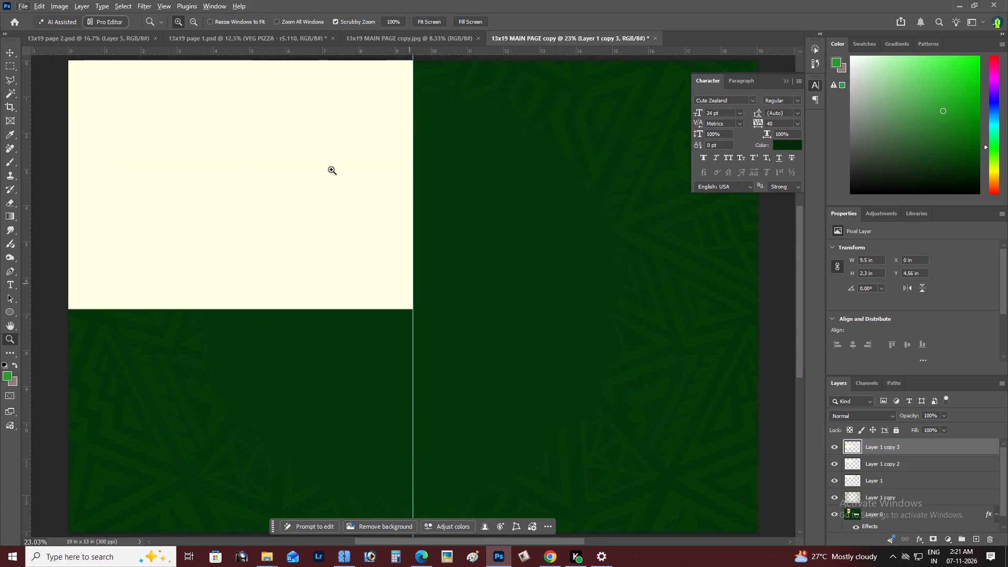
key(v)
right_click(285, 109)
click(304, 116)
key(v)
right_click(250, 94)
click(272, 102)
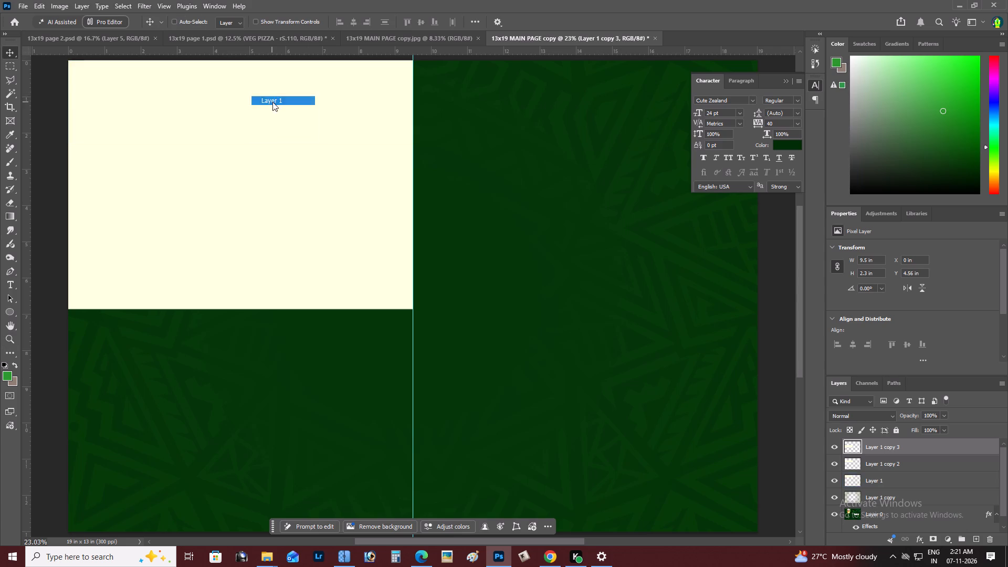
drag(276, 102, 327, 98)
key(ctrl+z)
shift+right_click(229, 148)
shift+click(257, 156)
shift+drag(258, 157, 320, 145)
key(ctrl+z)
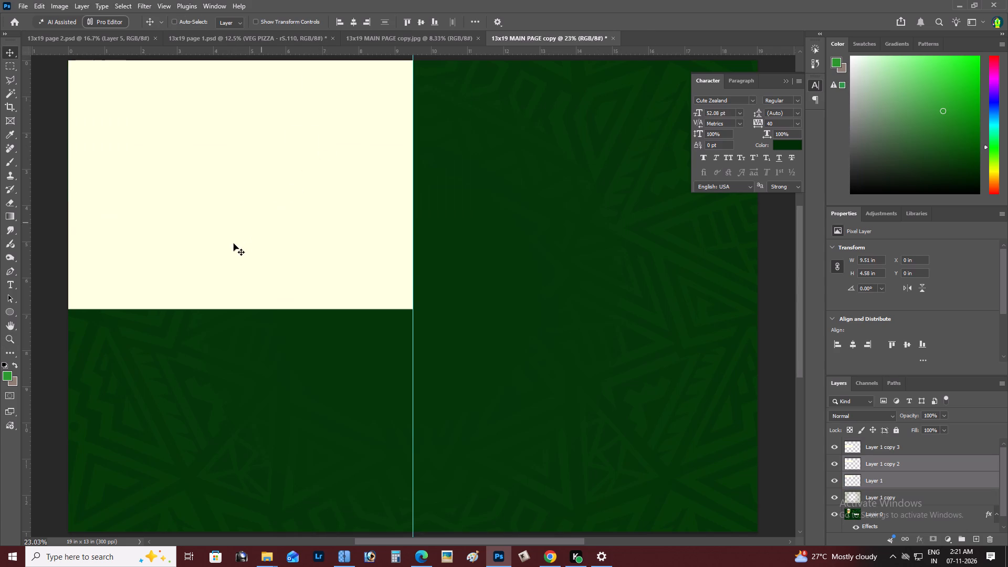
shift+right_click(232, 244)
shift+click(249, 250)
drag(252, 251, 334, 250)
key(ctrl+z)
Duplicate the three selected strips straight down to Y 6.84 in, directly below the originals and past the page's bottom edge.
key(space)
key(space)
key(space)
drag(223, 260, 303, 151)
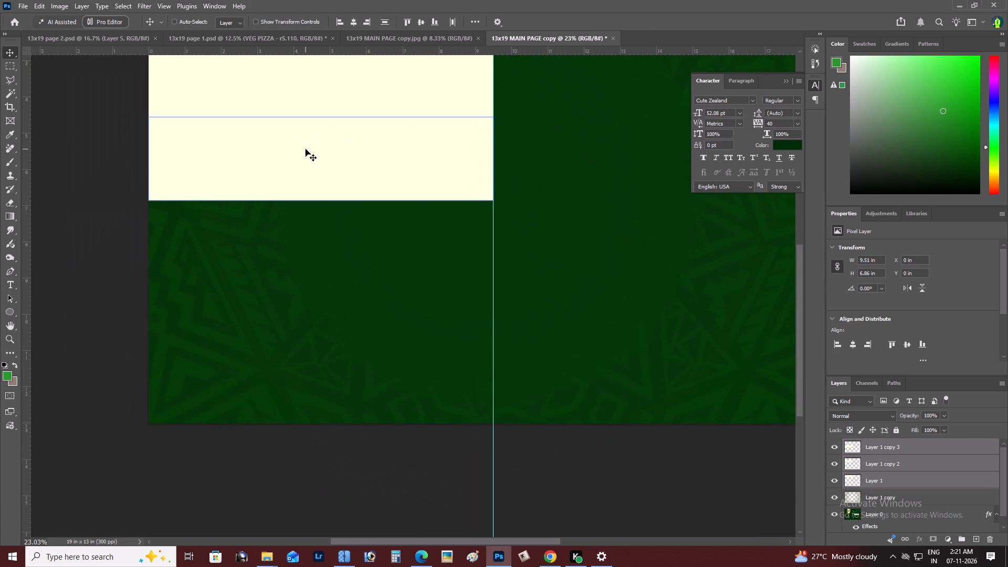
alt+drag(306, 149, 305, 417)
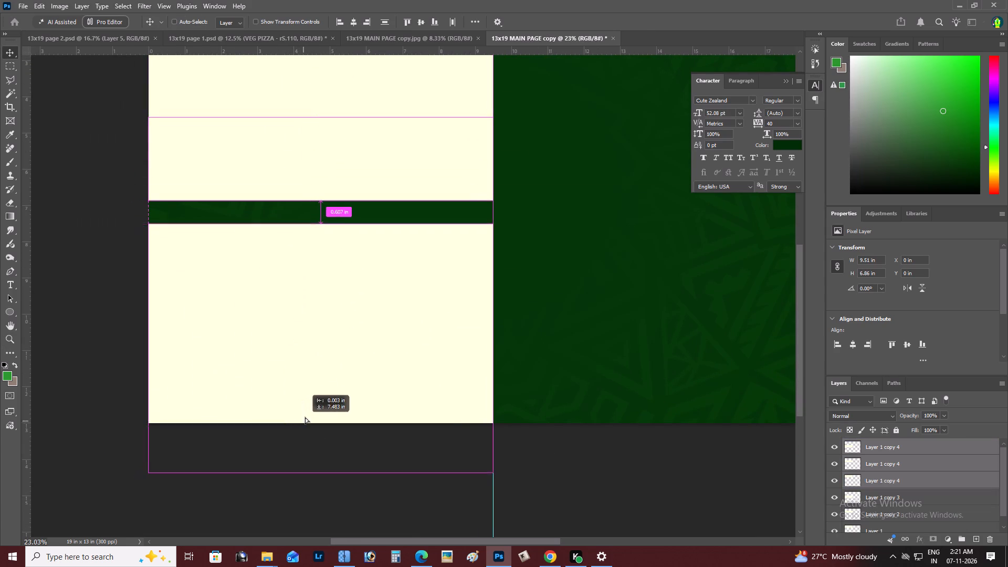
alt+drag(305, 417, 309, 394)
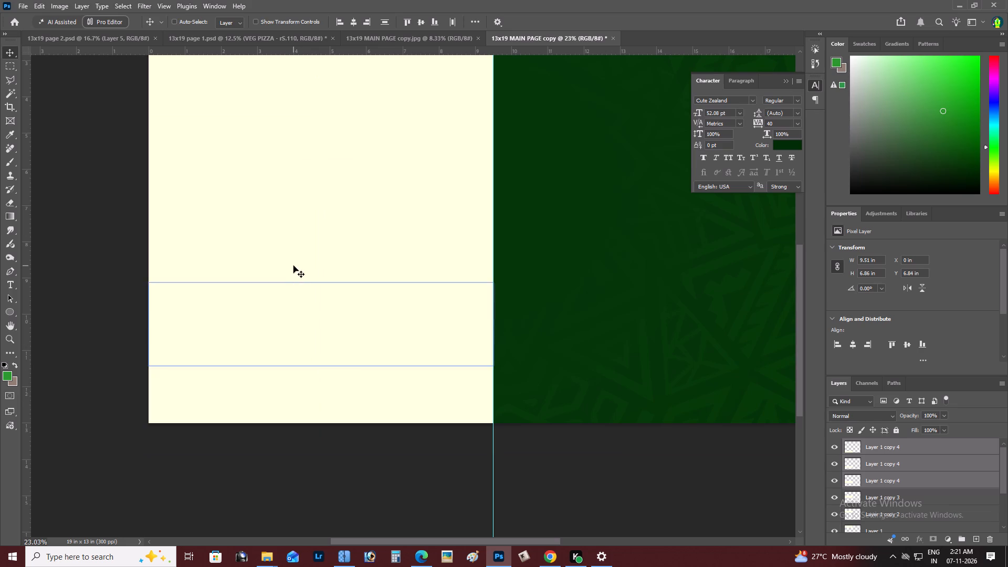
Select all six cream strips together, checking the selection with test moves and undoing them.
key(z)
alt+click(293, 260)
right_click(293, 260)
double_click(319, 268)
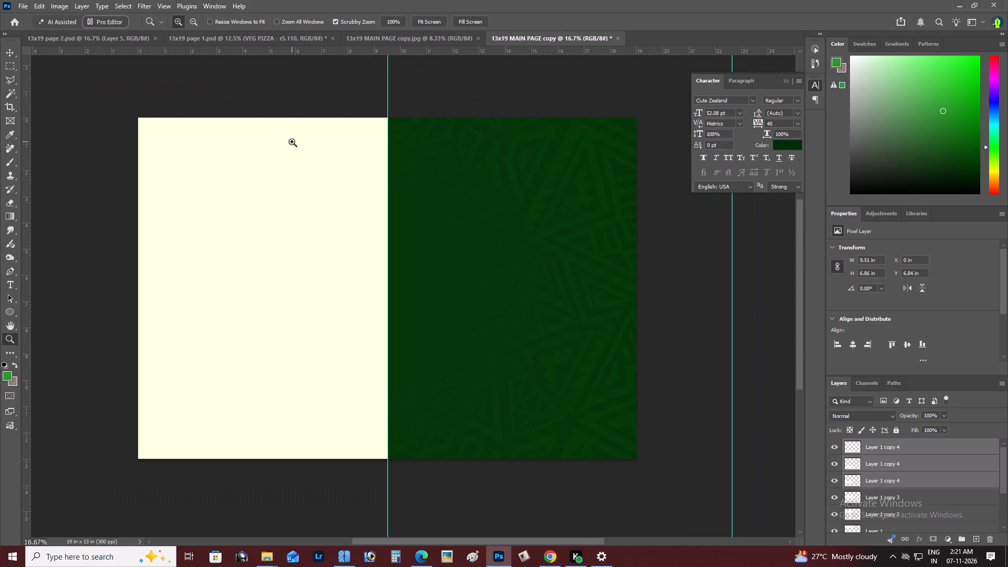
key(v)
right_click(320, 154)
click(332, 157)
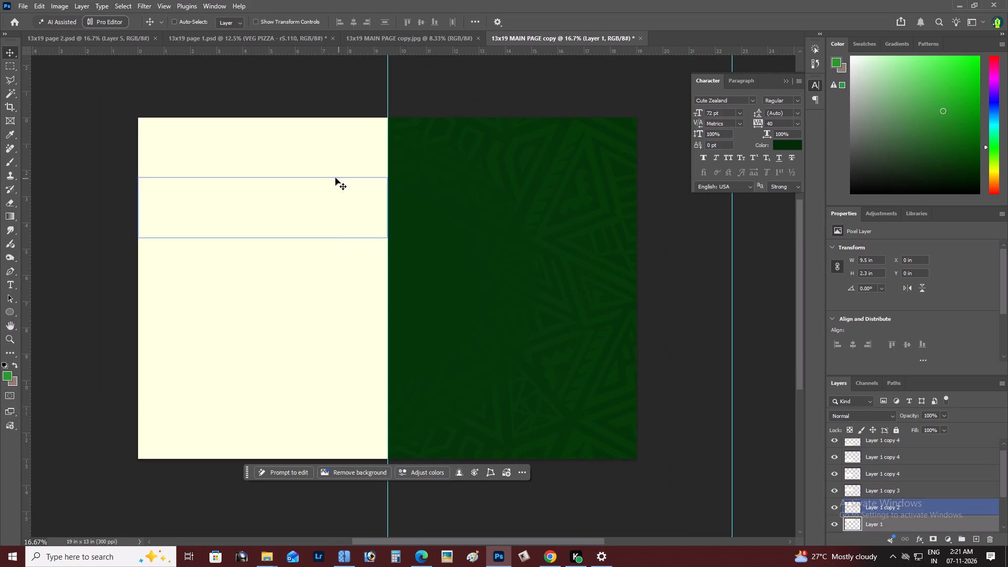
shift+right_click(335, 178)
shift+click(352, 190)
shift+right_click(333, 250)
shift+click(344, 257)
shift+right_click(325, 309)
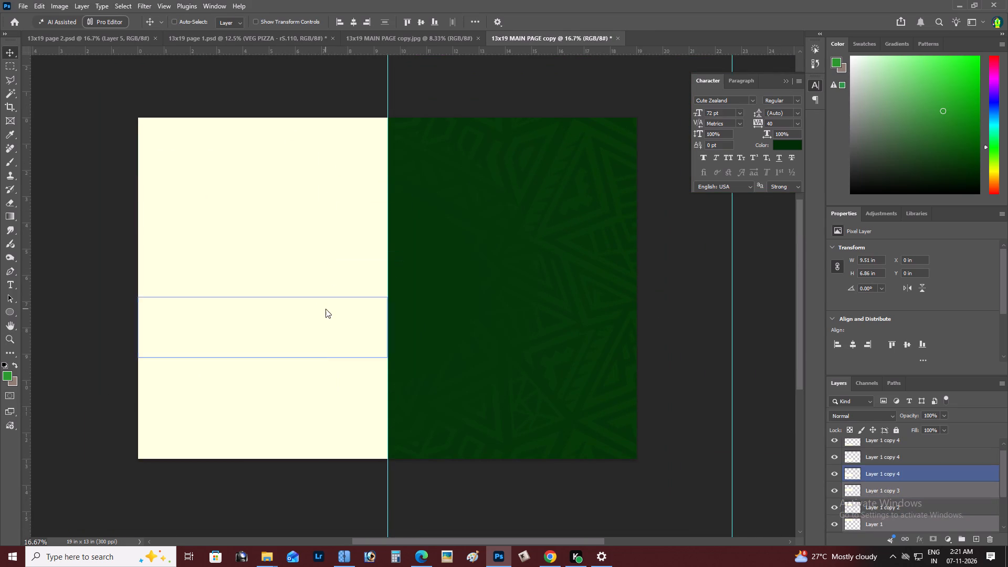
shift+click(340, 314)
shift+right_click(319, 382)
shift+click(338, 390)
shift+right_click(293, 445)
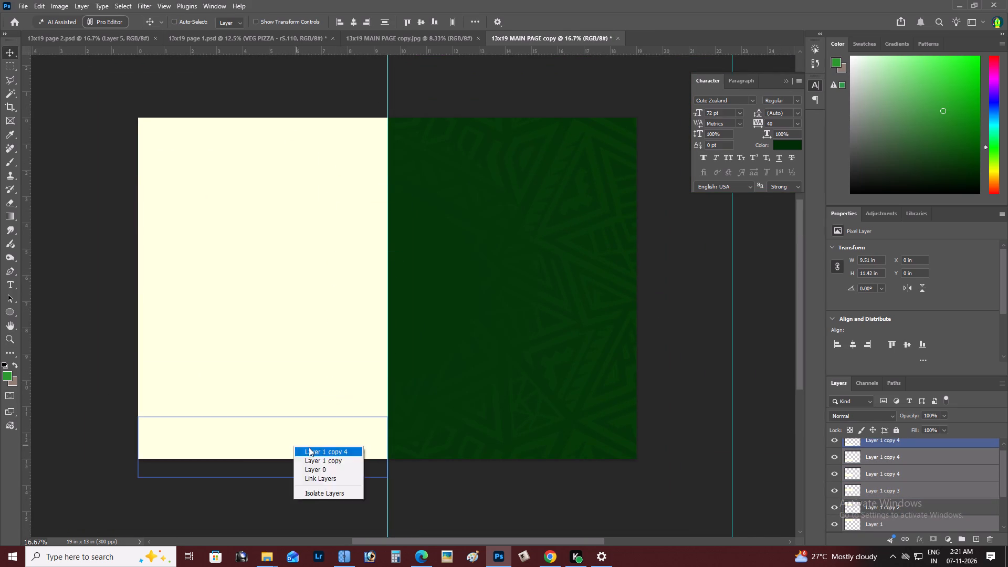
shift+click(309, 447)
shift+drag(309, 447, 329, 366)
key(ctrl+z)
shift+right_click(288, 191)
shift+click(299, 197)
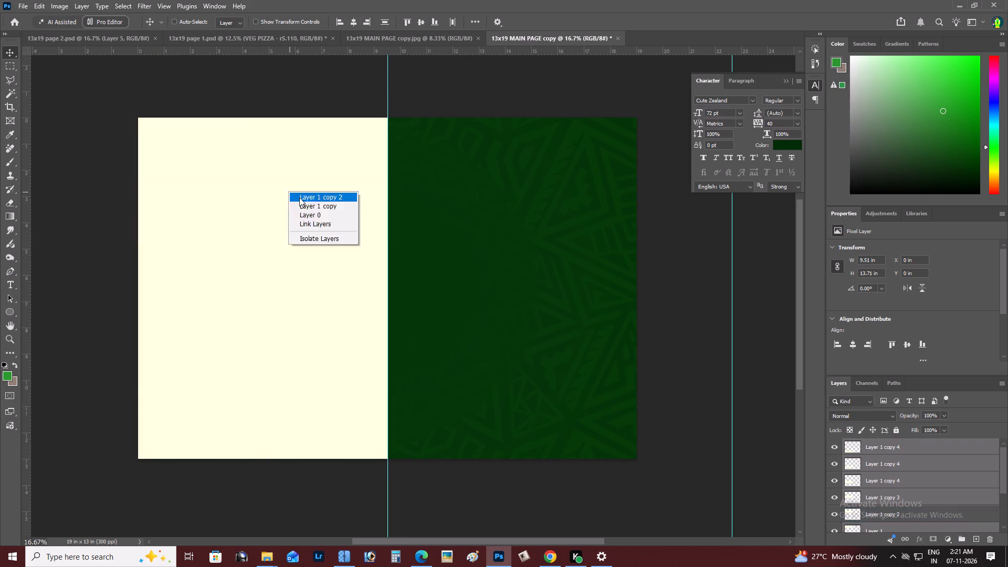
drag(310, 199, 303, 190)
key(ctrl+z)
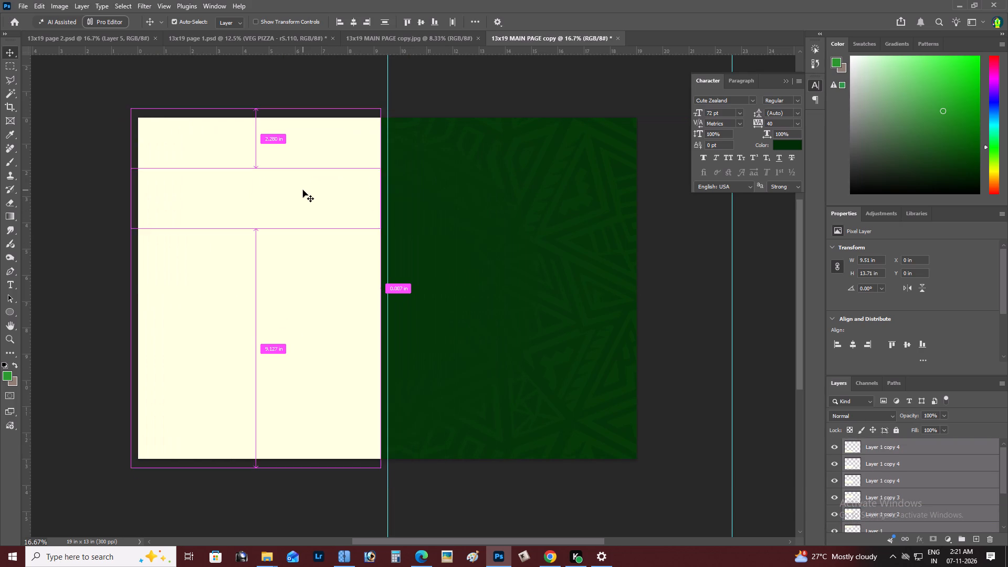
Resize the six strips together to 9.5 in wide and 8.77 in high, starting at the page's top-left corner.
key(ctrl+t)
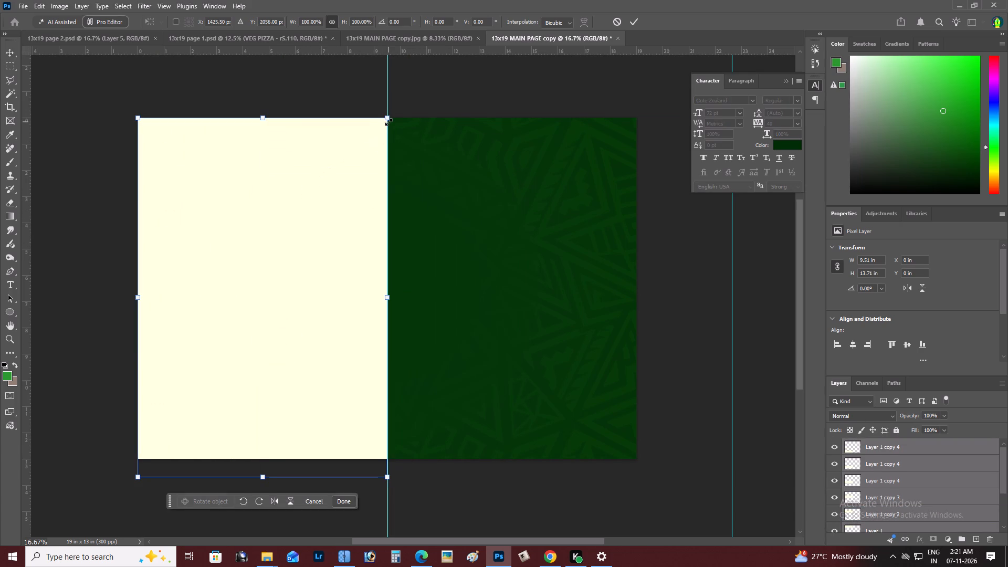
alt+drag(388, 122, 316, 150)
drag(308, 236, 279, 180)
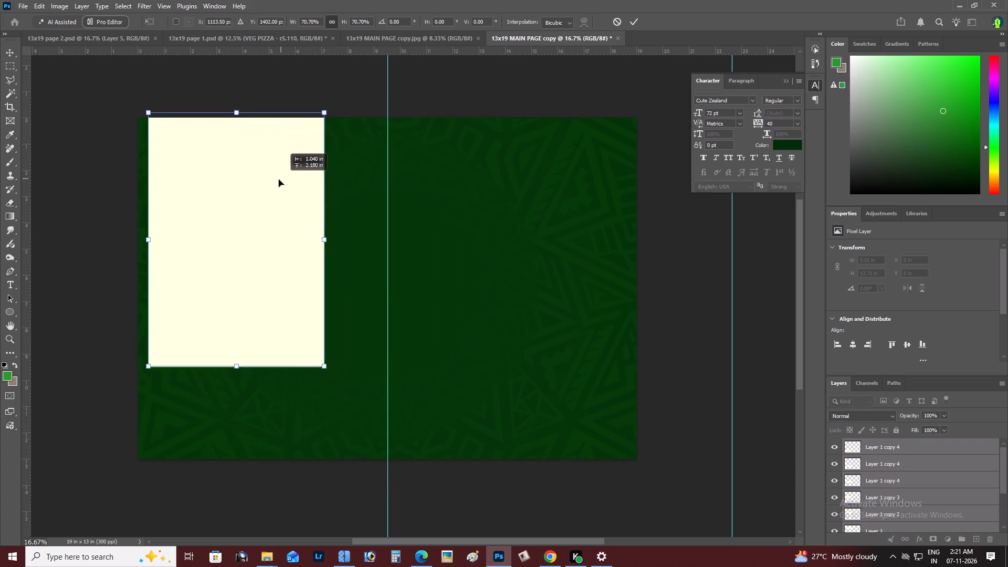
drag(279, 180, 269, 186)
shift+drag(316, 241, 390, 250)
shift+drag(261, 376, 264, 374)
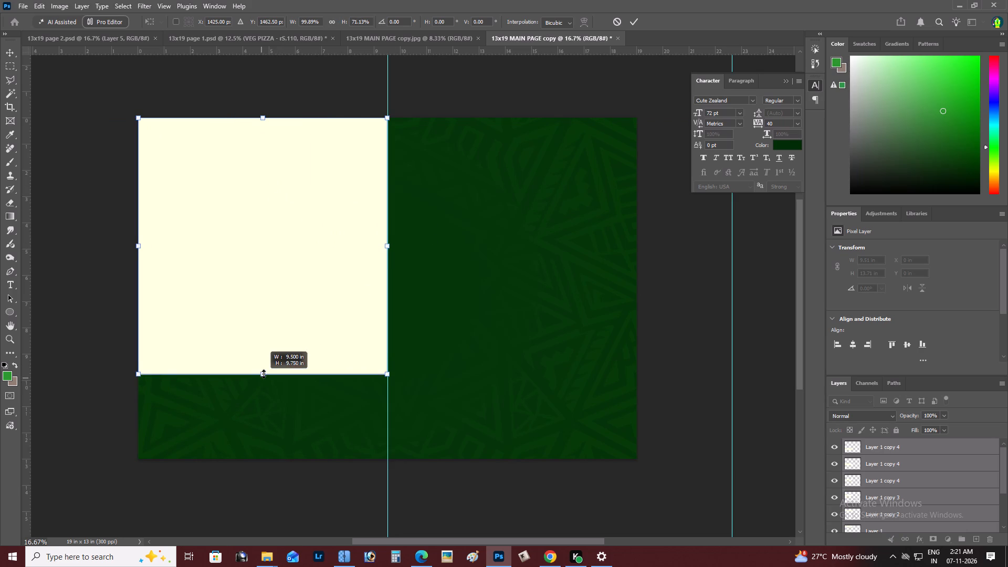
shift+drag(264, 374, 270, 352)
key(ctrl+Return)
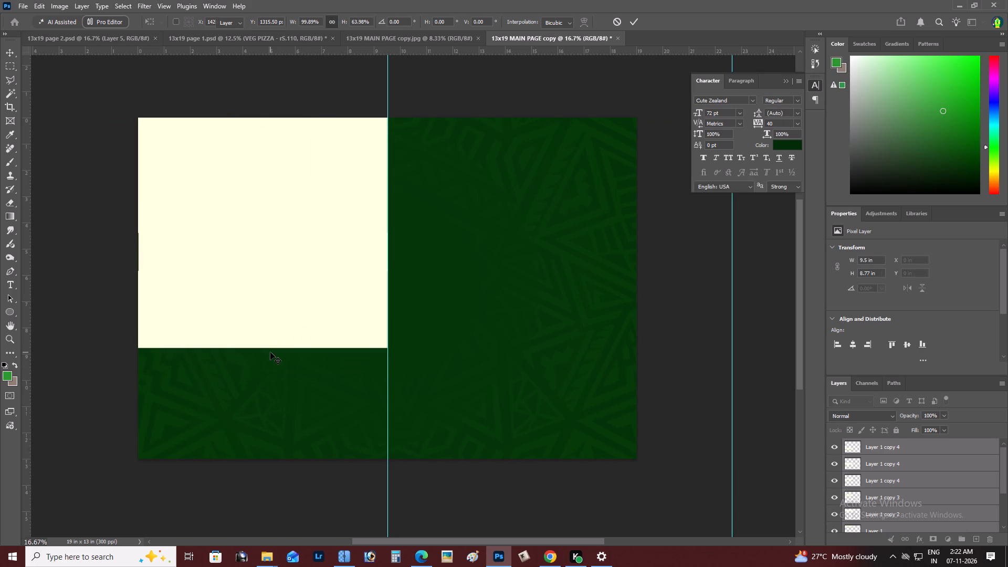
Darken the fifth strip from the top with Hue/Saturation, setting Lightness to -55.
right_click(253, 285)
click(262, 287)
key(ctrl+u)
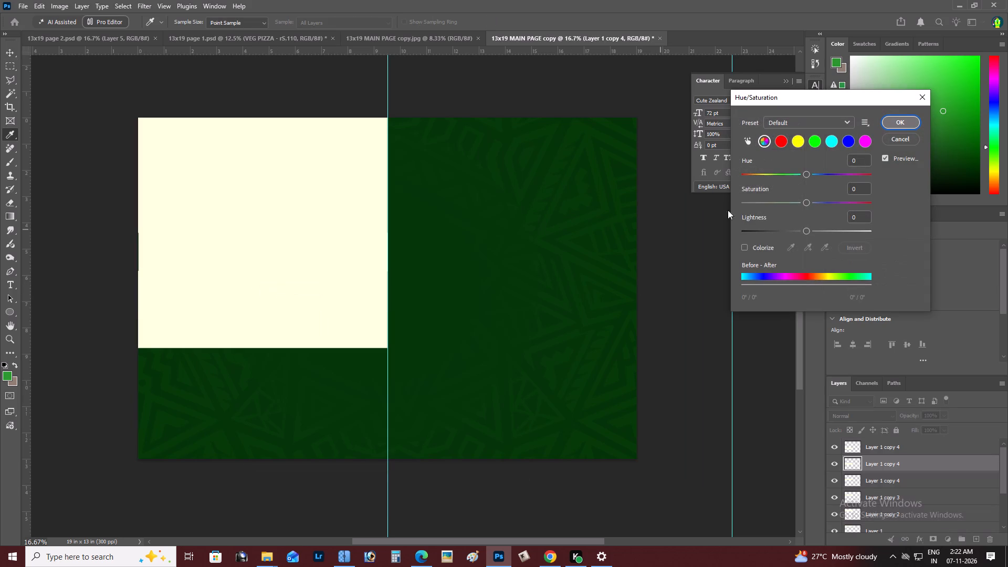
click(773, 230)
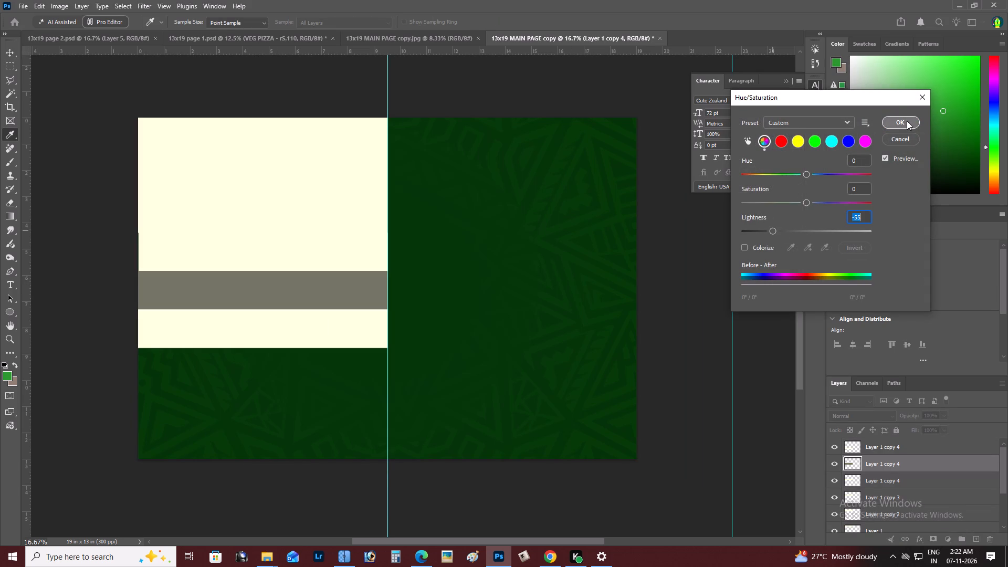
click(907, 121)
Darken the third strip from the top, Layer 1 copy 3, with Hue/Saturation at Lightness -45.
right_click(270, 211)
click(280, 218)
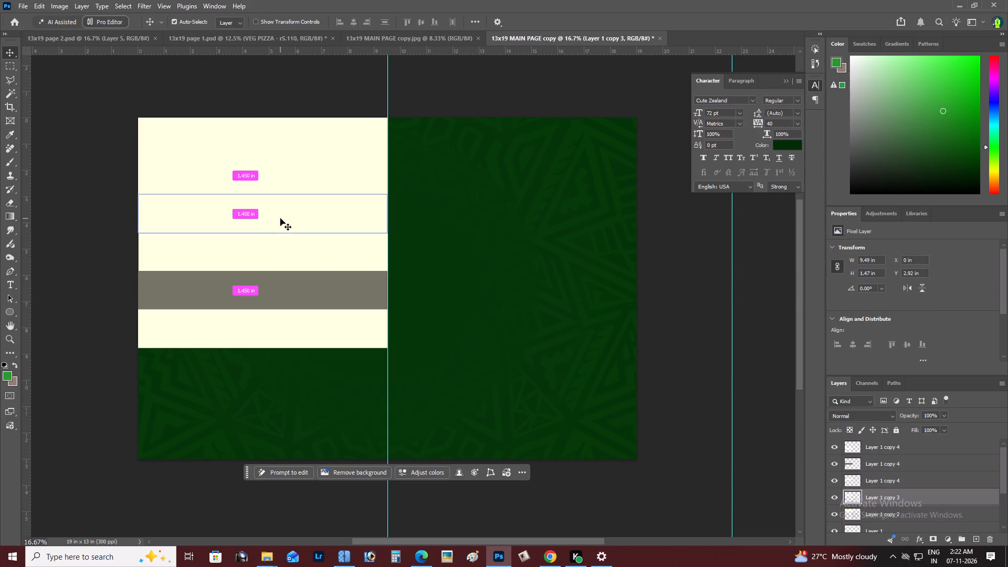
key(ctrl+u)
click(779, 230)
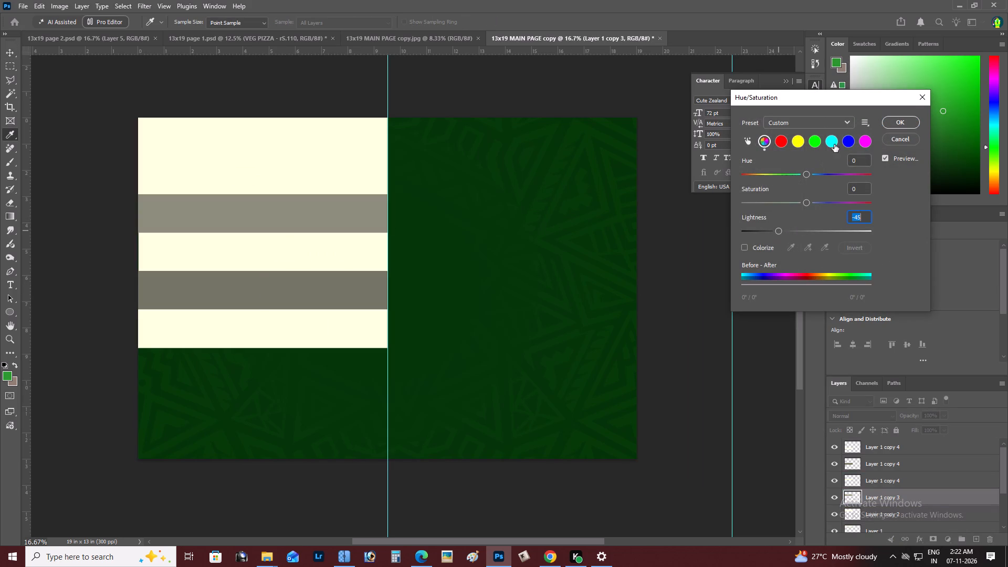
click(894, 121)
Darken the topmost strip, Layer 1, to a light grey-beige by lowering its Lightness in Hue/Saturation.
right_click(266, 150)
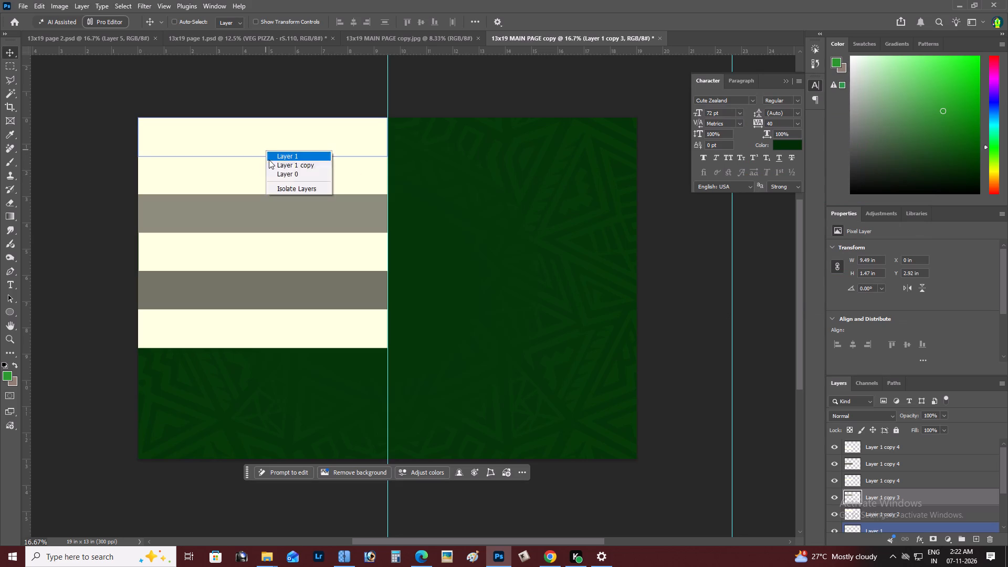
right_click(243, 144)
click(264, 153)
key(ctrl+u)
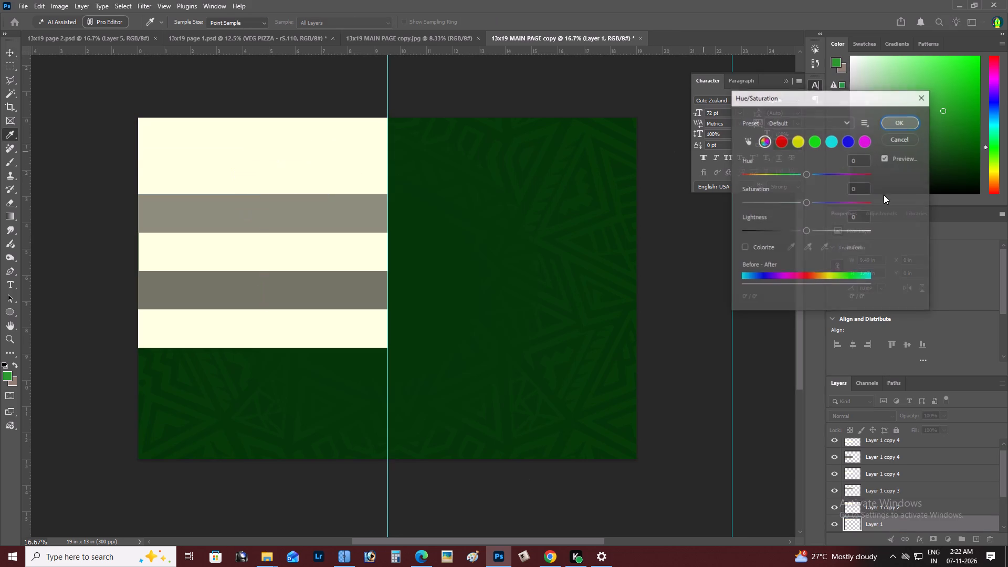
click(788, 230)
click(894, 120)
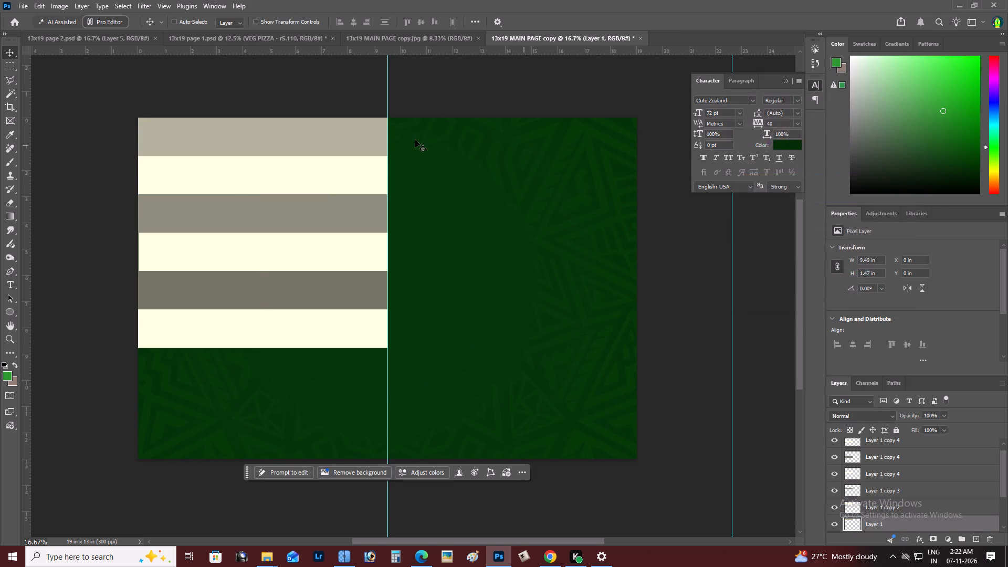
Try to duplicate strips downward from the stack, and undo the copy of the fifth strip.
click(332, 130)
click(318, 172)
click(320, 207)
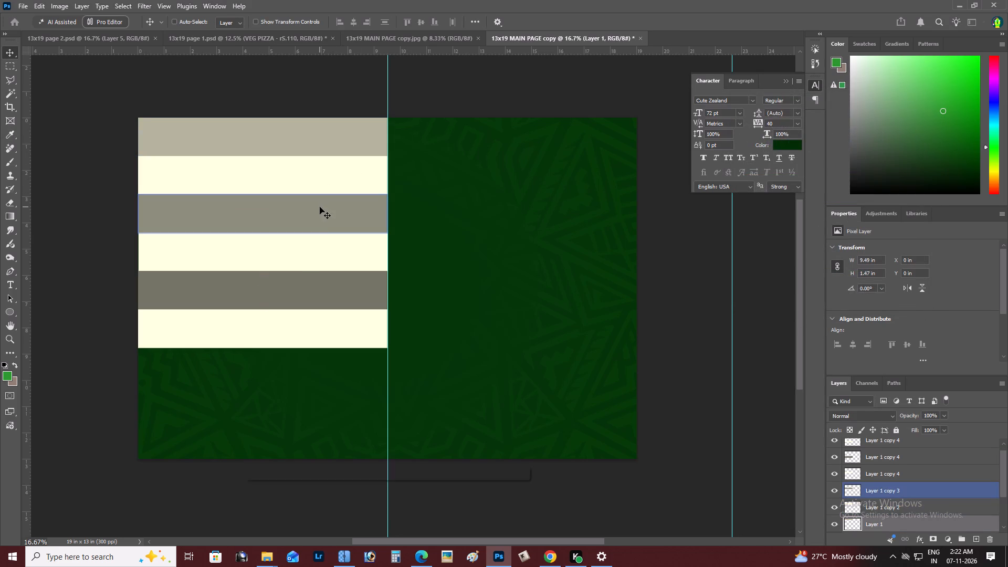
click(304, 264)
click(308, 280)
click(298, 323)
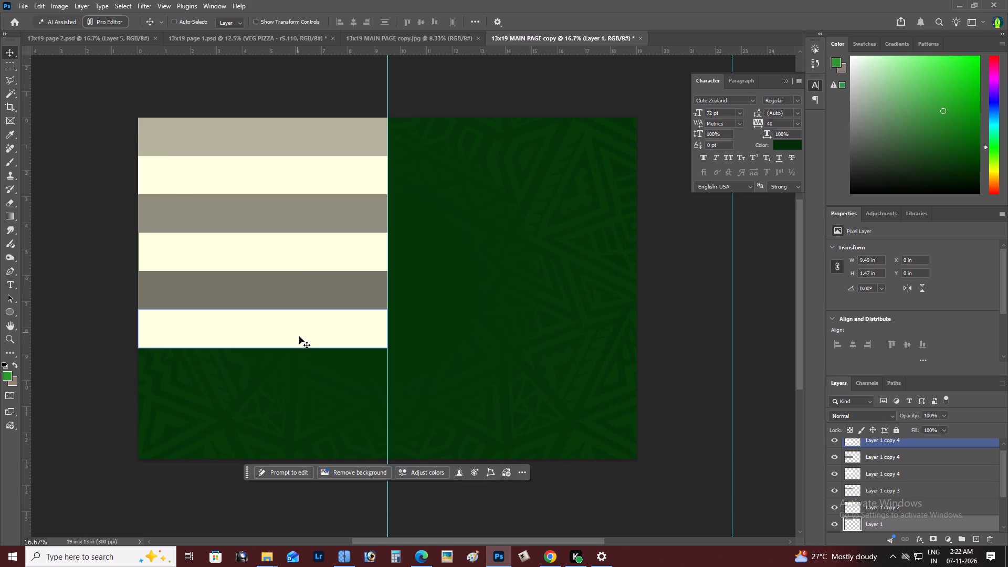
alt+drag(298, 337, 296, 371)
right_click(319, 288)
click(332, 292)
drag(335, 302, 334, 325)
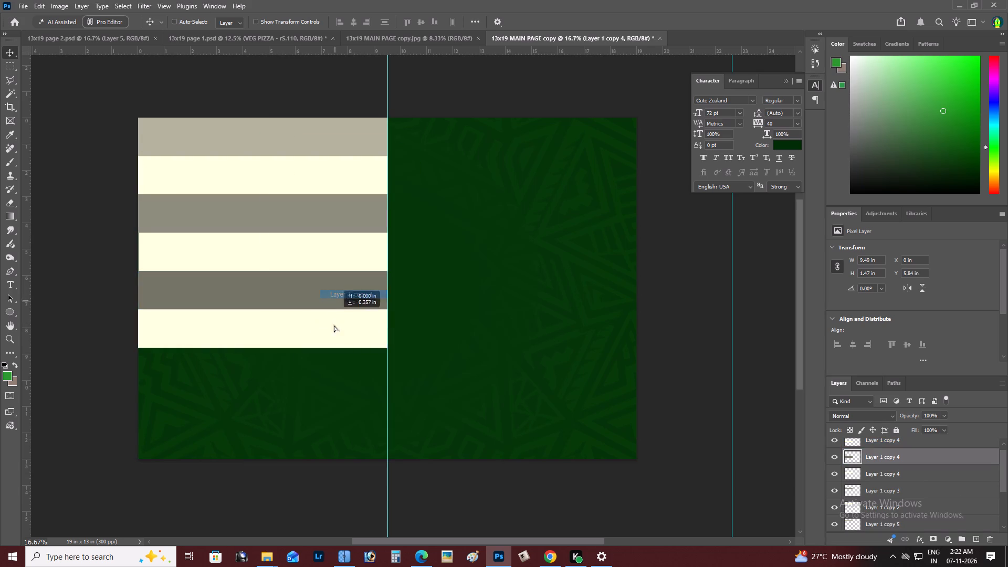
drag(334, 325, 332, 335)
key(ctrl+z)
Duplicate the dark grey and cream strips alternately below the sixth strip, adding three strips that reach the page's bottom edge.
alt+drag(325, 287, 319, 364)
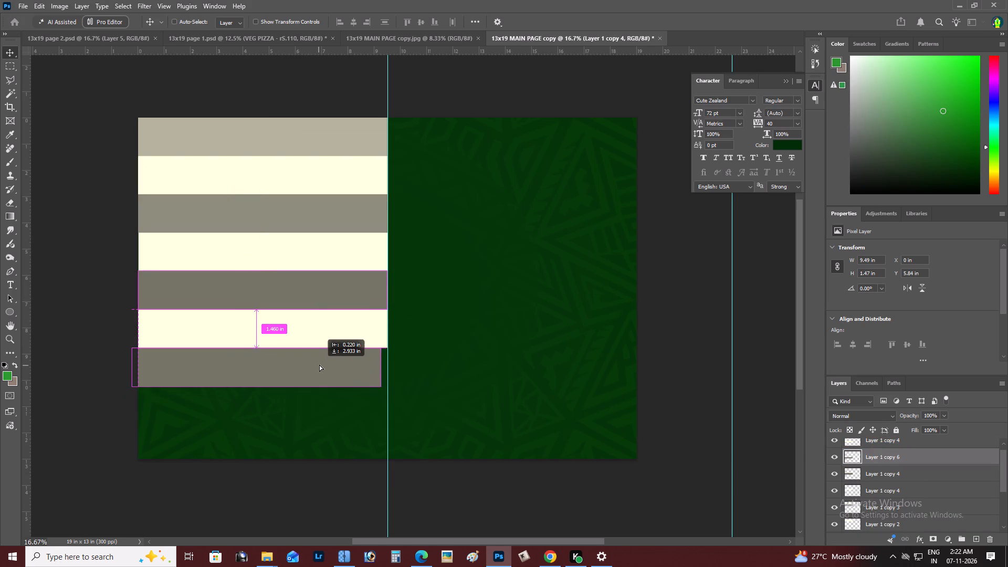
alt+drag(319, 364, 321, 363)
right_click(322, 322)
click(332, 325)
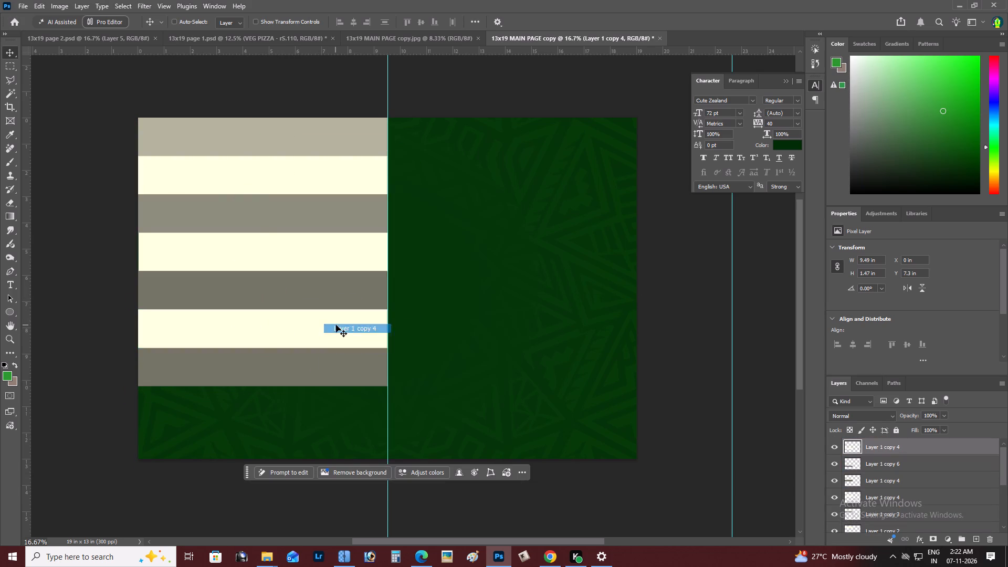
alt+drag(336, 325, 337, 398)
right_click(306, 355)
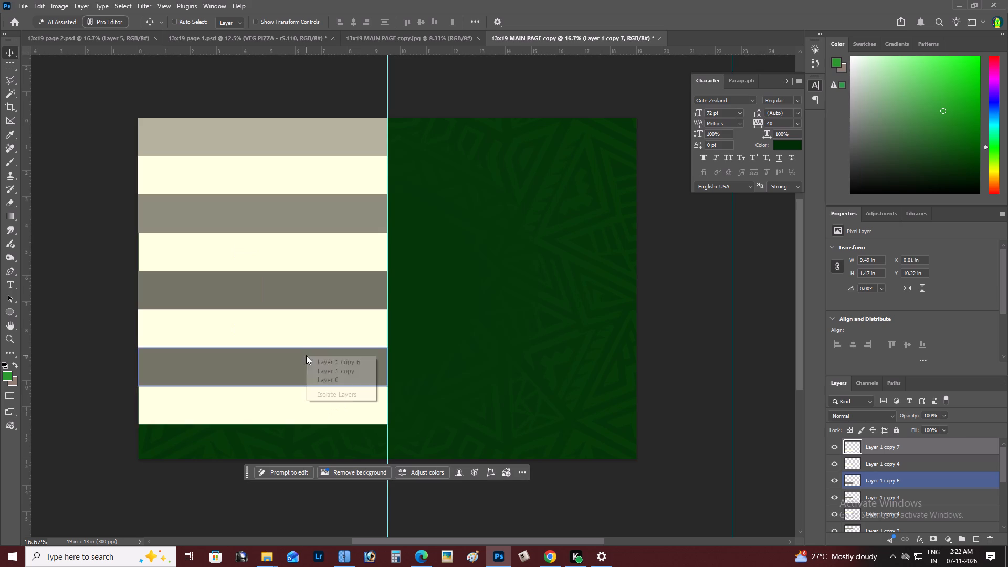
click(325, 362)
alt+drag(325, 364, 323, 445)
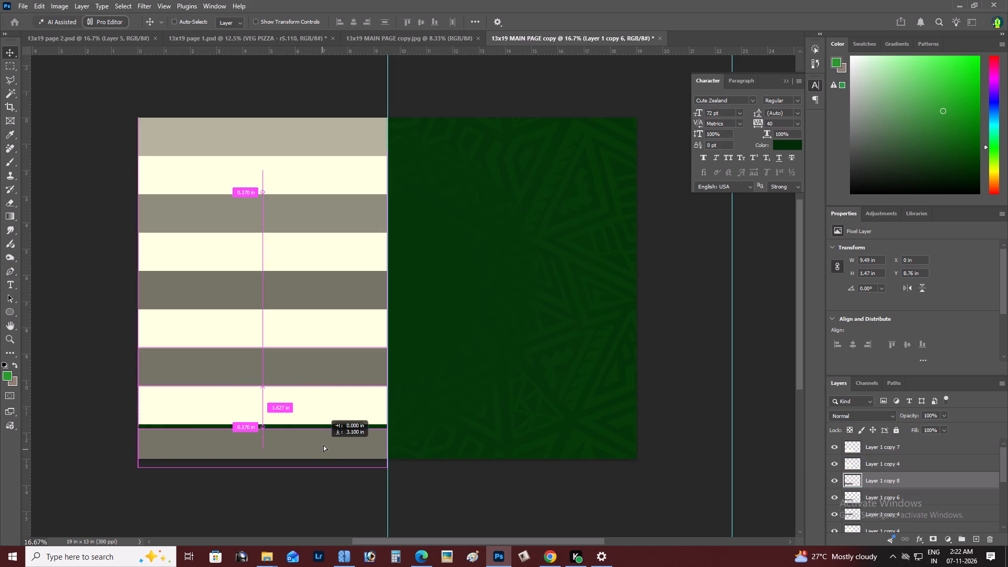
alt+drag(323, 445, 324, 443)
Select all nine strips of the stack together, from the bottom dark grey one up to the light grey-beige one.
key(z)
alt+click(277, 360)
right_click(286, 345)
double_click(298, 350)
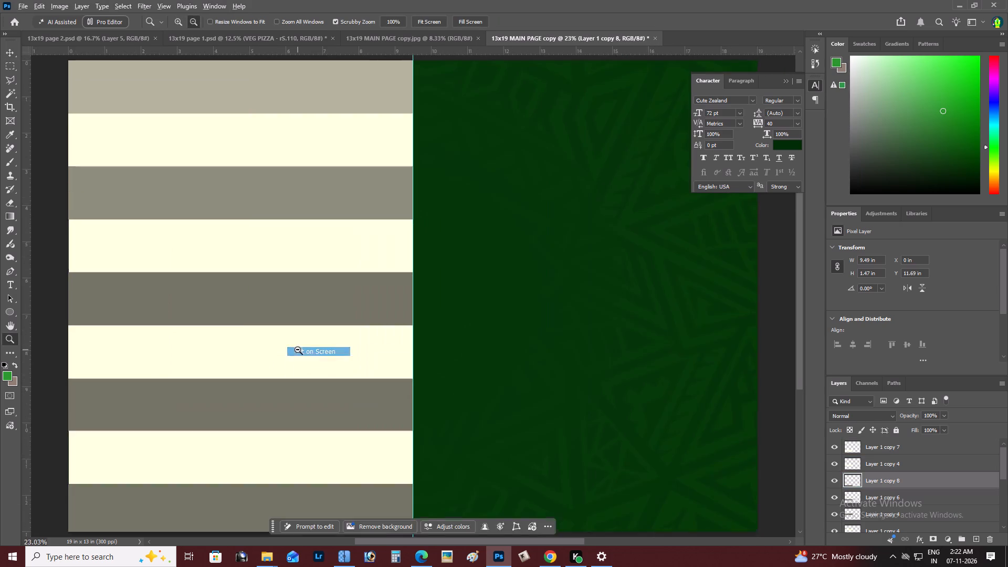
key(v)
right_click(247, 465)
click(266, 471)
shift+right_click(272, 430)
shift+click(288, 435)
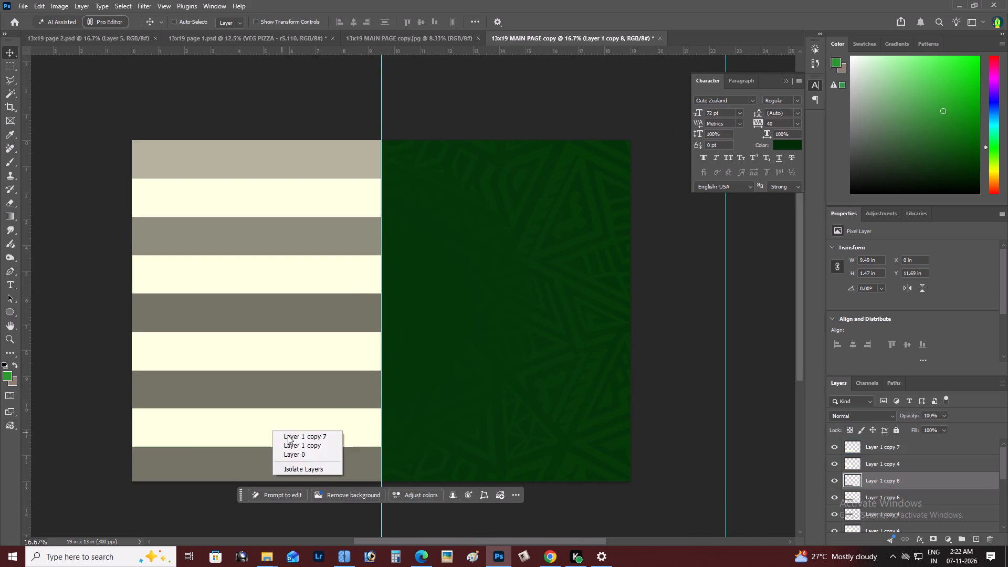
shift+right_click(302, 384)
shift+click(313, 392)
shift+right_click(305, 354)
shift+click(317, 360)
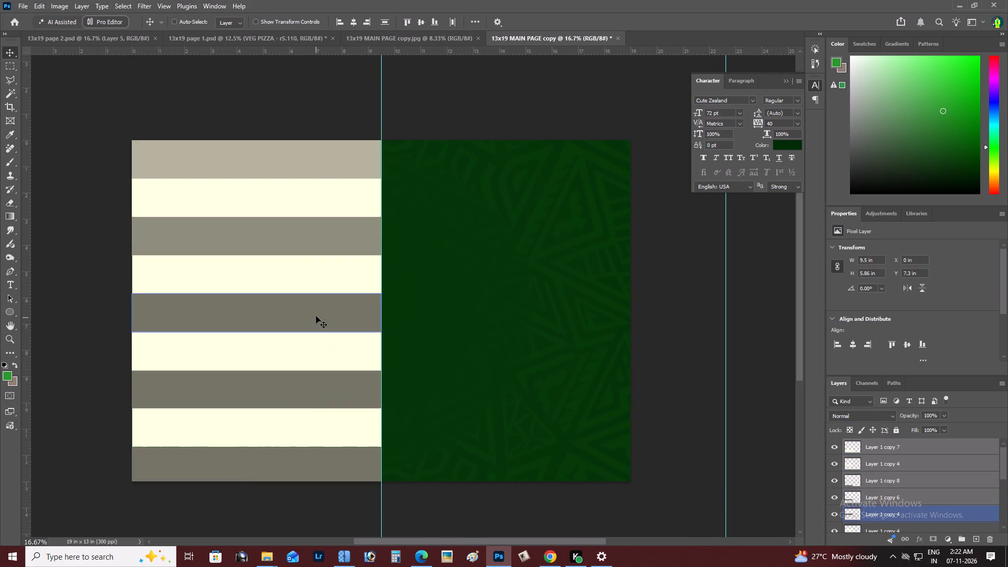
shift+right_click(316, 316)
shift+click(324, 321)
shift+right_click(314, 268)
shift+click(328, 272)
shift+right_click(313, 224)
shift+click(327, 232)
shift+right_click(314, 188)
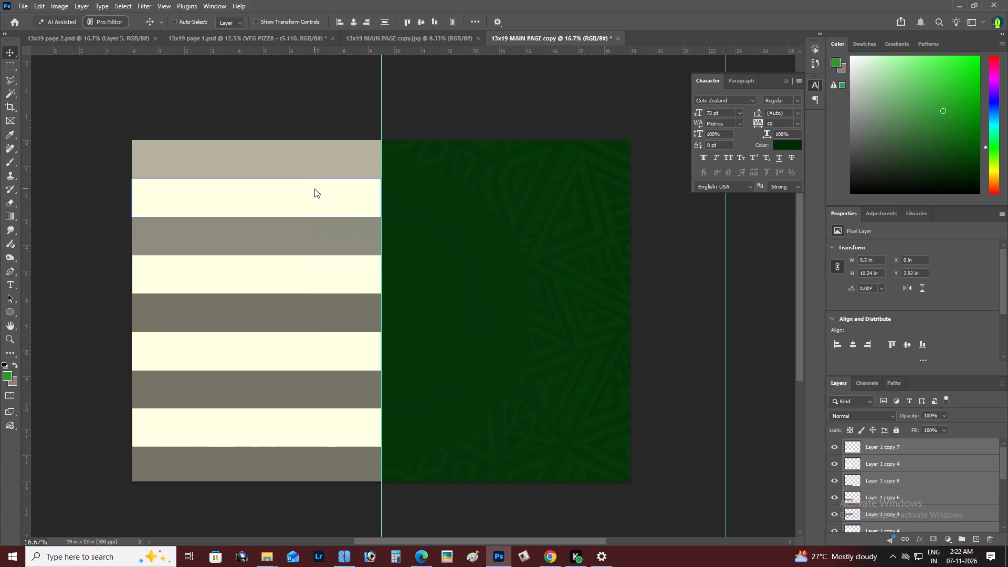
shift+click(329, 197)
shift+right_click(319, 162)
shift+click(328, 166)
drag(328, 166, 296, 161)
key(ctrl+z)
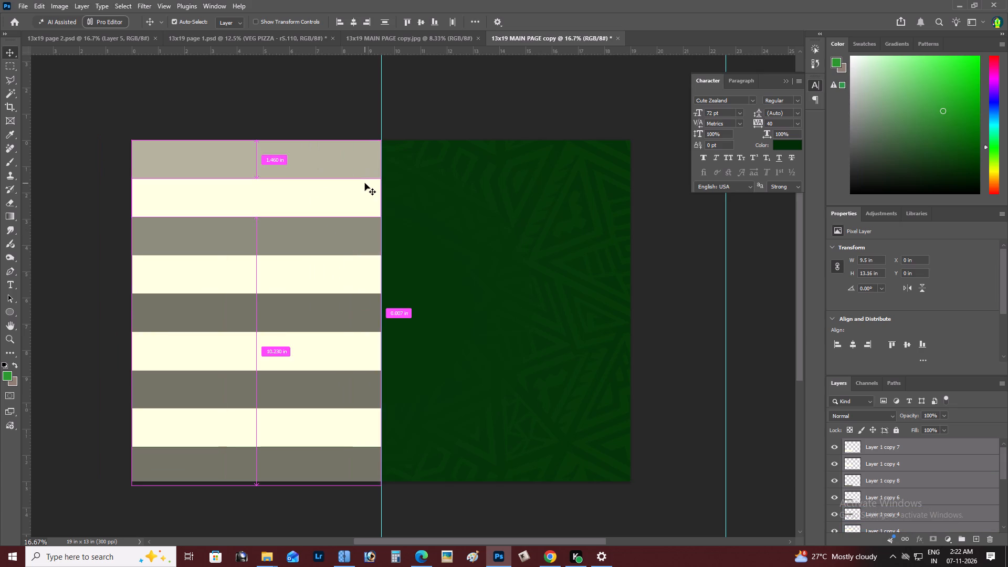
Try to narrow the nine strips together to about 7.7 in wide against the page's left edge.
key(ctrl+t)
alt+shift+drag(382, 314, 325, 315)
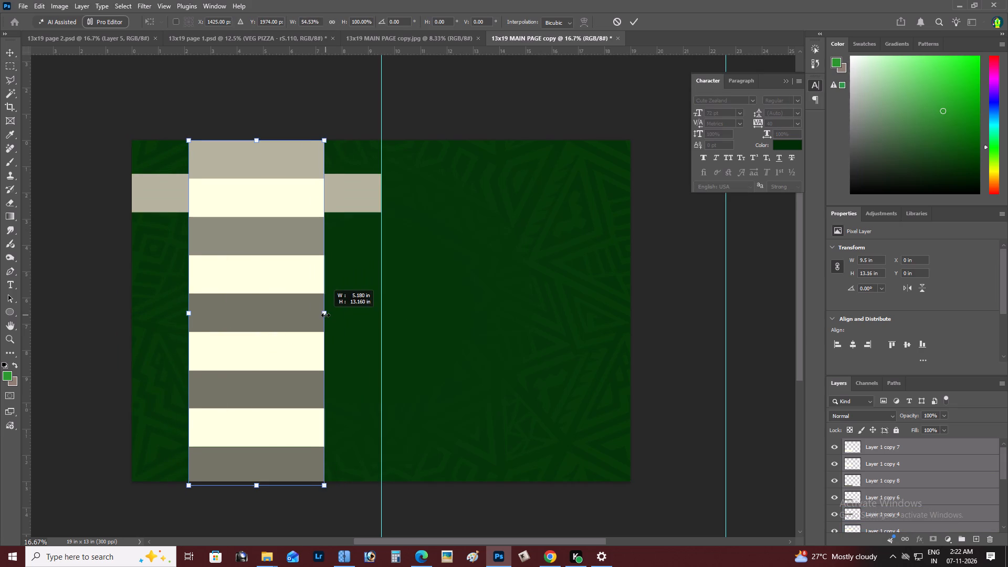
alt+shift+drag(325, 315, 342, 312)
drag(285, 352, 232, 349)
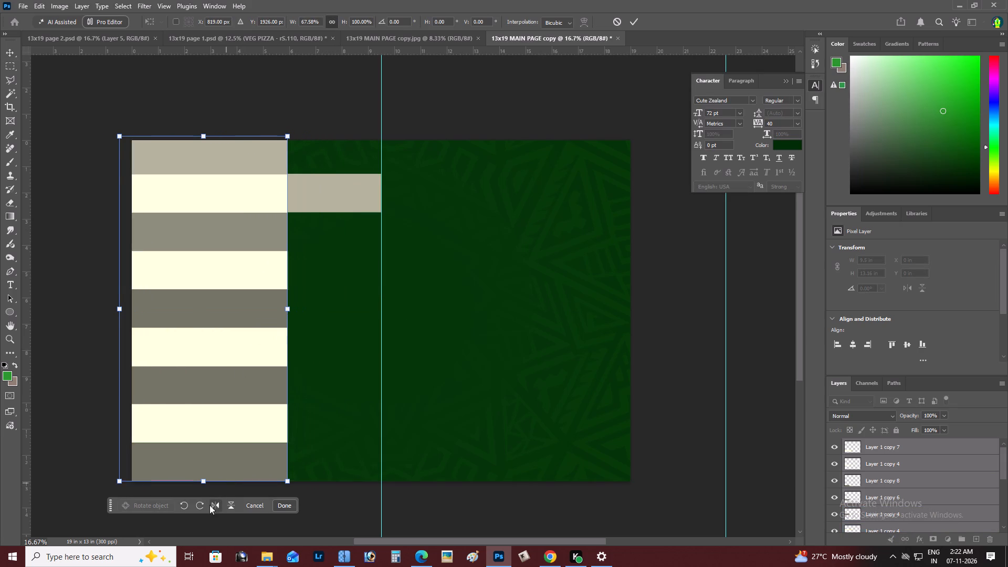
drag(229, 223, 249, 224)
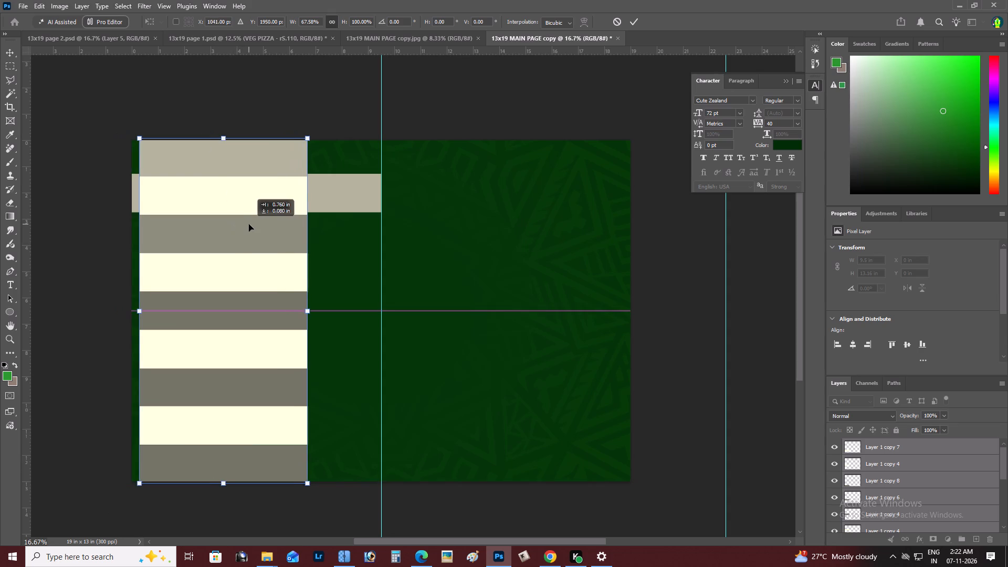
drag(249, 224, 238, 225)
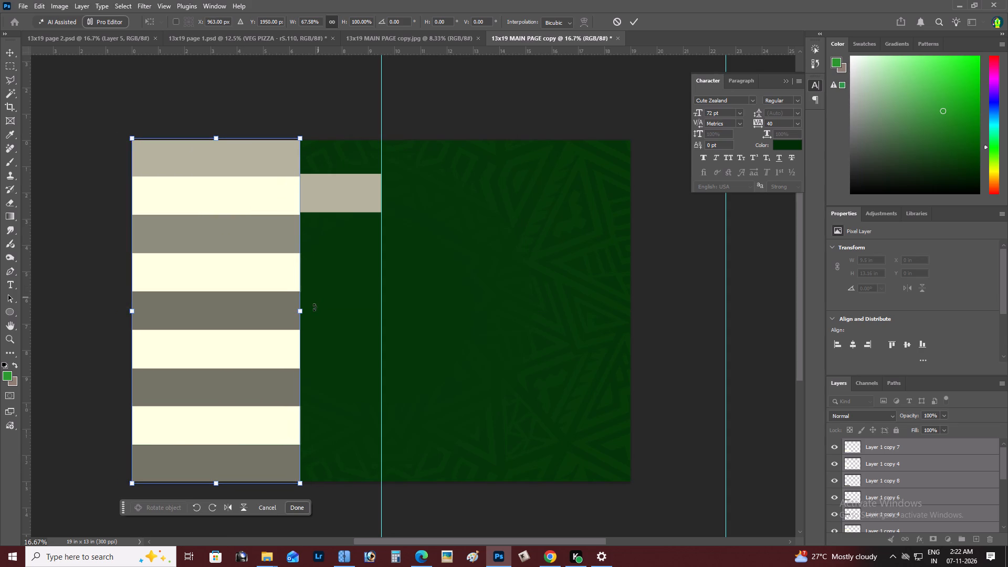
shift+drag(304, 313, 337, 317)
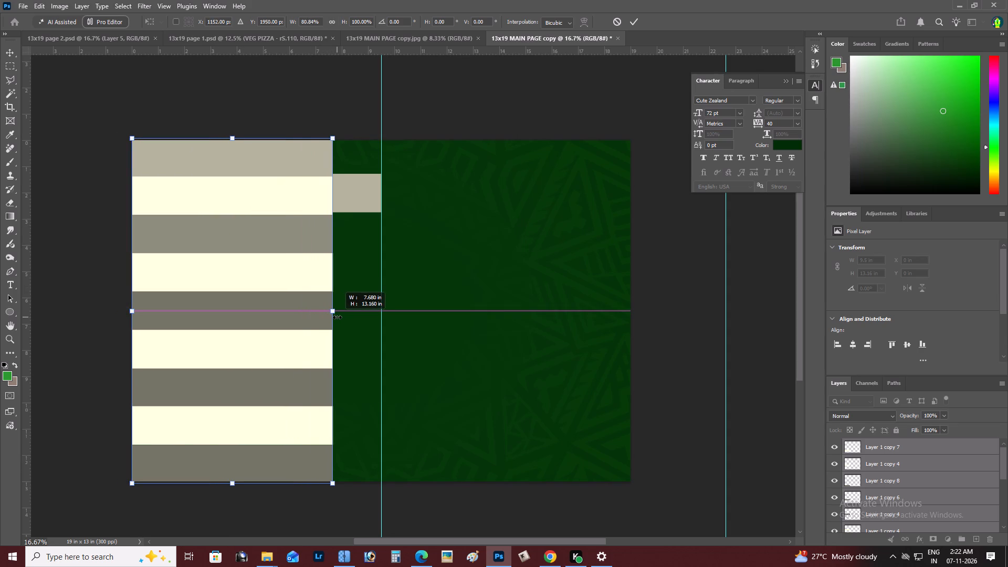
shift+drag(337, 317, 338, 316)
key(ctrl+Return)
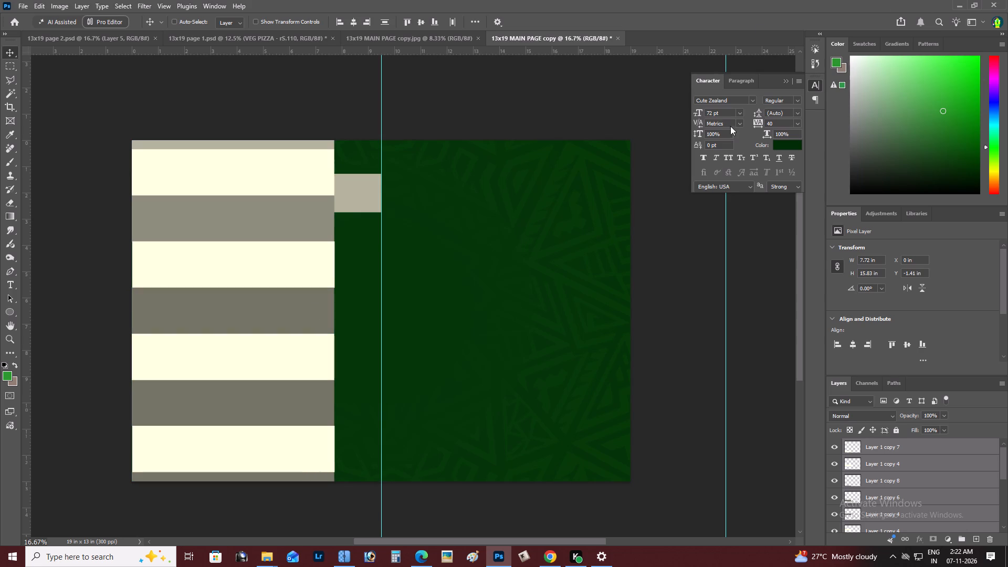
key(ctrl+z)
Transform the nine strips together to about 6.61 in wide and 13.1 in high, starting at the page's top-left corner.
key(ctrl+t)
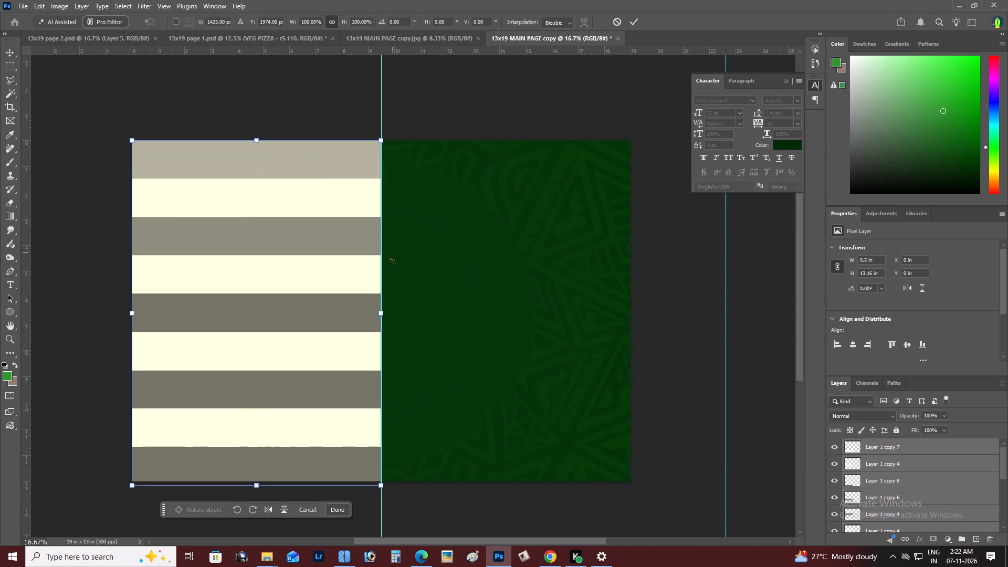
shift+click(381, 320)
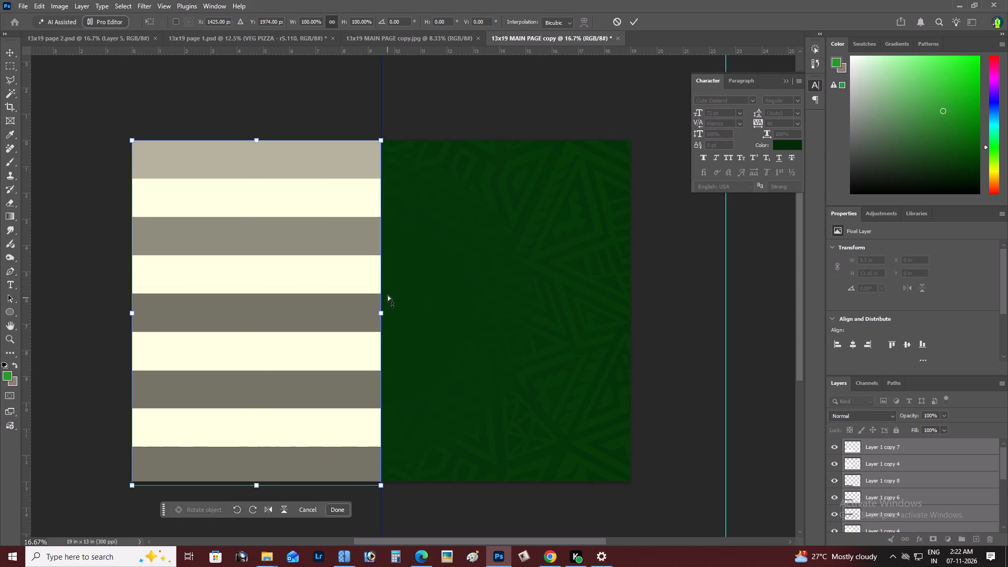
key(ctrl+z)
shift+drag(382, 314, 329, 319)
drag(313, 341, 314, 339)
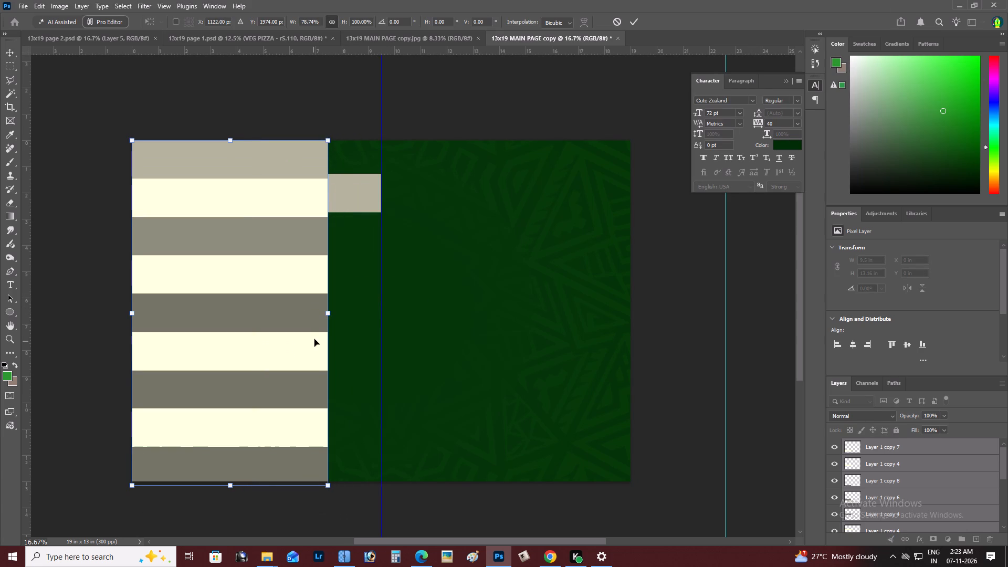
drag(314, 339, 316, 335)
alt+drag(328, 136, 319, 144)
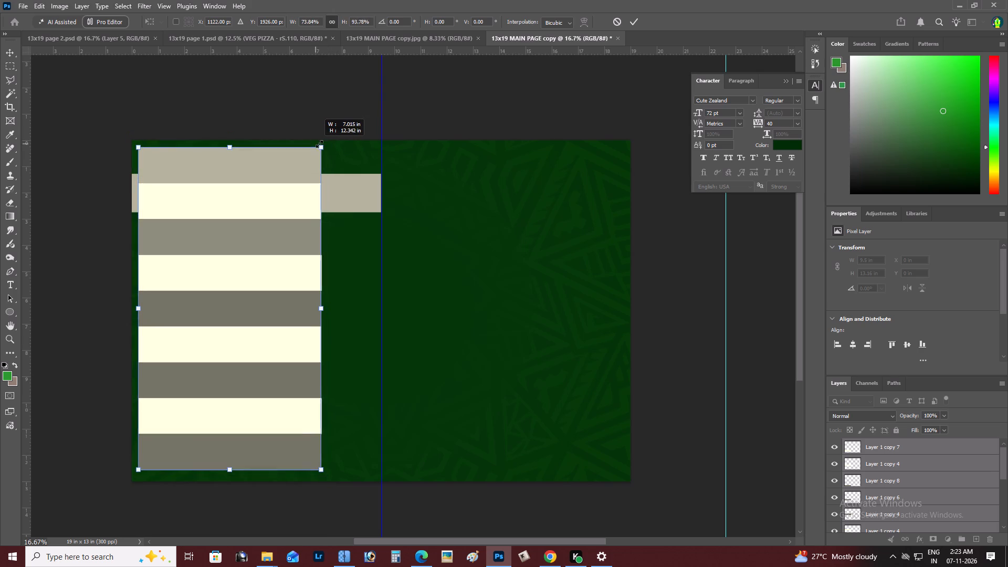
alt+drag(319, 144, 308, 146)
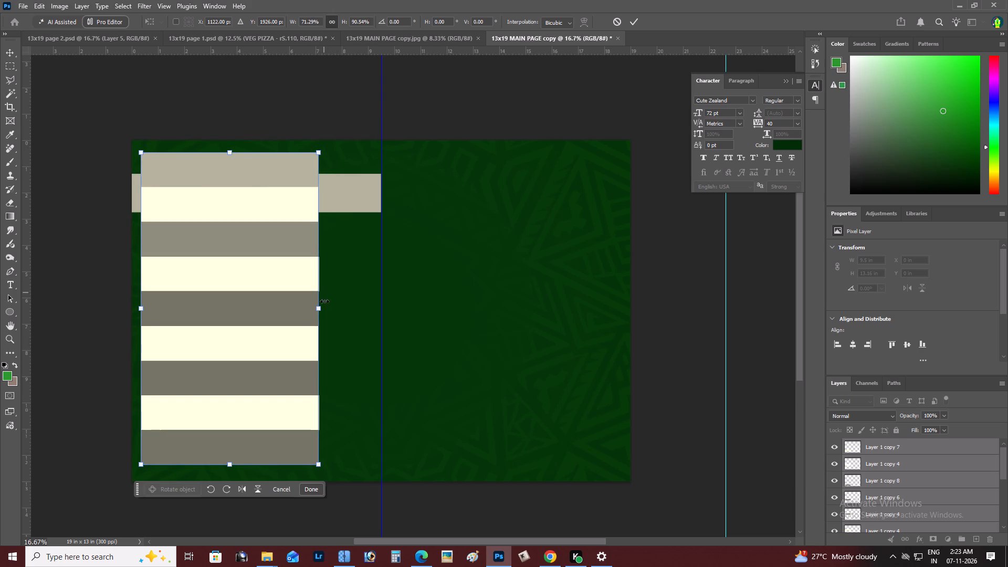
shift+drag(322, 312, 302, 308)
drag(255, 326, 260, 331)
alt+drag(300, 156, 331, 152)
drag(285, 178, 280, 181)
key(ctrl+Return)
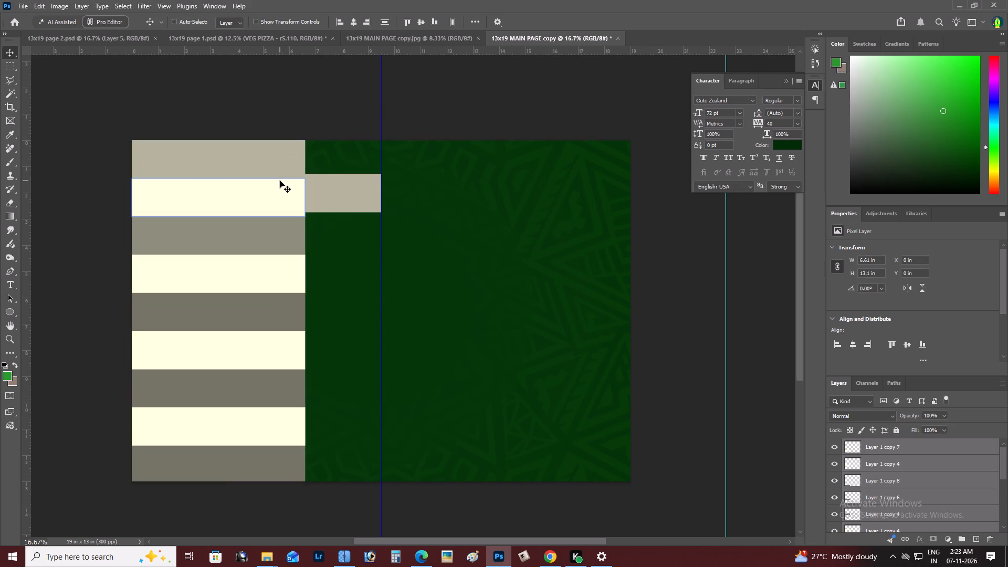
Delete the leftover light grey-beige strip copy that sticks out past the stack's right edge.
key(v)
right_click(338, 186)
click(353, 191)
drag(354, 186, 409, 198)
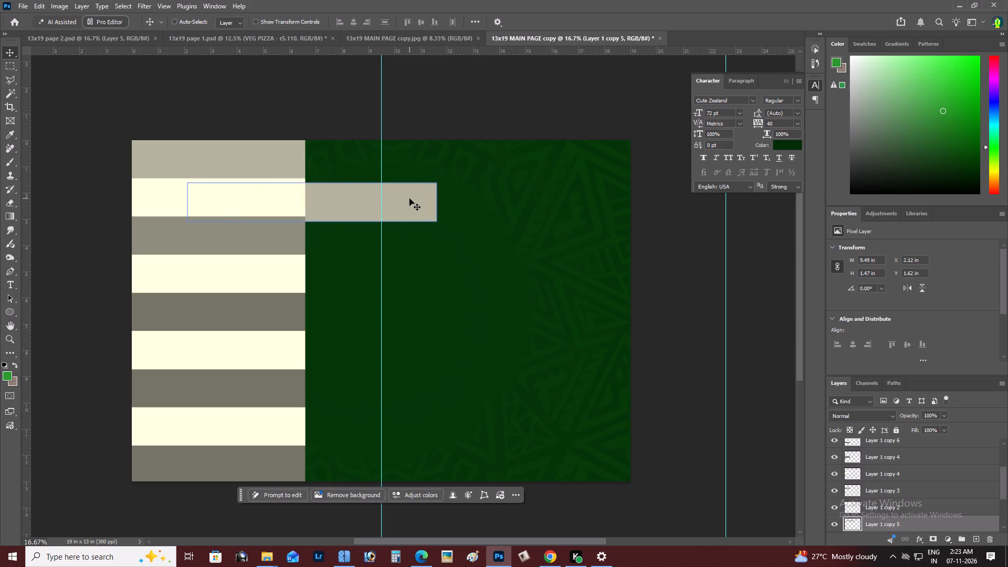
key(BackSpace)
Examine up close how evenly the strips' right ends line up along the green background.
key(z)
alt+click(402, 201)
right_click(409, 198)
double_click(422, 203)
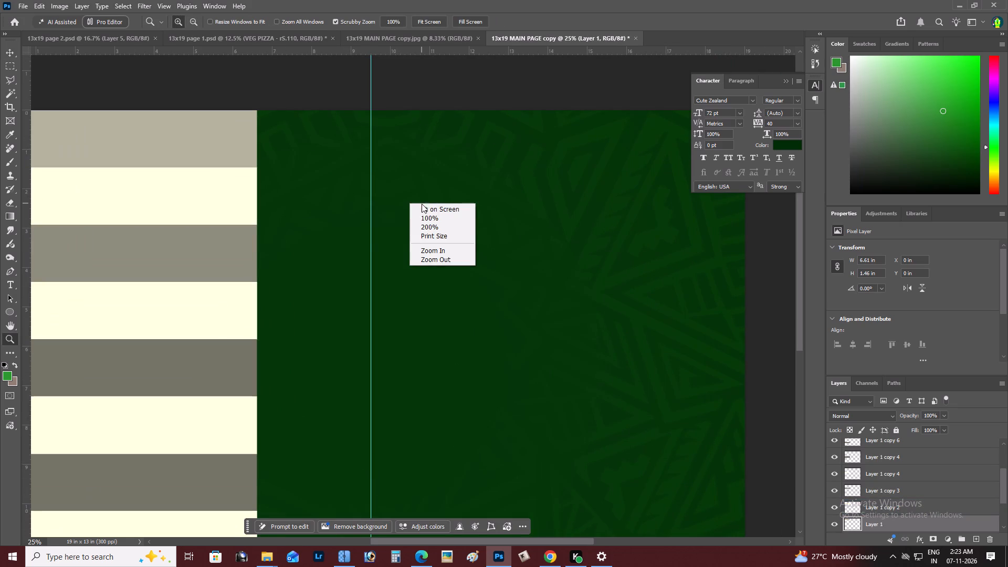
double_click(438, 206)
right_click(410, 244)
double_click(426, 245)
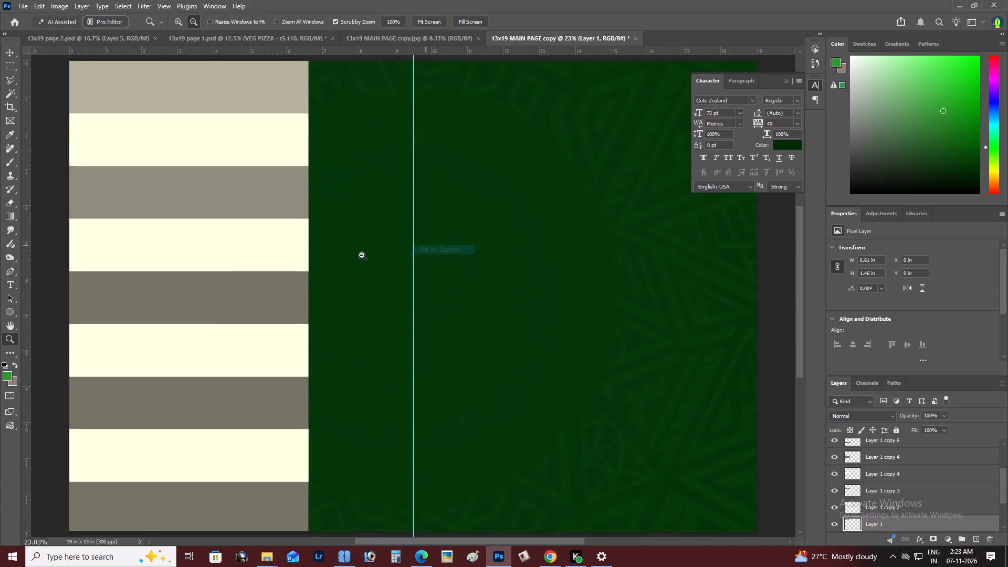
key(space)
drag(340, 257, 368, 261)
key(z)
click(314, 292)
click(347, 286)
click(364, 283)
key(space)
key(space)
key(space)
key(space)
key(space)
key(space)
key(space)
key(space)
key(space)
key(space)
key(space)
key(space)
key(space)
key(space)
key(space)
key(space)
key(space)
key(space)
key(space)
key(space)
drag(364, 283, 323, 309)
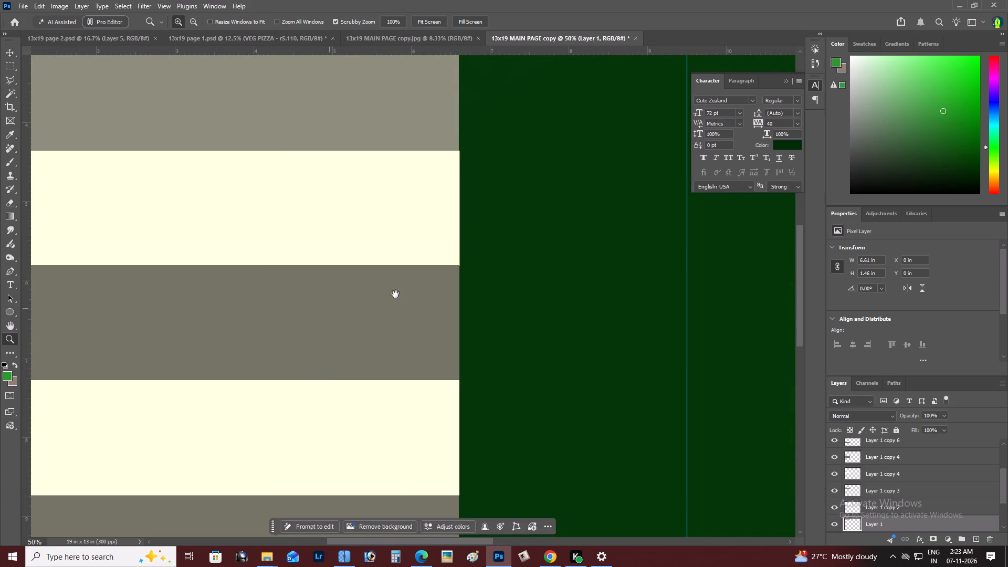
drag(422, 281, 376, 312)
key(z)
double_click(394, 305)
key(space)
key(space)
drag(394, 305, 388, 327)
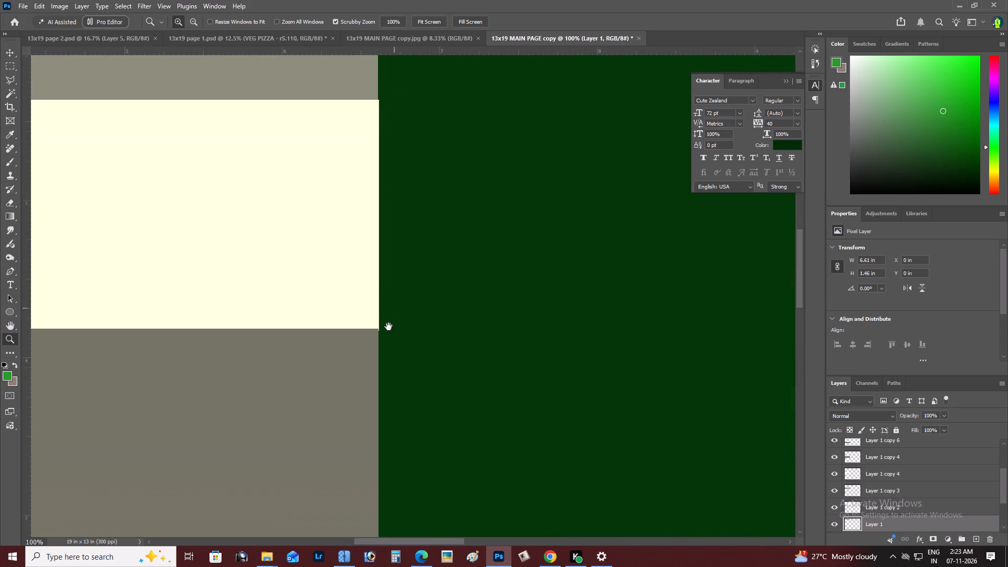
drag(388, 327, 387, 328)
key(z)
alt+triple_click(367, 227)
alt+click(367, 227)
alt+click(368, 224)
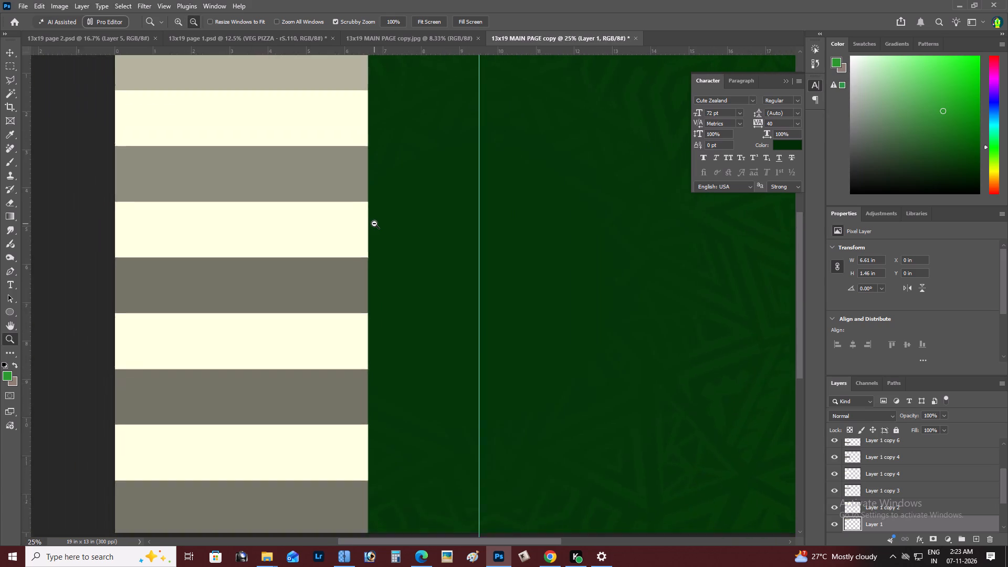
Marquee-select a full-height band about 3 in wide that slightly overlaps the right ends of the nine strips.
key(v)
right_click(325, 115)
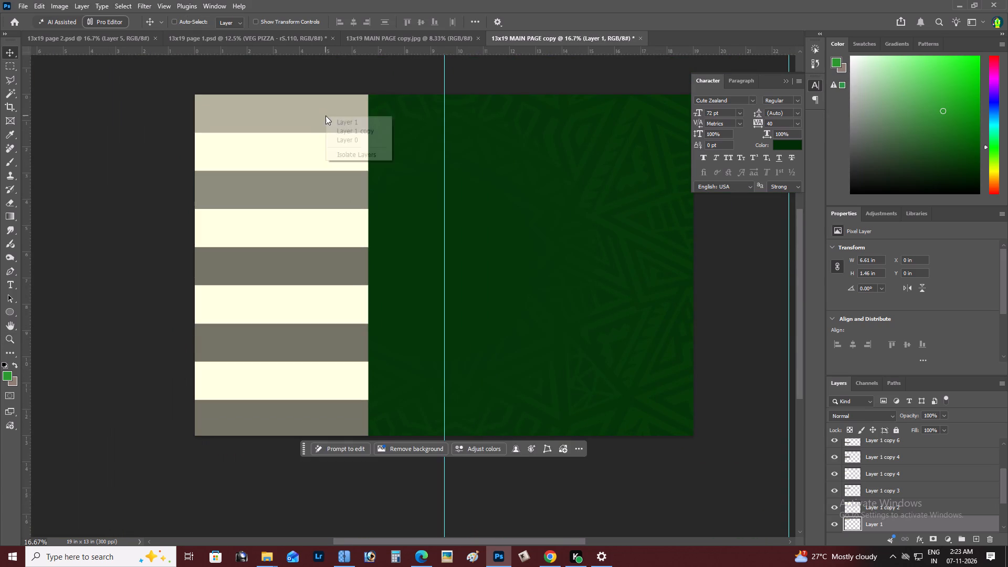
click(341, 121)
shift+right_click(335, 142)
shift+click(353, 149)
shift+right_click(336, 185)
shift+click(352, 193)
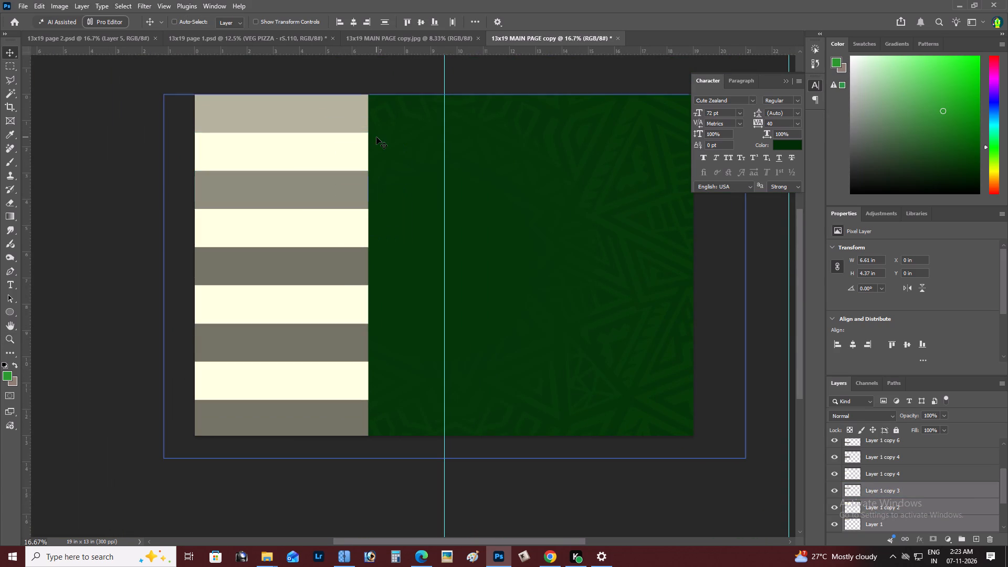
key(m)
drag(365, 85, 417, 346)
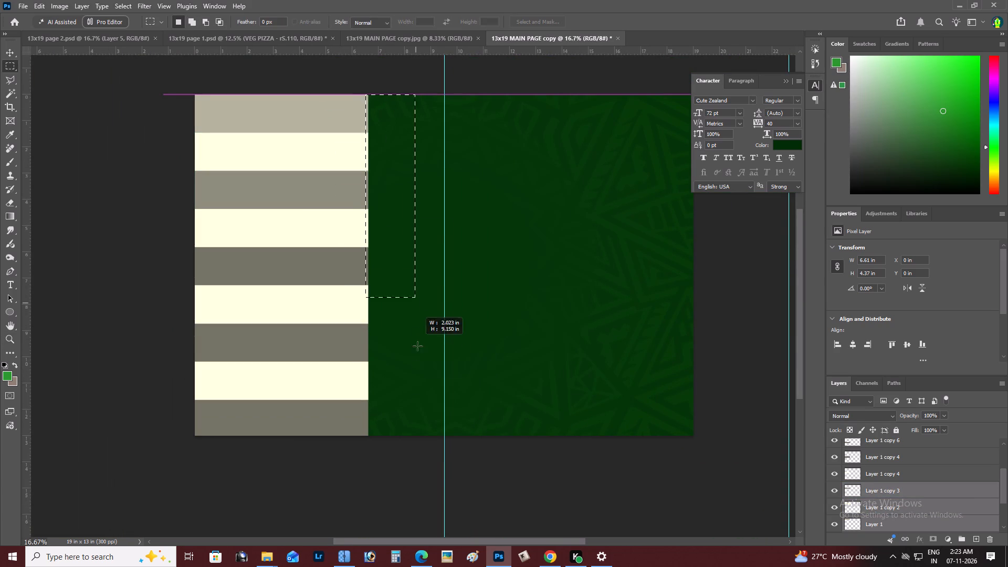
drag(417, 346, 440, 486)
Trim the right ends of the top five strips by deleting each layer's pixels inside the selected band.
key(v)
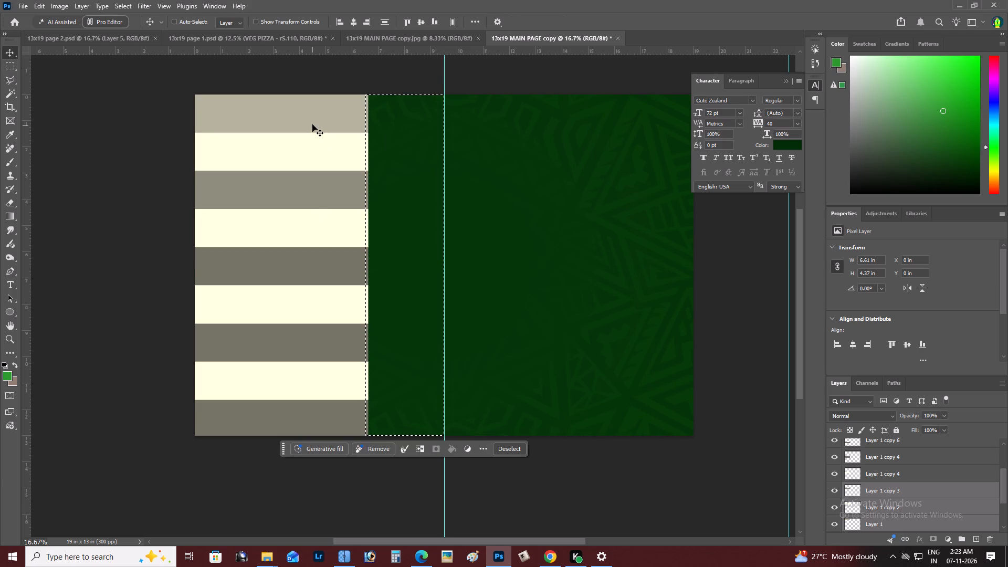
right_click(314, 111)
click(323, 113)
key(BackSpace)
right_click(329, 149)
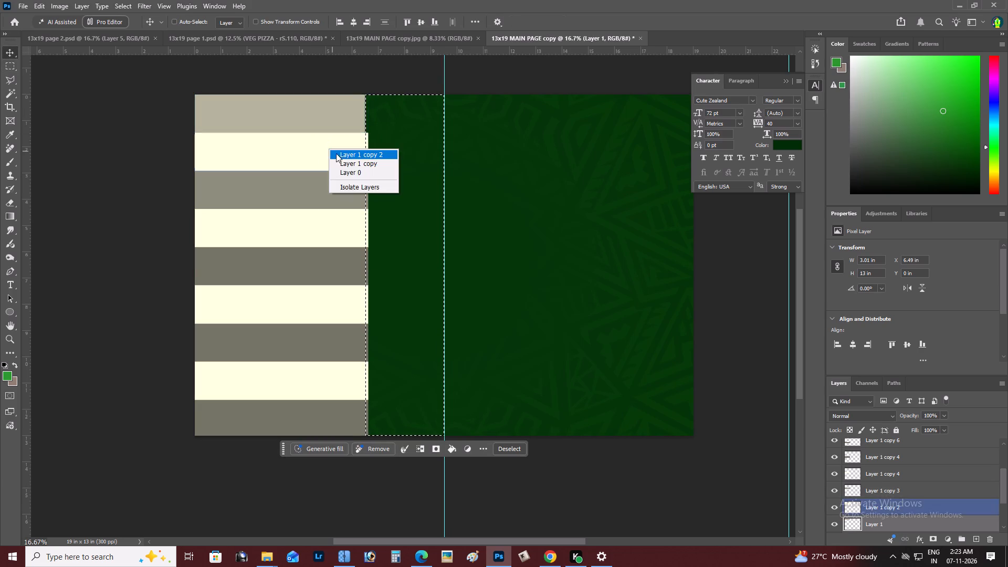
click(340, 154)
key(BackSpace)
right_click(329, 199)
click(347, 205)
key(BackSpace)
right_click(344, 225)
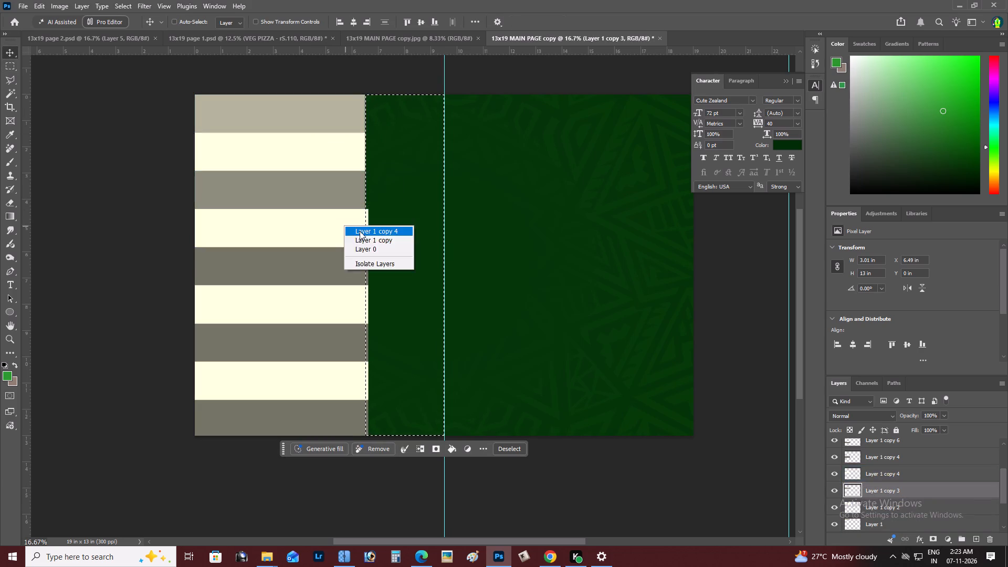
click(360, 231)
key(BackSpace)
right_click(334, 260)
click(346, 266)
key(BackSpace)
Trim the right ends of the bottom four strips with the same band and clear the selection.
right_click(311, 304)
click(325, 313)
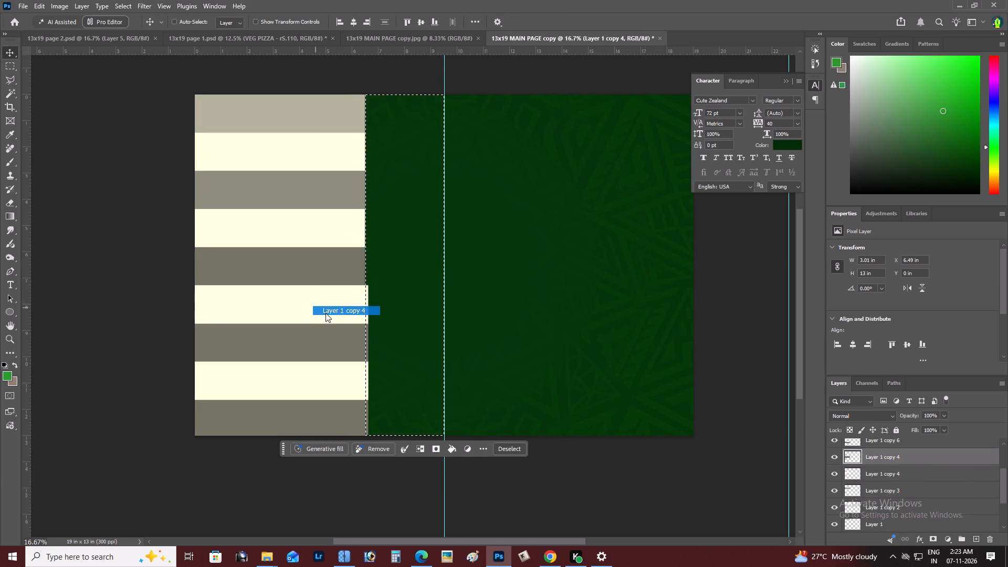
key(BackSpace)
right_click(314, 339)
click(323, 344)
key(BackSpace)
right_click(314, 384)
click(319, 387)
key(BackSpace)
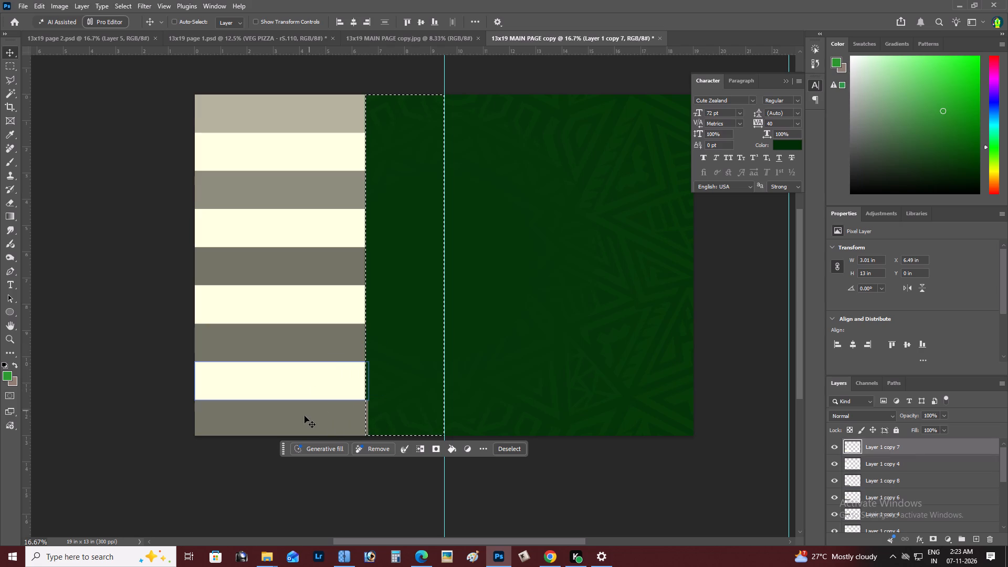
right_click(304, 416)
click(310, 421)
key(BackSpace)
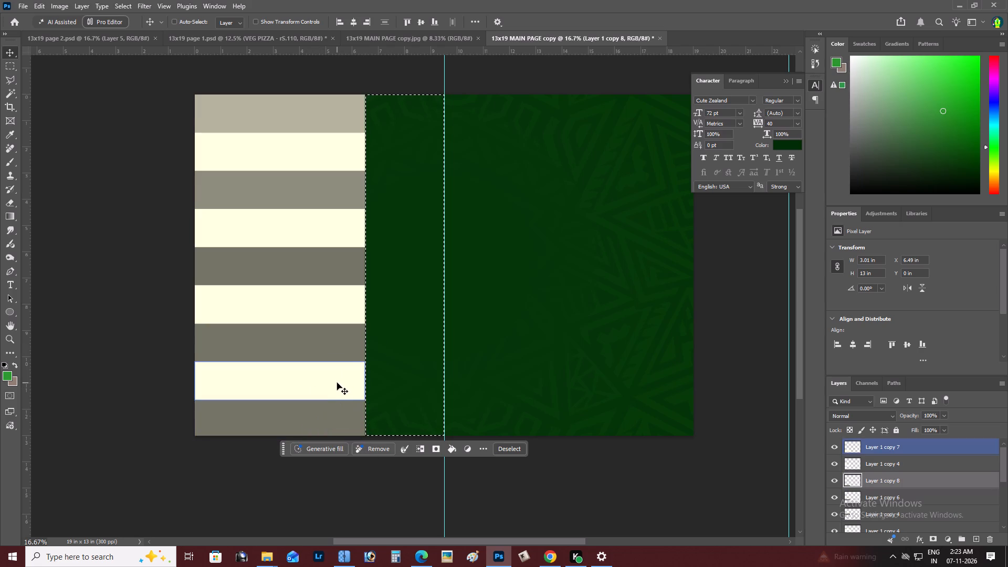
key(ctrl+f)
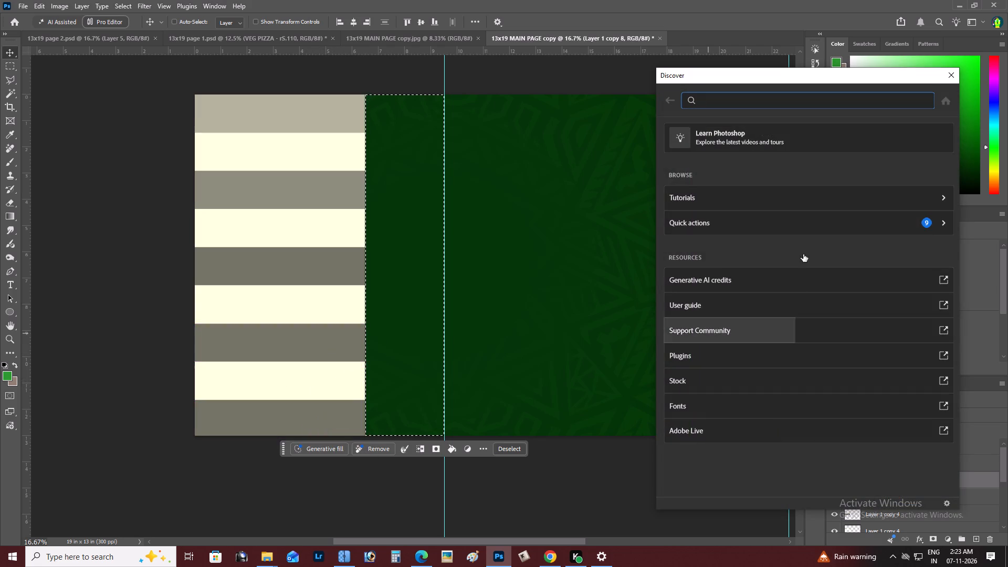
click(950, 79)
key(ctrl+d)
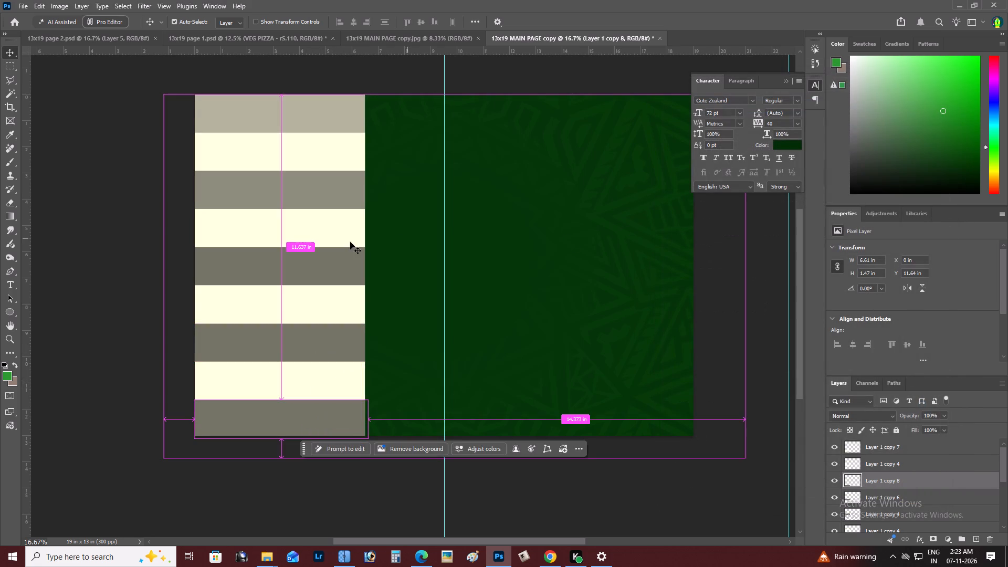
Examine the trimmed strip column and its right edge against the whole green page.
key(z)
alt+click(281, 249)
right_click(294, 249)
double_click(314, 256)
key(space)
drag(315, 271, 344, 275)
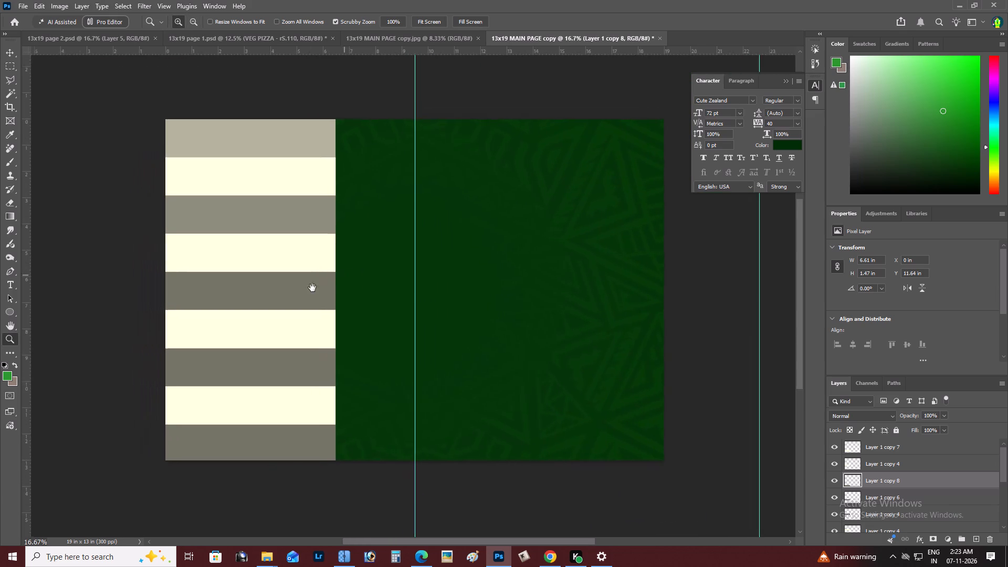
click(303, 291)
key(space)
key(space)
key(space)
key(space)
key(space)
key(space)
key(space)
key(space)
key(space)
key(space)
key(space)
key(space)
key(space)
key(space)
key(space)
key(space)
key(space)
key(space)
key(space)
key(space)
drag(268, 254, 362, 289)
drag(238, 272, 261, 320)
key(z)
triple_click(303, 213)
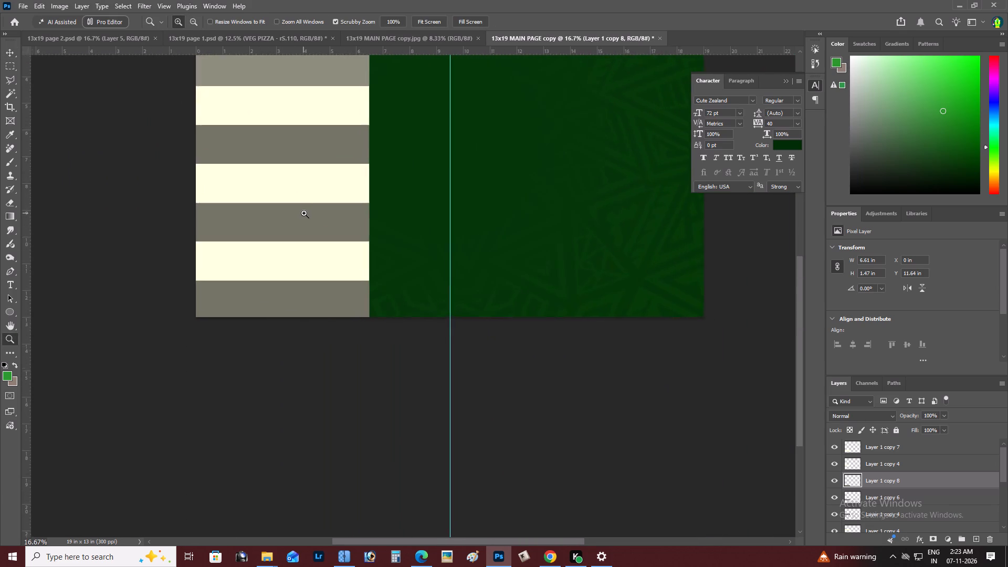
key(space)
key(space)
key(space)
drag(304, 213, 250, 228)
key(z)
alt+click(325, 197)
right_click(347, 191)
double_click(359, 196)
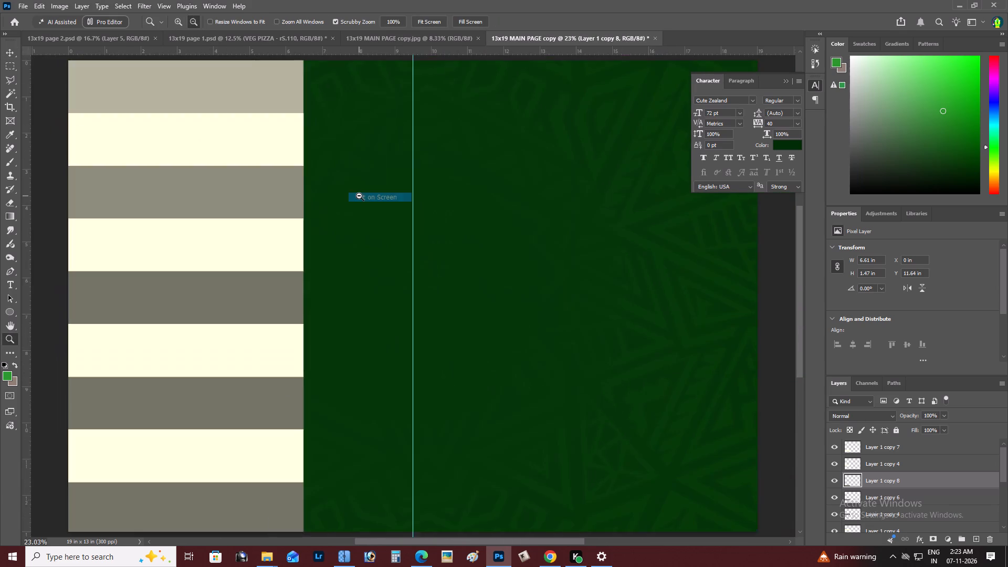
Switch to Pinterest in Chrome, search for "juice theme" and open the yellow-orange juice background image.
key(alt+Tab)
click(865, 64)
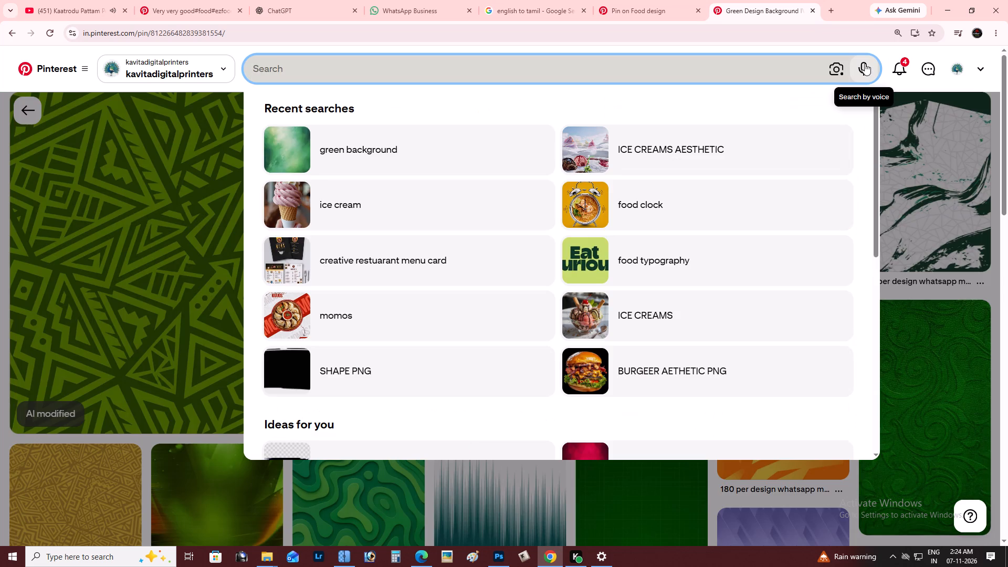
text(juice theme)
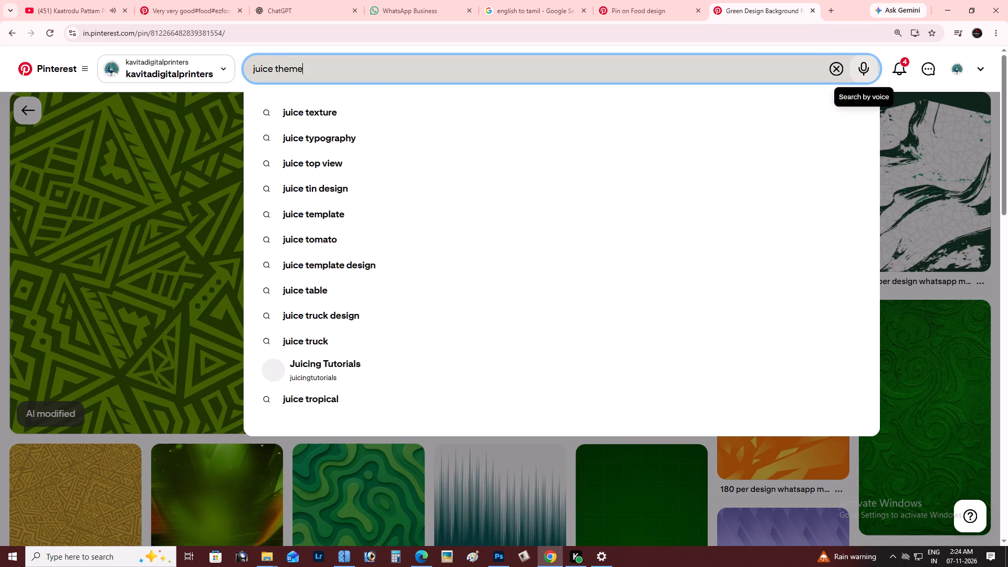
key(Return)
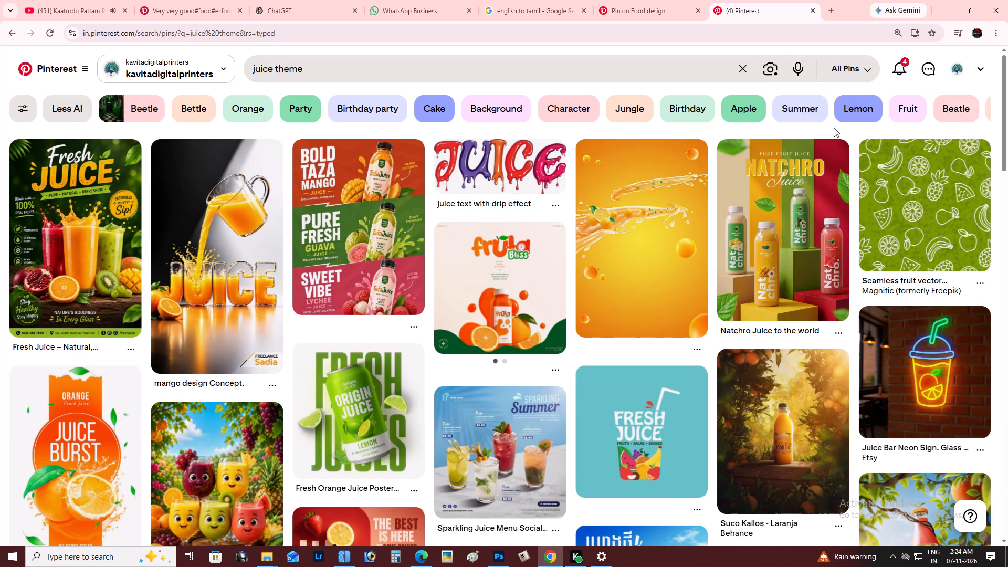
scroll(664, 230, down, 2)
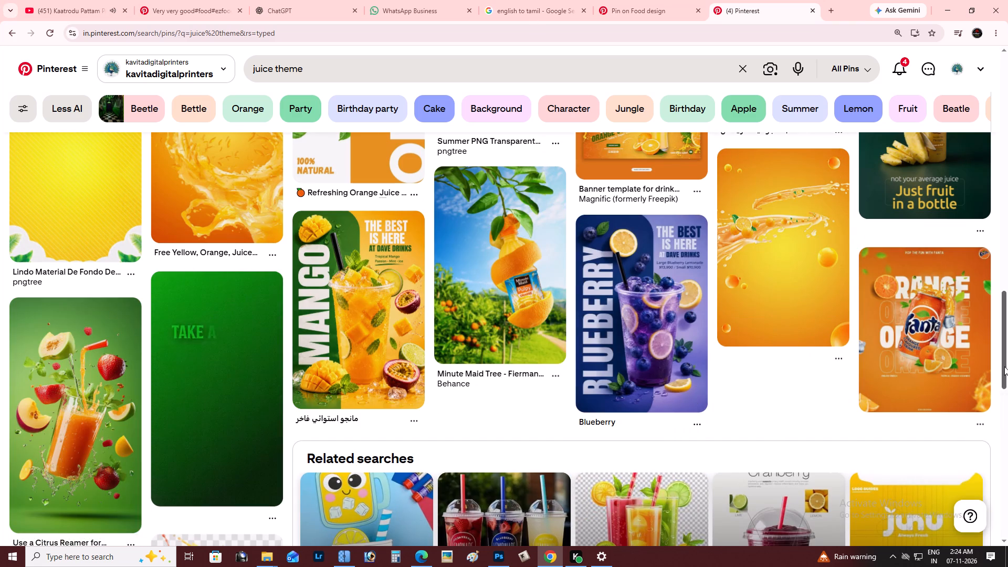
drag(1007, 336, 1007, 291)
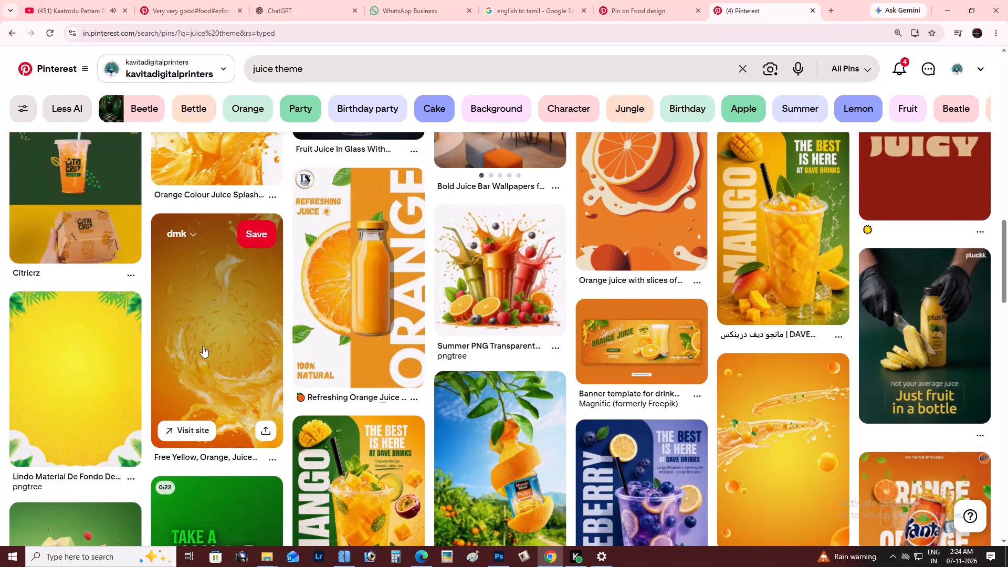
click(203, 346)
key(alt+Tab)
key(alt+Tab)
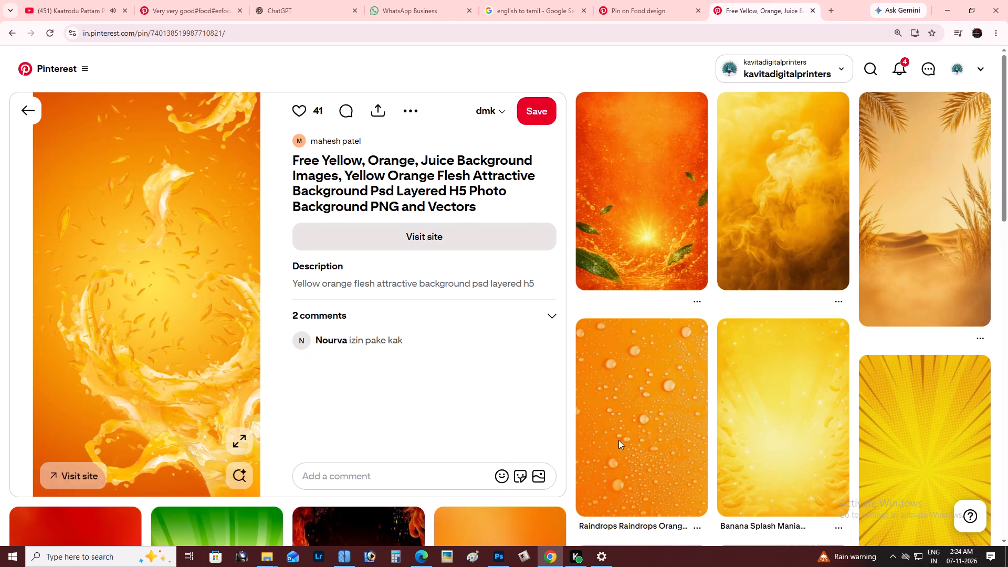
Browse the related backgrounds, opening the orange raindrops image and the orange juice splash image.
drag(1007, 164, 1007, 237)
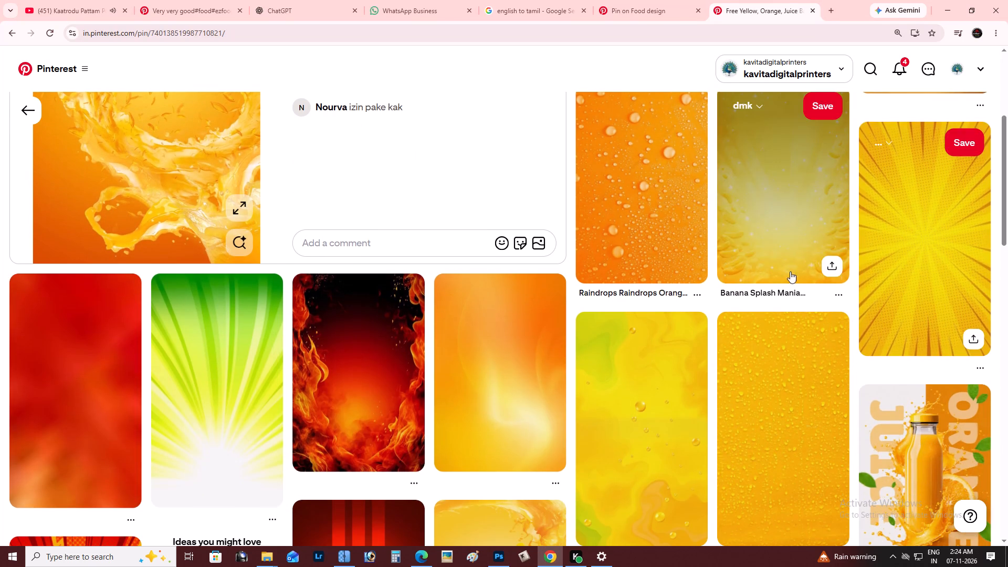
click(660, 246)
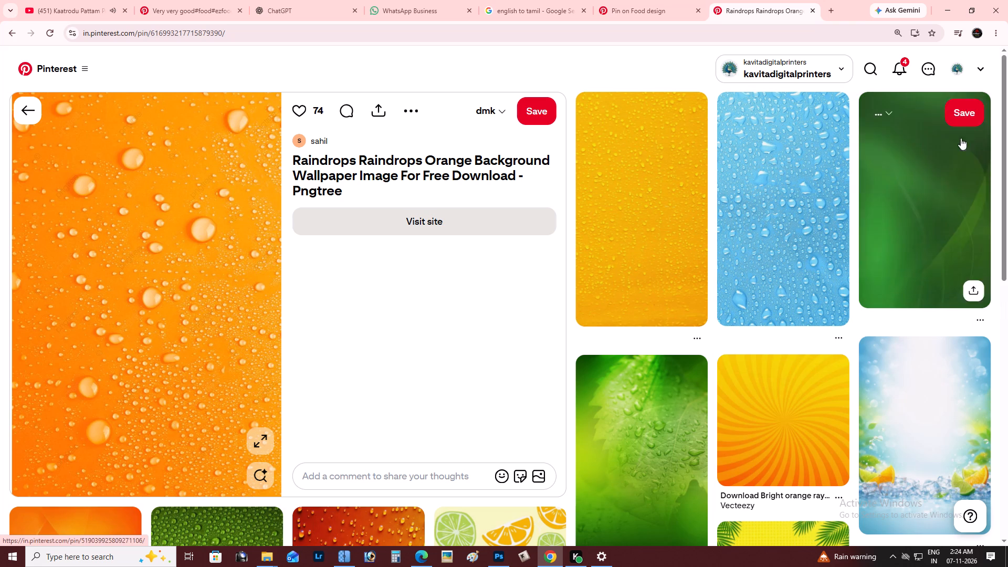
drag(1007, 195, 988, 373)
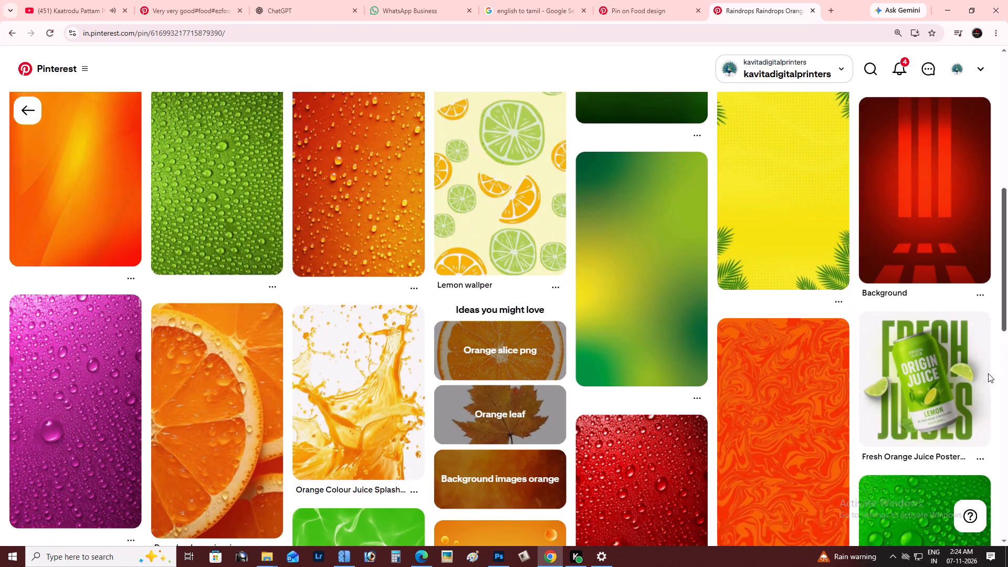
drag(988, 373, 1007, 427)
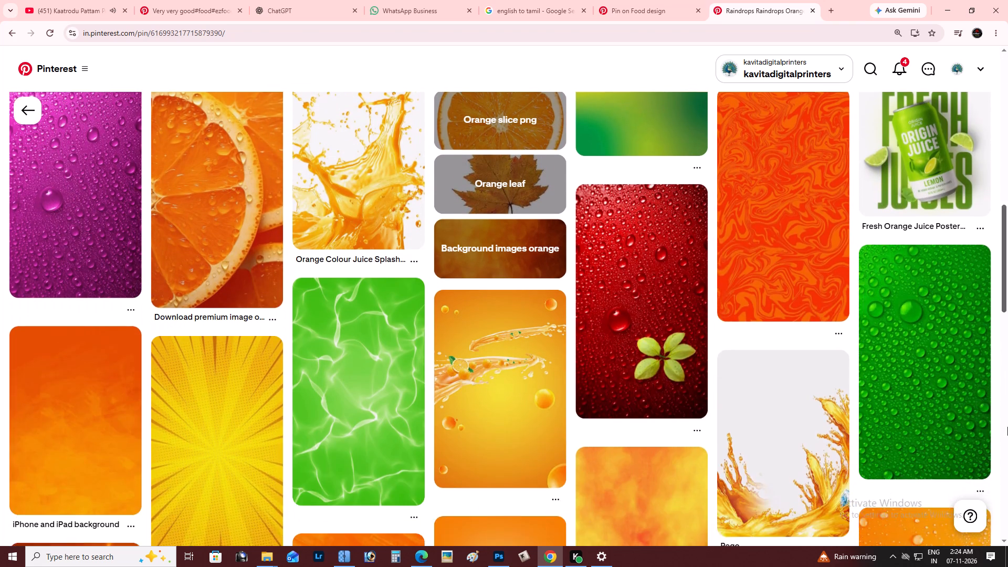
drag(1007, 427, 1007, 418)
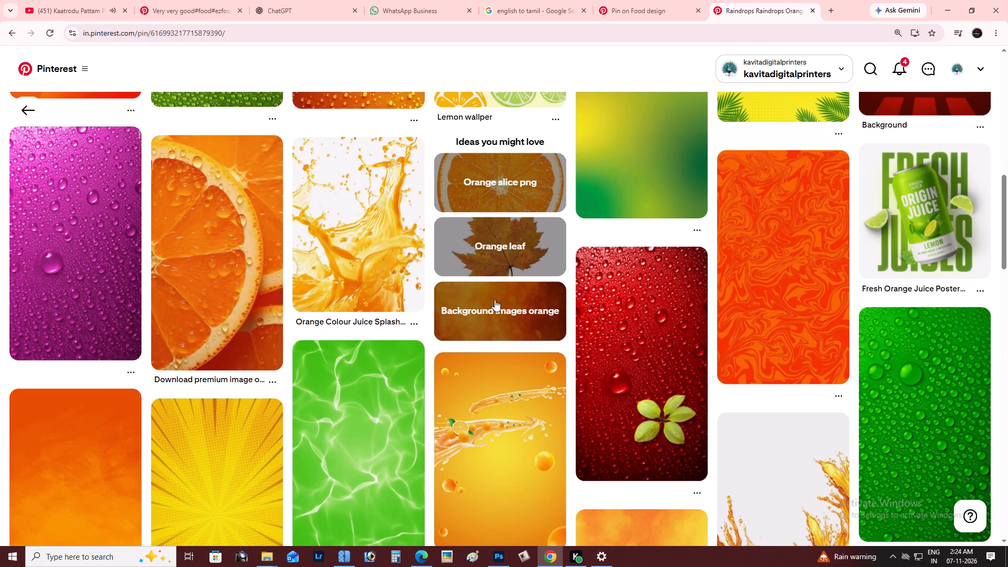
click(384, 234)
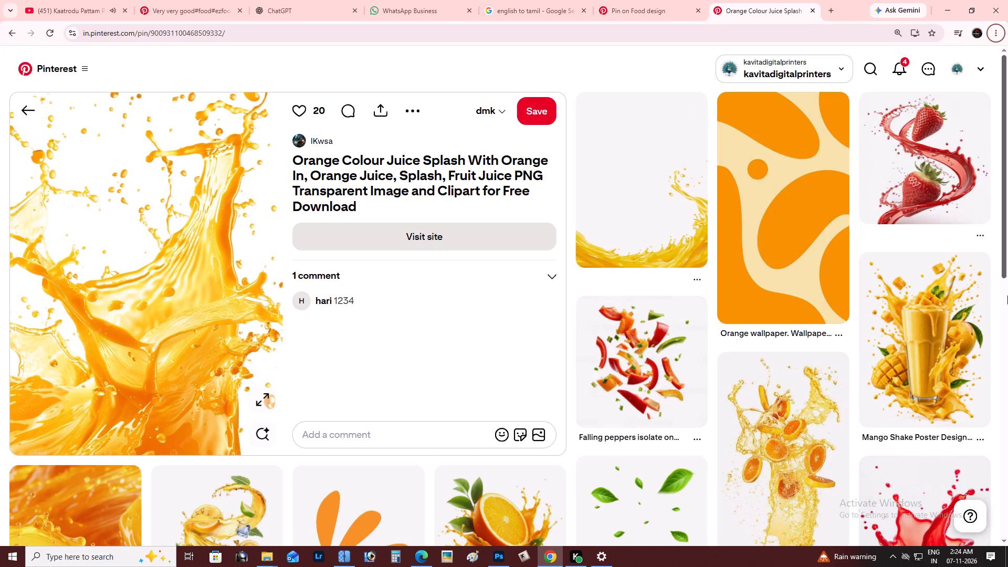
Look through the images related to the juice splash and open the close-up orange grapefruit slice image.
scroll(937, 322, down, 1)
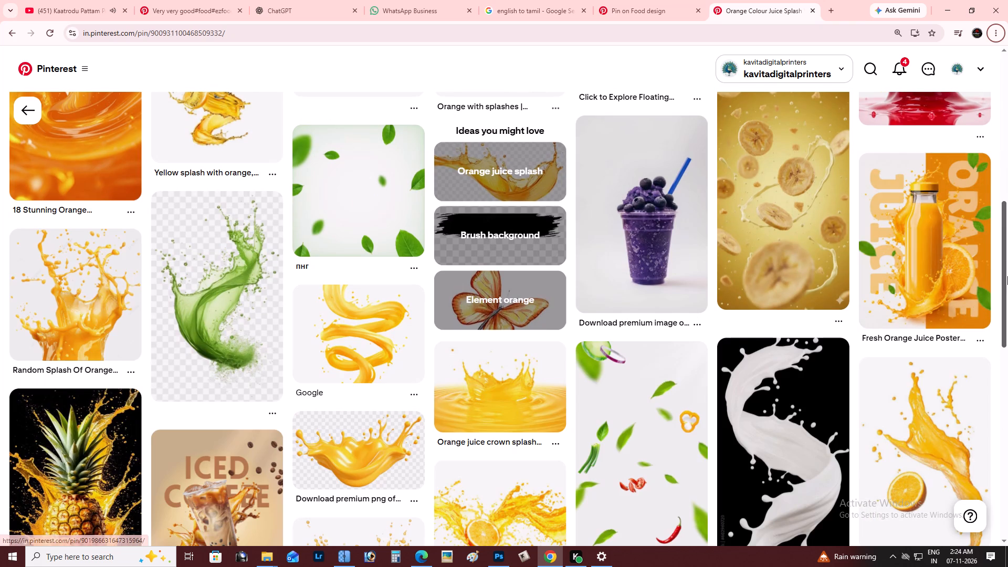
drag(1007, 226, 1007, 383)
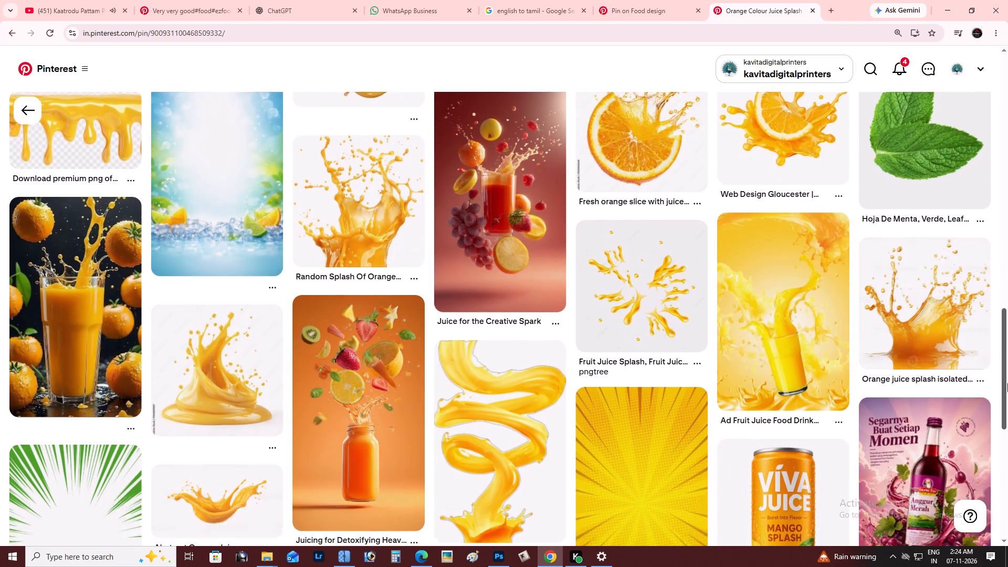
drag(1007, 383, 1007, 507)
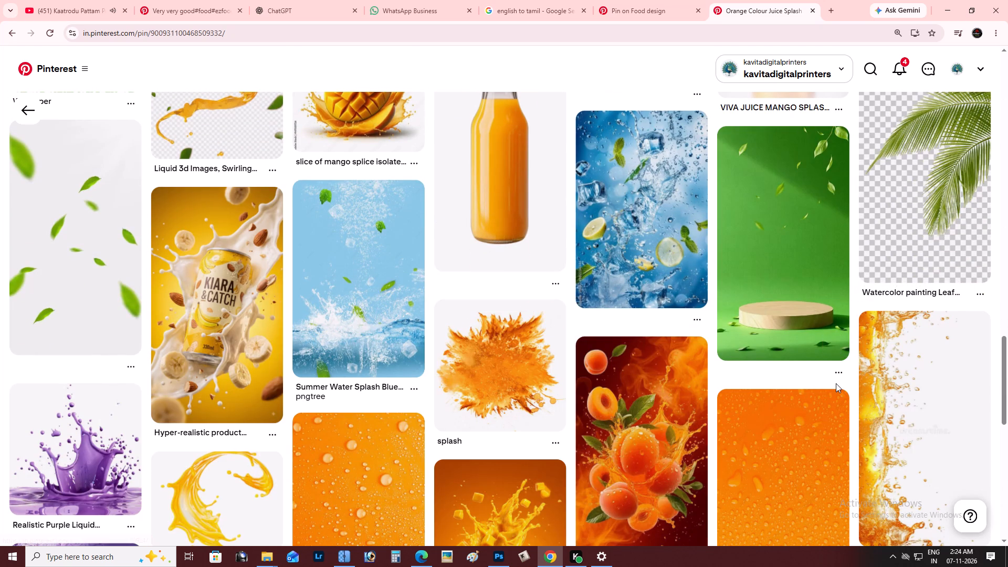
click(581, 339)
click(245, 260)
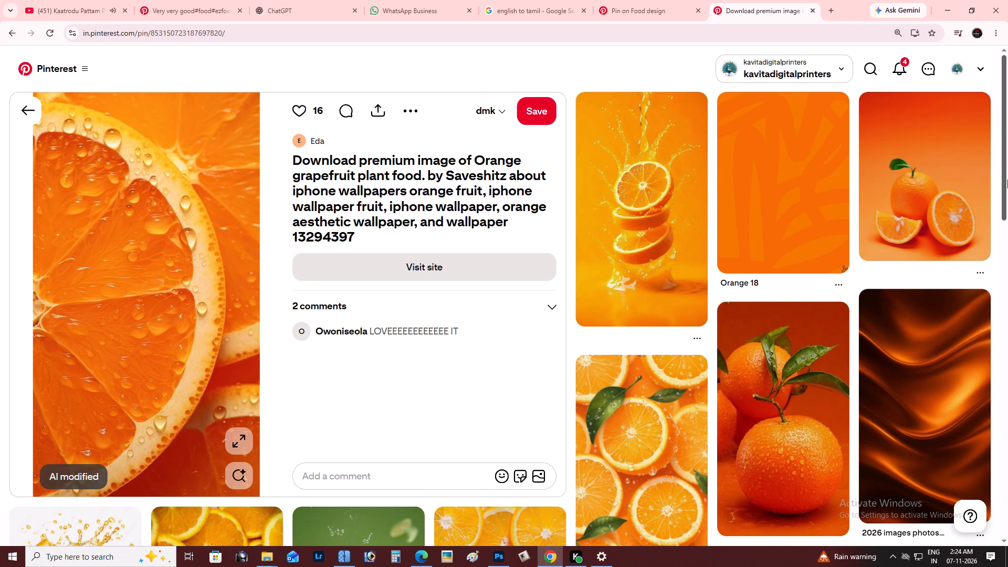
Browse the images related to the grapefruit slice and open the freeze-motion shot of splashing fresh oranges.
drag(1007, 180, 1007, 285)
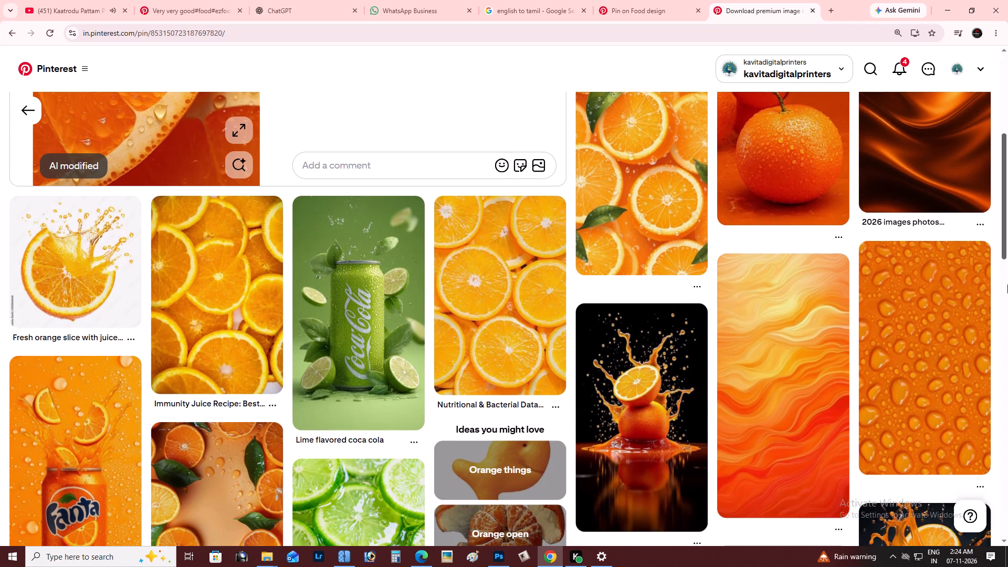
drag(1007, 285, 1007, 350)
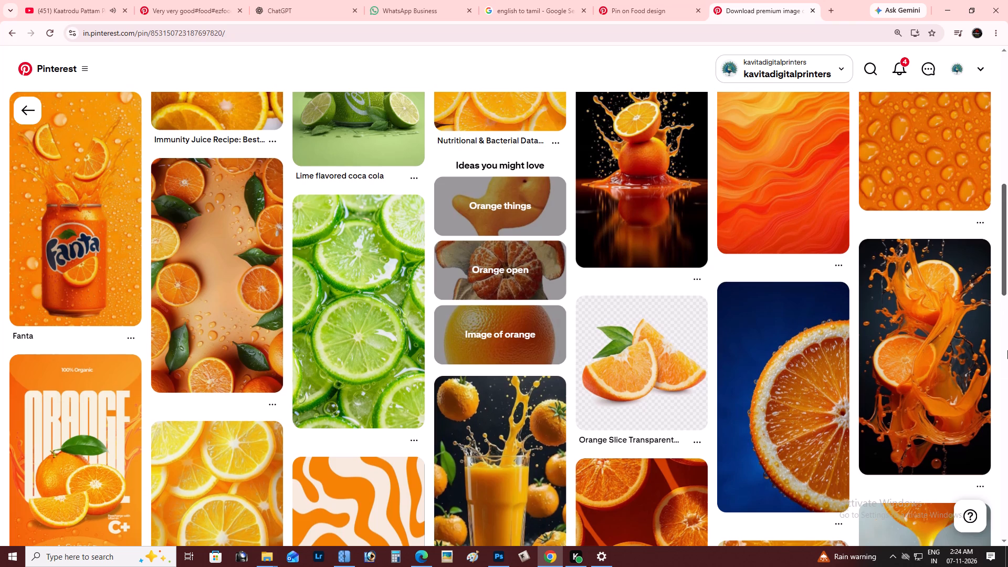
drag(1007, 350, 1007, 436)
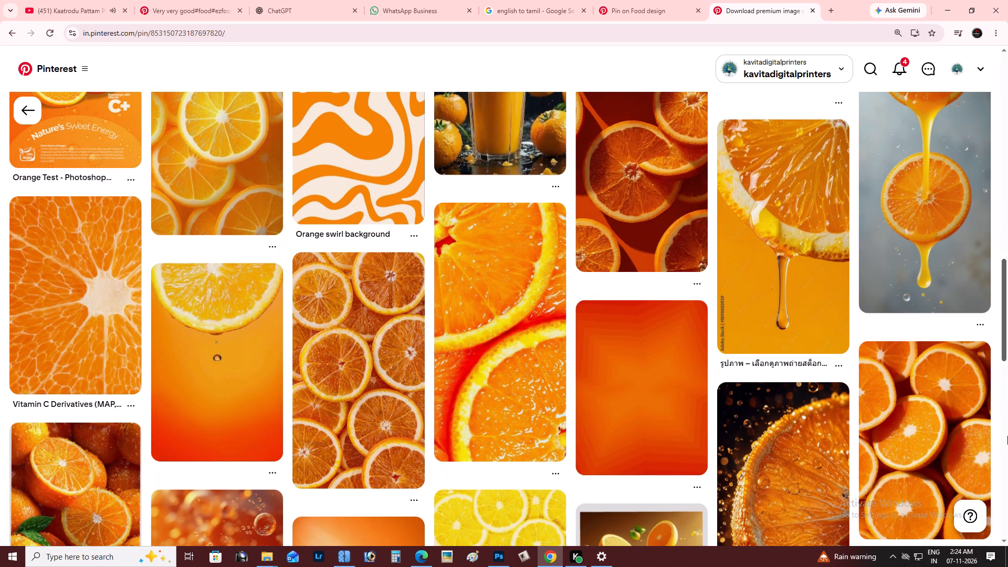
drag(1007, 436, 1007, 432)
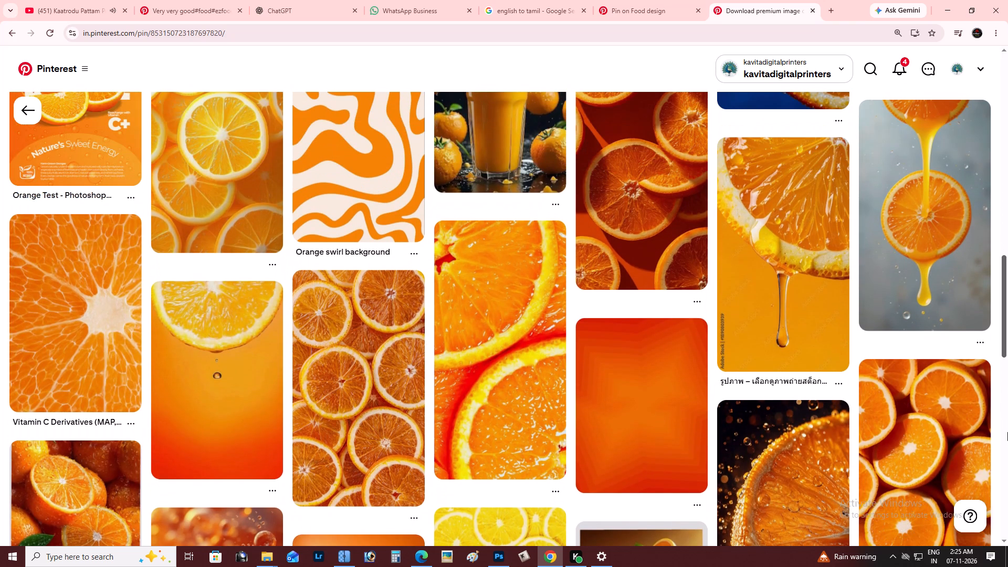
drag(1007, 432, 1007, 498)
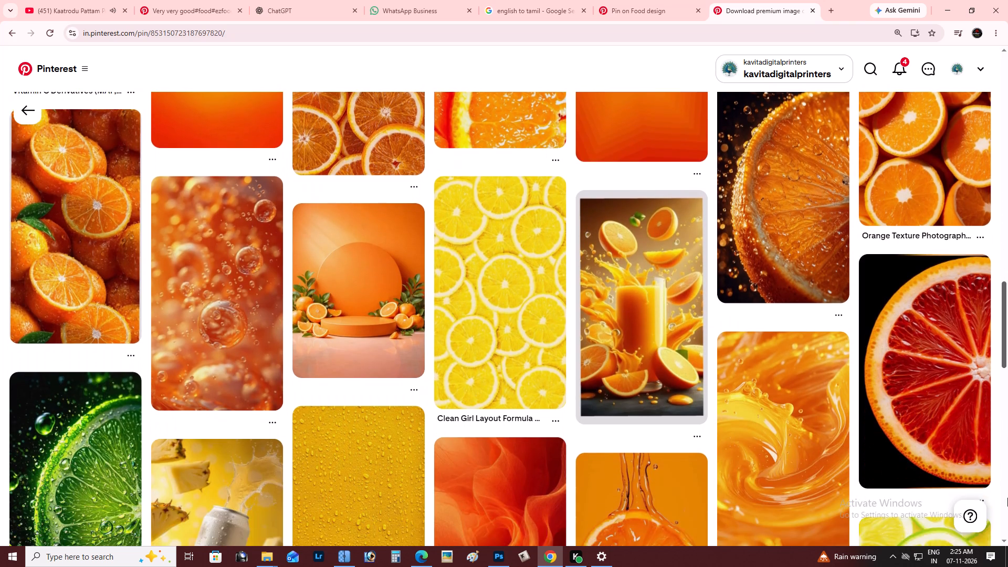
drag(1007, 498, 1007, 544)
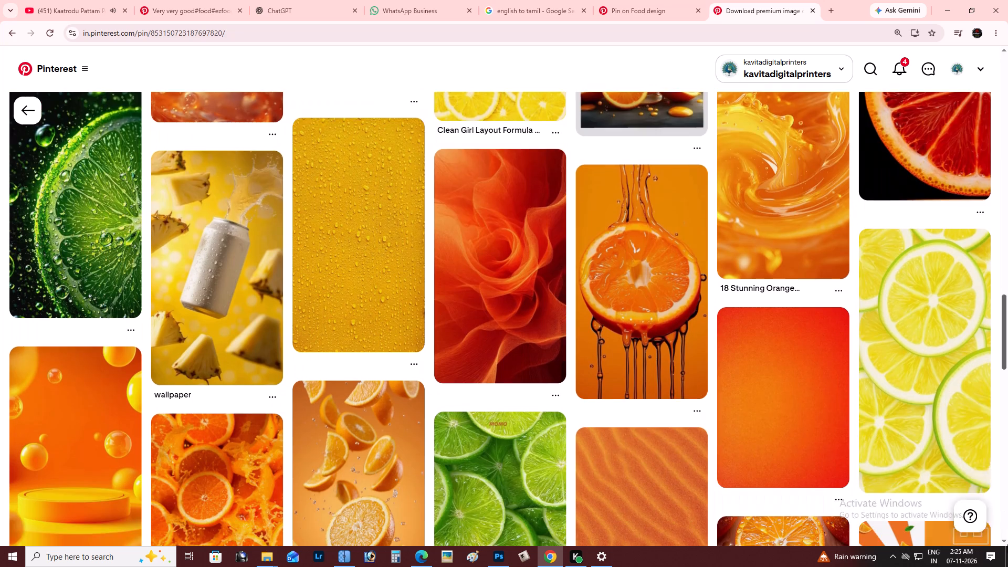
drag(1007, 544, 1007, 566)
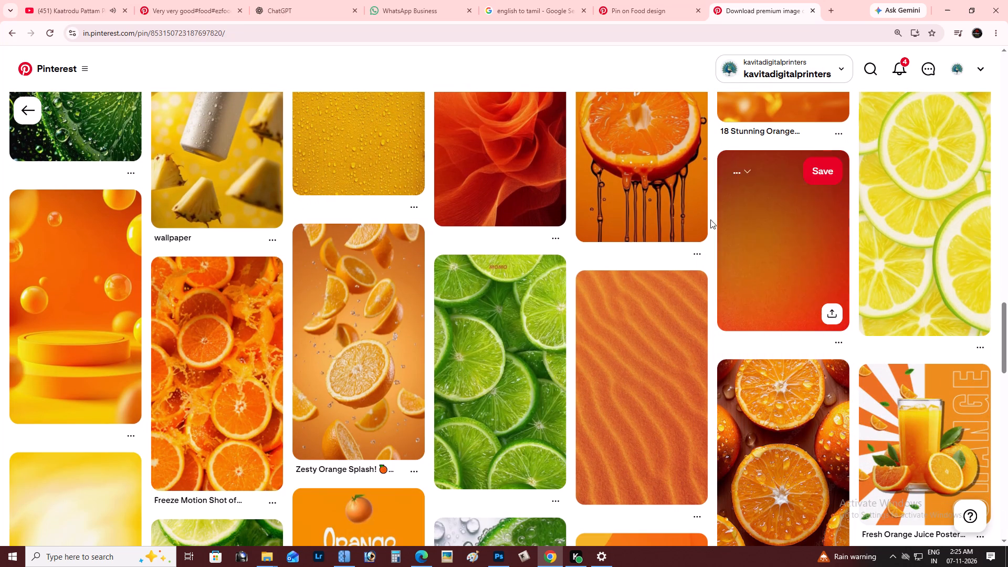
drag(1007, 311, 1007, 353)
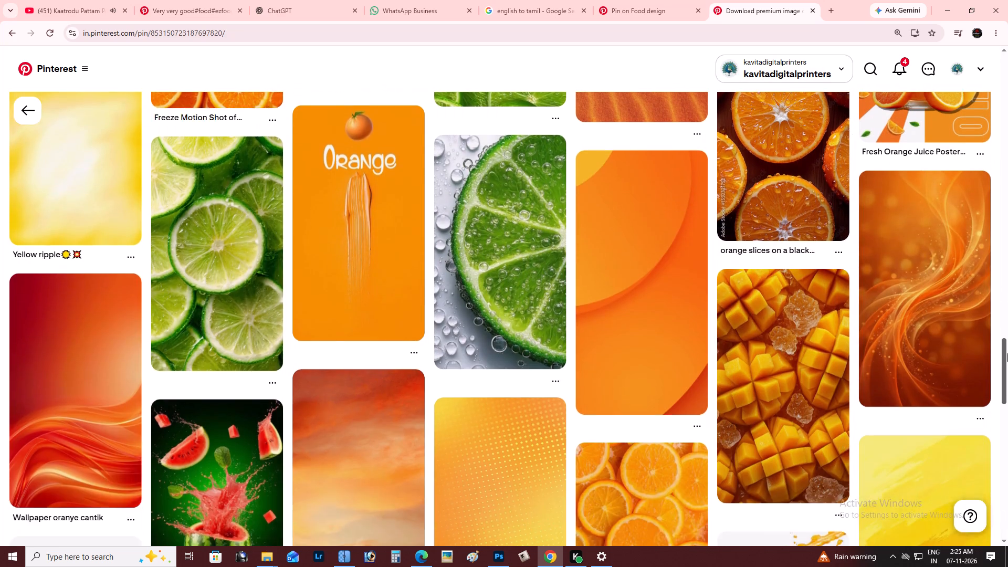
drag(1007, 353, 1007, 321)
click(206, 309)
key(alt+Tab)
key(alt+Tab)
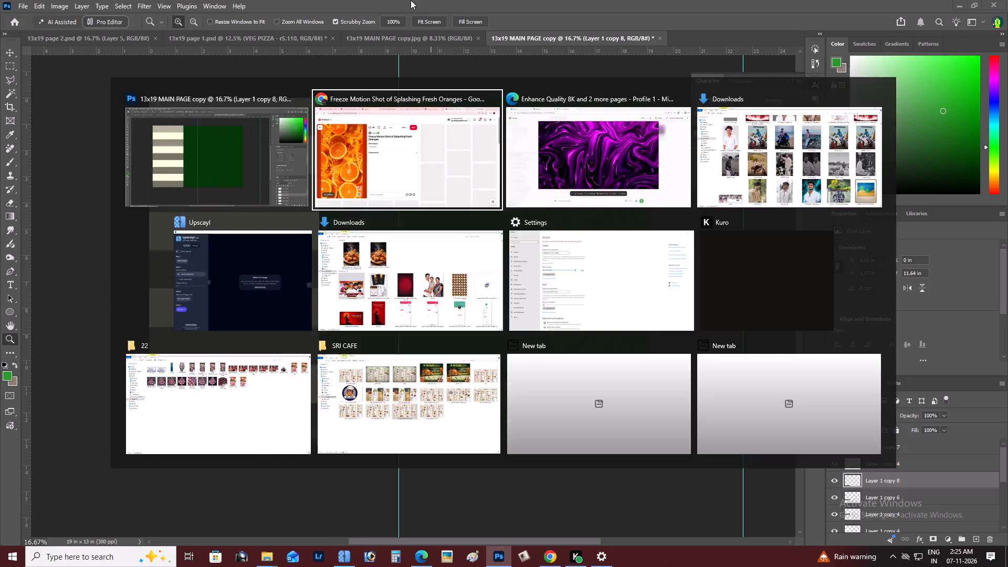
key(alt+Tab)
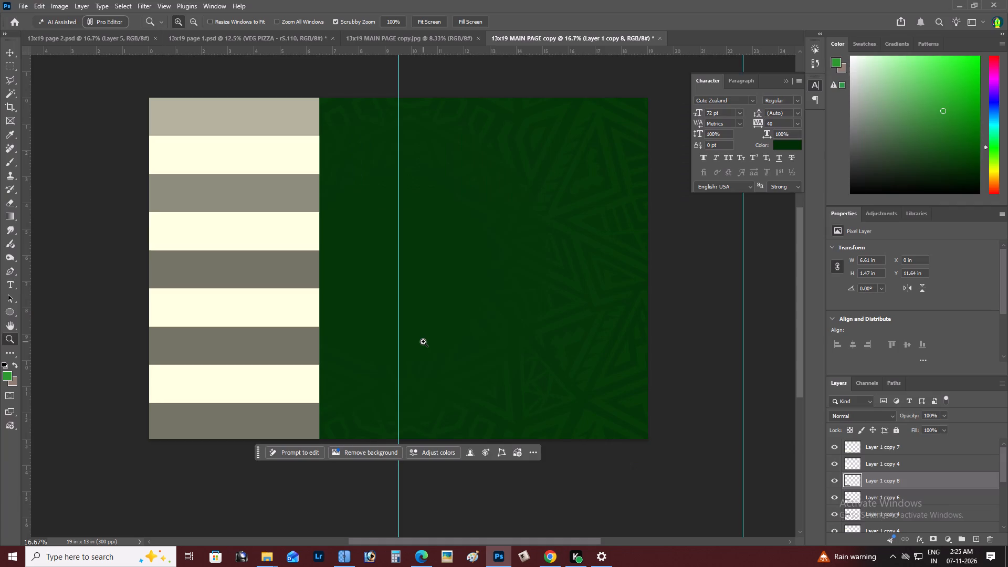
key(alt+Tab)
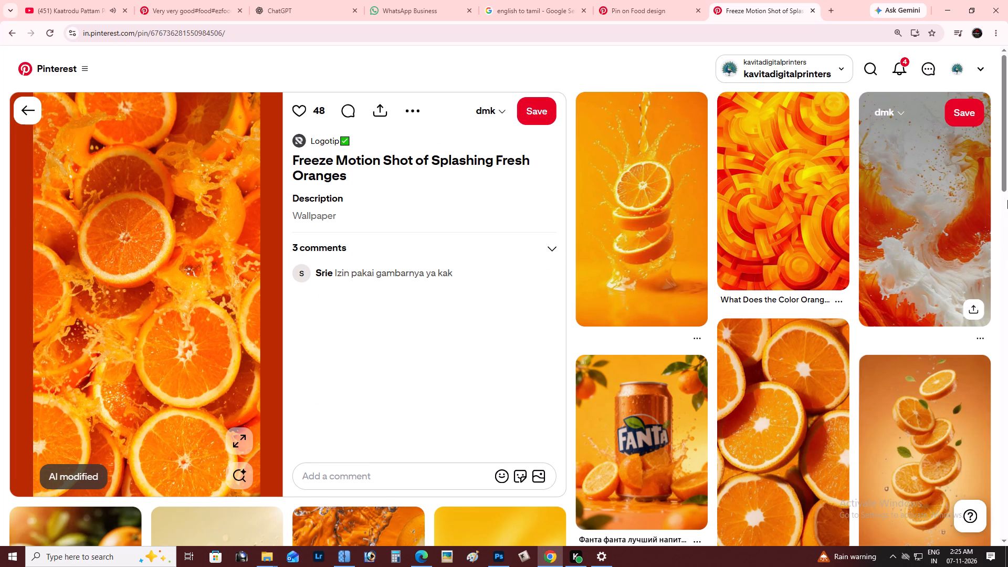
click(1007, 177)
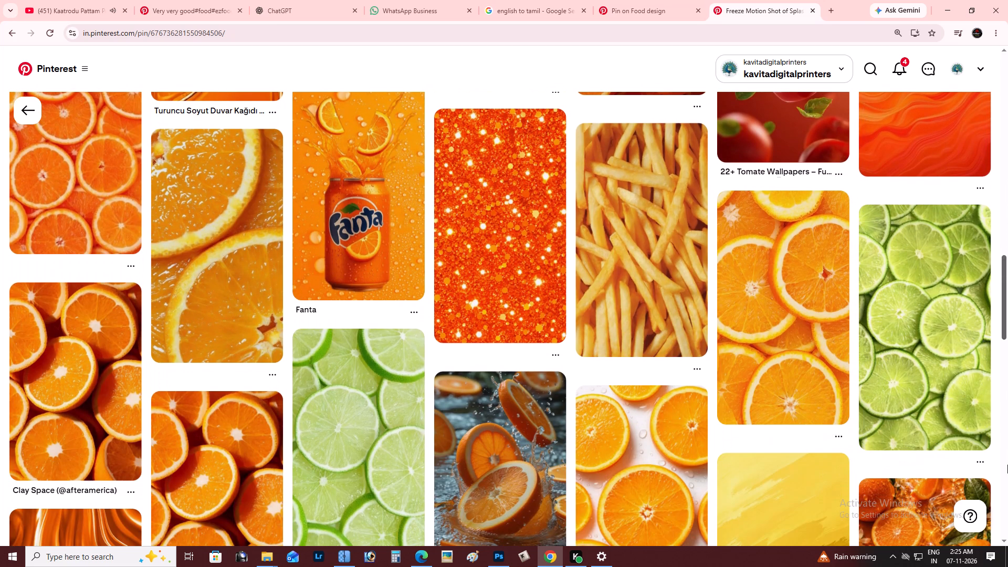
right_click(190, 285)
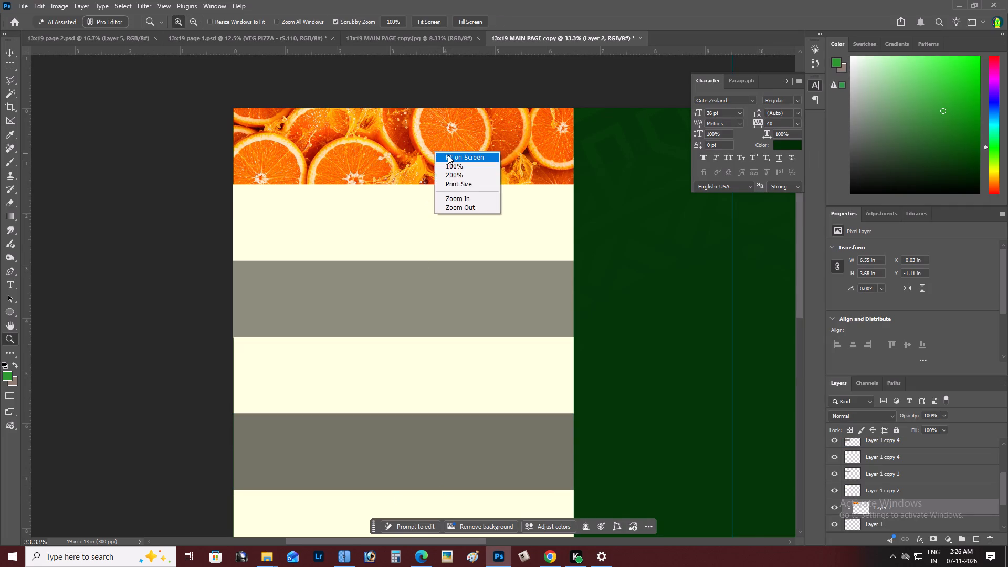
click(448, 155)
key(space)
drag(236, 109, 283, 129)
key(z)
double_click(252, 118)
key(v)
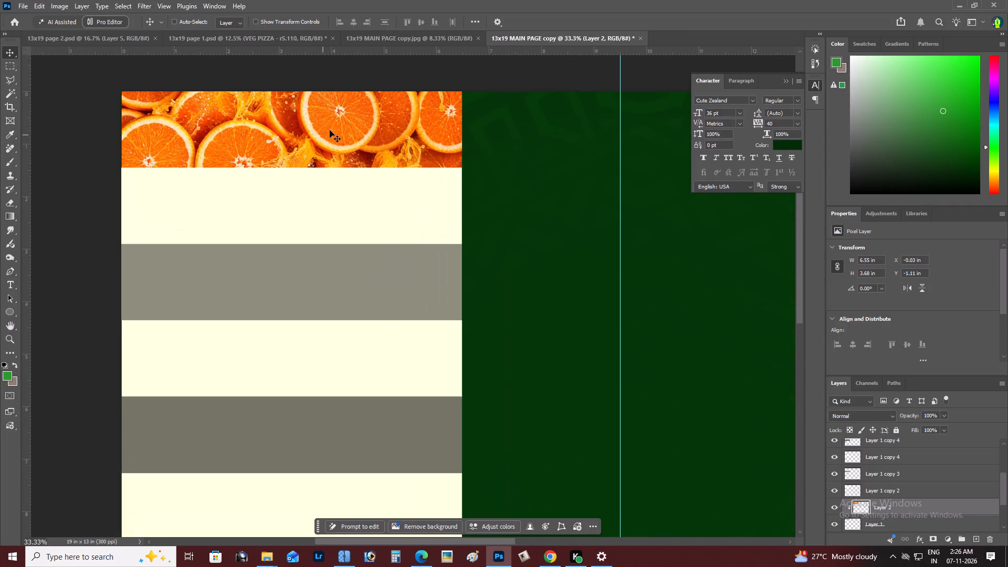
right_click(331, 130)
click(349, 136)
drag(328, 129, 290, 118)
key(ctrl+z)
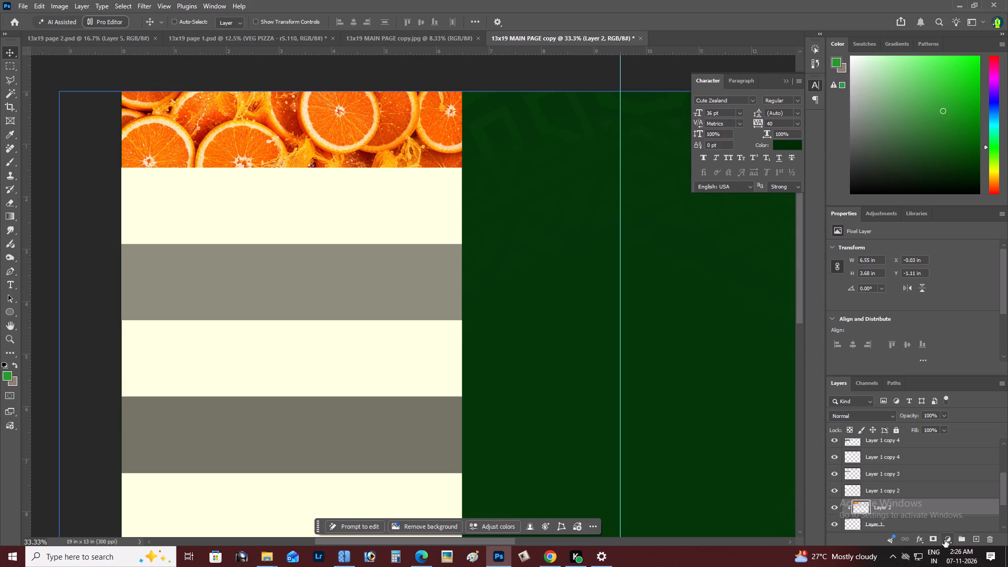
Add a new empty layer directly above the oranges image layer.
click(974, 540)
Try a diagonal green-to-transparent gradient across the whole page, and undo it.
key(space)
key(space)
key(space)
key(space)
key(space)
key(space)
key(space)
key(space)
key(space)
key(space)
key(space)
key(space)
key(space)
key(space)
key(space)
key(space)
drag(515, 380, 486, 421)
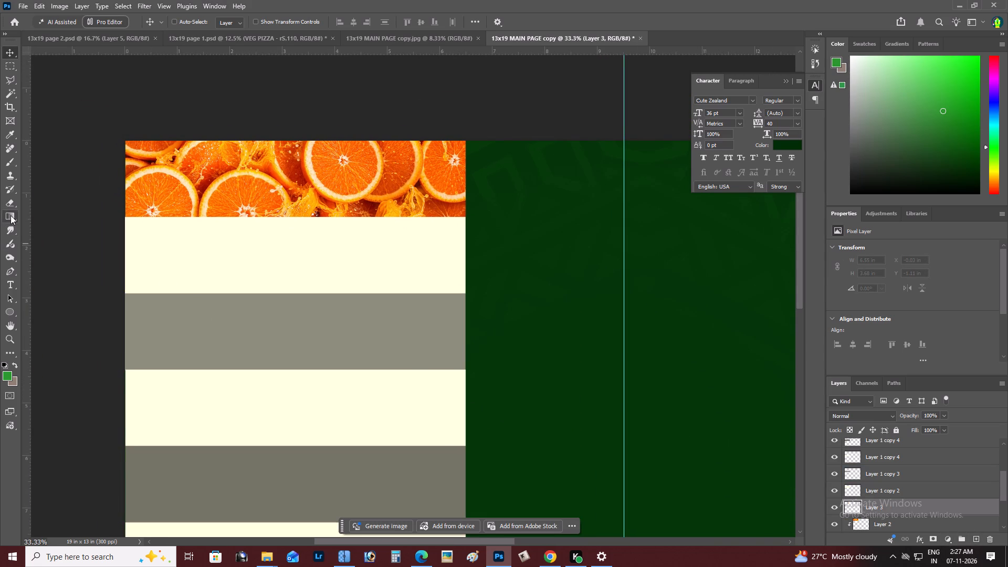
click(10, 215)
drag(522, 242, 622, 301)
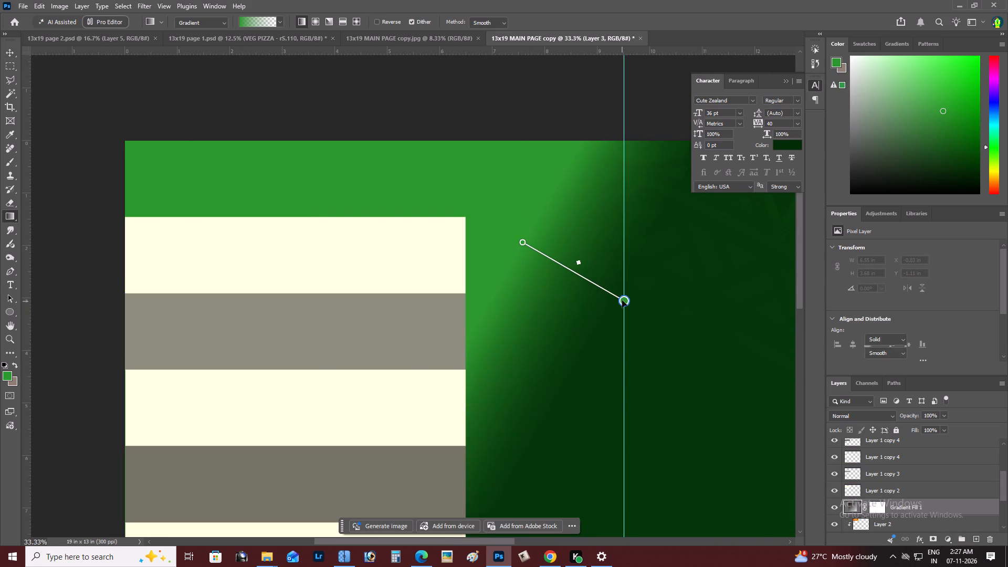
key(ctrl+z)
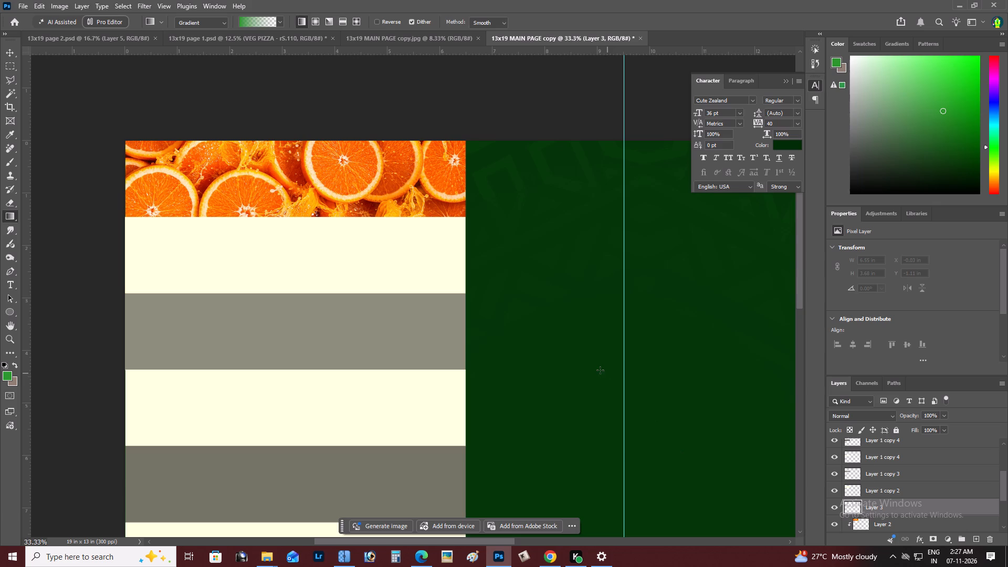
Select a rectangle of about 3.12 × 1.38 in on the dark green background and fill it on a new layer with a horizontal green-to-transparent gradient.
key(m)
shift+drag(527, 274, 696, 345)
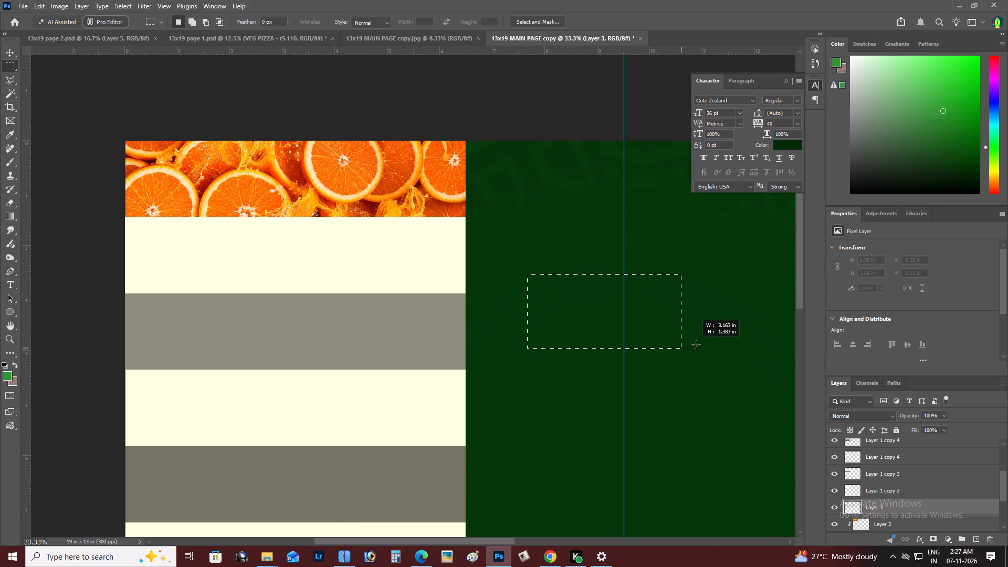
shift+drag(696, 345, 690, 345)
click(978, 535)
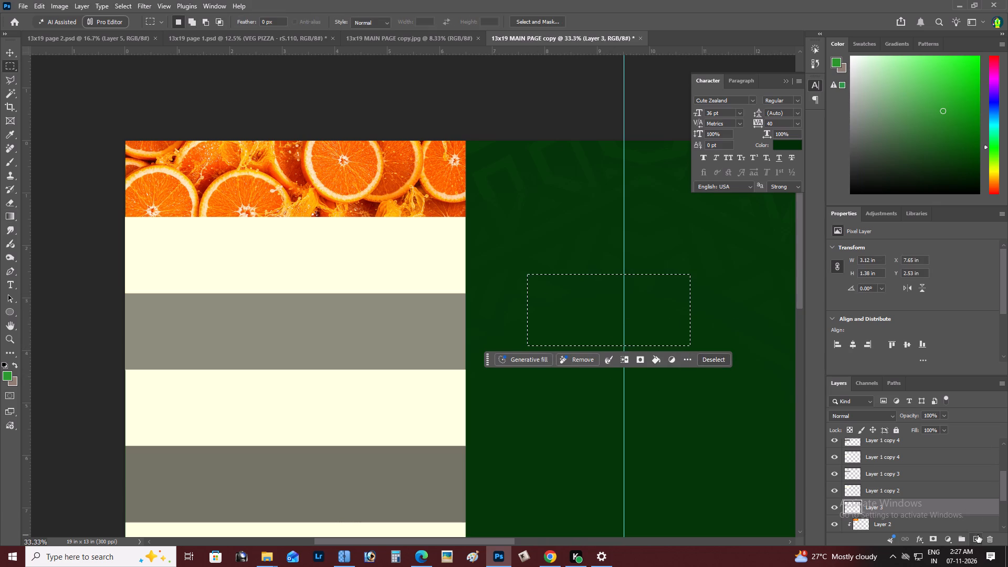
click(8, 217)
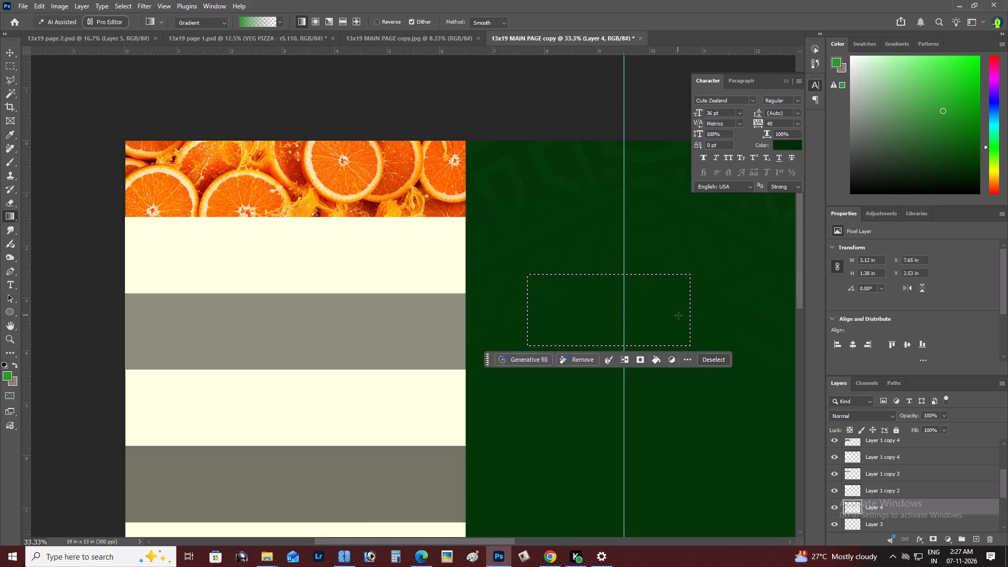
drag(678, 316, 493, 311)
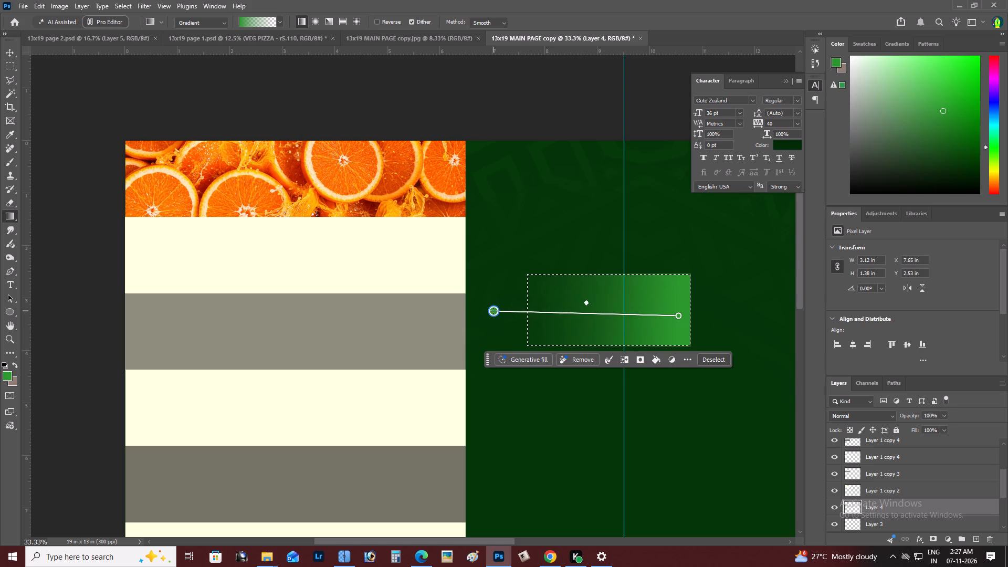
drag(493, 311, 511, 320)
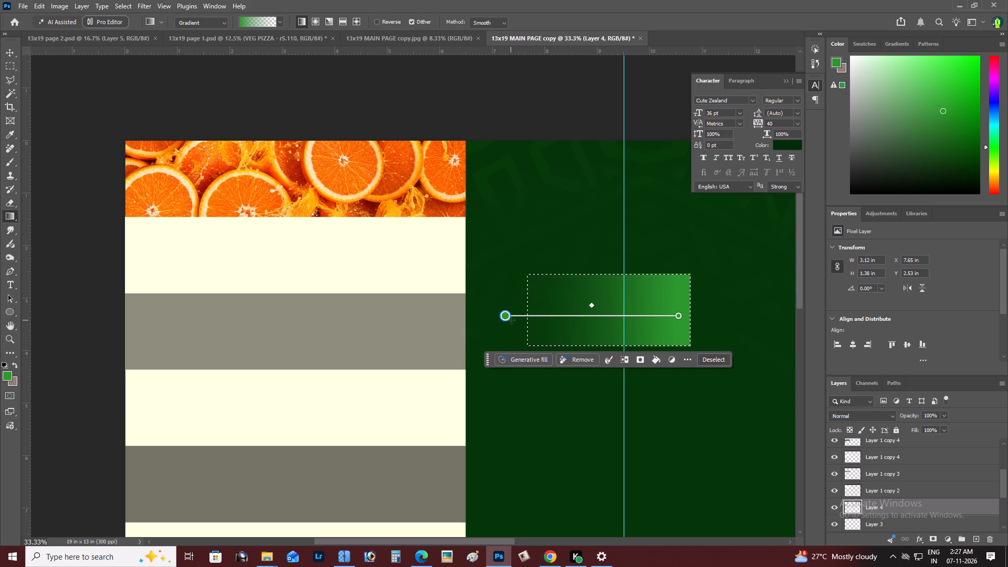
drag(511, 320, 504, 309)
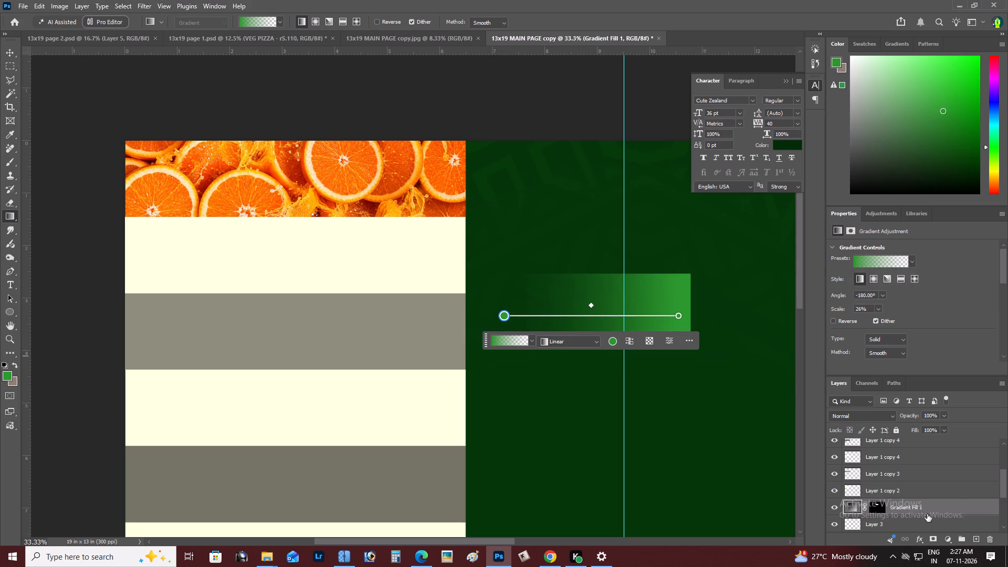
Add a blank layer beneath the gradient fill and merge the gradient fill down into it.
click(890, 527)
click(974, 541)
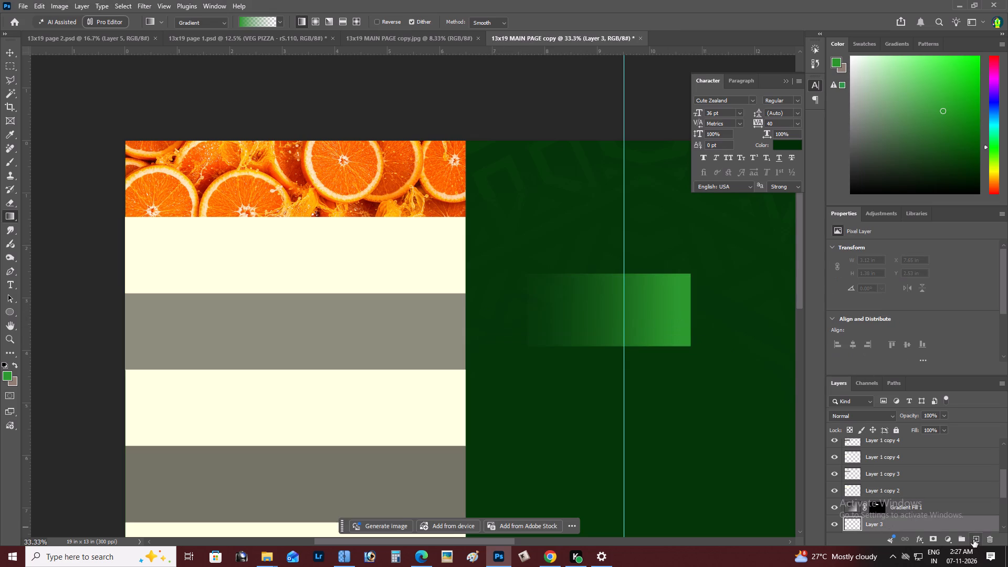
click(917, 511)
key(ctrl+e)
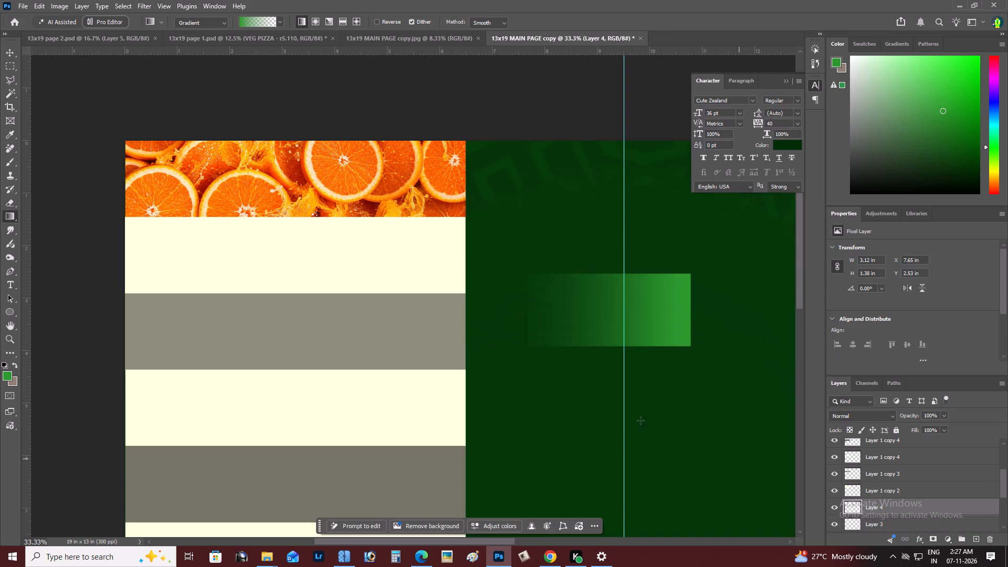
Move the green gradient onto the oranges strip and scale it to about 6.66 × 1.63 in, with its solid end flush with the strip's right edge.
key(v)
drag(618, 319, 362, 181)
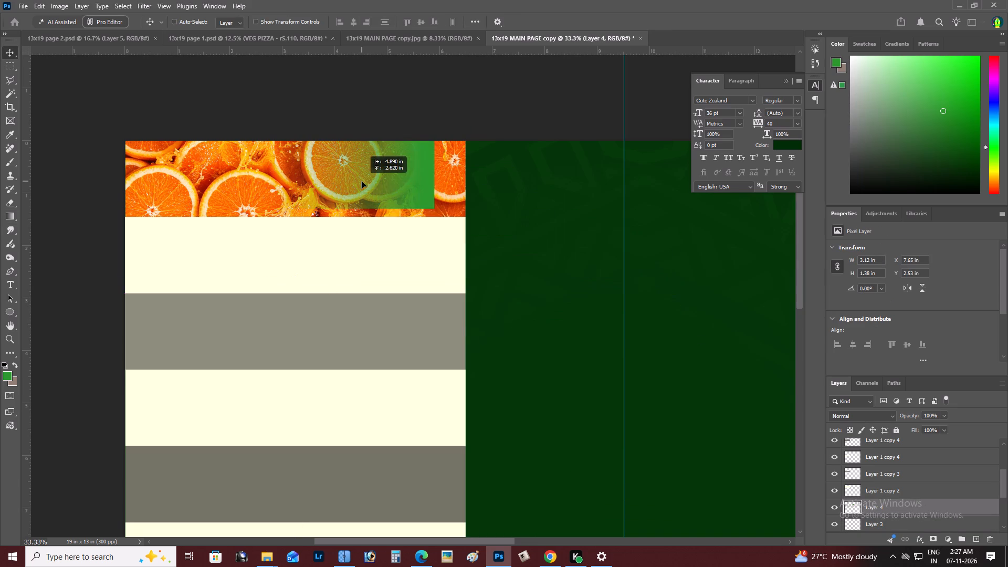
drag(362, 181, 386, 191)
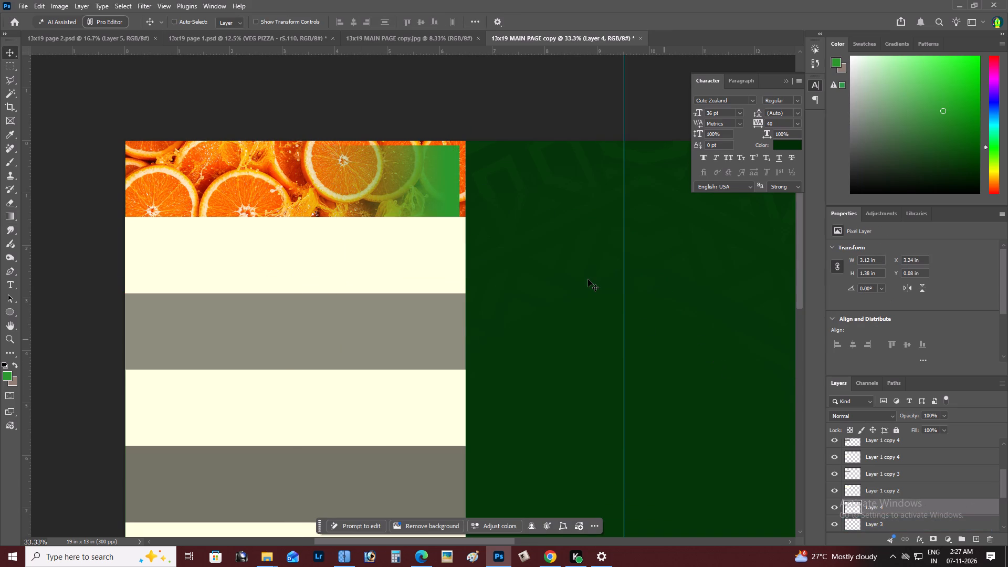
key(ctrl+t)
alt+drag(459, 146, 474, 141)
drag(450, 165, 442, 165)
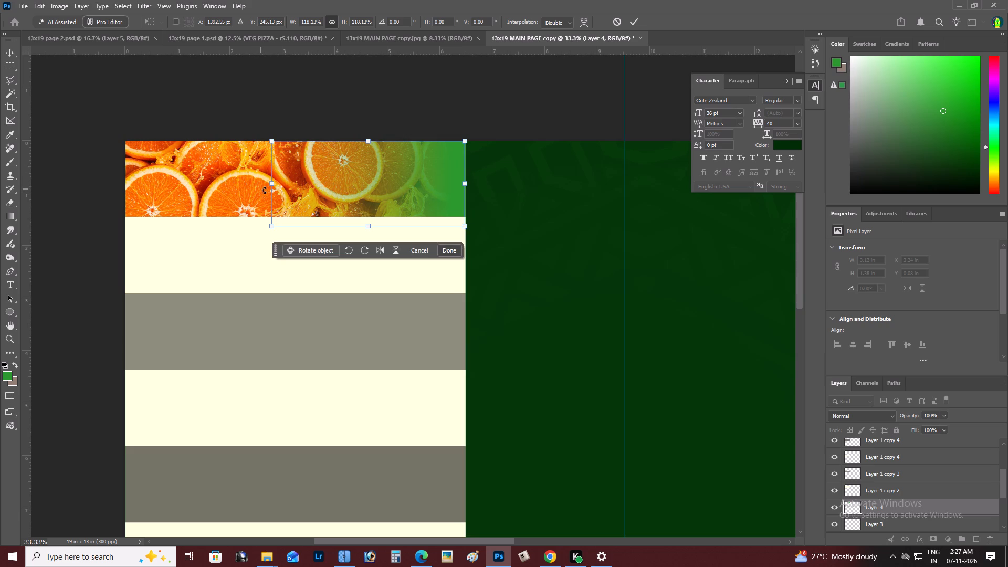
shift+click(238, 179)
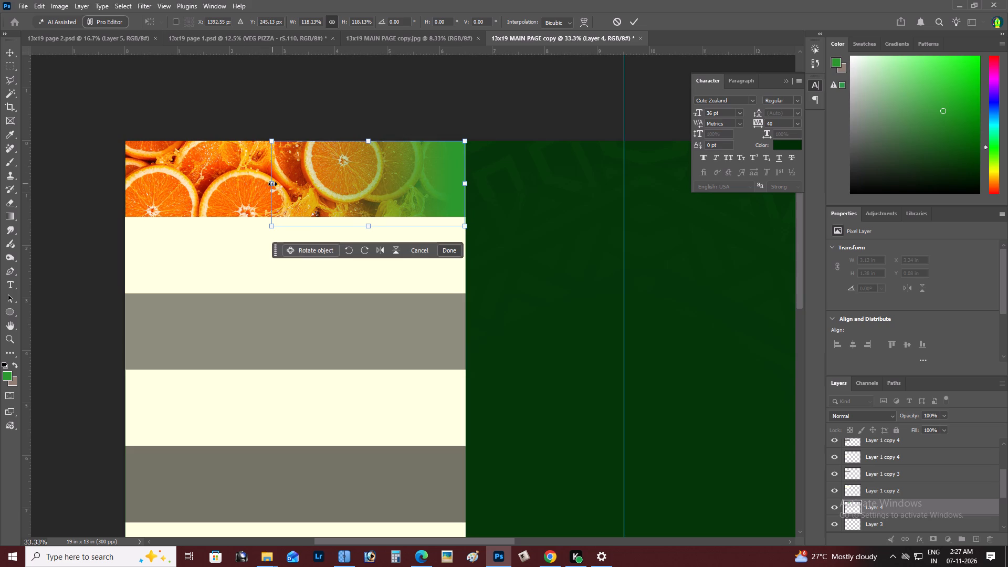
shift+drag(272, 184, 119, 171)
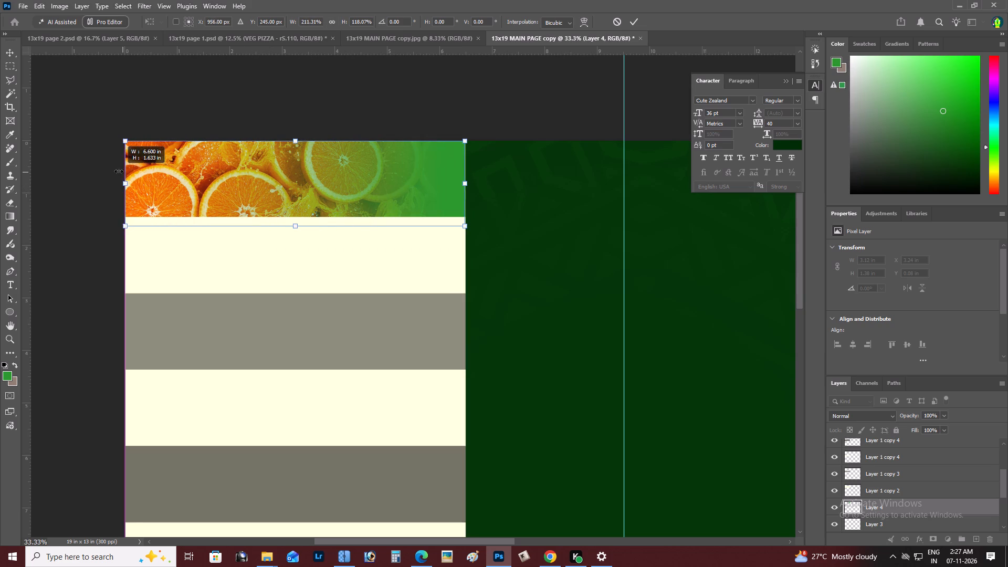
shift+drag(119, 171, 117, 171)
key(ctrl+Return)
Reorder the gradient layer directly above the oranges image so it is clipped to the top strip, and reposition it to cover the strip.
key(ctrl+bracketleft)
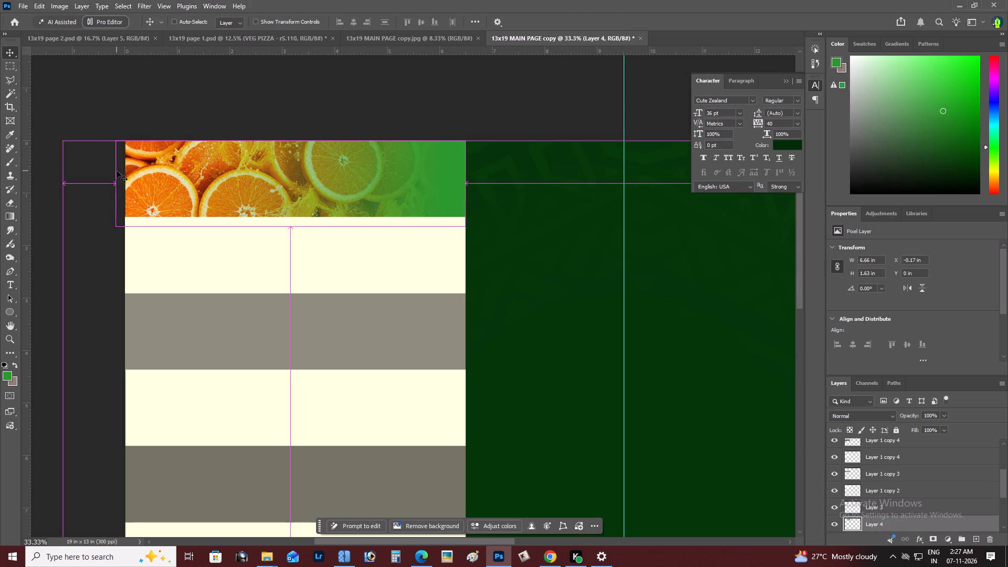
key(ctrl+bracketright)
key(v)
drag(476, 175, 551, 185)
key(ctrl+bracketleft)
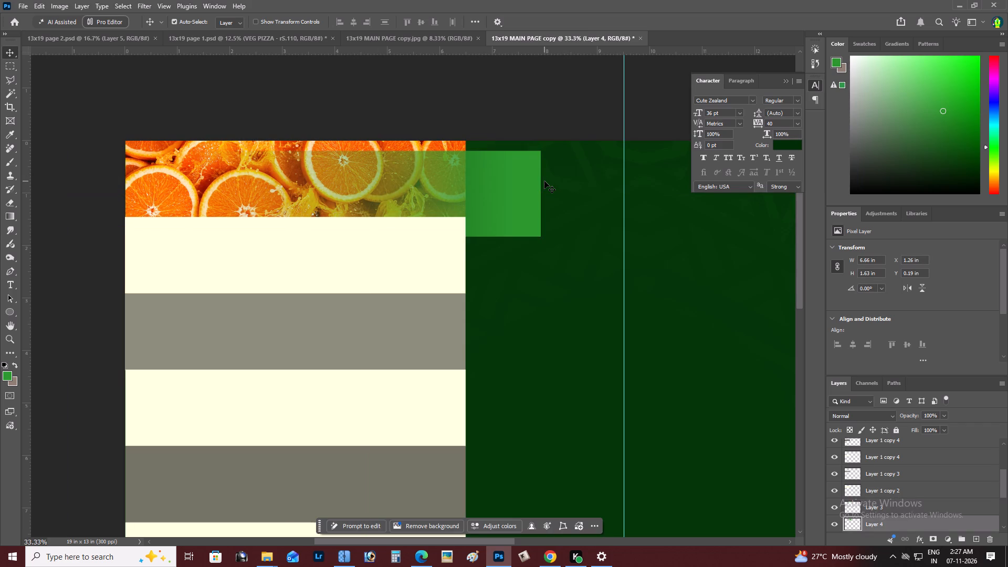
key(ctrl+bracketleft)
key(ctrl+bracketright)
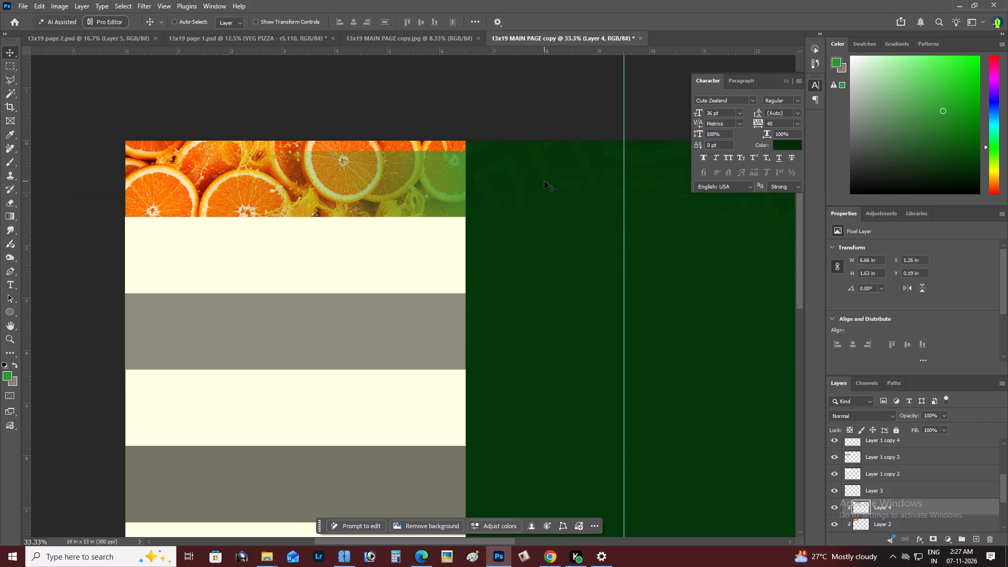
drag(412, 196, 329, 176)
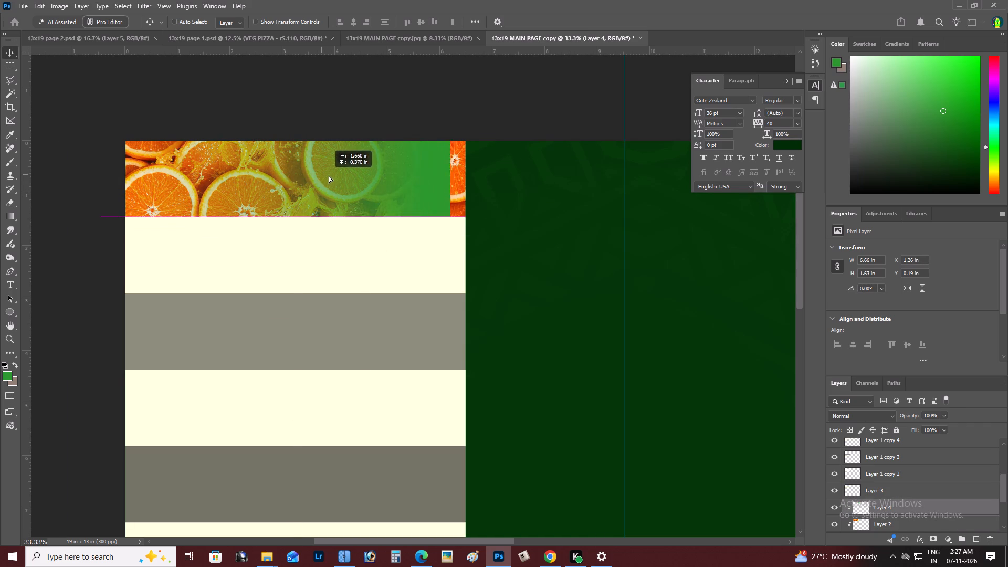
drag(329, 176, 345, 177)
Examine the gradient-covered oranges strip against the whole page and close up.
key(z)
click(349, 179)
right_click(349, 179)
double_click(365, 189)
key(space)
key(space)
key(space)
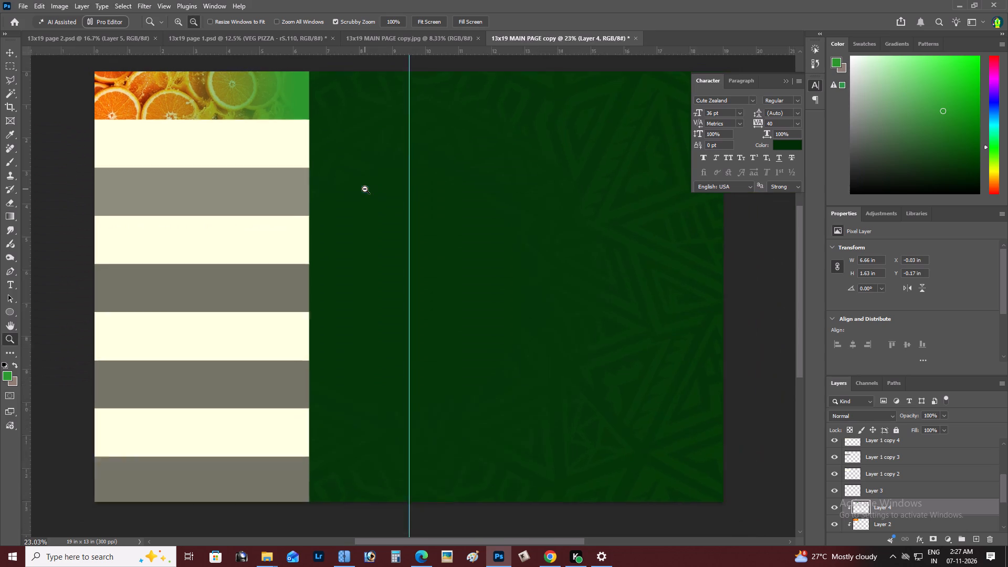
drag(365, 189, 443, 235)
key(z)
click(322, 147)
click(370, 194)
click(381, 191)
key(space)
key(space)
key(space)
key(space)
key(space)
key(space)
drag(381, 191, 310, 204)
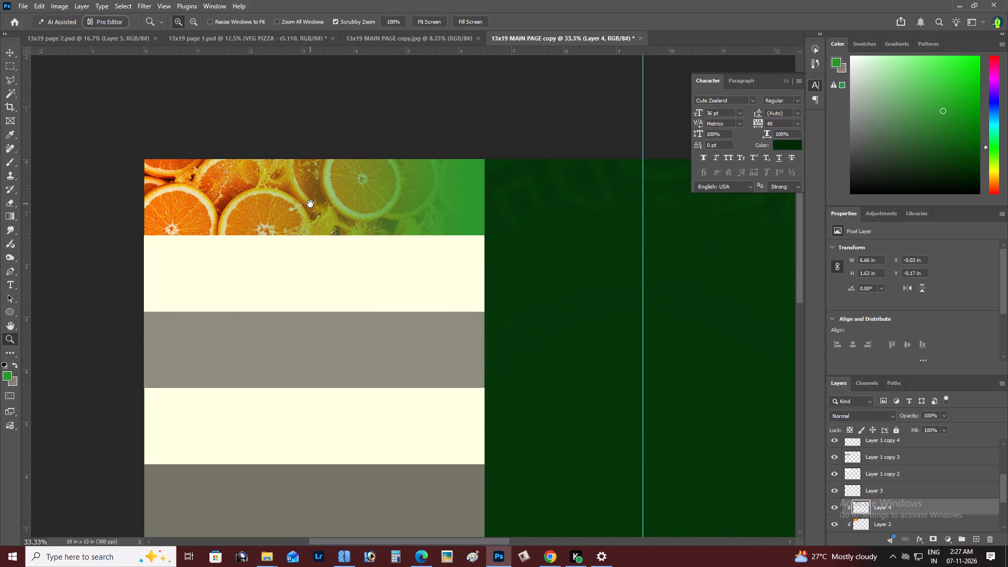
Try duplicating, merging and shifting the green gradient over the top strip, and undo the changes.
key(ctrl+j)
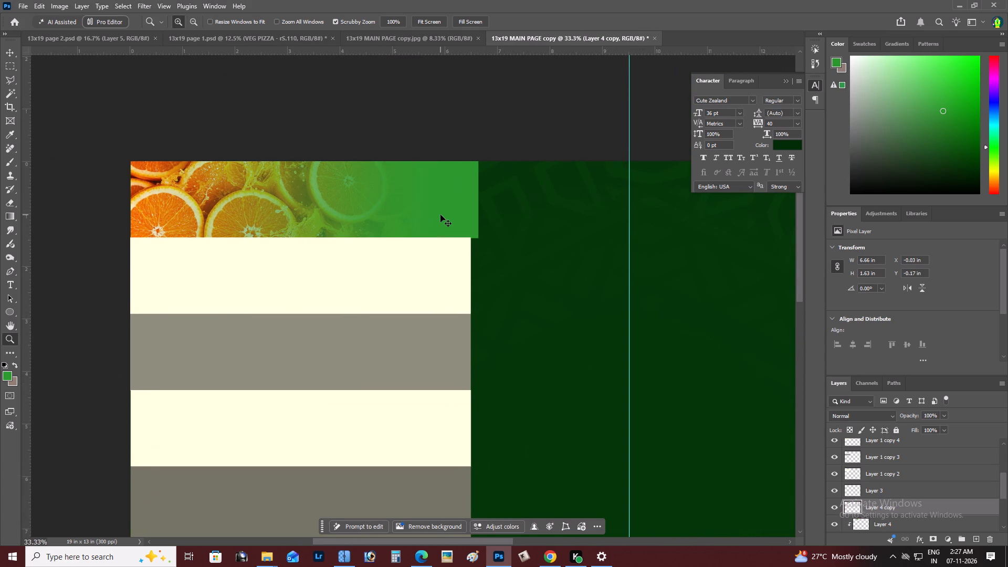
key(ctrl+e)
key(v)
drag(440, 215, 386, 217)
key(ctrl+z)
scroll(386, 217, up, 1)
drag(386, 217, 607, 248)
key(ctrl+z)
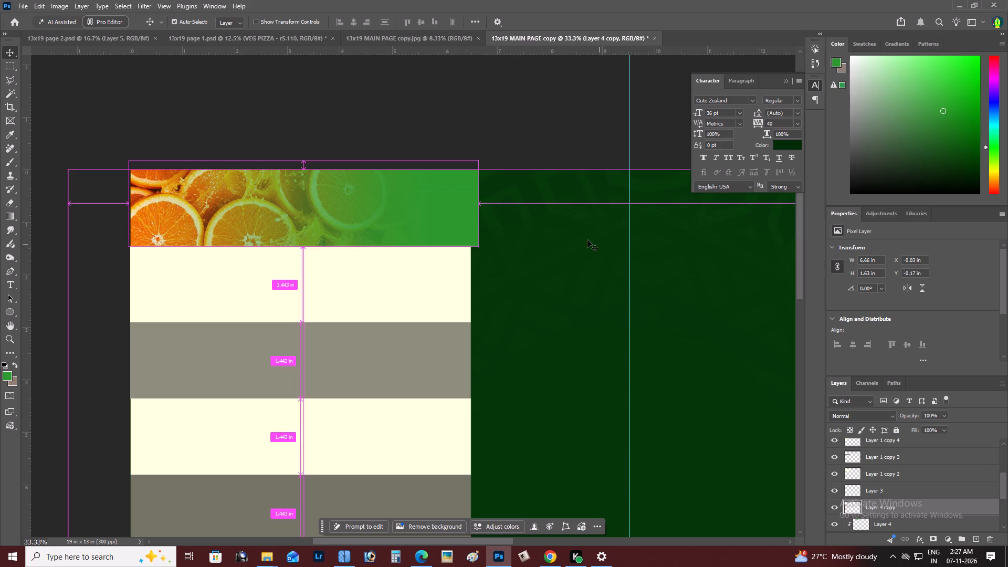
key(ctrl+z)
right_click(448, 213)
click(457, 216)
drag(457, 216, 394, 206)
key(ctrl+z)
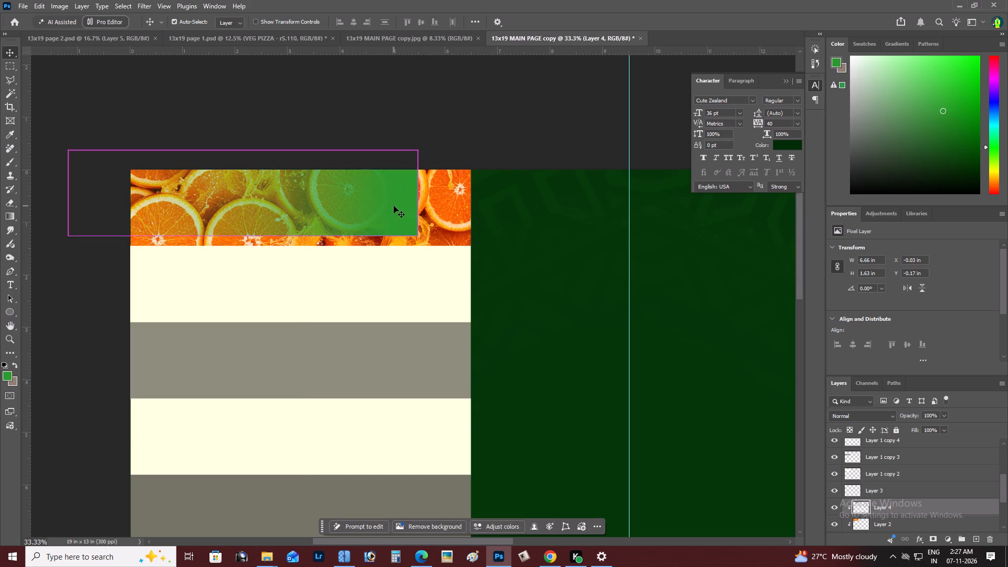
Duplicate the green gradient and send the copy one level down so it is clipped to the top strip.
key(ctrl+j)
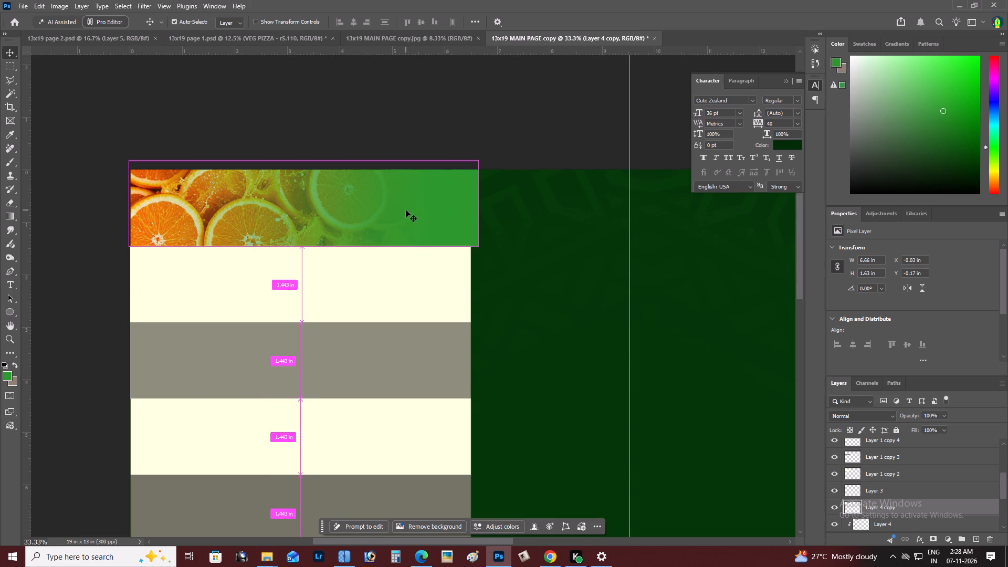
key(ctrl+bracketleft)
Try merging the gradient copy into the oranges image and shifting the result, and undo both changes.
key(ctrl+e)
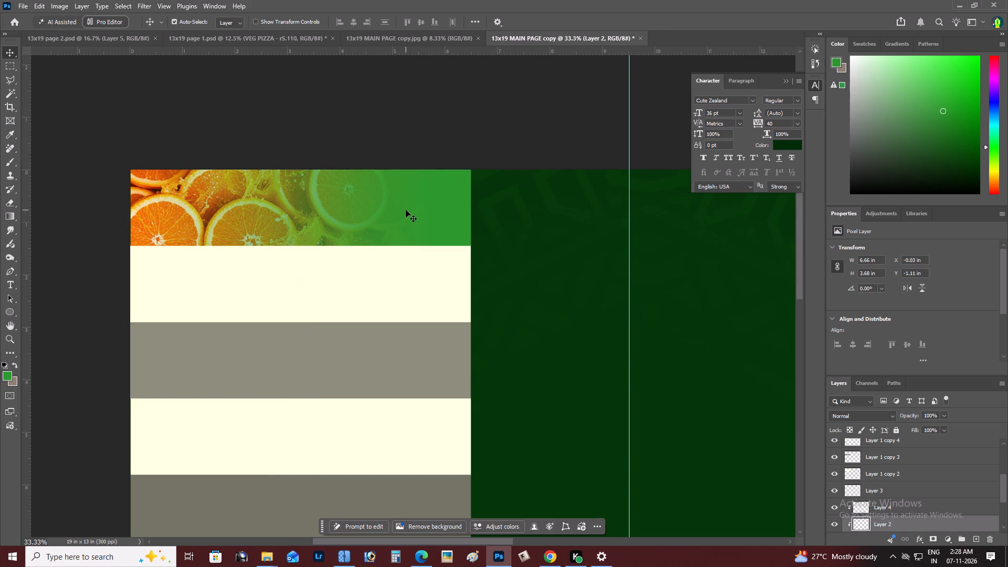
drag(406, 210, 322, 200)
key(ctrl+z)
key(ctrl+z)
Merge the green gradient with its duplicate into a single, stronger gradient clipped to the top strip.
right_click(417, 215)
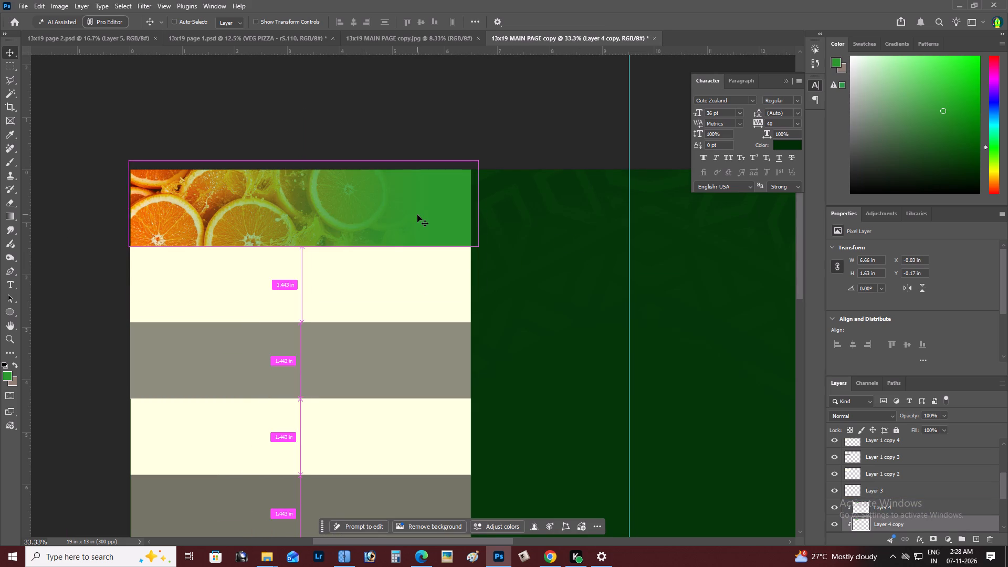
click(430, 219)
drag(424, 217, 358, 202)
key(ctrl+z)
shift+right_click(425, 201)
shift+click(458, 214)
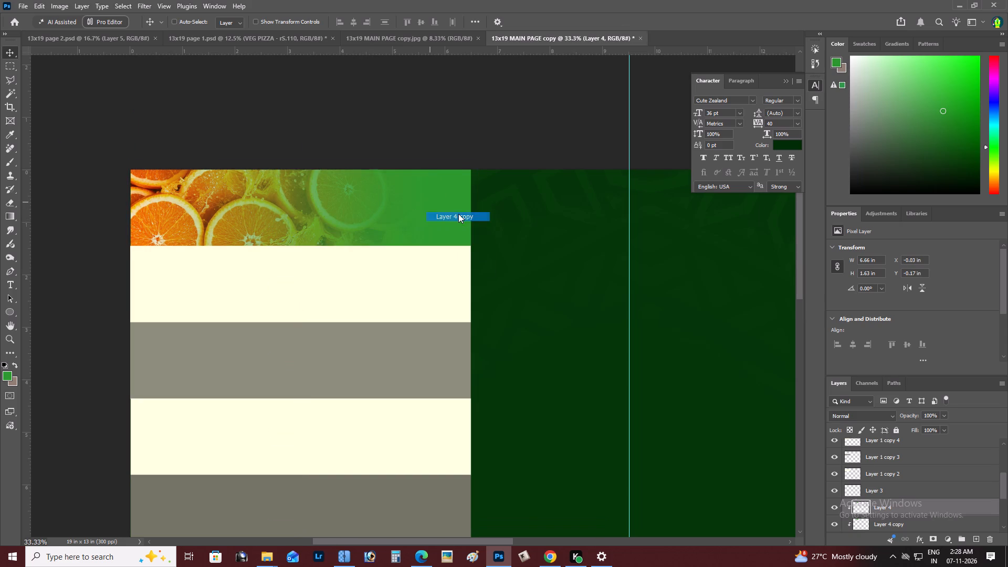
drag(458, 214, 347, 193)
key(ctrl+z)
key(ctrl+e)
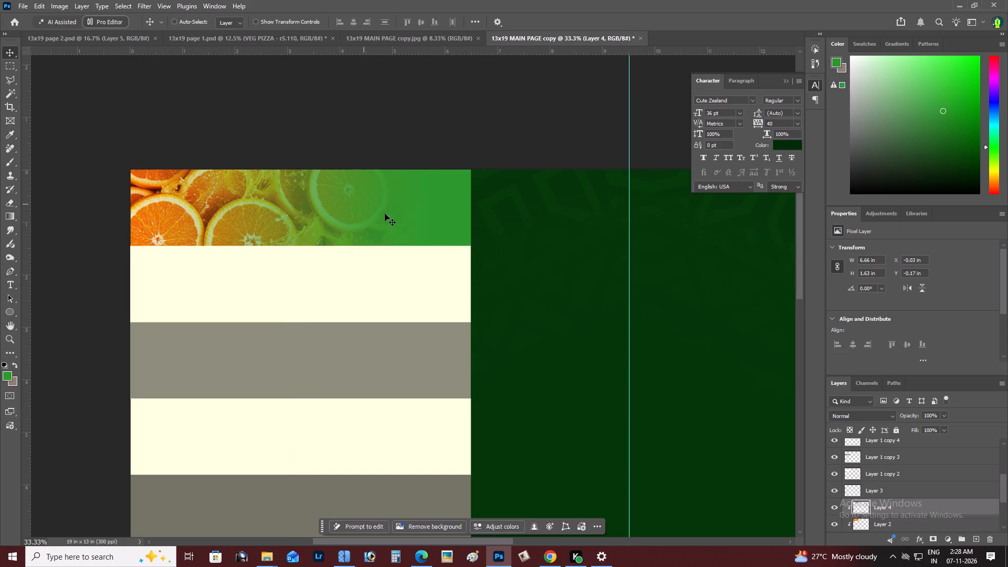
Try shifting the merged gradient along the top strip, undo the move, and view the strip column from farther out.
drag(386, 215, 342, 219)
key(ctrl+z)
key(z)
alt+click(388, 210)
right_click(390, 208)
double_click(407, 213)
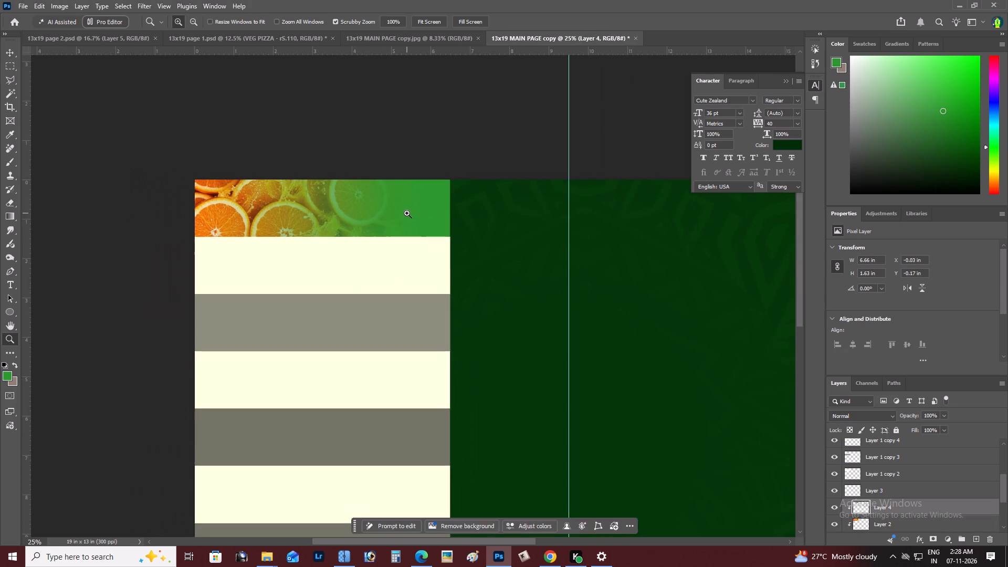
Add a Color Overlay to the green gradient on the top strip and set its colour to orange #d8660b.
key(space)
drag(407, 214, 418, 222)
key(z)
double_click(404, 222)
key(space)
drag(402, 223, 391, 226)
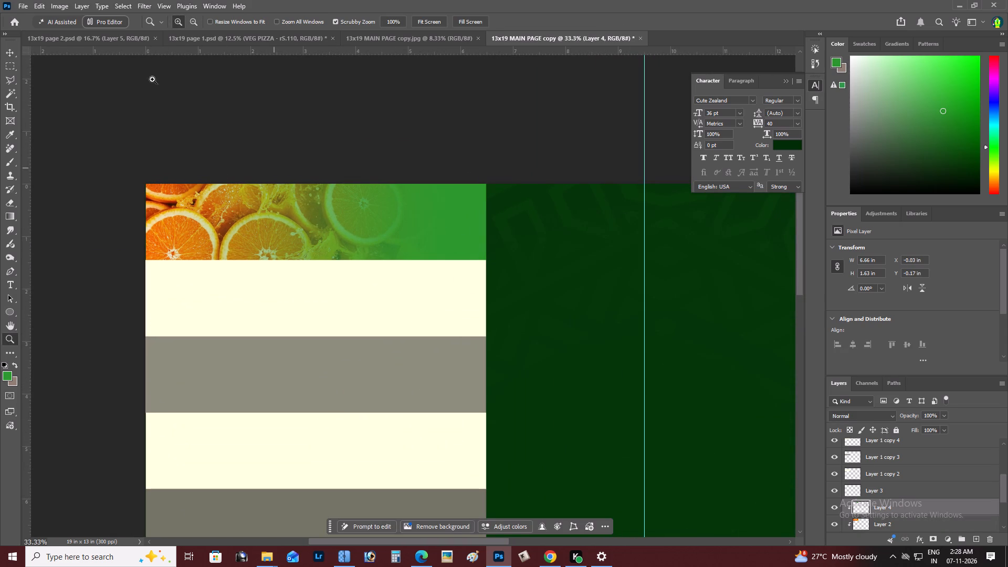
click(84, 4)
click(111, 110)
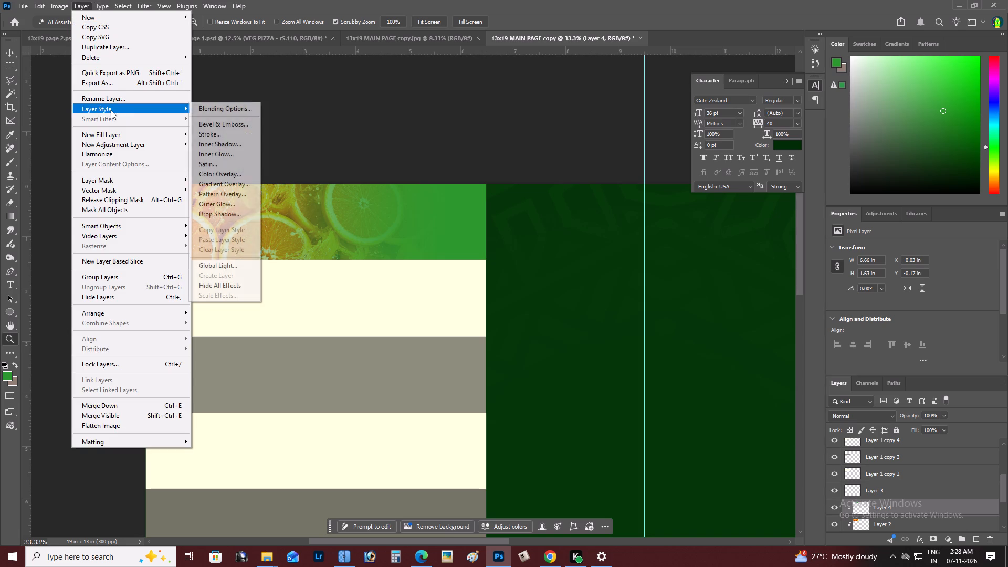
click(223, 177)
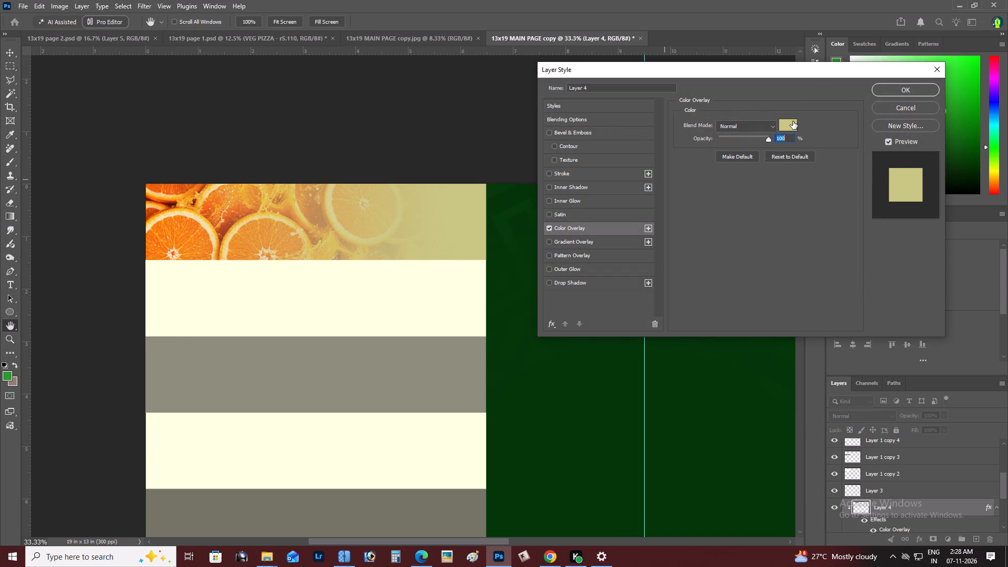
click(793, 121)
click(175, 230)
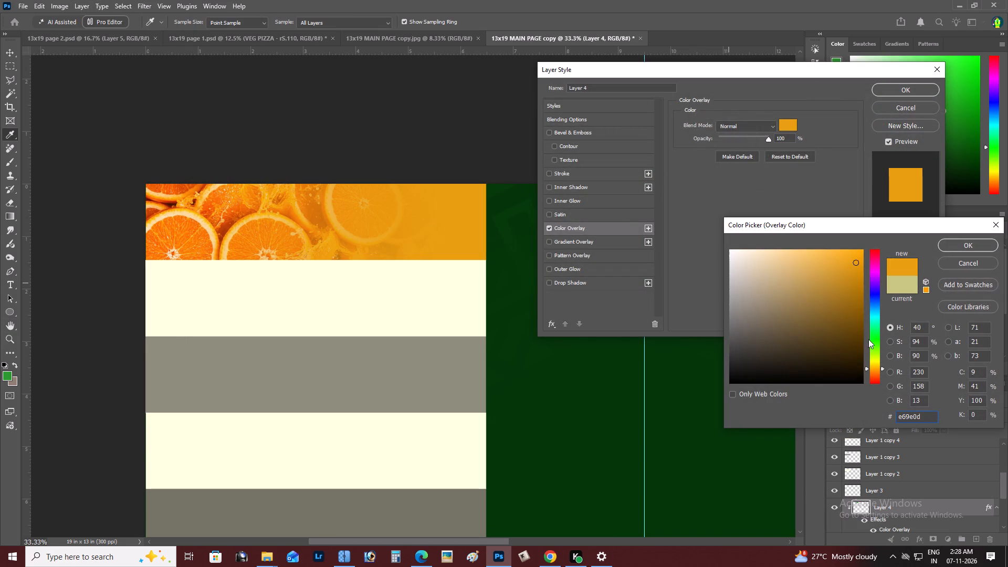
drag(877, 369, 875, 366)
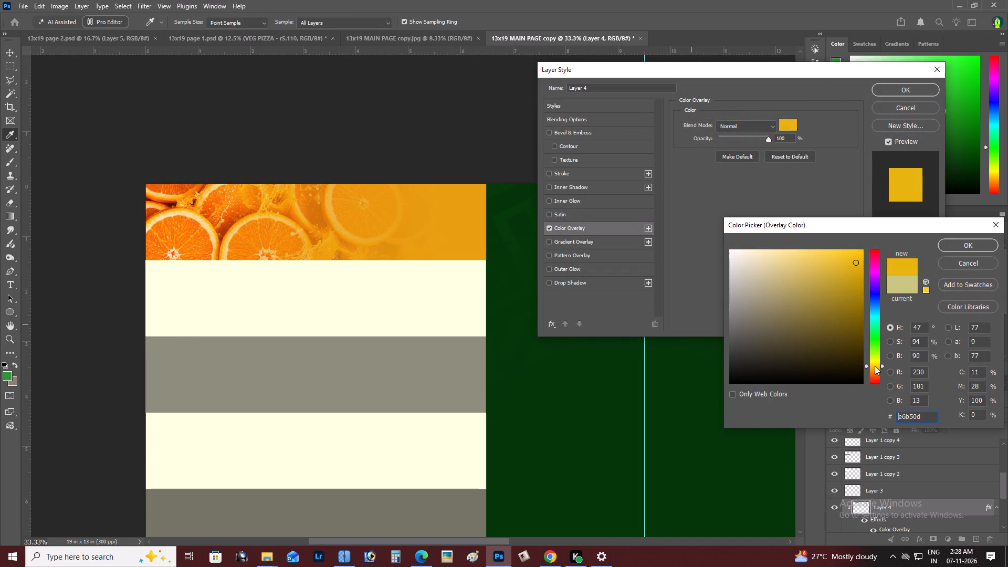
drag(875, 366, 878, 375)
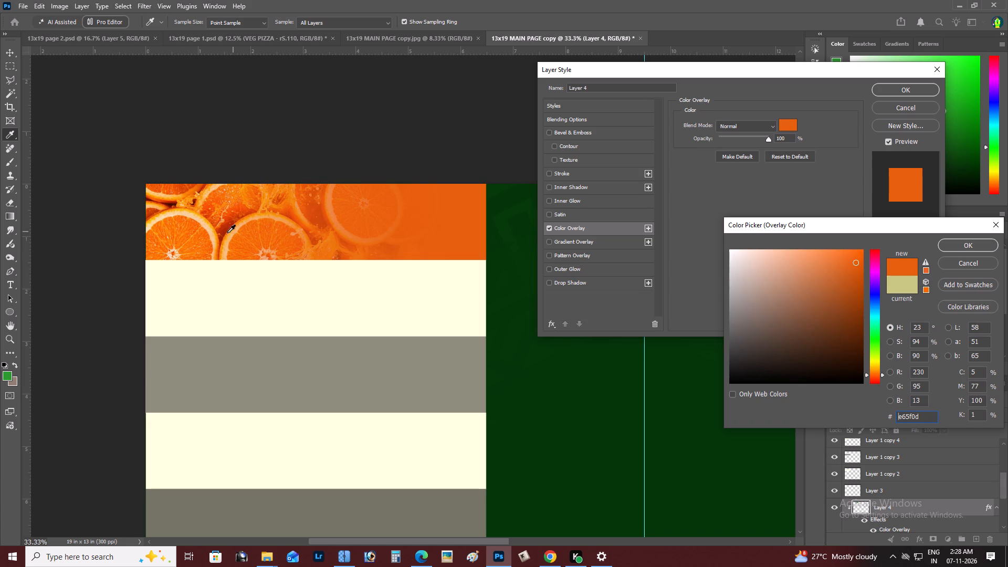
drag(853, 255, 869, 251)
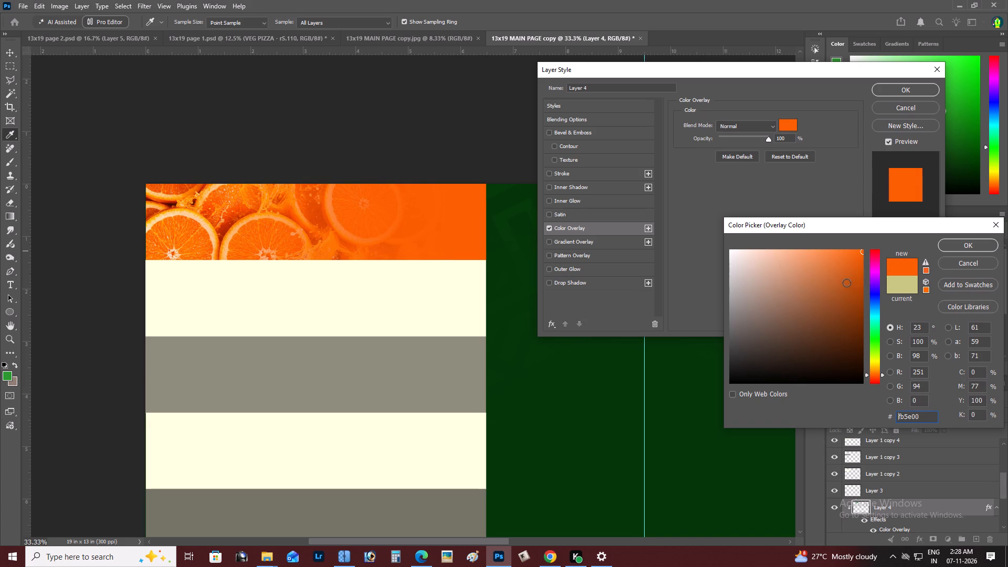
drag(846, 282, 855, 285)
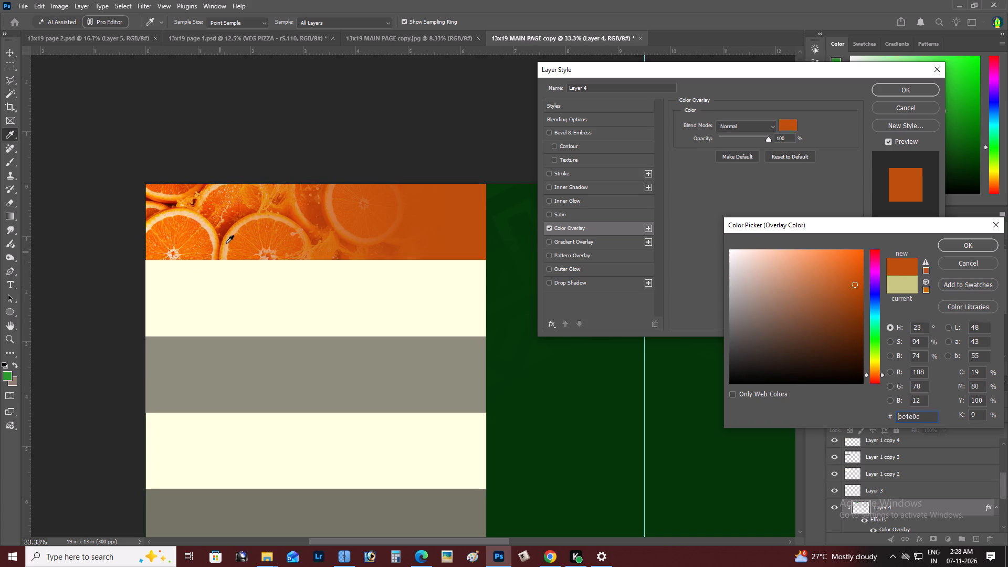
click(193, 229)
click(194, 221)
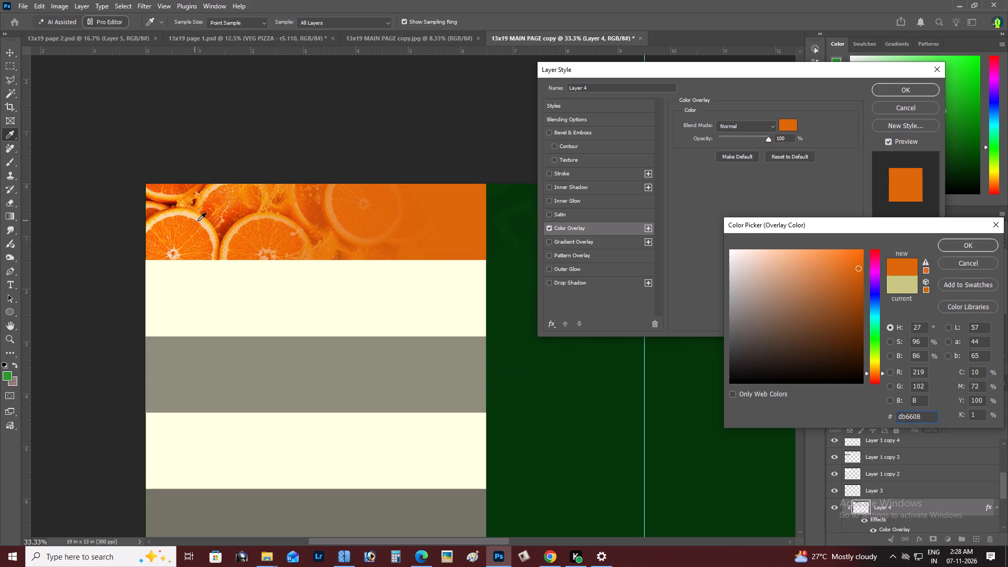
click(859, 277)
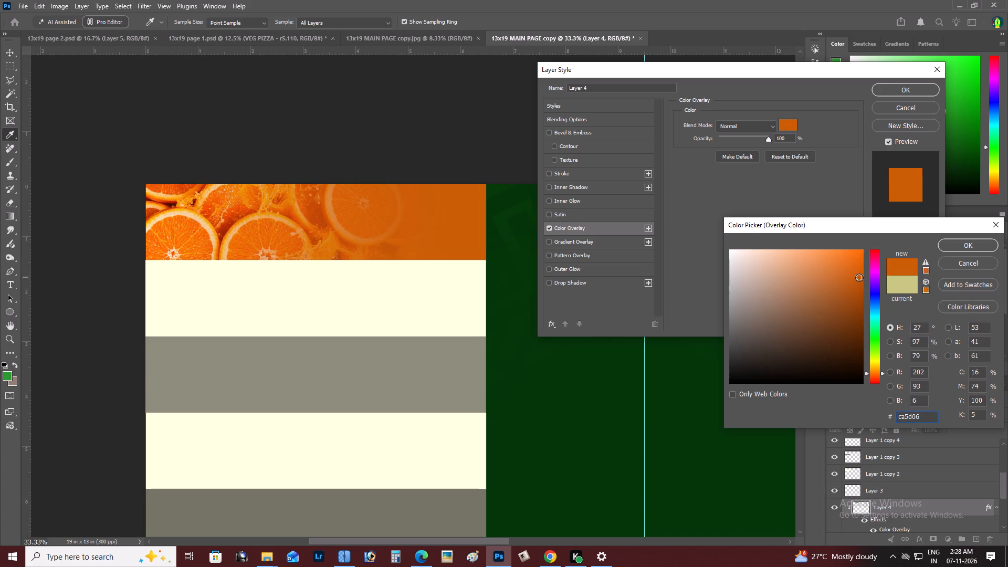
click(856, 270)
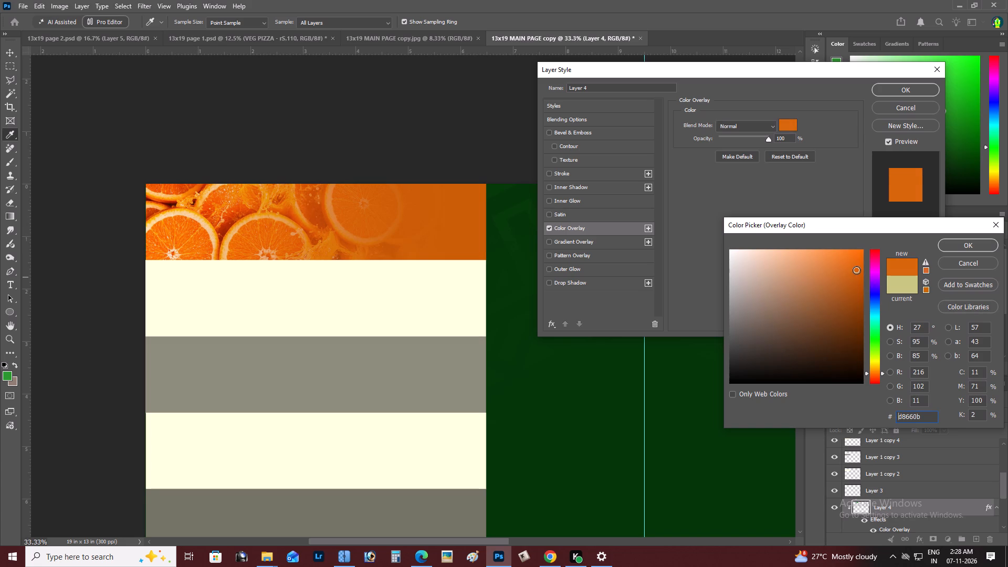
key(Return)
key(Return)
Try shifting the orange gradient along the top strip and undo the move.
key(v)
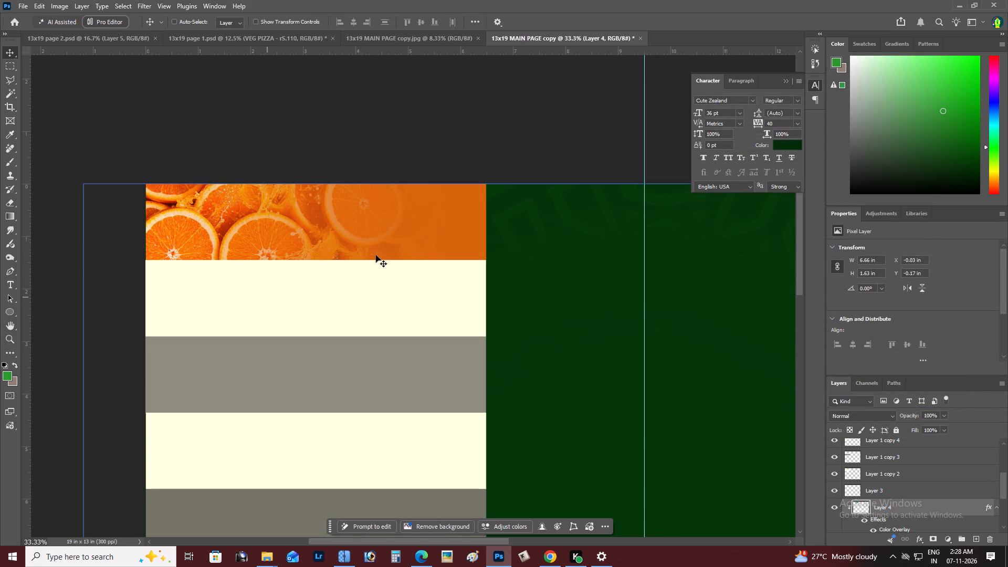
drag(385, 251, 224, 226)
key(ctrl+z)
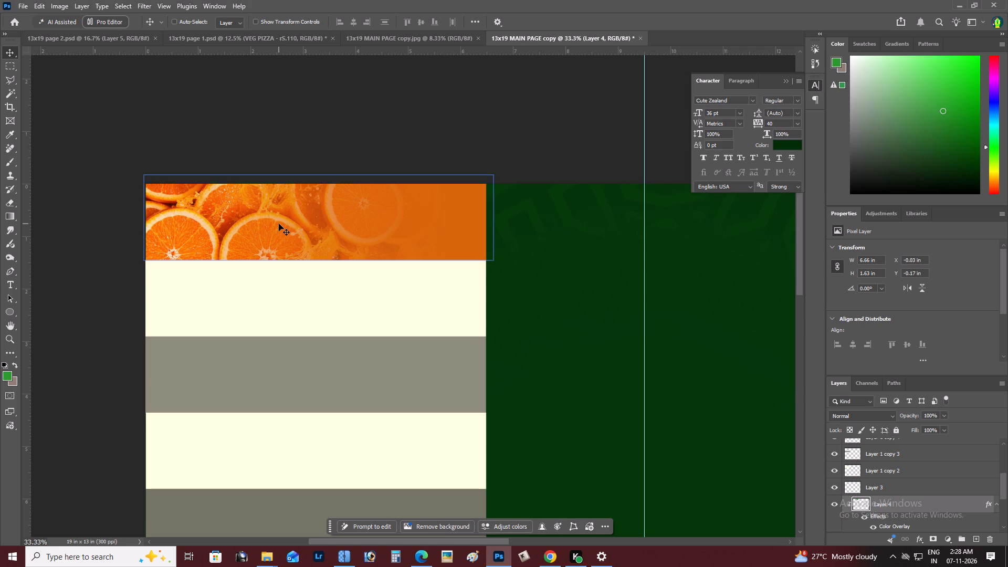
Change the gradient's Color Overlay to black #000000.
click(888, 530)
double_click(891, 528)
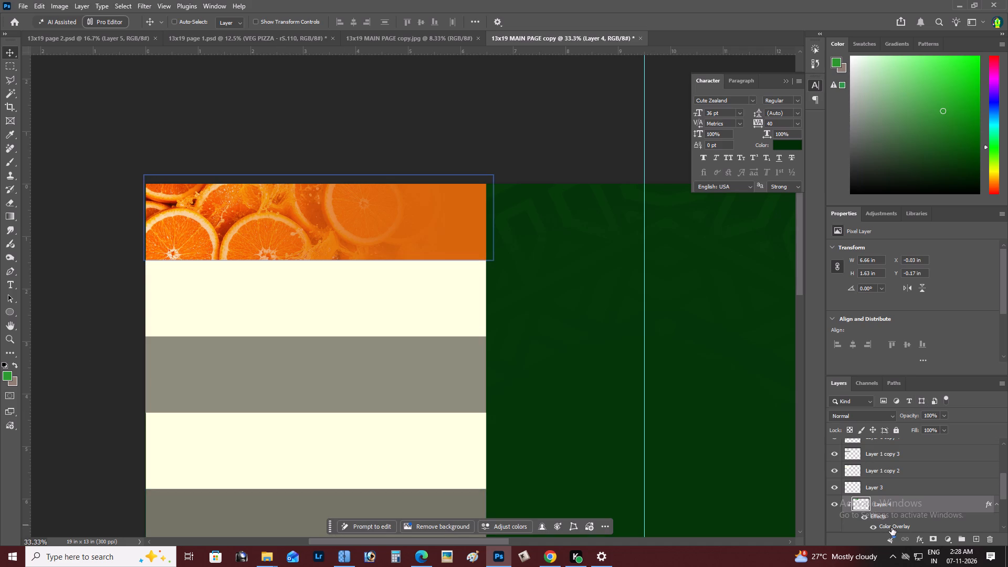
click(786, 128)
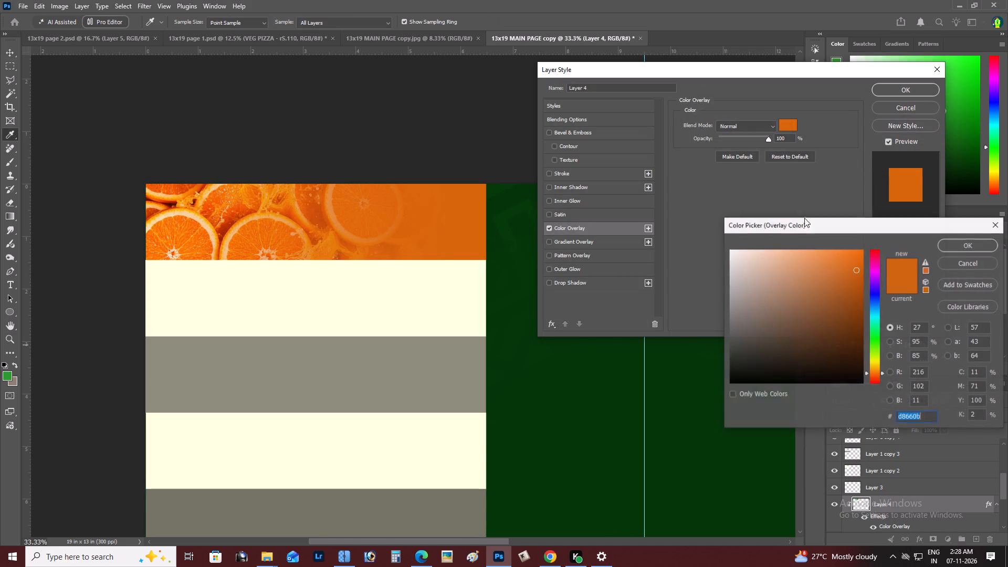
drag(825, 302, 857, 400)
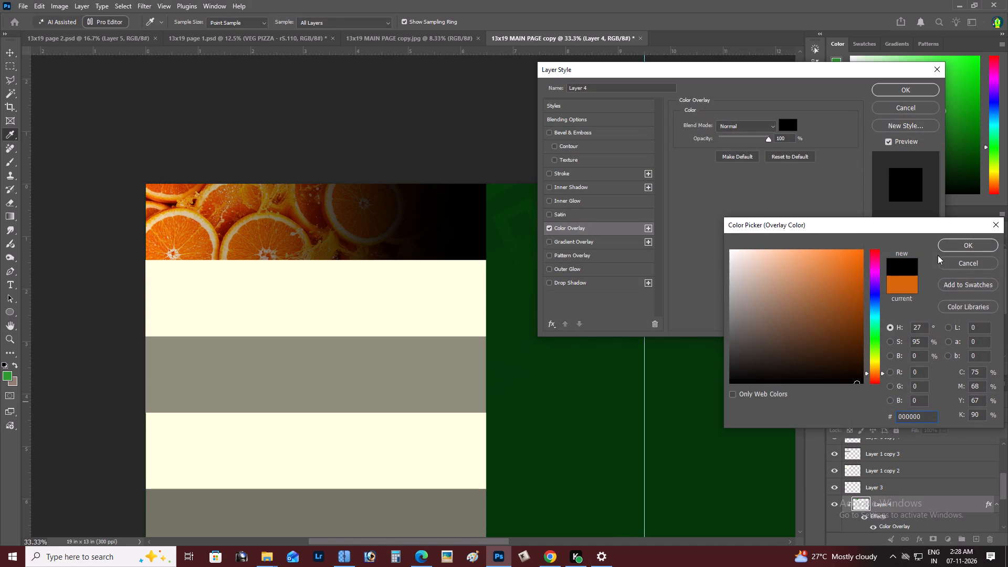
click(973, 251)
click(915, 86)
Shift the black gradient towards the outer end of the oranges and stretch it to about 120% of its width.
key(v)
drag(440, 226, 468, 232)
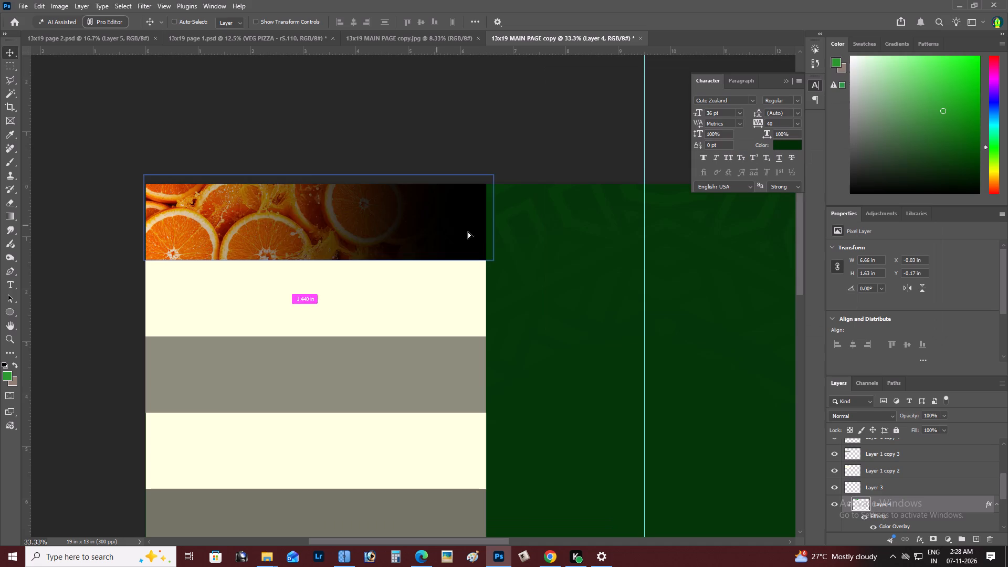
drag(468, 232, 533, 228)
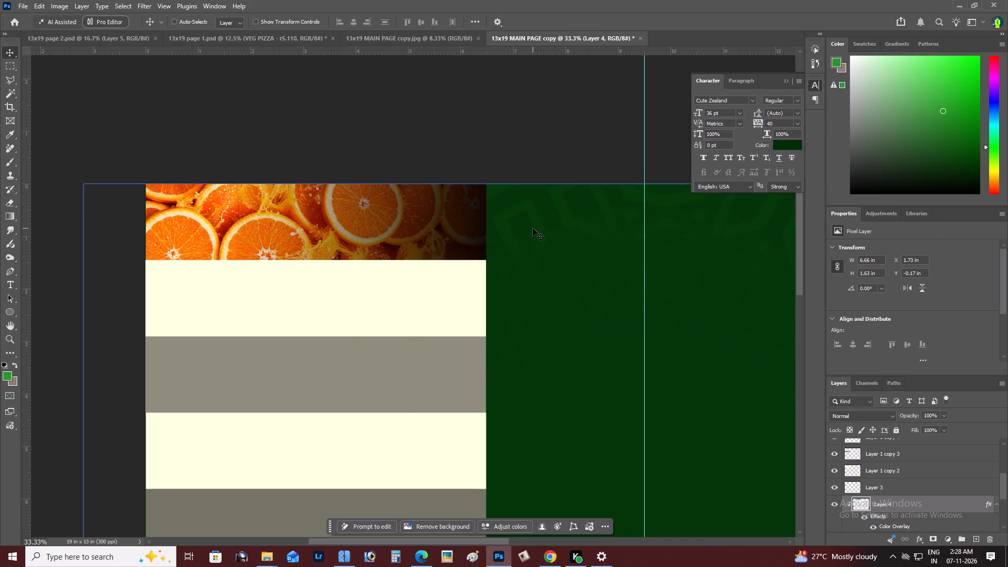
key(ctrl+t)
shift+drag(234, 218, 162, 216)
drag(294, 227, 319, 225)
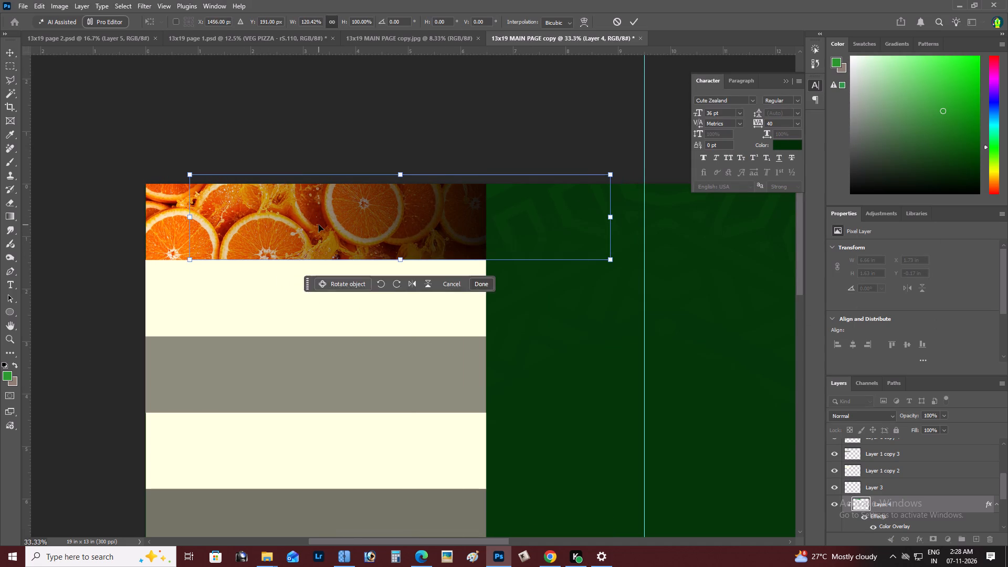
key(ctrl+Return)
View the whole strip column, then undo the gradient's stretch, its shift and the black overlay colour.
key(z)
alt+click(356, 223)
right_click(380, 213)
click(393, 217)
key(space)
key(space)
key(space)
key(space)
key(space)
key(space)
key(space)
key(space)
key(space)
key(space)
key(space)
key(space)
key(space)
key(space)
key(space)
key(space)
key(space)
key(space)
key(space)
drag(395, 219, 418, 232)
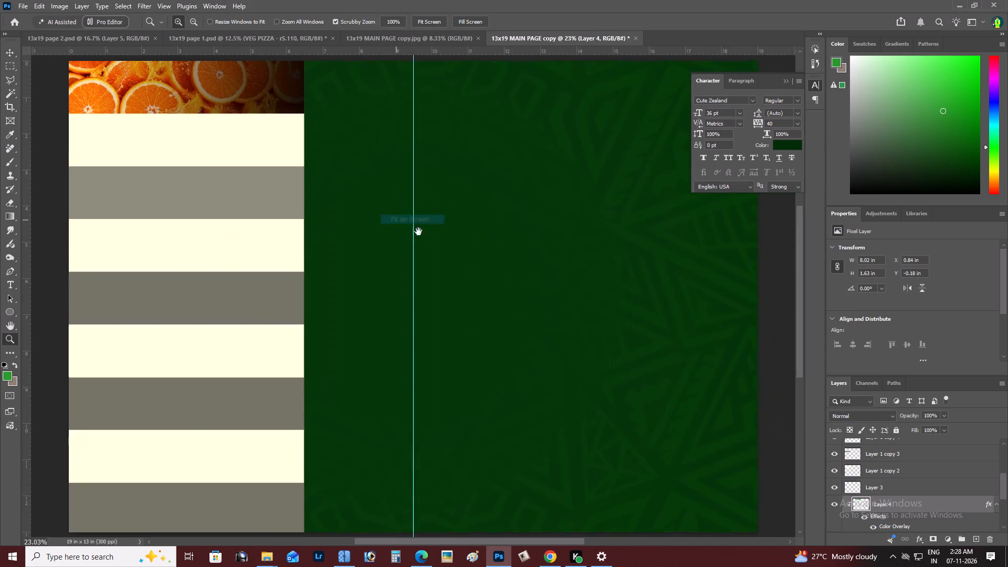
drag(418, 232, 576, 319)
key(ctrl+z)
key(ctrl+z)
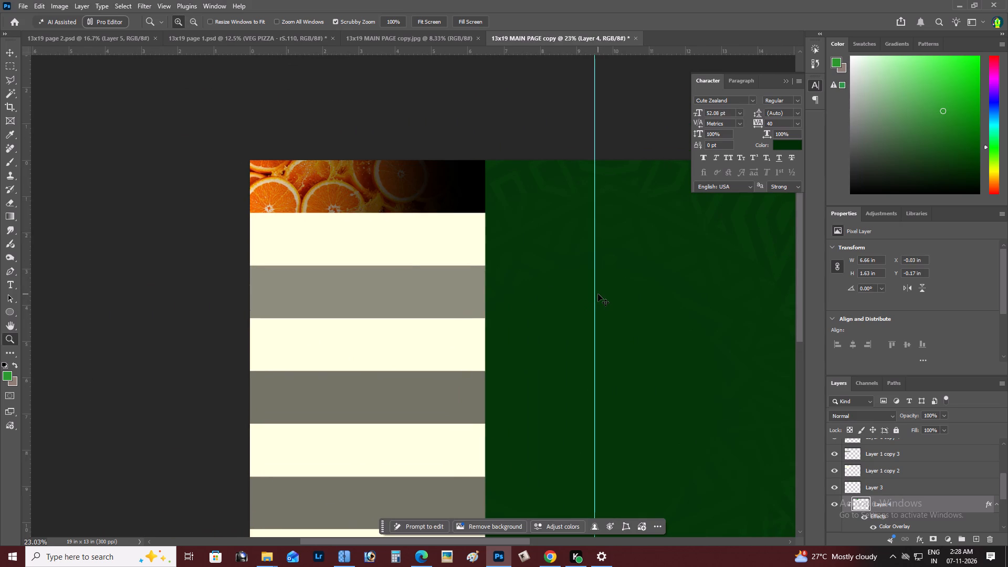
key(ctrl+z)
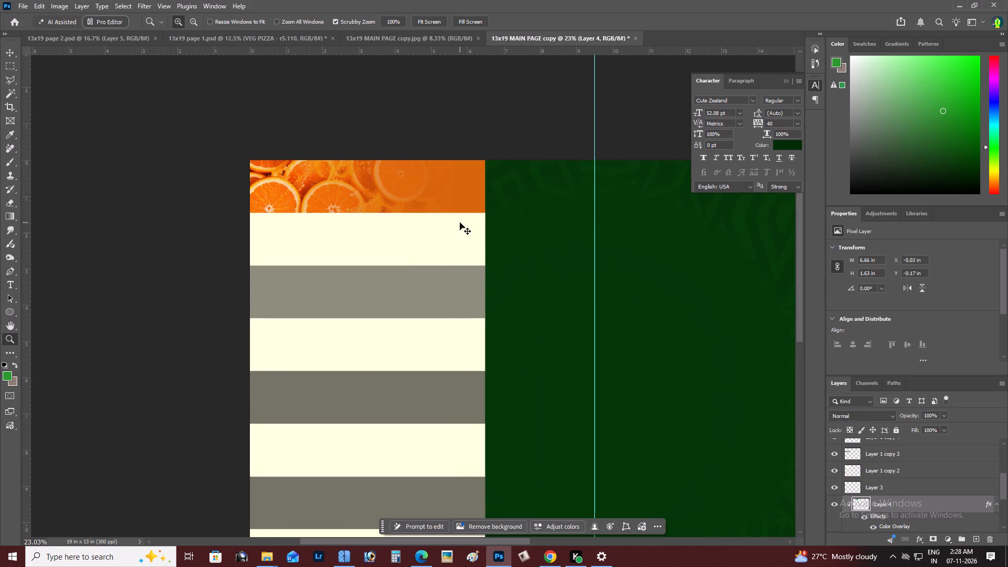
Set the gradient's Color Overlay to dark orange-brown #843d00.
click(454, 188)
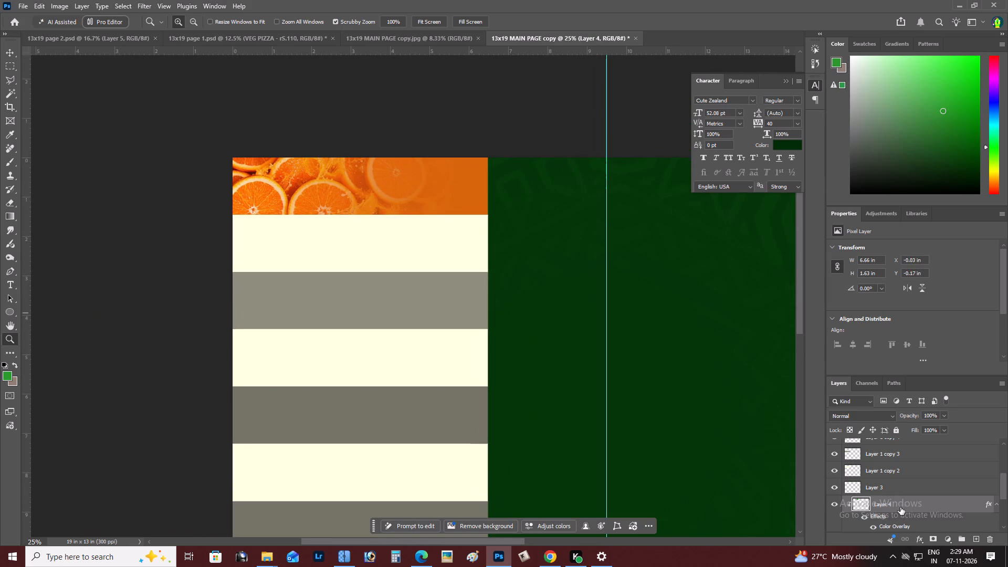
double_click(887, 528)
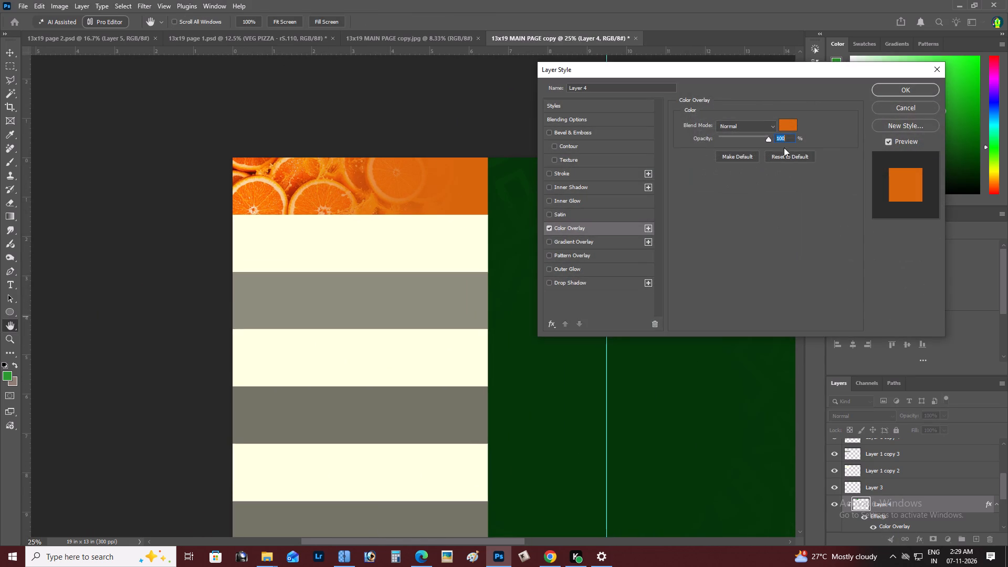
click(787, 121)
click(836, 313)
drag(846, 320, 857, 327)
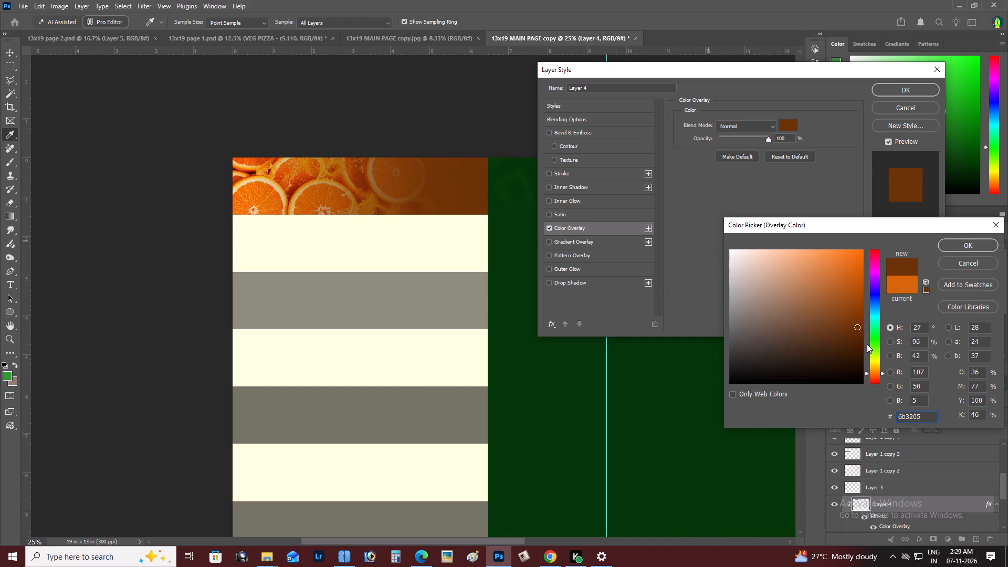
drag(846, 332, 869, 327)
click(322, 196)
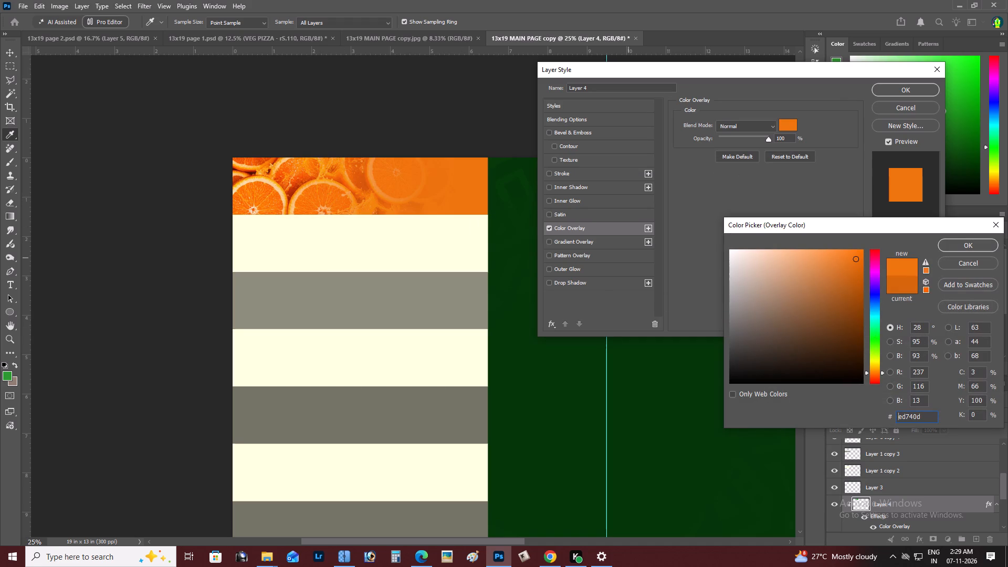
drag(844, 311, 890, 311)
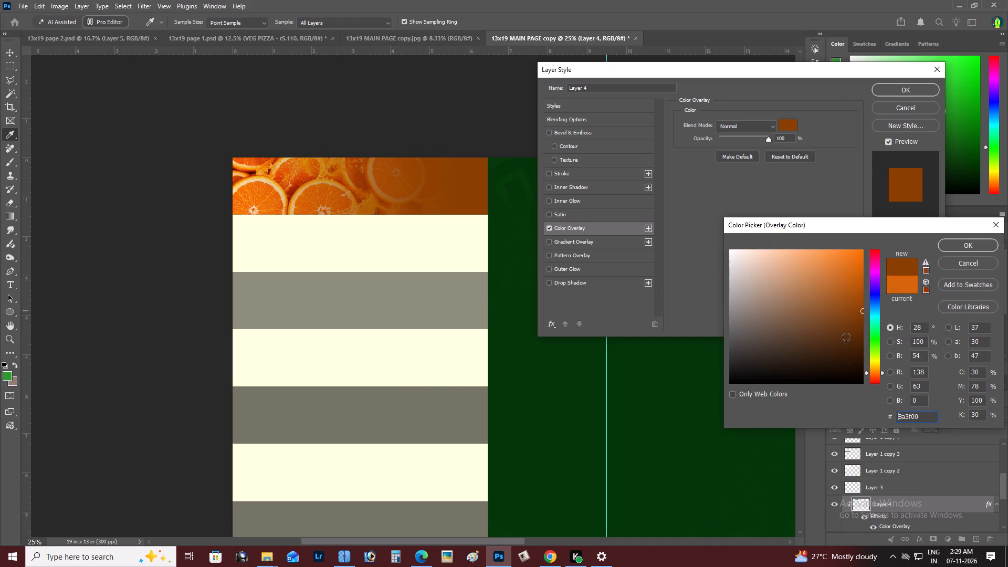
drag(848, 327, 866, 329)
drag(858, 312, 867, 314)
key(Return)
key(Return)
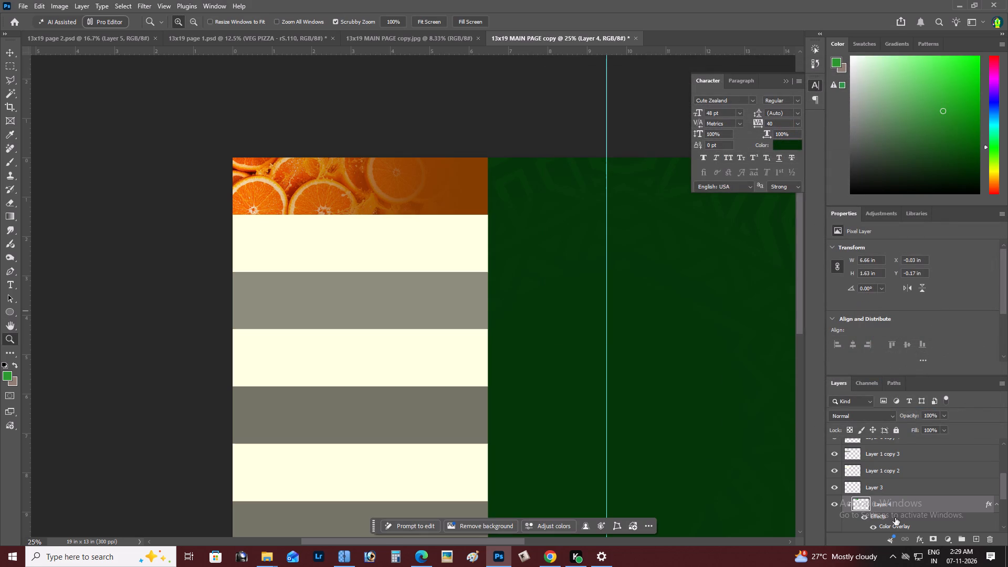
Create a blank layer directly above the oranges image and merge the gradient with its overlay down into it.
click(895, 518)
drag(1001, 482, 1002, 490)
click(928, 515)
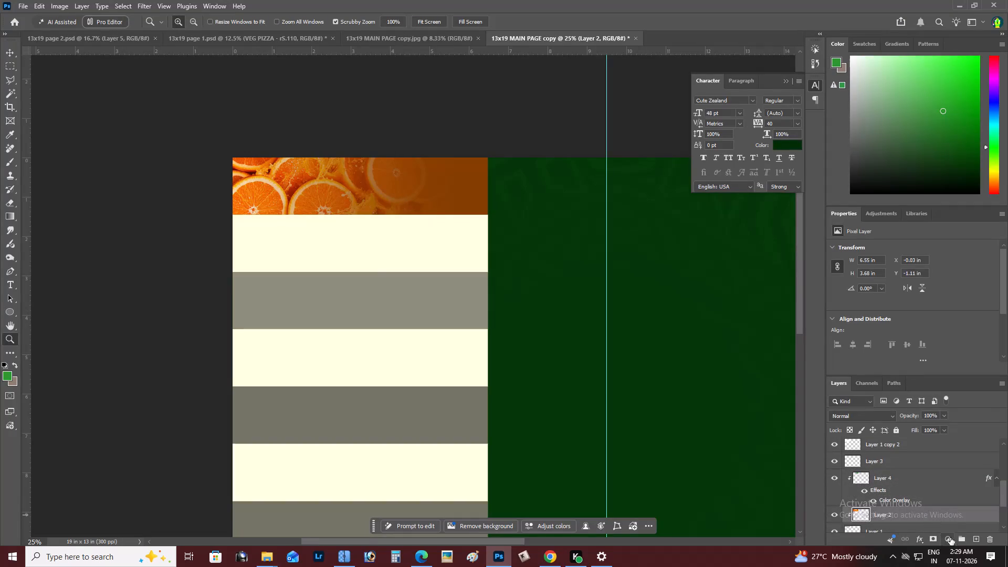
click(979, 540)
click(882, 483)
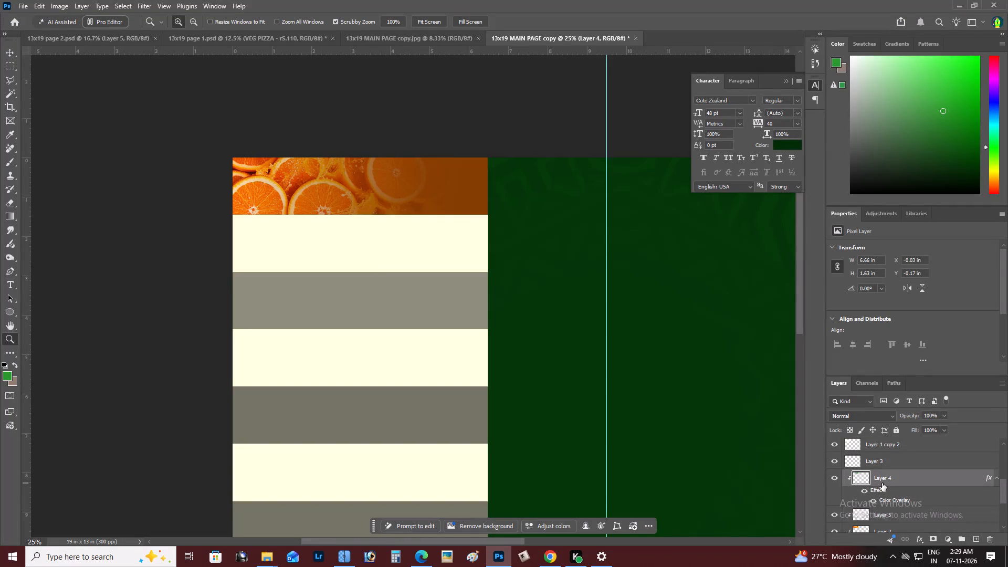
key(ctrl+e)
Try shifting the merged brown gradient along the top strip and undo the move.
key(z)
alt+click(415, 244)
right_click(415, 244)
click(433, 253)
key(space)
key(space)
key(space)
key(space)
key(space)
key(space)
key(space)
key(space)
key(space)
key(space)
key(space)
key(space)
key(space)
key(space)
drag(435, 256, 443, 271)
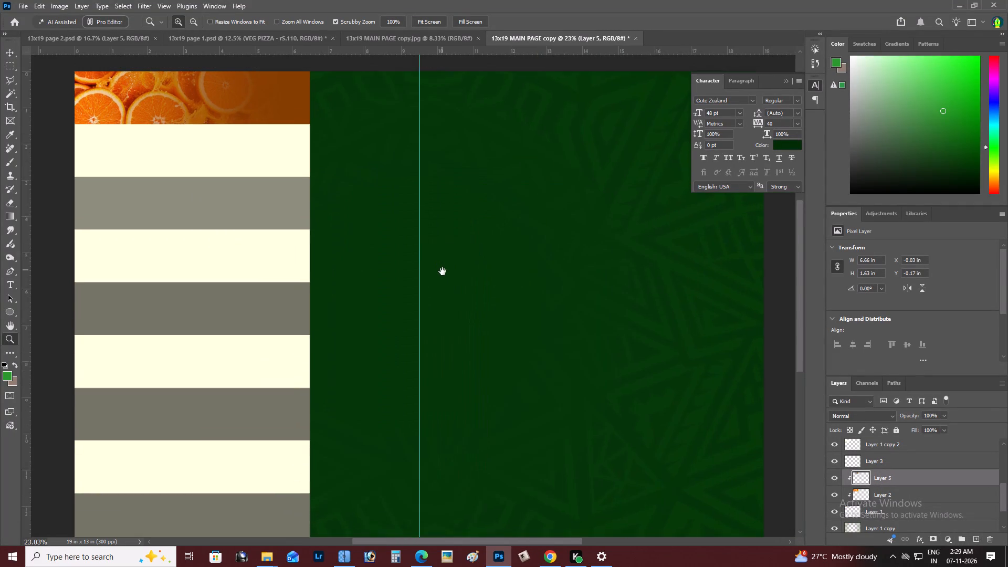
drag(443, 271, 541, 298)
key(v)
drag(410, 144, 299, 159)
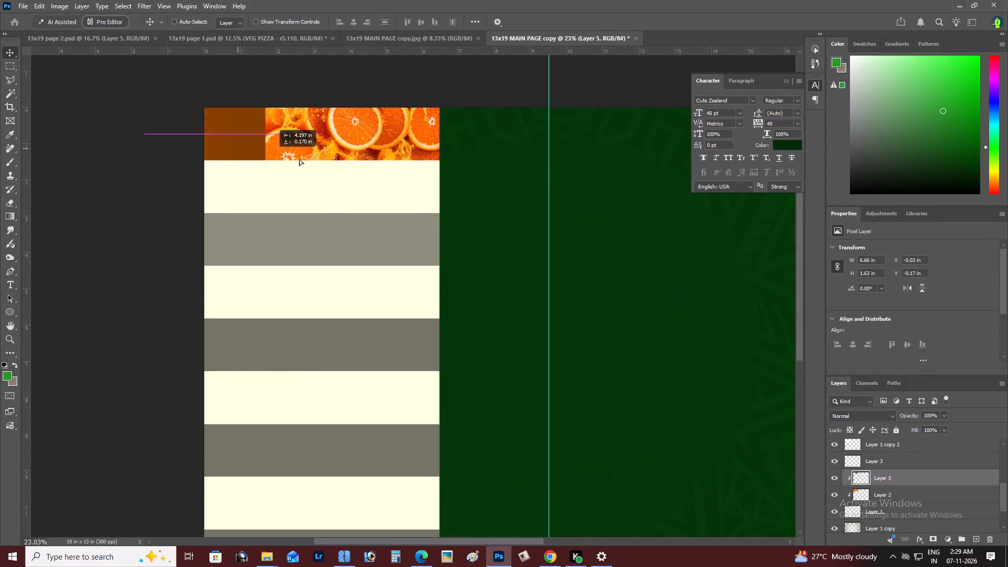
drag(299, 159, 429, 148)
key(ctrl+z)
Brighten the top strip's brown gradient with Levels by lowering the white input level.
key(ctrl+l)
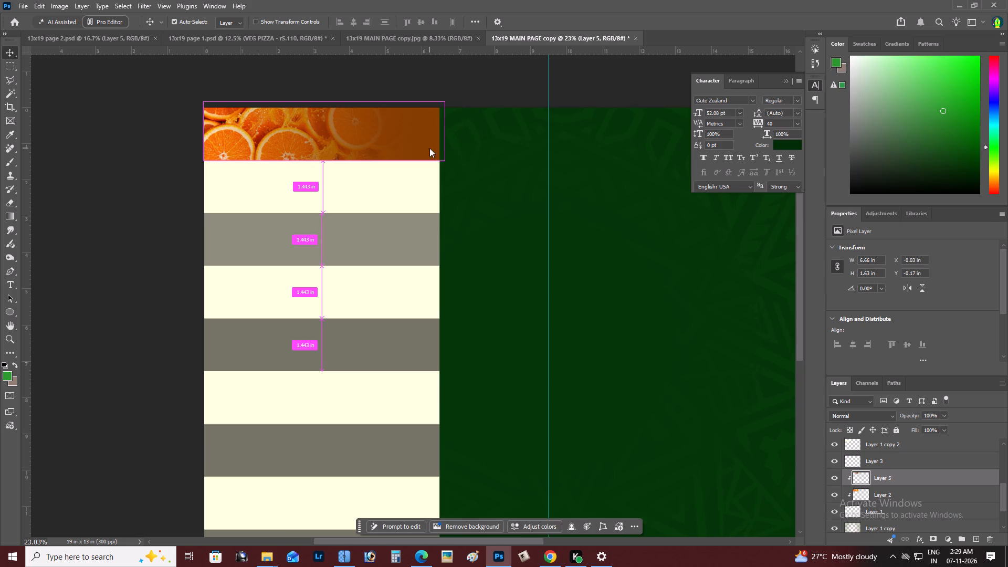
drag(909, 268, 895, 263)
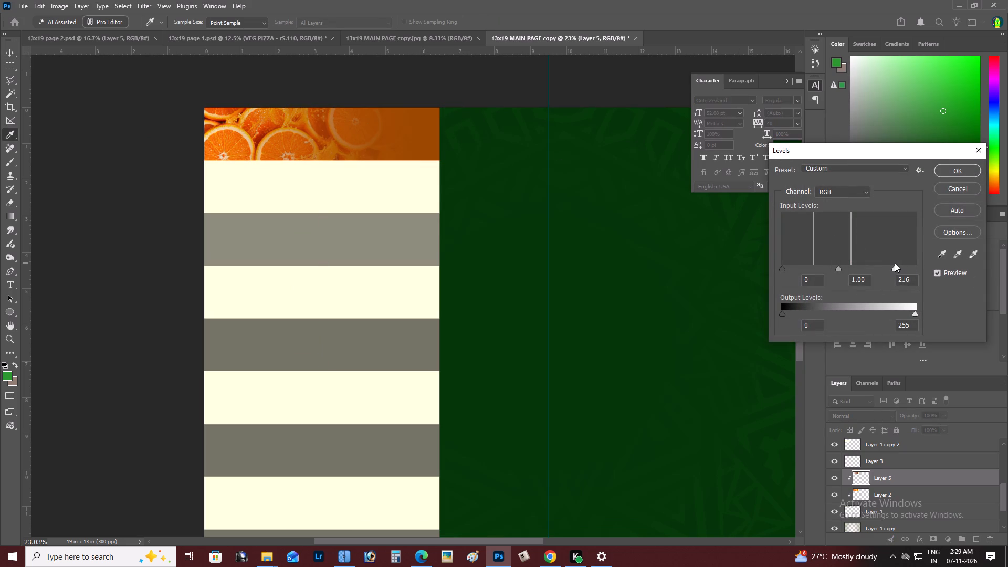
drag(895, 263, 891, 262)
click(959, 172)
Examine the brightened orange strip against the whole menu page.
key(z)
alt+click(444, 229)
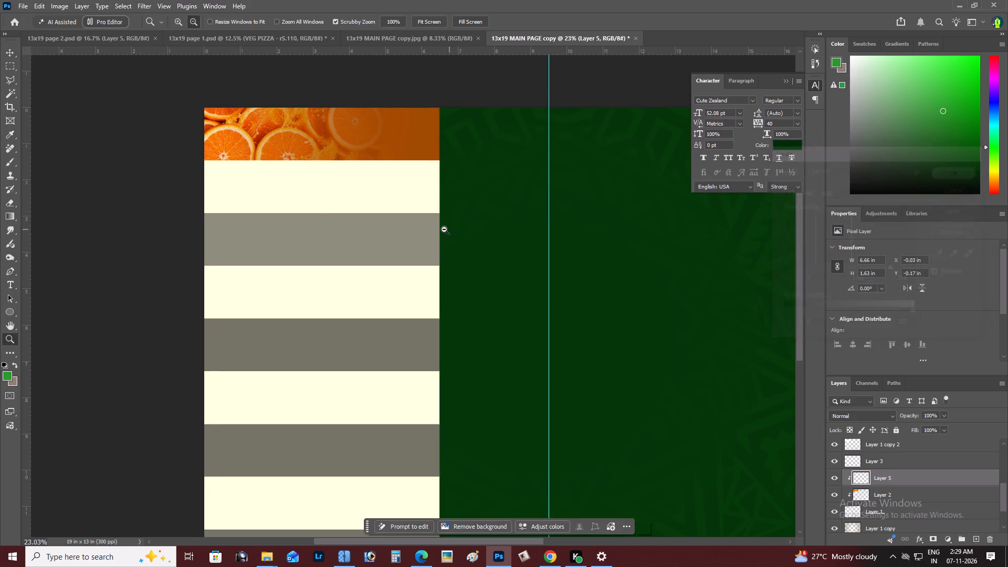
right_click(444, 229)
click(459, 236)
key(space)
drag(464, 237, 603, 285)
key(z)
alt+click(358, 207)
right_click(358, 206)
click(372, 211)
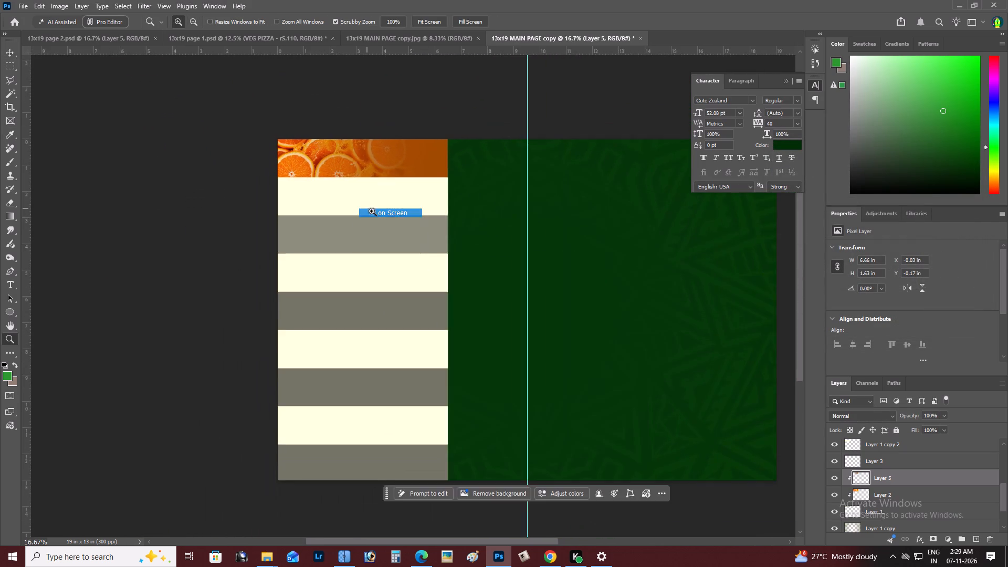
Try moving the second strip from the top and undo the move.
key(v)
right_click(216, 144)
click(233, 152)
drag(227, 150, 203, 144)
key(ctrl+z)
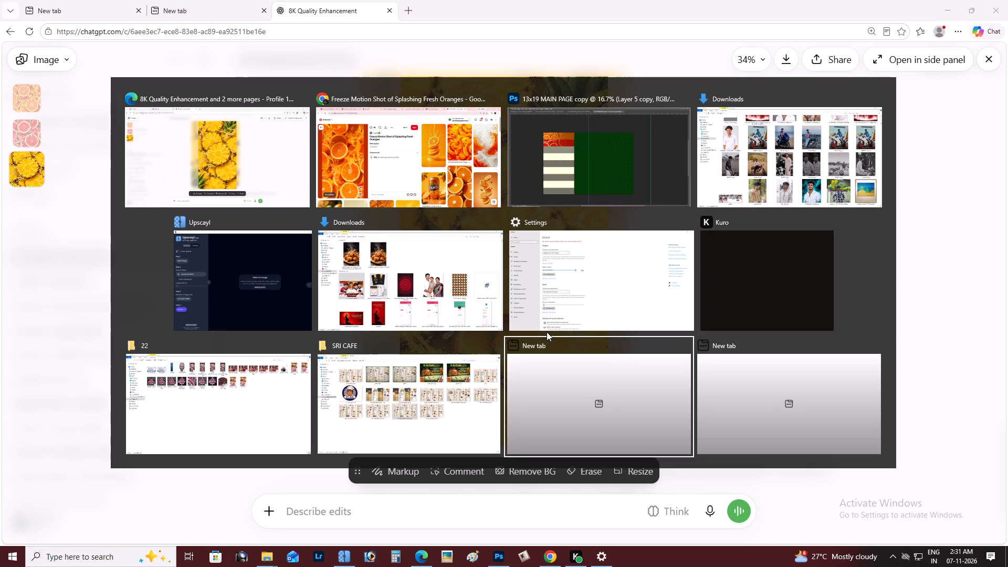
key(alt+Tab)
key(alt+Tab)
key(alt+Tab)
key(alt+Tab)
key(z)
click(225, 216)
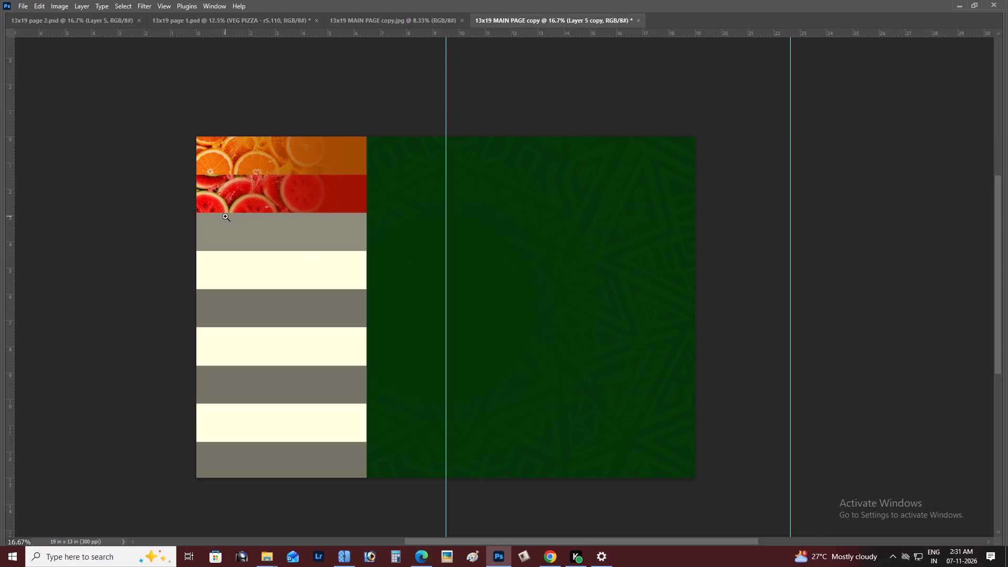
key(v)
right_click(255, 246)
click(270, 254)
key(ctrl+v)
Rotate the pineapple image 90 degrees clockwise and move it over the third strip.
key(ctrl+t)
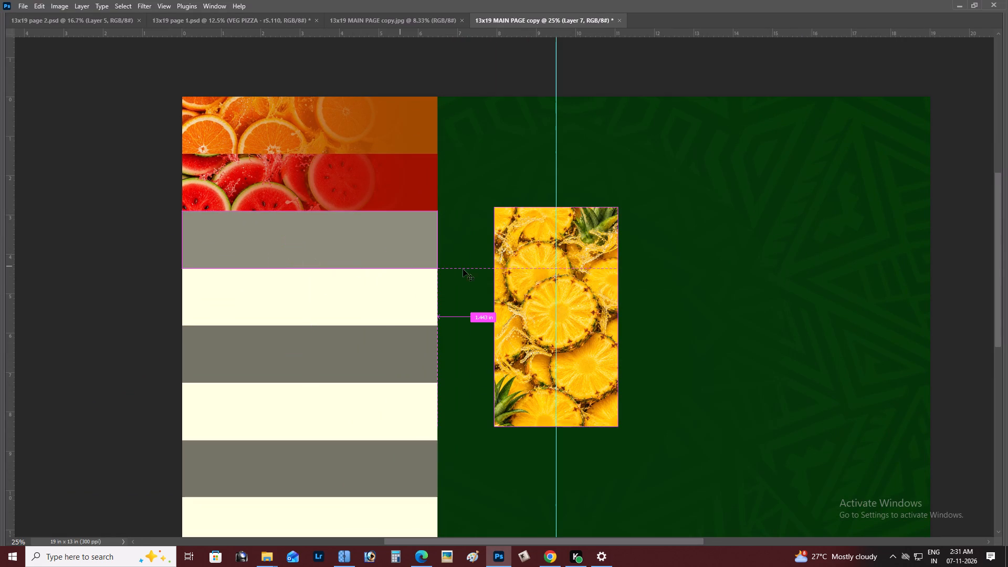
right_click(496, 272)
click(568, 472)
drag(537, 271, 402, 244)
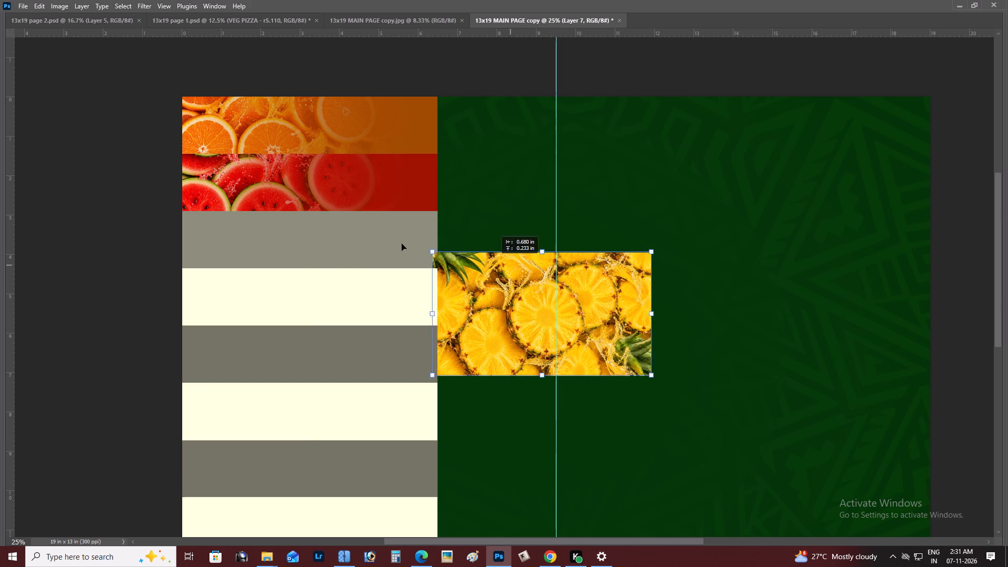
drag(402, 244, 322, 217)
key(ctrl+Return)
Clip the pineapple image to the third strip and reposition it inside the strip.
key(ctrl+bracketleft)
key(ctrl+bracketright)
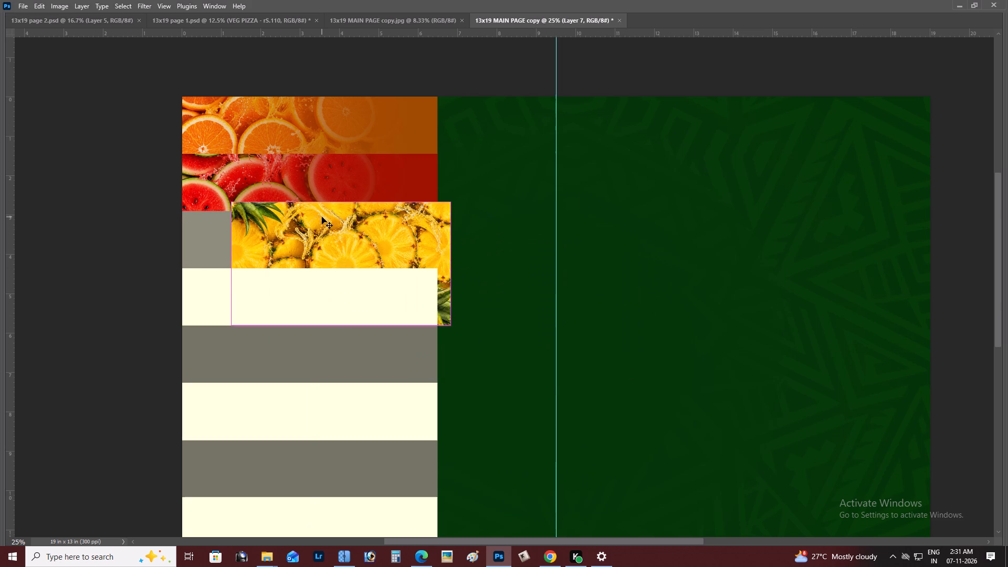
key(ctrl+alt+g)
drag(371, 243, 358, 236)
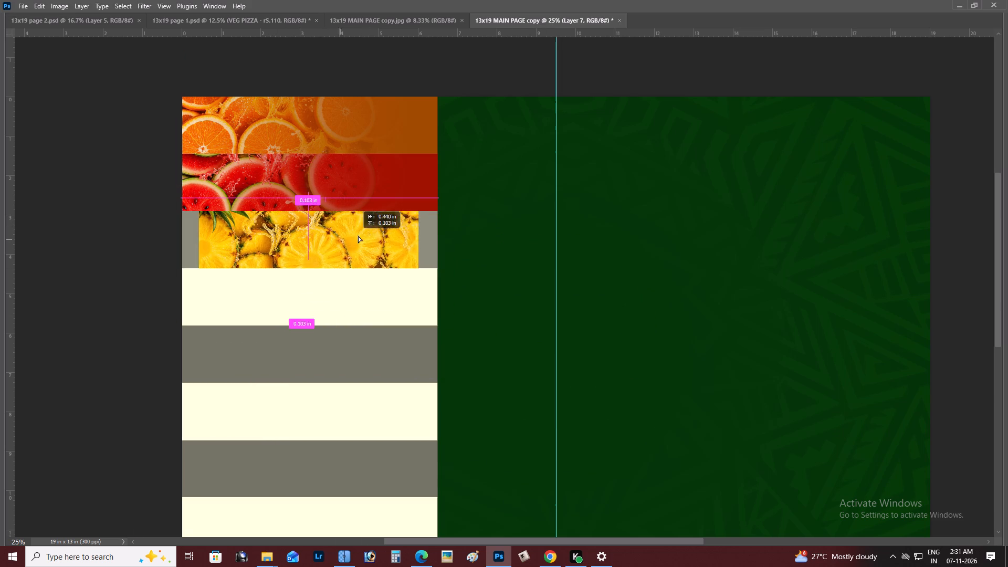
drag(358, 236, 351, 254)
Hide the rulers, scale the pineapple image down slightly and align it flush with the third strip's left end.
key(ctrl+r)
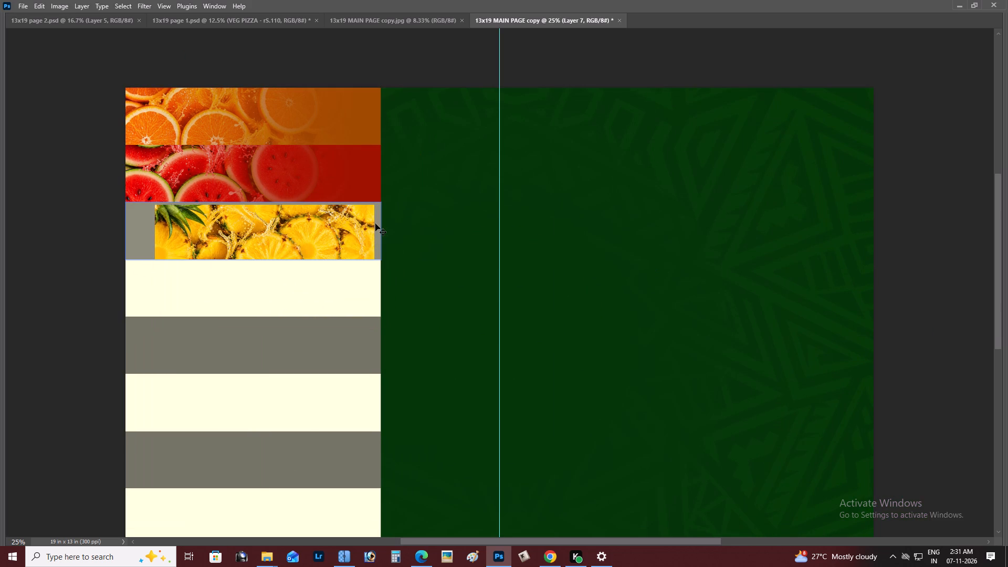
key(ctrl+t)
drag(312, 221, 271, 193)
alt+drag(338, 175, 326, 188)
drag(278, 217, 277, 234)
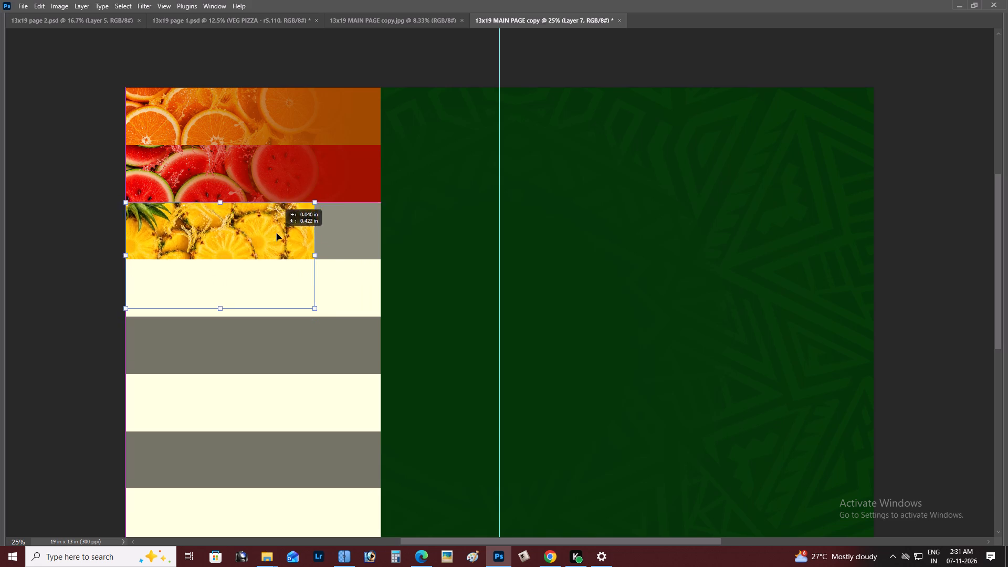
drag(277, 234, 272, 224)
key(ctrl+Return)
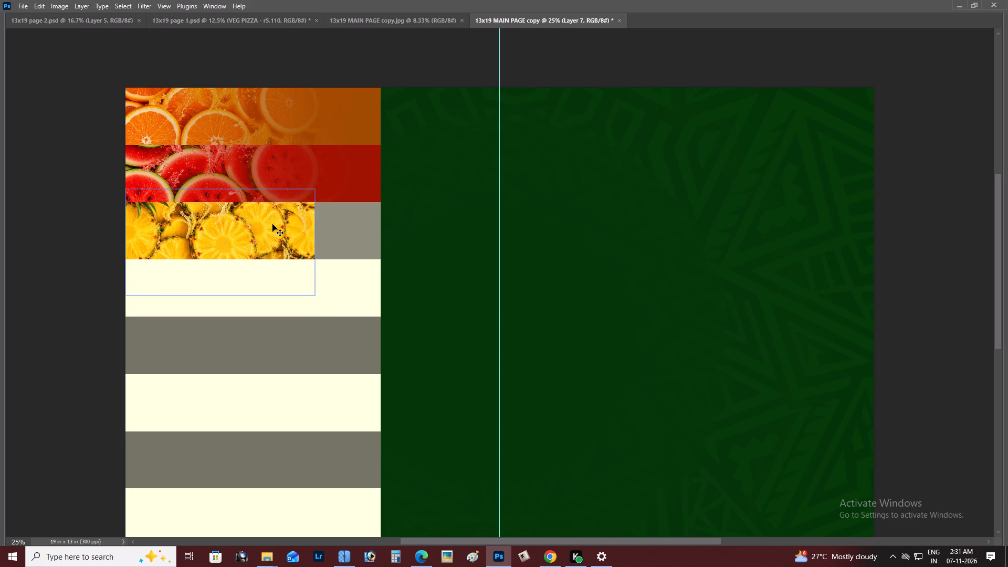
Duplicate the watermelon strip's red gradient onto the third strip and bring the copy in front of the pineapple image.
right_click(318, 167)
click(330, 173)
drag(330, 174, 325, 200)
key(ctrl+z)
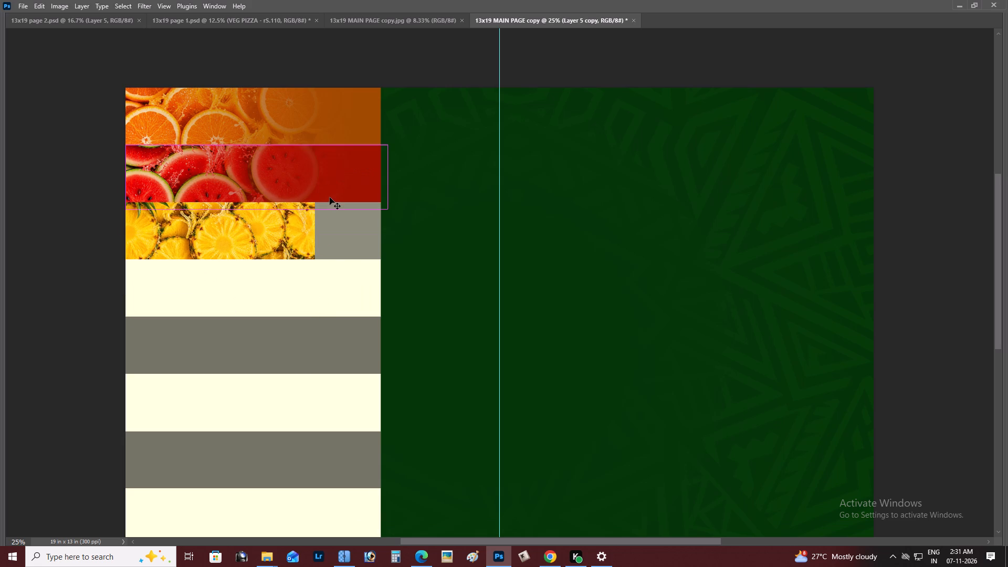
alt+drag(328, 186, 330, 239)
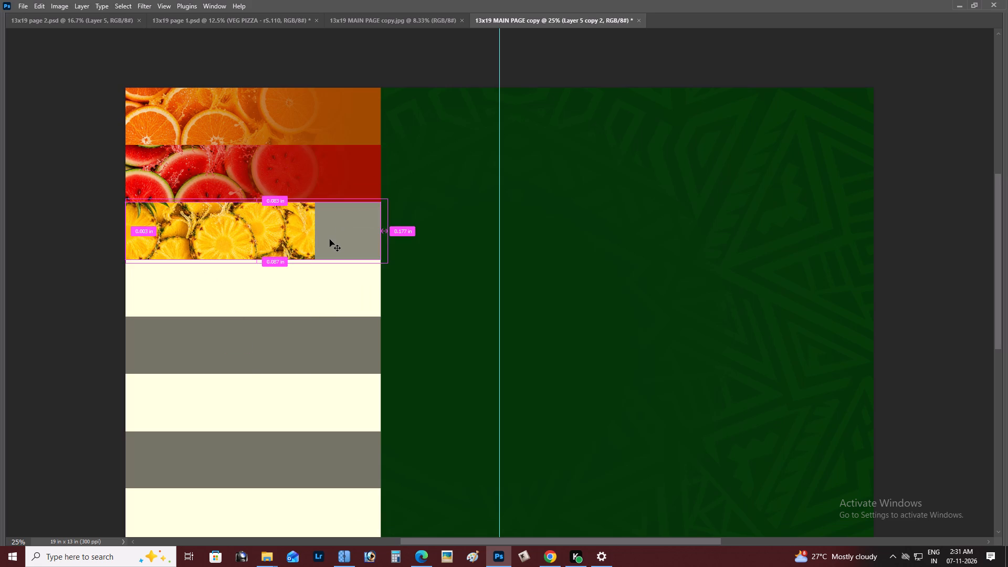
key(ctrl+bracketright)
key(ctrl+bracketright)
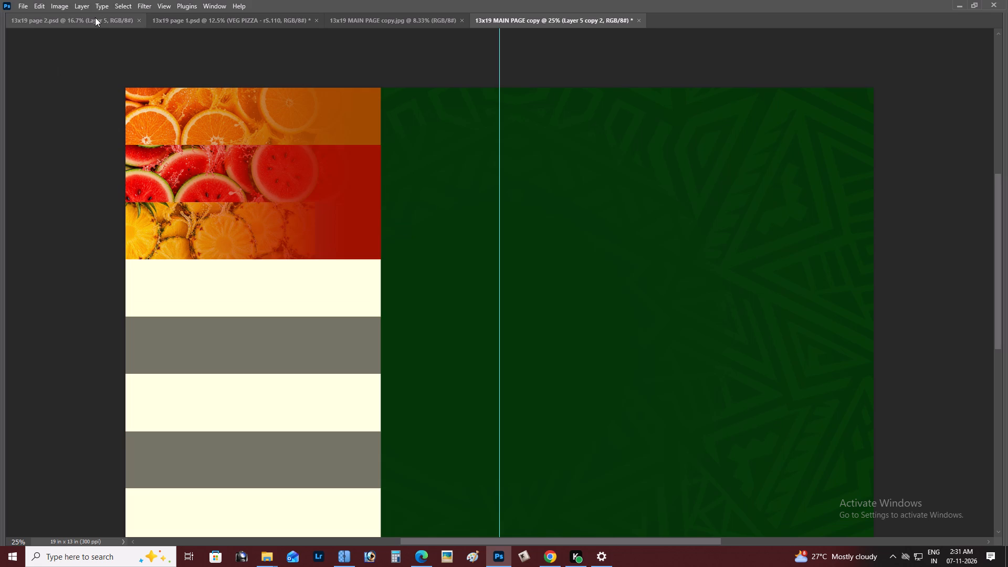
Turn the copied gradient on the pineapple strip golden with Hue/Saturation, setting hue to 37 and saturation to 22.
key(ctrl+u)
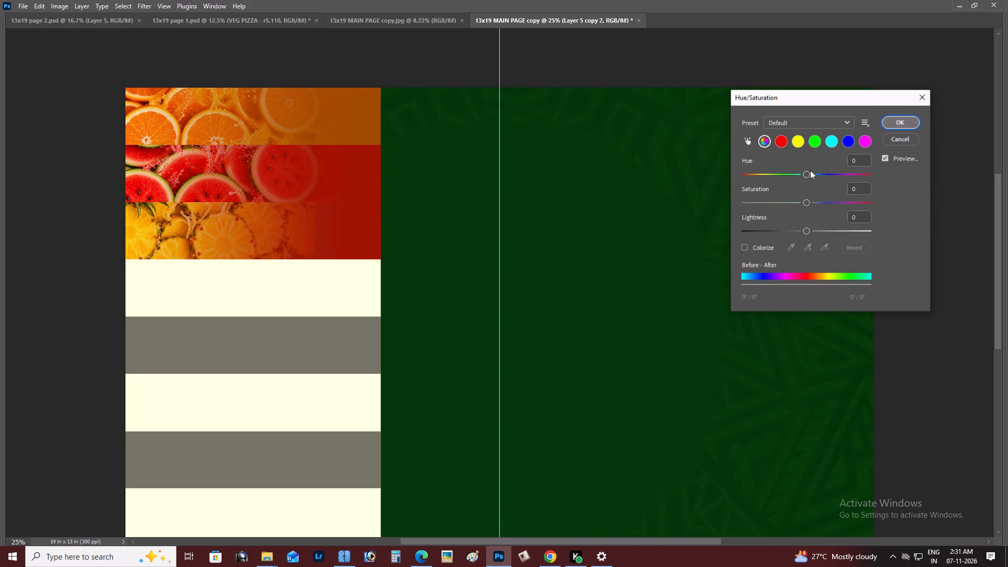
drag(810, 171, 829, 186)
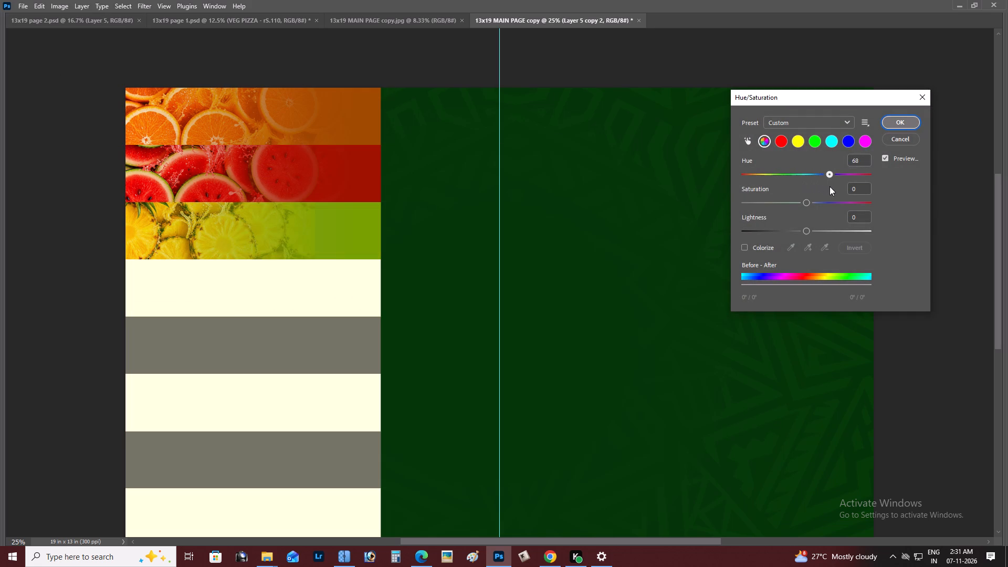
drag(829, 186, 826, 191)
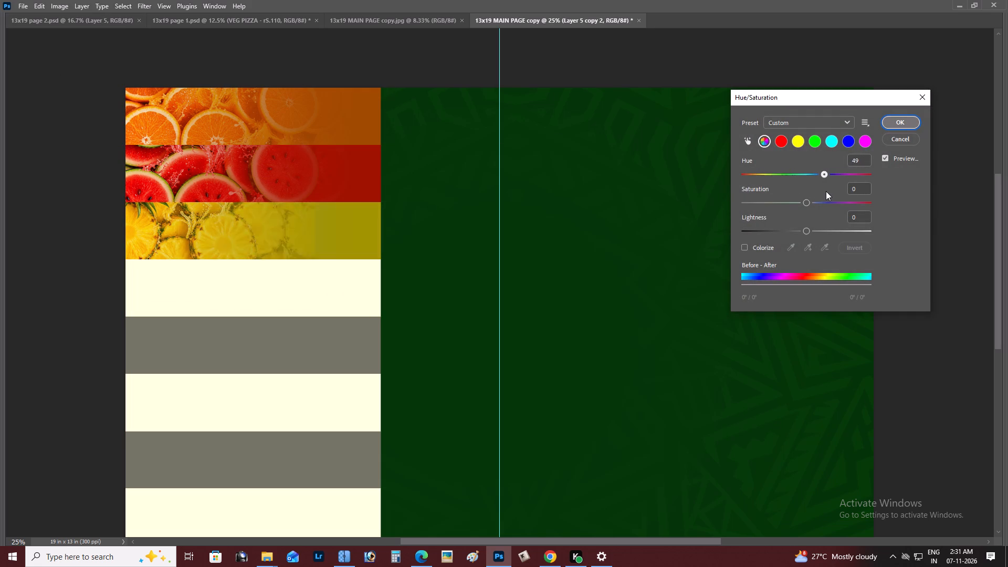
drag(826, 191, 819, 191)
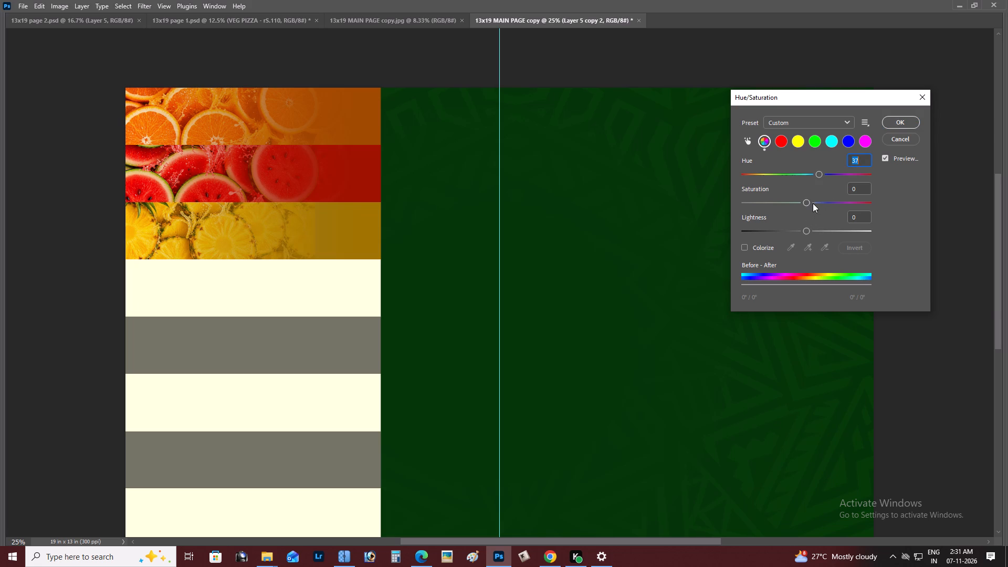
drag(813, 203, 820, 203)
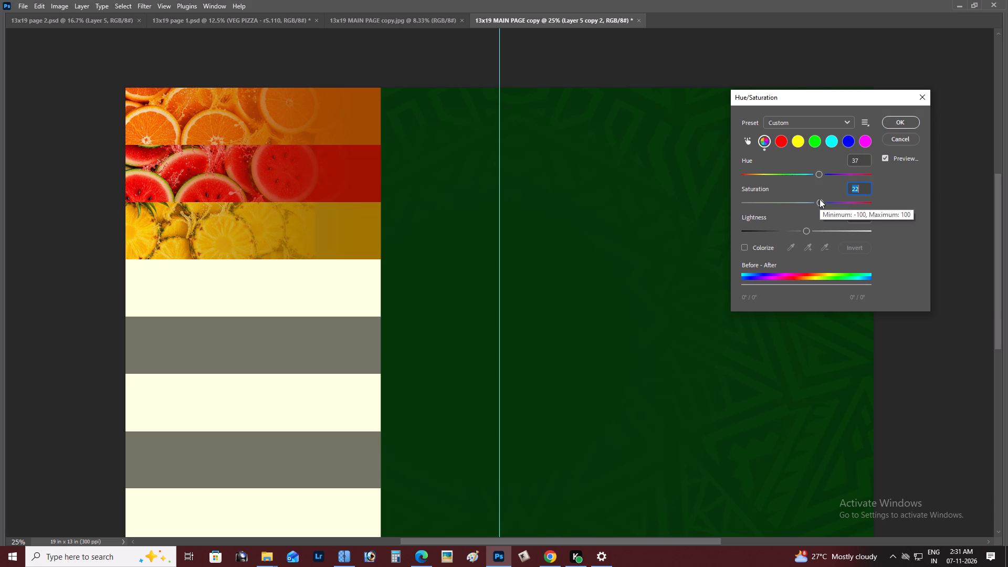
key(Return)
Brighten the golden gradient to vivid yellow with Levels, lowering the white input level to about 167.
key(ctrl+l)
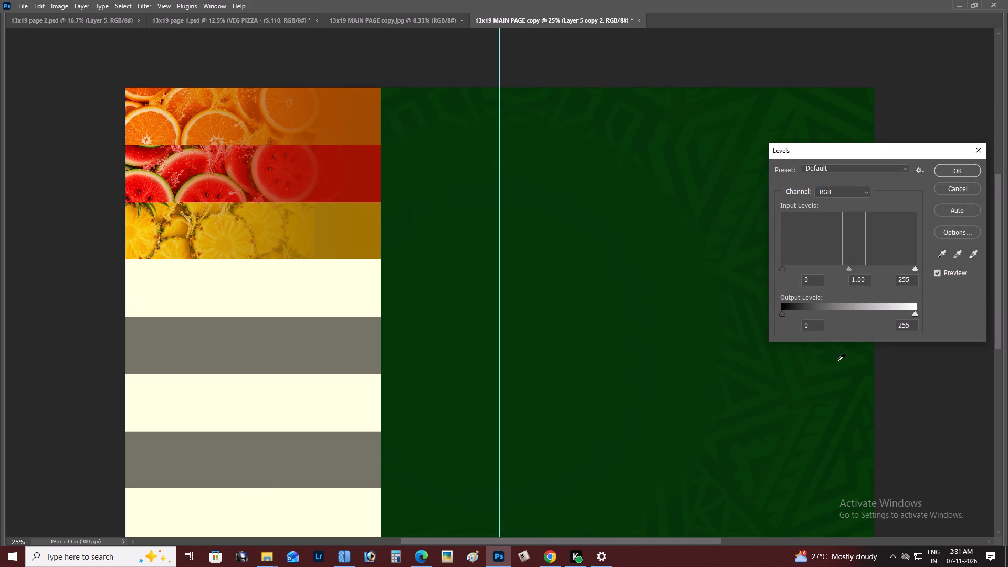
drag(909, 270, 869, 254)
key(Return)
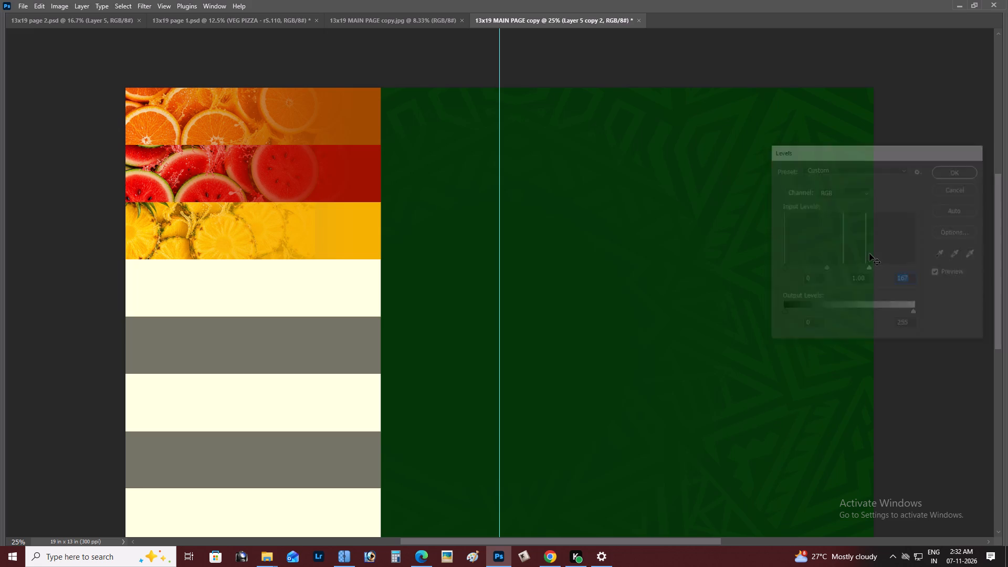
Hide the guides and slightly brighten the watermelon strip's red gradient with Levels by lowering its white input level.
key(z)
click(252, 266)
right_click(252, 266)
double_click(274, 274)
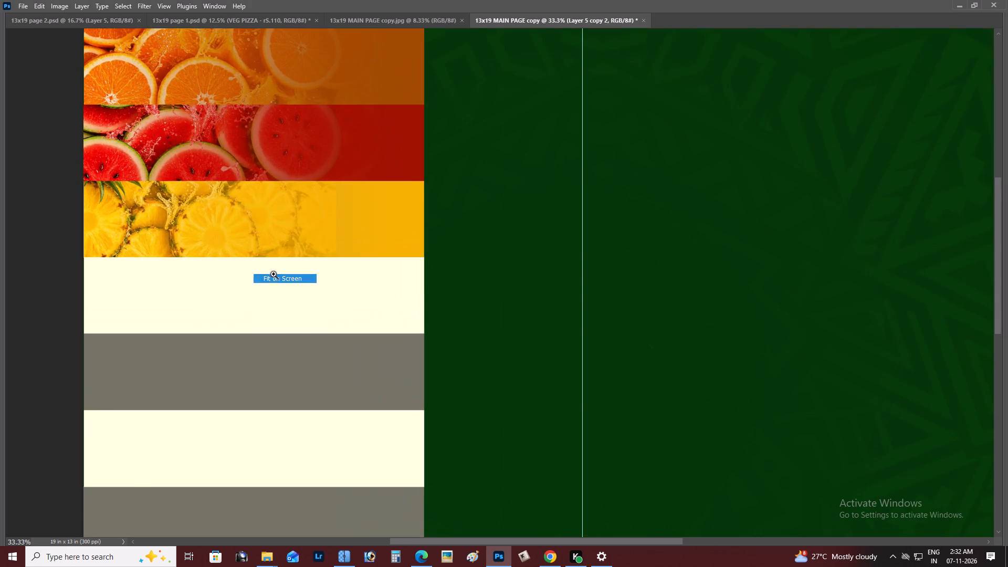
key(space)
drag(275, 276, 278, 290)
key(v)
right_click(314, 197)
click(329, 204)
drag(327, 204, 304, 202)
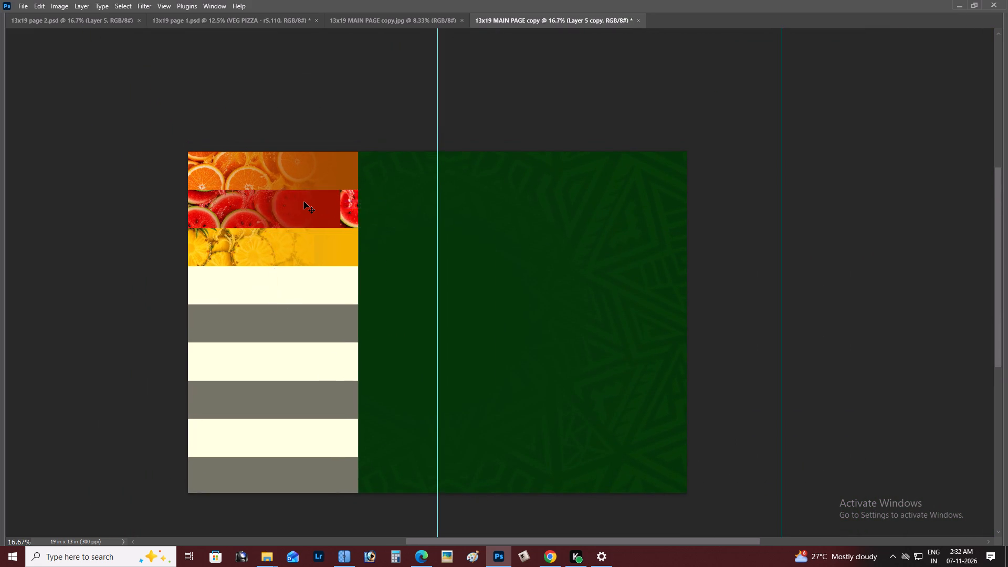
key(ctrl+z)
key(ctrl+semicolon)
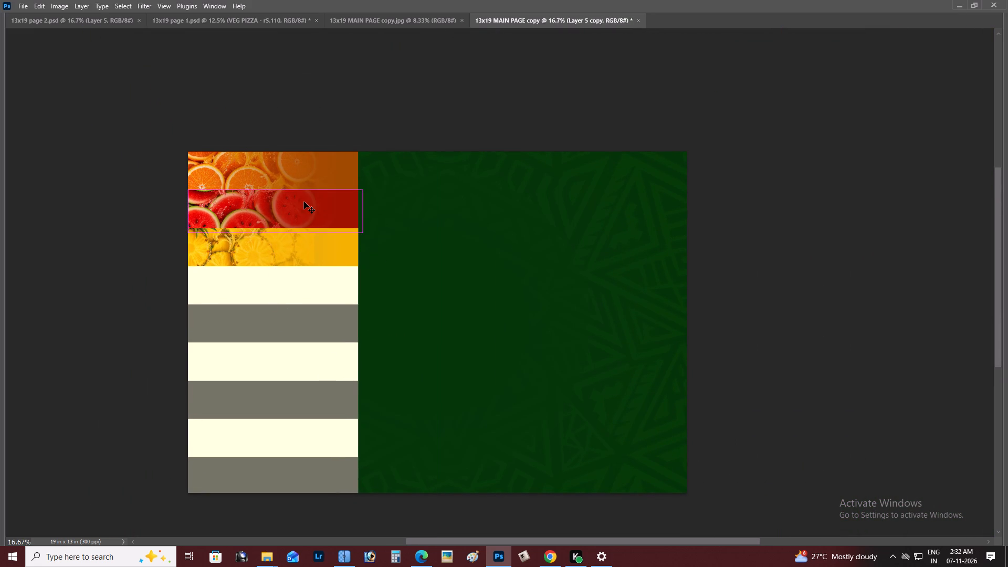
key(ctrl+l)
drag(910, 268, 901, 264)
key(Return)
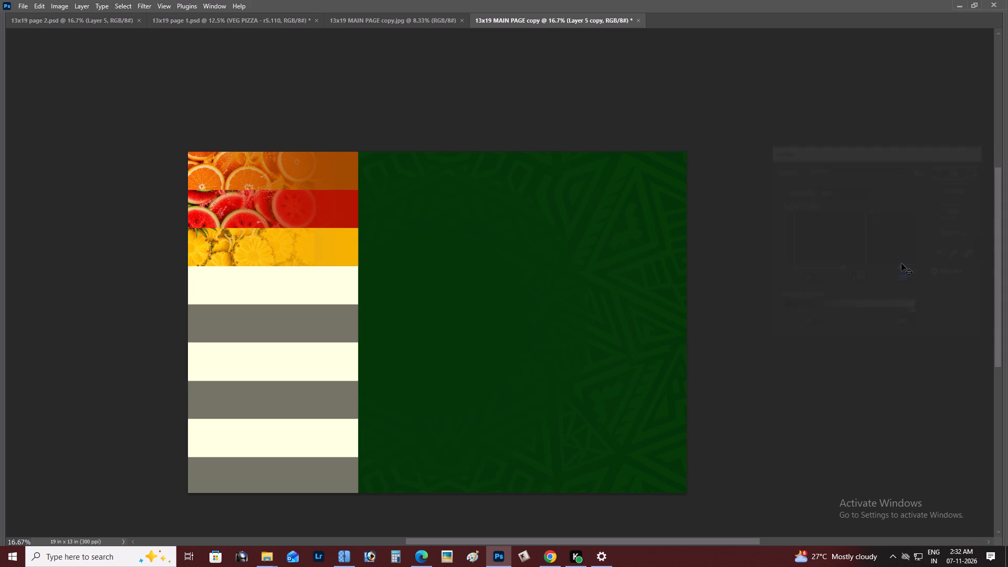
Examine up close how the gradients fade the orange, watermelon and pineapple strips.
key(z)
alt+click(353, 249)
right_click(353, 248)
click(367, 257)
key(space)
drag(367, 257, 468, 285)
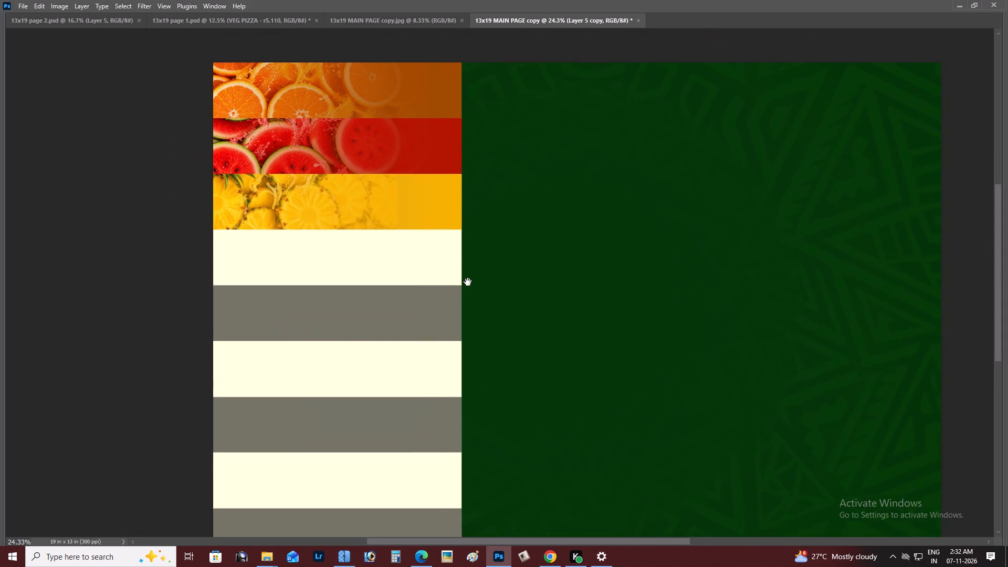
key(z)
triple_click(390, 177)
key(space)
key(space)
key(space)
key(space)
drag(390, 177, 382, 270)
key(z)
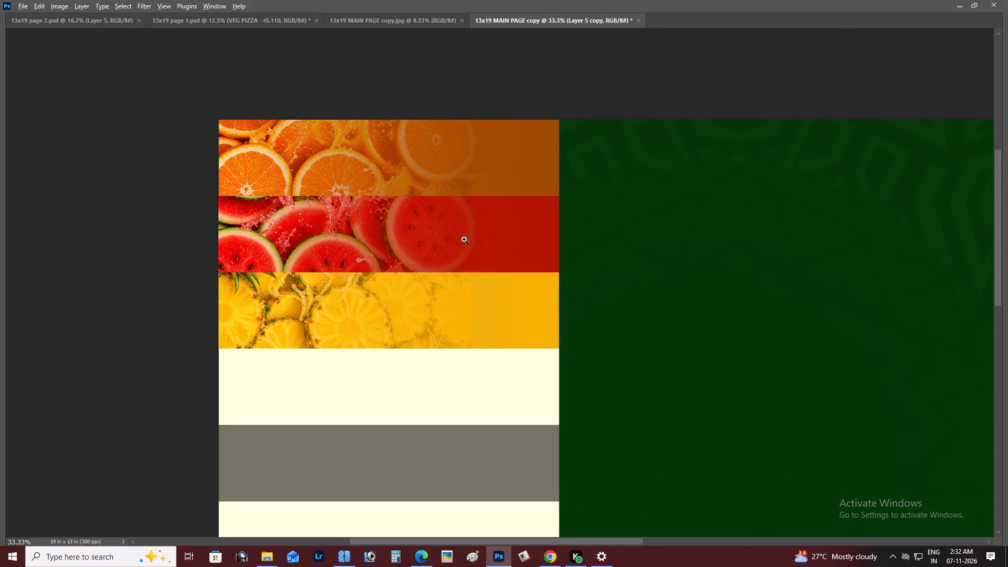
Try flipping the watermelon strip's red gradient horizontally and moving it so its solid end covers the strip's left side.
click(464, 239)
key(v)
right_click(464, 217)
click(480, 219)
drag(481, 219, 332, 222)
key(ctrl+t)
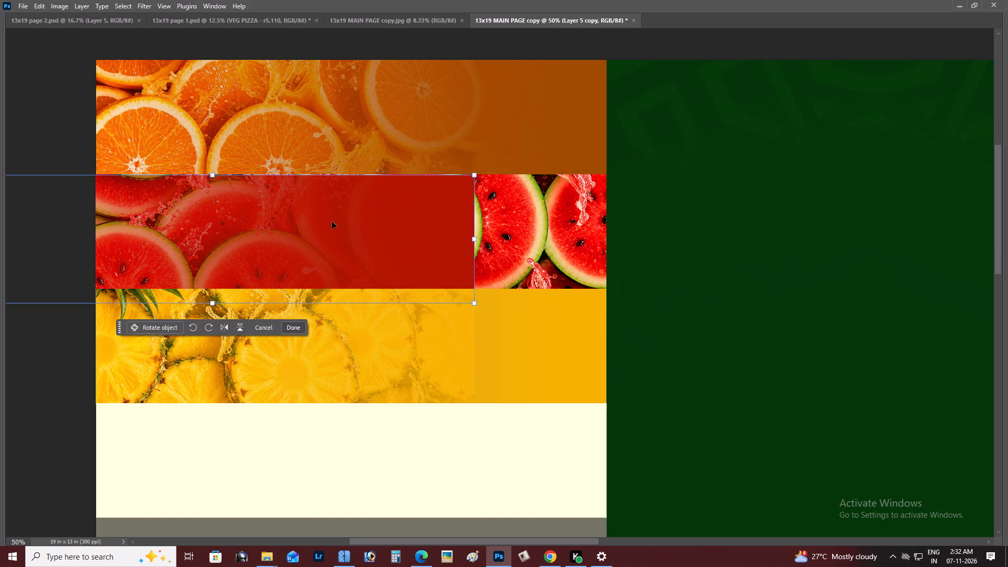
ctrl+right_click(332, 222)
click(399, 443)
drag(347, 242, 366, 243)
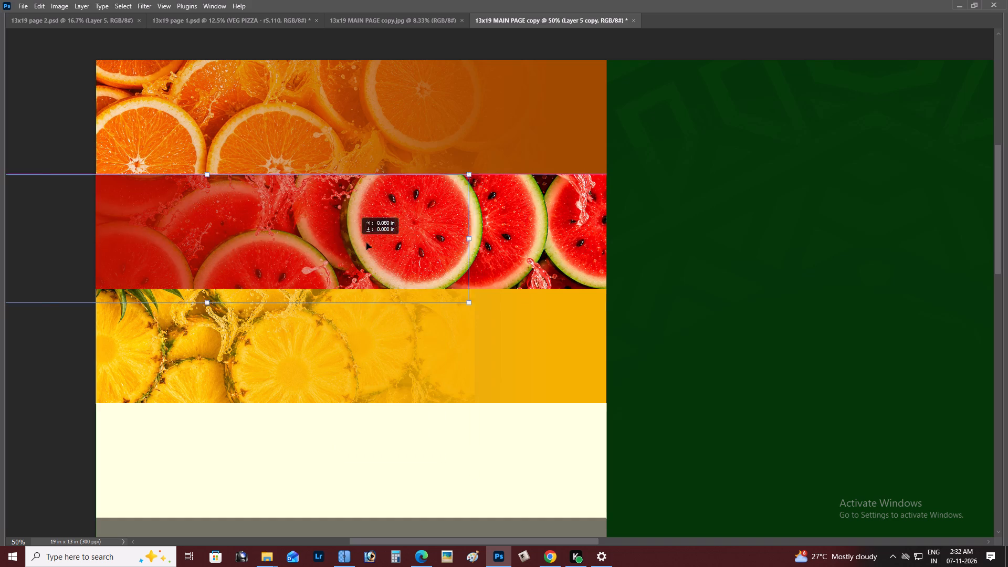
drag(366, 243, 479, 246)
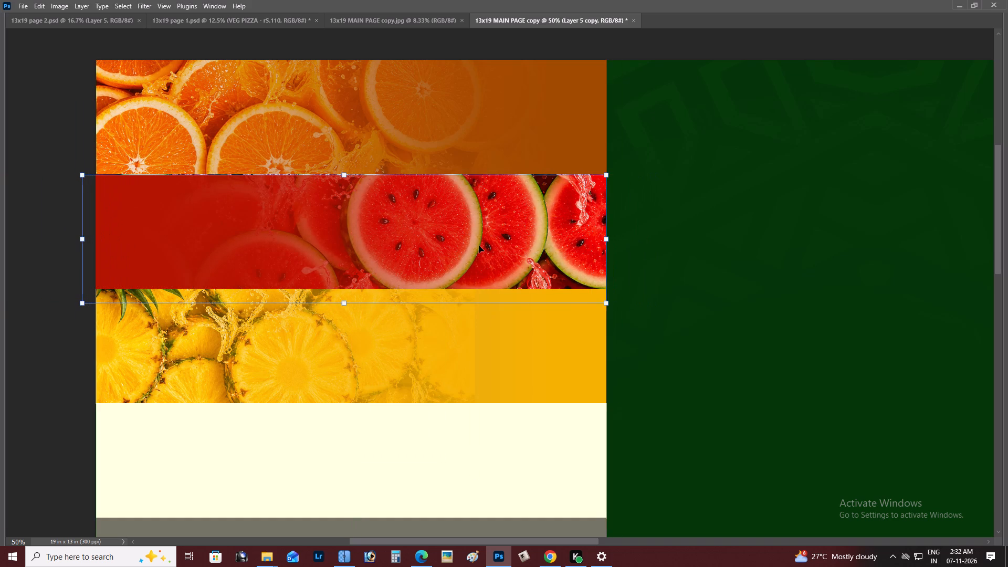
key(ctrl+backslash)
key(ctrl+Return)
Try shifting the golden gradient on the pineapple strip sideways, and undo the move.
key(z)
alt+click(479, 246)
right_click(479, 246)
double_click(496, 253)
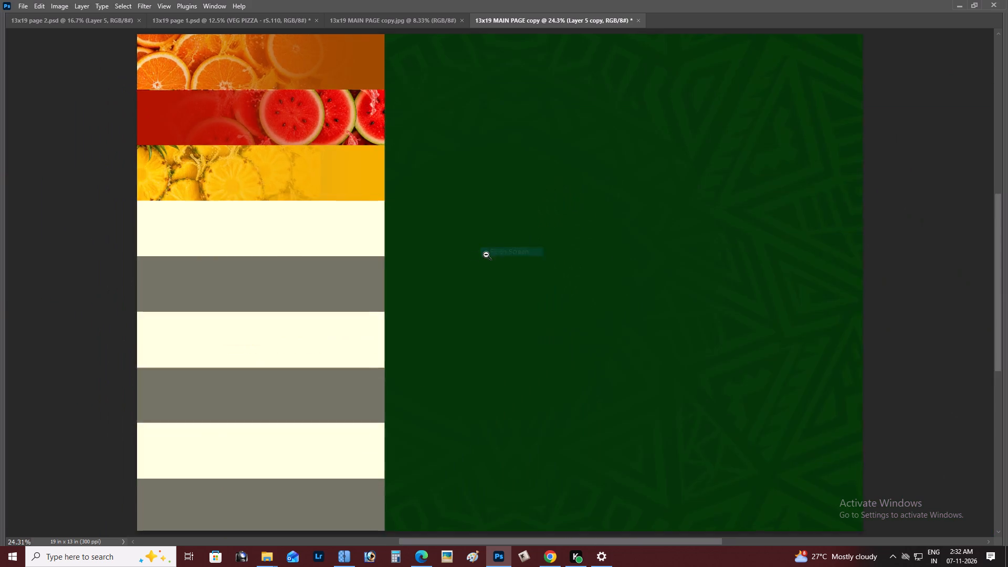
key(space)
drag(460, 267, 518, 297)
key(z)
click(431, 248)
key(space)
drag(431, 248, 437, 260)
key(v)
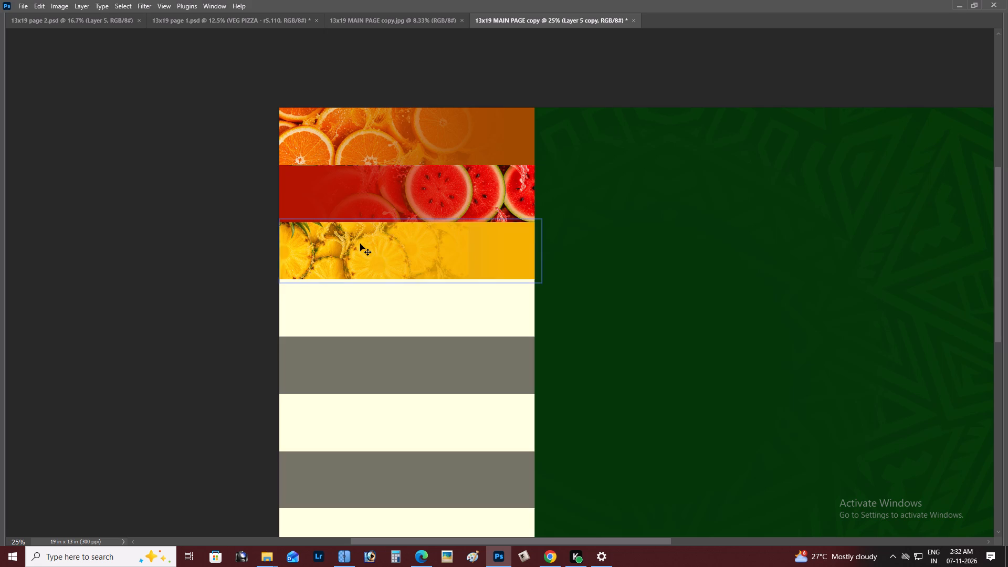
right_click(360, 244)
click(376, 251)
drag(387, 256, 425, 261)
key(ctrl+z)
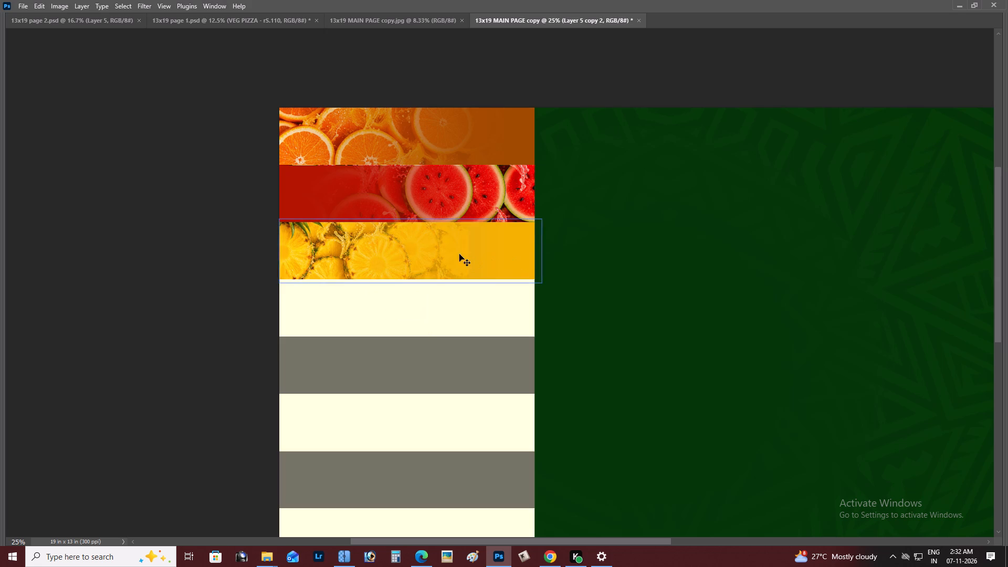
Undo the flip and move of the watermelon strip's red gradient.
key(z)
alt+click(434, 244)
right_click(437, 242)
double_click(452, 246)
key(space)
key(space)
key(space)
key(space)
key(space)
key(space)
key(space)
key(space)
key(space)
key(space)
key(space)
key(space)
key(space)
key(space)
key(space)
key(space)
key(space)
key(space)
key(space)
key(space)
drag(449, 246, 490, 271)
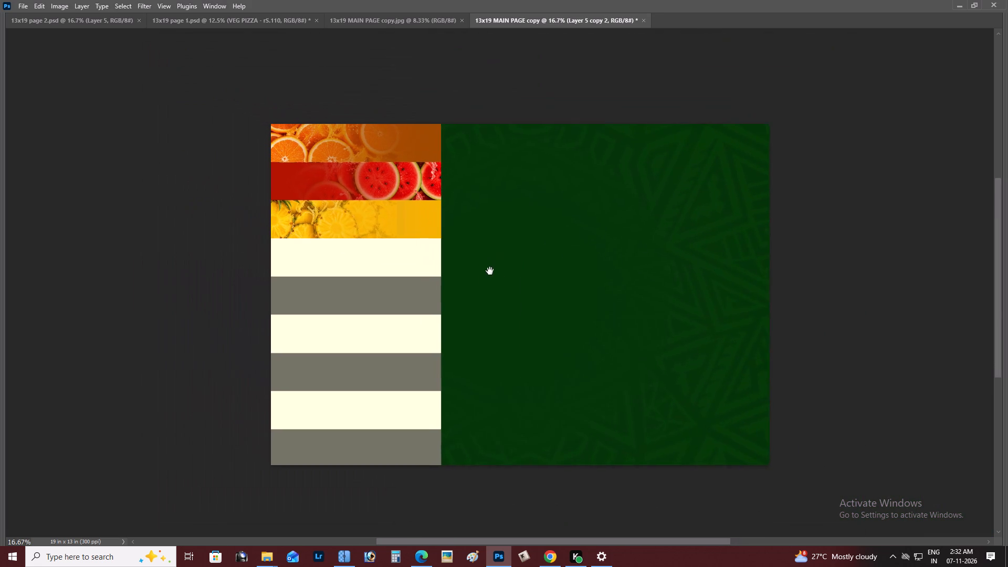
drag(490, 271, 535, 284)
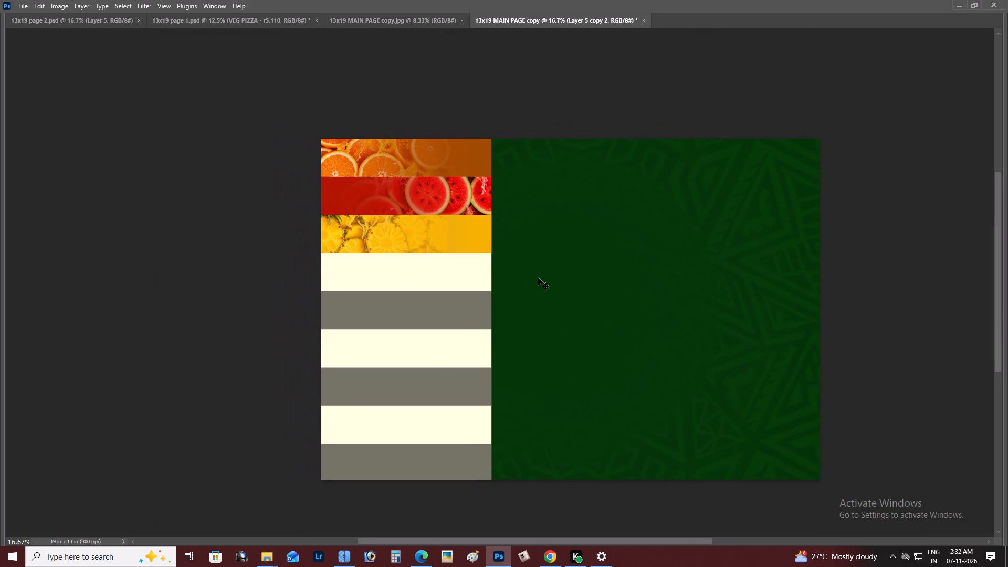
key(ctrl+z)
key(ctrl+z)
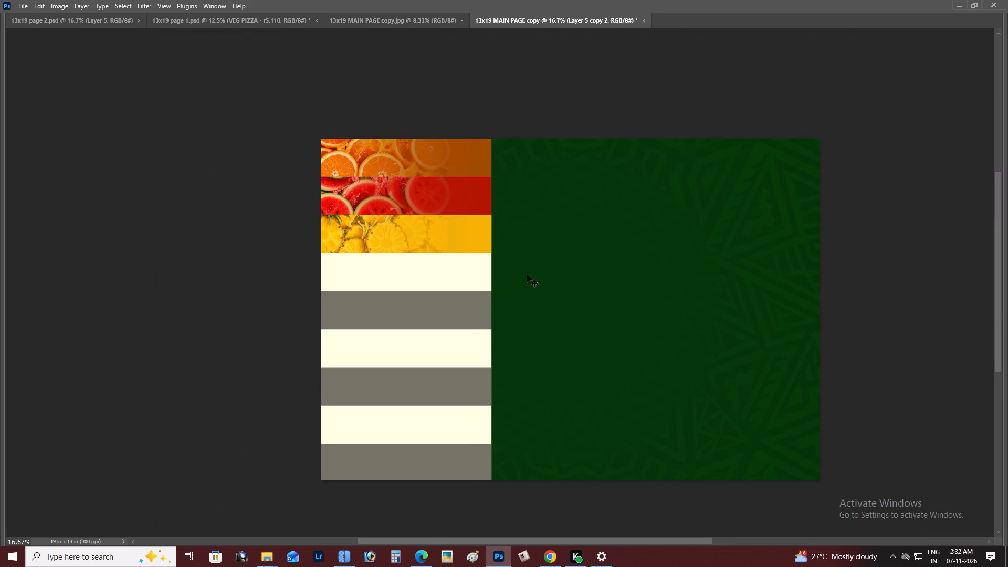
Show the guides and deepen the pineapple strip's golden gradient with Levels by slightly raising its black input level.
key(ctrl+semicolon)
click(456, 283)
key(space)
key(space)
drag(456, 285, 463, 353)
key(z)
alt+click(382, 298)
right_click(397, 287)
click(411, 294)
key(space)
drag(415, 301, 415, 316)
key(v)
right_click(349, 201)
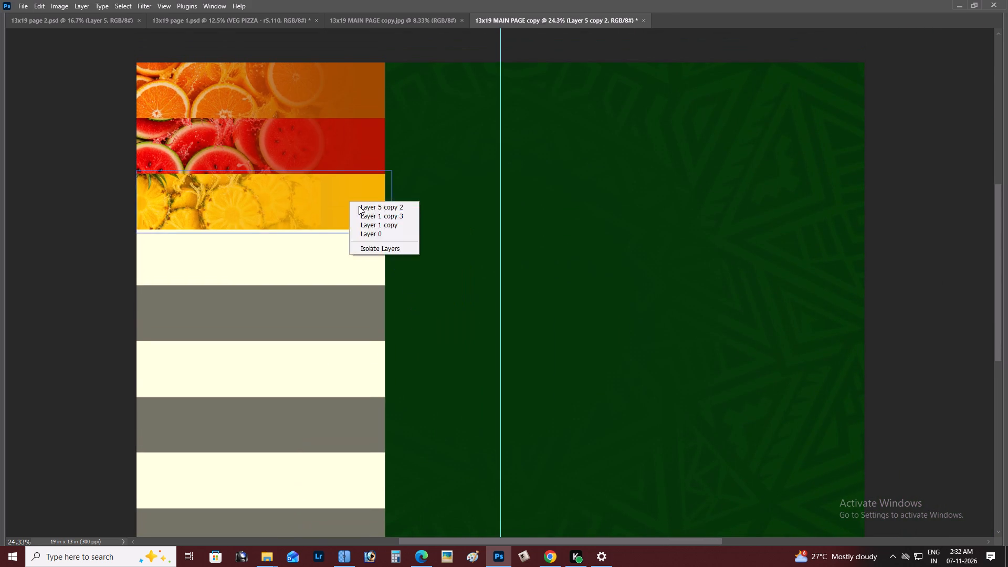
click(360, 207)
drag(358, 207, 281, 217)
key(ctrl+z)
key(ctrl+l)
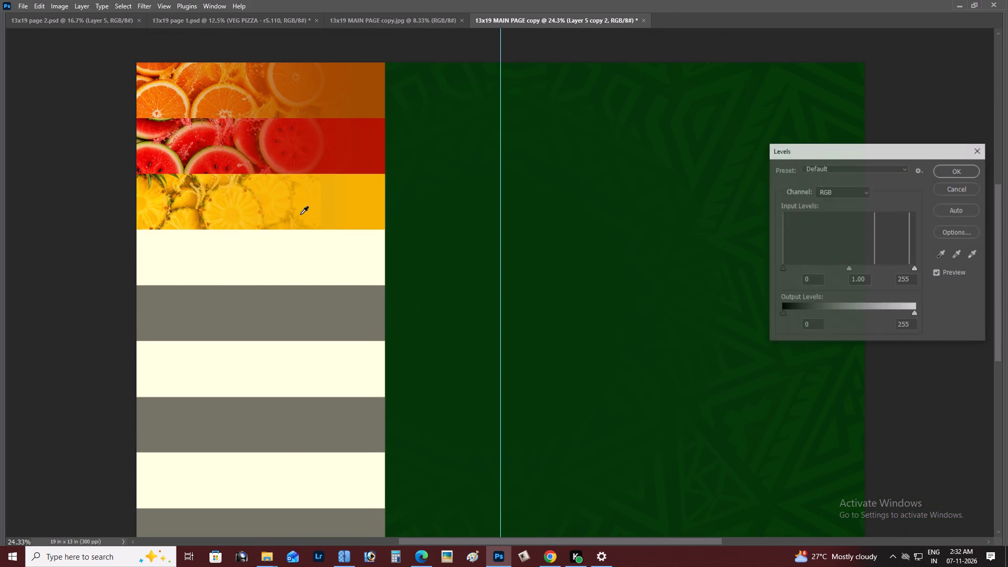
drag(793, 266, 806, 268)
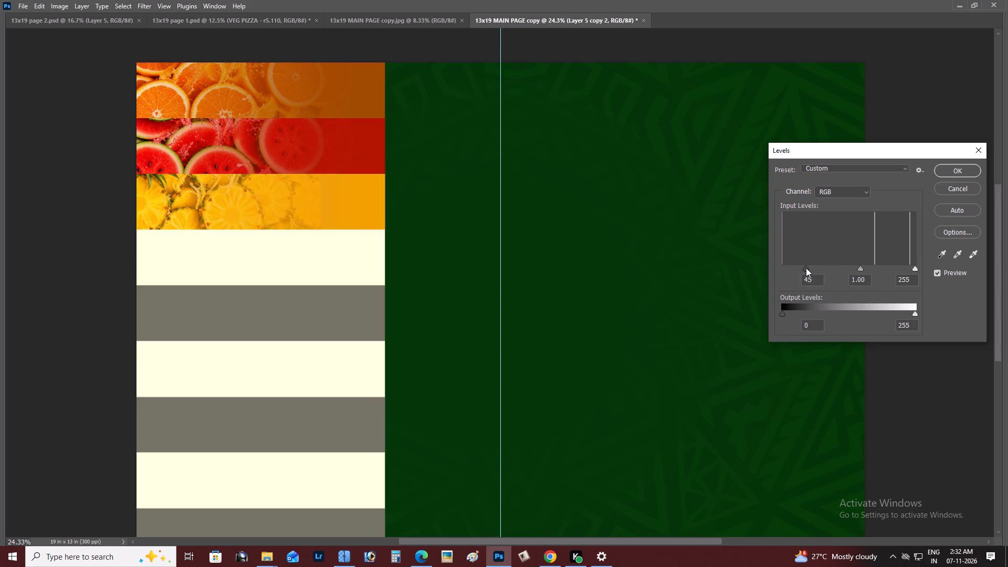
drag(806, 268, 797, 267)
key(Return)
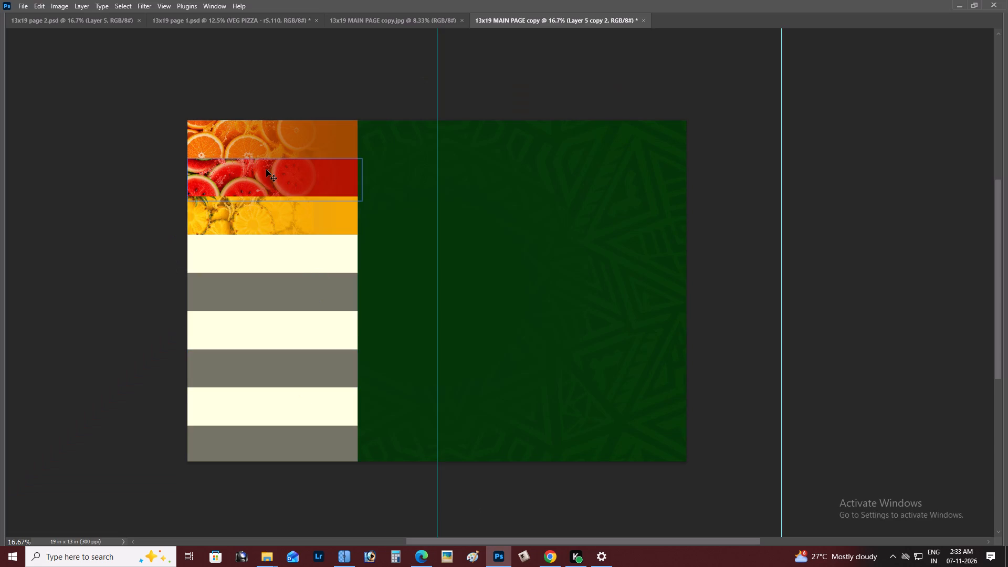
key(z)
triple_click(266, 170)
key(space)
drag(266, 170, 274, 181)
key(z)
alt+click(353, 220)
right_click(353, 220)
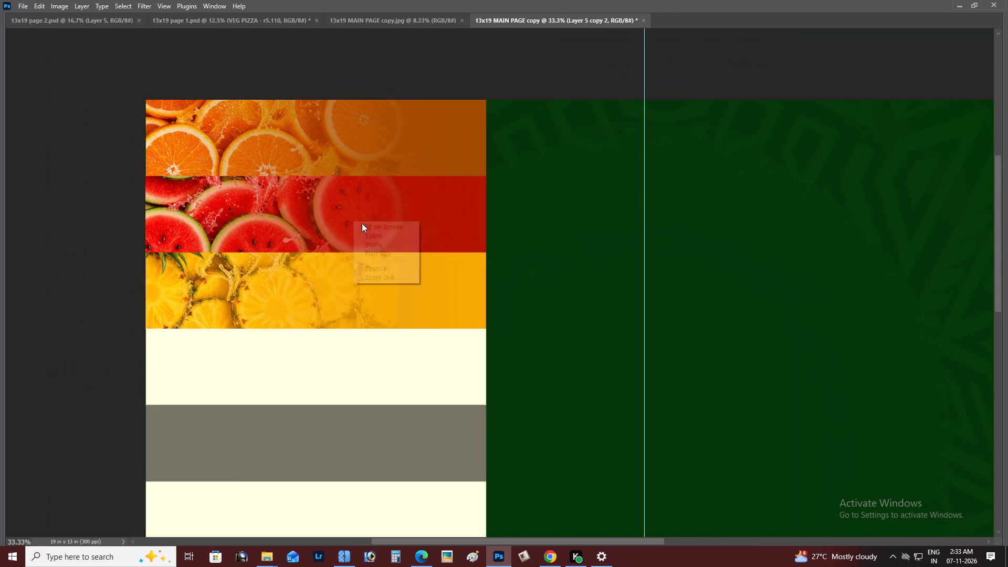
double_click(366, 226)
key(v)
right_click(415, 293)
click(419, 293)
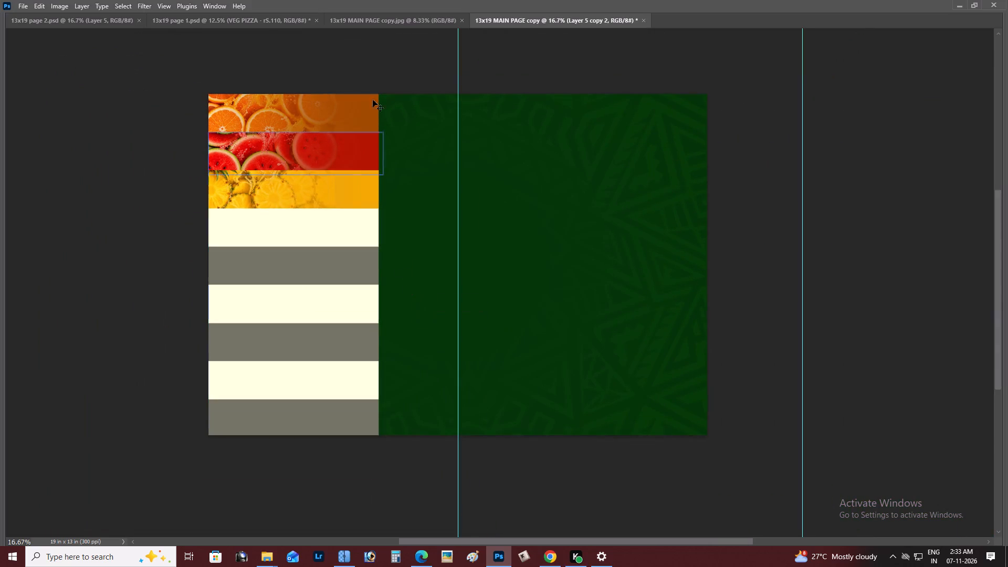
click(367, 24)
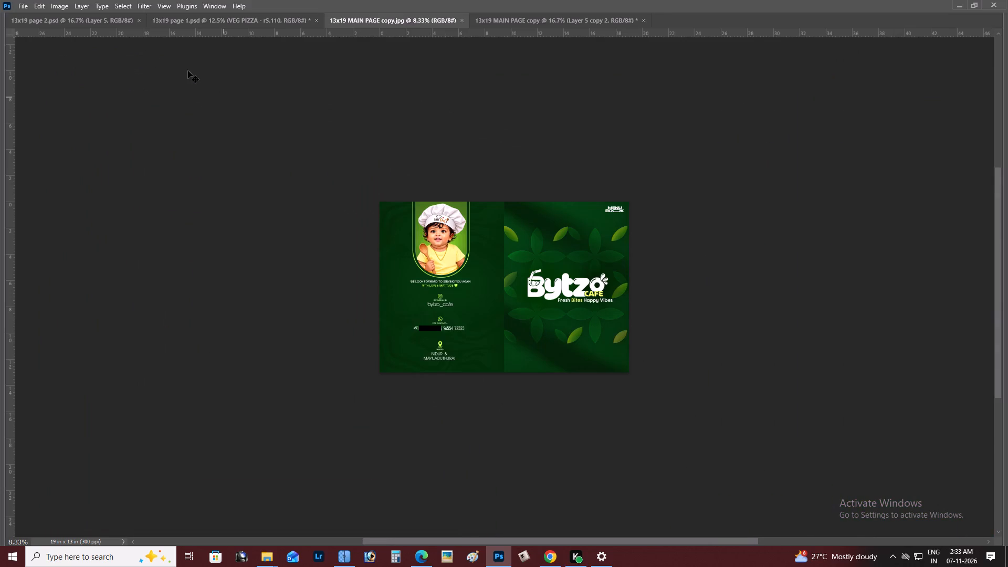
click(72, 23)
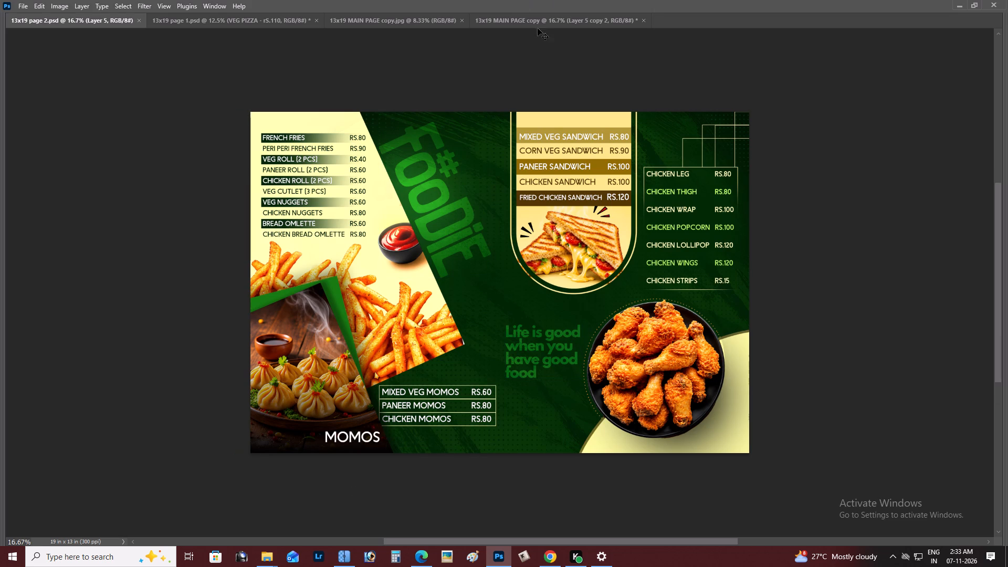
click(530, 19)
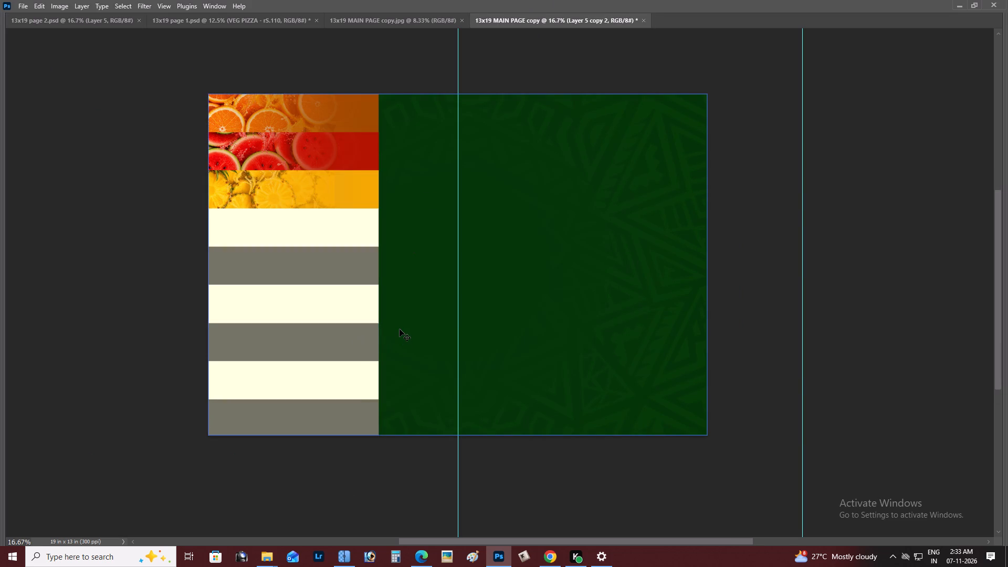
Show the hidden panels and add the text "bytzo fresh" on the green background beside the strip column.
key(Tab)
click(6, 281)
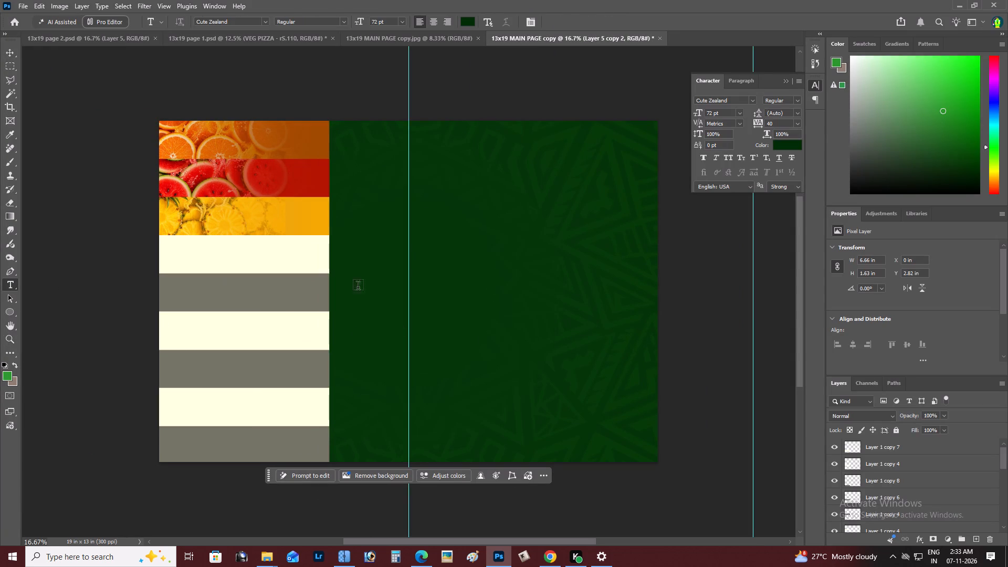
click(388, 291)
text(bytzo)
key(space)
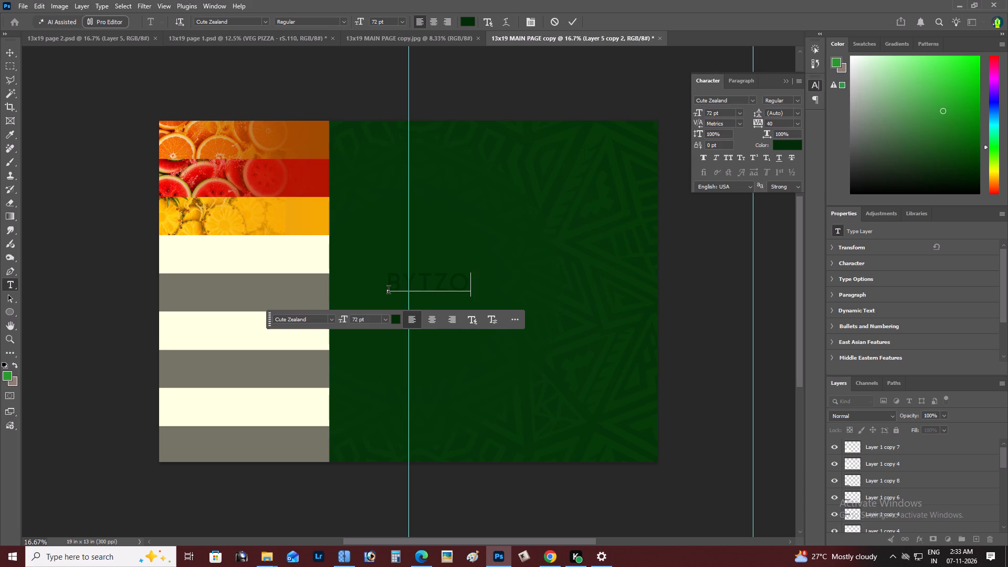
text(fresh)
key(ctrl+Return)
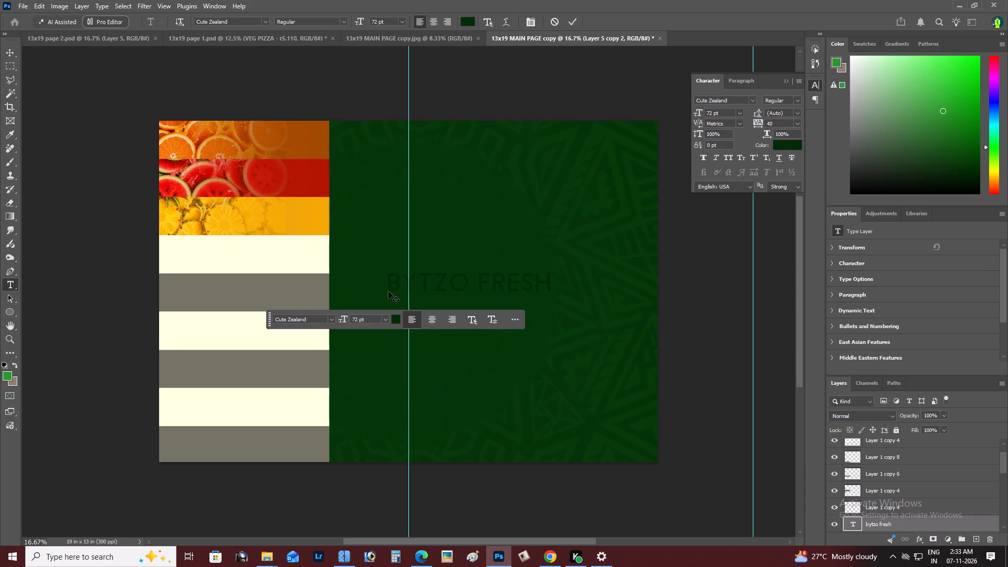
Rotate the BYTZO FRESH text 90° counter-clockwise, enlarge it to about 127.9 pt and place it along the vertical centre guide.
key(ctrl+t)
right_click(388, 291)
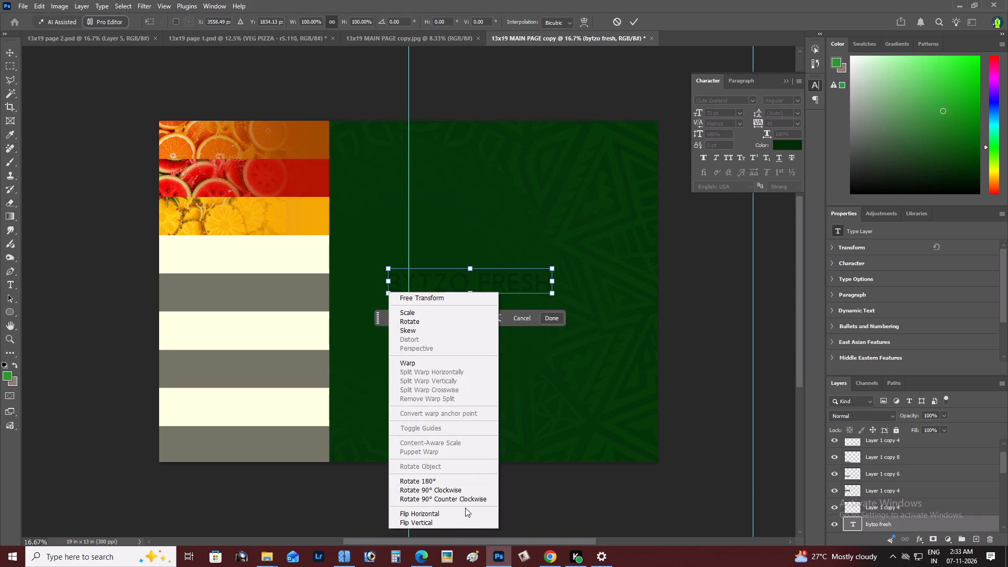
click(457, 502)
drag(473, 306, 361, 303)
alt+drag(369, 198, 423, 162)
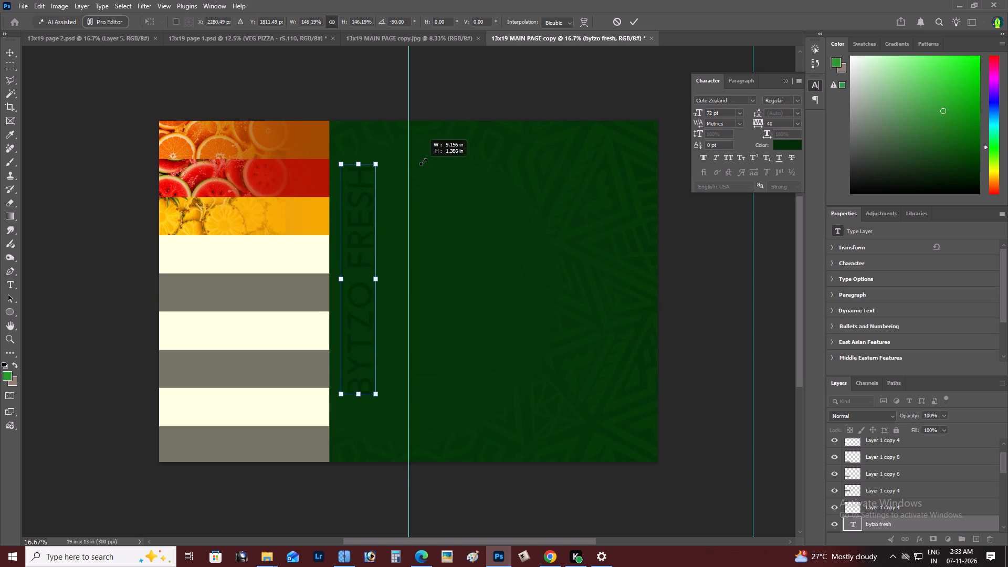
alt+drag(423, 162, 433, 135)
drag(372, 218, 389, 226)
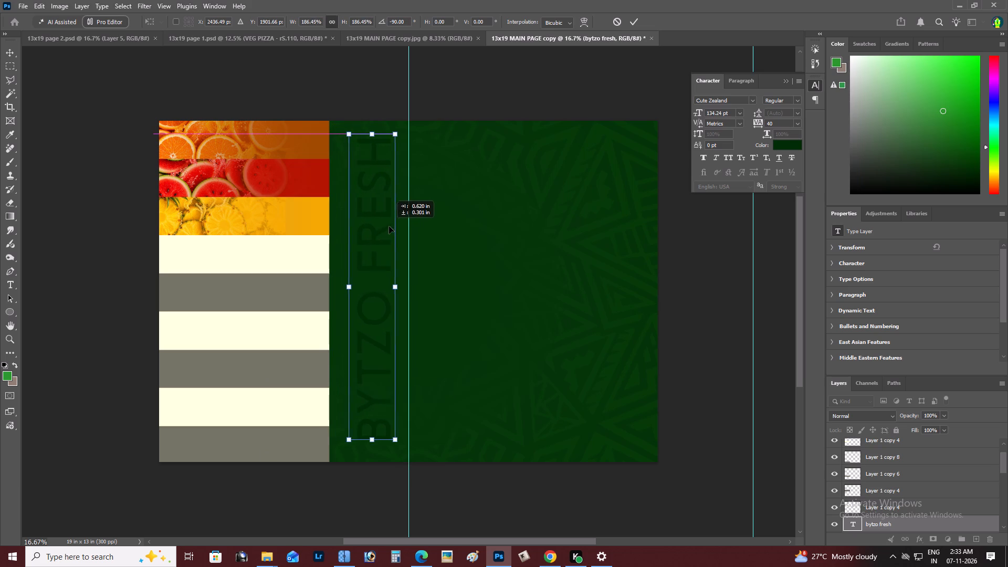
drag(389, 226, 396, 230)
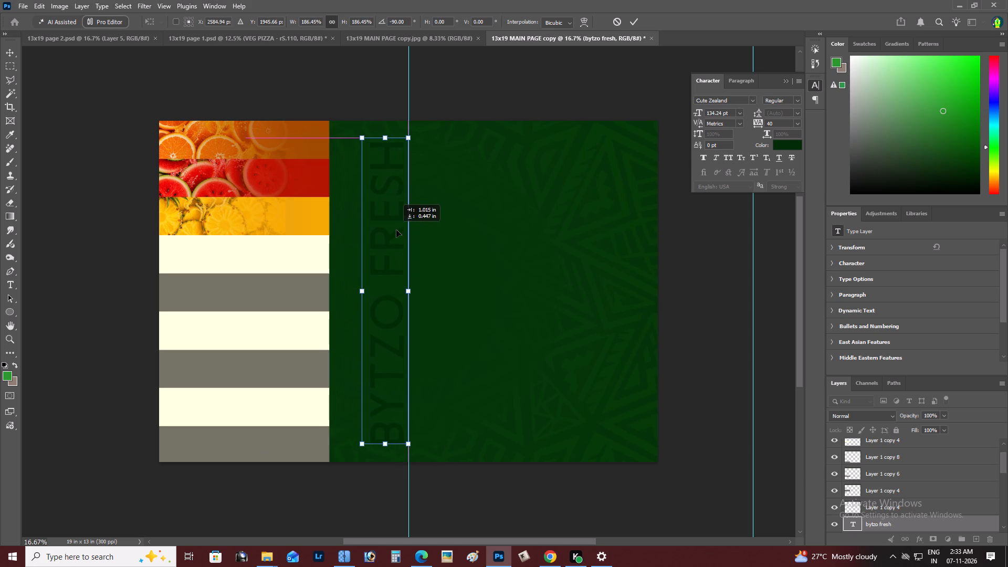
drag(396, 230, 401, 232)
alt+drag(411, 141, 409, 140)
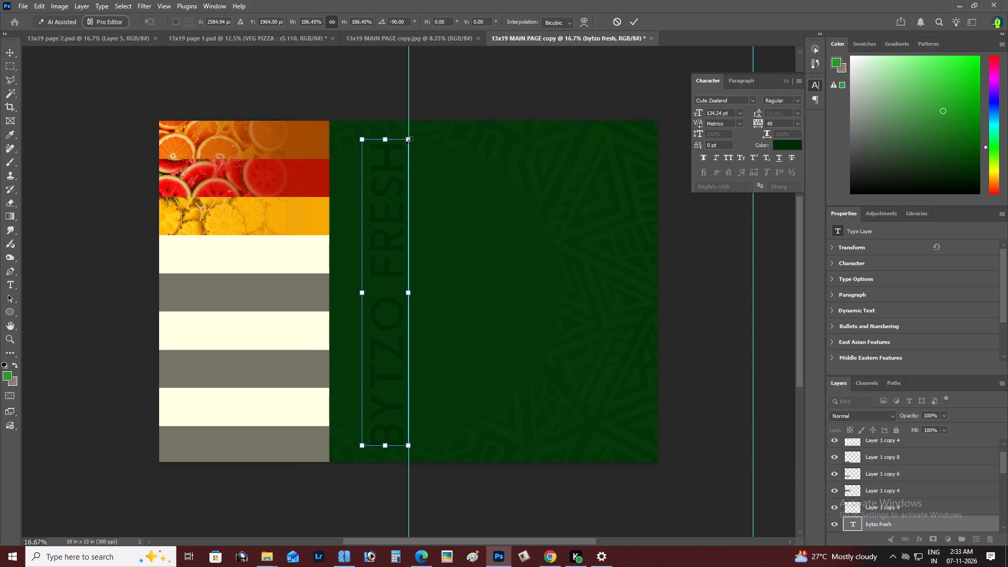
alt+drag(409, 140, 450, 120)
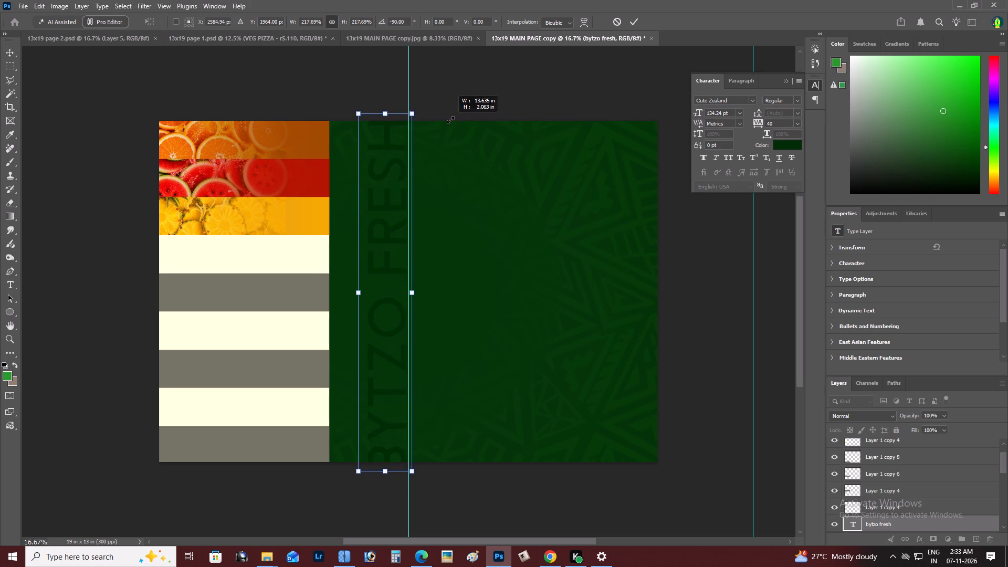
alt+drag(450, 120, 404, 147)
key(ctrl+Return)
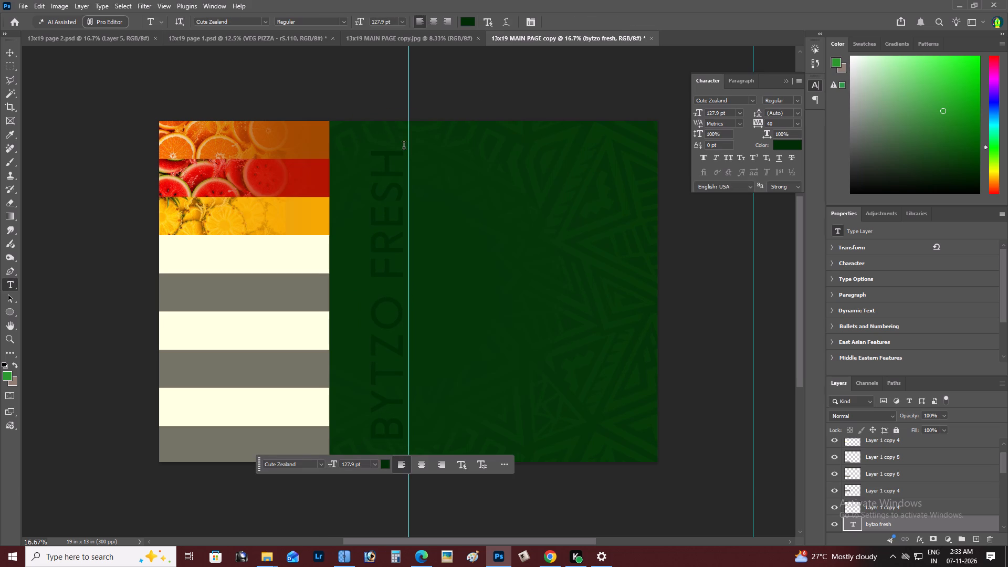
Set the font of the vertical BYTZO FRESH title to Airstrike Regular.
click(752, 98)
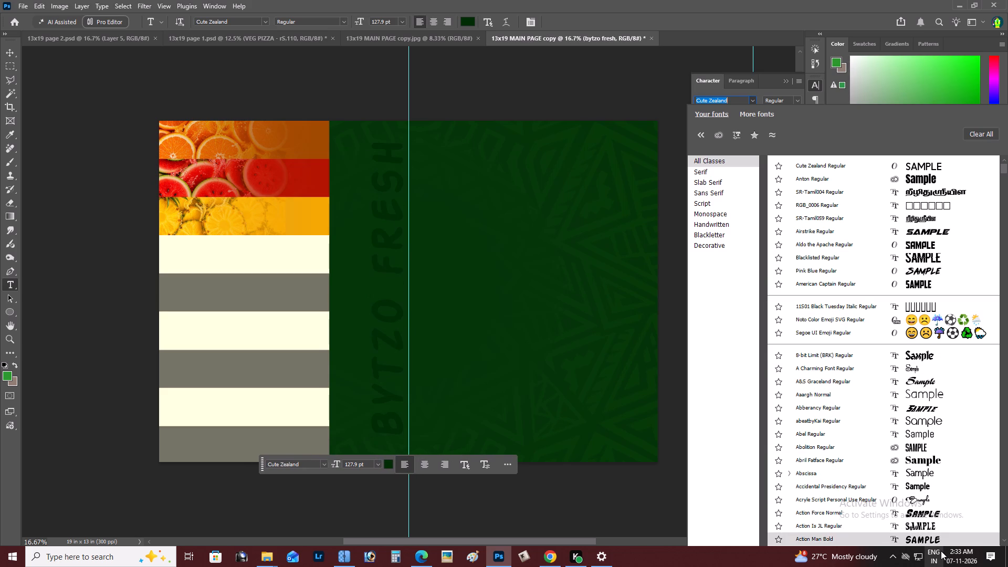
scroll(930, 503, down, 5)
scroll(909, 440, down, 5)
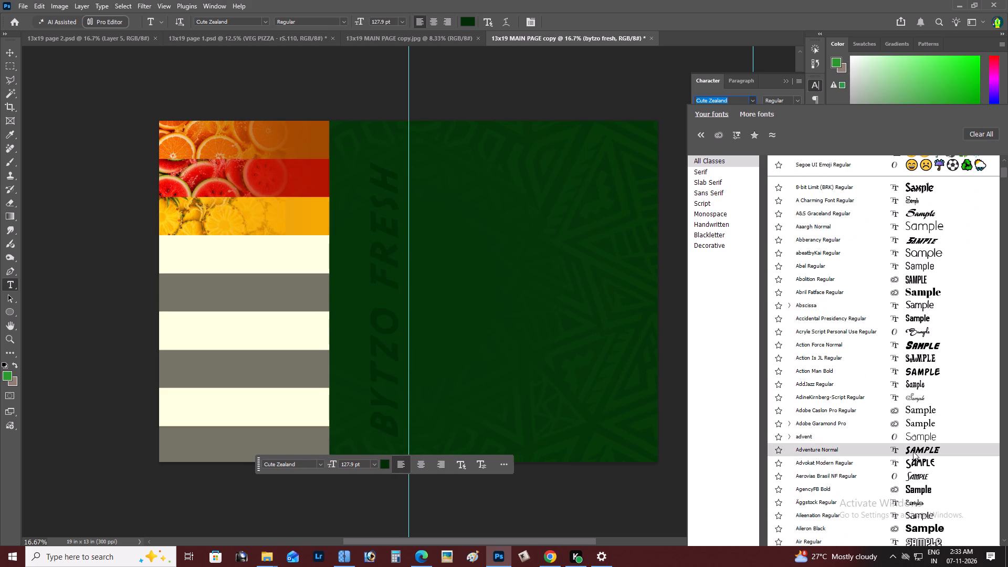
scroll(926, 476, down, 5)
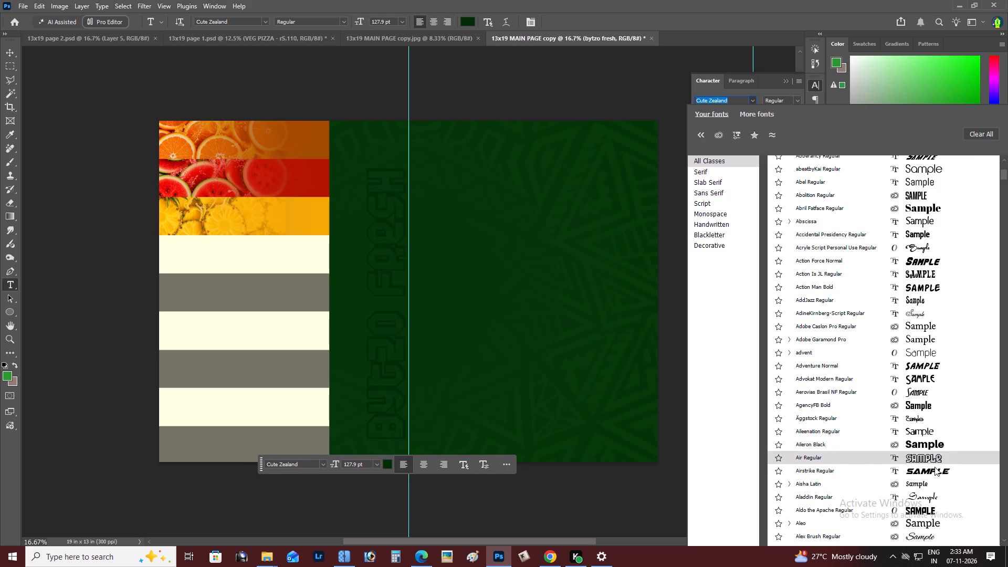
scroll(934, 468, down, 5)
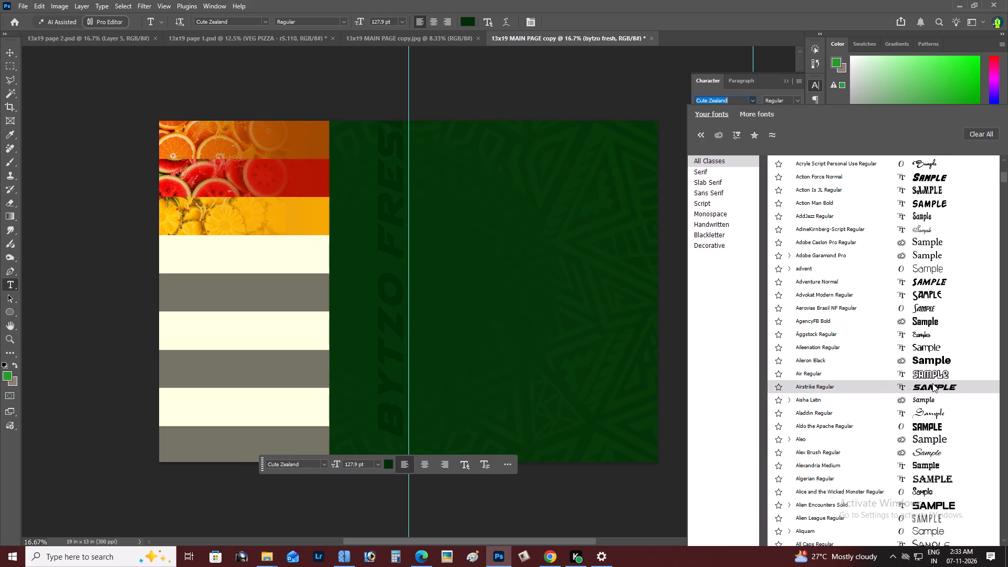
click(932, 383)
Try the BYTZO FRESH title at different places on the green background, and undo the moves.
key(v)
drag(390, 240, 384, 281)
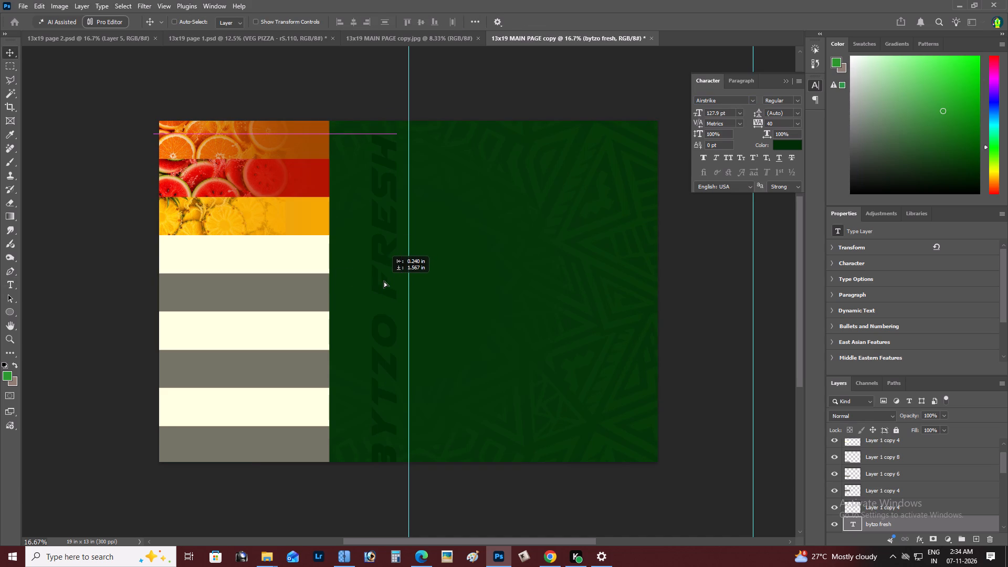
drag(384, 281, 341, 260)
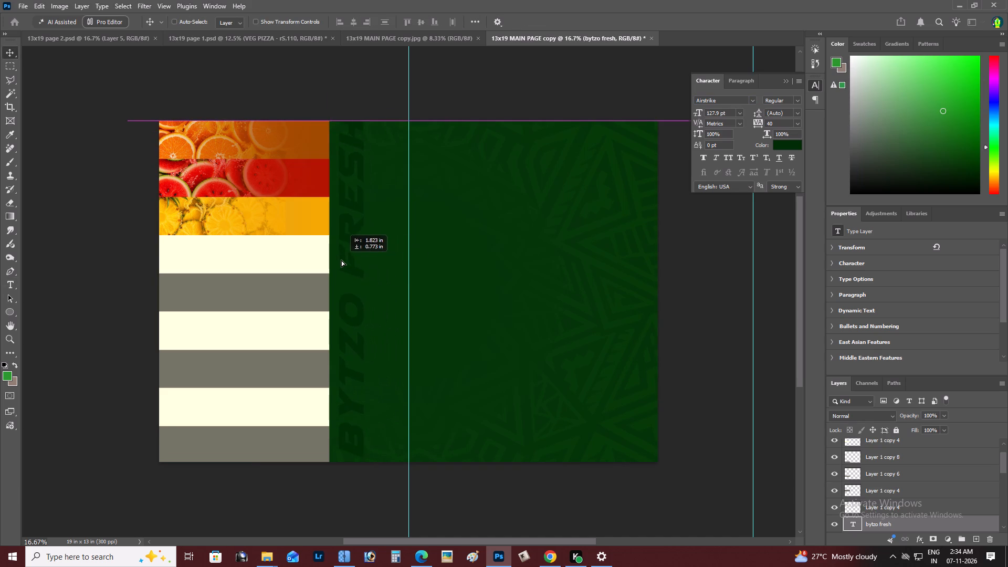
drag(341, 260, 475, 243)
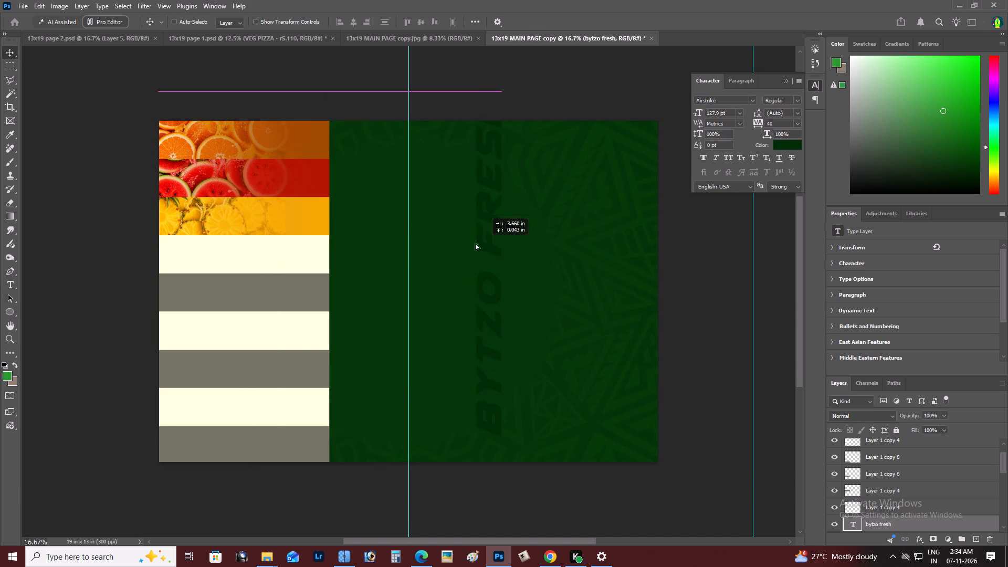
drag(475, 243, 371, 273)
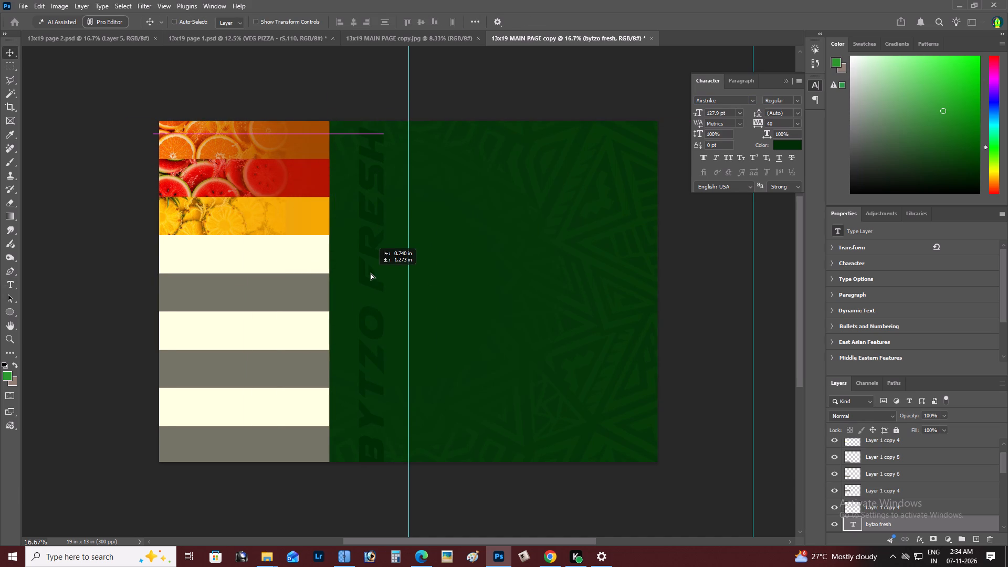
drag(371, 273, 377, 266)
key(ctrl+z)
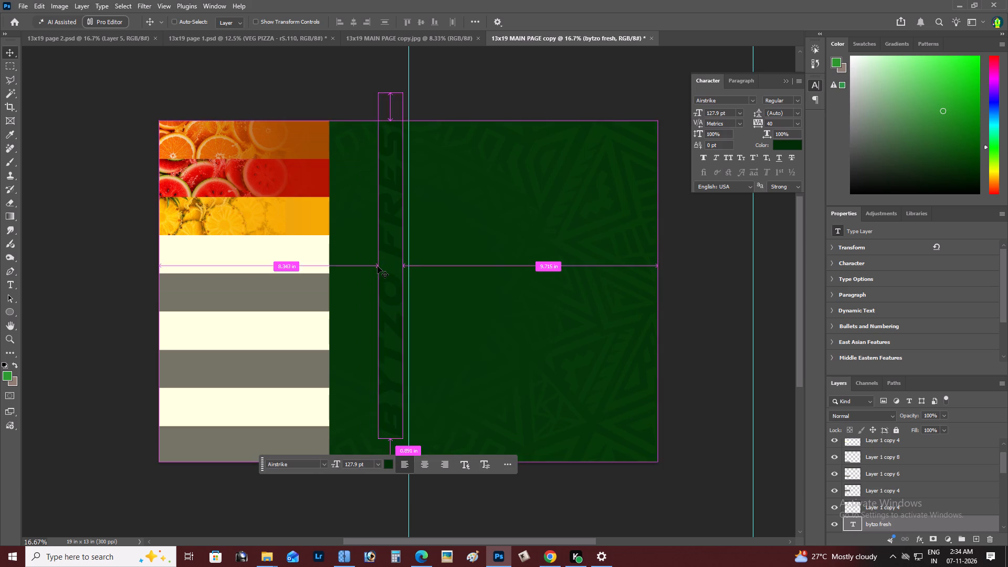
Move the BYTZO FRESH title down between the strip column and the vertical guide, roughly centred on the page height.
drag(377, 266, 364, 283)
key(z)
alt+click(348, 276)
right_click(348, 275)
double_click(361, 280)
key(space)
key(space)
key(space)
key(space)
key(space)
key(space)
drag(361, 280, 374, 298)
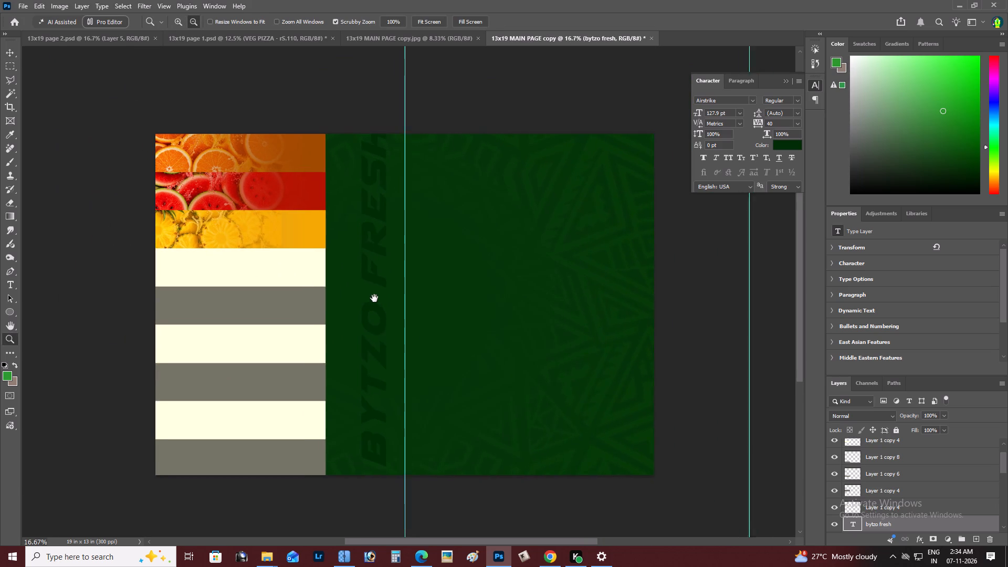
drag(374, 298, 375, 298)
key(v)
drag(385, 293, 389, 302)
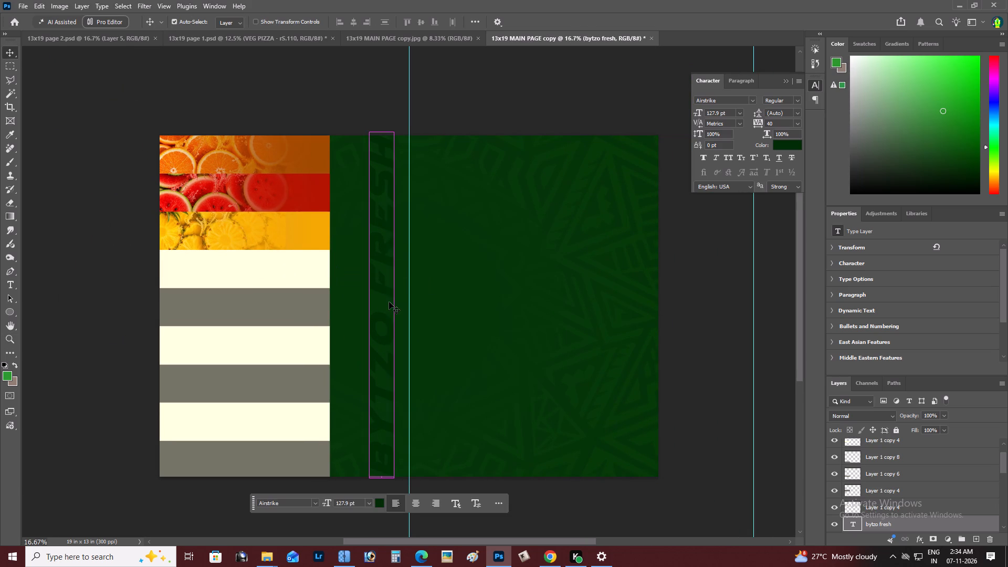
Scale the BYTZO FRESH title down proportionally around its centre to about 62%, a text size of 79.32 pt.
key(ctrl+t)
alt+drag(398, 129, 372, 193)
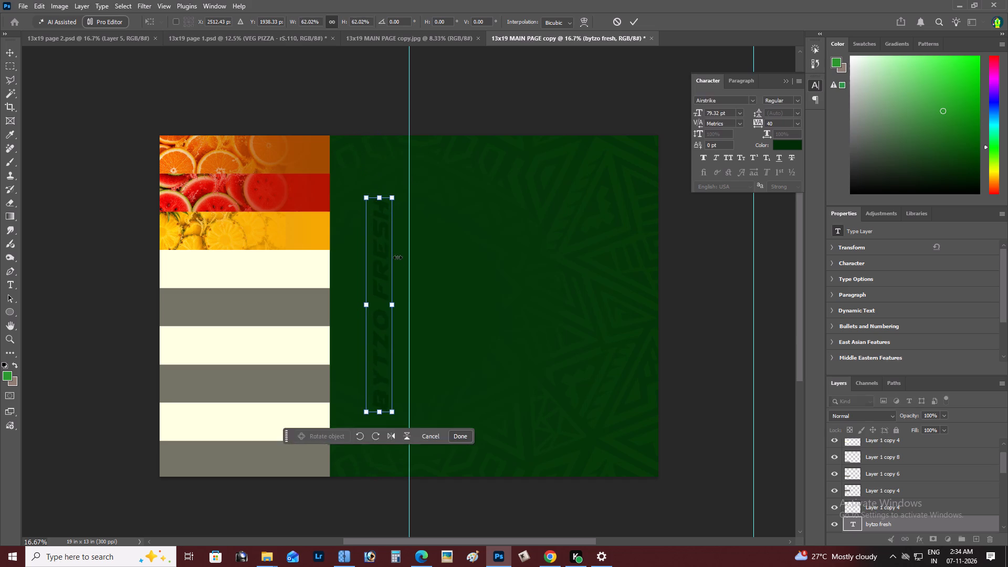
key(ctrl+Return)
Nudge the reduced BYTZO FRESH title closer to the vertical guide and slightly down the page.
key(v)
key(shift+Right)
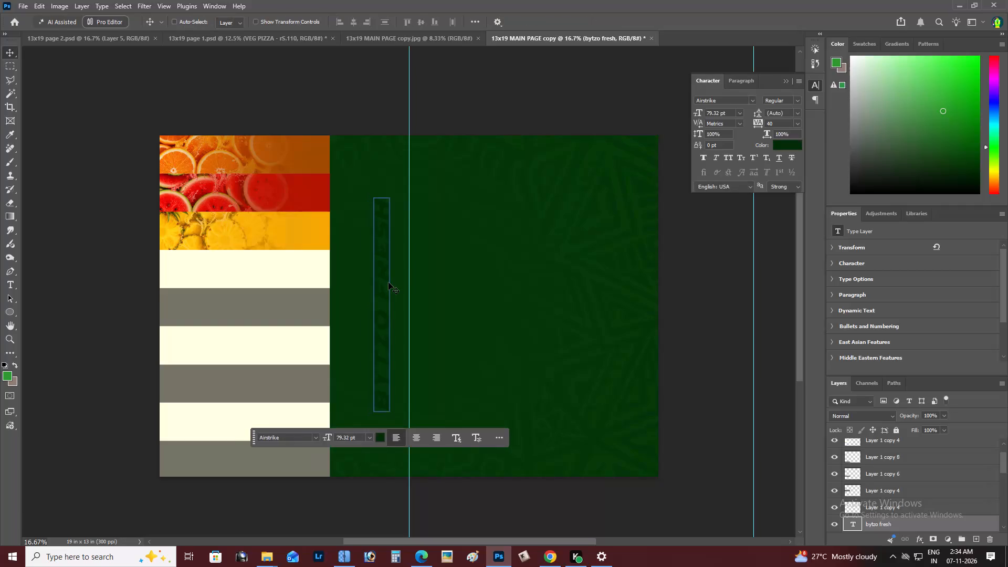
key(shift+Right)
key(shift+Right)
key(shift+Right)
key(shift+Right)
key(shift+Right)
key(shift+Right)
key(shift+Right)
key(shift+Right)
key(shift+Right)
key(shift+Right)
key(shift+Right)
key(shift+Right)
key(shift+Down)
key(shift+Down)
key(shift+Down)
key(shift+Down)
key(shift+Down)
key(shift+Down)
key(shift+Down)
key(shift+Down)
key(shift+Down)
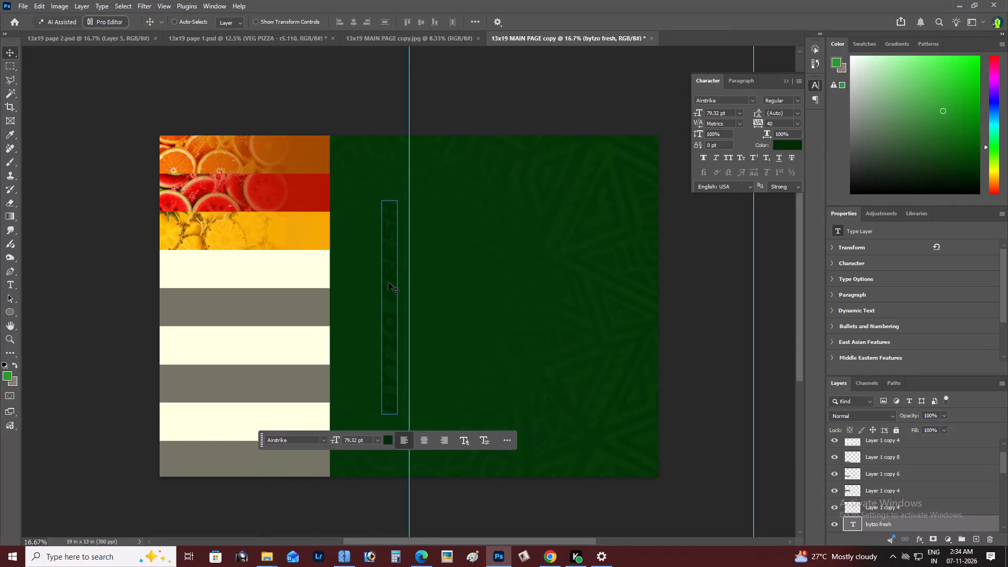
key(shift+Down)
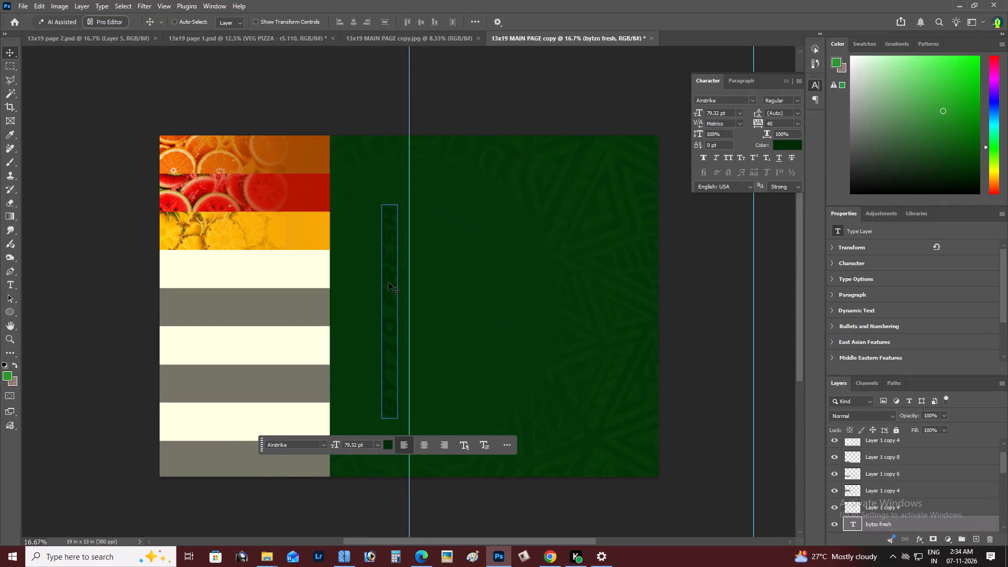
key(shift+Up)
Set the font of the vertical BYTZO FRESH title to Avengeance Mightiest Avenger Regular.
scroll(388, 282, up, 1)
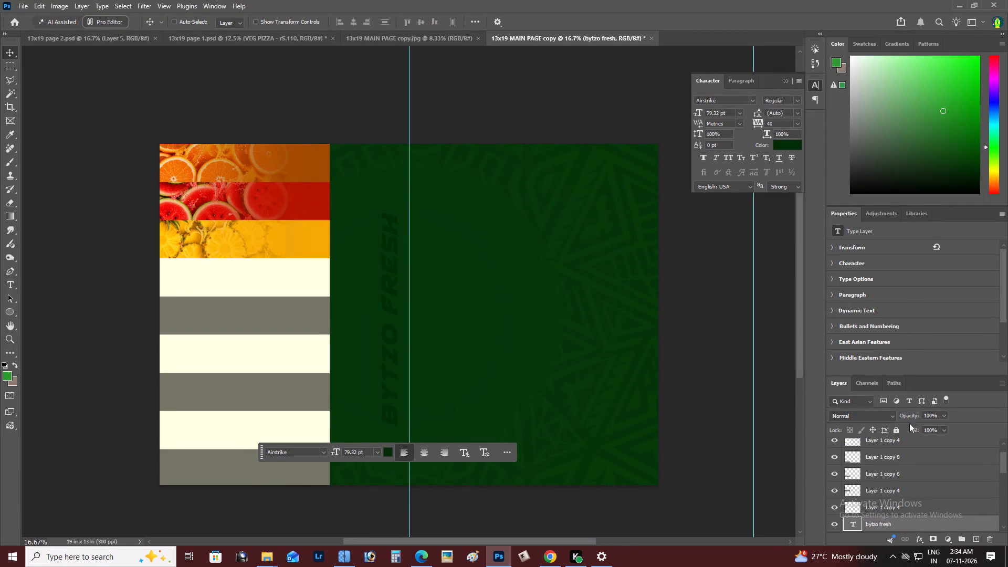
click(895, 415)
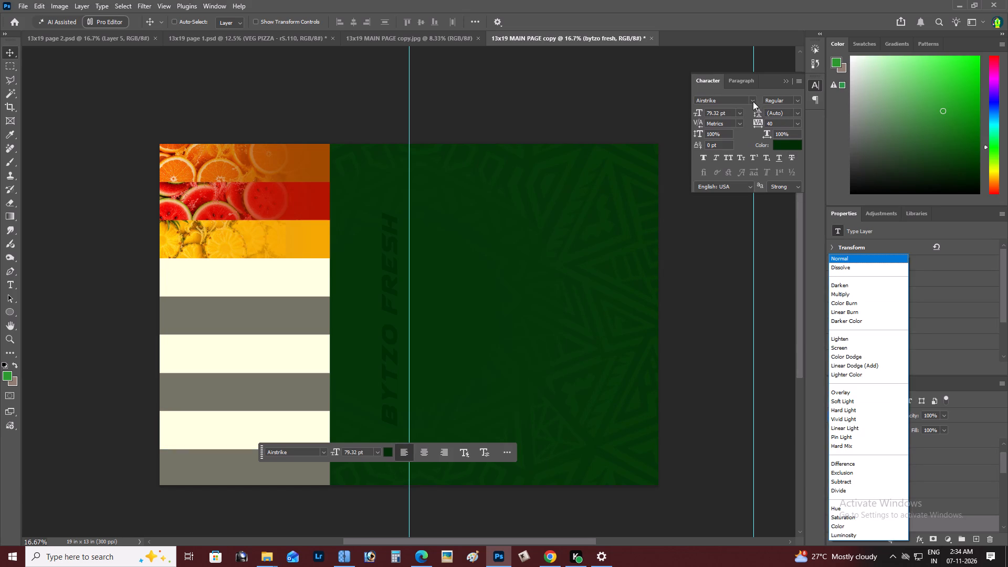
click(750, 101)
click(753, 102)
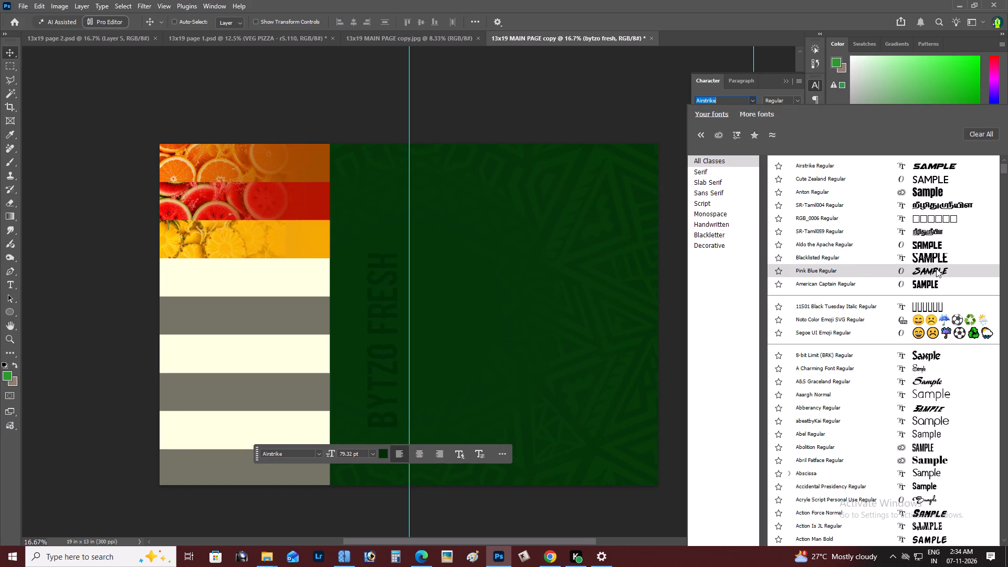
scroll(949, 428, down, 3)
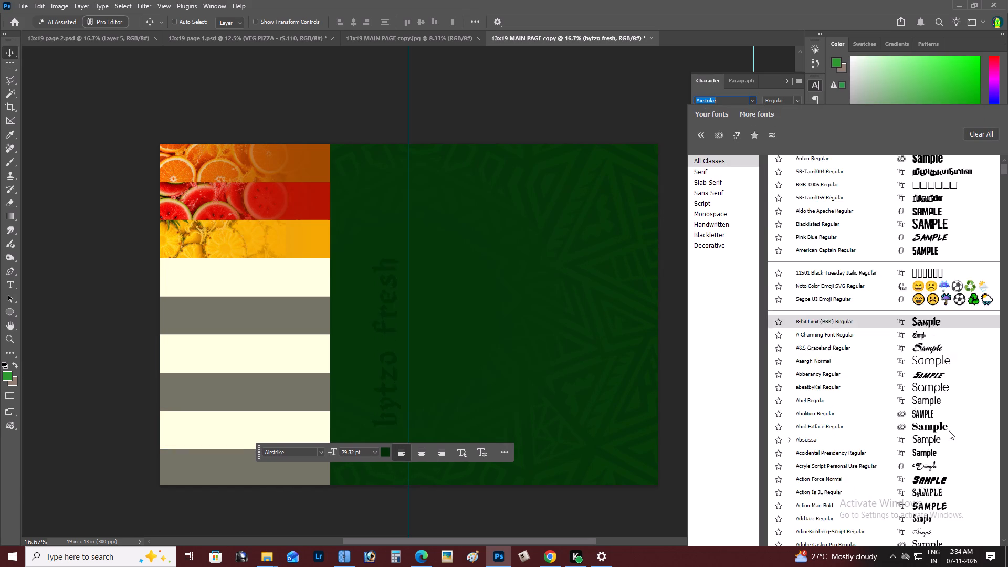
scroll(949, 430, down, 2)
scroll(939, 493, down, 8)
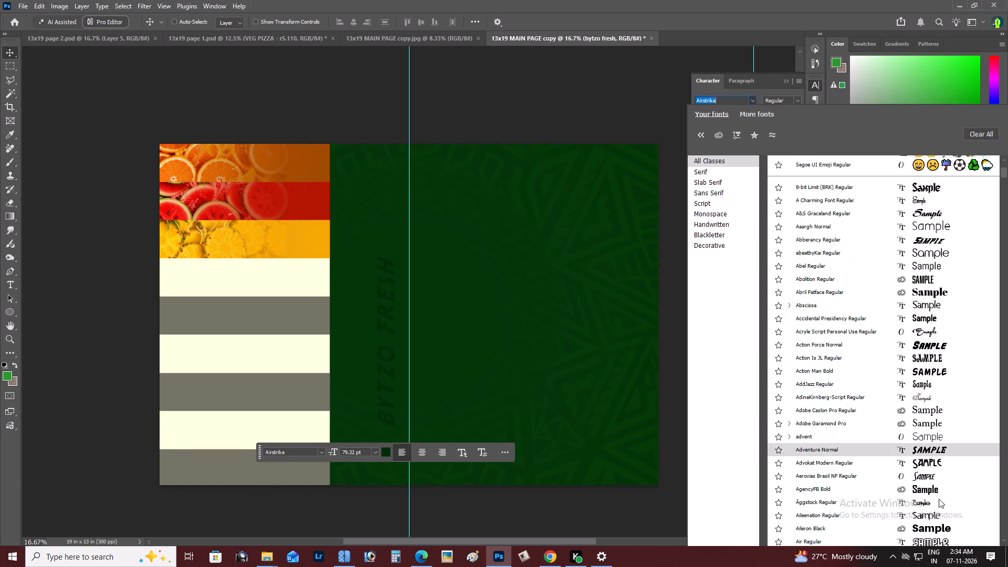
scroll(939, 499, down, 4)
scroll(930, 430, down, 10)
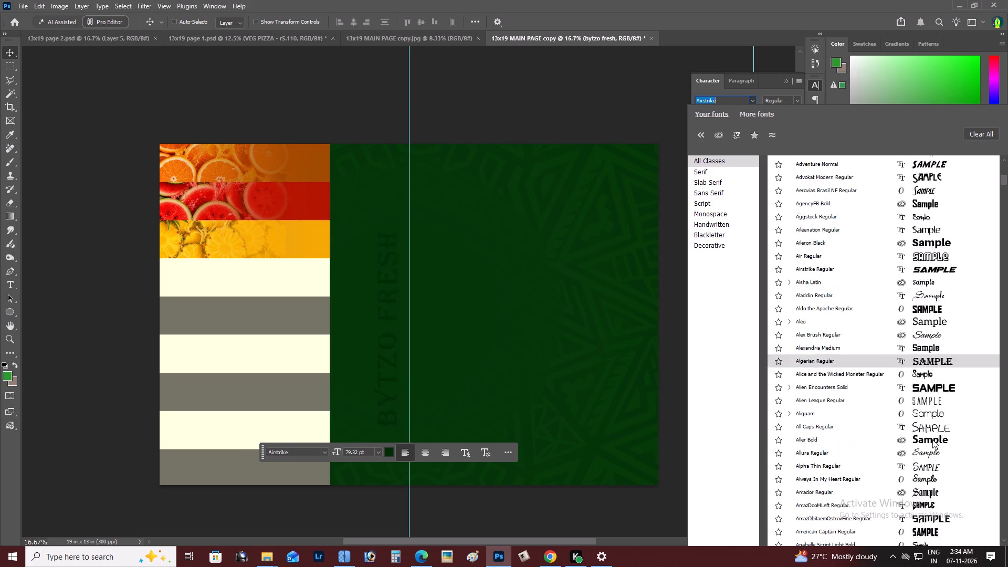
scroll(932, 439, down, 8)
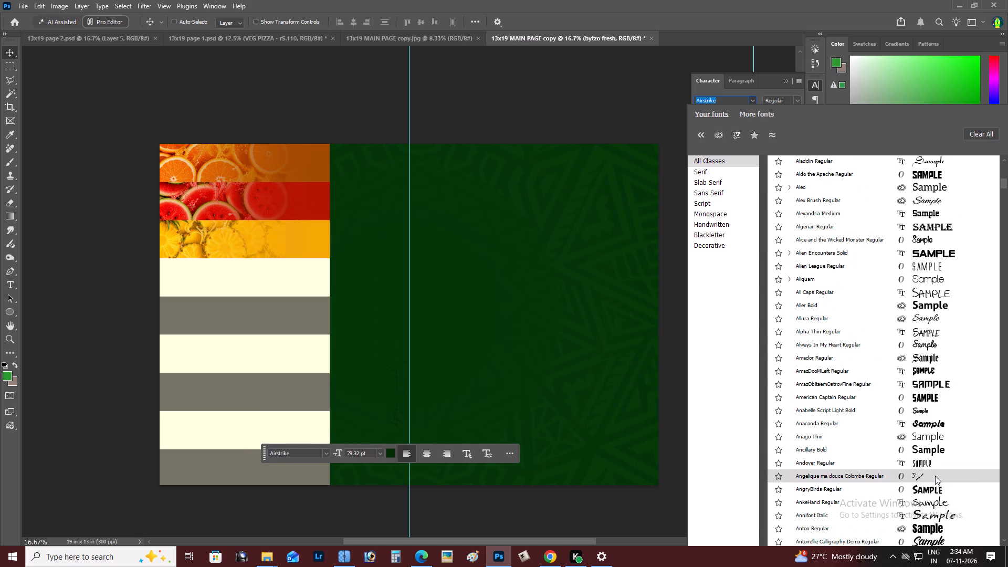
scroll(937, 476, down, 3)
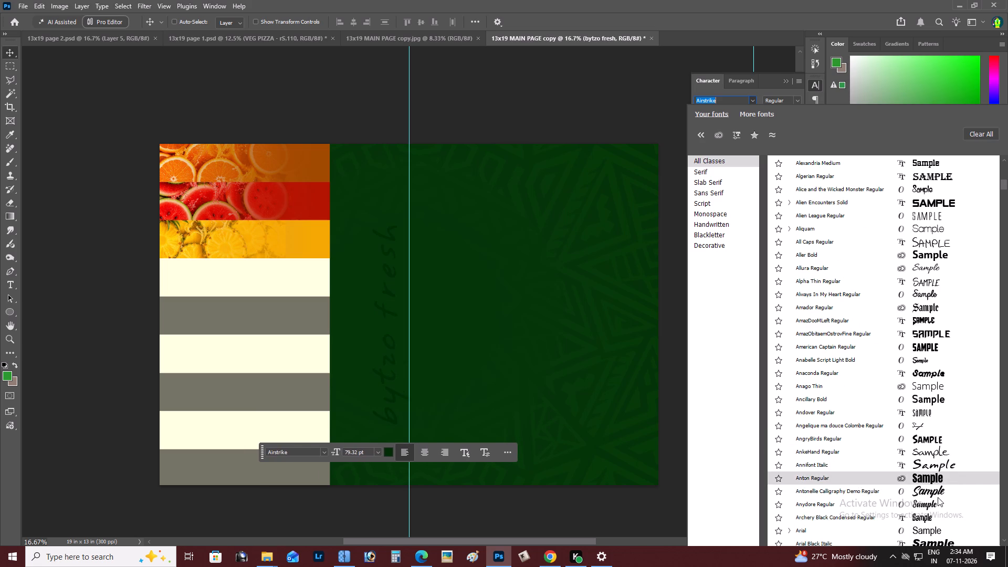
scroll(927, 488, down, 5)
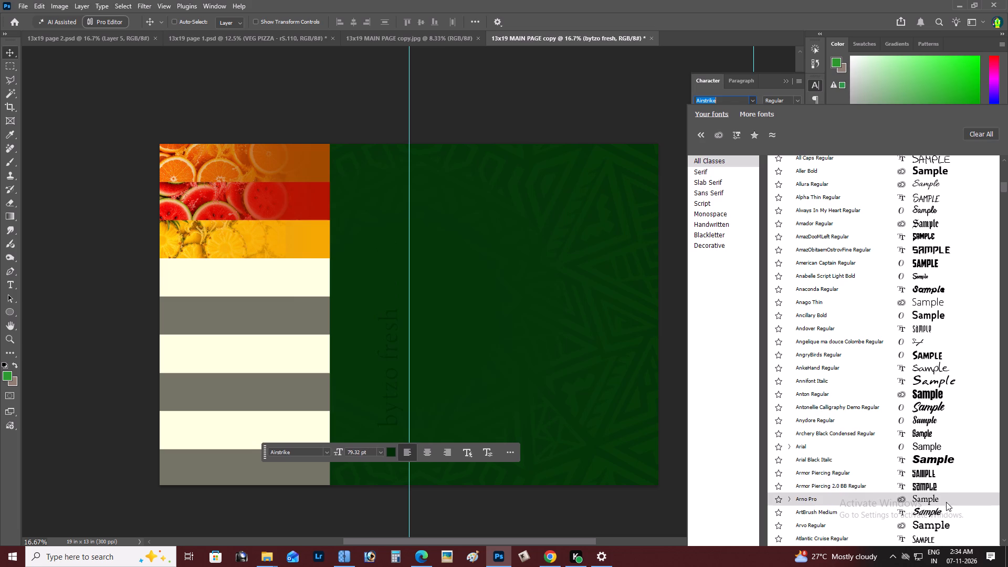
scroll(947, 525, down, 6)
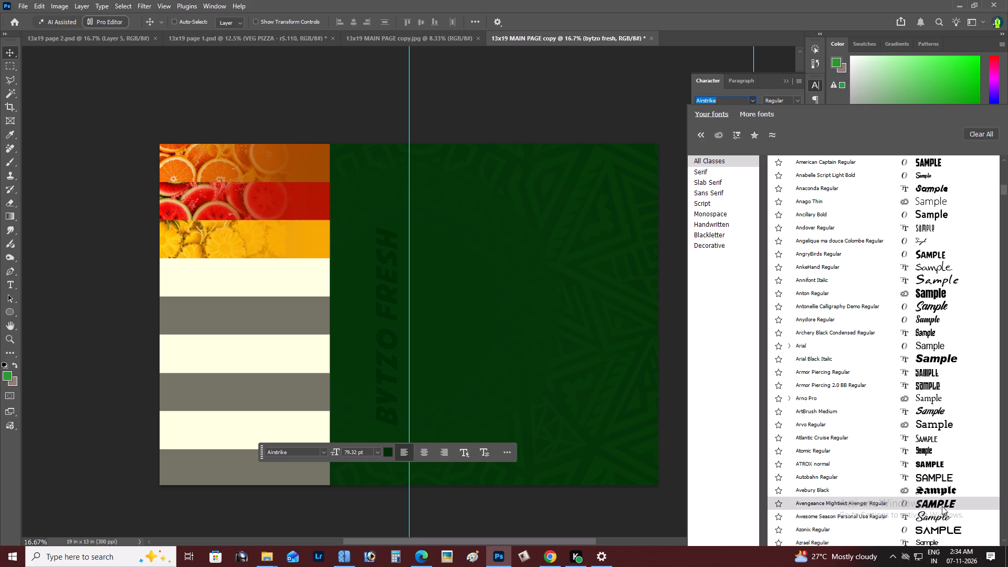
click(946, 499)
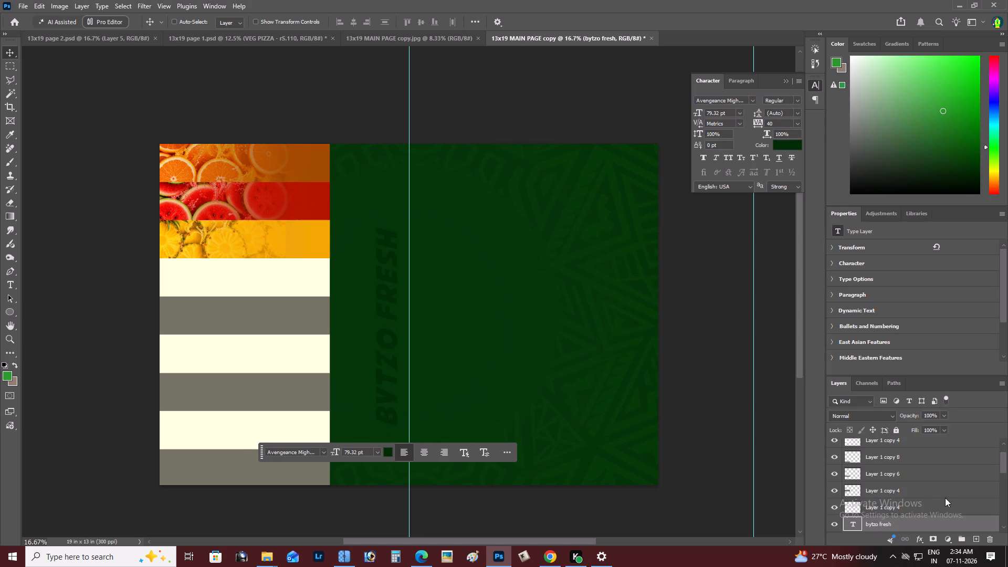
Set the vertical BYTZO FRESH title's text colour to the pale lime green #d2ff91.
click(386, 449)
click(519, 392)
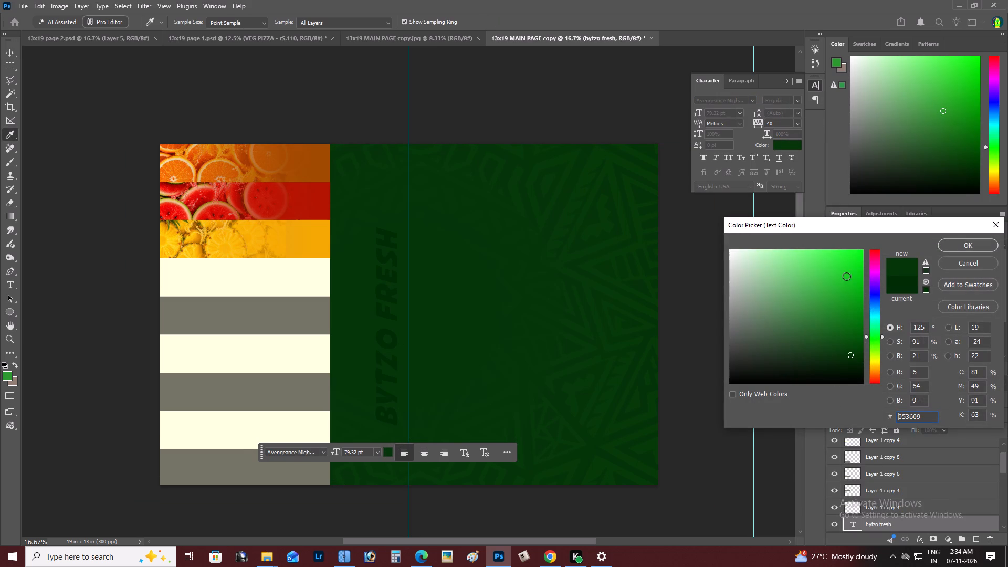
drag(822, 269, 796, 233)
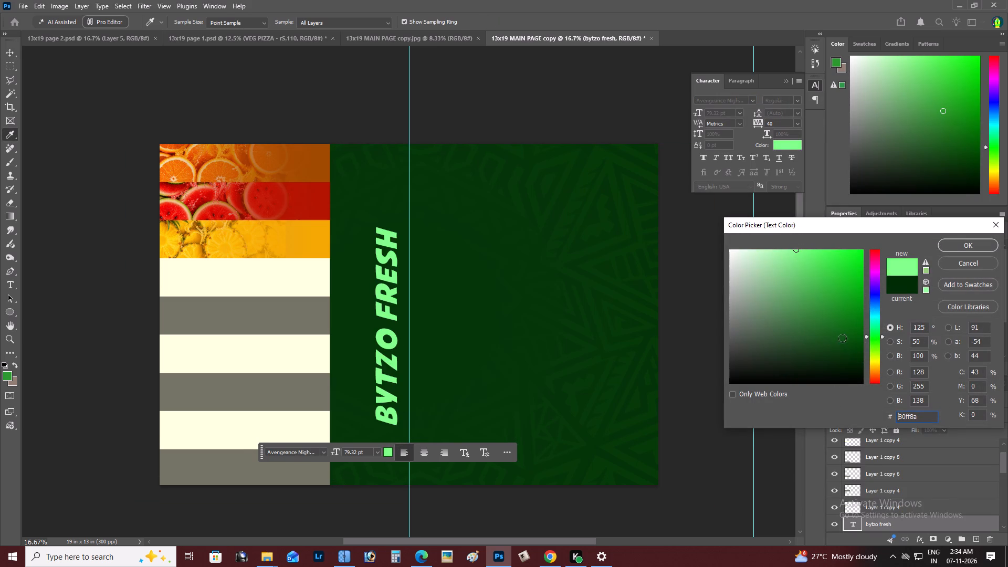
drag(842, 338, 878, 323)
click(875, 352)
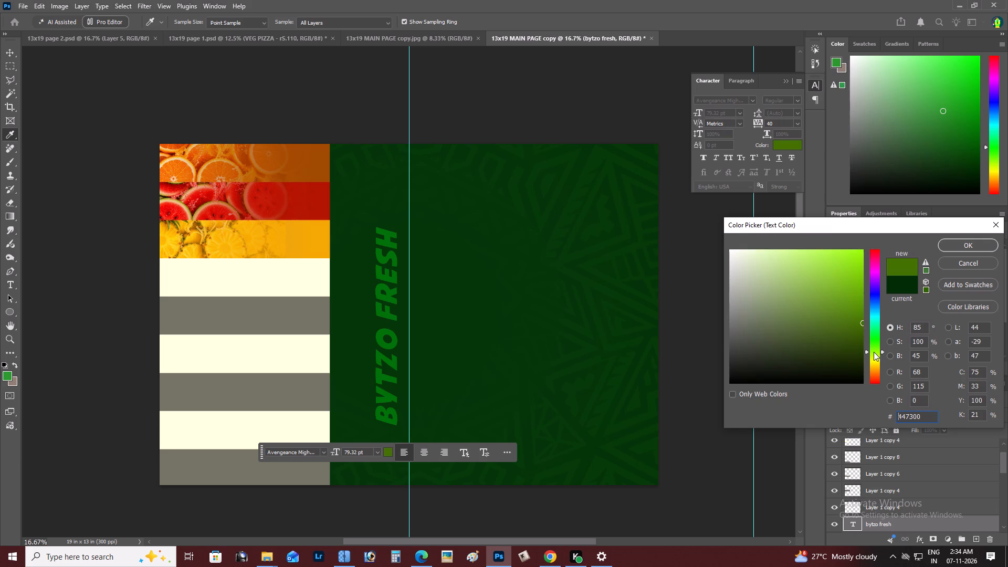
drag(777, 247, 769, 232)
drag(828, 269, 836, 265)
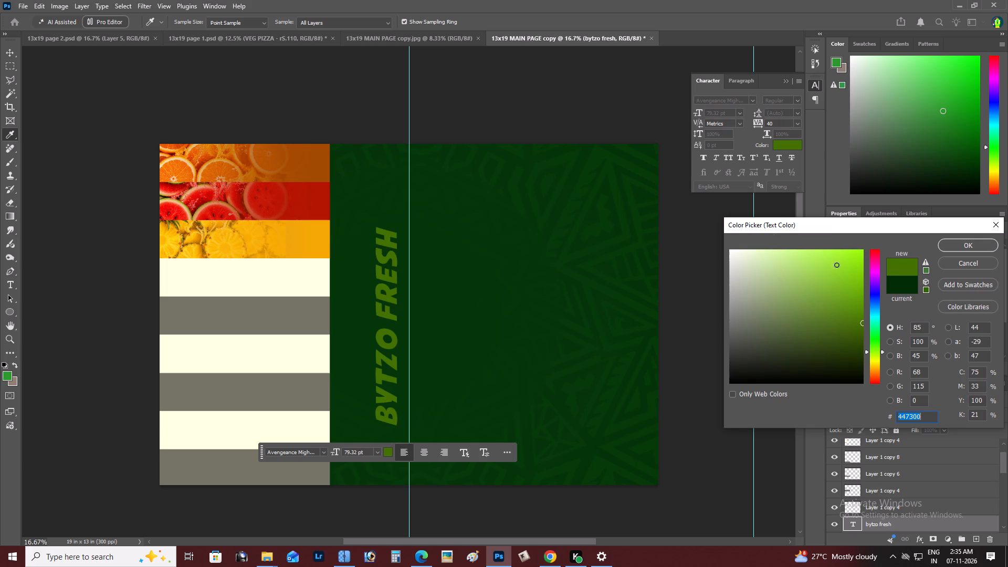
drag(836, 265, 871, 244)
drag(796, 278, 786, 237)
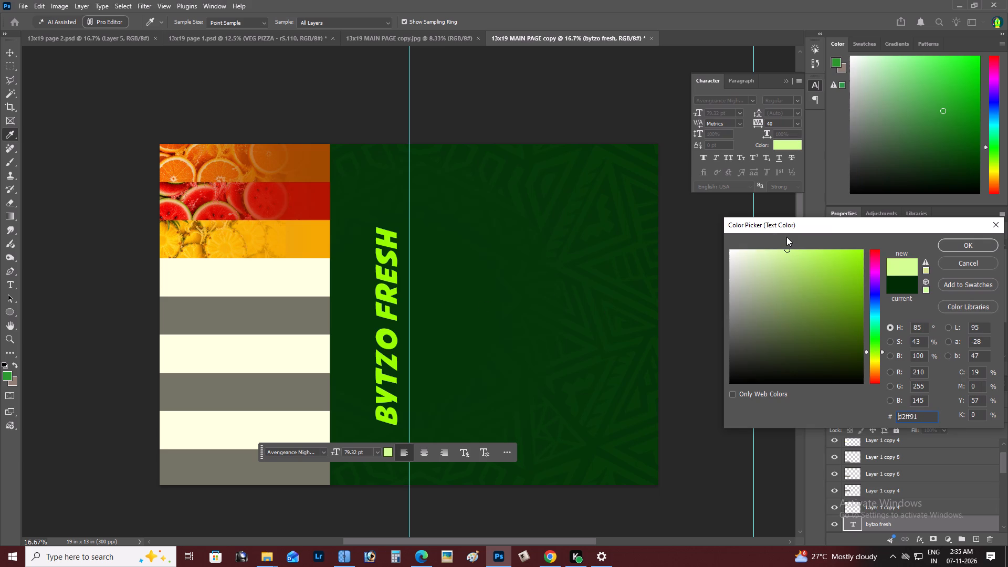
key(Return)
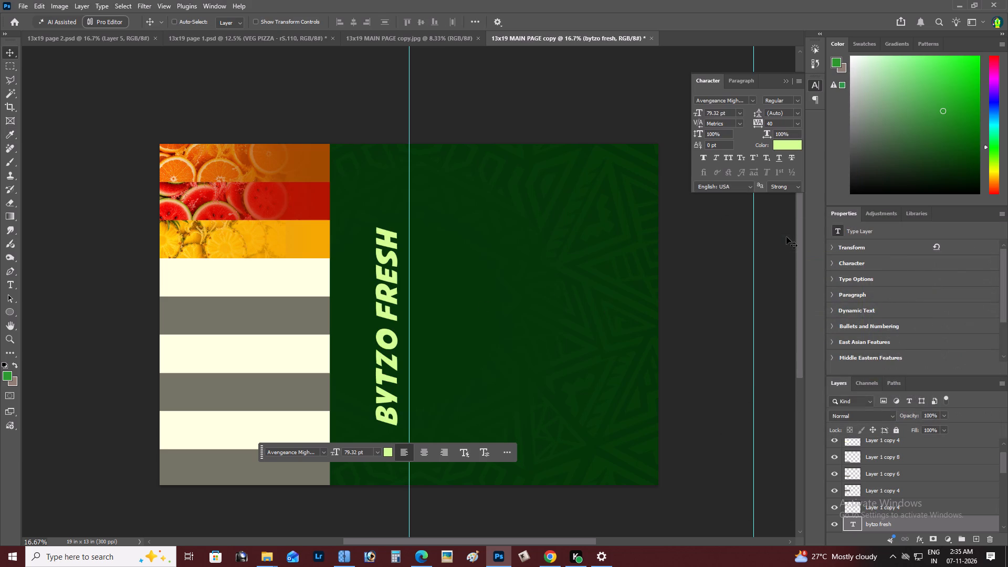
Nudge the BYTZO FRESH title a little closer to the vertical guide.
key(z)
alt+click(322, 308)
click(344, 295)
click(352, 294)
key(v)
drag(381, 289, 387, 291)
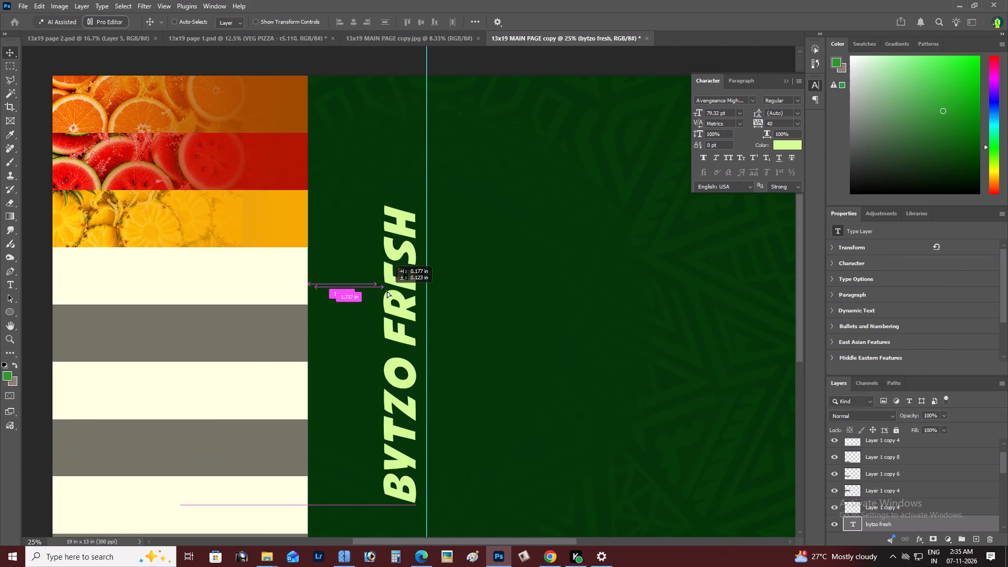
drag(387, 291, 387, 289)
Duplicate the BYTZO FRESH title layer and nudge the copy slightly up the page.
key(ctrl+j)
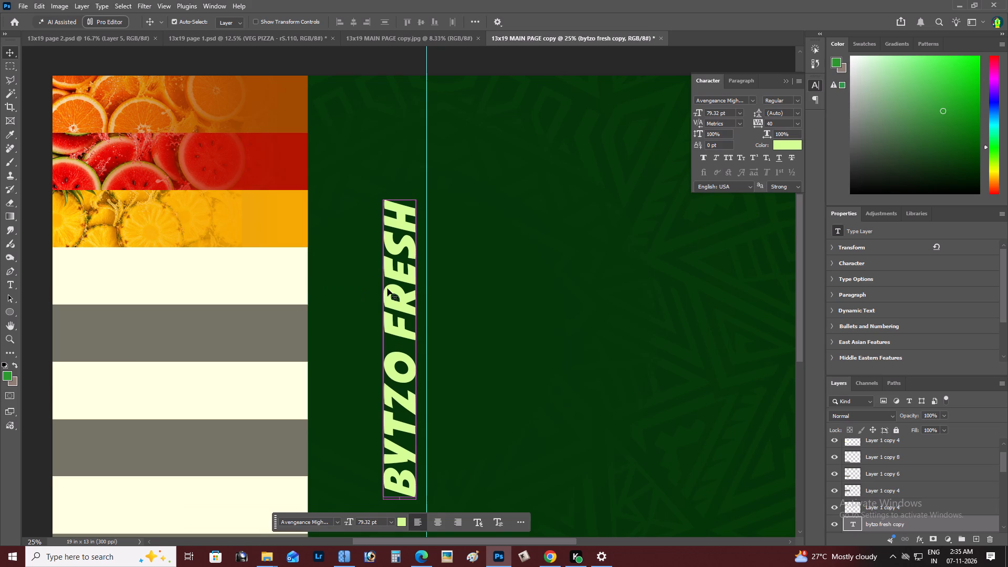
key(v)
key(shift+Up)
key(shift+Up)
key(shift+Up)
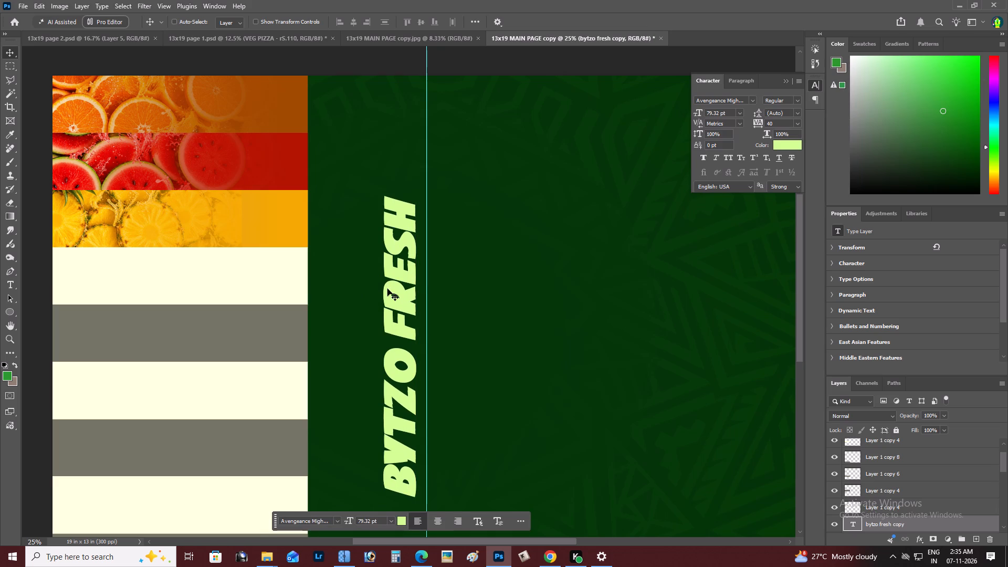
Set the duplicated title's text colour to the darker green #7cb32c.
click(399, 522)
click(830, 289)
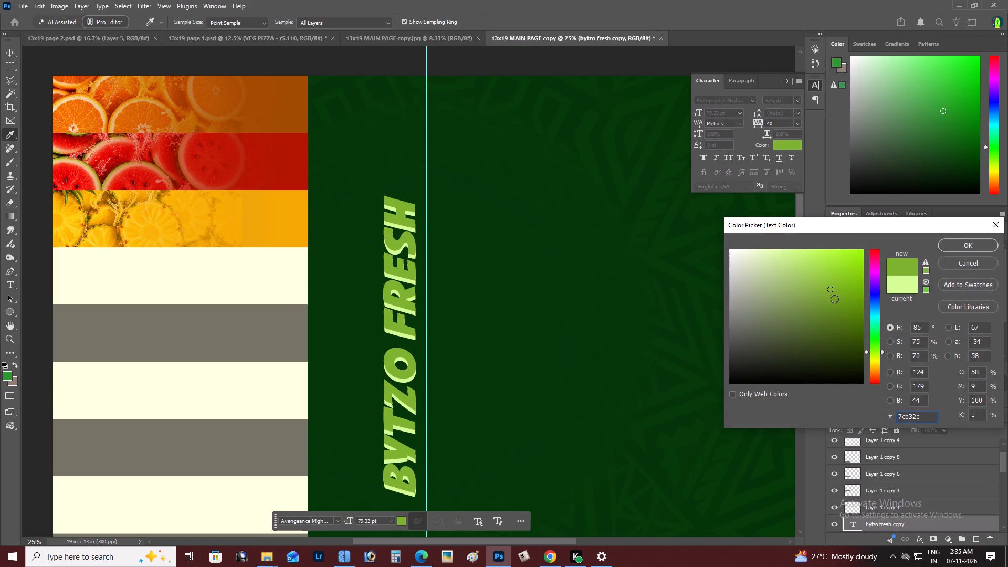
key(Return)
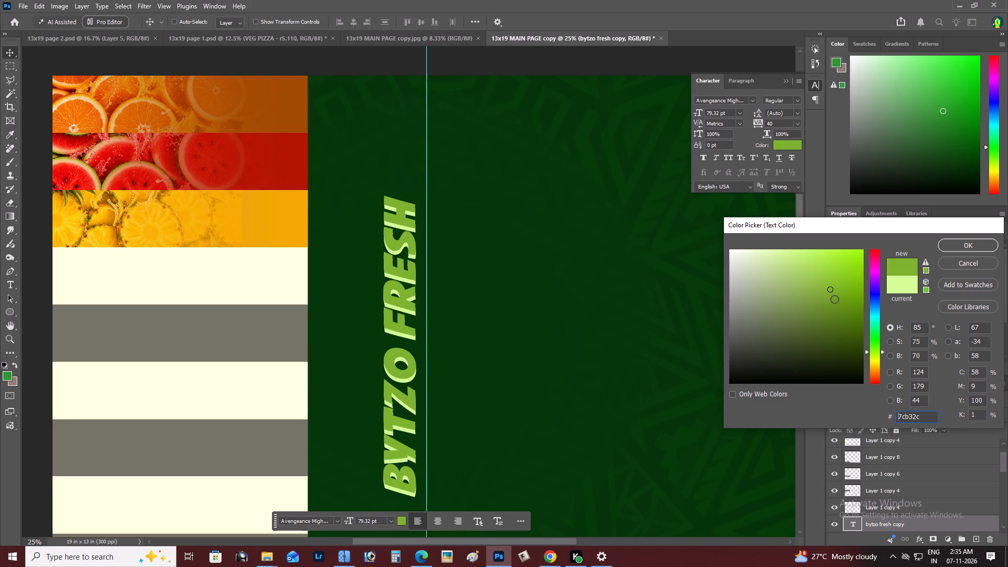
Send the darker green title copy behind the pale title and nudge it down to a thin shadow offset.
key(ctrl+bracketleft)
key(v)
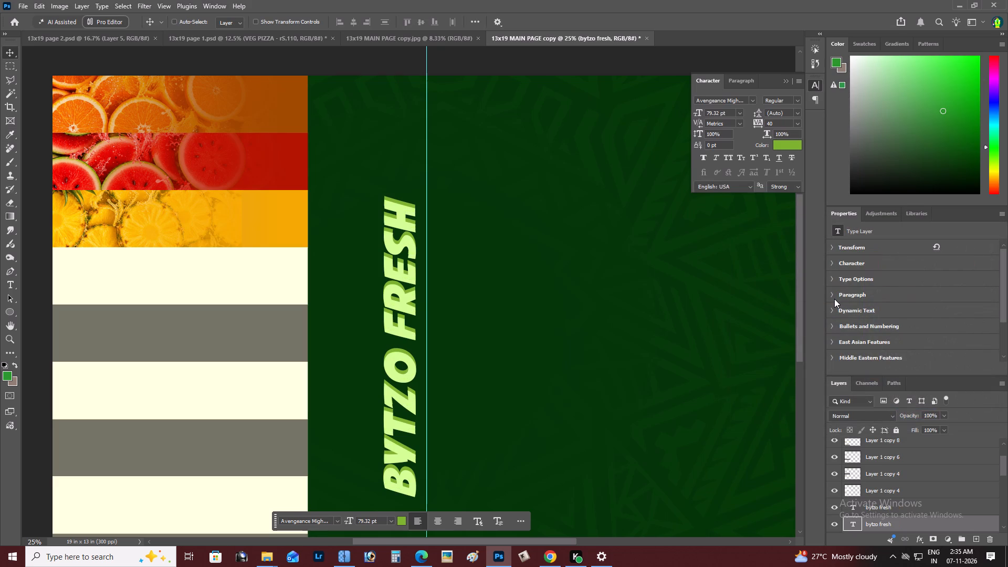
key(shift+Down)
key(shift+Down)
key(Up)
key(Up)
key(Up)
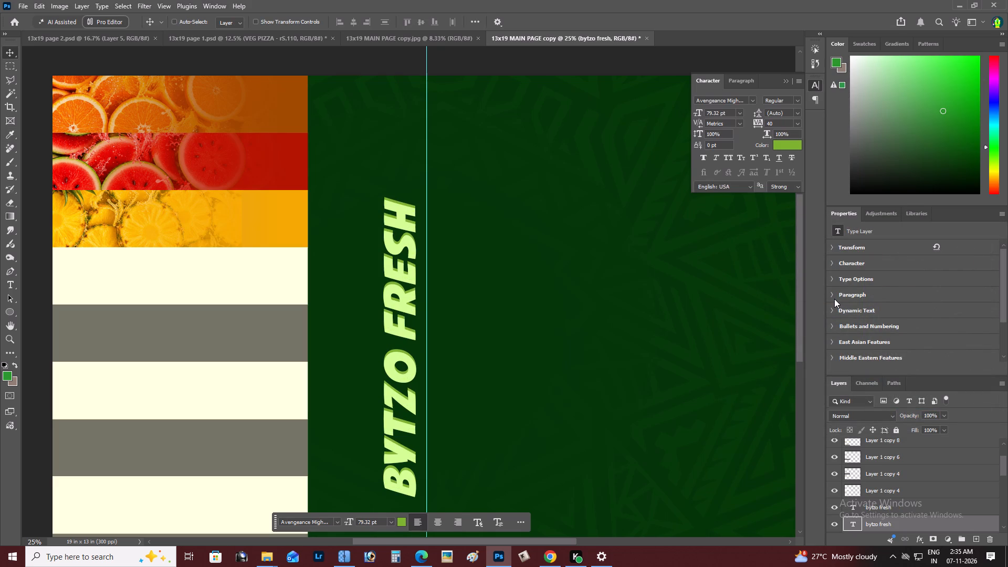
Examine the title's shadow offset in full-page and close-up views.
key(z)
alt+click(469, 275)
right_click(469, 275)
double_click(485, 280)
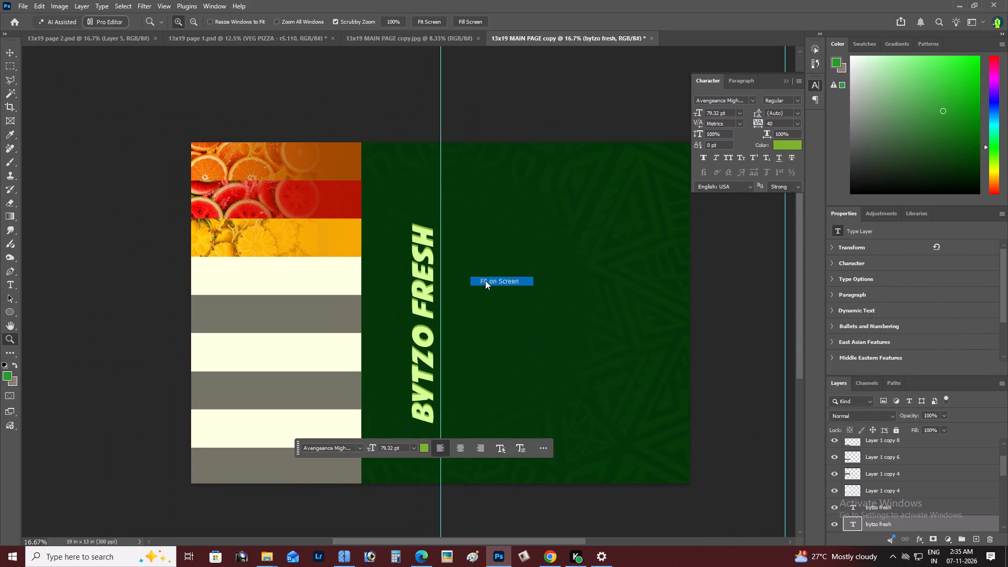
key(space)
key(space)
key(space)
key(space)
key(space)
key(space)
key(space)
key(space)
key(space)
key(space)
key(space)
drag(459, 319, 528, 346)
key(z)
click(480, 309)
double_click(476, 255)
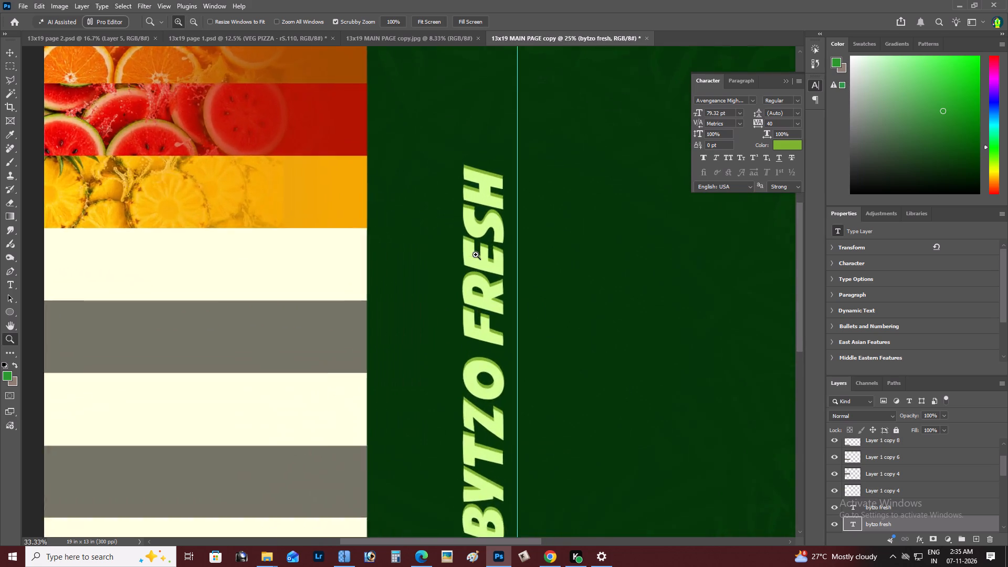
key(v)
key(Up)
key(Down)
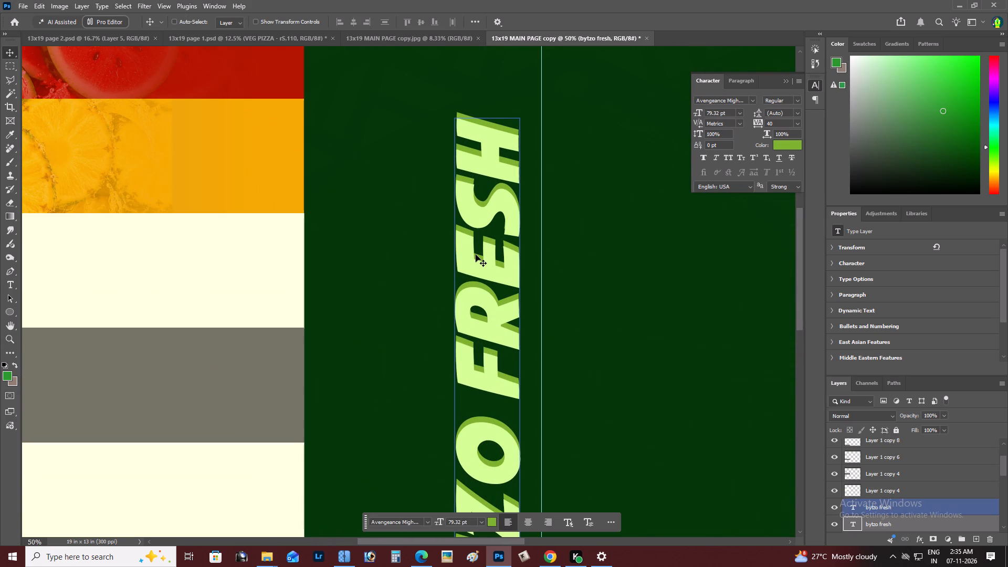
Select both BYTZO FRESH title layers and move them together away from the vertical guide toward the strip column.
key(v)
shift+right_click(489, 267)
shift+click(501, 272)
drag(495, 274, 446, 278)
key(z)
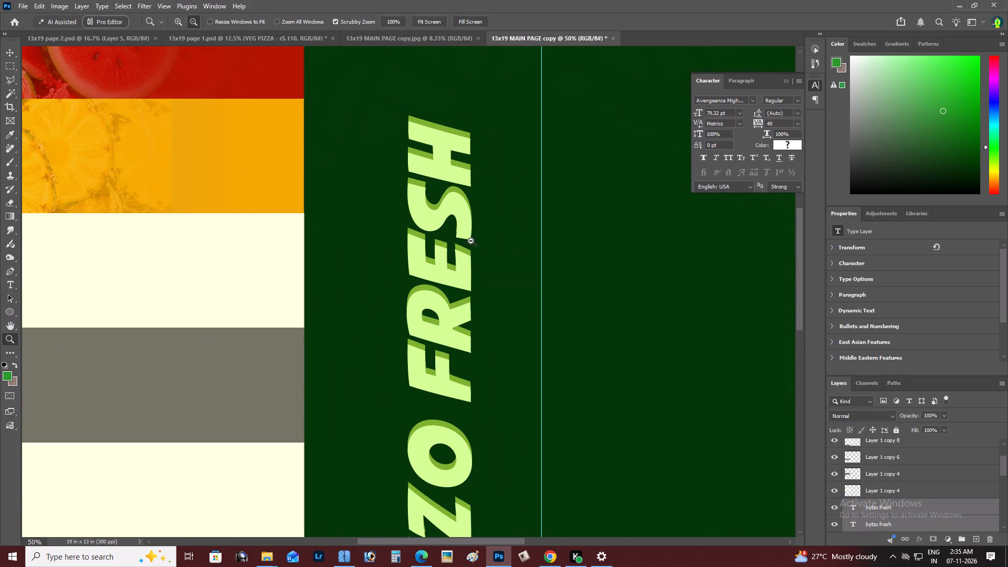
alt+click(471, 241)
right_click(475, 239)
click(496, 248)
key(space)
click(496, 248)
Move both BYTZO FRESH title layers back toward the vertical guide, leaving a narrow gap.
key(v)
drag(372, 295, 390, 296)
key(z)
alt+click(383, 271)
right_click(397, 260)
double_click(417, 268)
key(space)
drag(385, 292, 422, 297)
key(z)
click(440, 279)
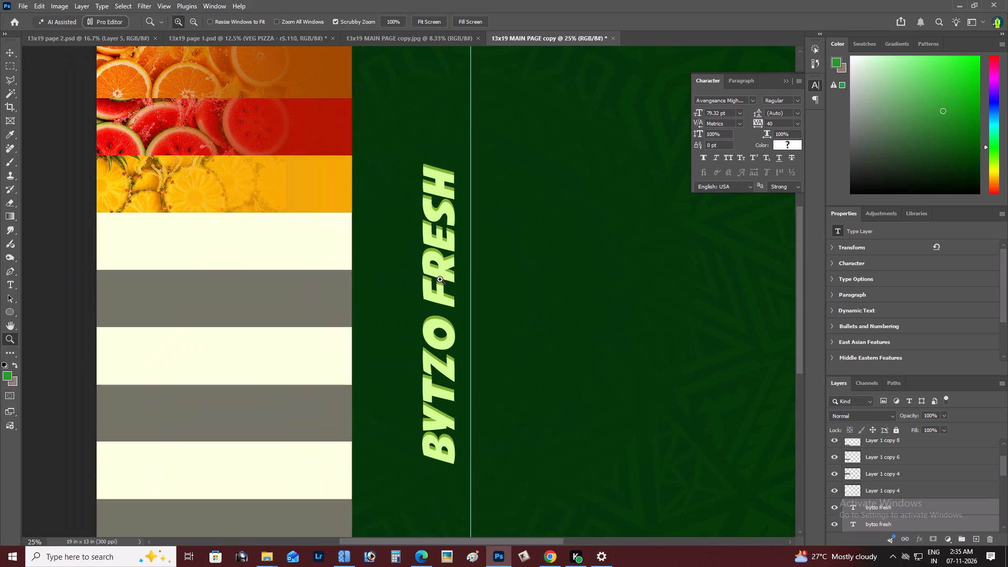
key(v)
drag(442, 277, 447, 275)
Move both title layers up the page and nudge them to a roughly centred height just beside the vertical guide.
key(z)
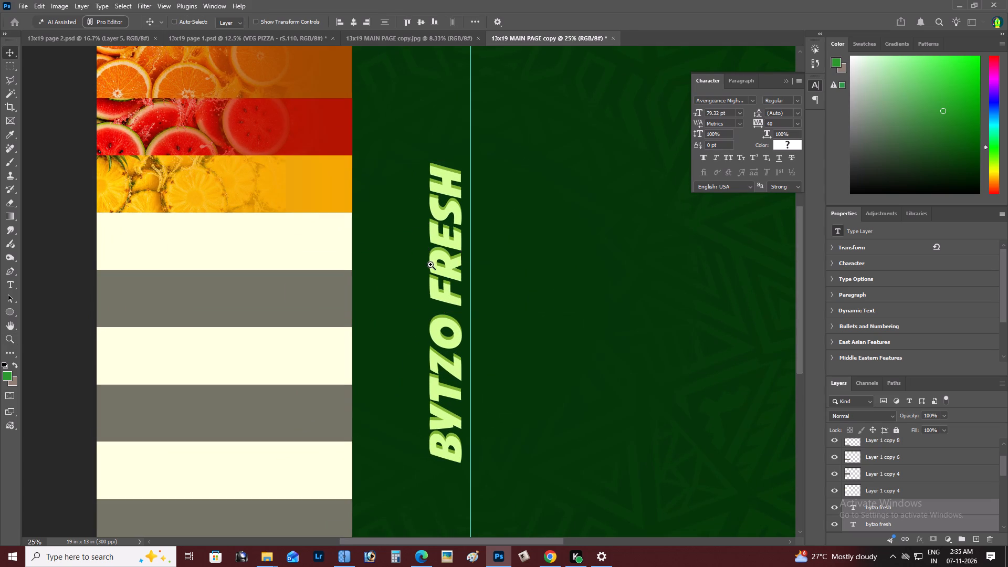
alt+click(430, 265)
right_click(433, 264)
double_click(446, 268)
key(v)
drag(401, 283, 400, 283)
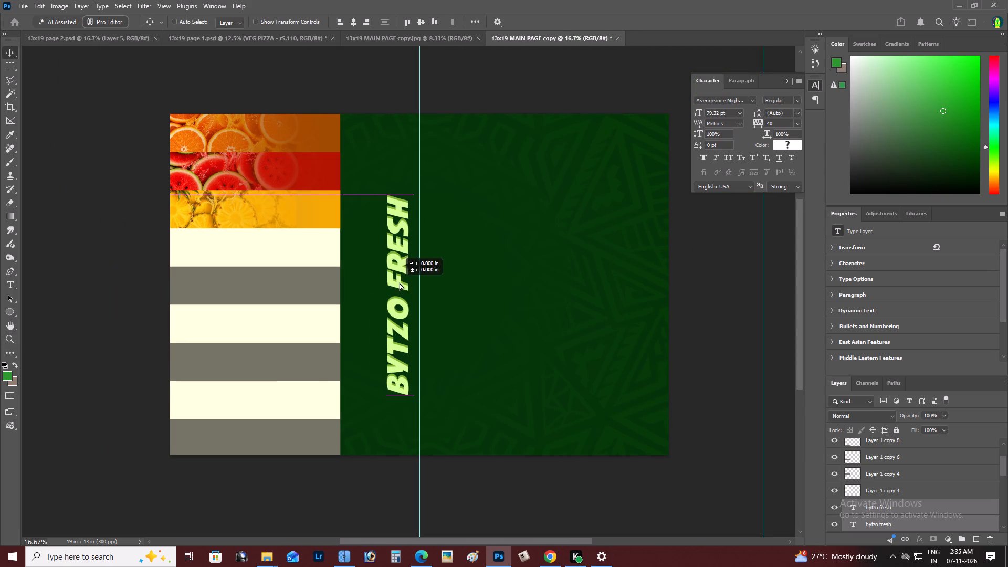
drag(400, 283, 400, 272)
key(shift+Left)
key(shift+Left)
key(shift+Down)
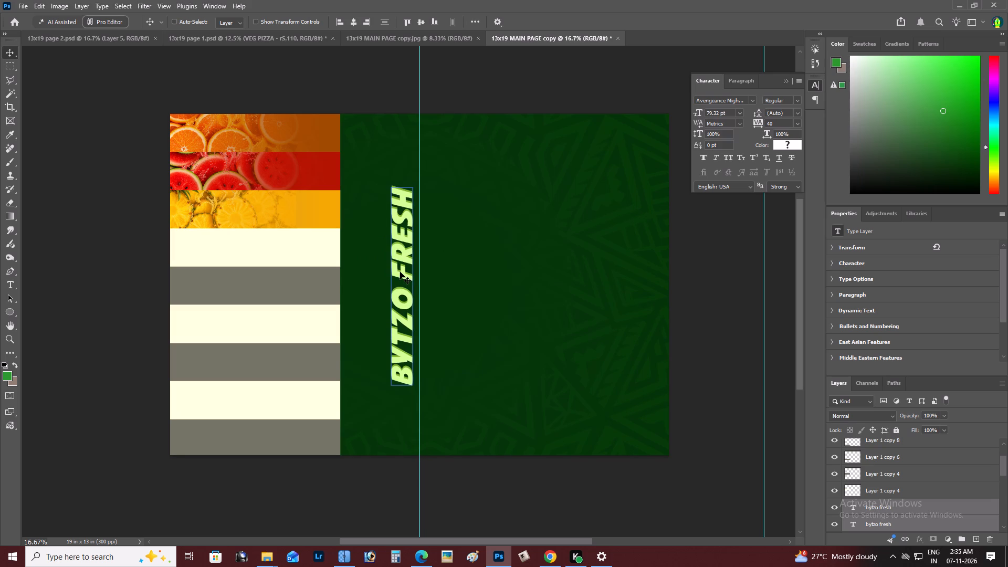
key(shift+Down)
key(shift+Down)
key(shift+Left)
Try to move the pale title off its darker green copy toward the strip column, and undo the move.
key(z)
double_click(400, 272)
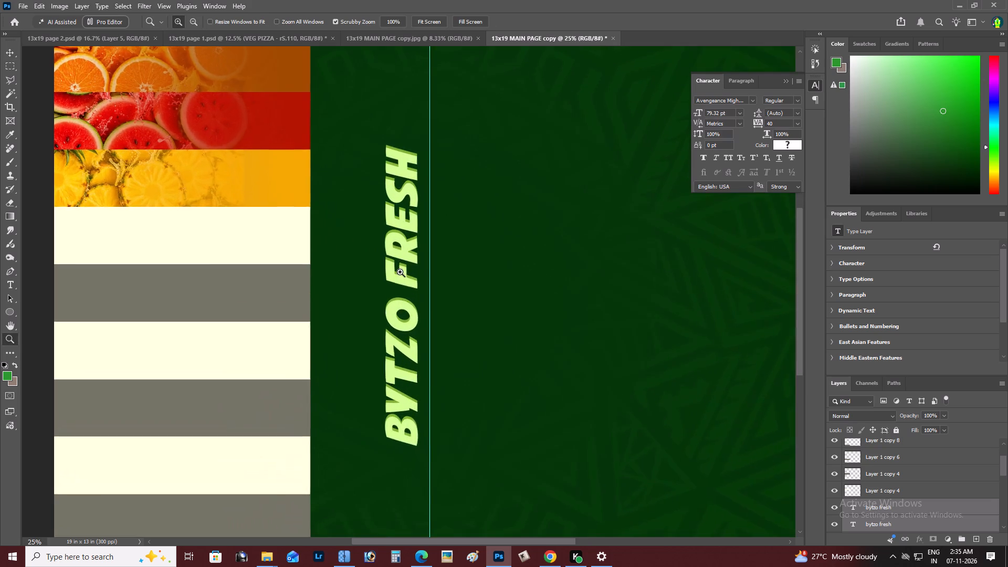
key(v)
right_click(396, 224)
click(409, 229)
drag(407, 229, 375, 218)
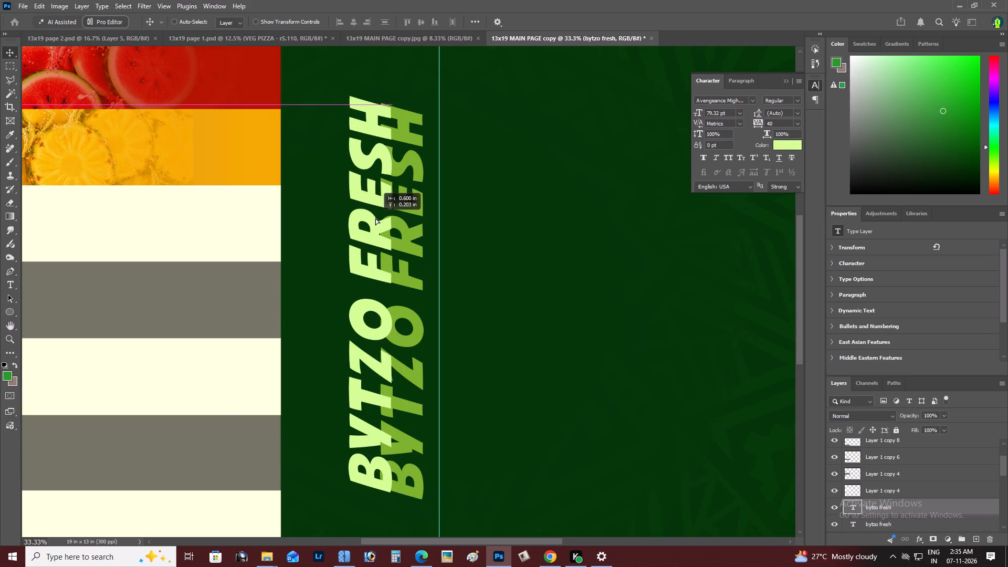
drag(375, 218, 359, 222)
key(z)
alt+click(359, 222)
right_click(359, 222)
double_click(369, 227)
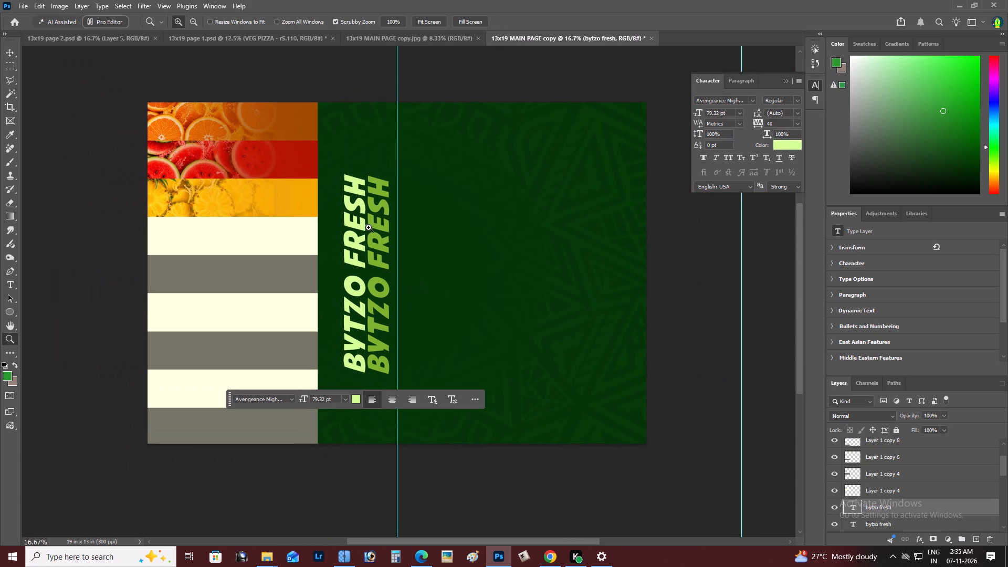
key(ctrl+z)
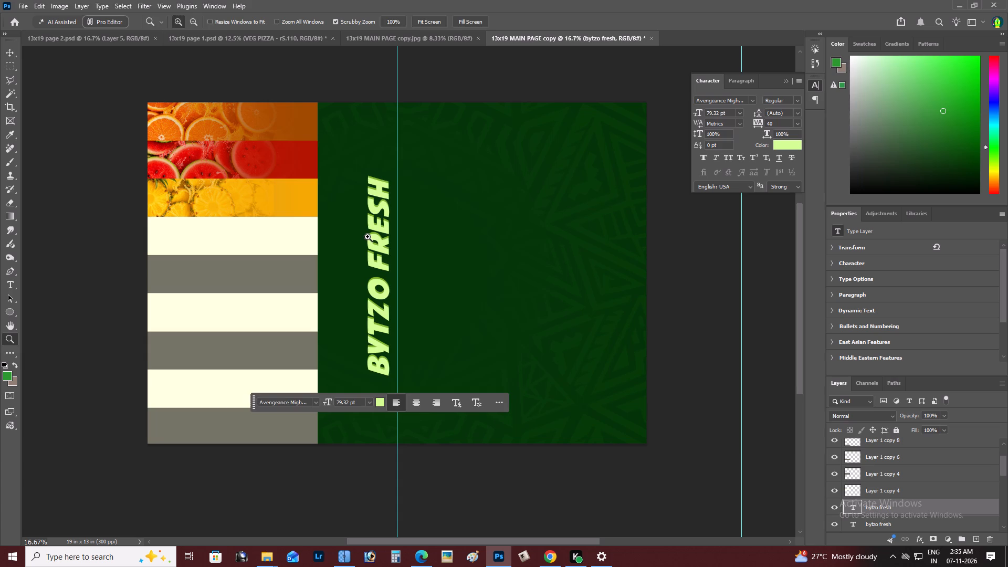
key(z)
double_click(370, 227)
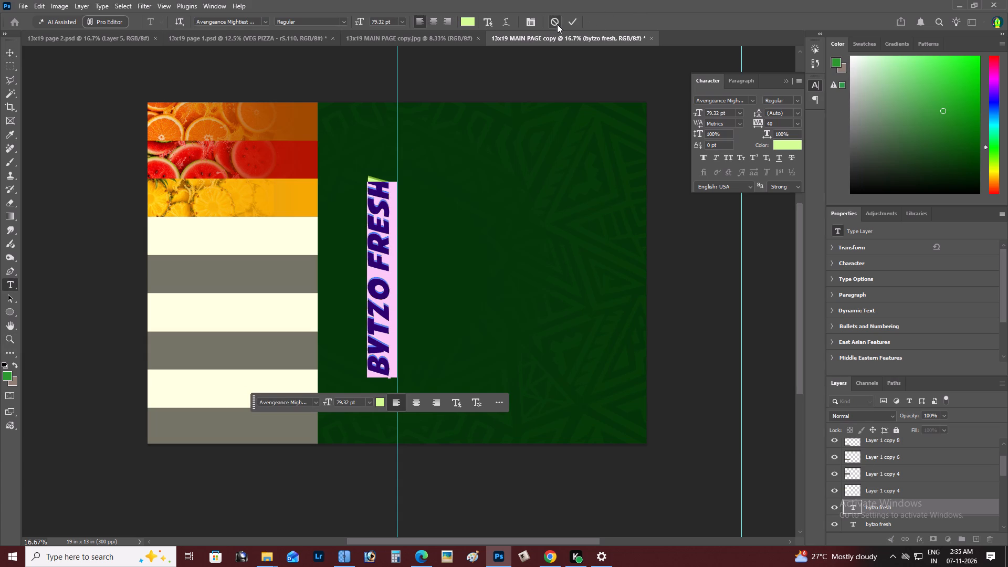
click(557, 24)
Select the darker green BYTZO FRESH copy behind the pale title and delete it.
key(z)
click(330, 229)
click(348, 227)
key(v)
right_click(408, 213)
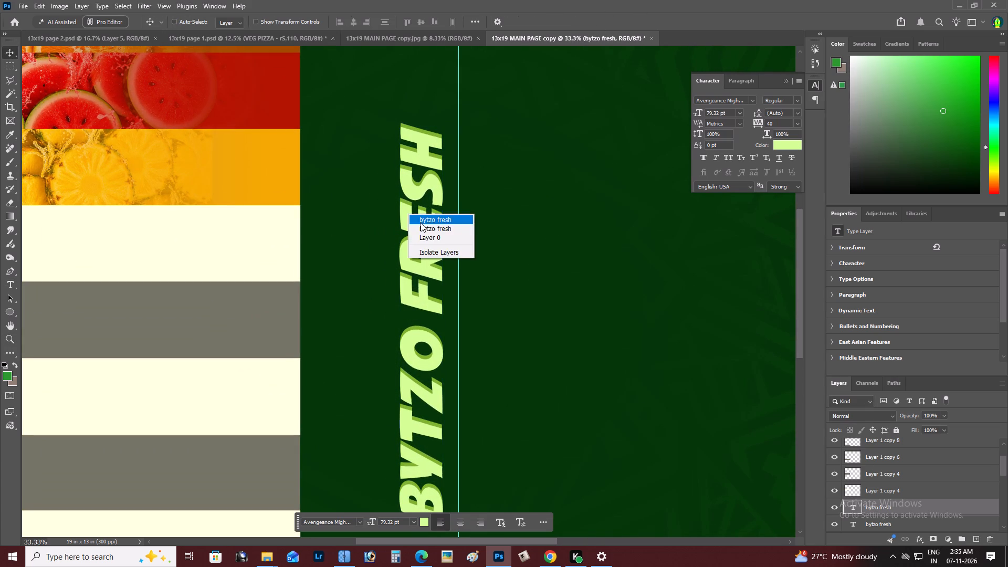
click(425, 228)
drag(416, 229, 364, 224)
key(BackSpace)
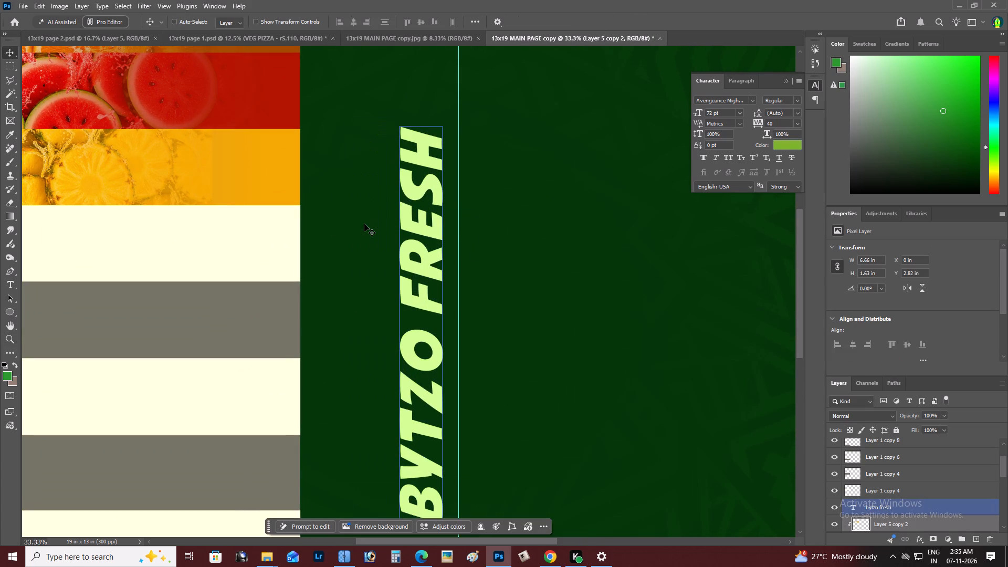
Review the single-colour BYTZO FRESH title against the whole page layout.
key(z)
alt+click(364, 224)
alt+click(364, 224)
right_click(364, 224)
click(389, 235)
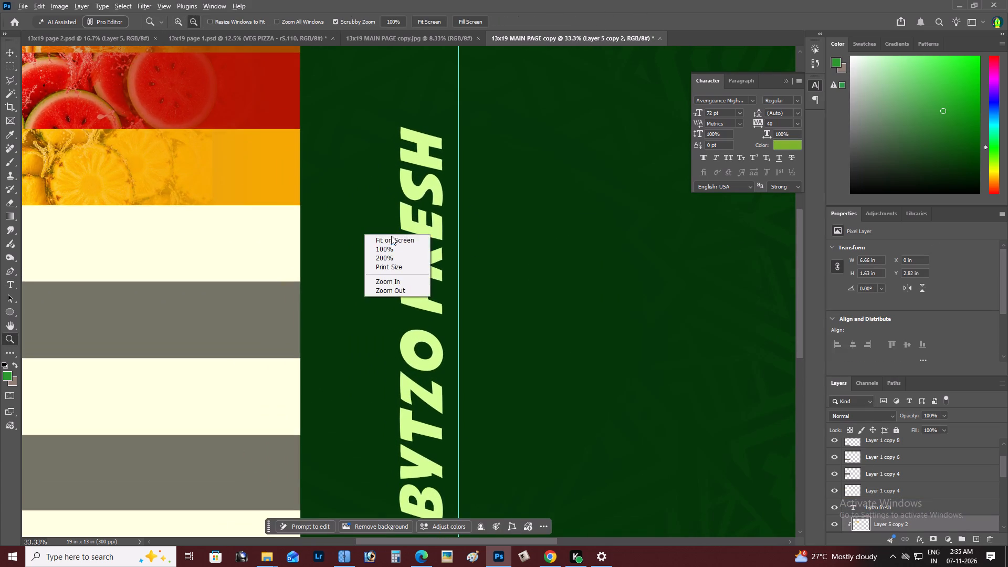
alt+click(398, 239)
key(space)
drag(401, 251, 422, 257)
key(z)
alt+click(366, 260)
right_click(366, 260)
click(382, 267)
key(space)
drag(386, 268, 396, 273)
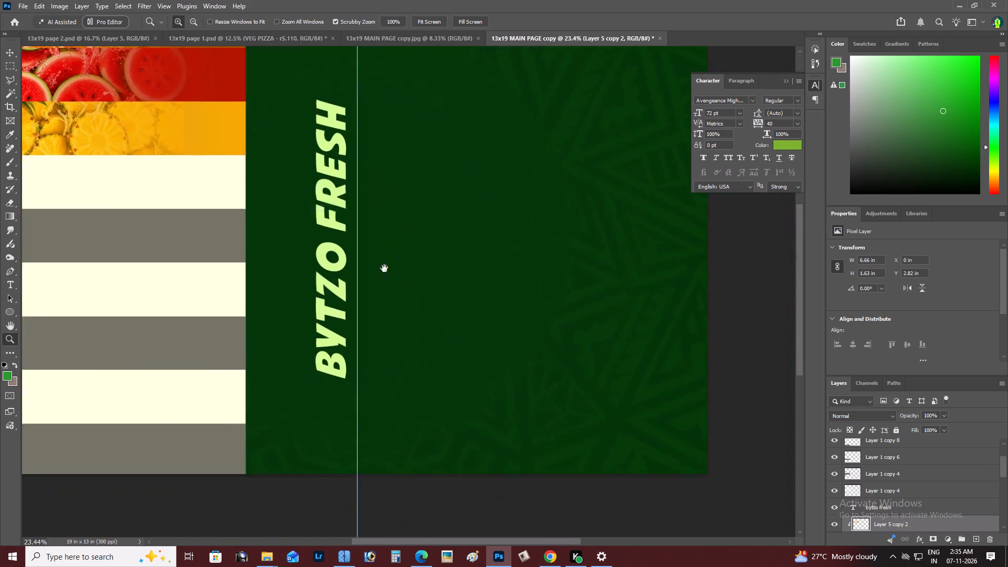
Select the cream strip layer directly below the pineapple strip.
key(space)
key(space)
key(space)
key(space)
key(space)
key(space)
key(space)
key(space)
key(space)
key(space)
key(space)
key(space)
key(space)
key(space)
key(space)
key(space)
key(space)
key(space)
key(space)
key(space)
drag(277, 278, 454, 316)
drag(394, 343, 416, 484)
drag(403, 448, 396, 461)
key(v)
right_click(380, 358)
click(389, 360)
drag(396, 362, 422, 365)
key(ctrl+z)
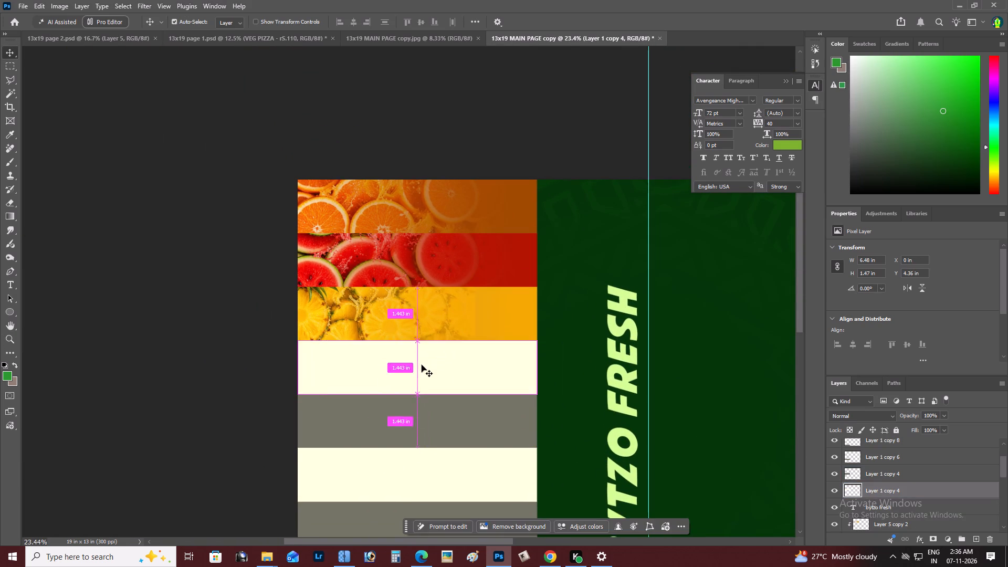
Switch to the ChatGPT page in Edge, copy the generated muskmelon image, and return to Photoshop.
key(alt+Tab)
scroll(489, 386, down, 3)
click(494, 220)
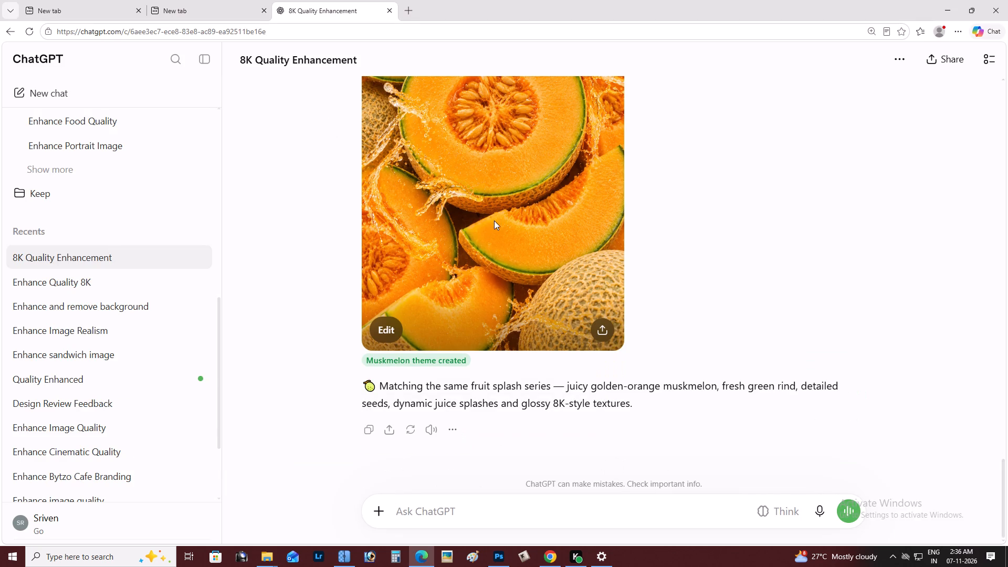
right_click(501, 234)
click(539, 278)
key(alt+Tab)
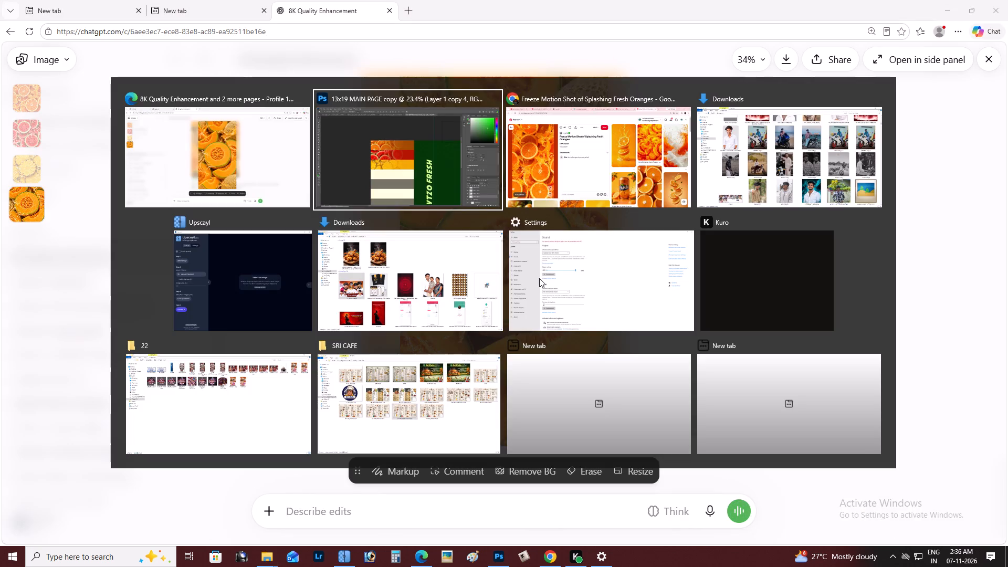
Paste the copied muskmelon image above the grey fifth strip's layer, rotate it 90° clockwise and place it over that strip.
right_click(364, 426)
click(374, 429)
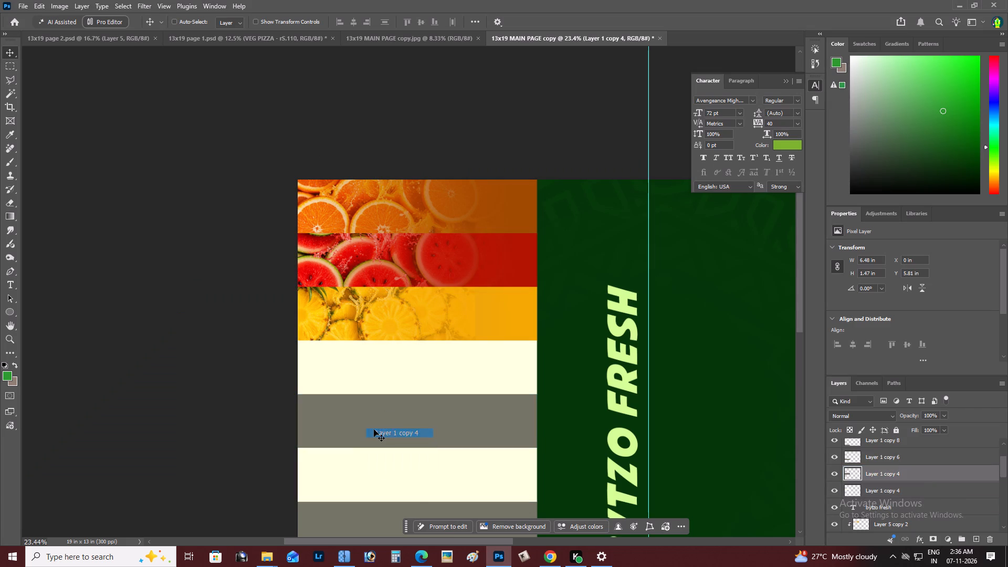
key(ctrl+v)
key(ctrl+t)
right_click(526, 346)
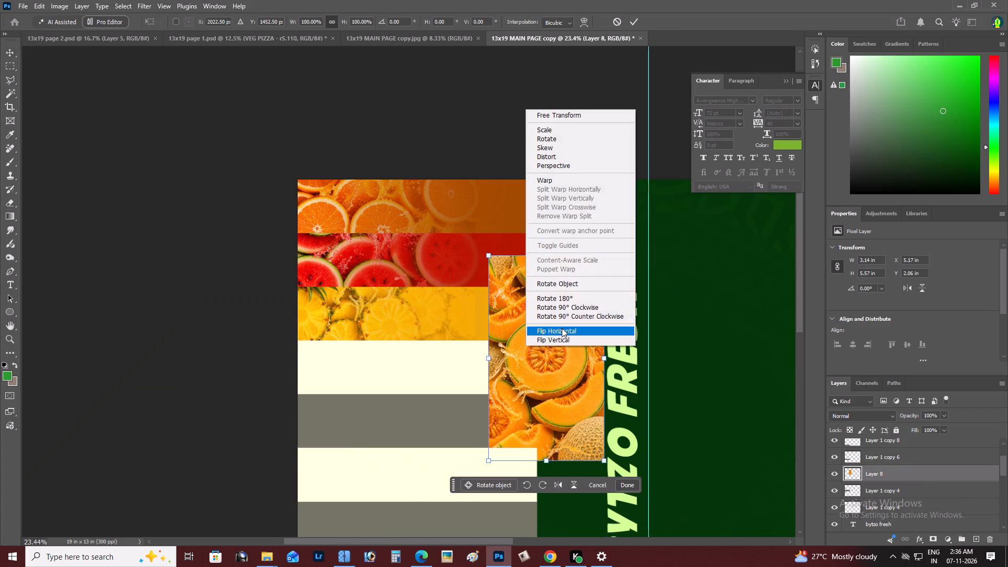
click(563, 306)
drag(552, 343, 449, 411)
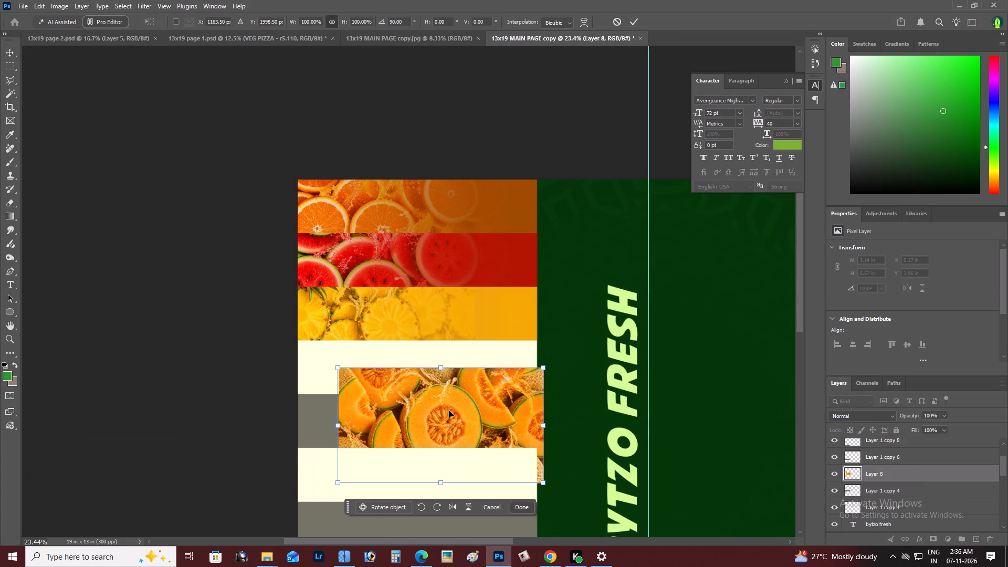
key(ctrl+Return)
Clip the muskmelon image to the grey fifth strip, align it with the page's outer edge and scale it to about 93%.
key(ctrl+bracketleft)
key(ctrl+bracketright)
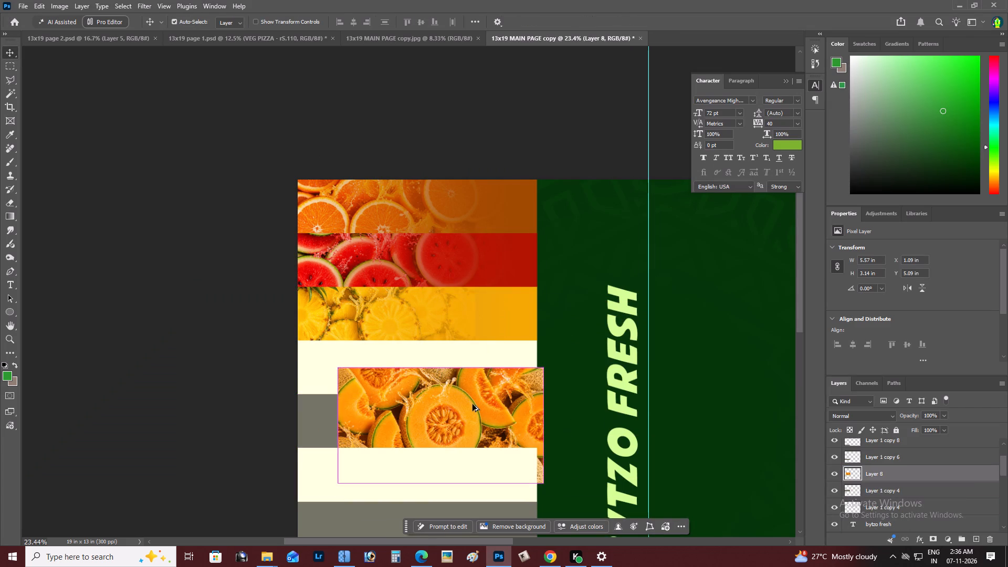
key(ctrl+alt+g)
drag(473, 410, 423, 415)
key(ctrl+t)
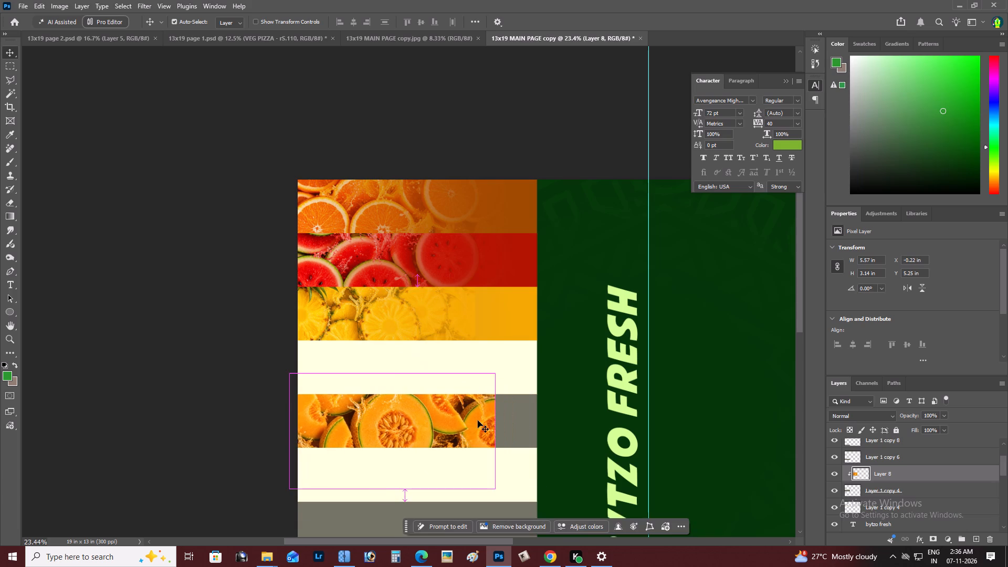
alt+drag(492, 376, 484, 379)
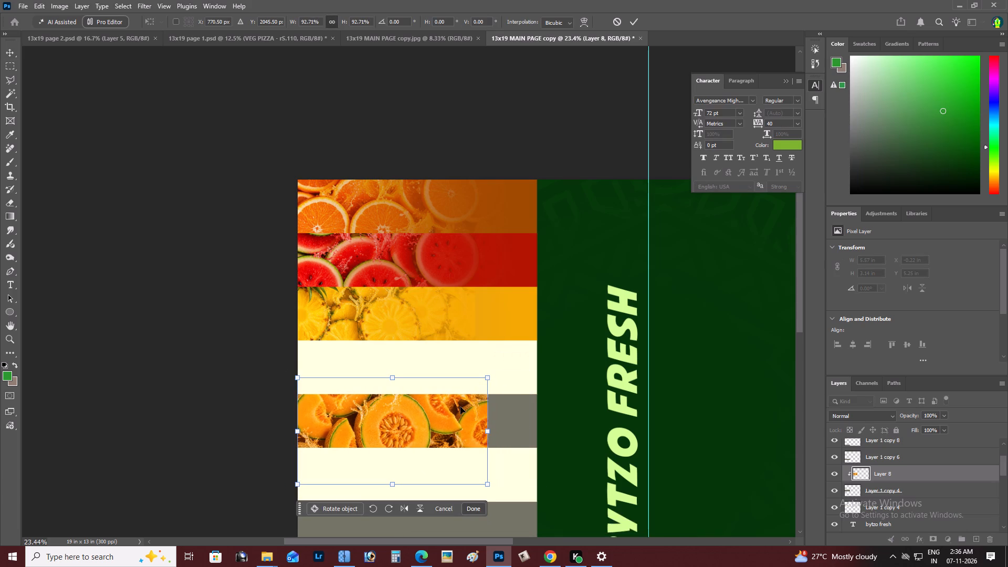
key(ctrl+Return)
key(z)
alt+click(460, 407)
right_click(460, 407)
click(470, 412)
key(space)
drag(472, 416, 472, 423)
key(alt+Tab)
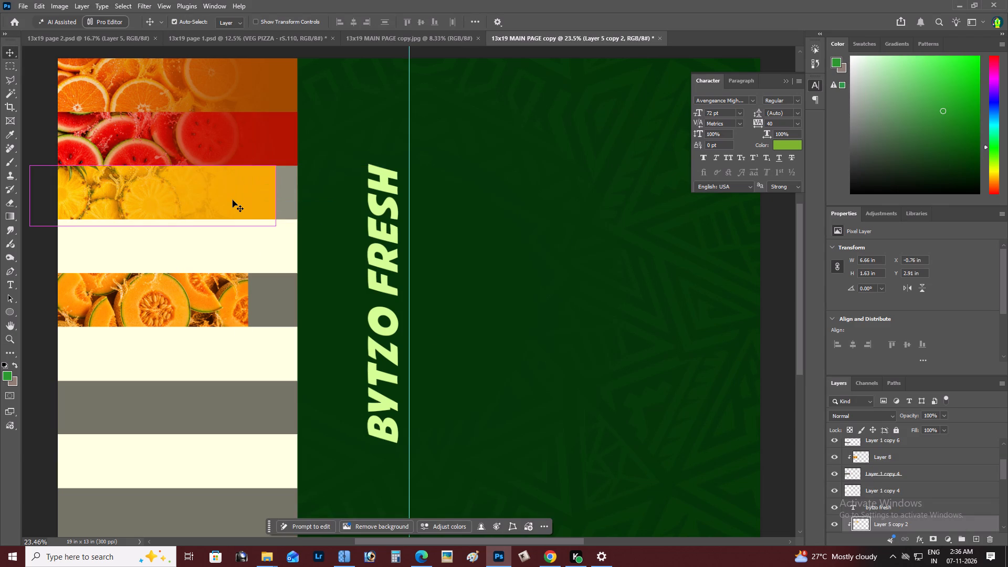
key(ctrl+z)
alt+drag(233, 201, 224, 318)
key(ctrl+bracketright)
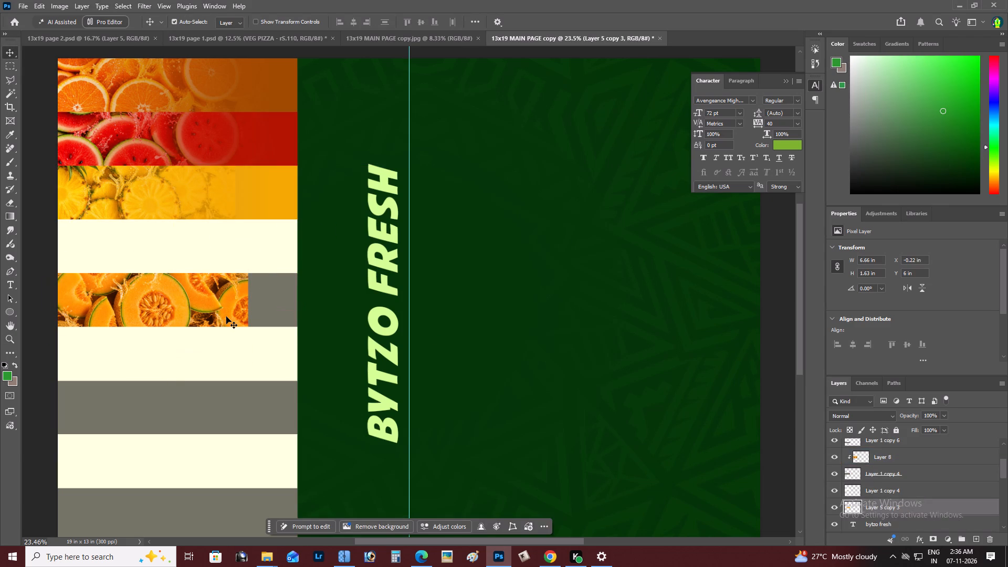
key(ctrl+bracketright)
key(ctrl+bracketright)
key(ctrl+bracketright)
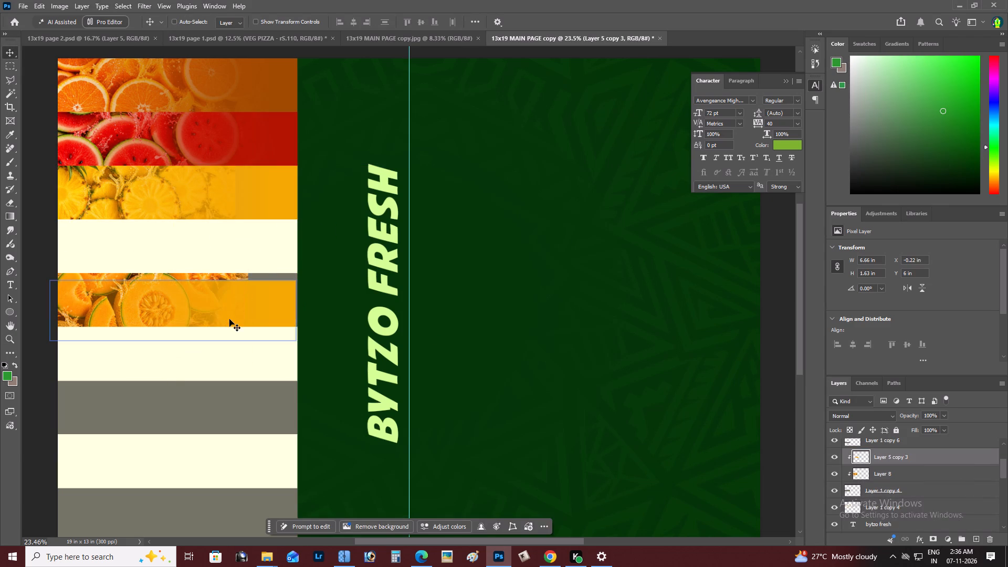
drag(229, 319, 230, 309)
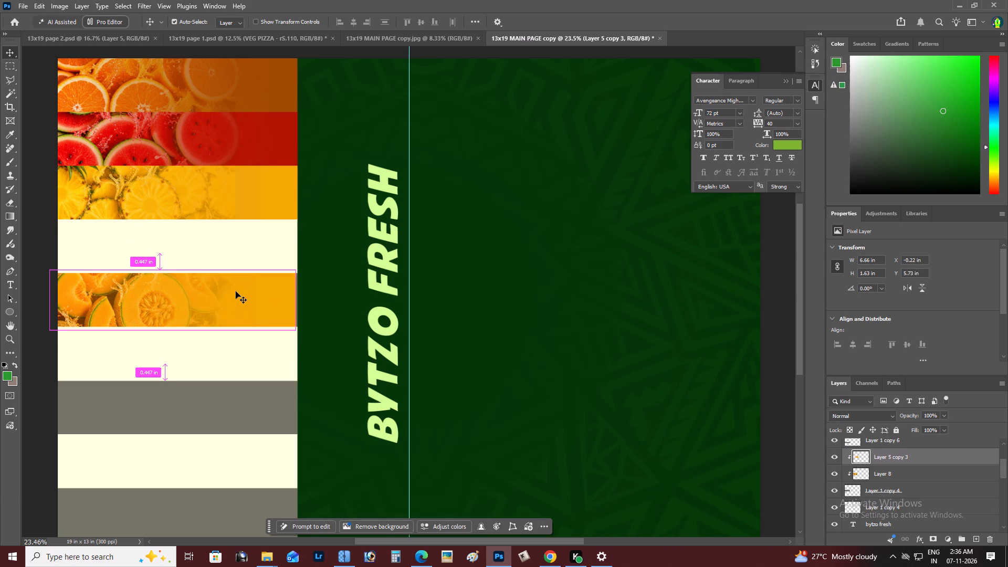
Apply Hue/Saturation to the muskmelon strip's gradient with saturation 75 and the hue shifted slightly towards orange.
key(ctrl+u)
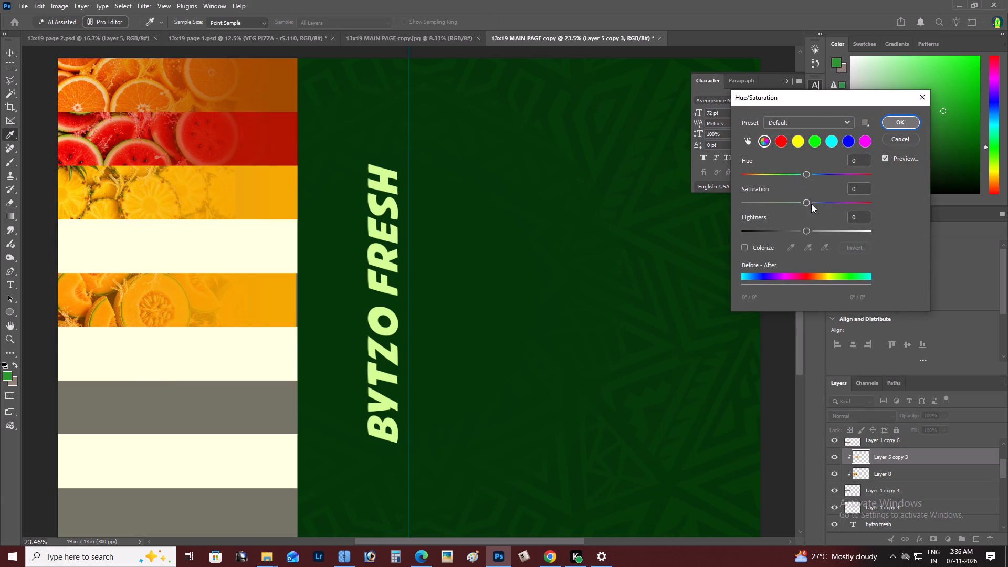
drag(812, 204, 853, 210)
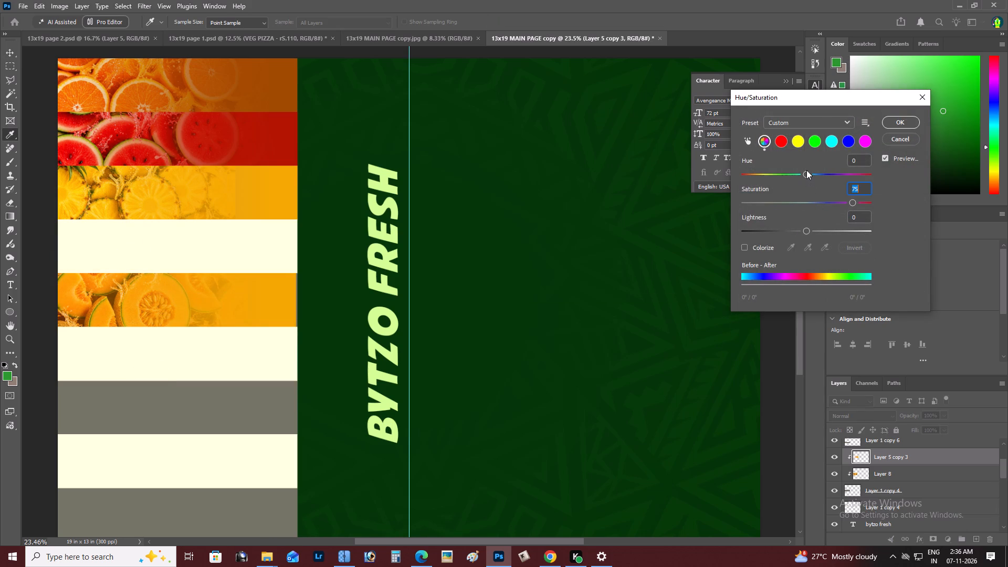
drag(806, 170, 787, 167)
drag(807, 174, 801, 172)
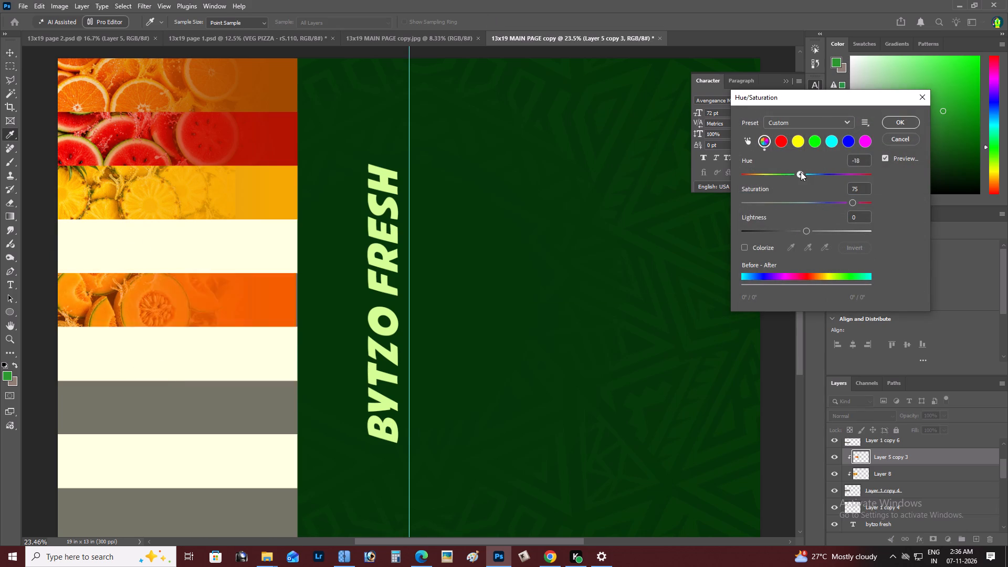
drag(801, 172, 813, 172)
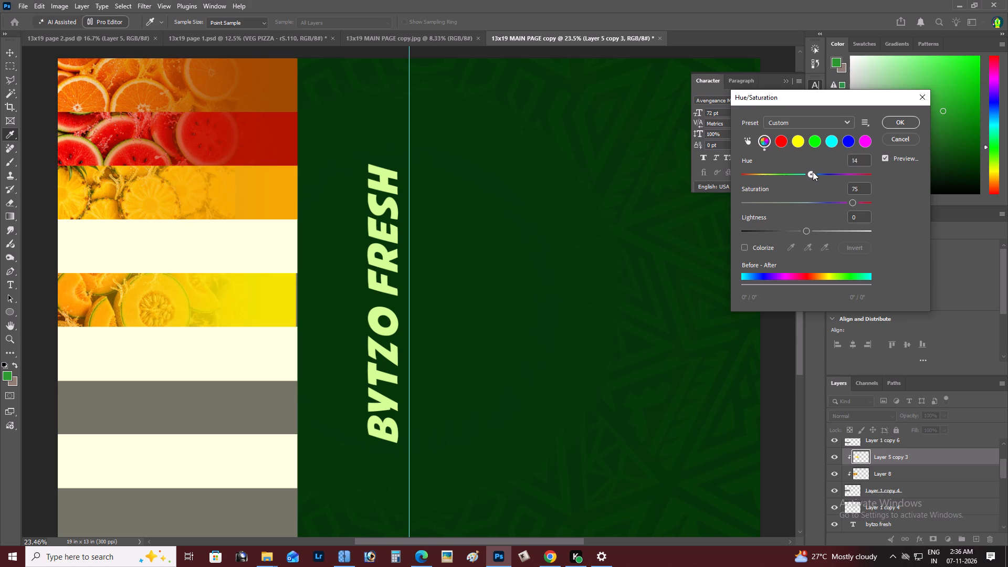
drag(813, 172, 780, 164)
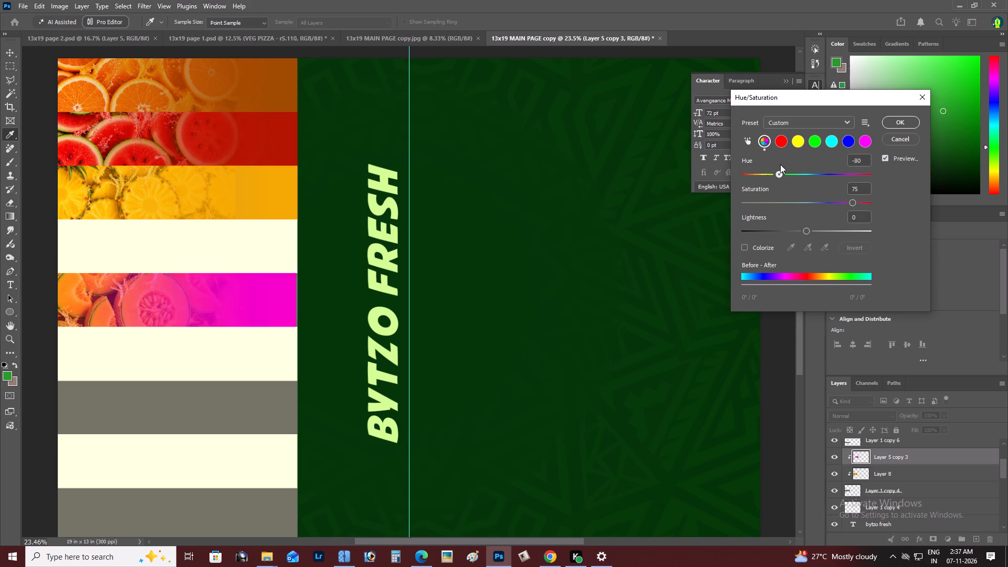
drag(780, 164, 805, 166)
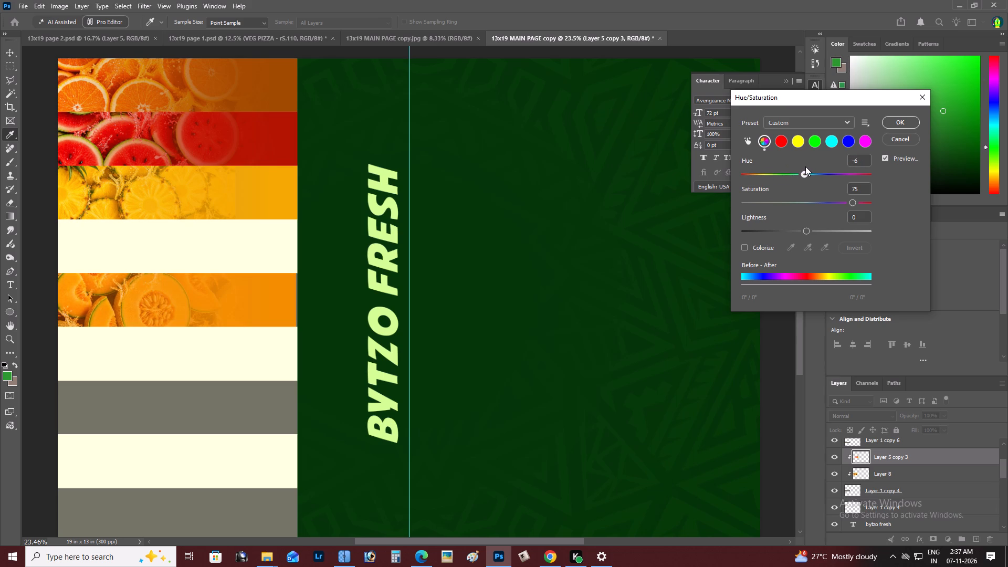
drag(805, 166, 806, 165)
click(904, 124)
Review the recoloured muskmelon strip against the whole page layout.
key(z)
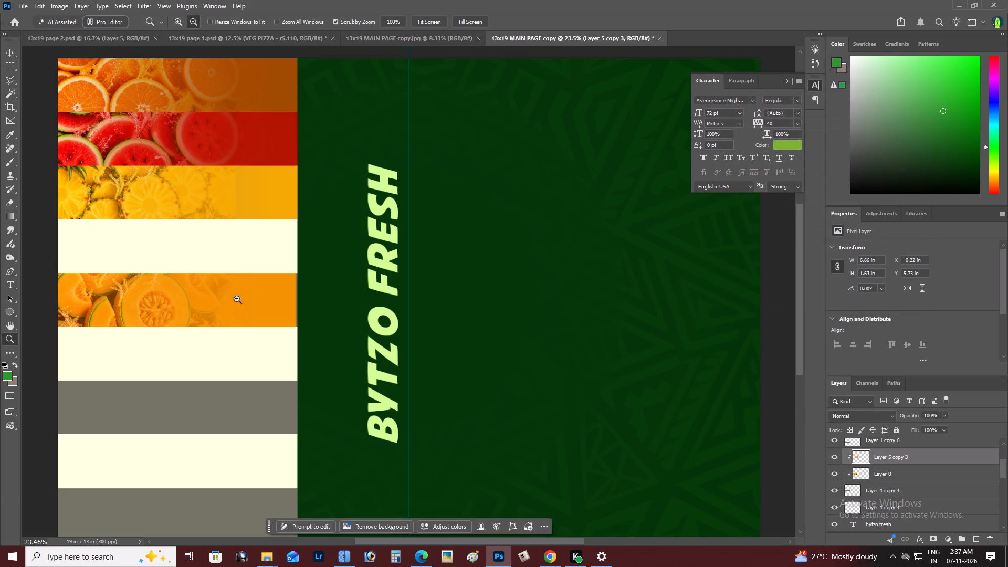
alt+click(227, 302)
right_click(227, 300)
double_click(240, 304)
key(space)
key(space)
key(space)
key(space)
drag(240, 304, 283, 317)
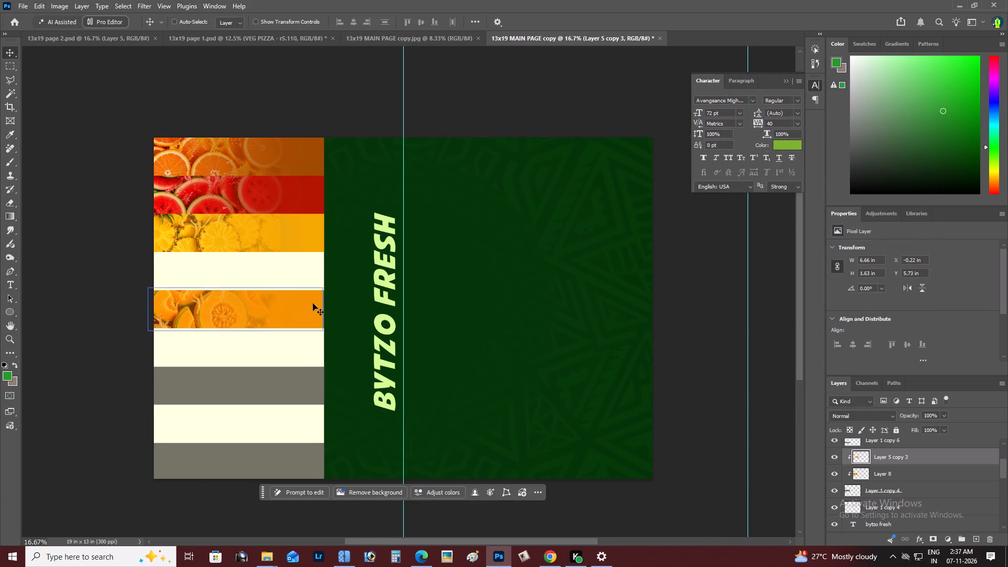
Switch to the ChatGPT page in Edge, copy the generated apple image, and return to Photoshop.
key(alt+Tab)
click(509, 258)
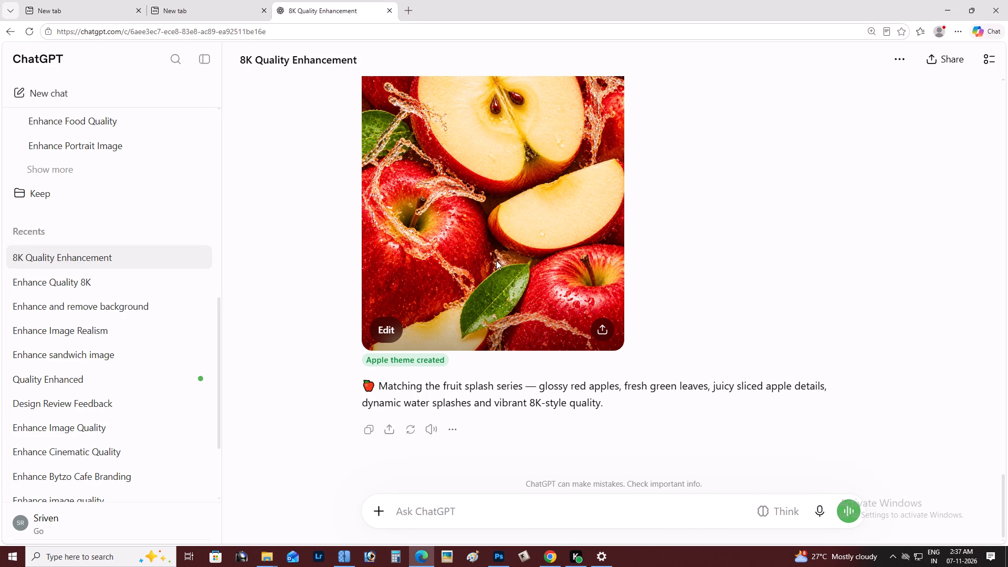
right_click(468, 266)
click(528, 314)
key(alt+Tab)
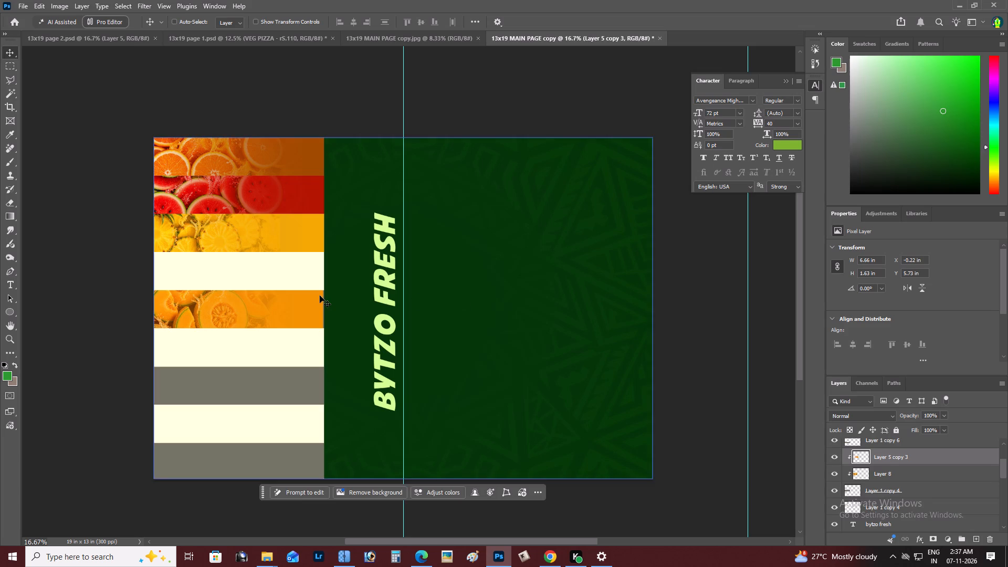
Paste the apple image, move it over the fruit strips and rotate it 90° clockwise.
key(ctrl+v)
drag(382, 291, 254, 270)
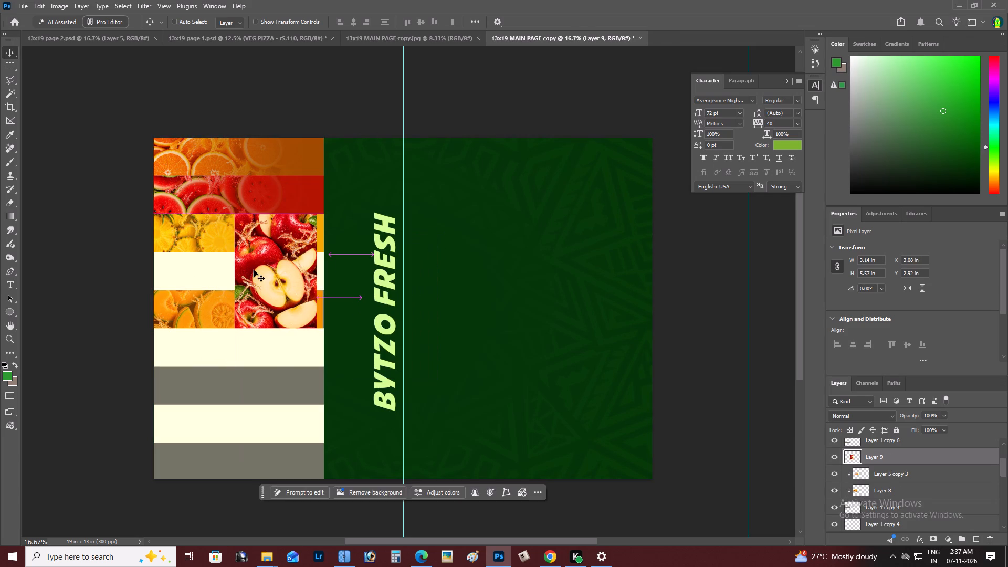
key(ctrl+t)
ctrl+right_click(254, 270)
click(331, 469)
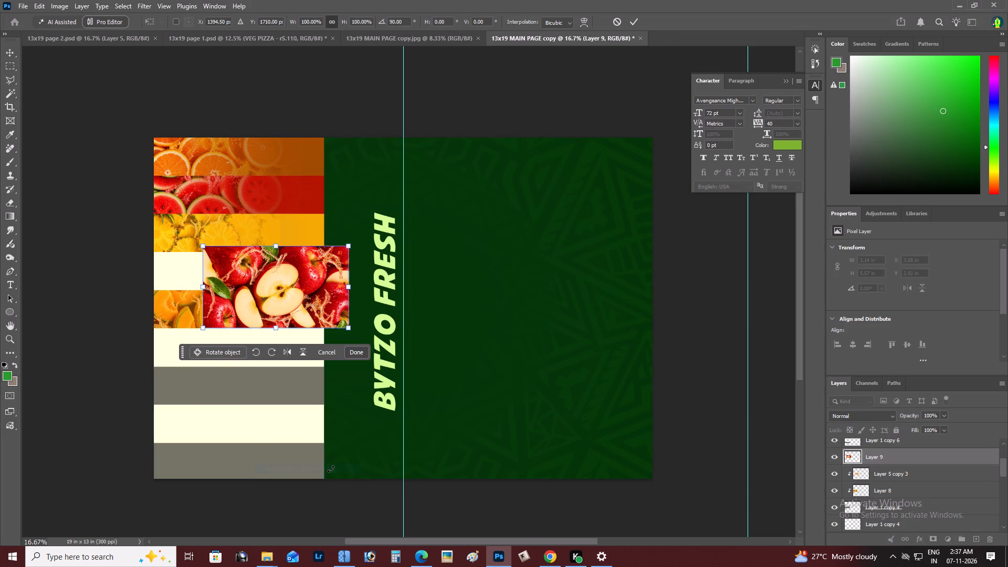
key(ctrl+bracketleft)
key(ctrl+Return)
Move the apple layer directly above the cream strip below the pineapple, clip it to that strip and shift it to the page's outer edge.
key(ctrl+bracketleft)
key(ctrl+bracketright)
key(ctrl+bracketleft)
key(ctrl+bracketleft)
key(ctrl+bracketleft)
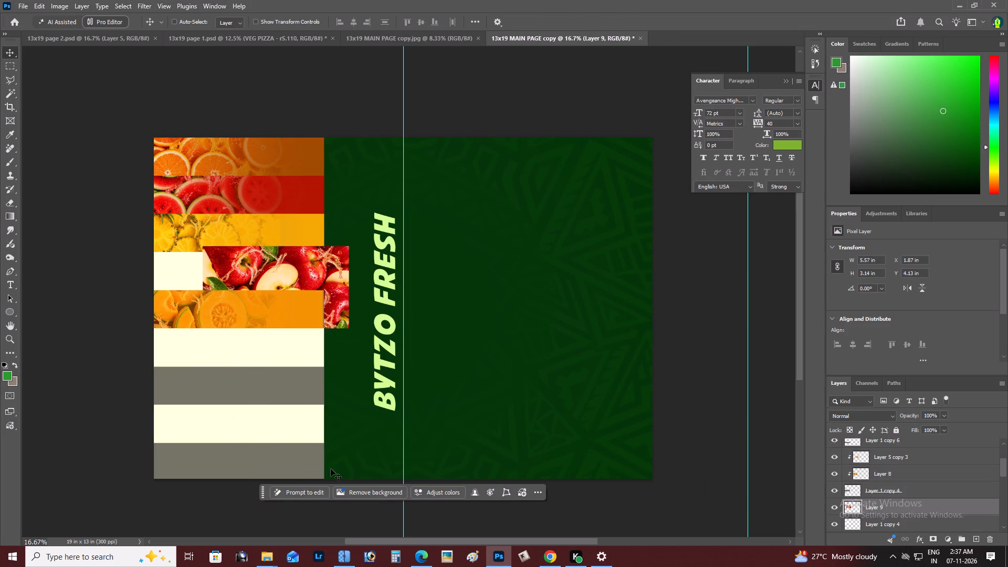
key(ctrl+bracketleft)
key(ctrl+bracketright)
key(ctrl+alt+g)
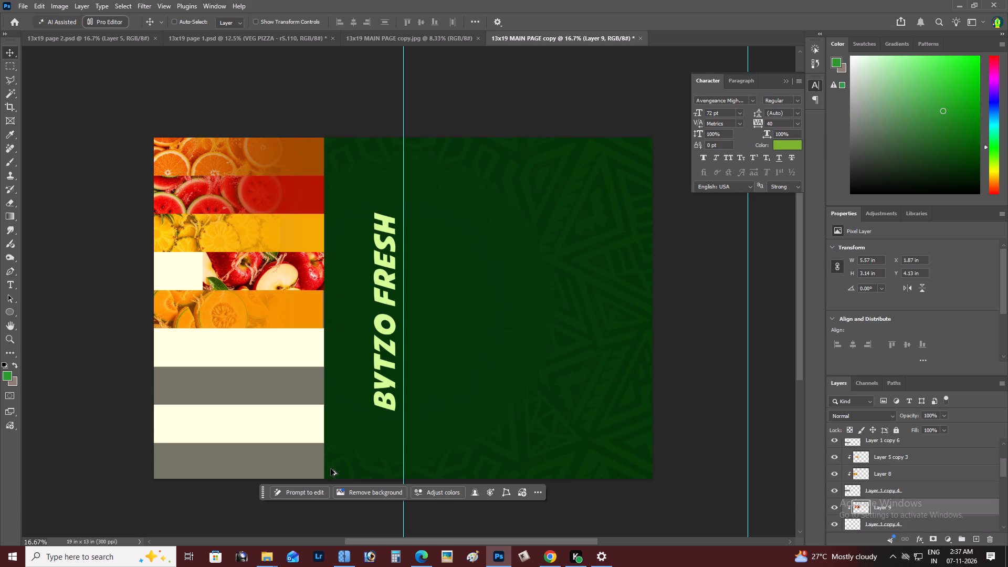
drag(286, 275, 232, 265)
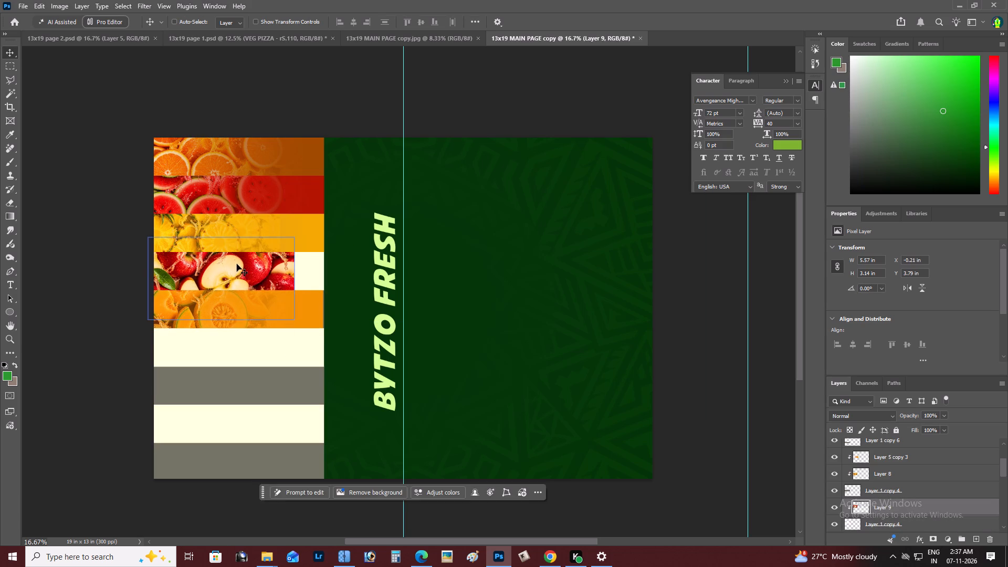
Scale the apple image down to about 4.68 × 2.64 in and refit it at the strip's outer edge.
key(z)
double_click(236, 263)
key(space)
drag(240, 266, 278, 267)
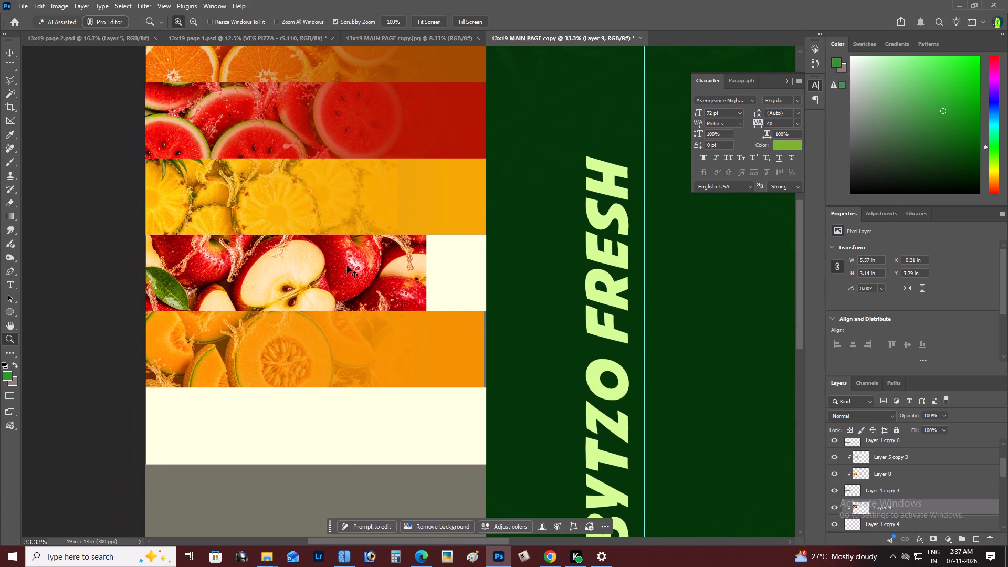
key(ctrl+t)
alt+drag(429, 202, 395, 217)
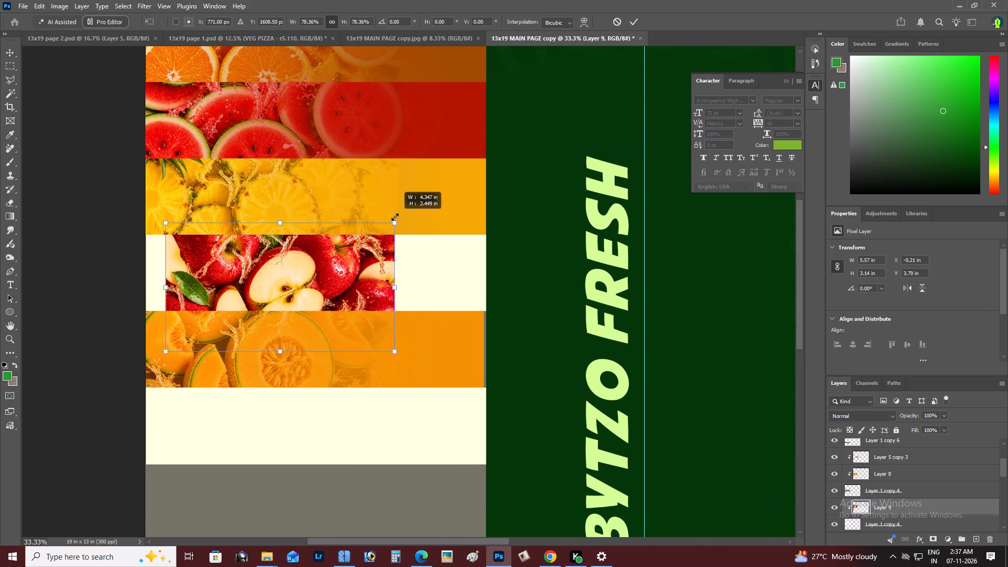
alt+drag(395, 217, 405, 212)
drag(378, 250, 361, 255)
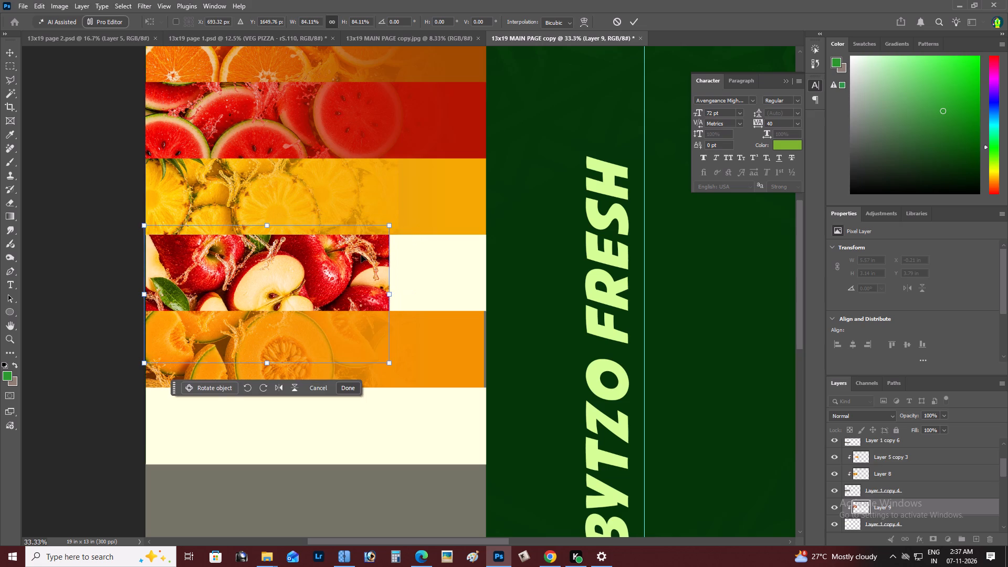
key(ctrl+Return)
Duplicate the muskmelon strip's orange gradient fade, raise the copy in the stack and position it over the apple strip.
key(z)
alt+click(330, 261)
right_click(330, 261)
double_click(343, 265)
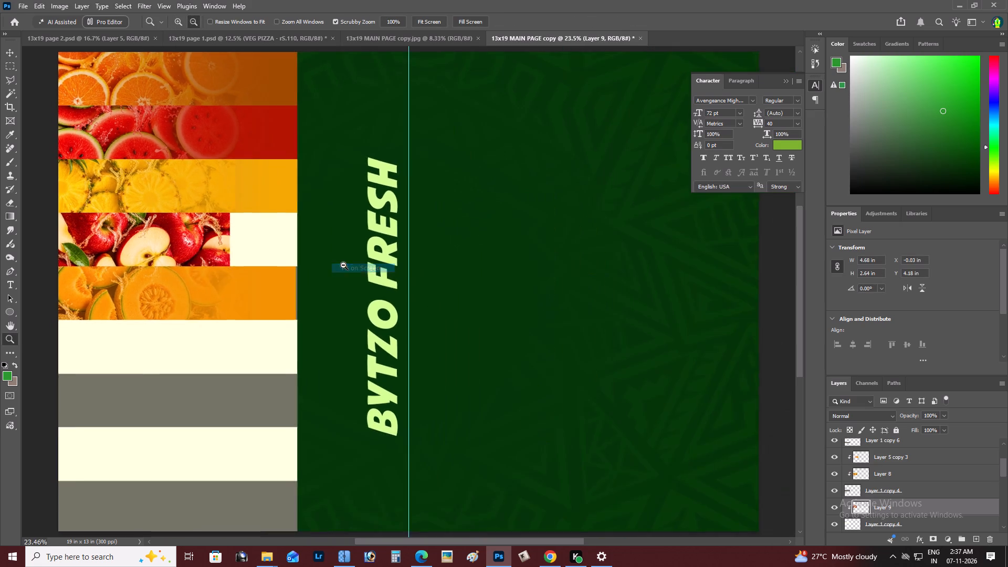
key(space)
drag(341, 271, 398, 283)
key(z)
double_click(314, 264)
key(v)
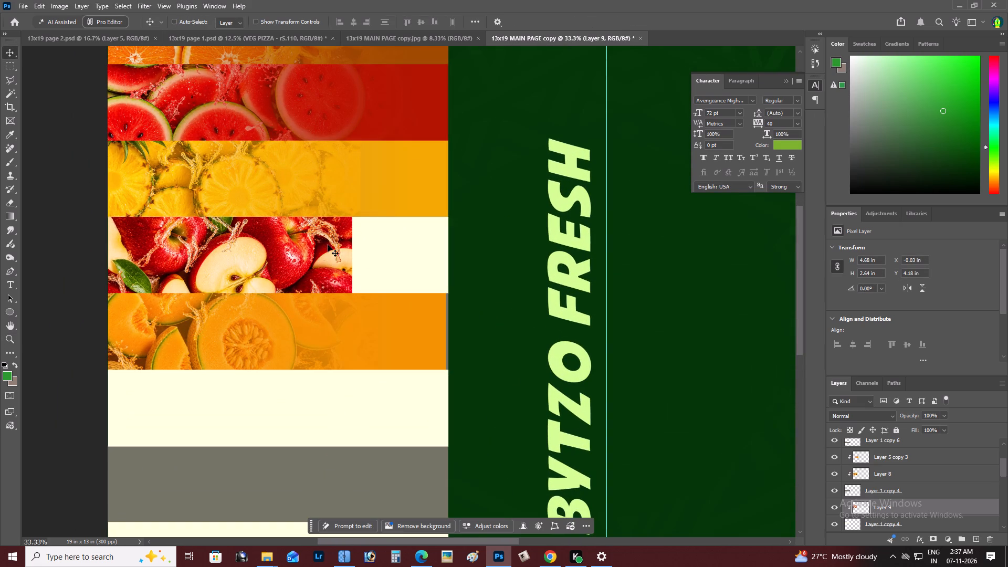
right_click(328, 245)
right_click(380, 317)
click(393, 323)
drag(392, 321, 384, 303)
key(ctrl+z)
alt+drag(388, 330, 390, 283)
key(ctrl+bracketleft)
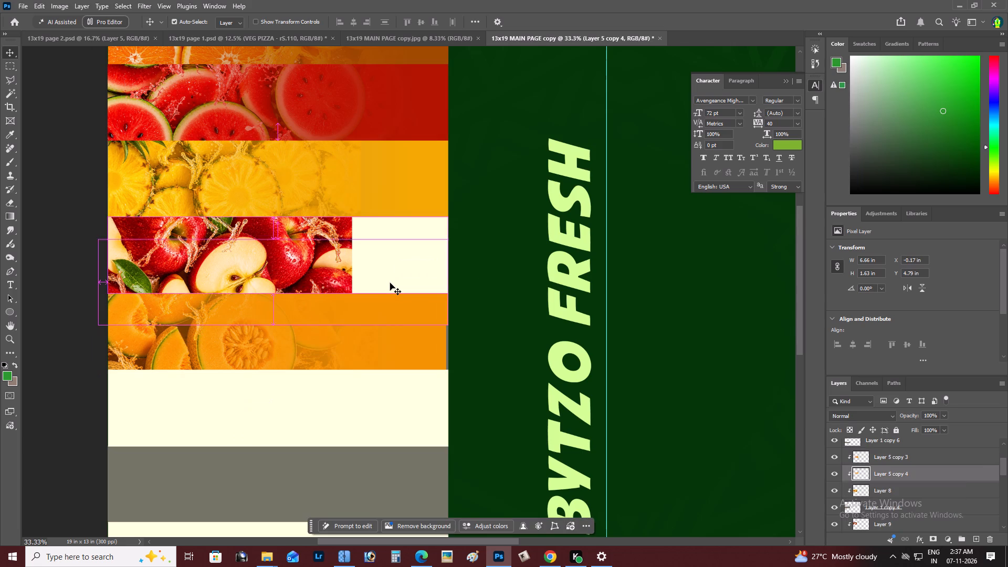
key(ctrl+bracketright)
key(ctrl+bracketright)
key(ctrl+bracketright)
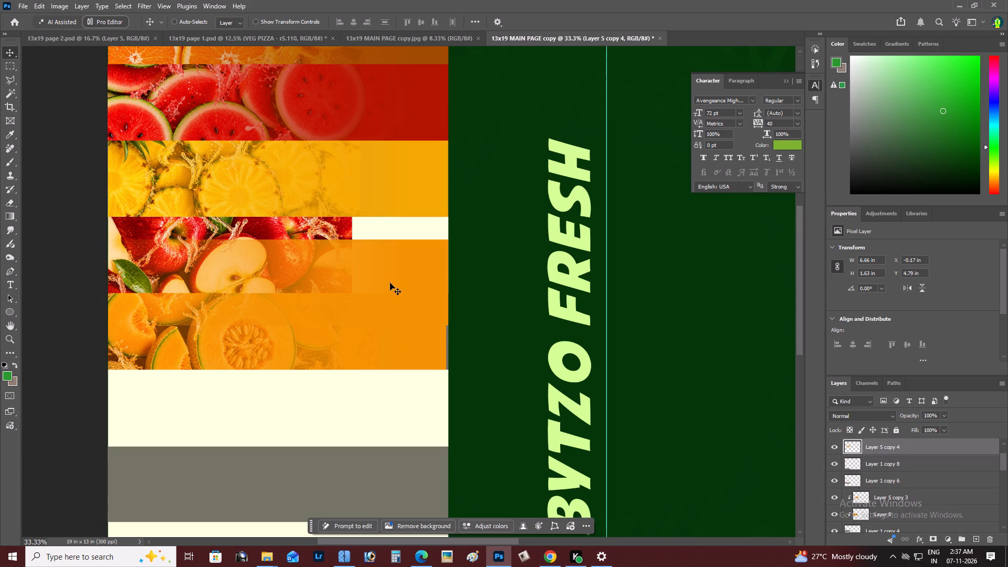
right_click(390, 283)
click(409, 290)
drag(410, 290, 416, 261)
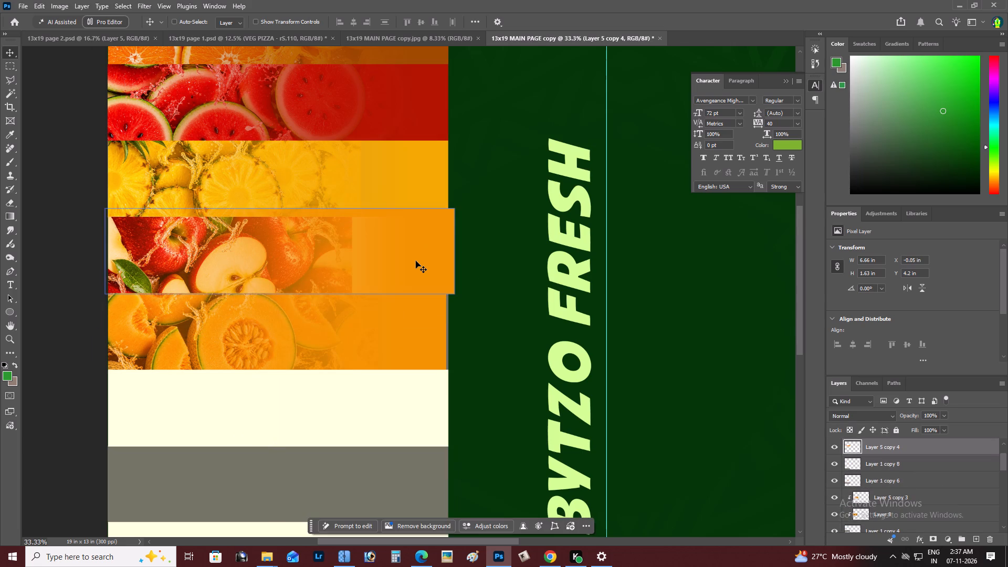
Lower the copied gradient in the layer stack until it sits directly above the apple image, clipped to the apple strip.
key(ctrl+bracketleft)
key(ctrl+bracketleft)
key(ctrl+bracketleft)
key(ctrl+bracketleft)
key(ctrl+bracketright)
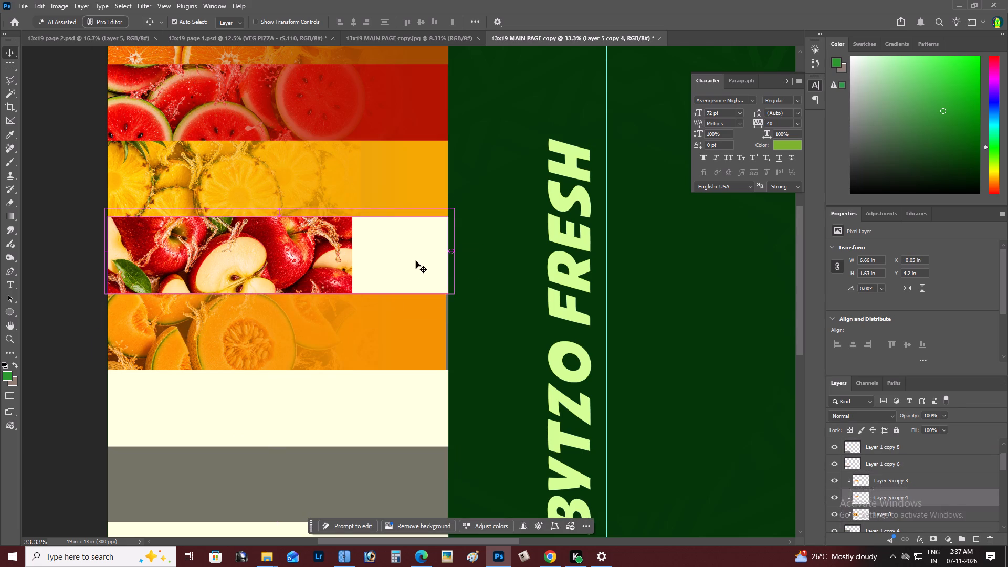
key(ctrl+bracketright)
key(ctrl+bracketright)
key(ctrl+bracketleft)
key(ctrl+bracketleft)
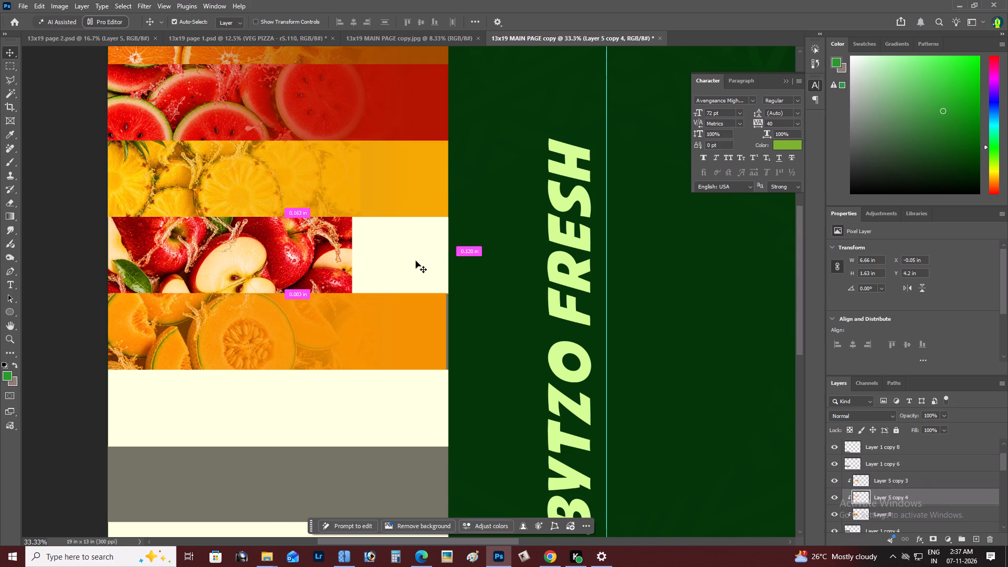
key(ctrl+bracketleft)
key(ctrl+bracketleft)
key(ctrl+bracketleft)
key(ctrl+bracketleft)
key(ctrl+bracketright)
key(ctrl+bracketright)
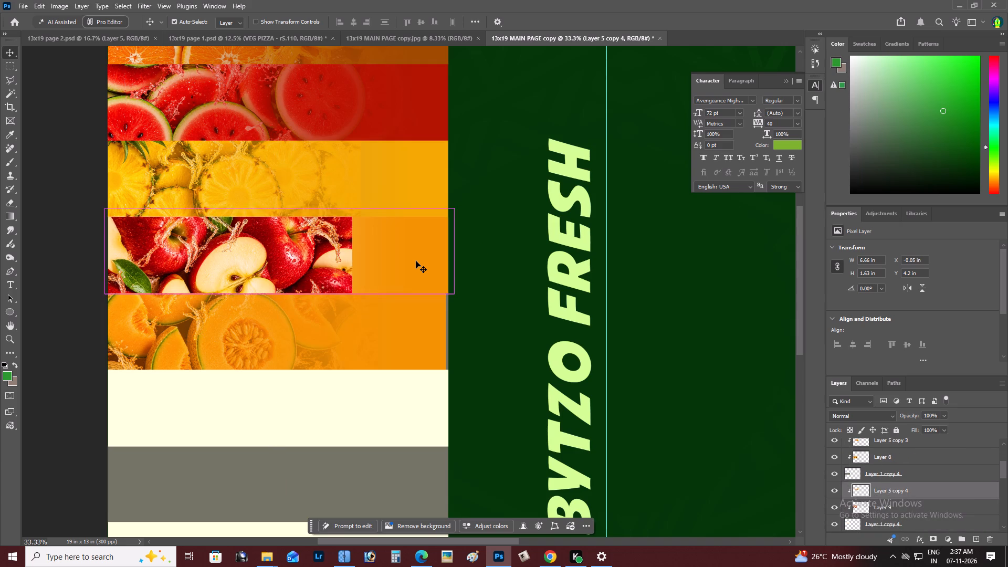
Turn the apple strip's gradient black by setting its Hue/Saturation lightness to -100.
key(ctrl+u)
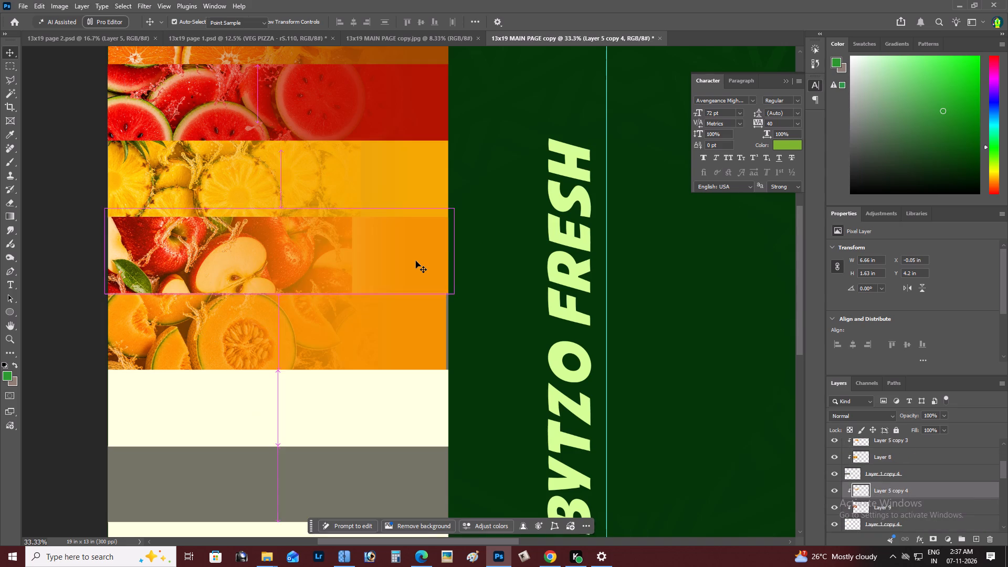
drag(799, 232, 671, 208)
key(Return)
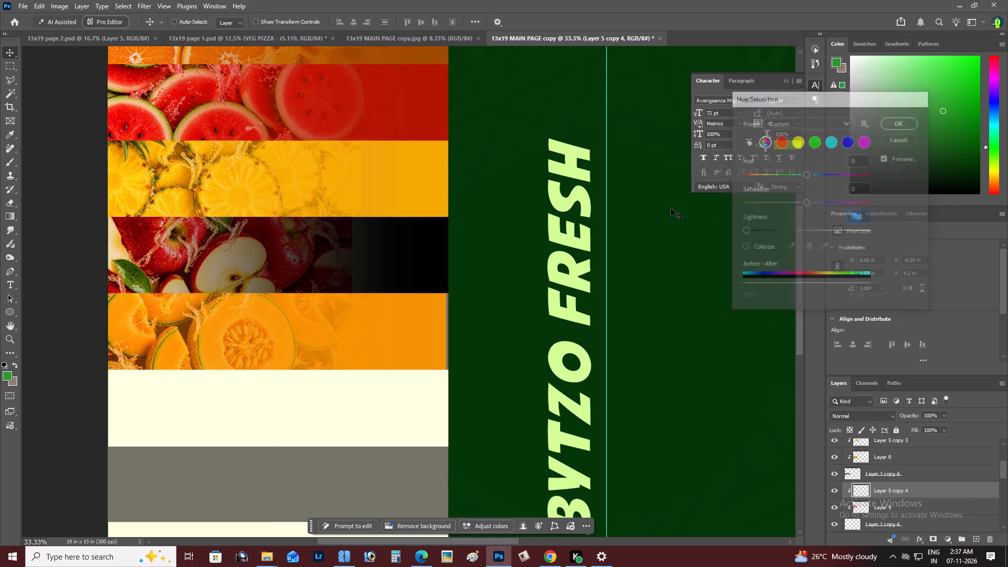
Review the black gradient on the apple strip against the page, test-shifting it and undoing the shift.
key(z)
alt+click(291, 274)
right_click(292, 273)
double_click(301, 274)
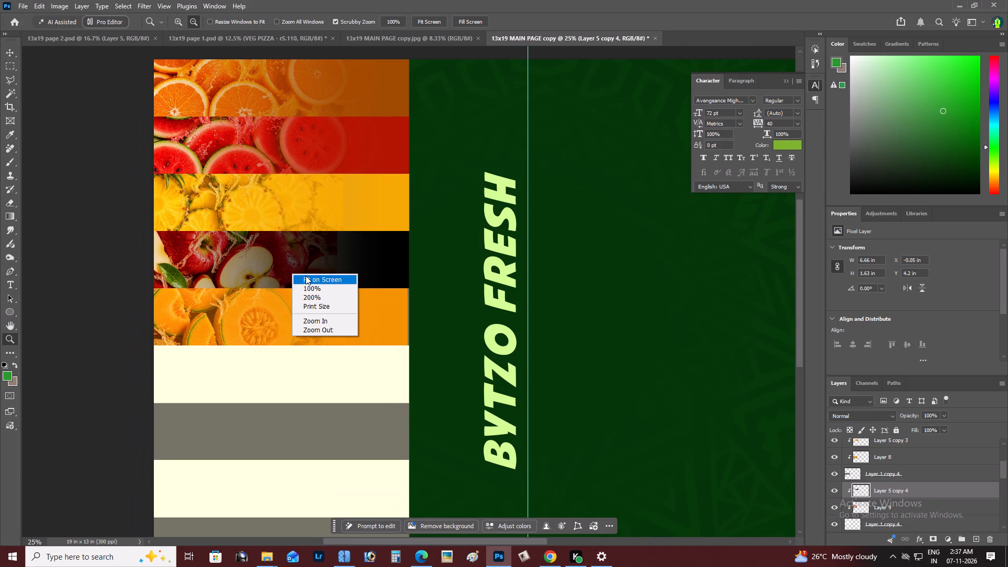
alt+click(306, 276)
key(space)
drag(306, 276, 359, 270)
key(z)
click(308, 247)
click(312, 240)
key(v)
right_click(354, 220)
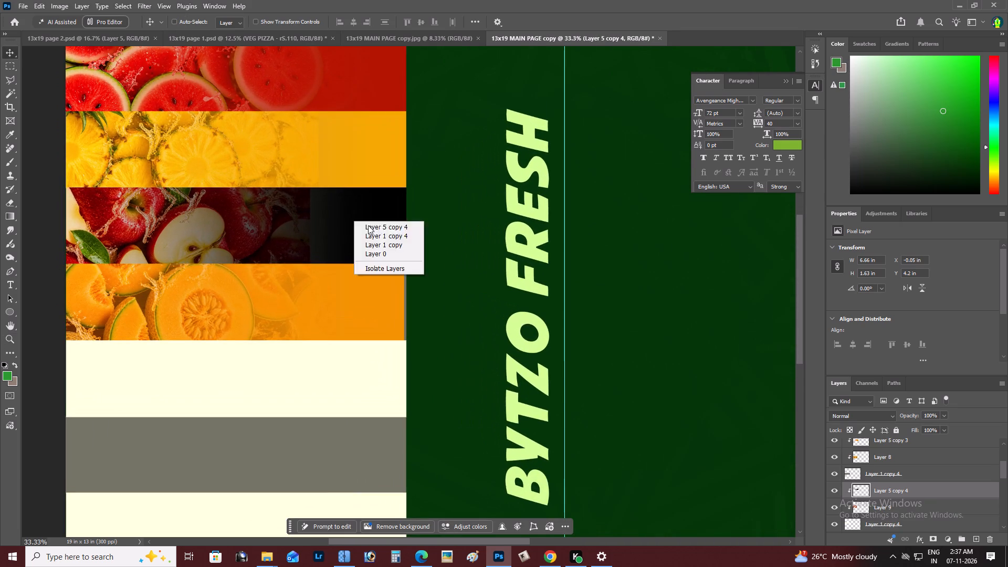
click(370, 226)
drag(367, 226, 330, 222)
key(ctrl+z)
Shrink the apple image to about 3.54 × 1.79 in and fit it at the outer end of its strip.
right_click(164, 214)
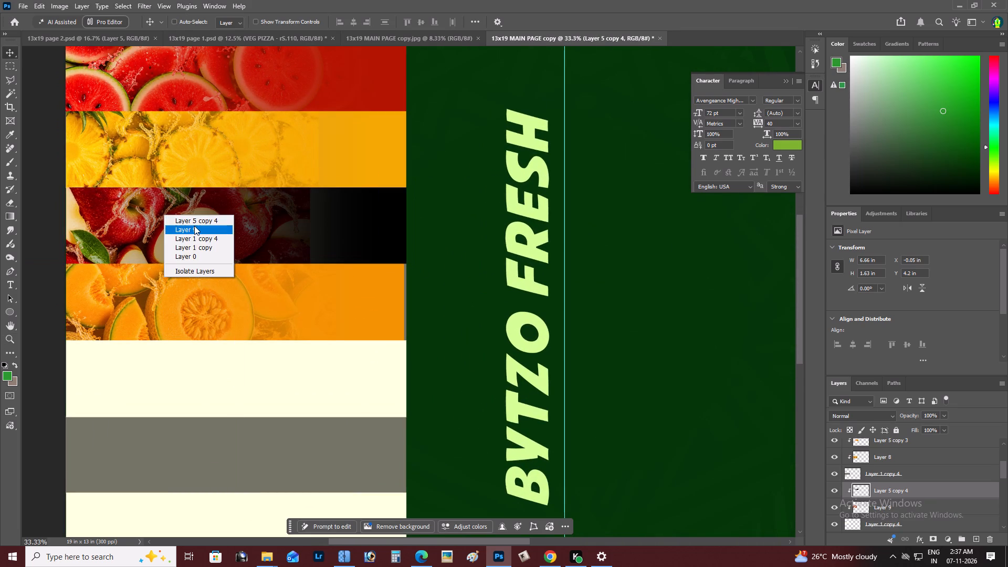
click(194, 226)
drag(194, 226, 184, 220)
key(ctrl+t)
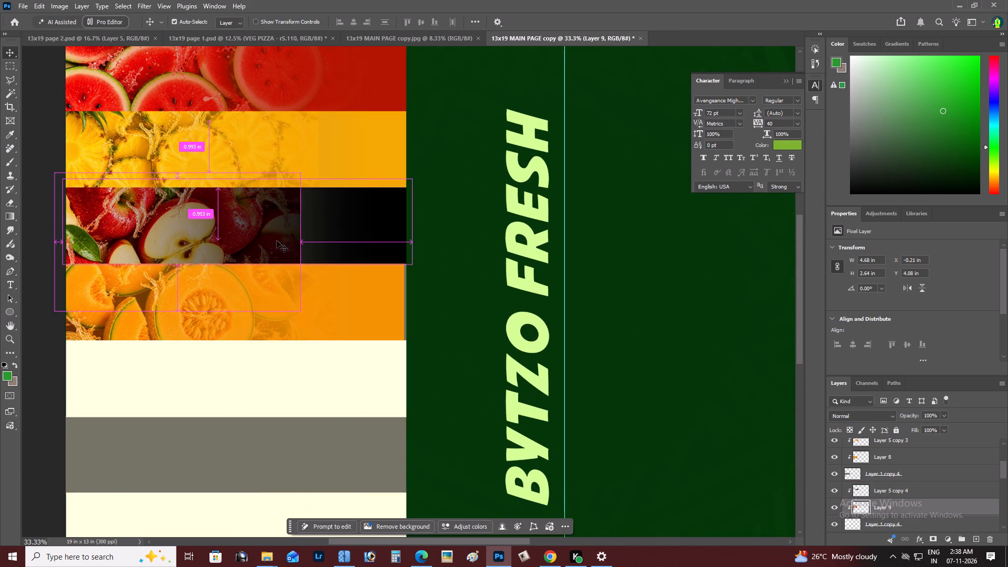
shift+drag(303, 240, 339, 238)
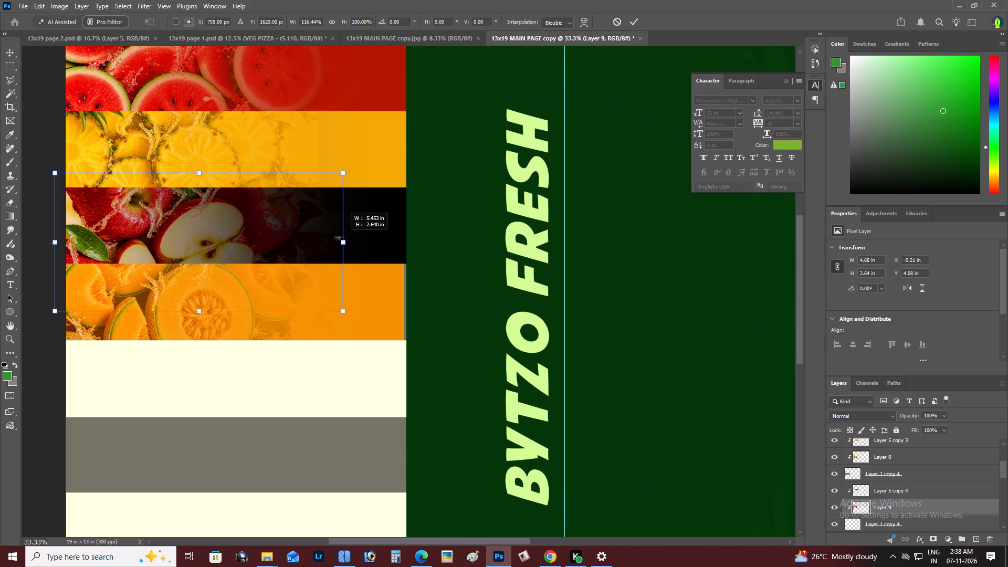
shift+drag(339, 238, 331, 236)
drag(302, 237, 300, 225)
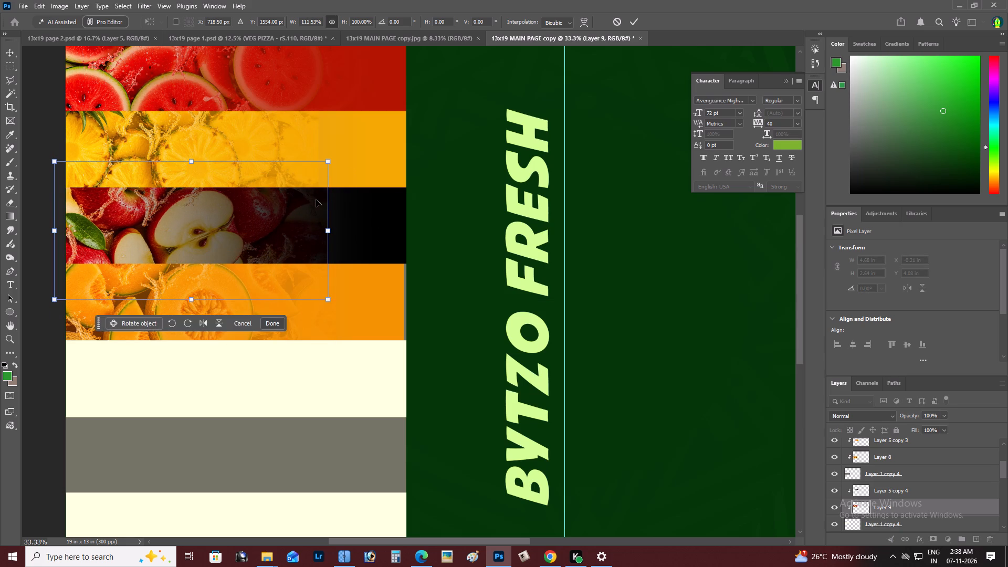
alt+drag(326, 164, 276, 175)
drag(243, 231, 207, 230)
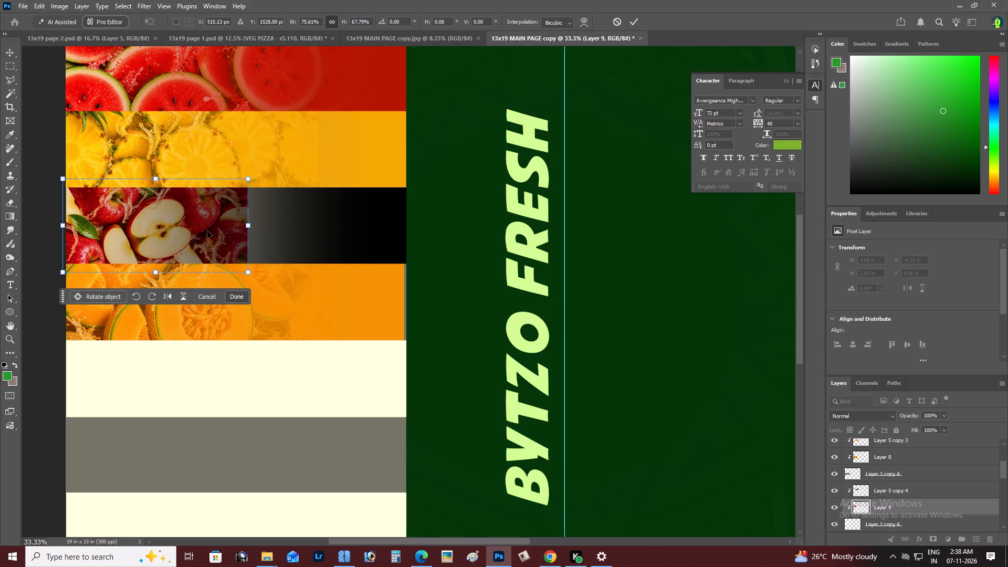
key(ctrl+Return)
Duplicate the apple image towards the strip's inner end, flip the copy horizontally and align it edge to edge with the original.
key(v)
alt+drag(207, 231, 381, 224)
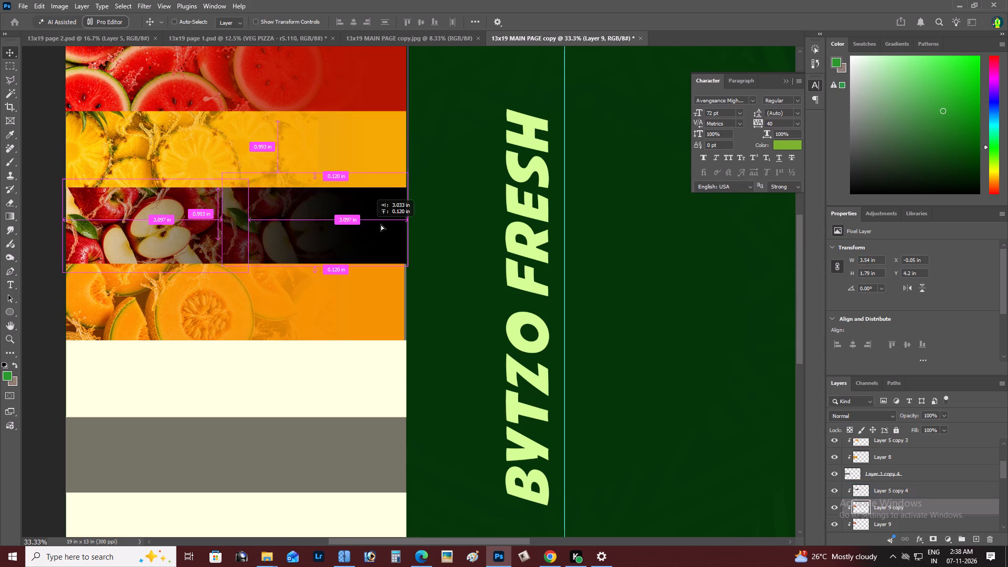
alt+drag(381, 224, 388, 226)
right_click(371, 223)
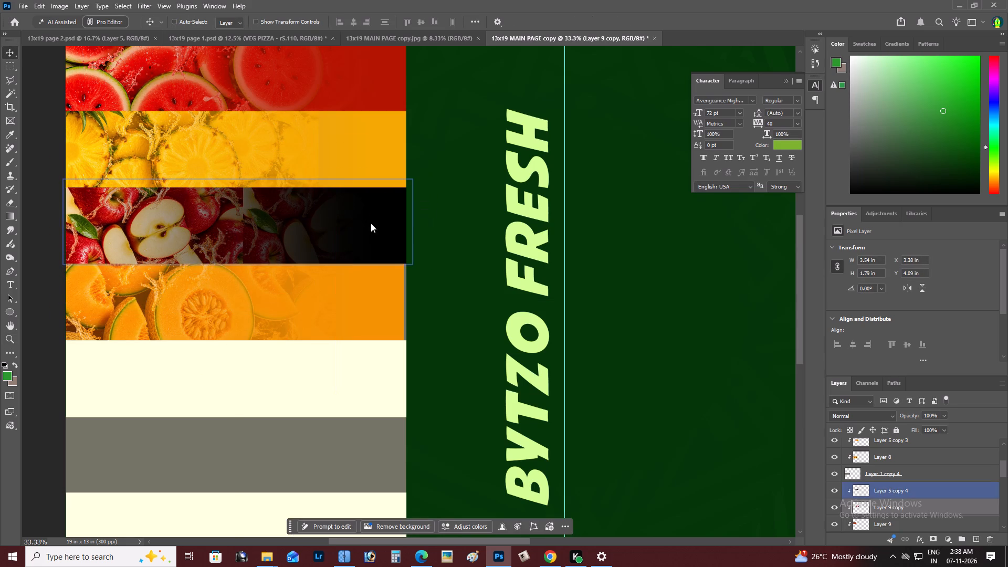
click(329, 220)
key(ctrl+t)
ctrl+right_click(329, 220)
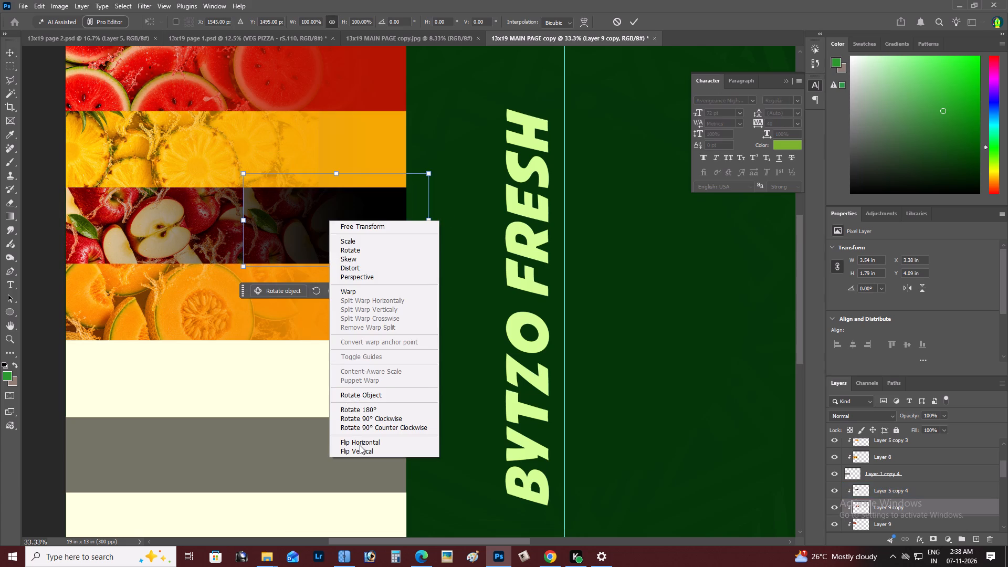
click(360, 445)
drag(274, 238, 280, 245)
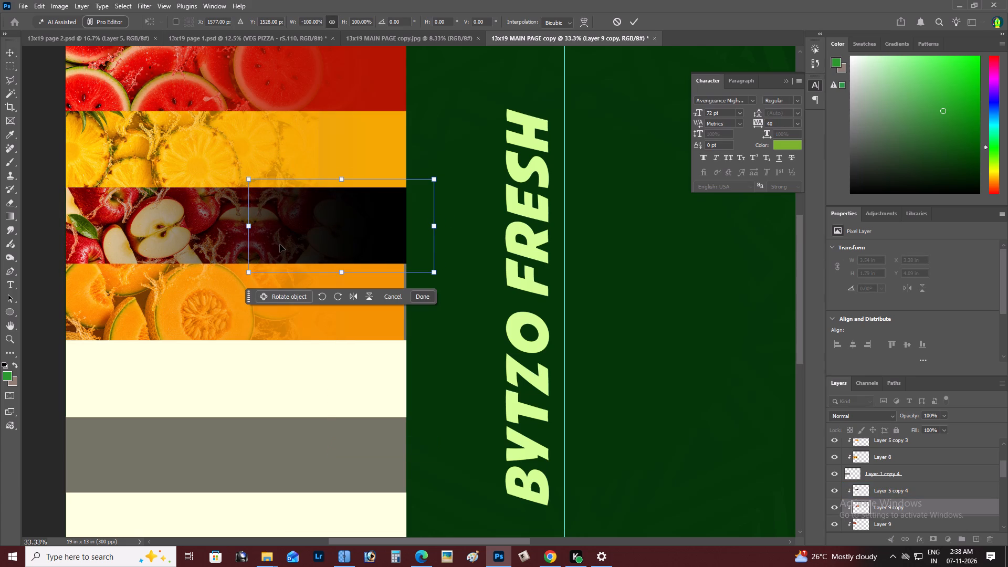
key(ctrl+Return)
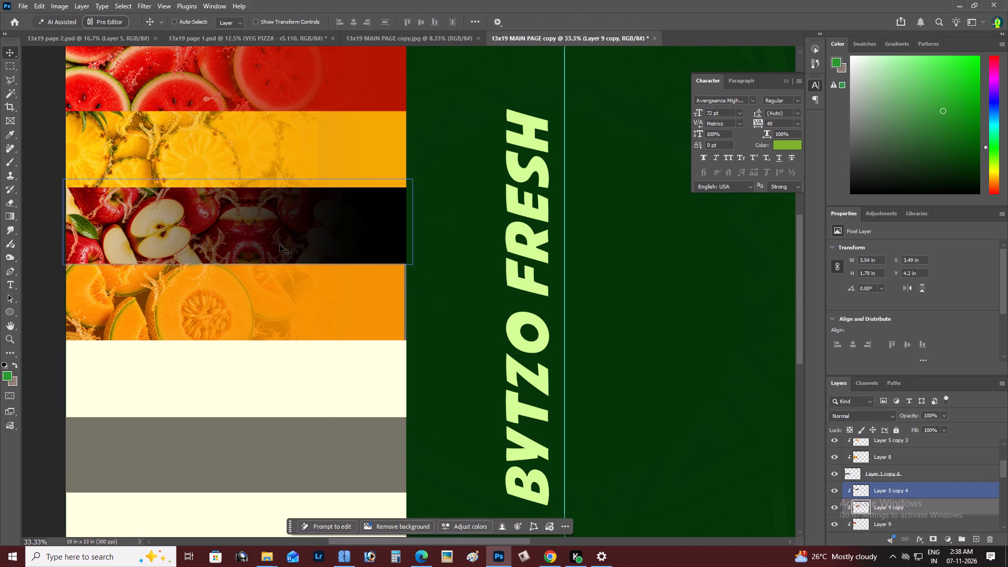
Review the extended apple strip against the whole page layout.
key(z)
alt+click(279, 220)
right_click(279, 220)
double_click(297, 226)
key(space)
drag(283, 237, 404, 260)
key(z)
double_click(311, 279)
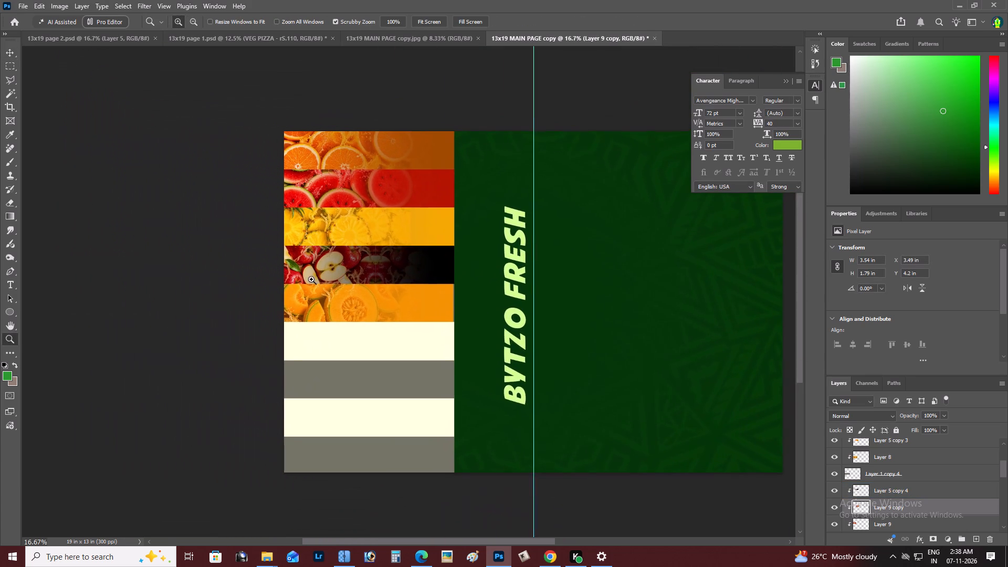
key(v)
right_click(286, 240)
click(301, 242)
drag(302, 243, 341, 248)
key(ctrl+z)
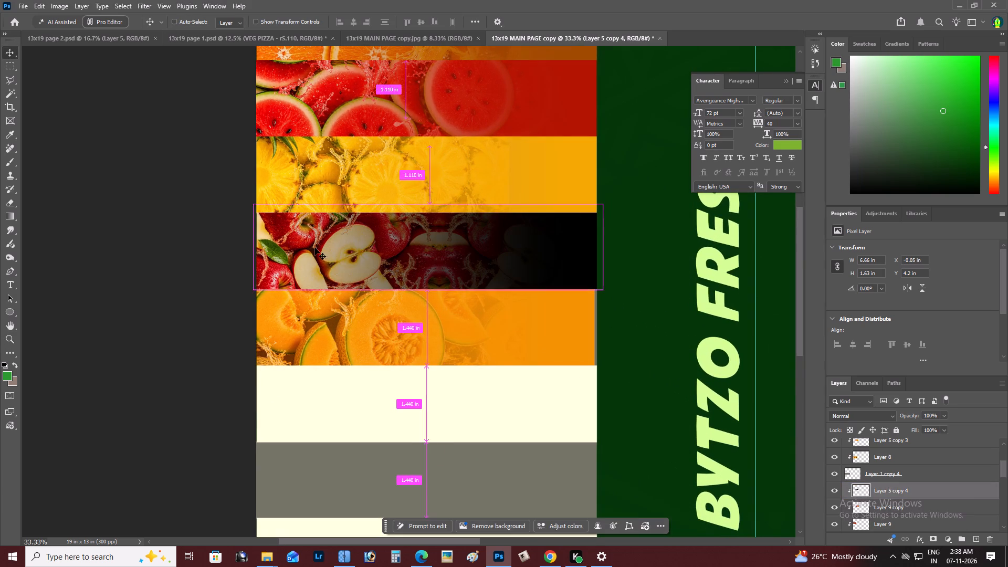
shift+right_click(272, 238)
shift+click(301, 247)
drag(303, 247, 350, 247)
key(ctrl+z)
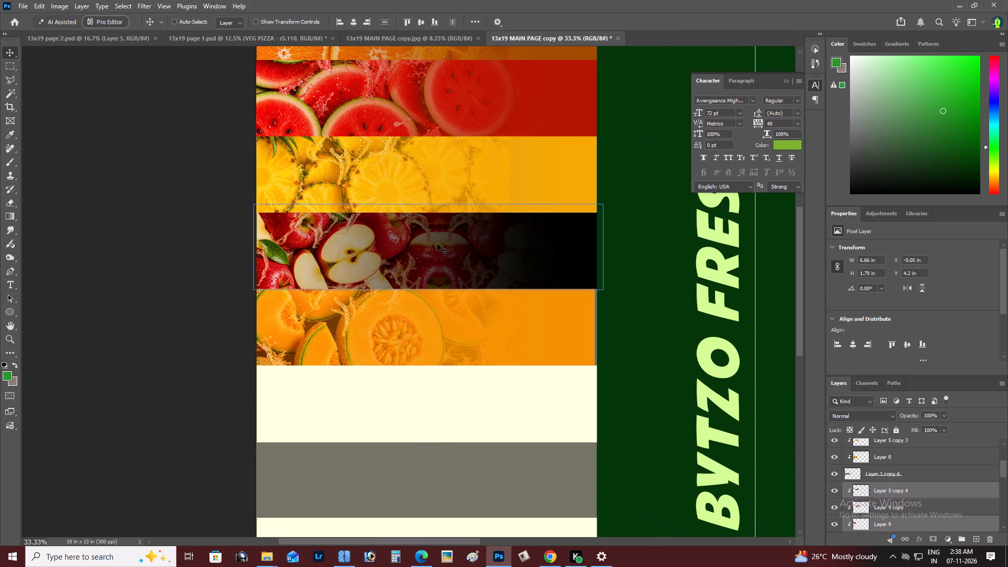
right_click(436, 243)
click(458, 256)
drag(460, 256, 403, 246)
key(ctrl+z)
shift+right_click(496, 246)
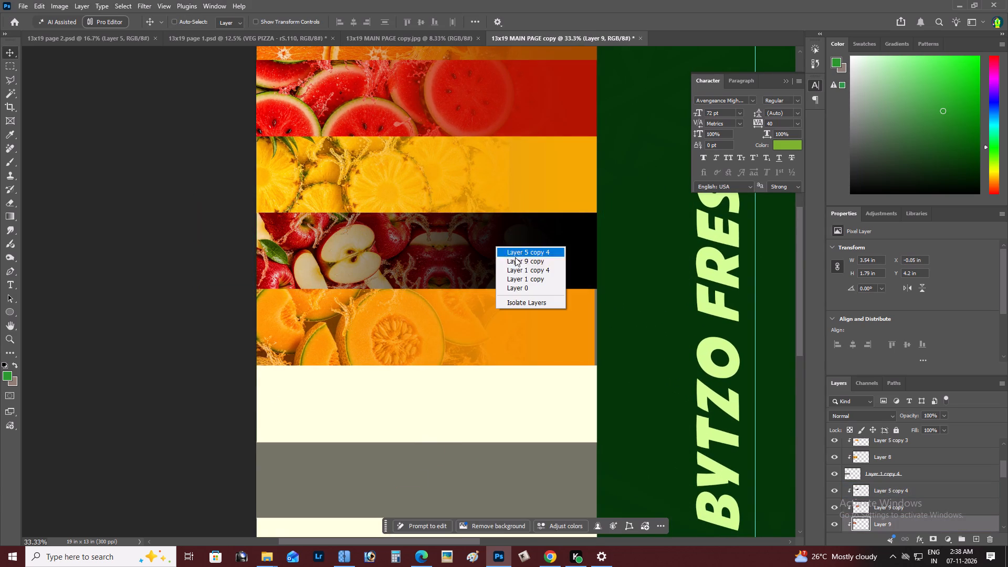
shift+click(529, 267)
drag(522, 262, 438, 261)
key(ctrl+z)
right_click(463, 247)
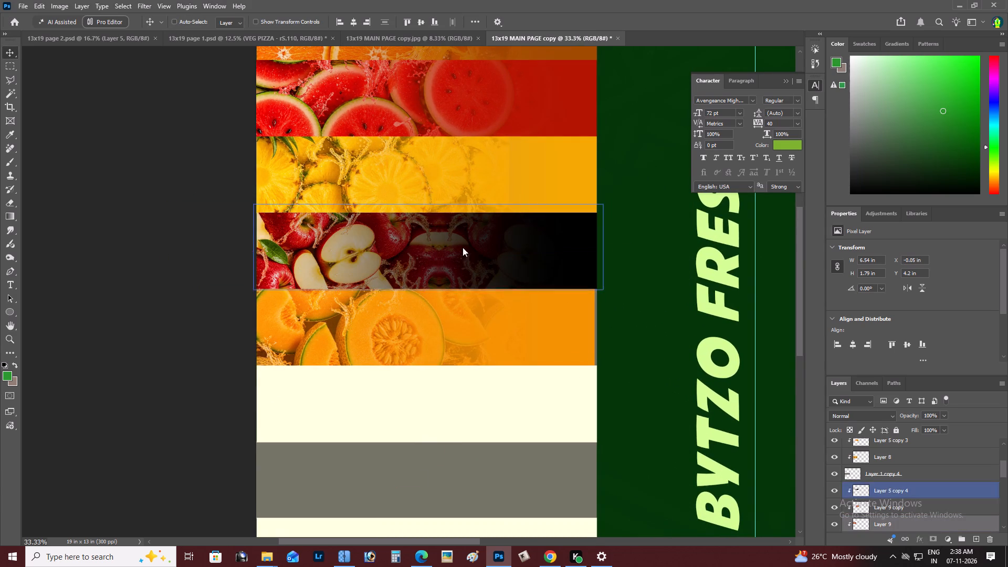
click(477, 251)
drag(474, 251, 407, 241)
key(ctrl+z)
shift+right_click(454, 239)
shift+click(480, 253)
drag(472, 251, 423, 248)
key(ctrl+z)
Select the original apple image and its mirrored copy and merge them into one layer.
right_click(452, 245)
click(482, 262)
drag(468, 258, 432, 253)
key(ctrl+z)
shift+right_click(317, 238)
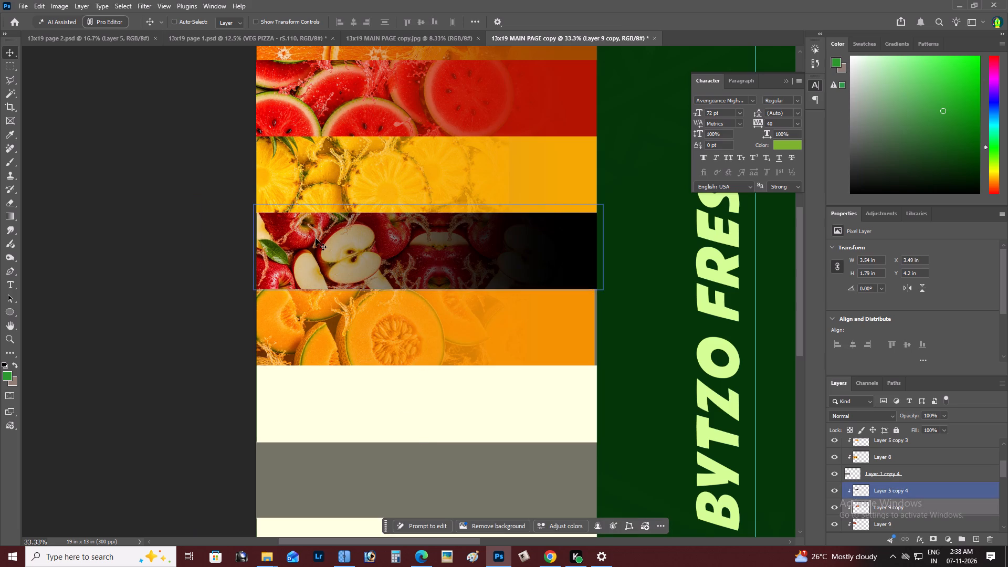
shift+click(346, 251)
drag(346, 249, 389, 243)
key(ctrl+z)
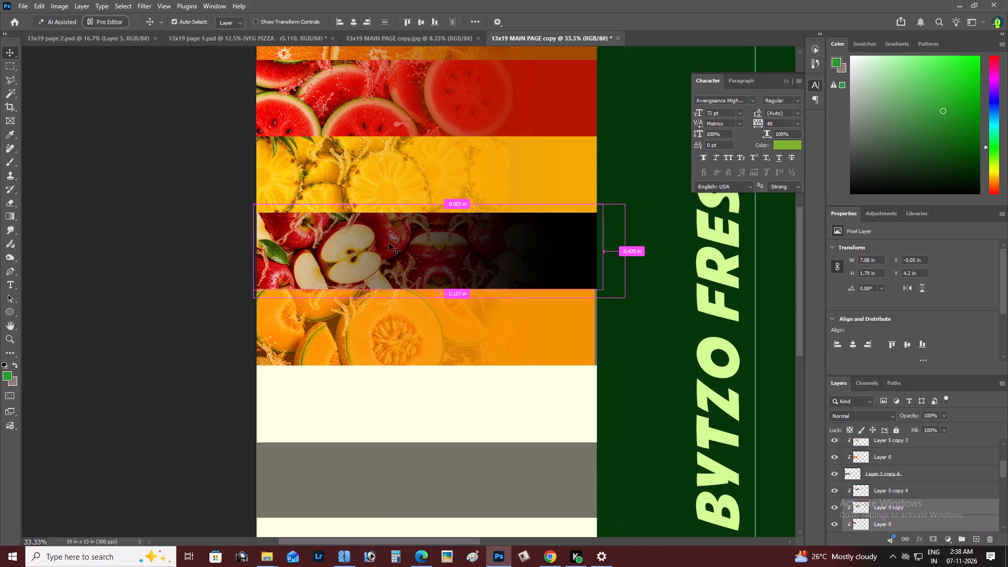
key(ctrl+e)
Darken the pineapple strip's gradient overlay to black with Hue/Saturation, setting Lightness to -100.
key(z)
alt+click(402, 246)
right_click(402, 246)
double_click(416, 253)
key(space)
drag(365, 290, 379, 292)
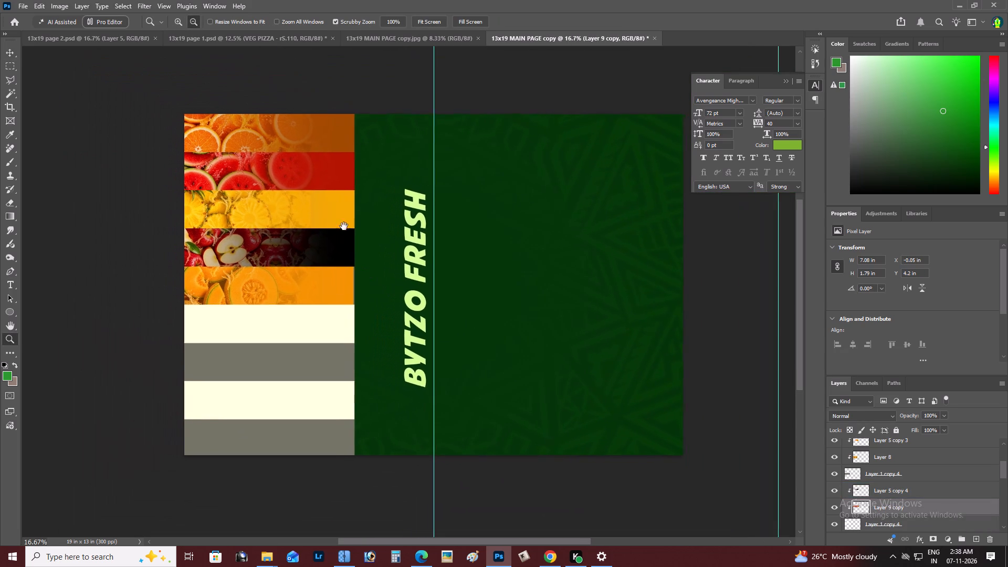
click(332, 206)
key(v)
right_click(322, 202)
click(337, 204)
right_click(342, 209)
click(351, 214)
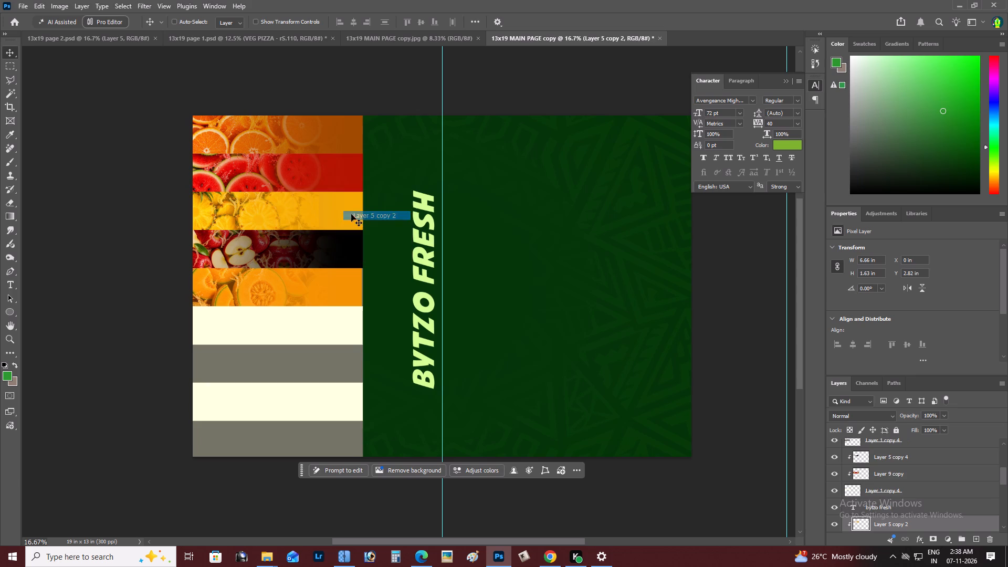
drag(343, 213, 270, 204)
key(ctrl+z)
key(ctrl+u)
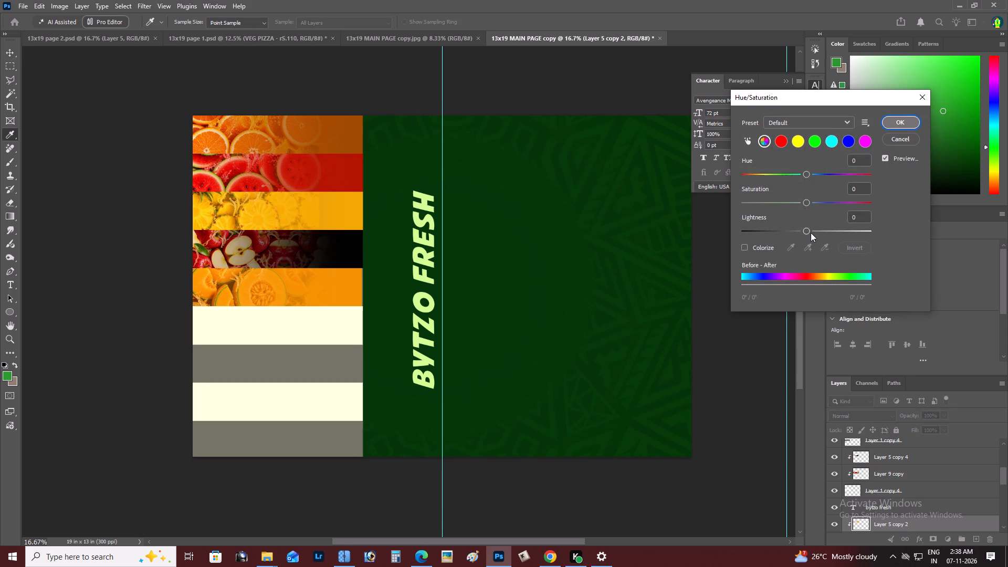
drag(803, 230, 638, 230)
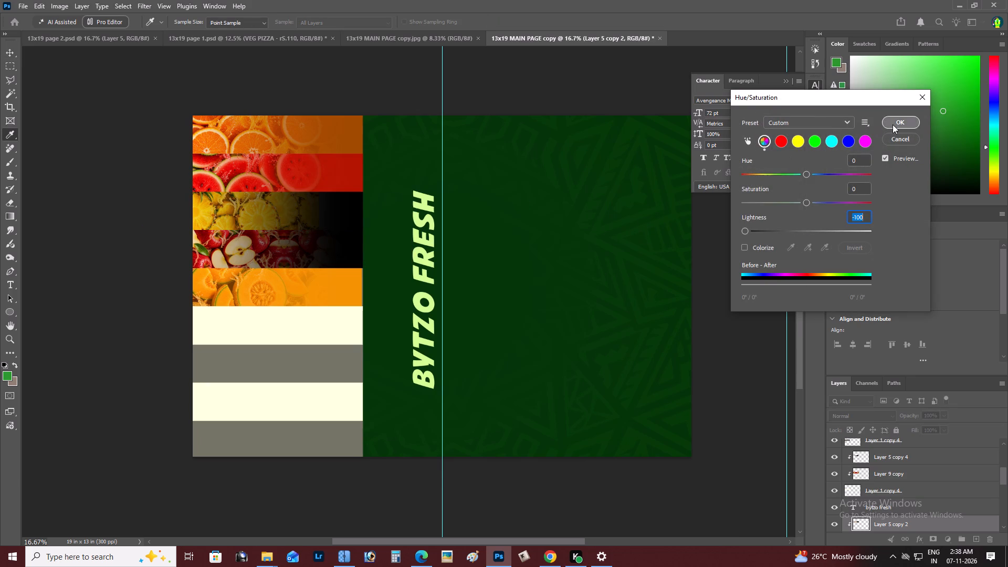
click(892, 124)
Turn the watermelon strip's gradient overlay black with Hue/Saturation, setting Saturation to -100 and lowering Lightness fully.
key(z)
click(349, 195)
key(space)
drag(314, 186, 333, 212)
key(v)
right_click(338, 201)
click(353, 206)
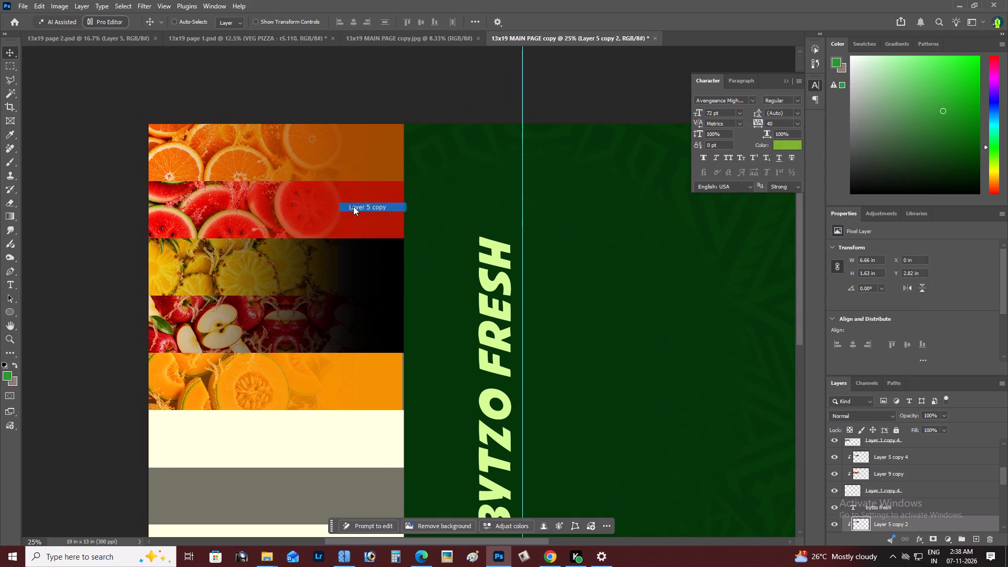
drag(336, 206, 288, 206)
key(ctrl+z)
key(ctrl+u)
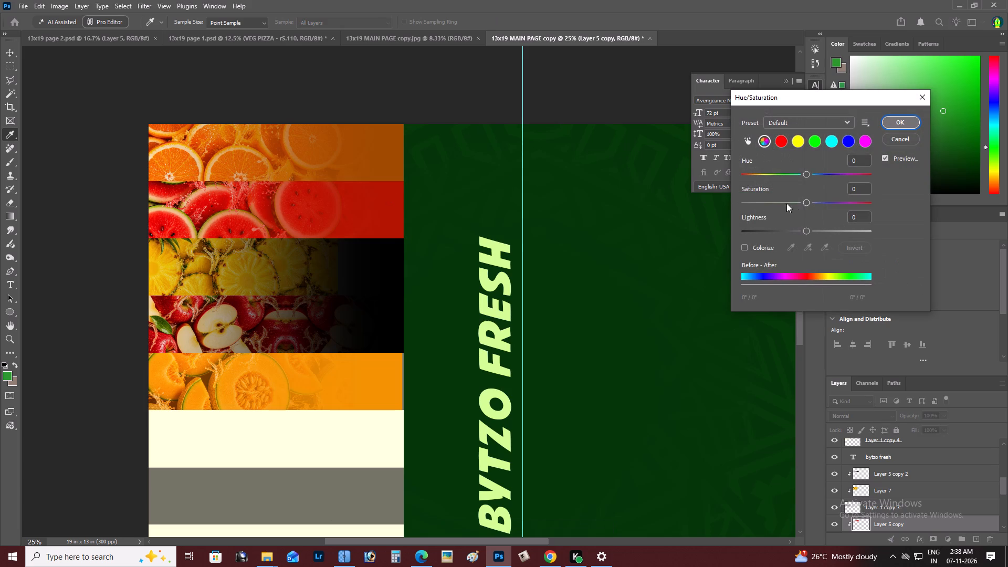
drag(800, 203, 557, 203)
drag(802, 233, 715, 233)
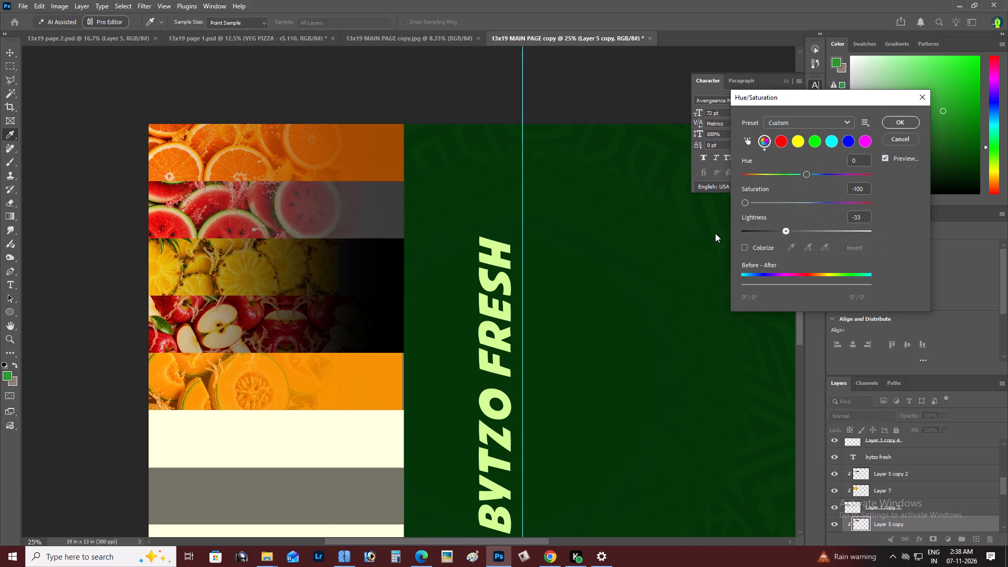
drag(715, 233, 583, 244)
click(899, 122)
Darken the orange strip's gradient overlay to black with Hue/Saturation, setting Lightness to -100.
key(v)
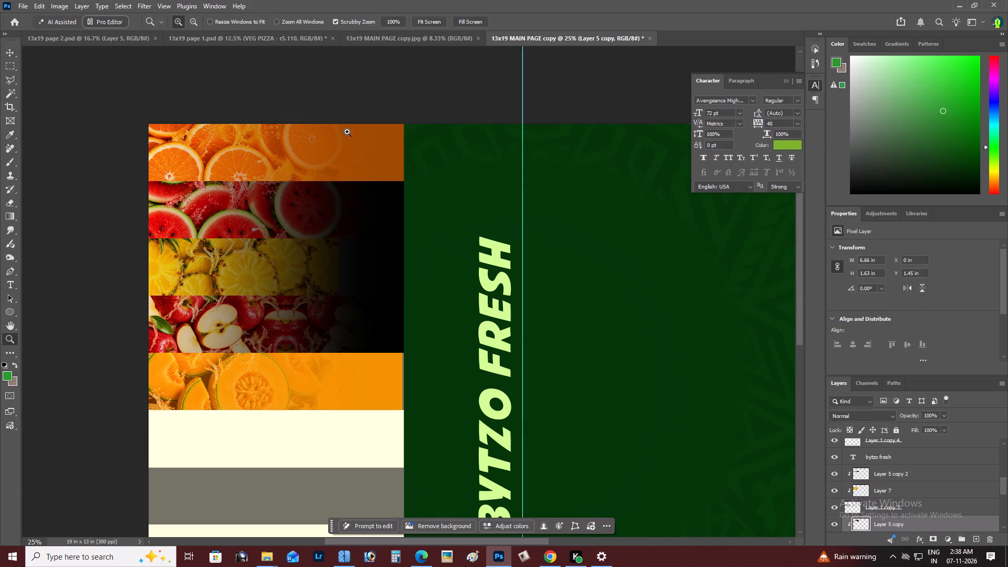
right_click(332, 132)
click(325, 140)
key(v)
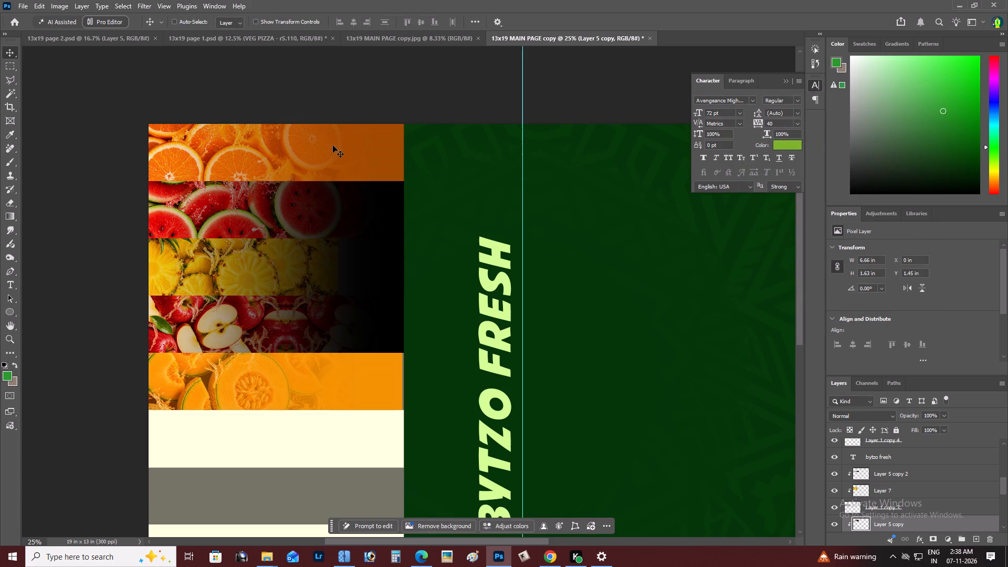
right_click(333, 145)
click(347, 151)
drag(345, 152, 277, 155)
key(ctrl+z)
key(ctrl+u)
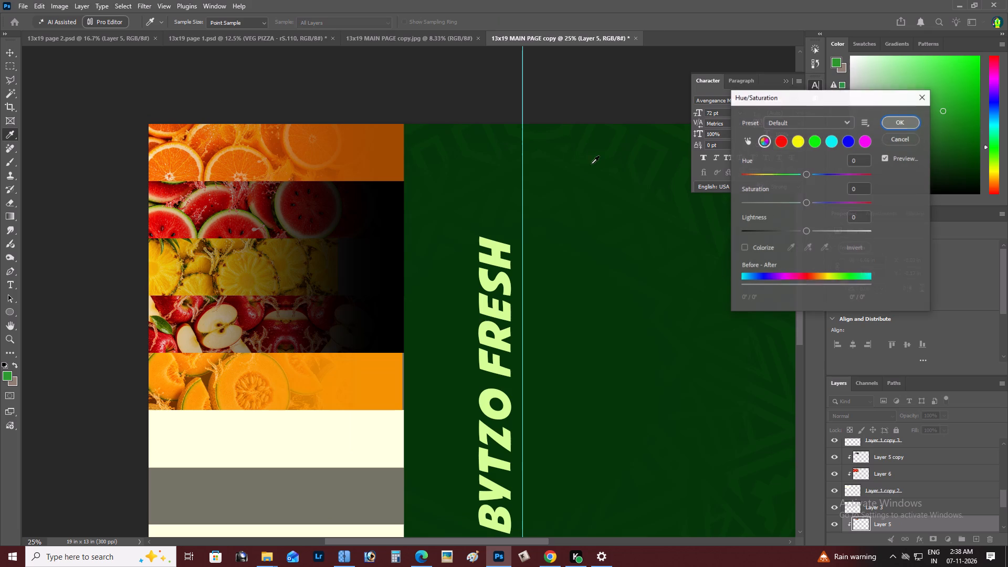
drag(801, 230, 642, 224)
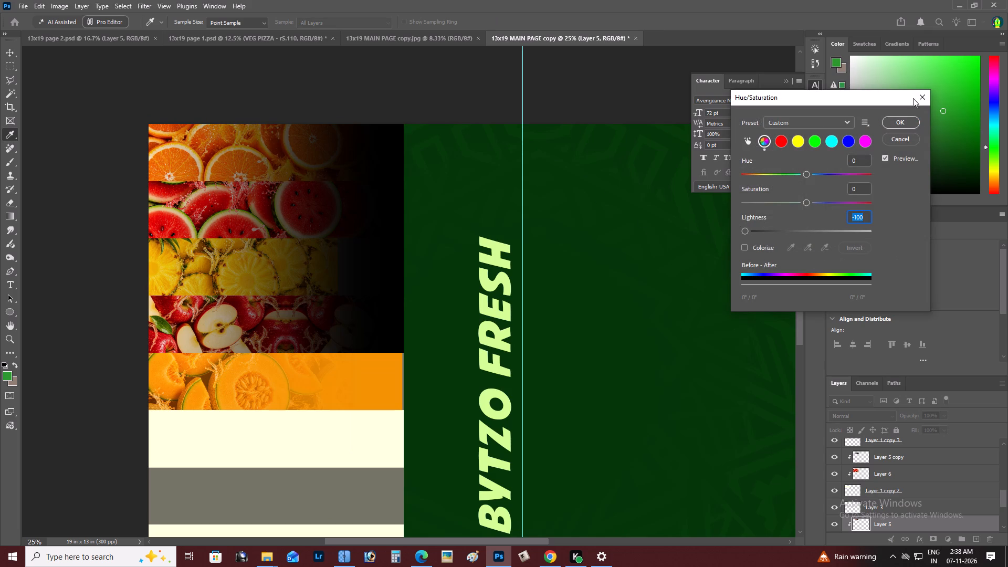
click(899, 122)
Review the darkened fruit strips against the whole page layout.
key(z)
alt+click(316, 265)
right_click(316, 256)
click(312, 219)
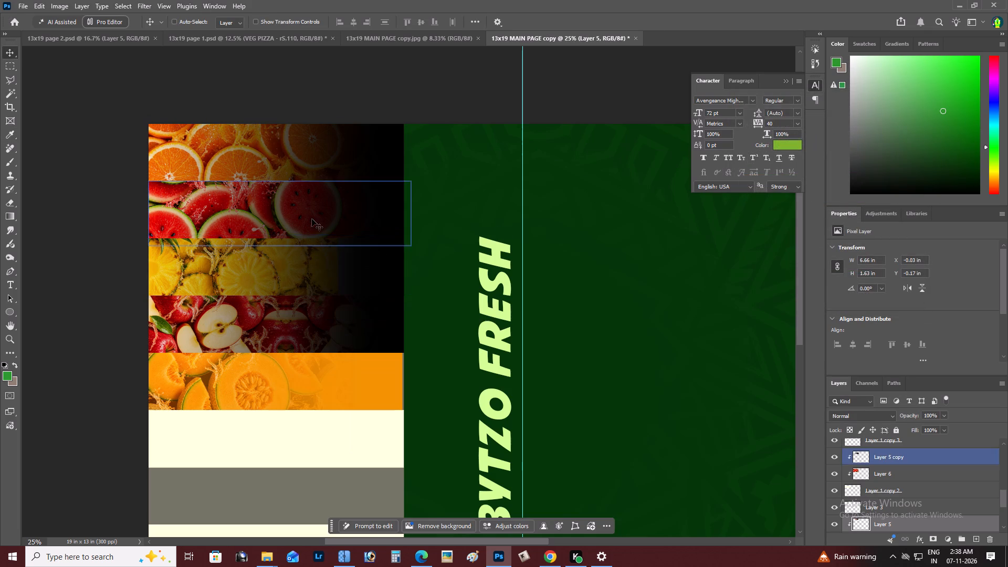
key(z)
alt+click(322, 203)
right_click(331, 194)
double_click(352, 198)
key(space)
key(space)
key(space)
key(space)
key(space)
key(space)
key(space)
key(space)
key(space)
key(space)
key(space)
key(space)
key(space)
key(space)
key(space)
key(space)
key(space)
key(space)
key(space)
key(space)
drag(309, 220, 391, 255)
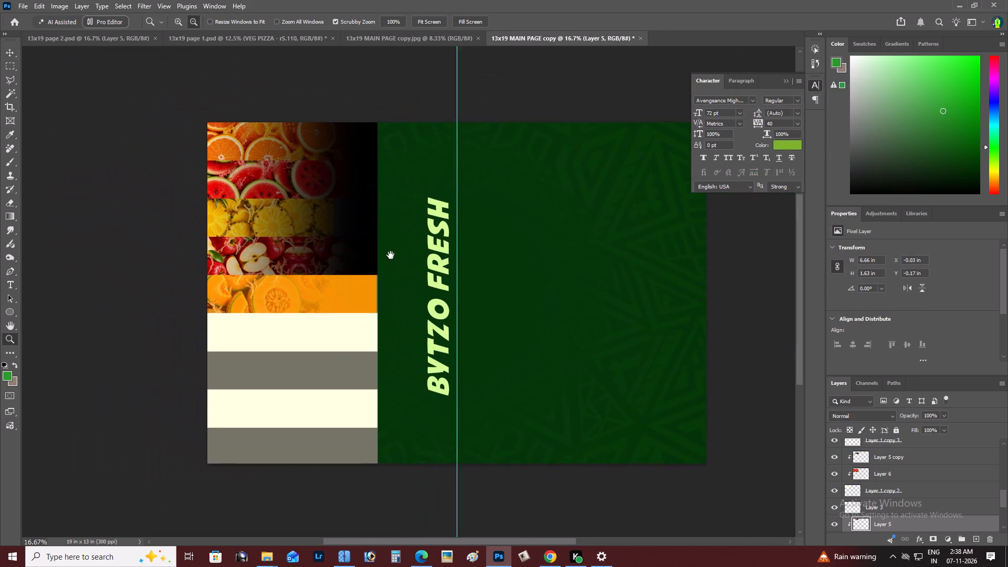
drag(391, 255, 434, 294)
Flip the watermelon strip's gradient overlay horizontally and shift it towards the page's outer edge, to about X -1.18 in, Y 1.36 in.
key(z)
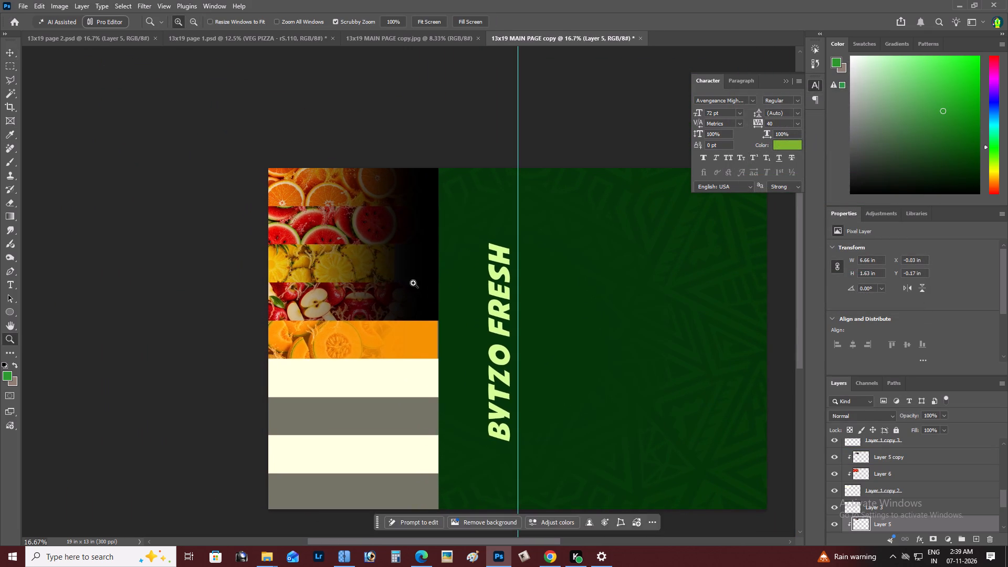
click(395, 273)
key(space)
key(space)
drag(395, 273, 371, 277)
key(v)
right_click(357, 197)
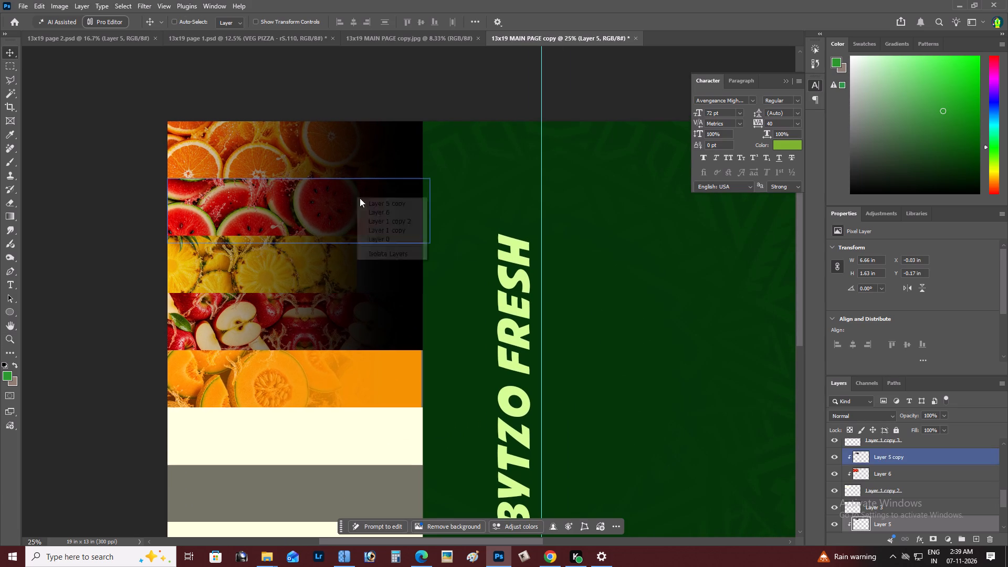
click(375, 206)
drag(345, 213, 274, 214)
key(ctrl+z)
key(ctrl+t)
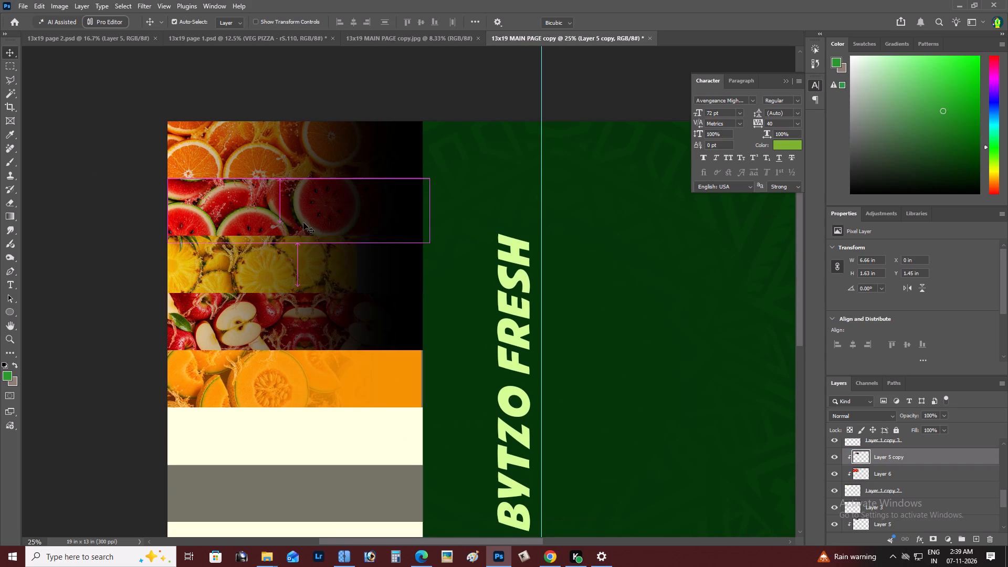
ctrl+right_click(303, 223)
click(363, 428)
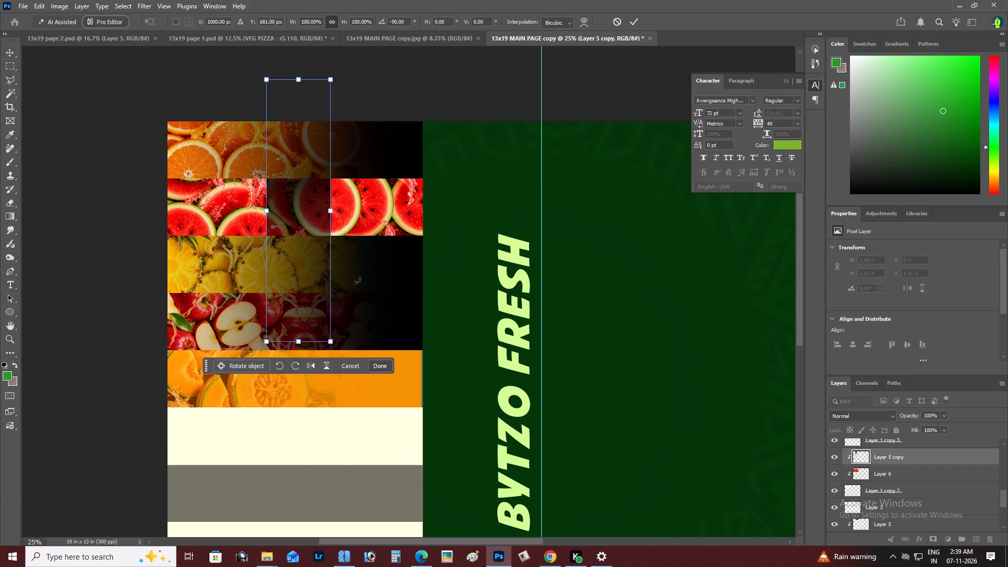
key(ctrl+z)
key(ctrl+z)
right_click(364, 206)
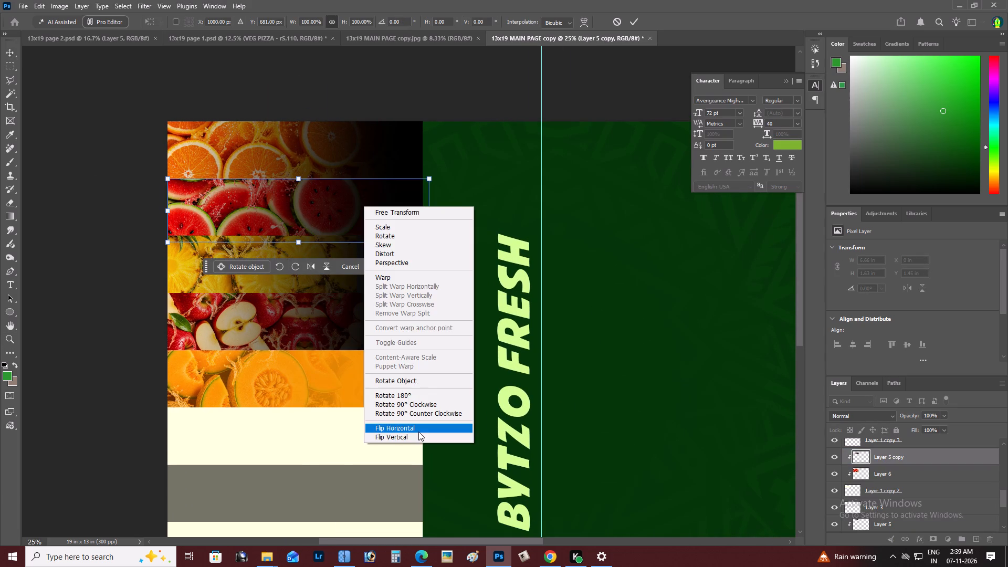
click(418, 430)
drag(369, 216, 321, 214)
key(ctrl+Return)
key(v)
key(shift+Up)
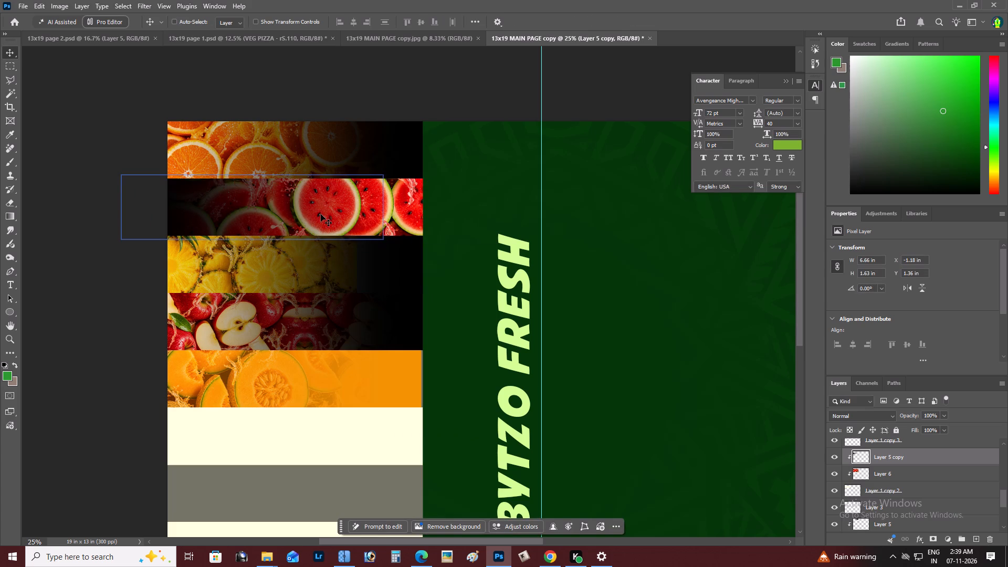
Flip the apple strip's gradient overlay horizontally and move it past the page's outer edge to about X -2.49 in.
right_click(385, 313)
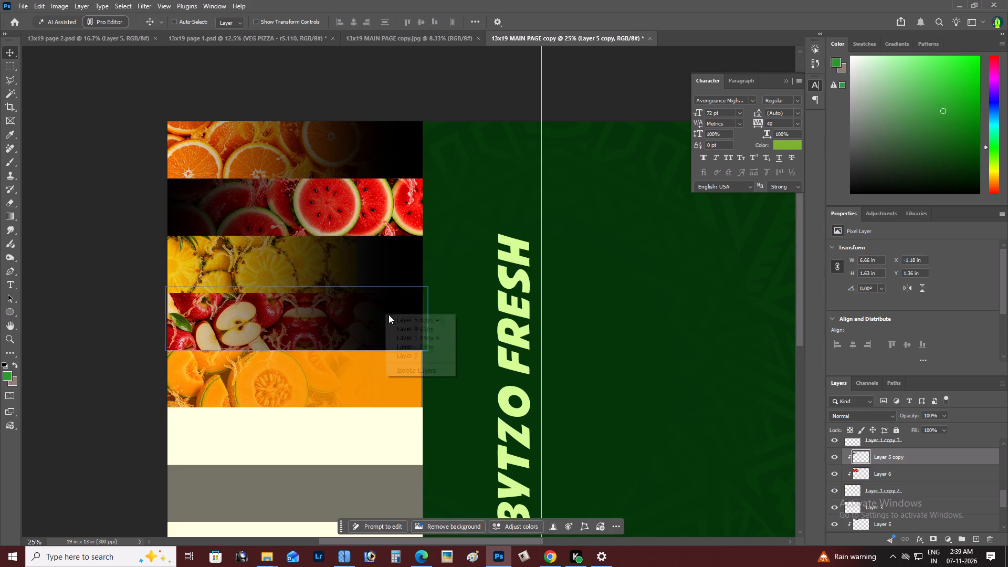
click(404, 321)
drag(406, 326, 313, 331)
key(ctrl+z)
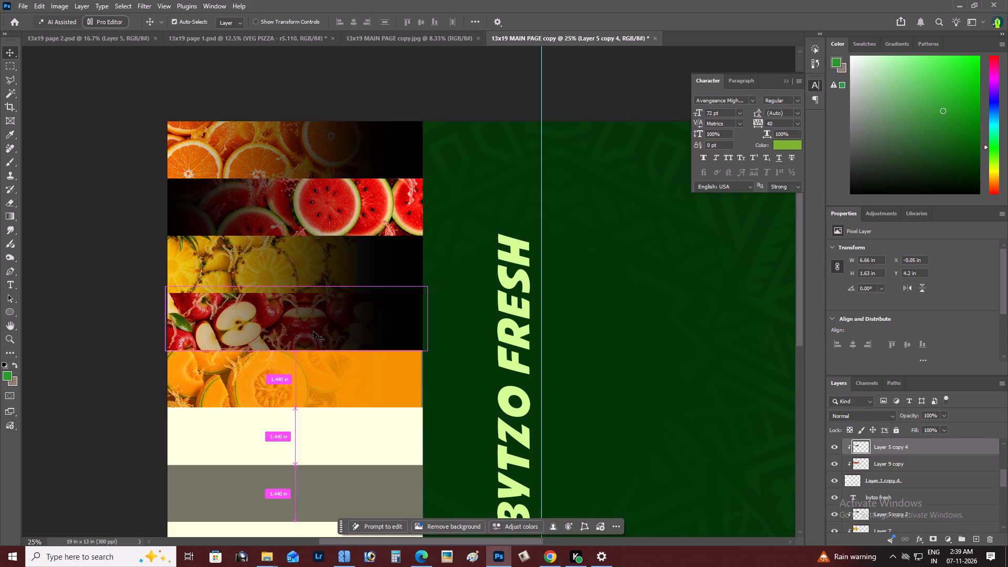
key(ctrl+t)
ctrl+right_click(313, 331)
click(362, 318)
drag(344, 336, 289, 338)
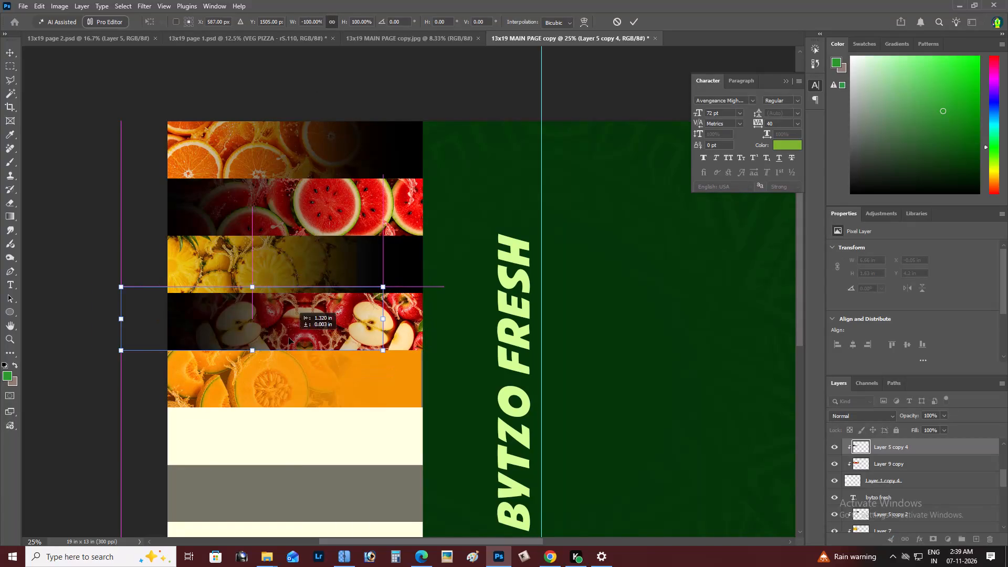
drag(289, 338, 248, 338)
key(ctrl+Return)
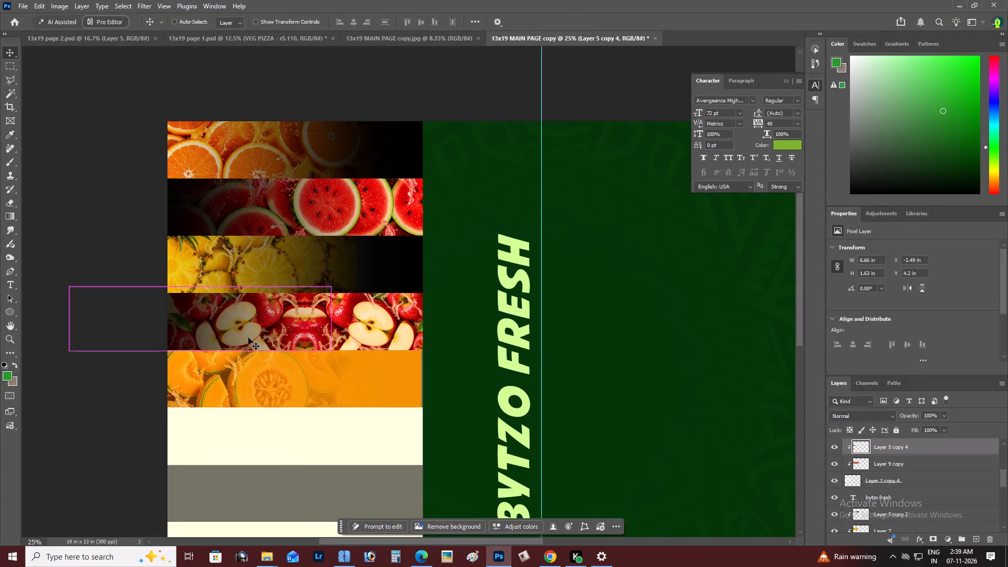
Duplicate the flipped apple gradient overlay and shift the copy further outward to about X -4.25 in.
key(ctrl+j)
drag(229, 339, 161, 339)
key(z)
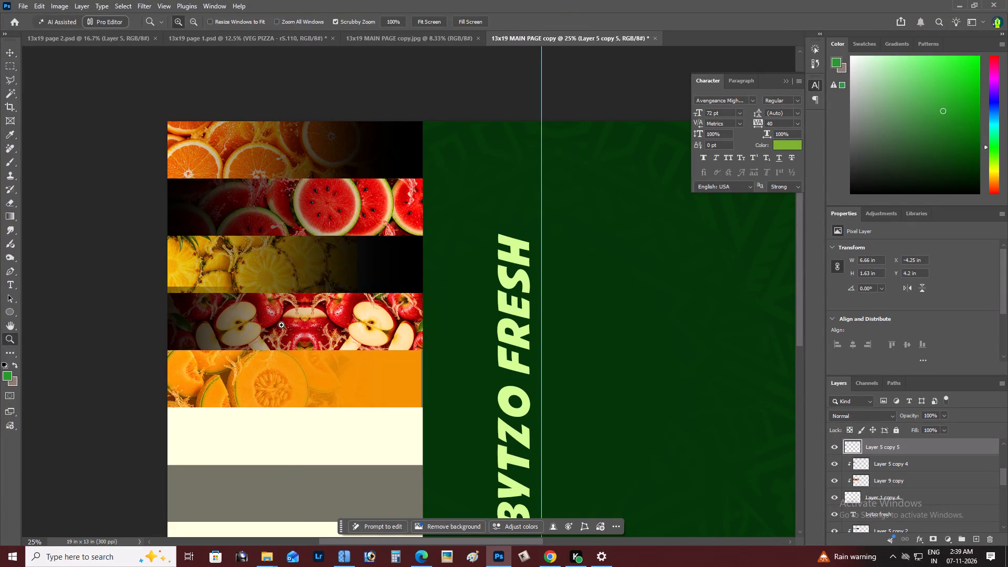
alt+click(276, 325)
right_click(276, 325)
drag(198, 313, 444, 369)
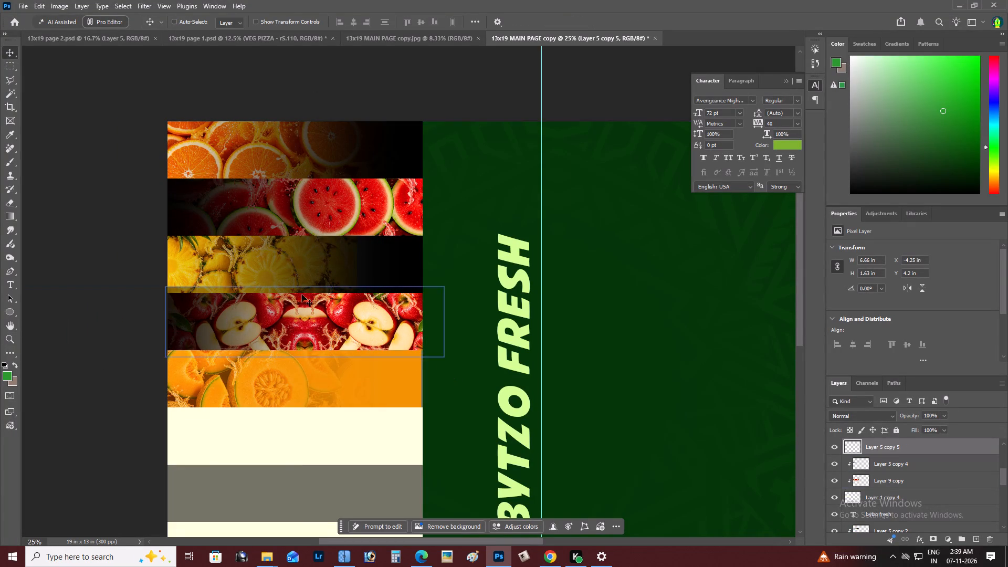
Undo the overlay flips, black recolouring and apple image edits, back to the full-size apple image above its strip's orange gradient.
key(ctrl+z)
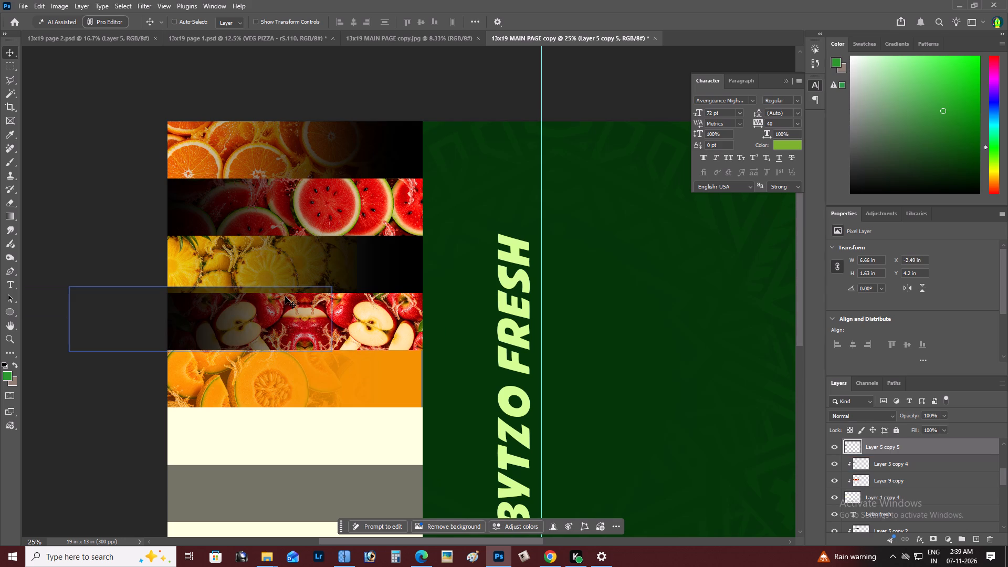
key(ctrl+z)
key(ctrl+z)
key(ctrl+z)
key(ctrl+z)
key(ctrl+z)
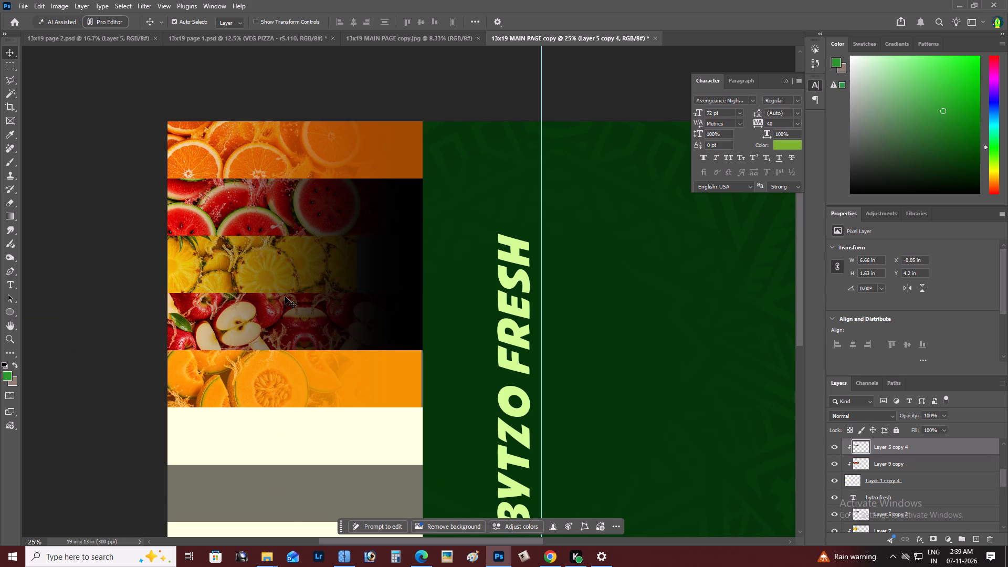
key(ctrl+z)
key(ctrl+z)
key(ctrl+z)
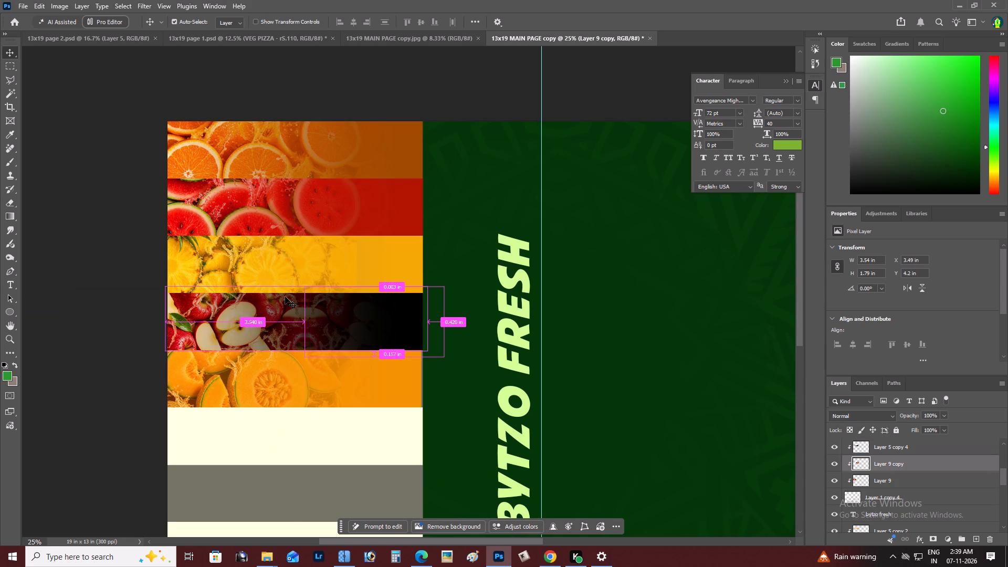
key(ctrl+z)
key(ctrl+z)
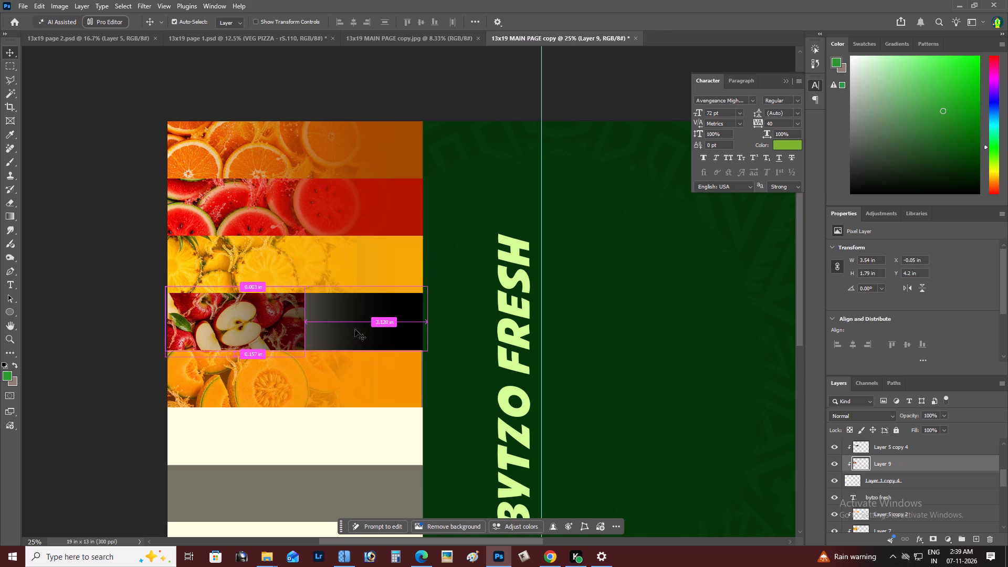
key(ctrl+z)
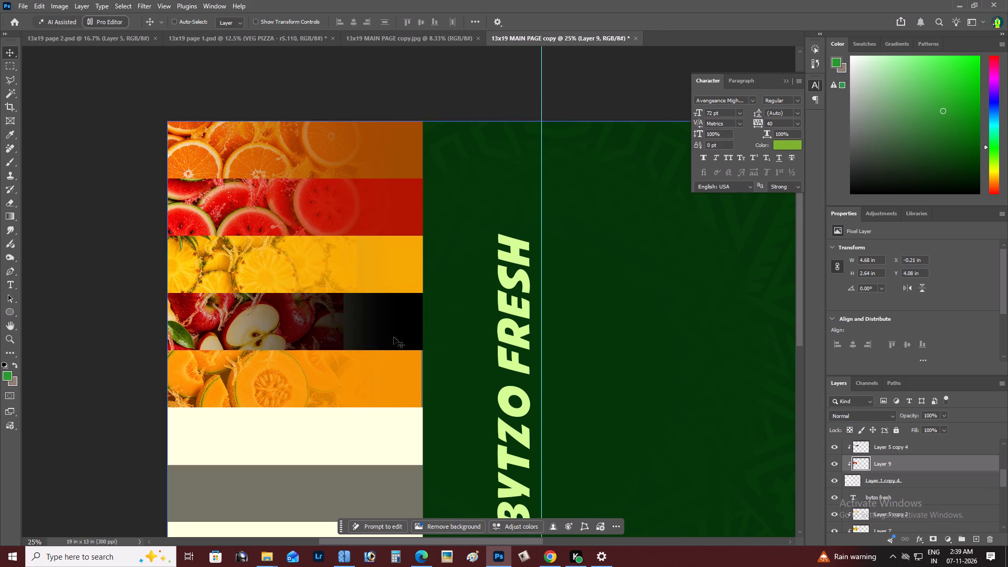
key(ctrl+z)
key(ctrl+z)
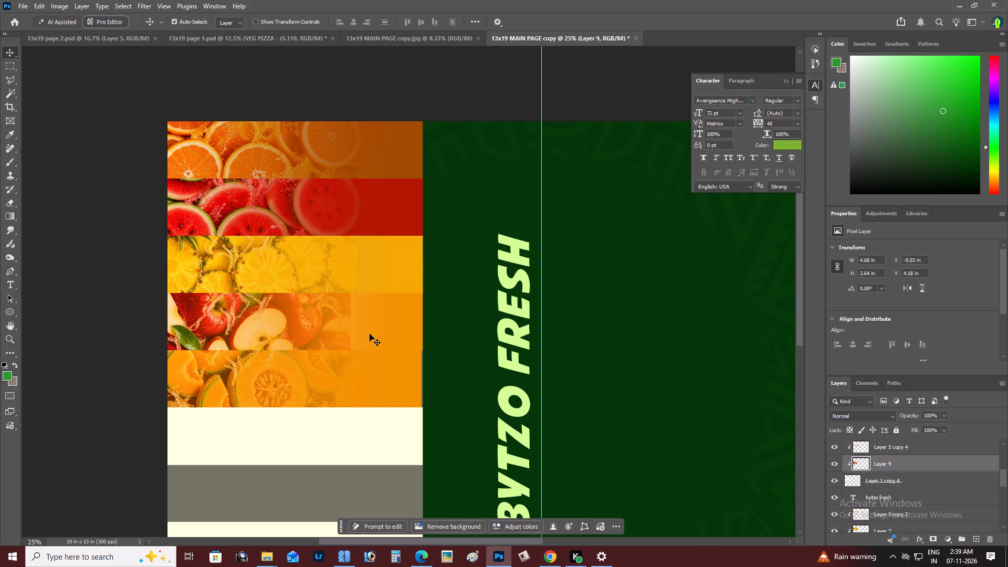
key(ctrl+z)
Scale the apple image to about 3.41 × 1.92 in and place it at the outer end of its strip.
right_click(383, 318)
click(406, 326)
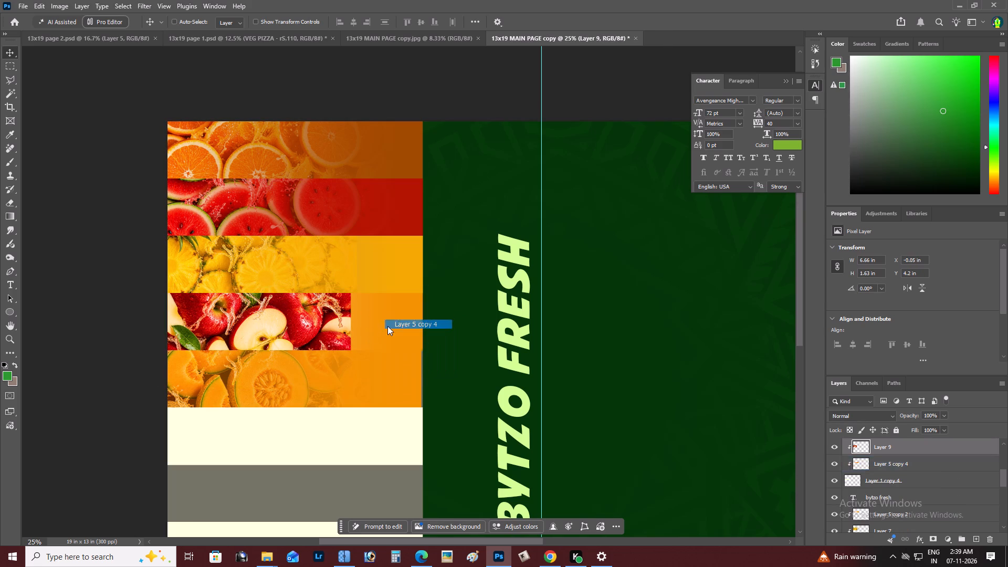
right_click(306, 316)
click(337, 327)
drag(334, 327, 315, 321)
key(ctrl+t)
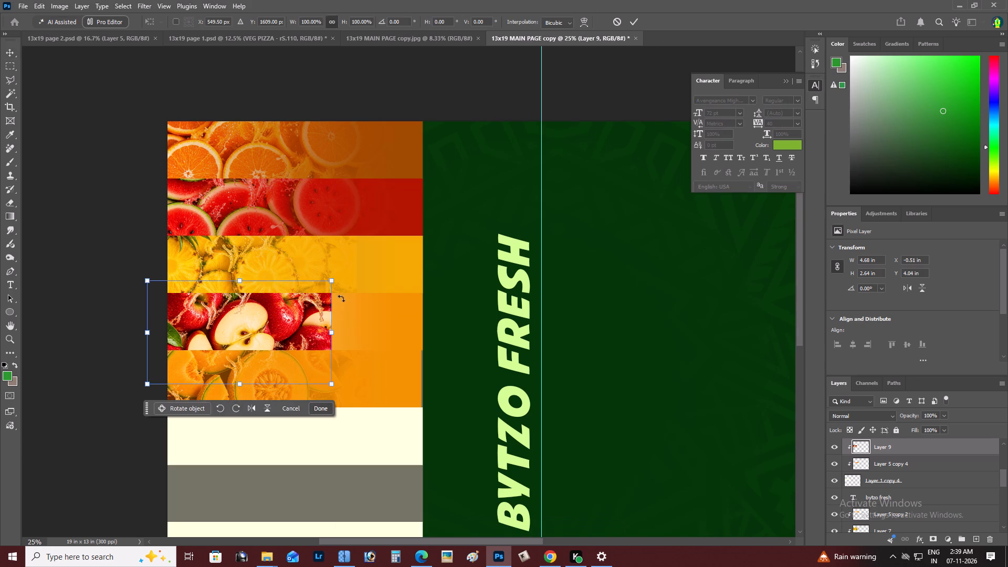
alt+drag(331, 280, 302, 287)
drag(290, 321, 278, 314)
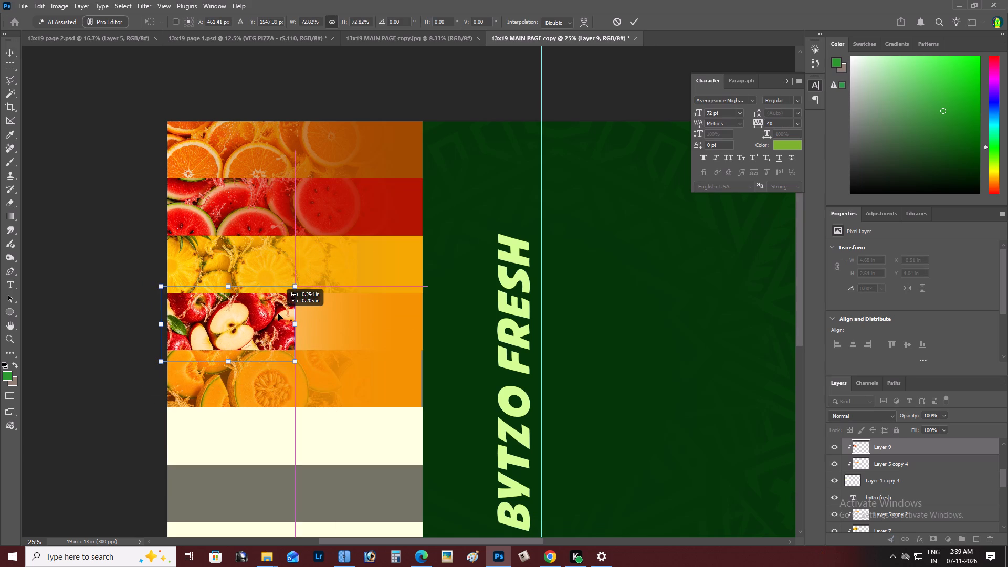
drag(278, 314, 282, 316)
key(ctrl+Return)
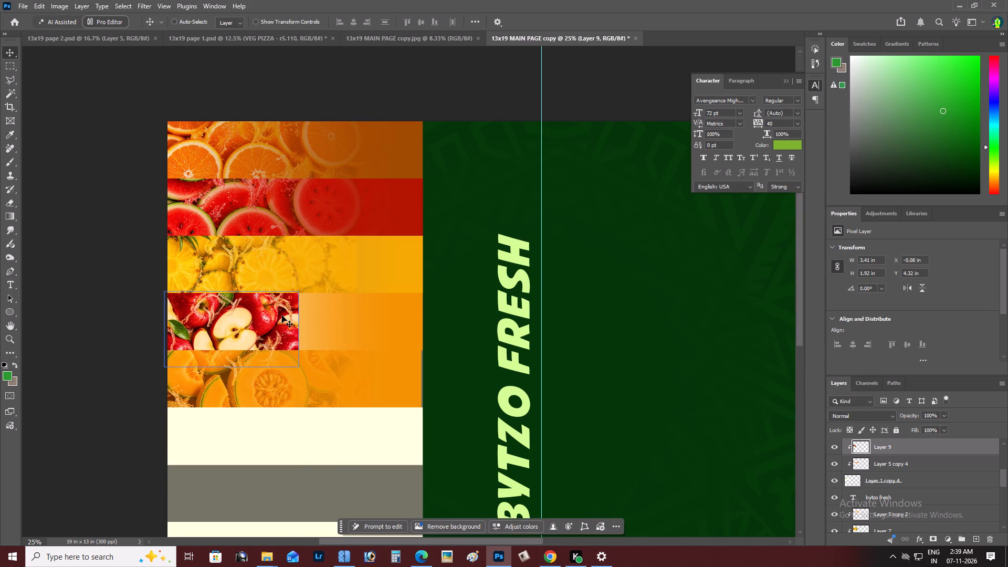
Duplicate the apple image, flip the copy horizontally and place it against the original's inner edge at about X 3.33 in.
alt+drag(282, 315, 418, 318)
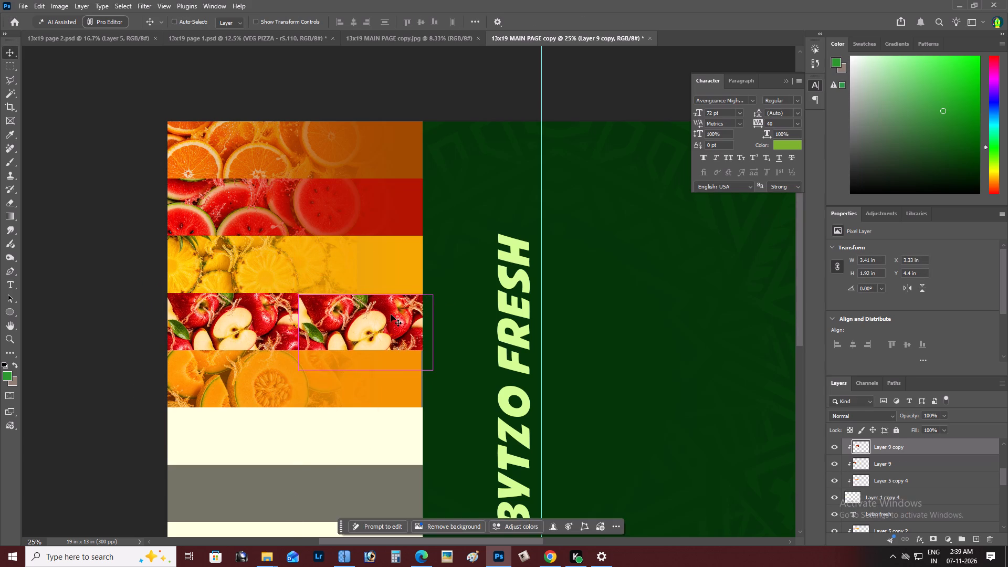
drag(390, 314, 396, 310)
key(ctrl+t)
ctrl+right_click(367, 300)
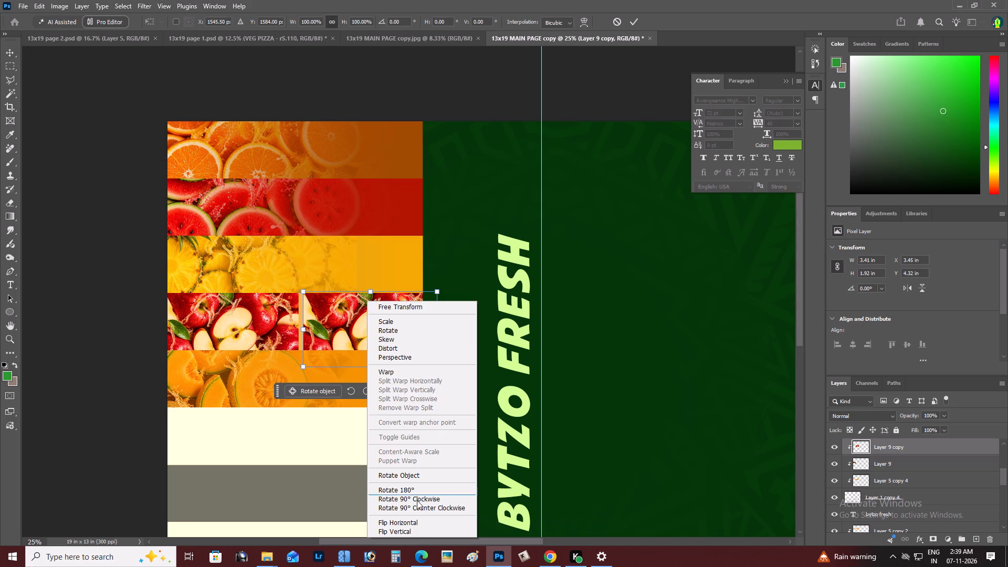
click(406, 520)
drag(363, 342, 366, 343)
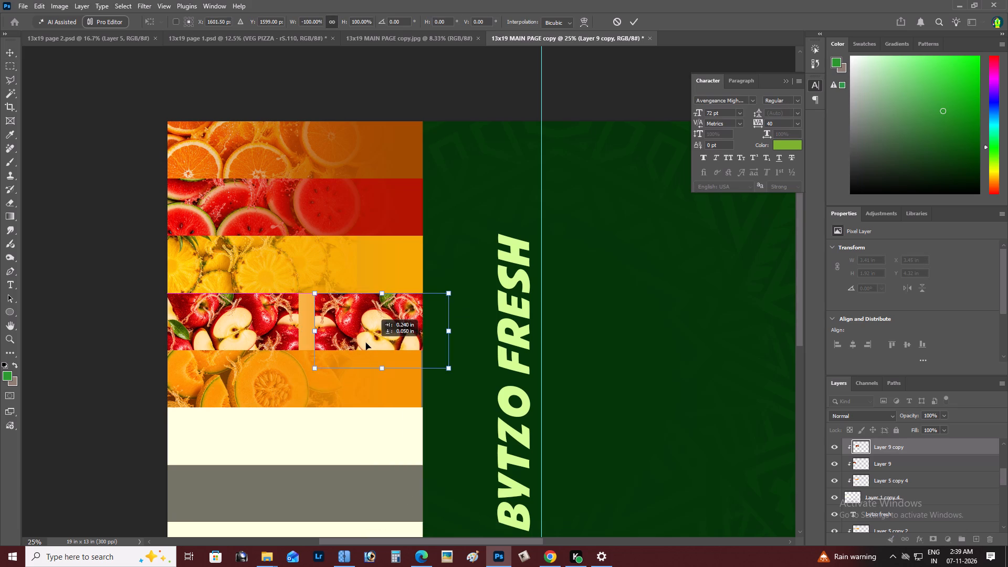
drag(366, 343, 359, 343)
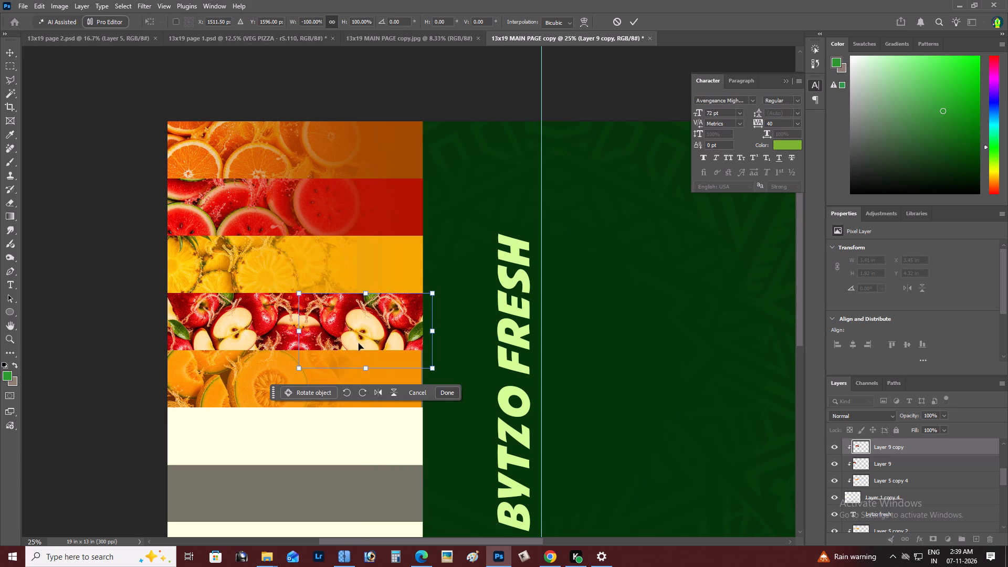
key(ctrl+Return)
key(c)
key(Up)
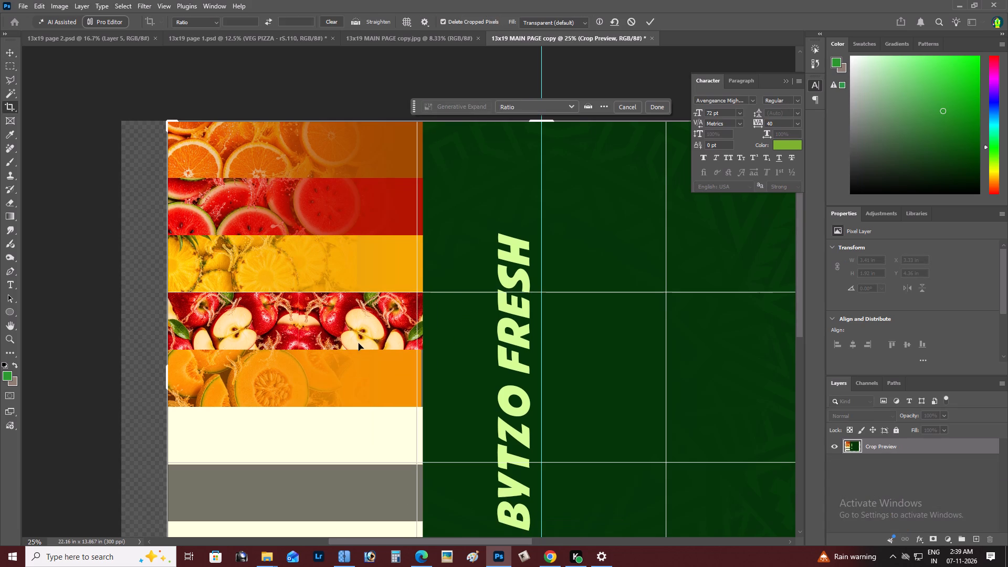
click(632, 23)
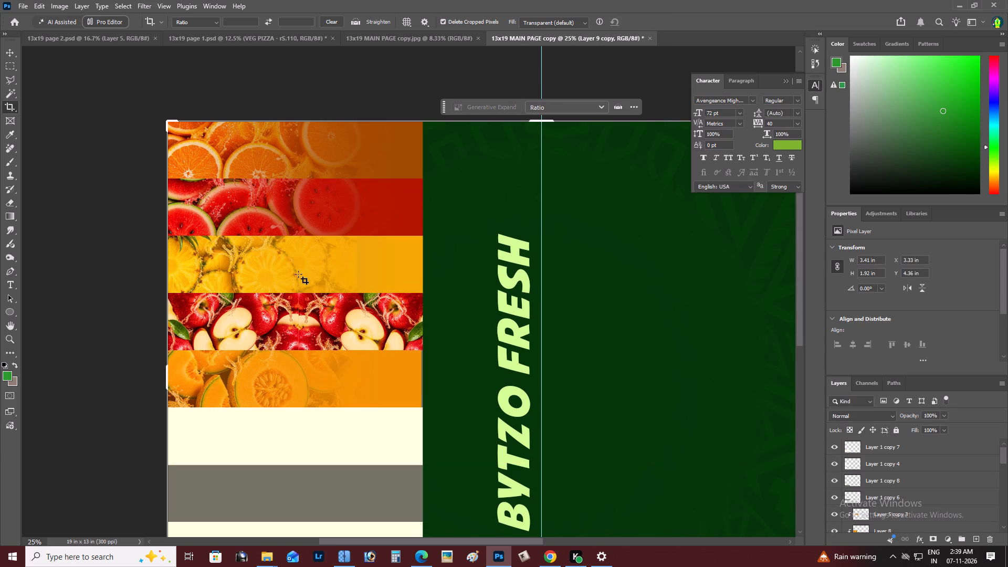
Nudge the mirrored apple copy vertically to line up with the original, at about Y 4.33 in.
key(v)
key(Up)
key(Up)
key(Up)
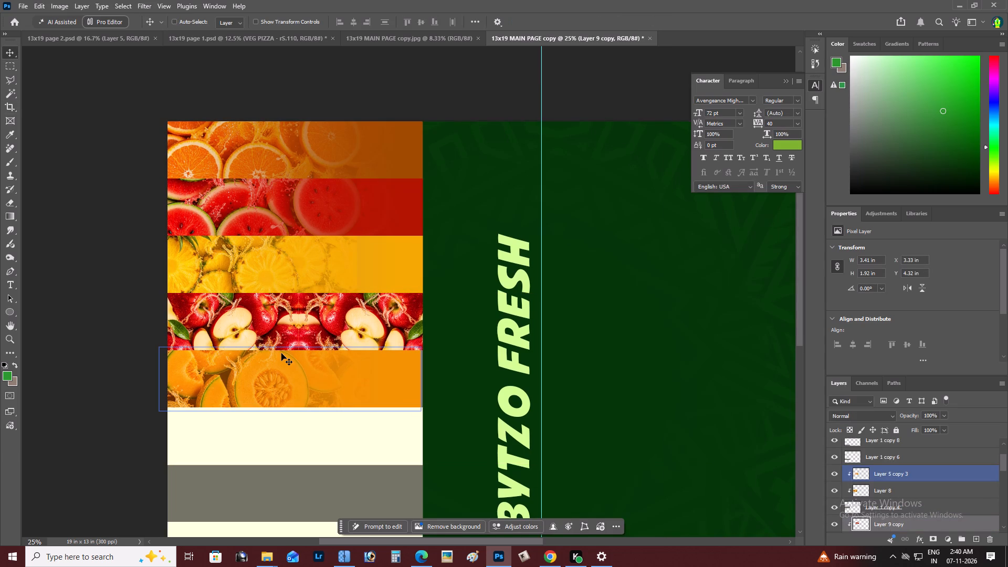
key(Up)
key(Down)
key(Down)
key(Down)
key(Right)
key(Up)
key(Left)
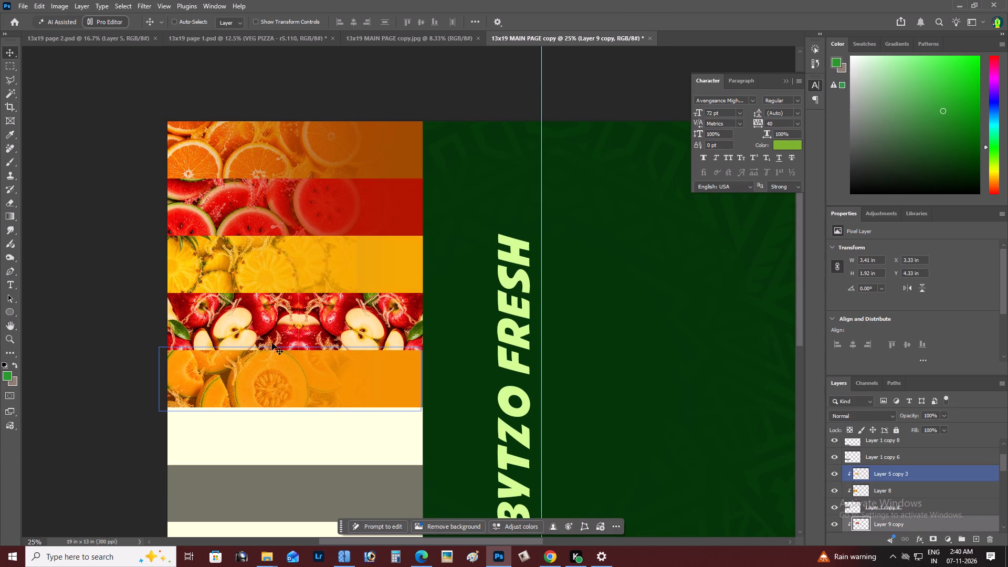
Merge the two apple images into one layer and move it beneath the strip's gradient overlay.
shift+right_click(258, 316)
shift+click(272, 321)
drag(277, 322, 304, 324)
key(ctrl+z)
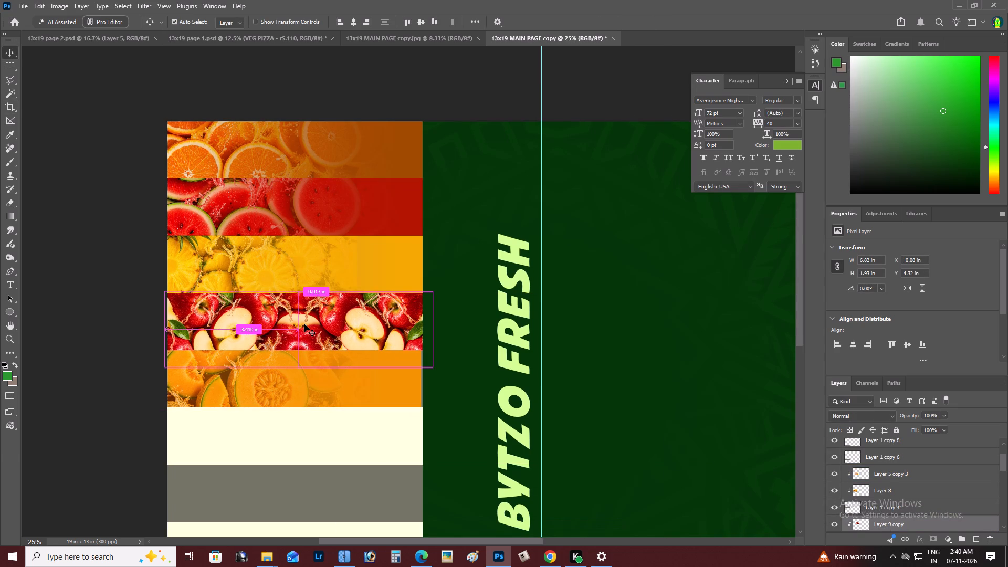
key(ctrl+e)
key(ctrl+bracketleft)
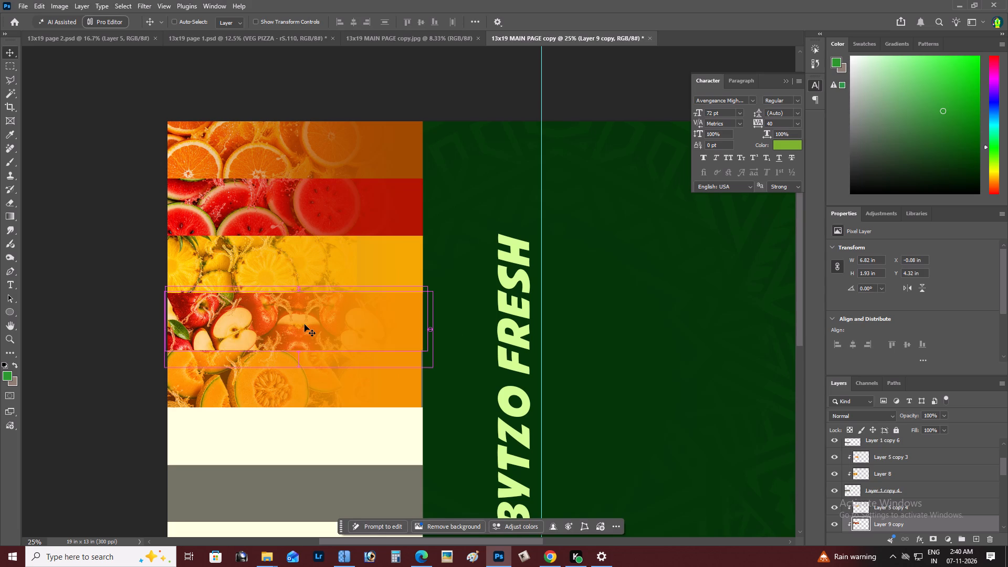
Recolour the apple strip's gradient overlay to dark maroon using Hue/Saturation: hue about -49, saturation -27, lightness -71.
right_click(375, 323)
click(389, 328)
drag(373, 325, 322, 315)
key(ctrl+z)
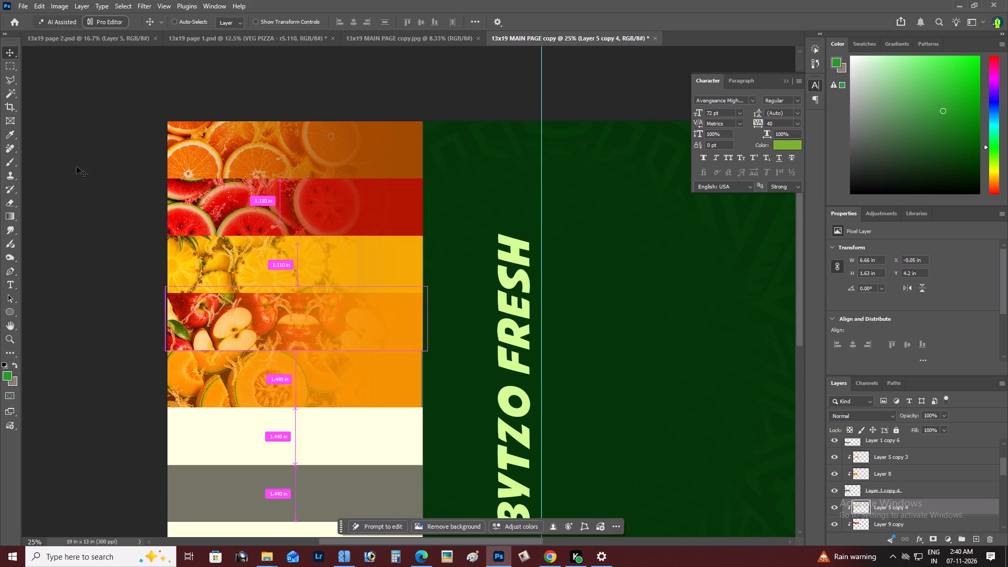
key(ctrl+u)
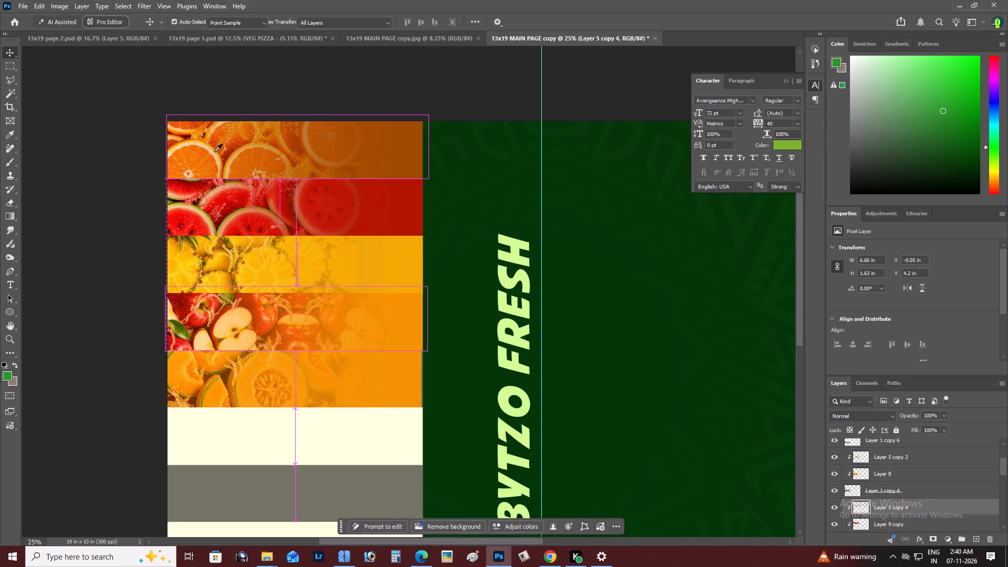
drag(803, 170, 832, 167)
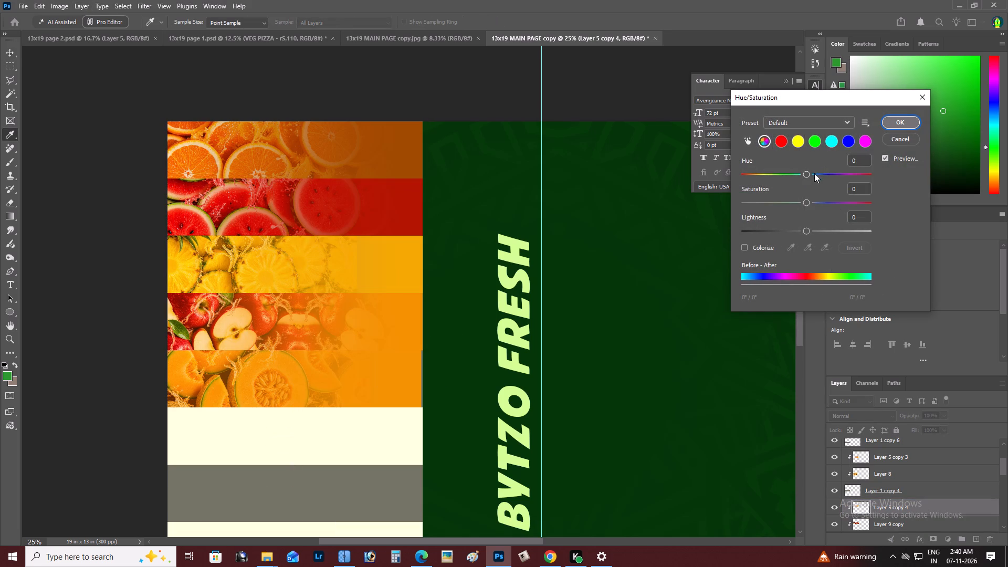
drag(814, 173, 754, 170)
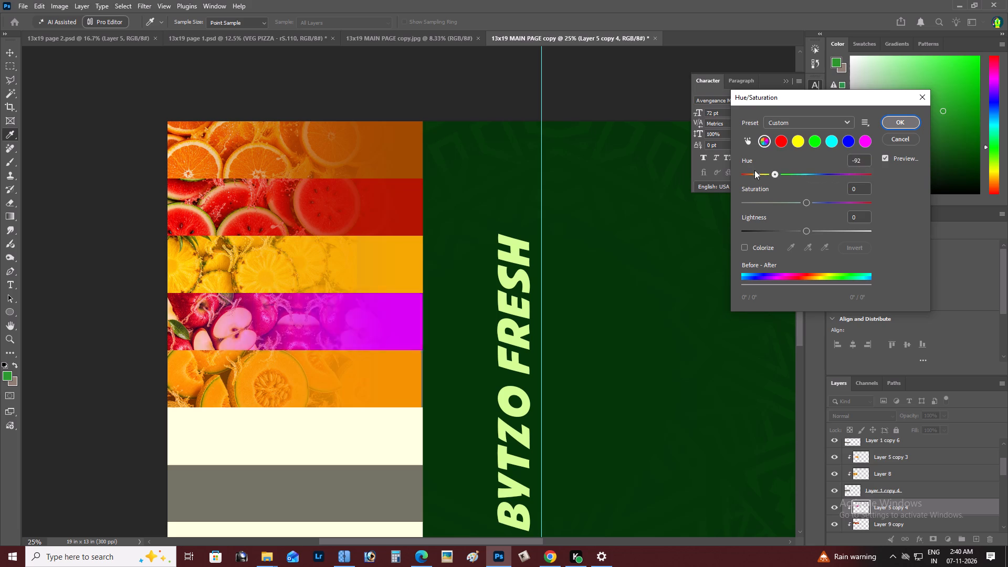
drag(754, 170, 820, 166)
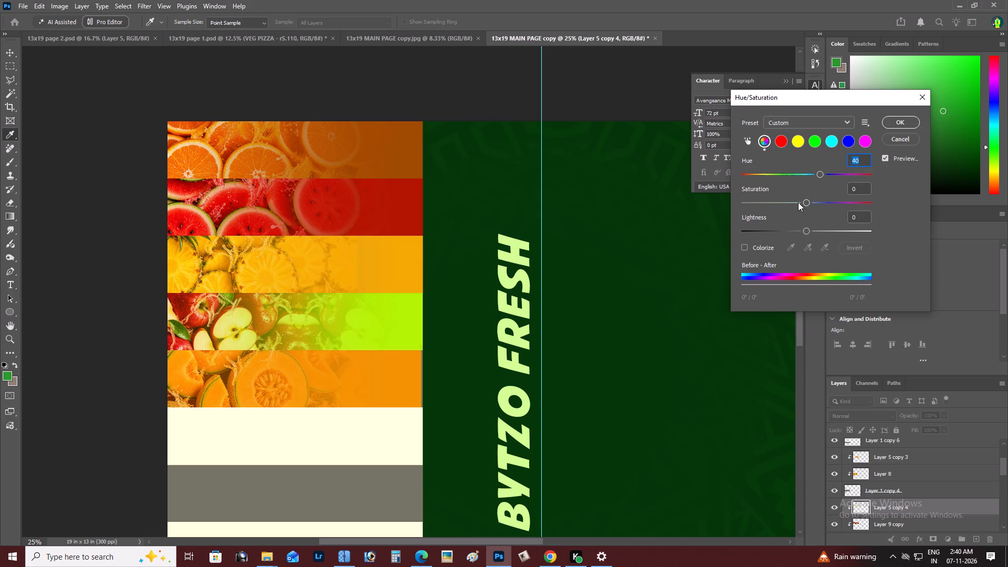
drag(797, 202, 790, 199)
drag(795, 233, 763, 225)
drag(813, 172, 826, 176)
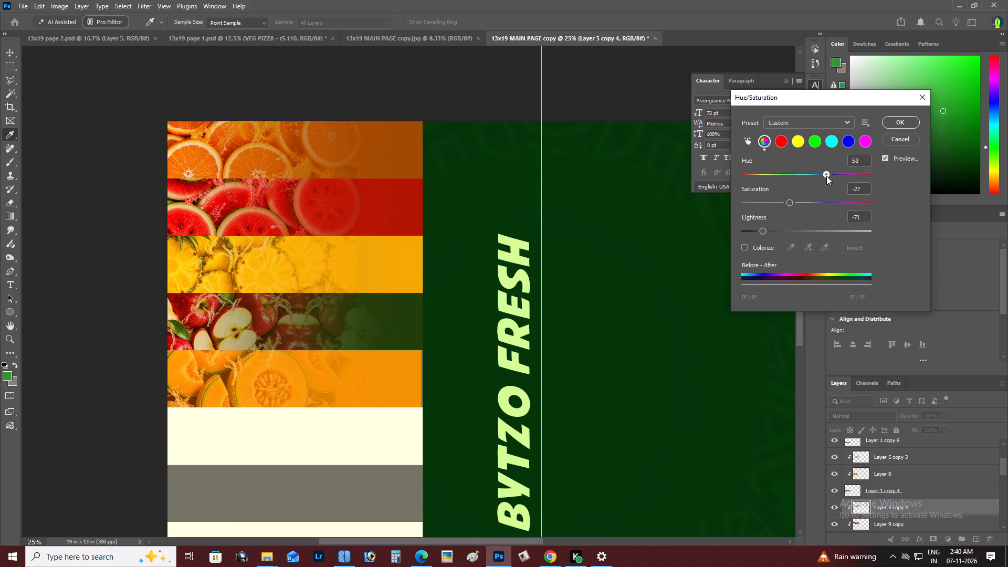
drag(826, 176, 802, 161)
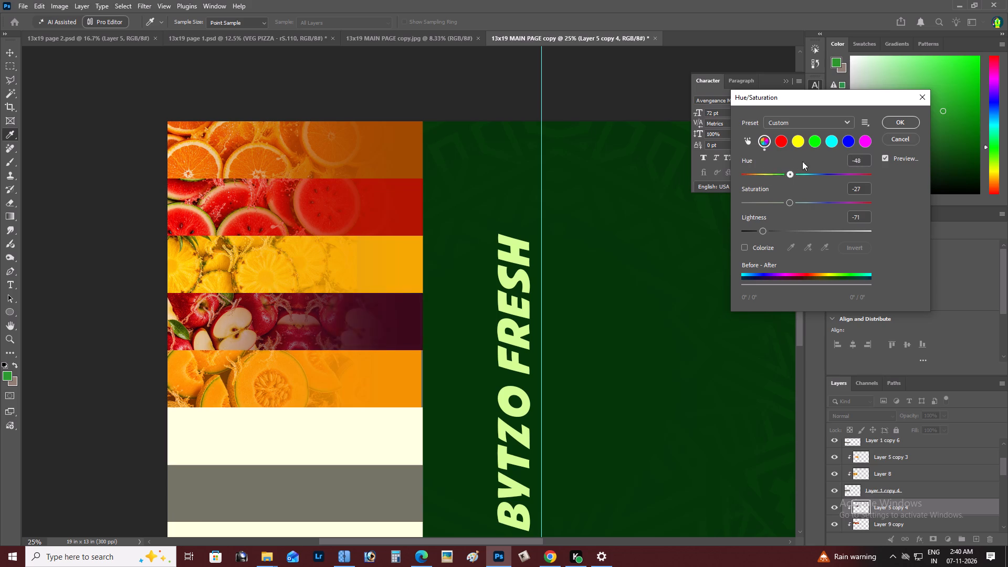
drag(802, 161, 760, 155)
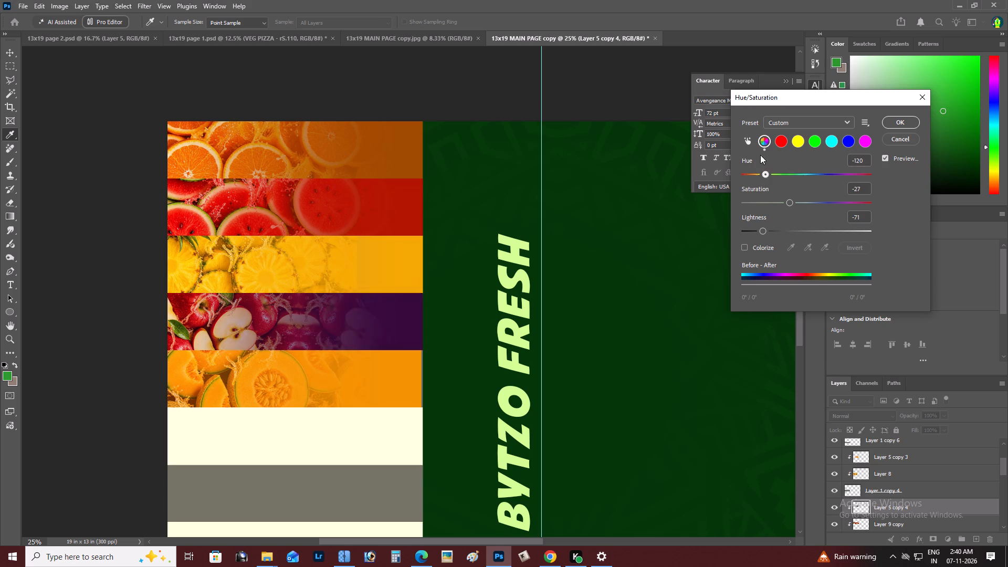
drag(760, 155, 781, 149)
drag(781, 149, 790, 149)
click(904, 125)
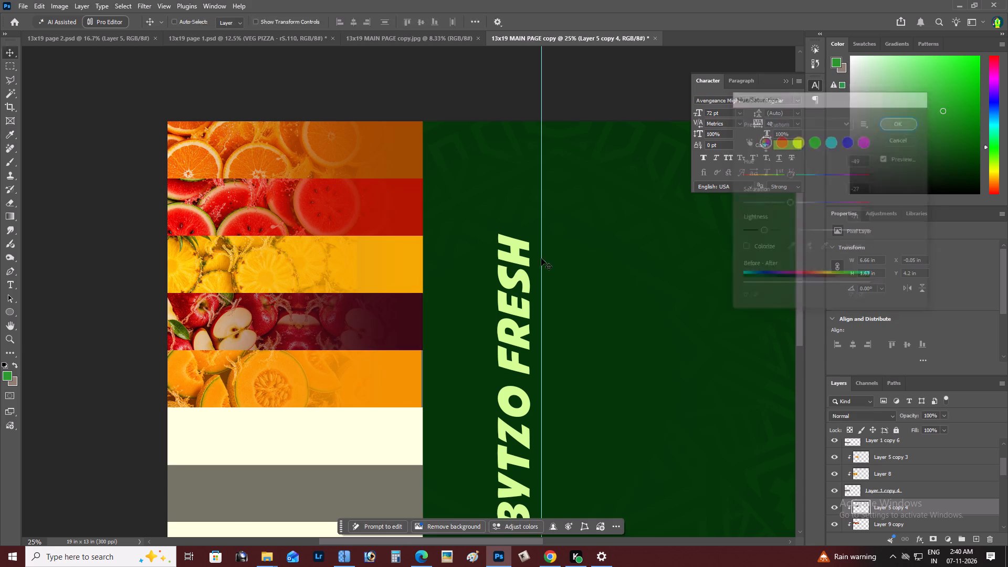
Examine the recoloured apple strip against the other fruit strips and the whole page.
key(z)
alt+click(278, 311)
right_click(280, 310)
double_click(303, 318)
key(space)
key(space)
drag(299, 328, 358, 338)
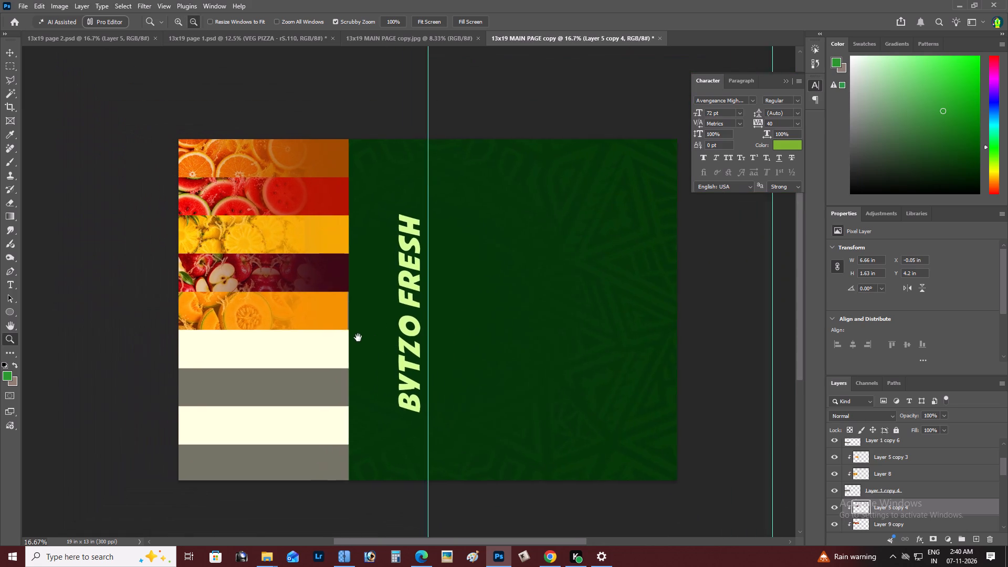
drag(358, 338, 358, 338)
key(z)
alt+click(296, 318)
right_click(293, 313)
alt+click(309, 319)
key(space)
drag(282, 321, 314, 323)
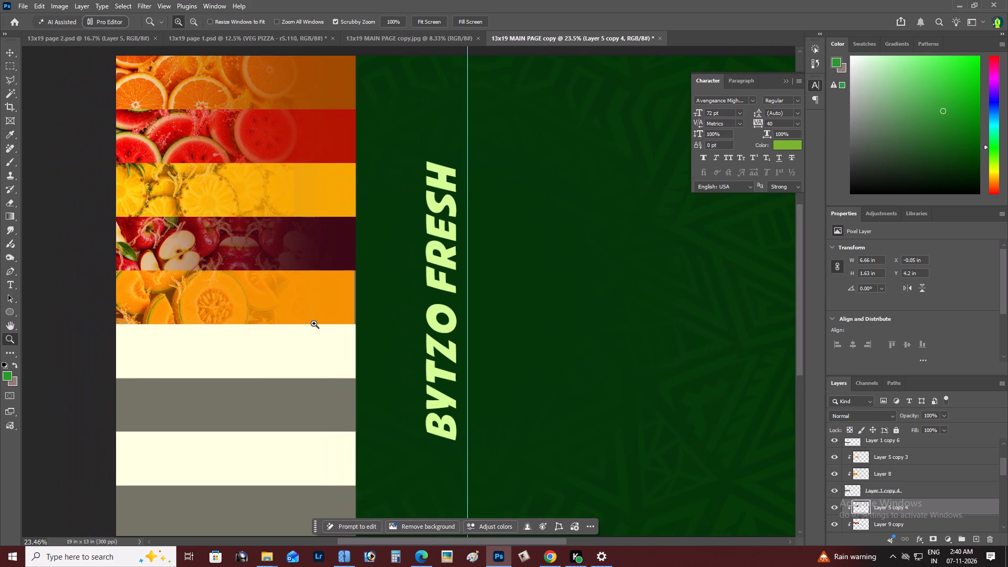
key(z)
alt+click(264, 213)
right_click(264, 214)
double_click(282, 222)
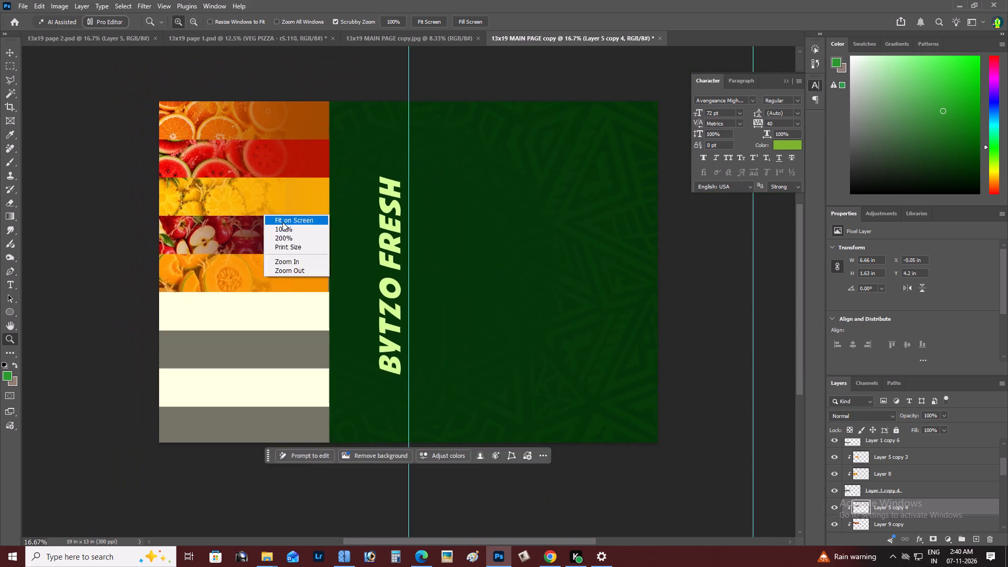
key(space)
drag(240, 239, 287, 256)
Shift the apple strip's maroon gradient overlay inward to about X 0.11 in, keeping its height on the page.
key(z)
double_click(243, 254)
key(v)
right_click(382, 252)
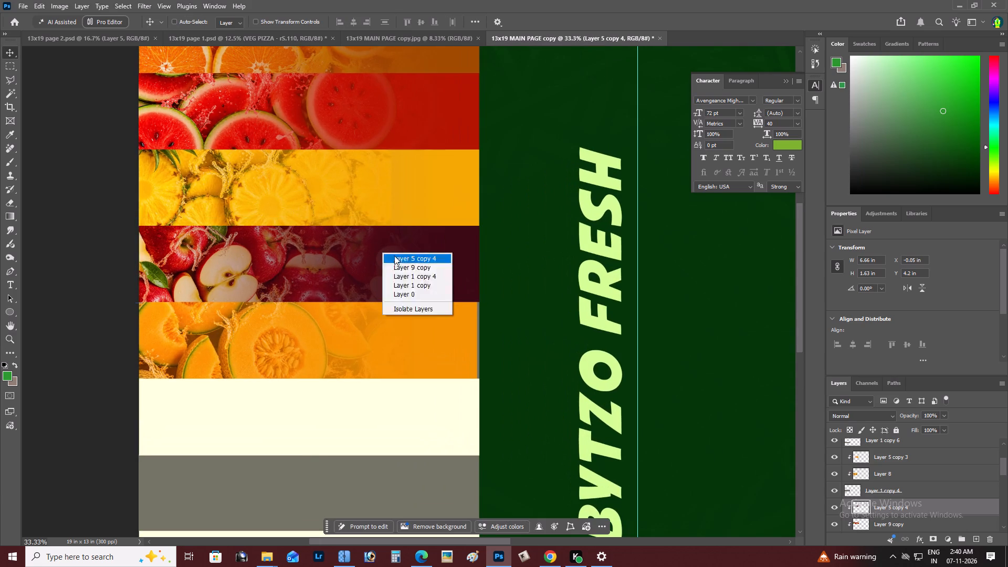
click(395, 256)
drag(404, 258, 467, 258)
key(ctrl+z)
drag(374, 270, 387, 269)
key(ctrl+z)
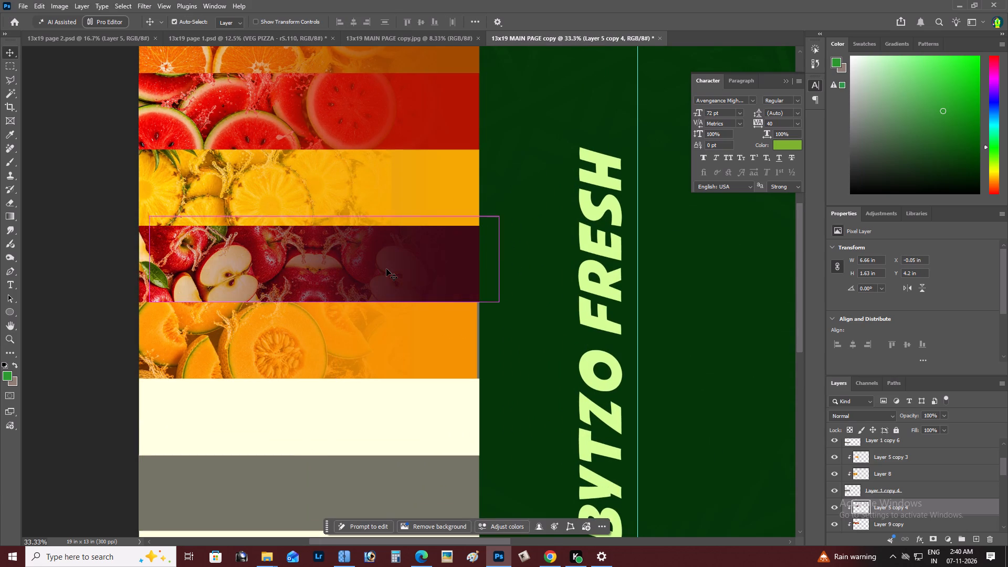
key(shift+Right)
key(shift+Right)
key(shift+Right)
key(shift+Right)
key(shift+Right)
Check the adjusted apple strip fade in the context of the whole page.
key(z)
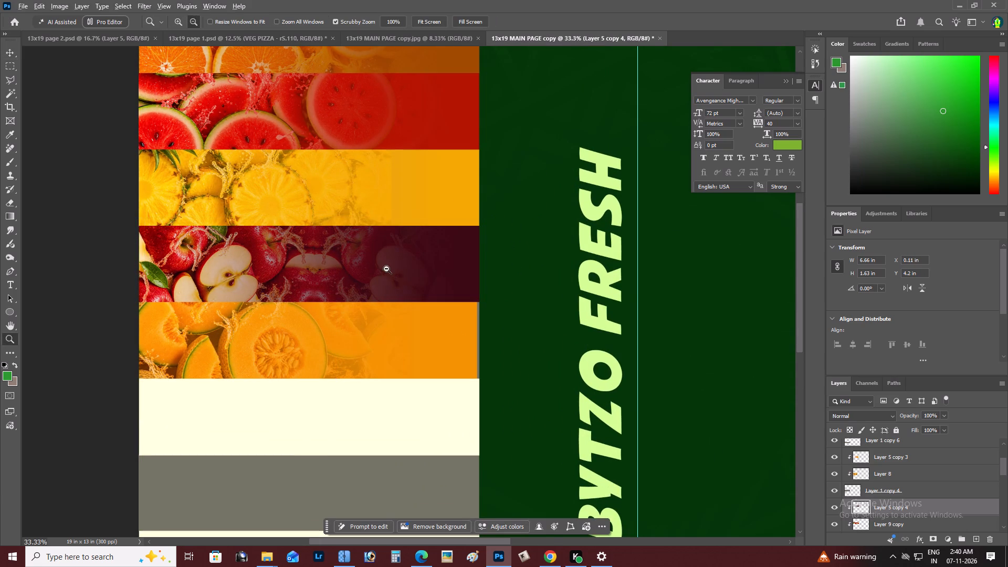
alt+scroll(386, 269, up, 1)
alt+click(386, 269)
right_click(386, 269)
double_click(395, 271)
key(space)
drag(314, 325, 336, 329)
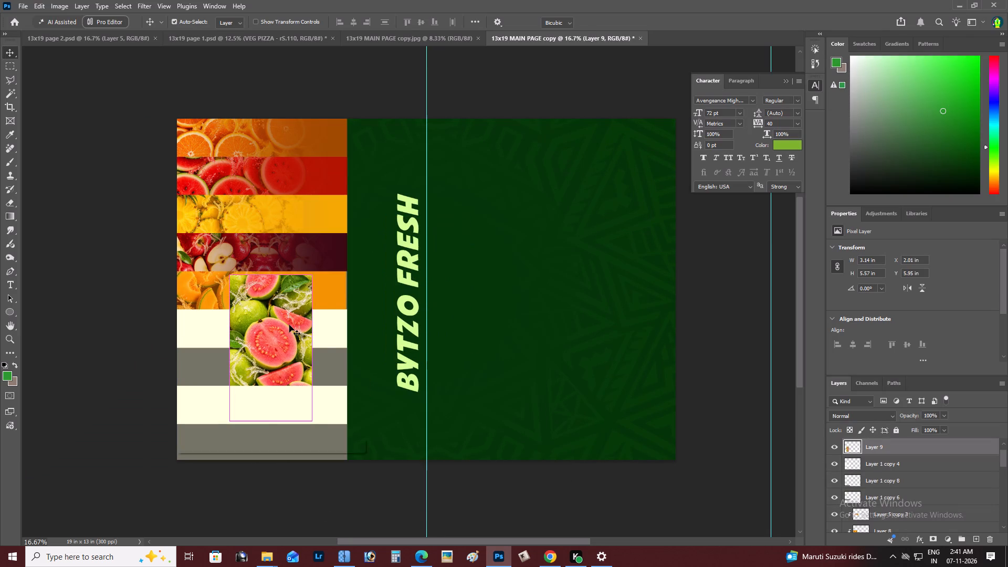
ctrl+right_click(289, 325)
click(325, 287)
key(ctrl+Return)
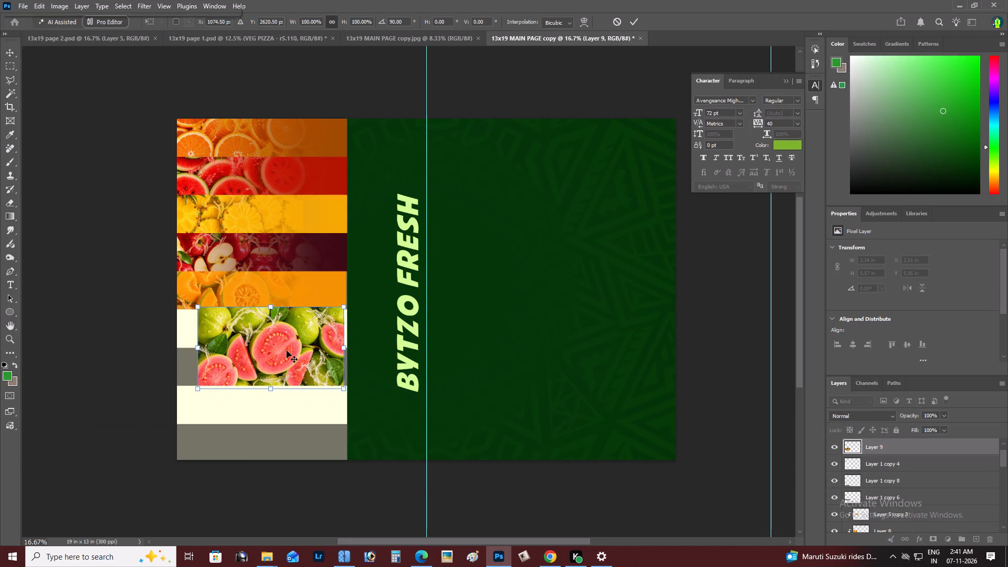
Clip the guava image to the cream strip directly below the melon strip.
key(ctrl+bracketleft)
key(ctrl+bracketright)
key(ctrl+alt+g)
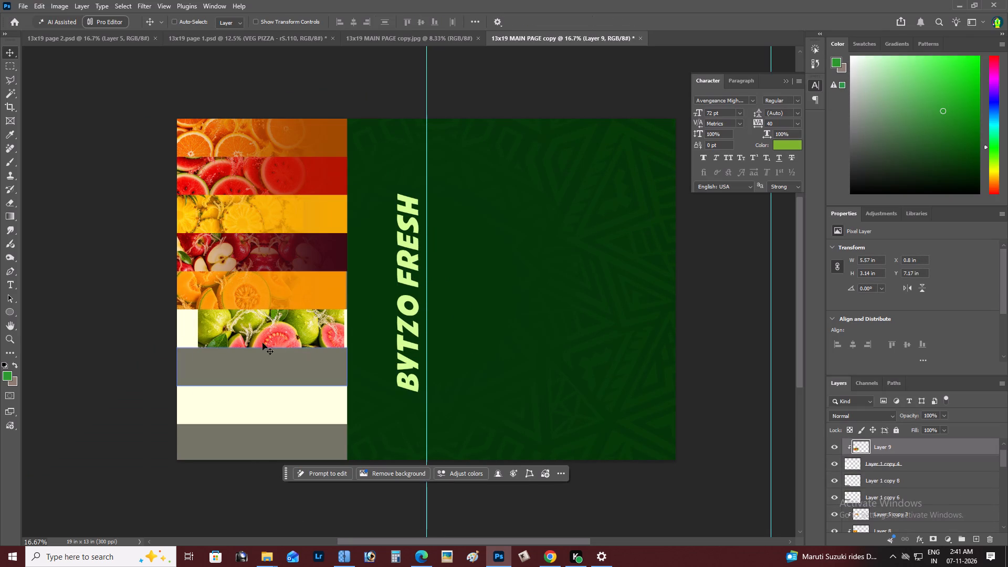
Scale the guava image to about 66% and position it to fill the left part of its strip.
key(z)
key(z)
double_click(256, 330)
key(space)
drag(263, 322, 314, 263)
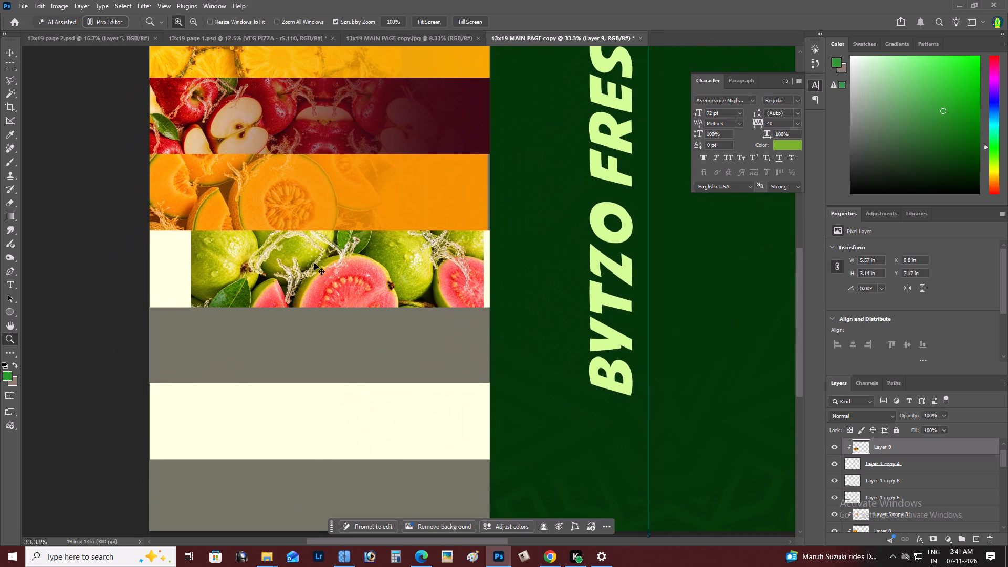
key(ctrl+t)
drag(328, 261, 266, 247)
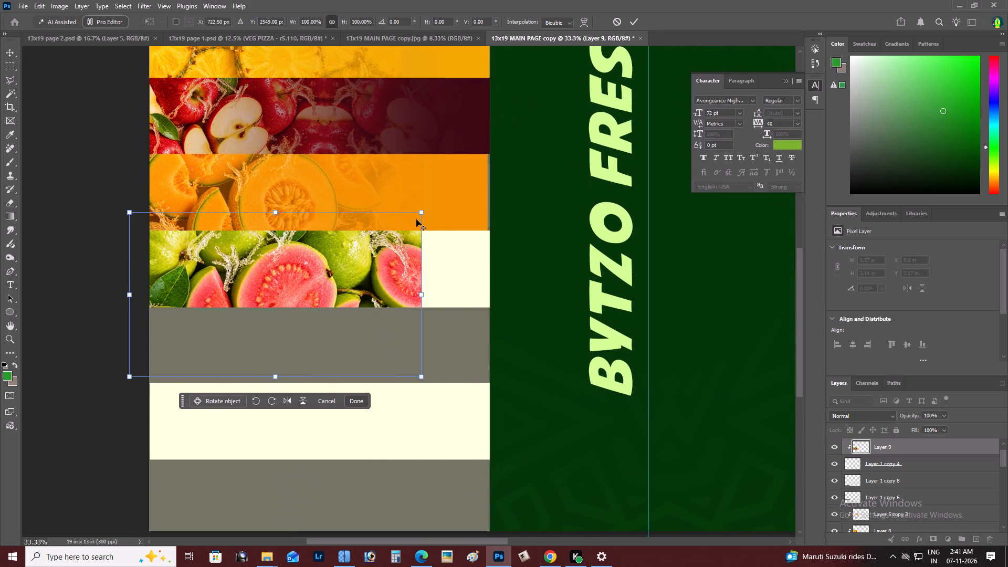
alt+drag(420, 214, 363, 230)
drag(352, 290, 308, 279)
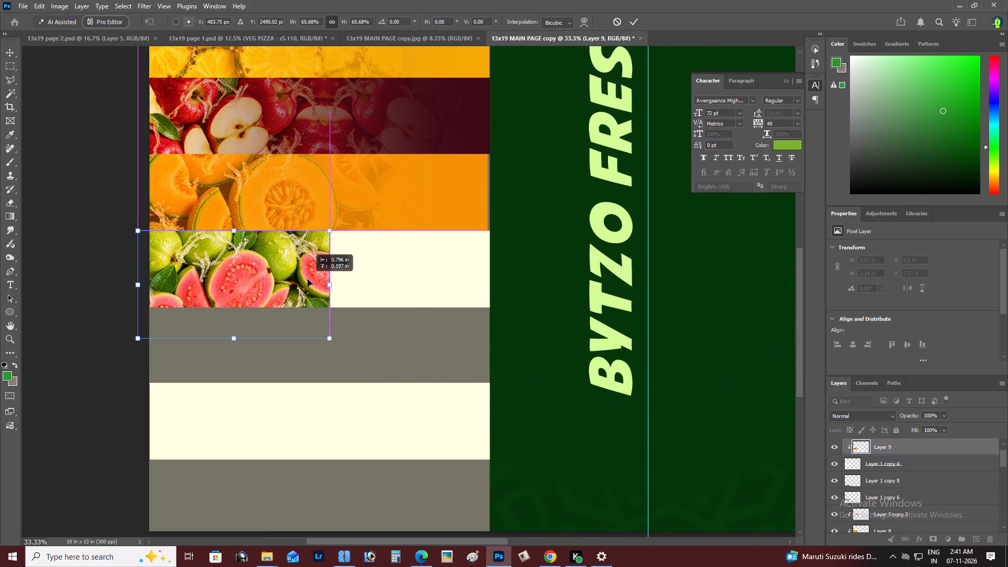
drag(308, 279, 313, 279)
key(ctrl+Return)
Duplicate the guava image, flip the copy horizontally and butt it against the original to fill the rest of the strip.
key(v)
alt+drag(319, 278, 433, 276)
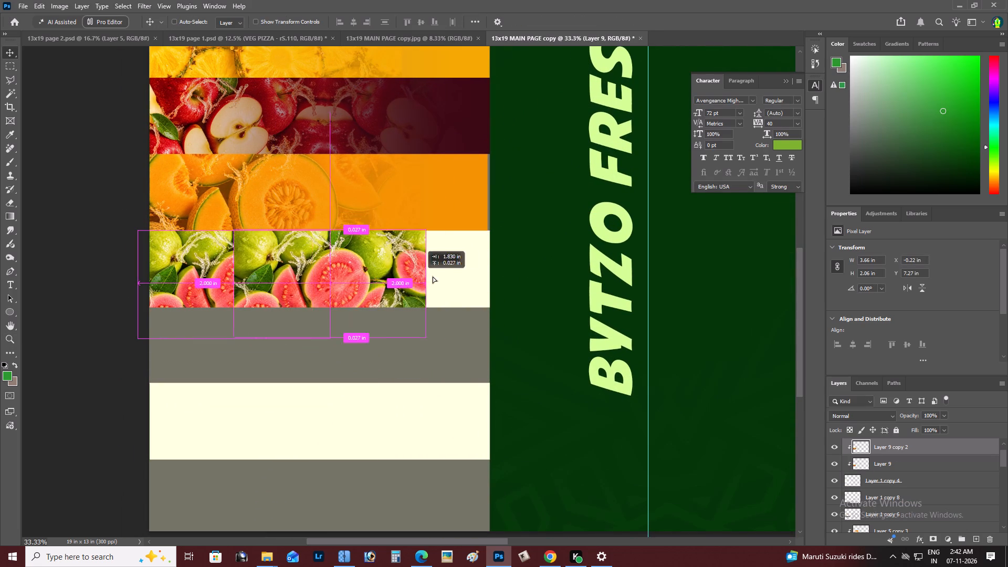
alt+drag(433, 276, 519, 273)
key(ctrl+t)
ctrl+right_click(460, 262)
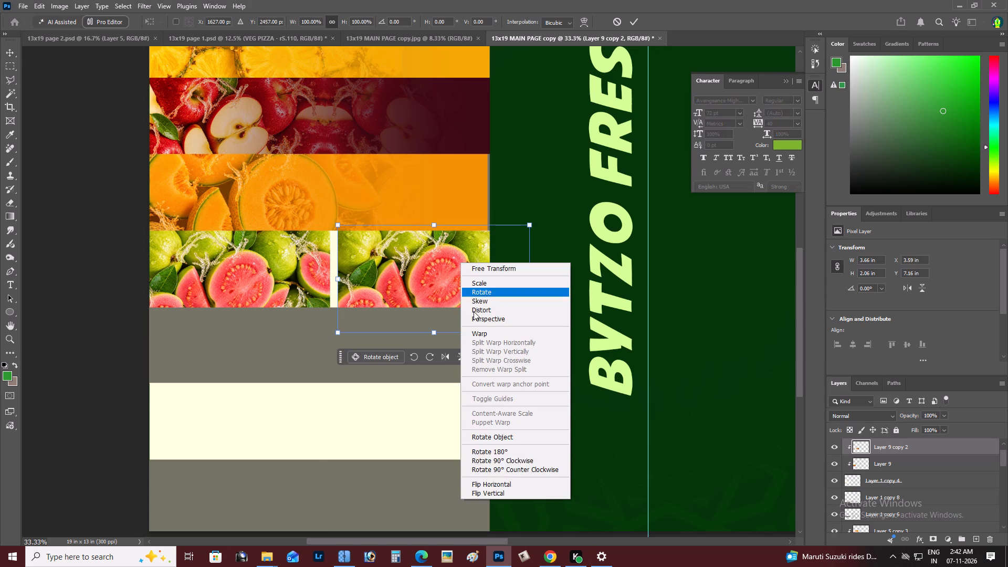
click(500, 486)
drag(421, 291, 412, 290)
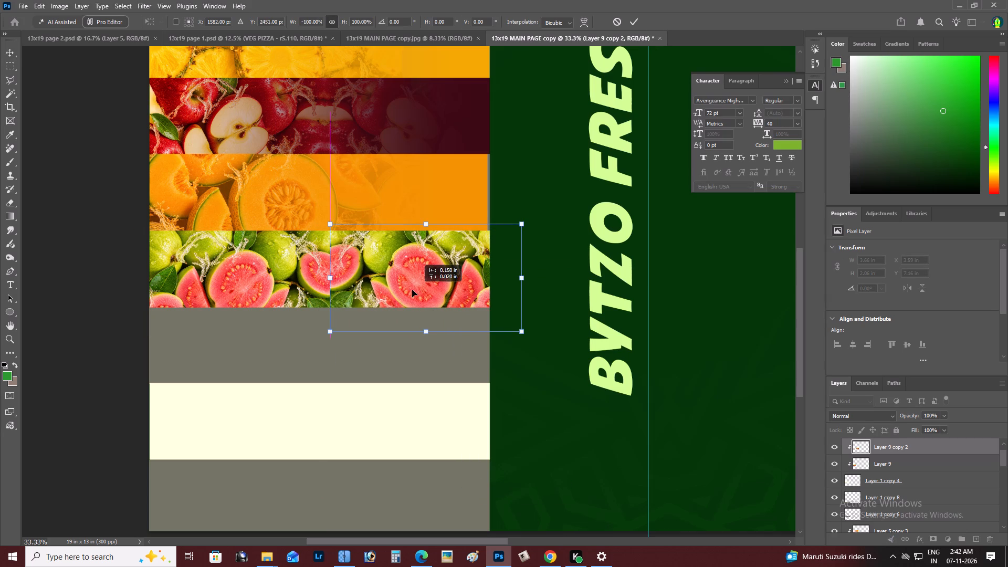
drag(412, 290, 413, 299)
key(ctrl+Return)
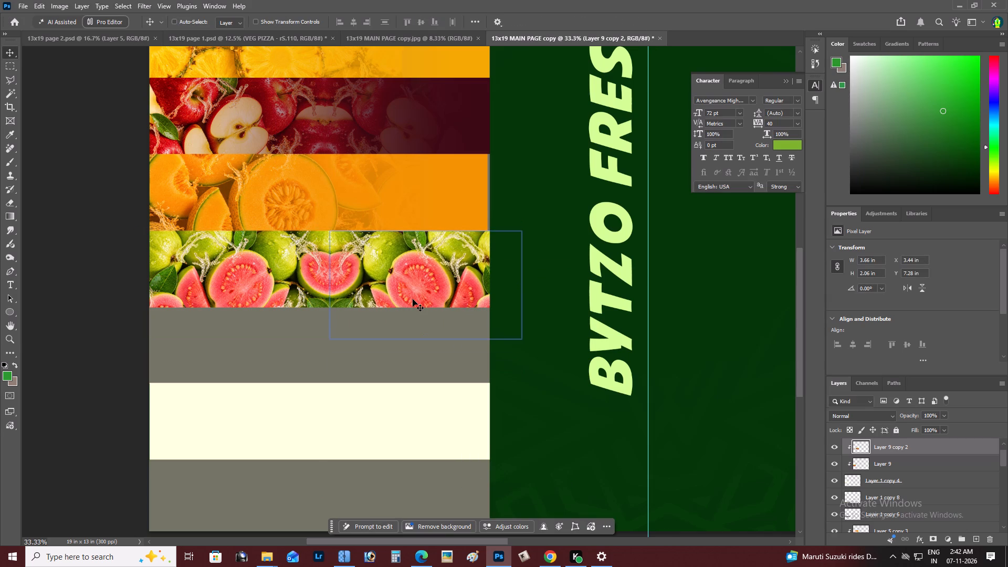
Merge the original guava image and its mirrored copy into one layer.
key(z)
key(z)
click(395, 269)
click(324, 269)
key(v)
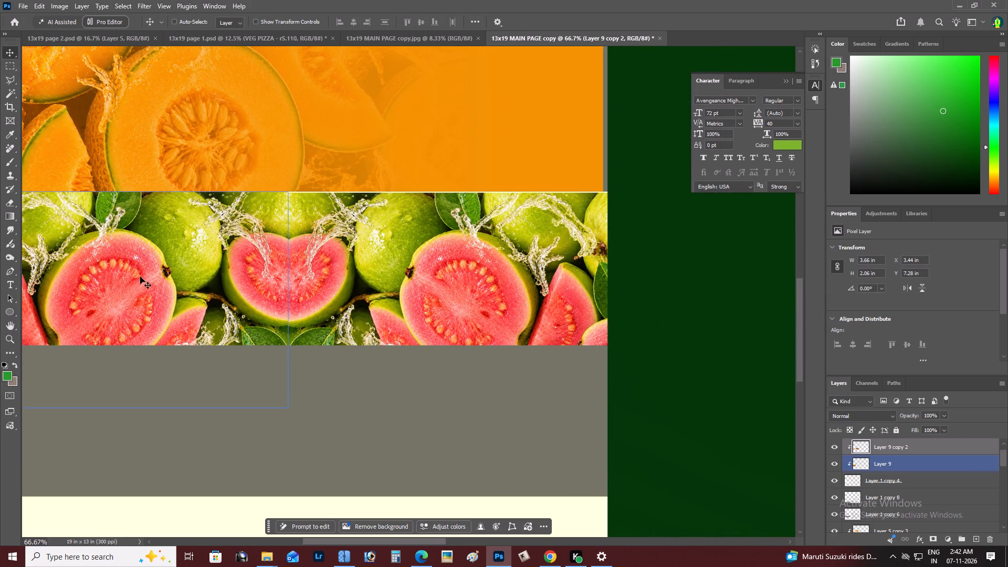
shift+right_click(140, 277)
shift+click(152, 281)
drag(160, 283, 186, 284)
key(ctrl+z)
key(ctrl+e)
Duplicate the melon strip's orange gradient onto the guava strip and stack the copy above the guava image.
key(z)
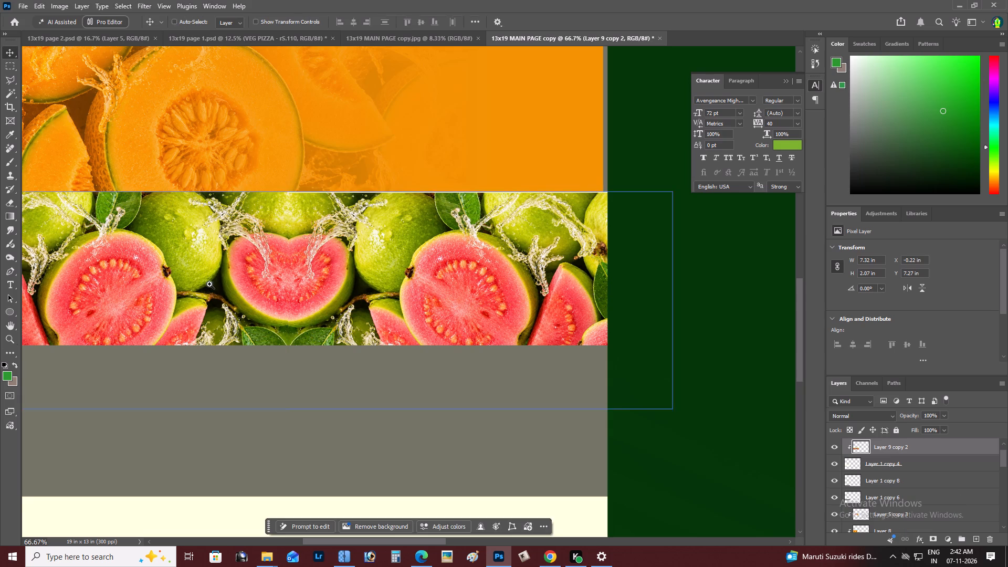
alt+click(210, 284)
right_click(219, 282)
double_click(237, 290)
key(space)
key(space)
key(space)
key(space)
key(space)
key(space)
key(space)
key(space)
key(space)
key(space)
key(space)
key(space)
key(space)
key(space)
key(space)
key(space)
key(space)
key(space)
drag(237, 290, 317, 286)
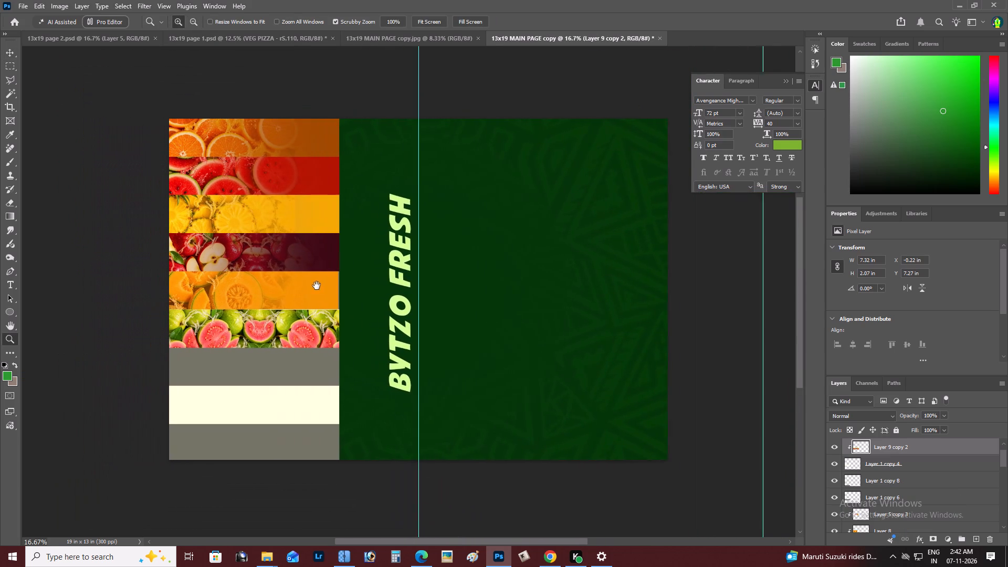
drag(317, 286, 329, 285)
key(z)
double_click(306, 333)
key(v)
drag(303, 332, 301, 327)
right_click(334, 246)
double_click(345, 251)
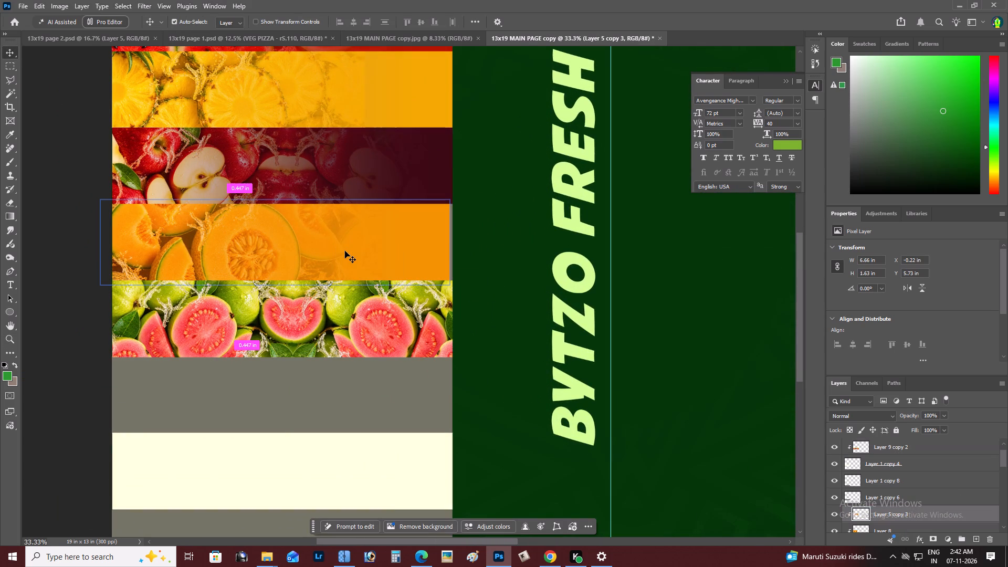
alt+drag(345, 251, 350, 308)
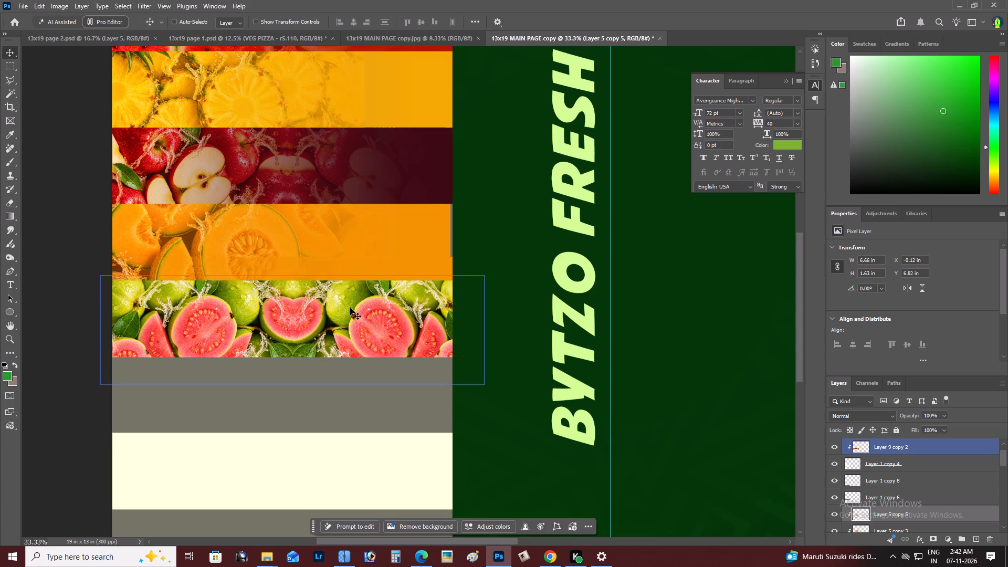
key(ctrl+bracketright)
key(ctrl+bracketright)
key(ctrl+bracketright)
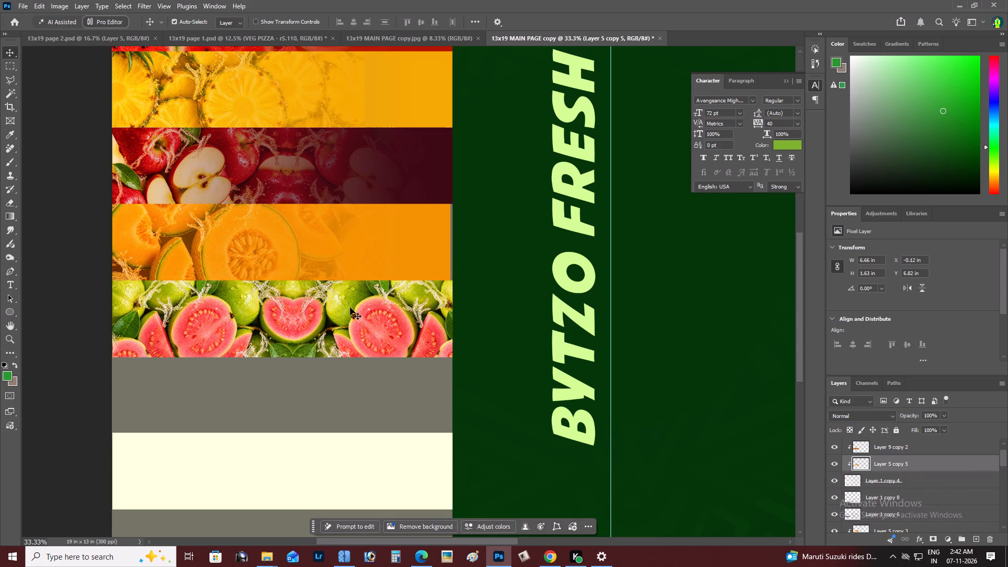
key(ctrl+bracketright)
Shift the melon strip's orange gradient slightly right so it reaches the strip's right edge.
right_click(369, 247)
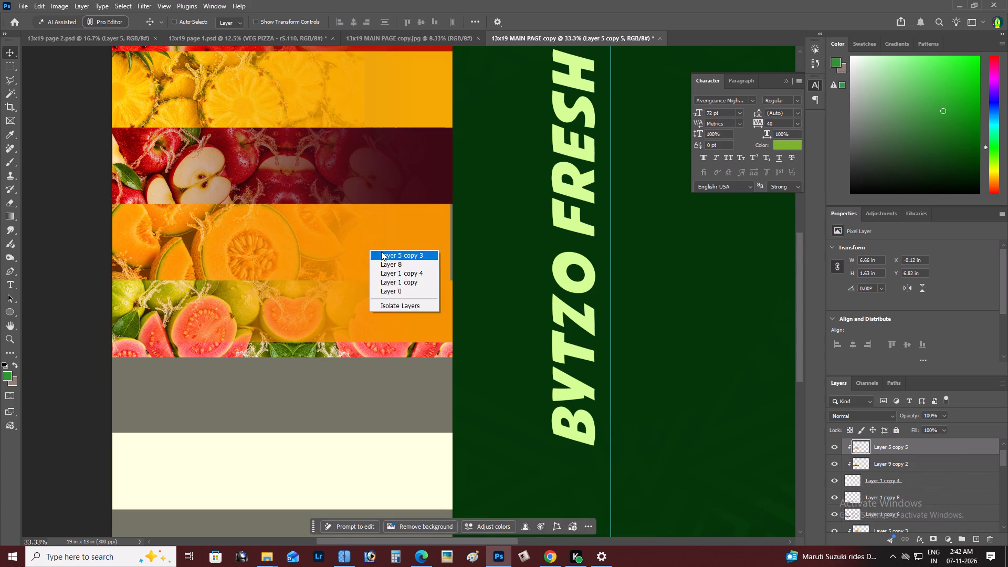
click(383, 253)
drag(383, 253, 391, 254)
Move the copied orange gradient down so it covers the full height of the guava strip.
key(z)
alt+click(334, 266)
right_click(337, 266)
double_click(362, 276)
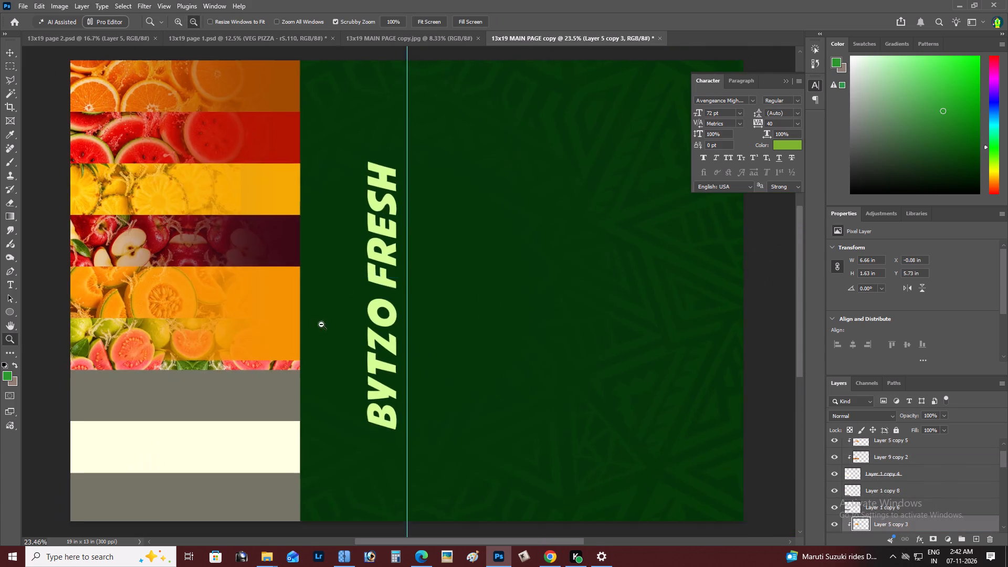
key(space)
key(space)
key(space)
key(space)
key(space)
key(space)
drag(316, 330, 372, 316)
key(z)
click(243, 355)
click(302, 338)
key(v)
right_click(417, 266)
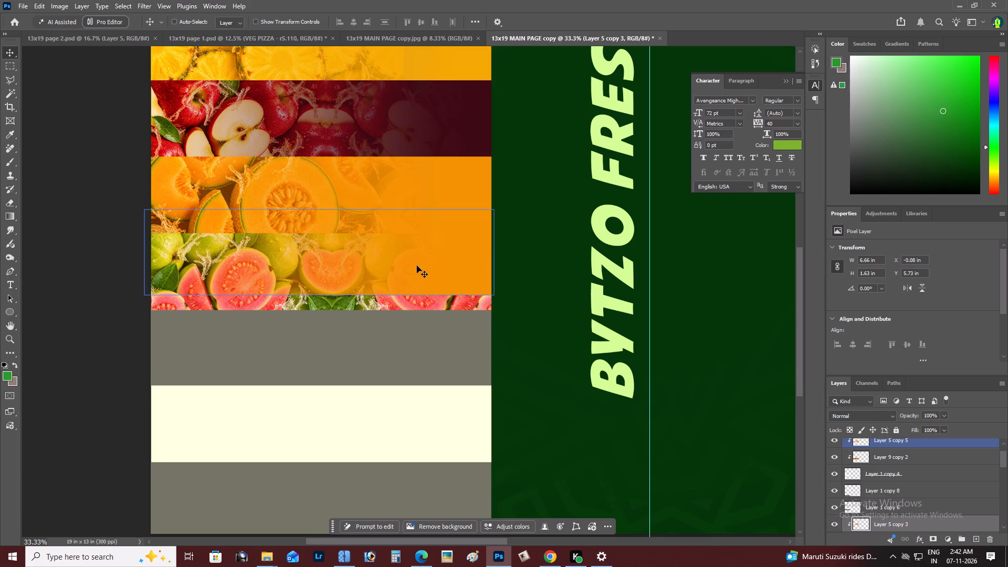
click(433, 274)
drag(435, 275, 440, 295)
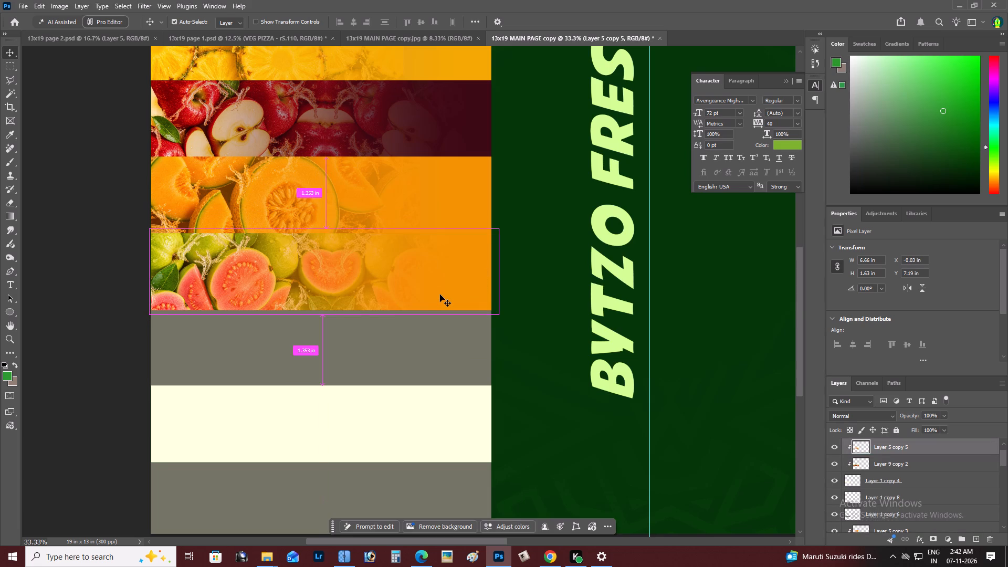
Recolour the guava strip's gradient to olive green using Hue/Saturation with hue 28 and lightness -30.
key(ctrl+u)
drag(811, 172, 832, 176)
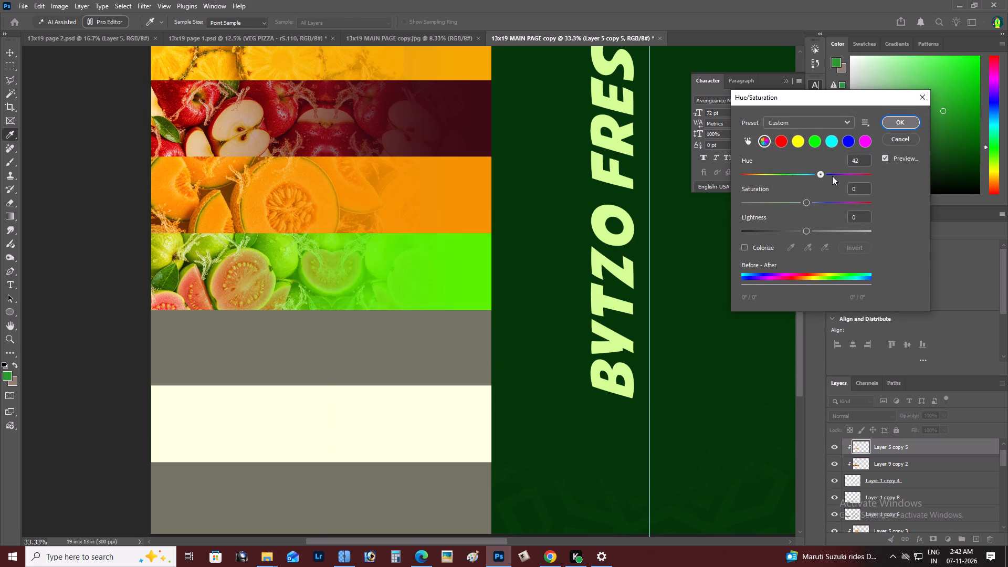
drag(832, 176, 815, 183)
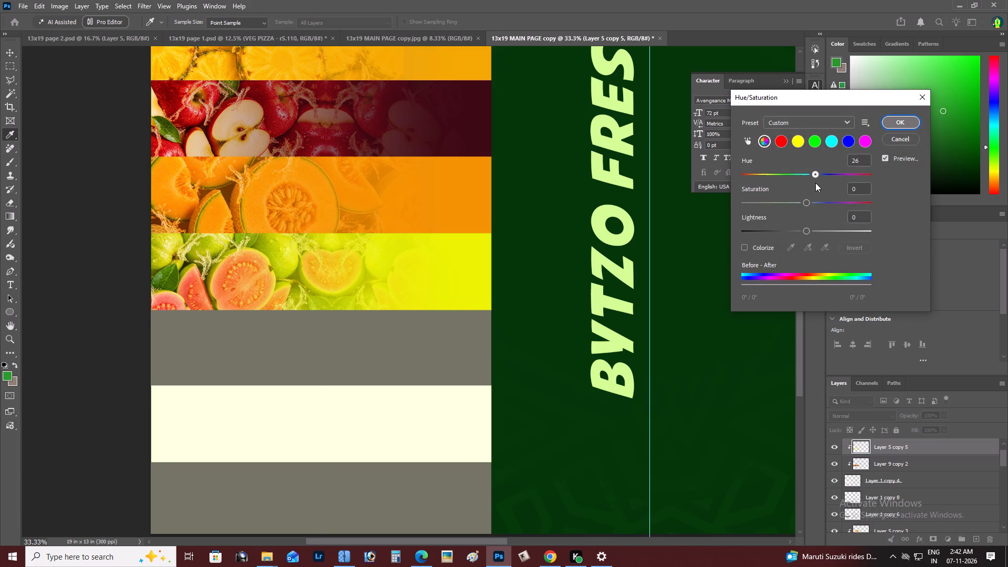
drag(815, 183, 815, 187)
drag(815, 187, 816, 189)
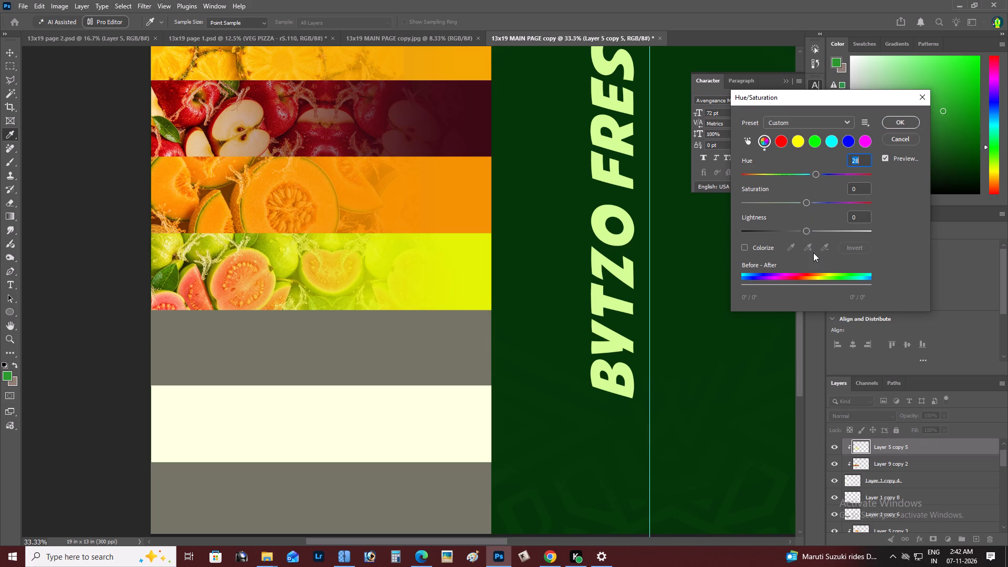
drag(799, 233, 788, 230)
click(897, 125)
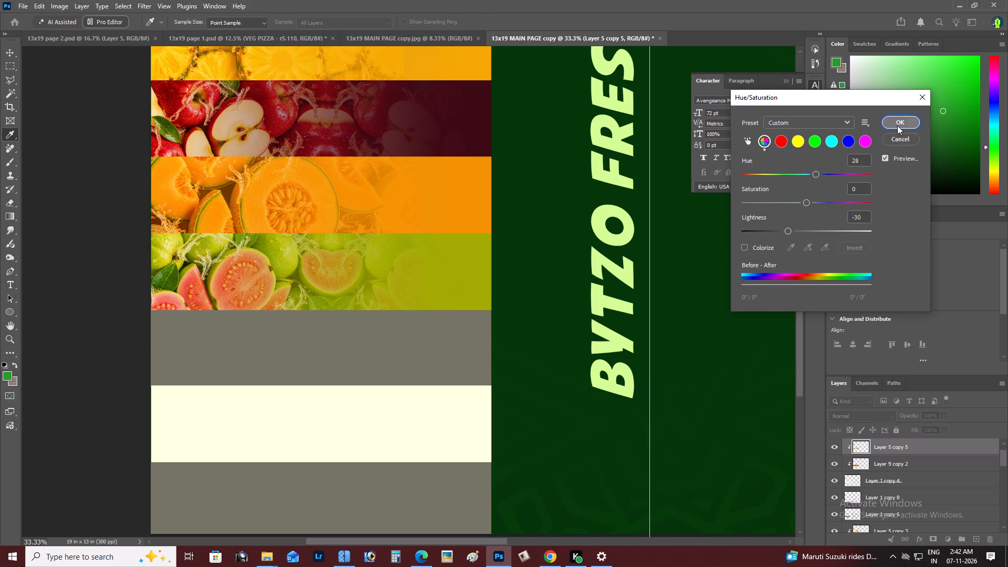
Darken the guava strip's gradient with Levels by raising the black input level to about 44.
key(z)
alt+click(518, 261)
right_click(513, 251)
click(527, 255)
key(space)
key(space)
key(space)
key(space)
key(space)
drag(527, 255, 603, 175)
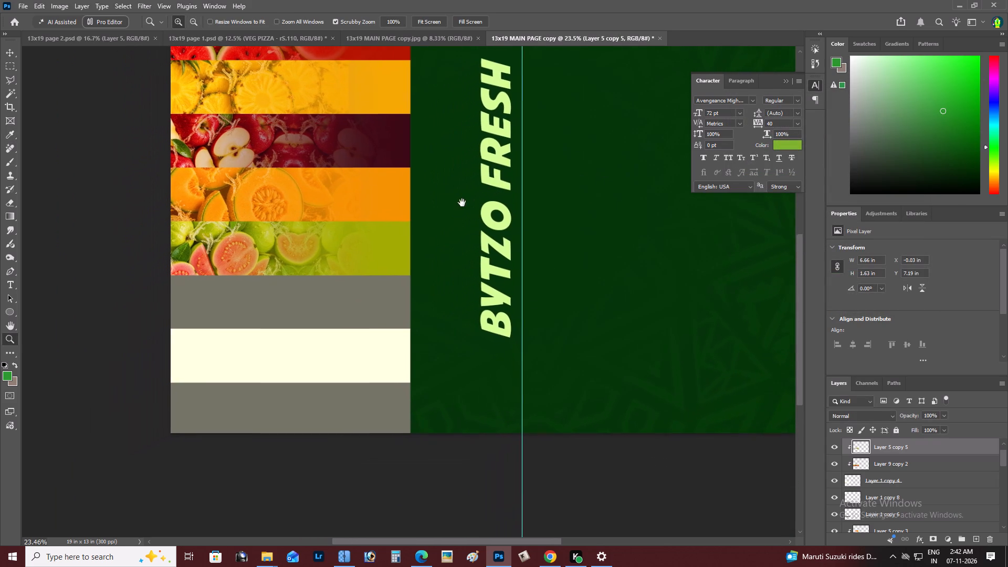
key(ctrl+l)
click(795, 267)
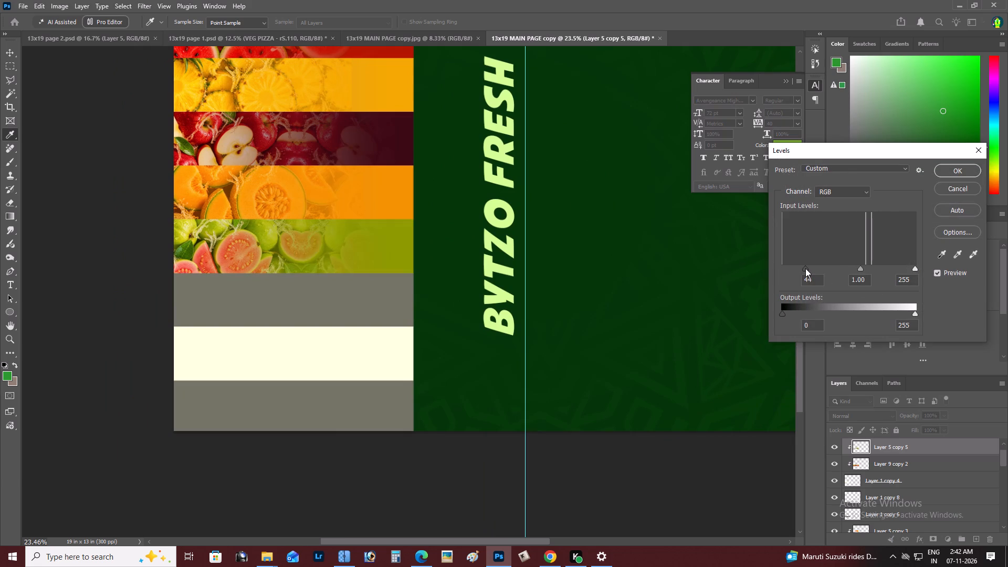
click(978, 171)
Check the green guava strip fade in the context of the whole page.
key(z)
alt+click(355, 264)
right_click(355, 264)
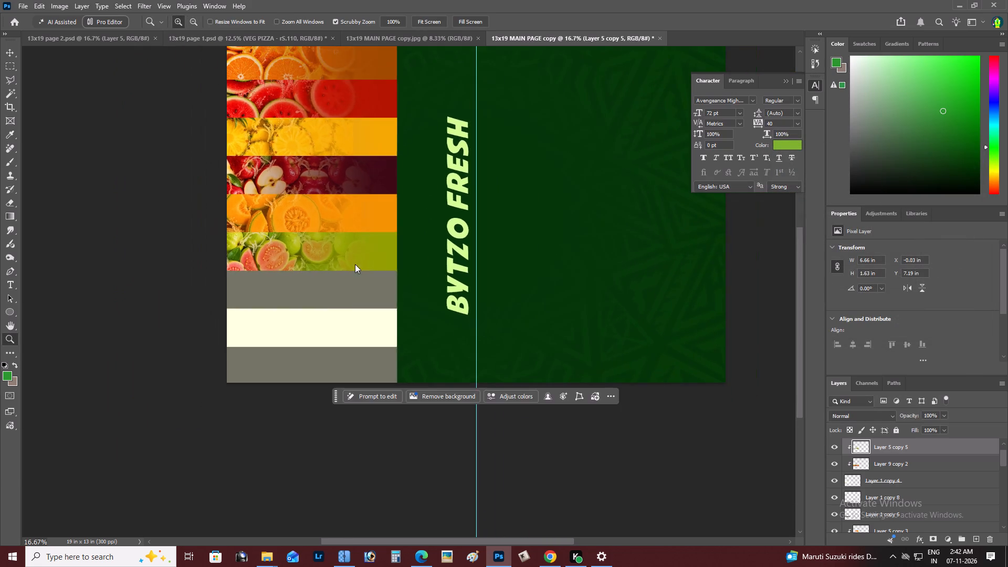
double_click(366, 268)
key(space)
drag(320, 290, 391, 272)
key(z)
alt+click(337, 285)
right_click(338, 283)
double_click(352, 288)
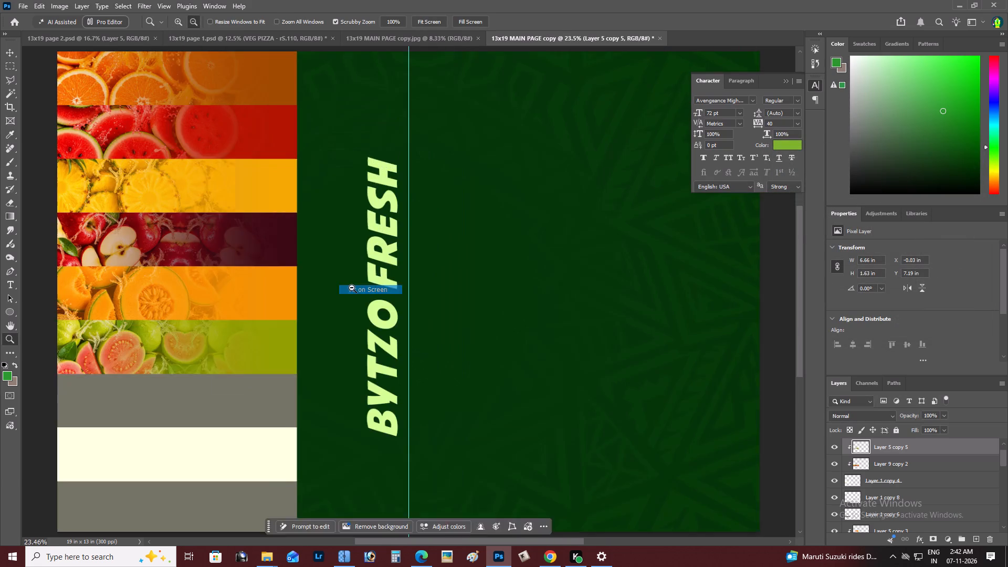
key(space)
key(space)
key(space)
key(space)
key(space)
key(space)
key(space)
key(space)
key(space)
key(space)
key(space)
key(space)
key(space)
key(space)
key(space)
key(space)
key(space)
key(space)
drag(264, 341, 312, 333)
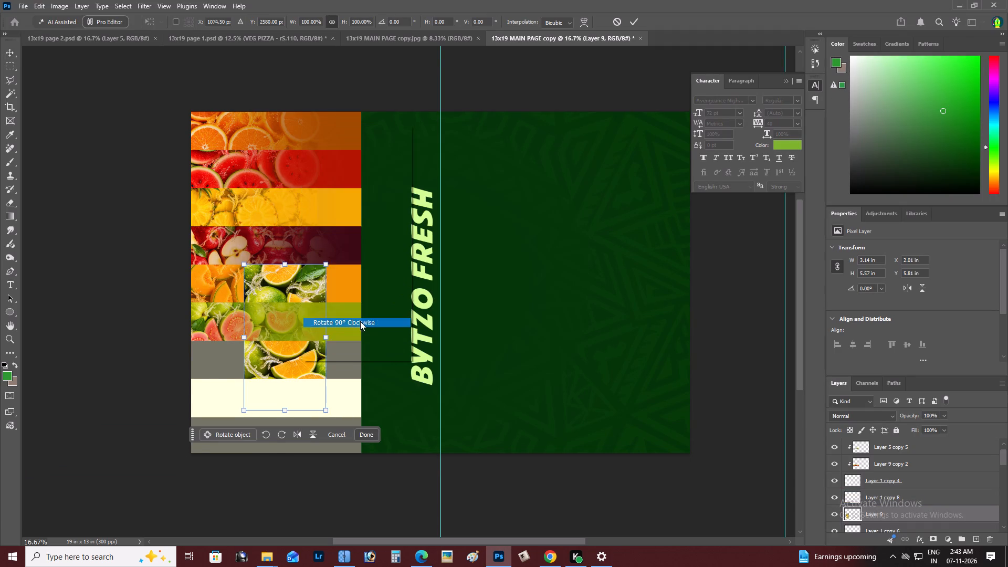
drag(319, 370, 298, 408)
alt+drag(340, 334, 338, 335)
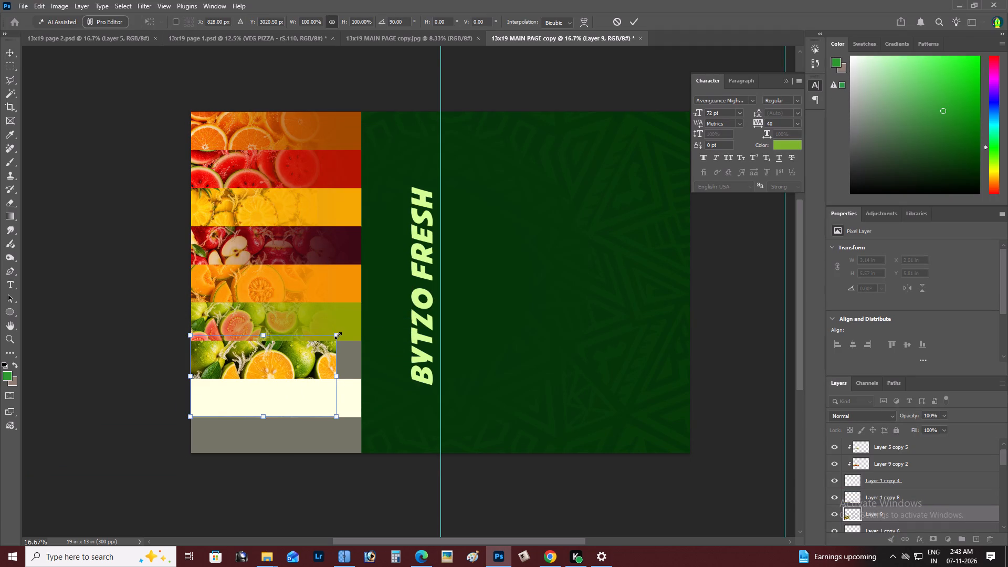
alt+drag(338, 335, 334, 344)
drag(313, 372, 302, 368)
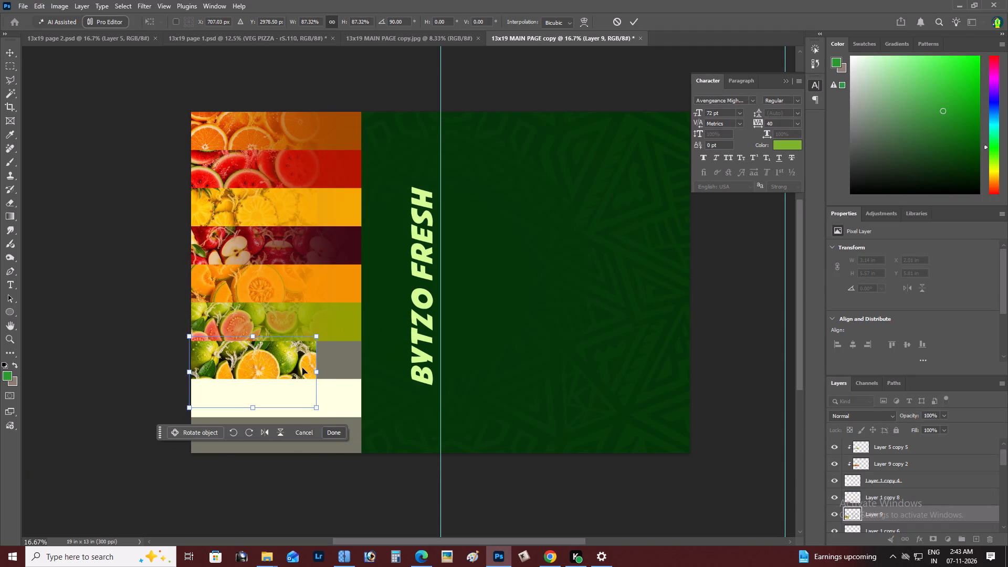
key(ctrl+Return)
Scale the sathukudi image down to about 83% and reposition it at the left end of the seventh strip.
key(z)
double_click(302, 368)
key(z)
triple_click(301, 366)
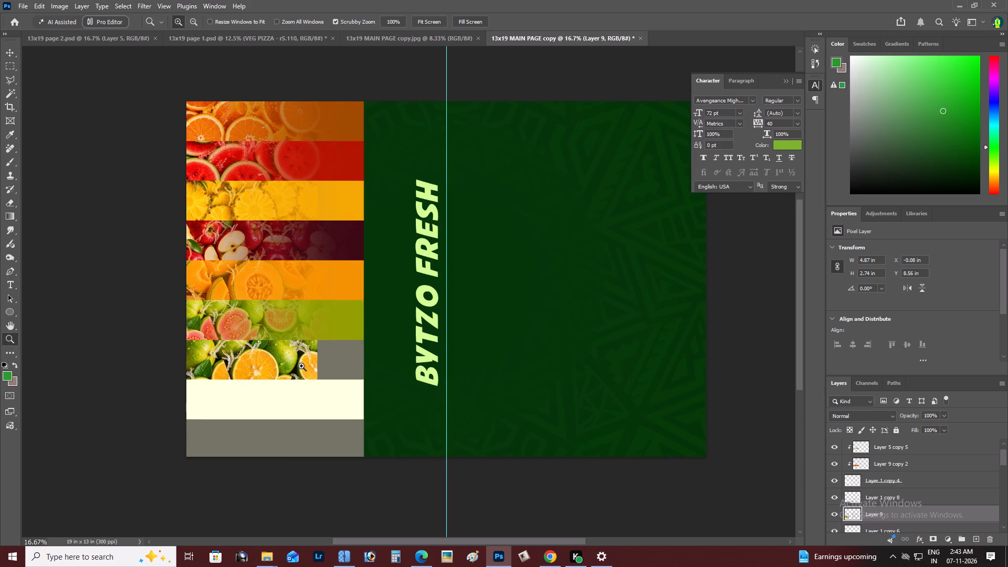
key(space)
key(space)
key(space)
drag(301, 366, 336, 310)
key(ctrl+t)
drag(336, 309, 355, 267)
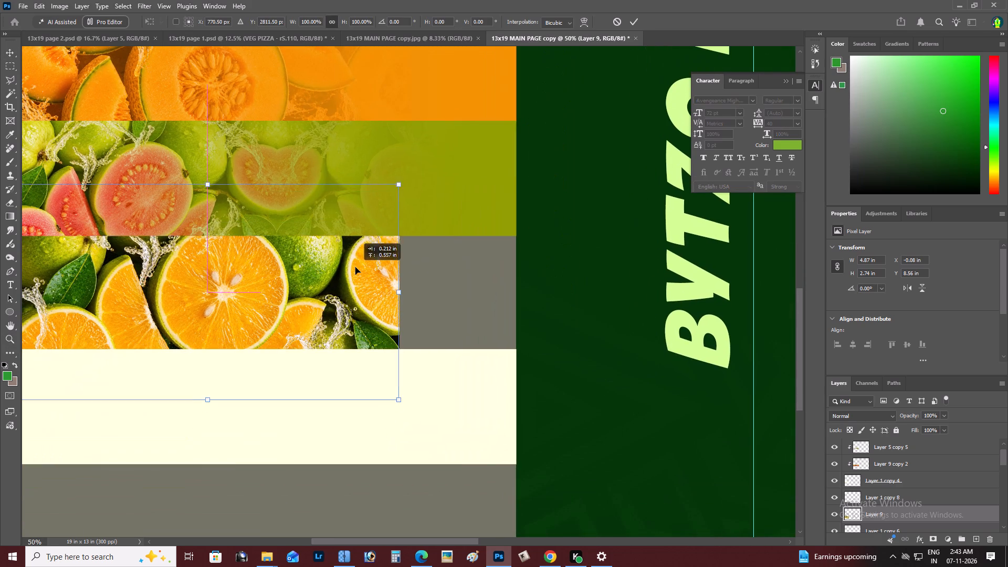
drag(355, 267, 354, 262)
alt+drag(404, 180, 372, 200)
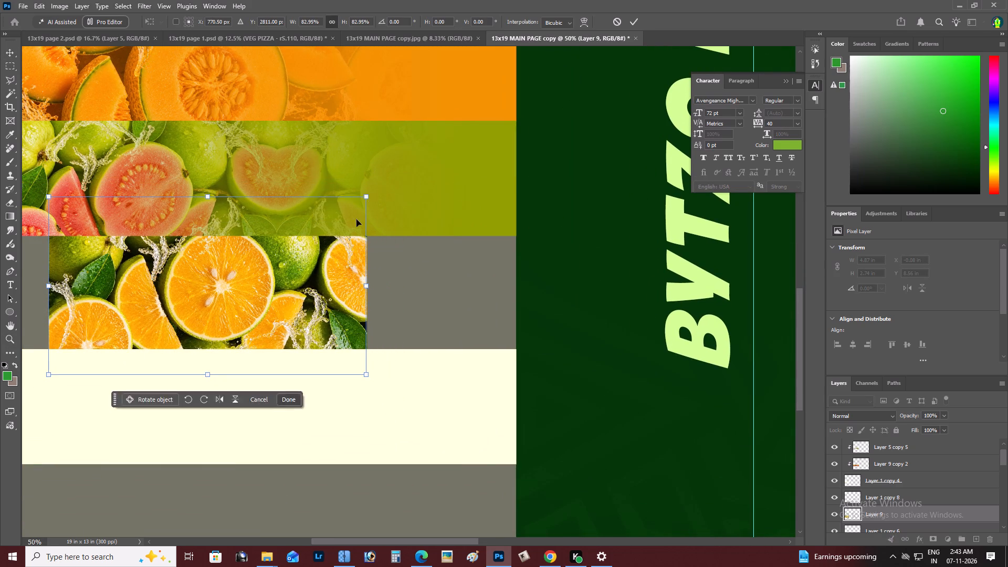
drag(299, 260, 266, 282)
key(ctrl+Return)
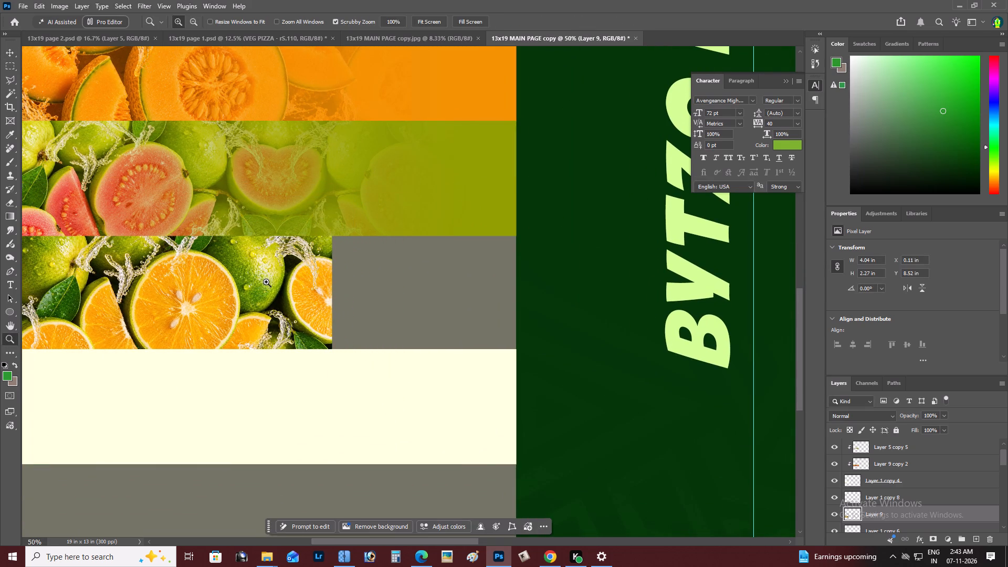
Duplicate the sathukudi image, flip the copy horizontally, and butt it against the original's right edge to extend the strip.
key(v)
alt+drag(266, 282, 573, 271)
drag(506, 284, 518, 257)
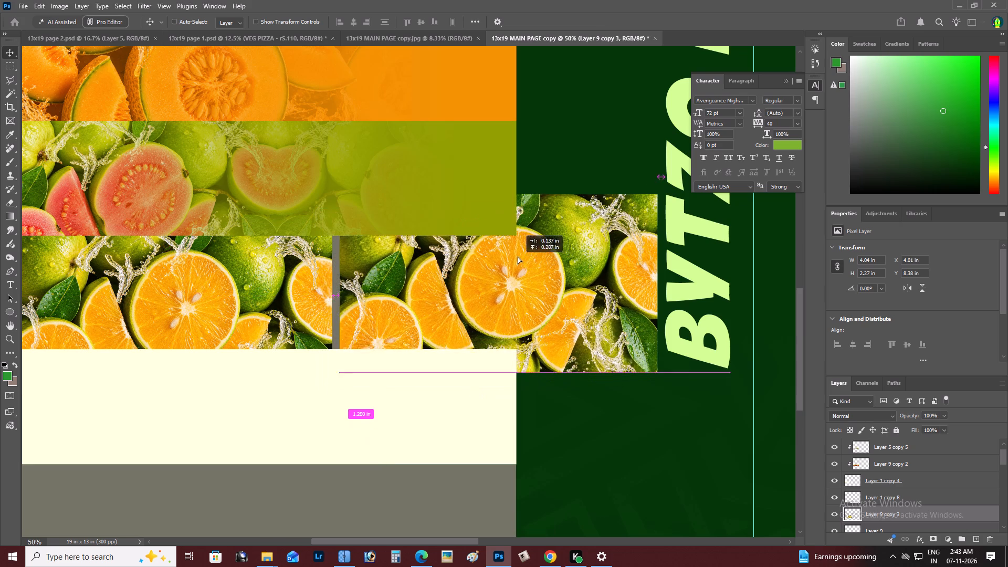
drag(518, 257, 518, 229)
key(ctrl+t)
ctrl+right_click(460, 251)
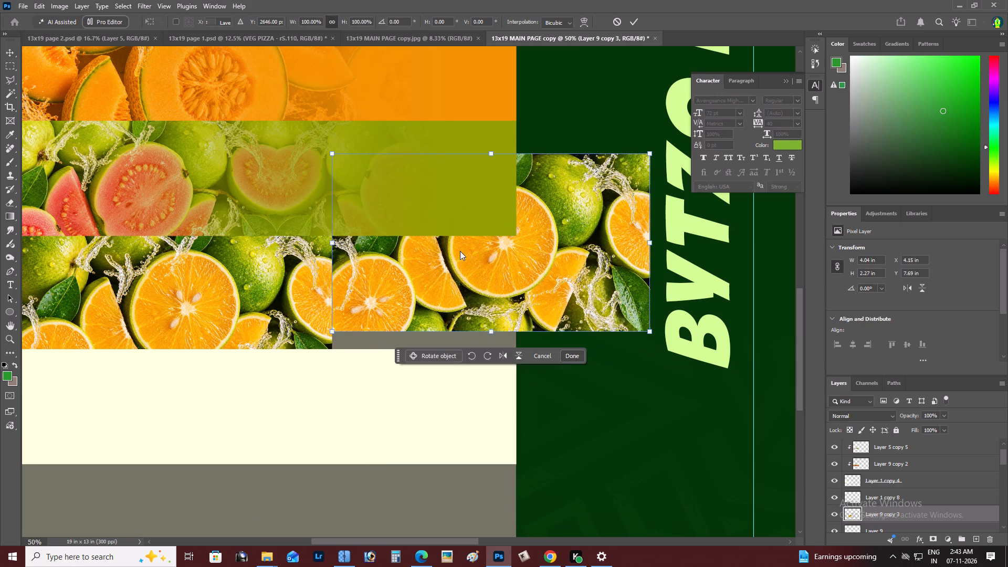
click(513, 469)
drag(435, 329, 451, 380)
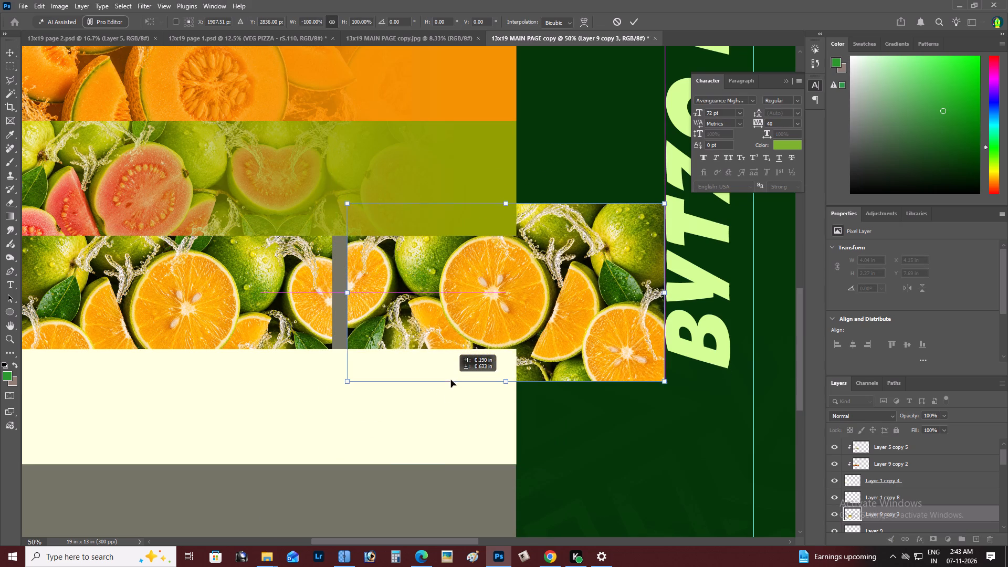
drag(451, 380, 437, 397)
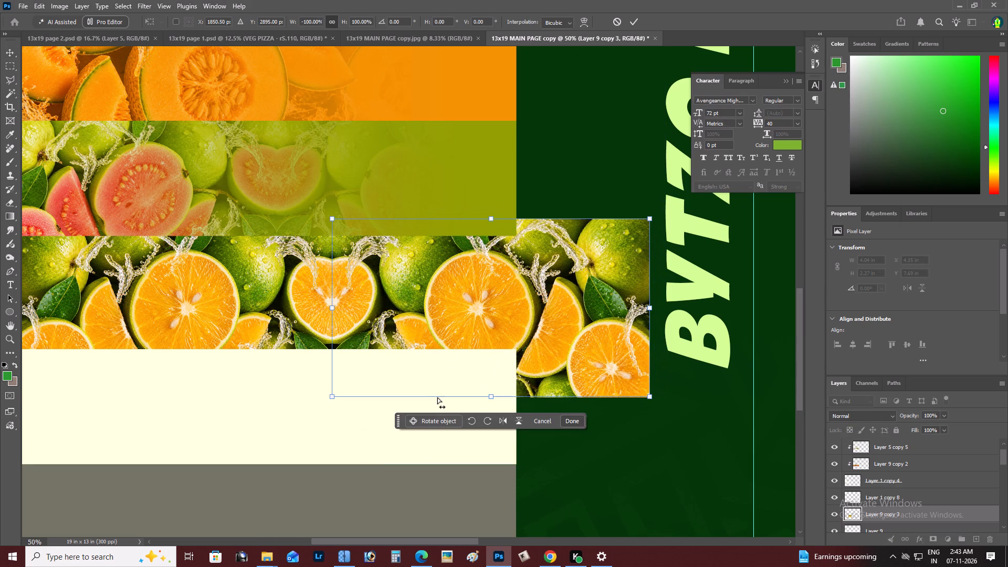
key(ctrl+Return)
key(v)
key(Left)
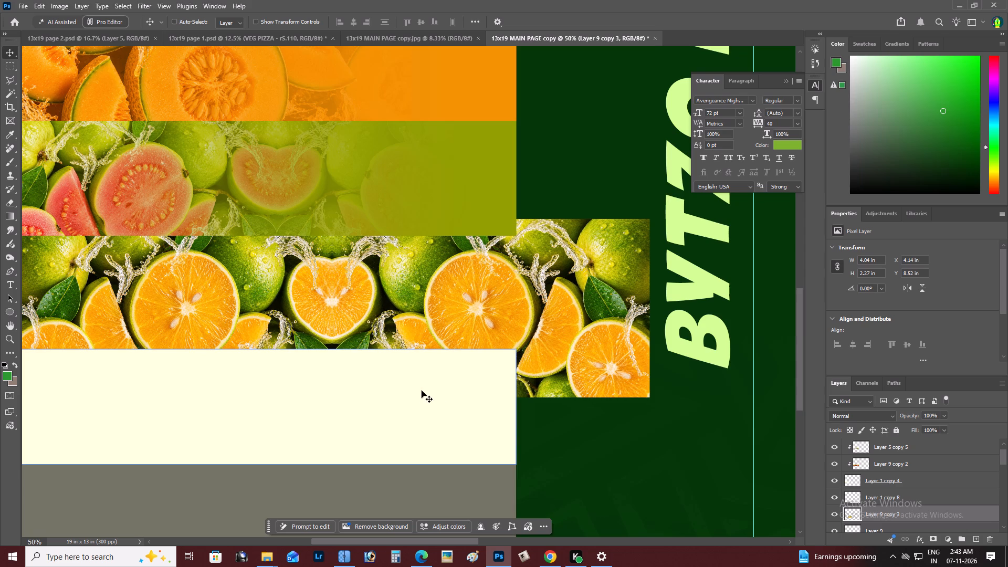
Merge the two sathukudi image halves into one layer and clip it to the seventh strip.
key(v)
shift+right_click(193, 272)
shift+click(206, 276)
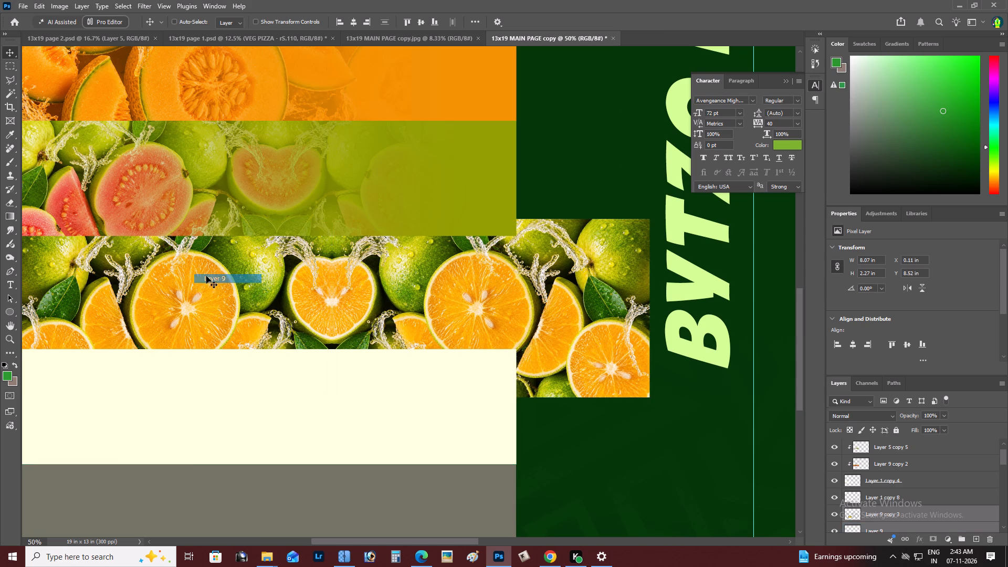
drag(208, 277, 250, 278)
key(ctrl+z)
key(ctrl+e)
key(ctrl+bracketleft)
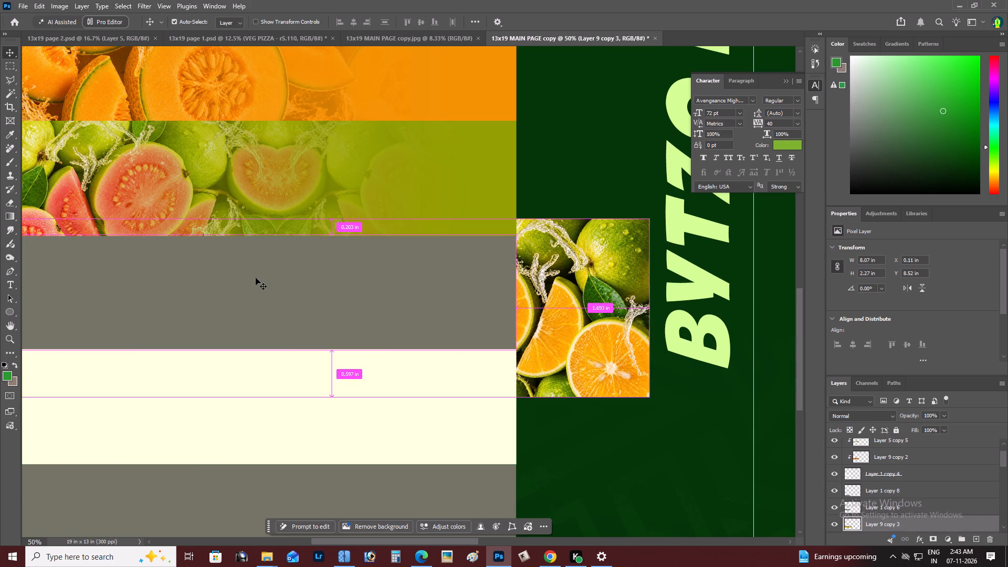
key(ctrl+bracketright)
key(ctrl+alt+g)
Duplicate the guava strip's green gradient layer down onto the sathukudi strip.
key(z)
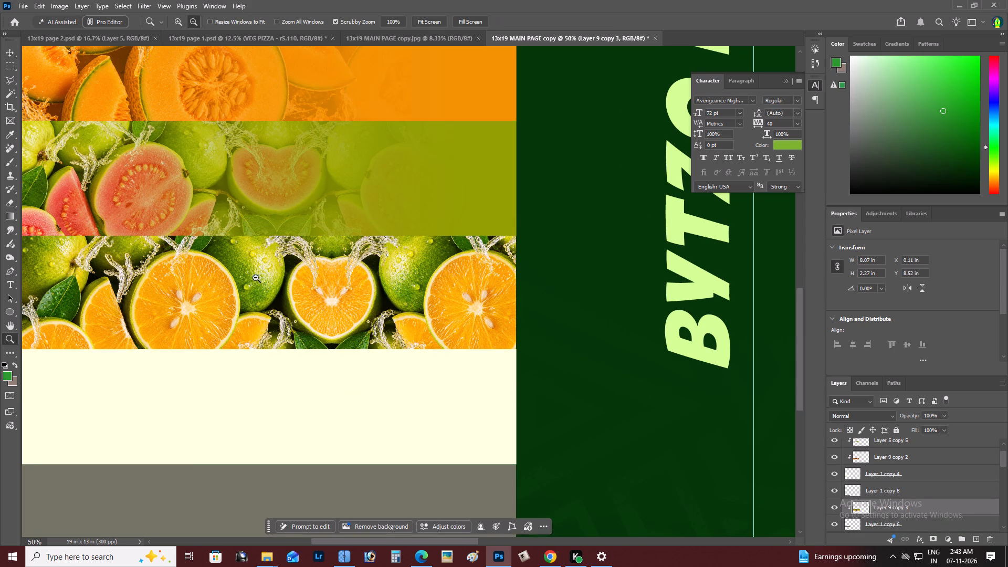
alt+click(256, 278)
right_click(256, 278)
click(272, 287)
key(space)
drag(295, 288, 388, 268)
key(z)
alt+click(335, 319)
right_click(338, 322)
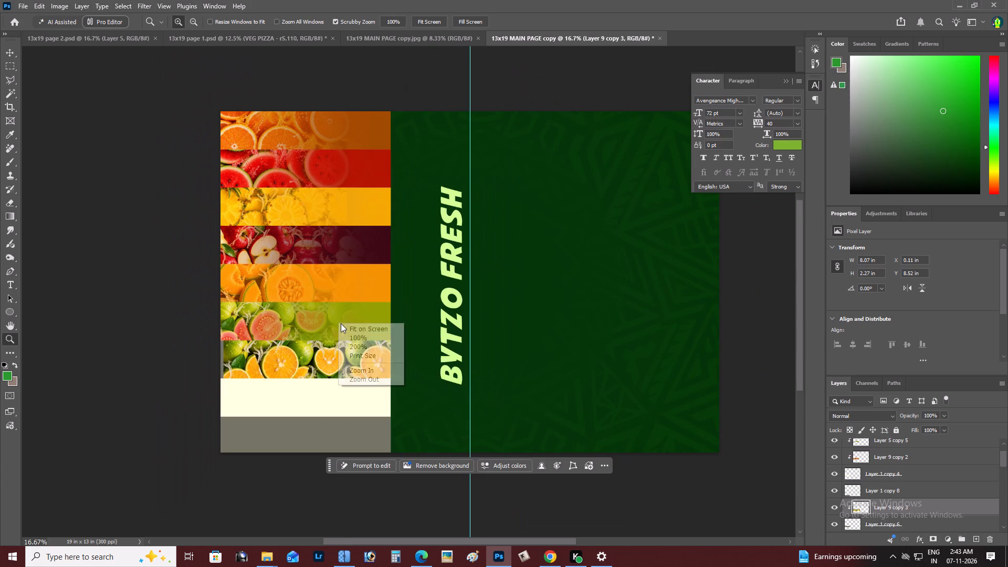
click(346, 325)
key(space)
drag(346, 325, 421, 288)
key(v)
right_click(335, 300)
click(352, 308)
drag(348, 306, 321, 300)
key(ctrl+z)
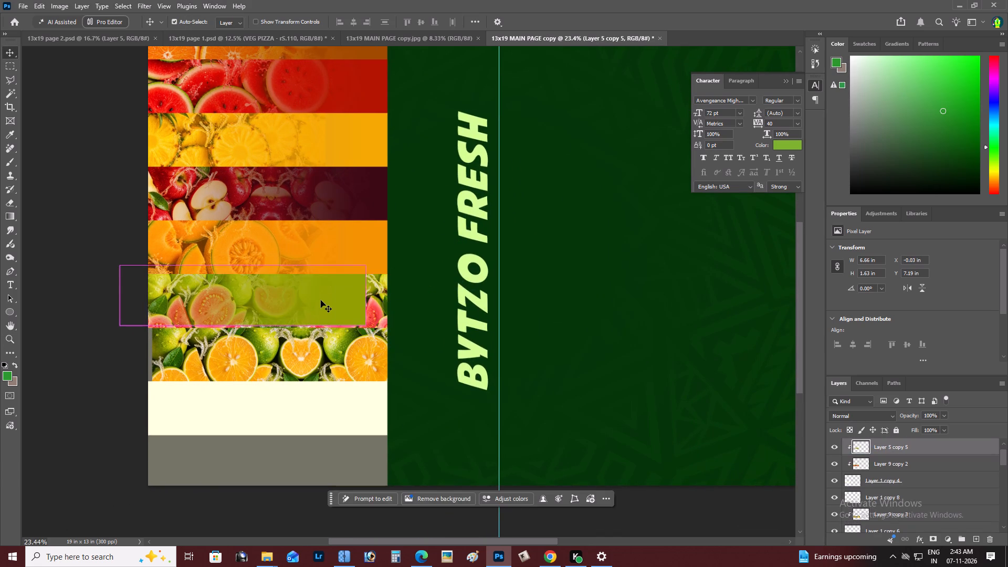
alt+drag(324, 298, 330, 361)
Reorder the copied green gradient directly above the sathukudi image layer so it is clipped to the seventh strip.
key(ctrl+bracketright)
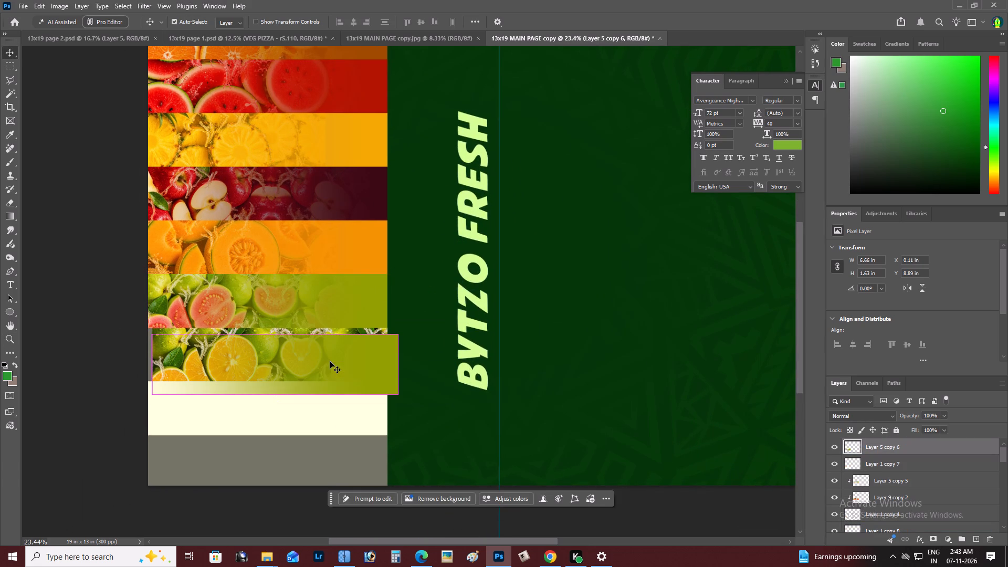
key(ctrl+bracketleft)
key(ctrl+bracketleft)
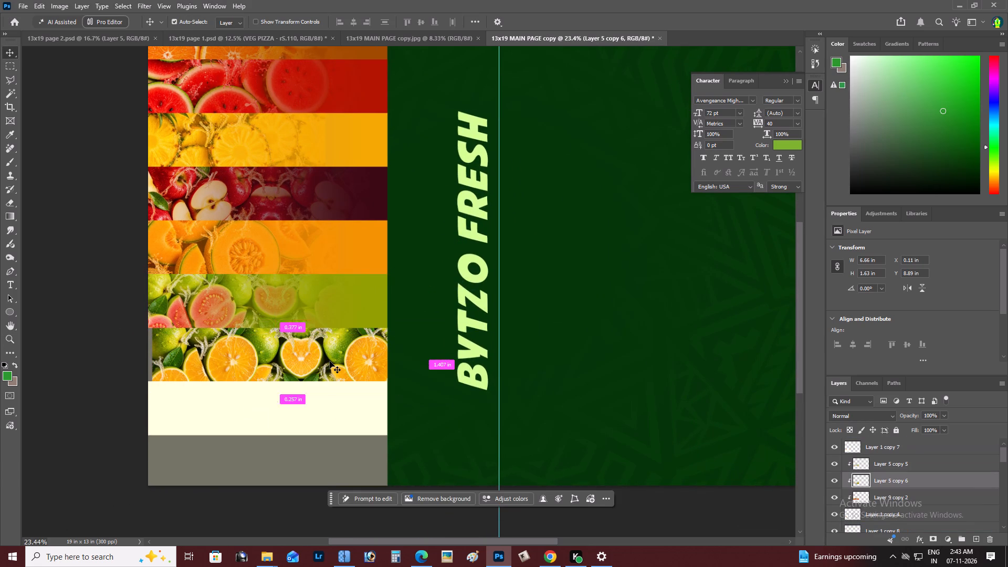
key(ctrl+bracketright)
key(ctrl+bracketright)
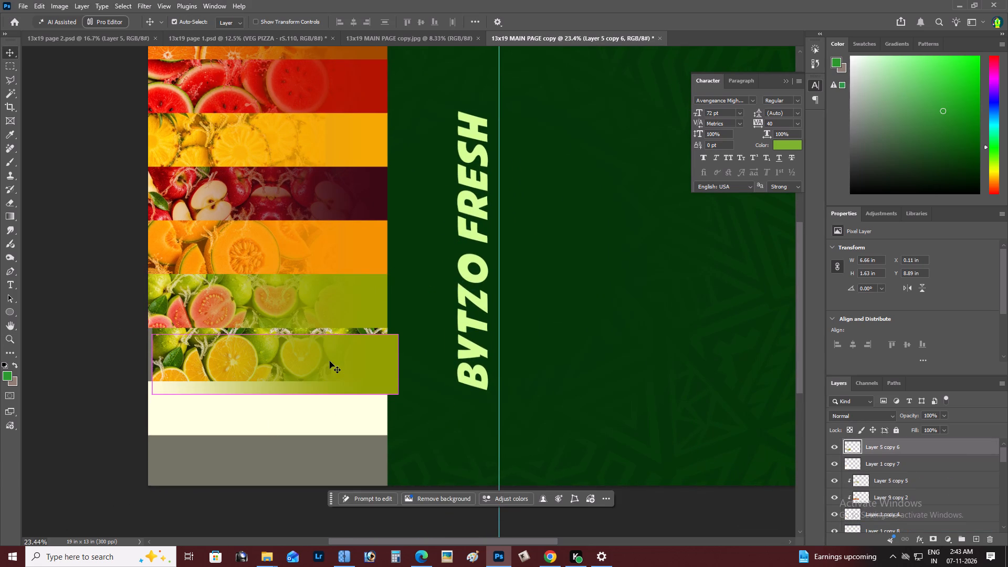
key(ctrl+bracketleft)
key(ctrl+bracketleft)
key(ctrl+bracketleft)
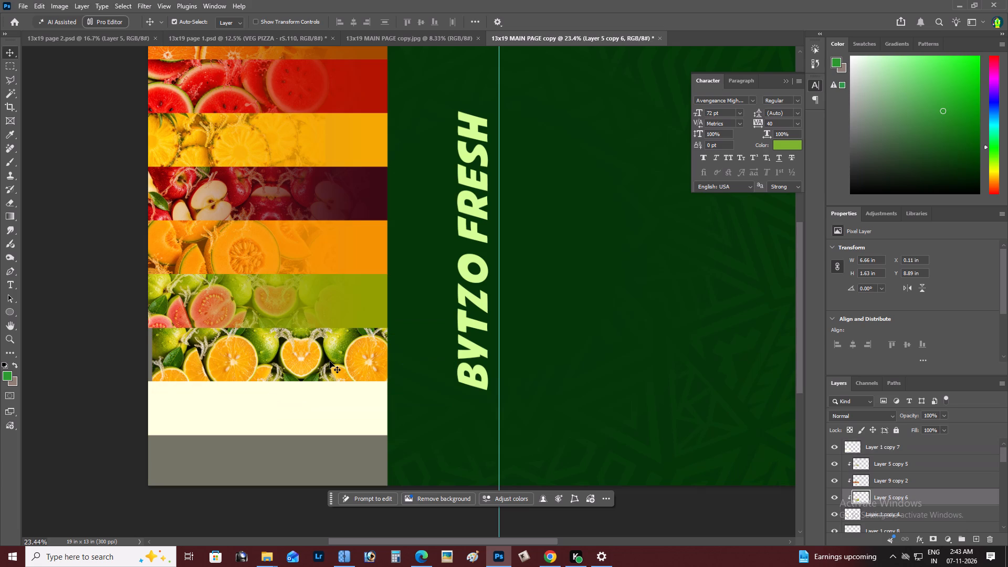
key(ctrl+bracketright)
key(ctrl+bracketleft)
key(ctrl+bracketleft)
key(ctrl+bracketleft)
key(ctrl+bracketleft)
key(ctrl+bracketleft)
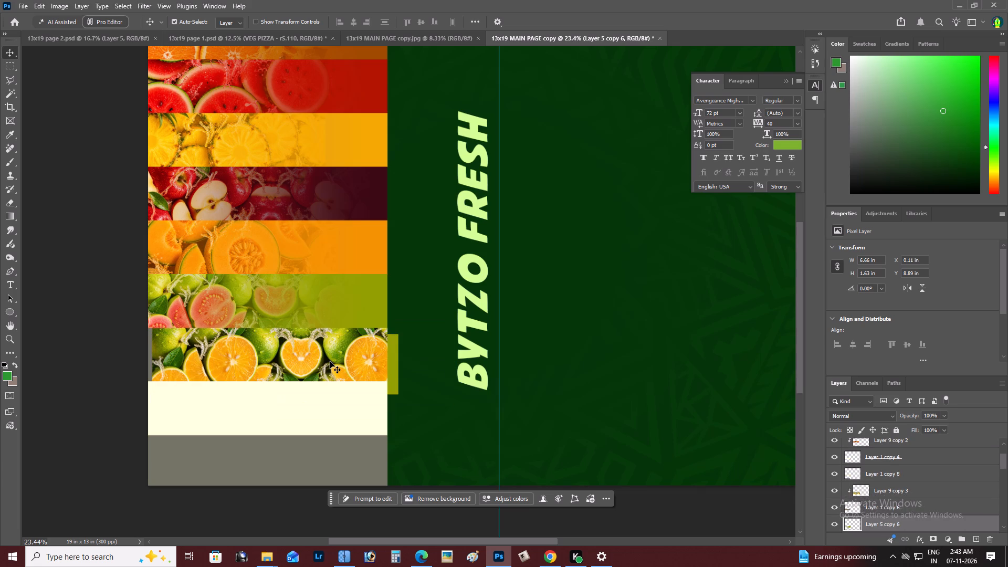
key(ctrl+bracketleft)
key(ctrl+bracketright)
key(ctrl+bracketright)
key(ctrl+bracketright)
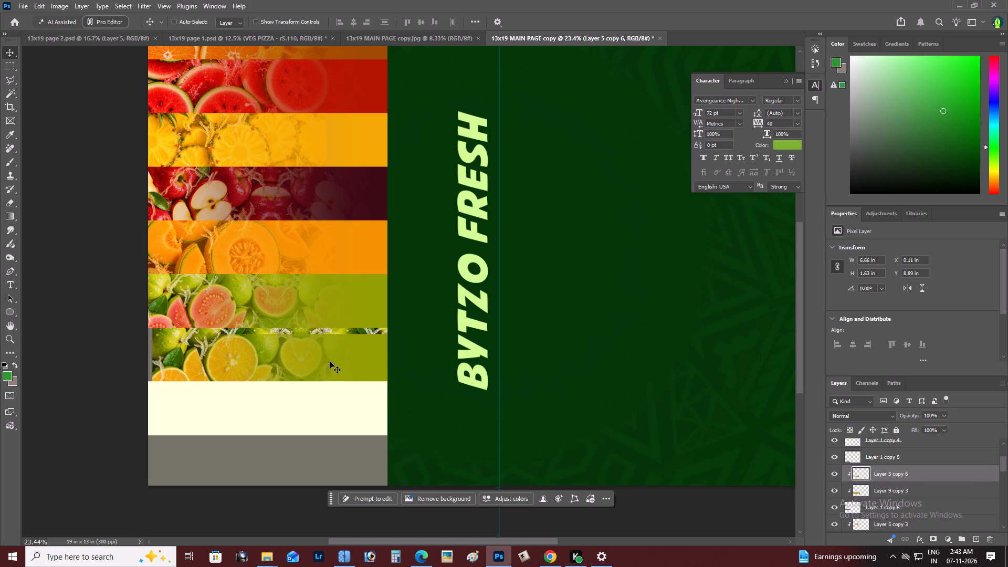
Align the green gradient to the sathukudi strip's full height and right edge, and shift the fruit image left to fill the strip.
drag(330, 361, 330, 356)
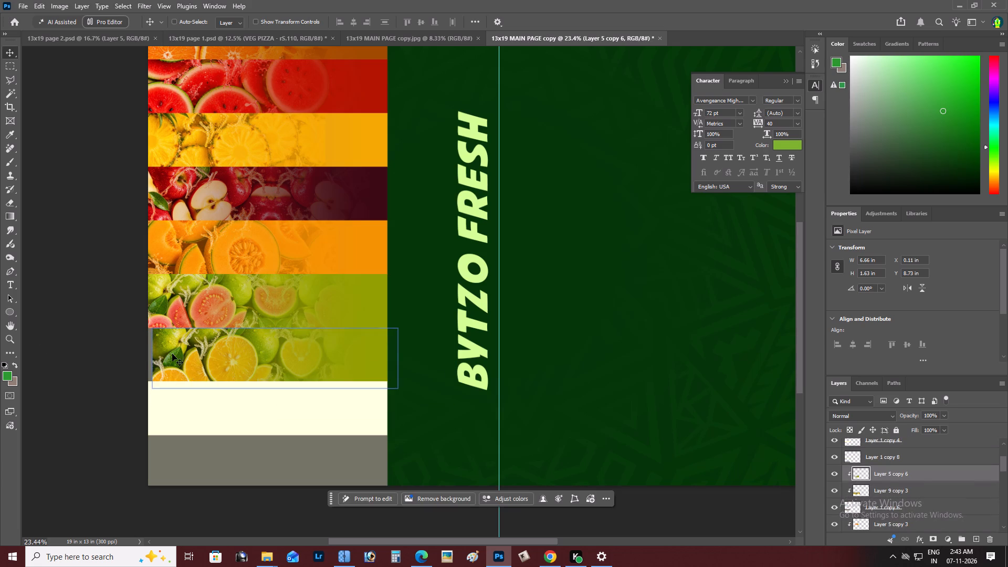
right_click(172, 354)
click(182, 357)
drag(182, 357, 167, 360)
right_click(197, 353)
click(214, 365)
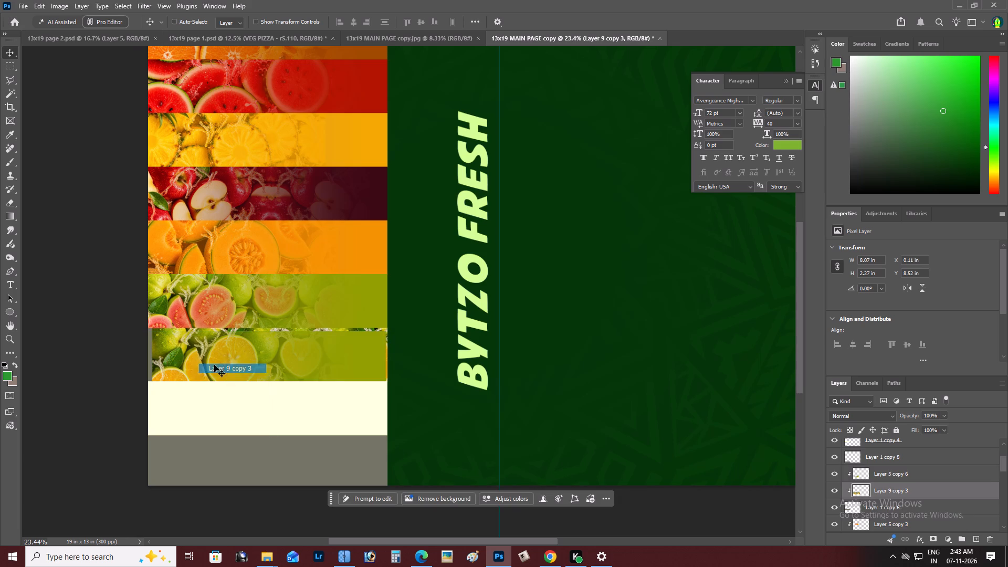
drag(214, 365, 205, 364)
right_click(339, 367)
click(356, 374)
drag(358, 374, 374, 367)
Shift the seventh strip's green gradient to an orange-brown hue and set its saturation to 59 using Hue/Saturation.
key(ctrl+u)
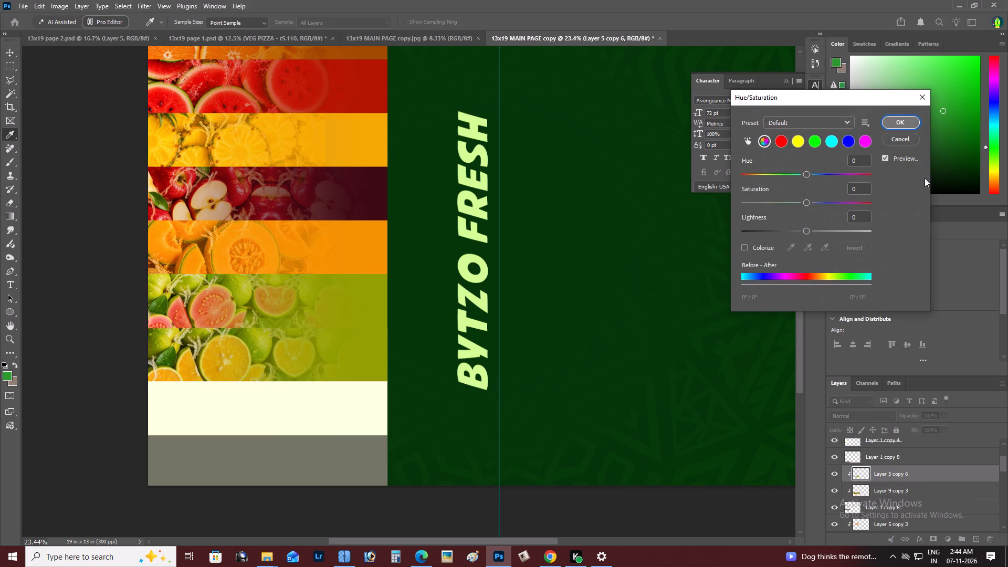
drag(801, 170, 779, 170)
drag(806, 173, 792, 174)
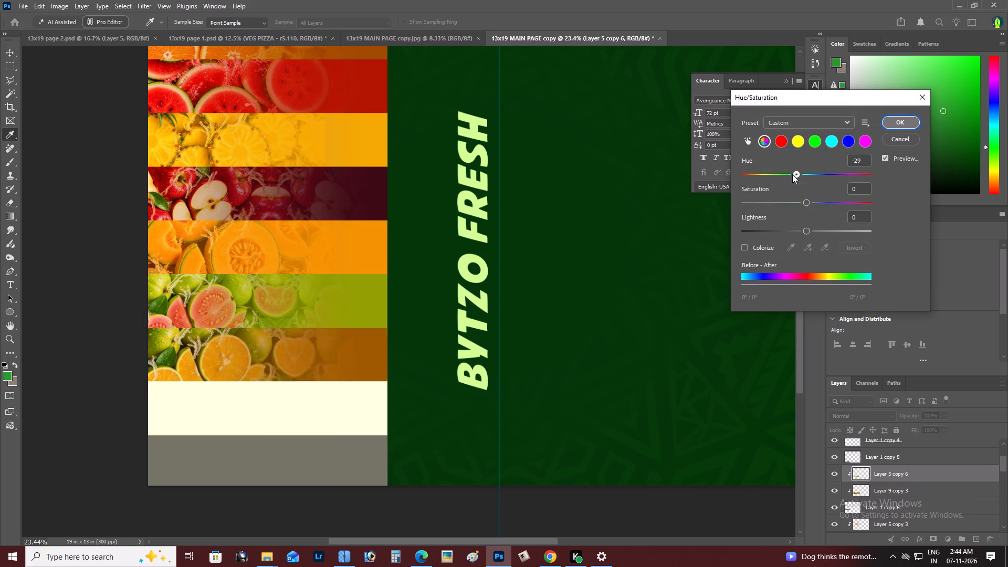
drag(792, 174, 832, 164)
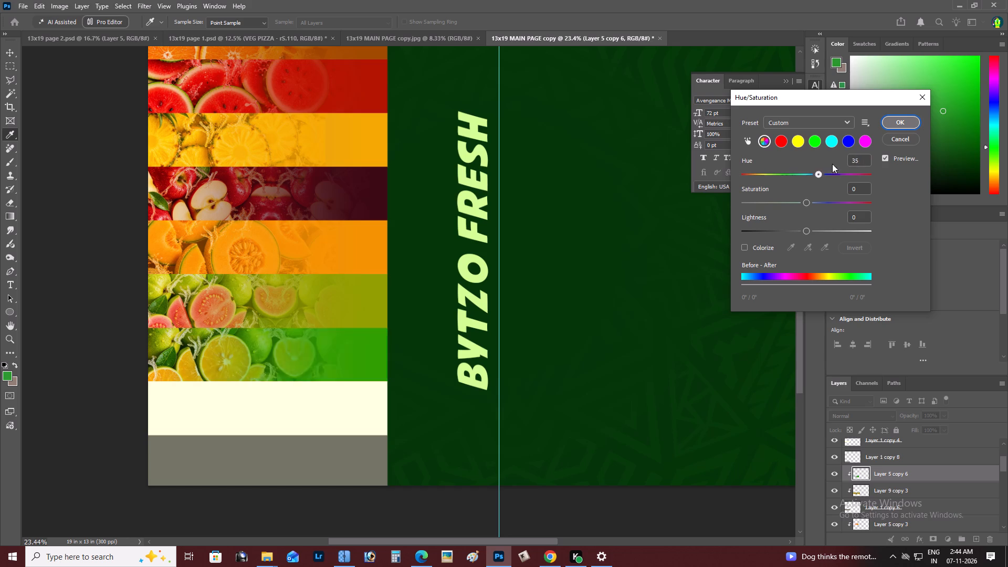
drag(832, 164, 797, 153)
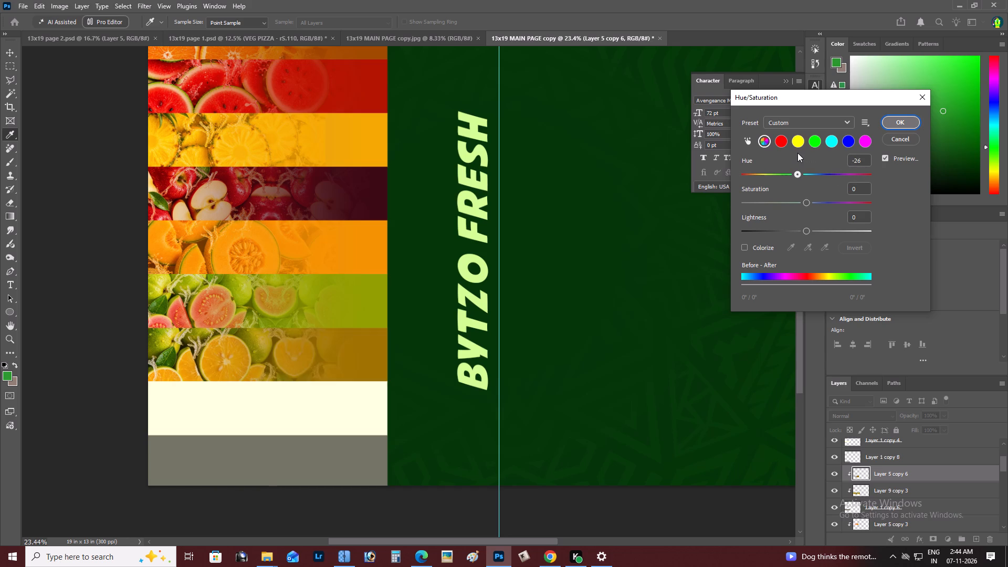
drag(797, 153, 796, 149)
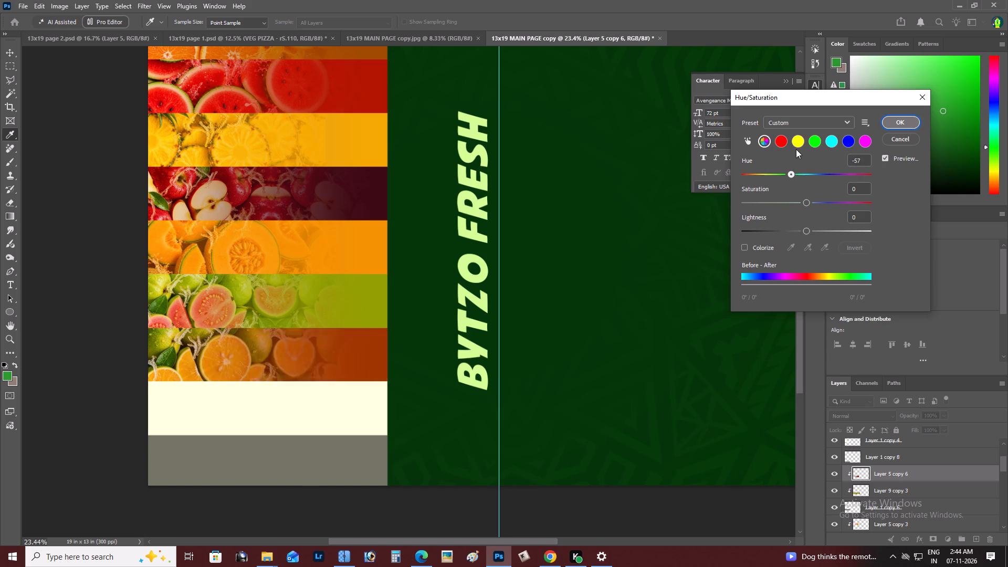
drag(796, 149, 794, 147)
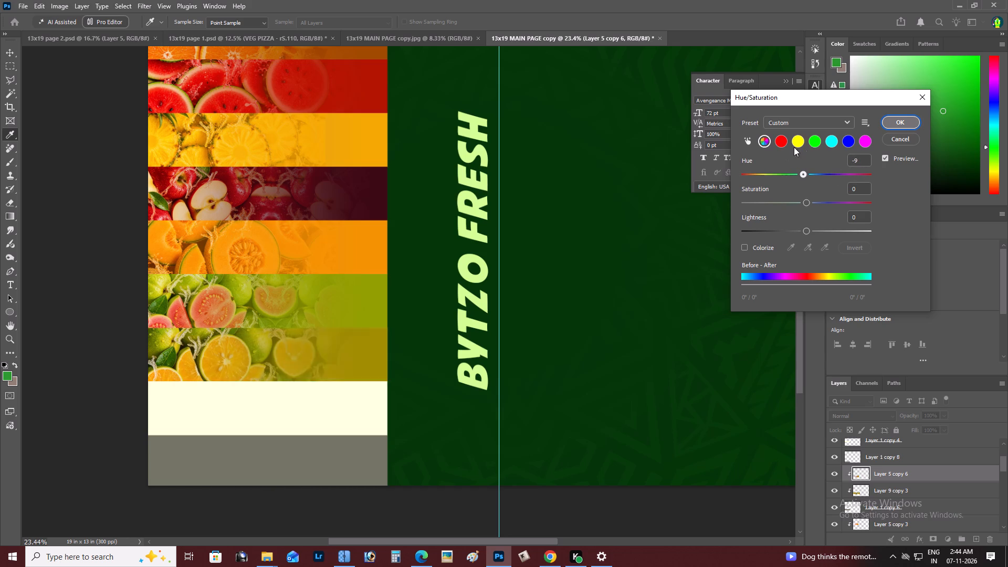
drag(794, 147, 795, 149)
drag(812, 199, 825, 200)
drag(835, 202, 835, 202)
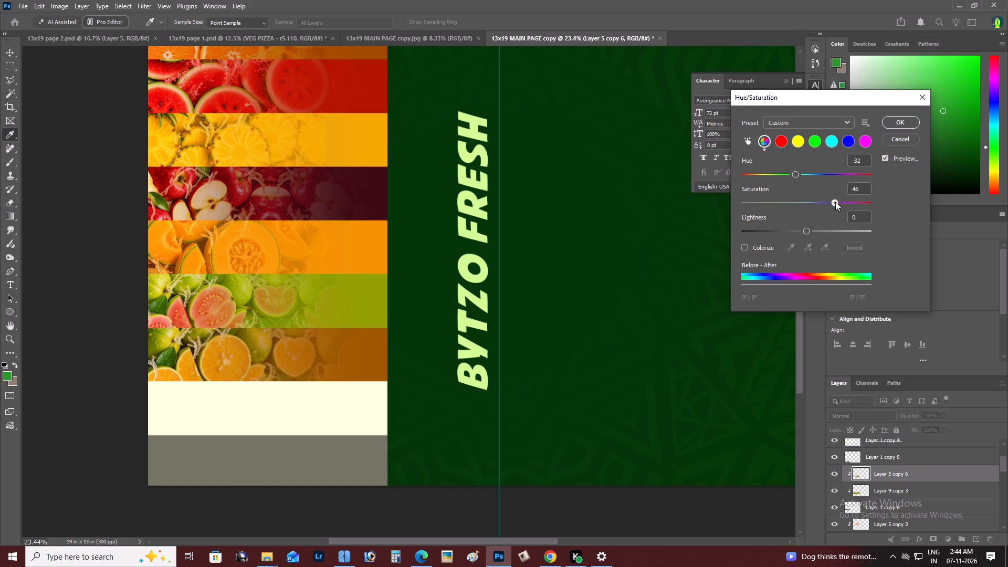
drag(835, 202, 843, 197)
click(797, 172)
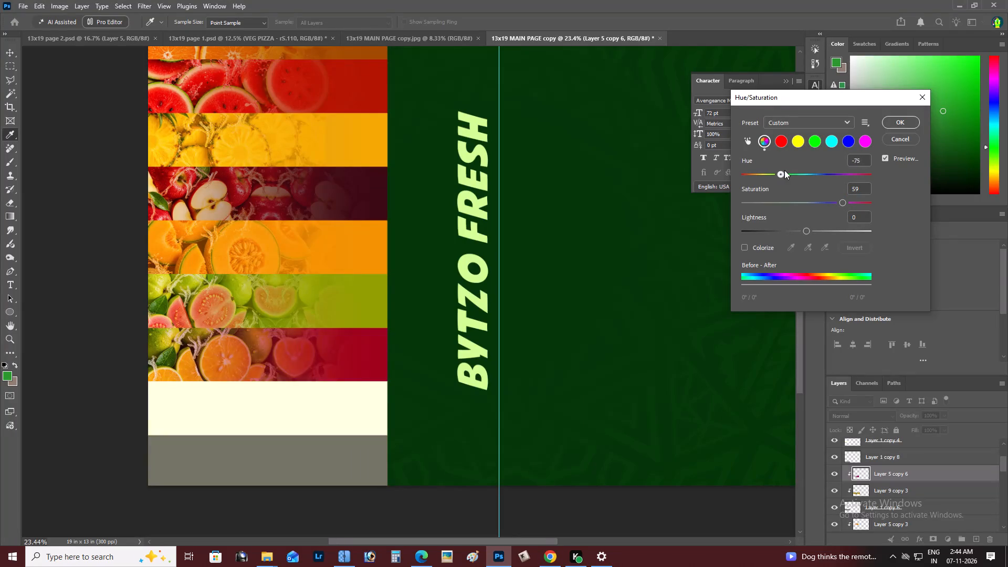
click(904, 126)
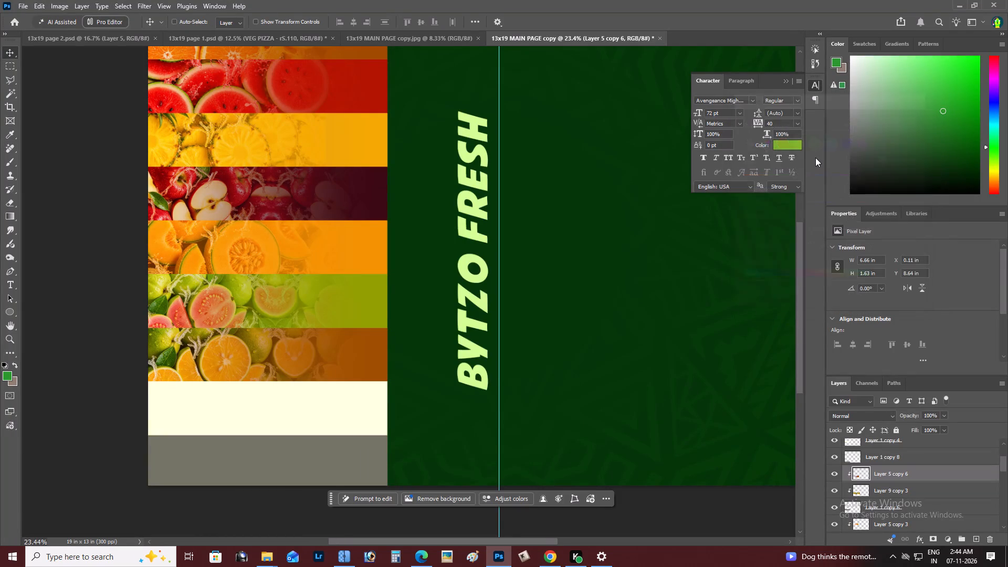
Brighten the seventh strip's orange-brown gradient with Levels by lowering the white input level.
key(ctrl+l)
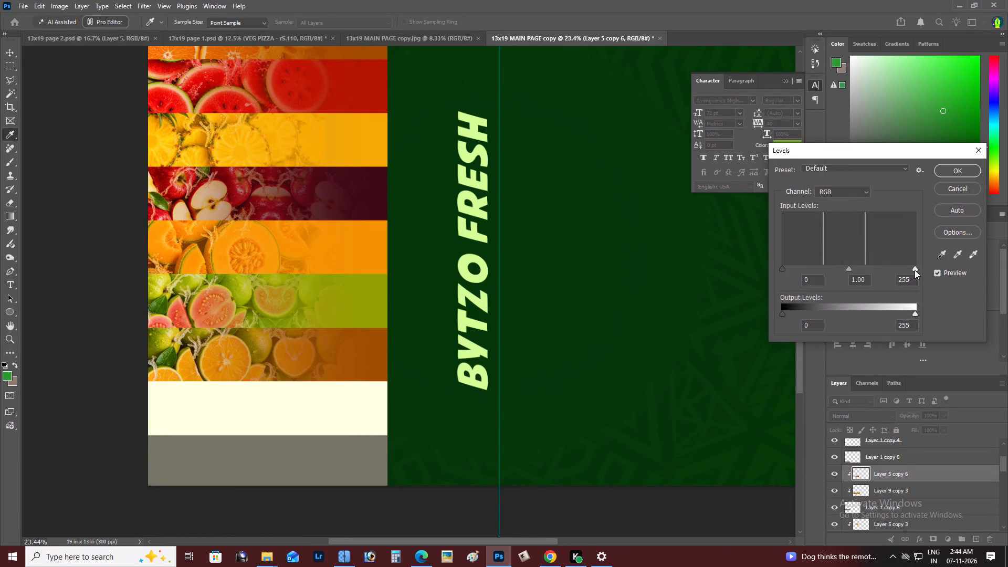
drag(909, 267, 883, 258)
click(961, 166)
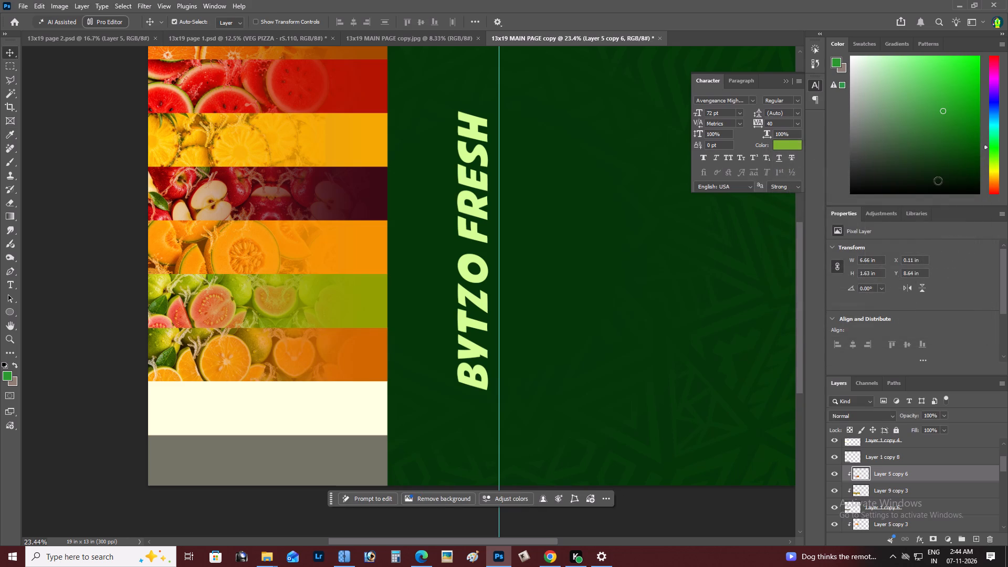
Shift the seventh strip's gradient to golden yellow with a Hue/Saturation hue of 20.
key(ctrl+u)
click(808, 174)
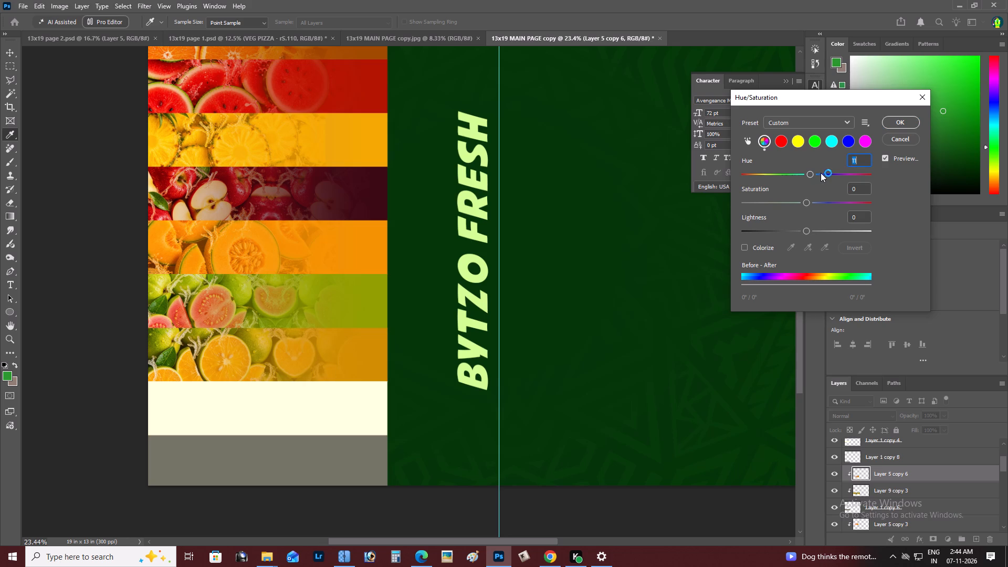
click(810, 174)
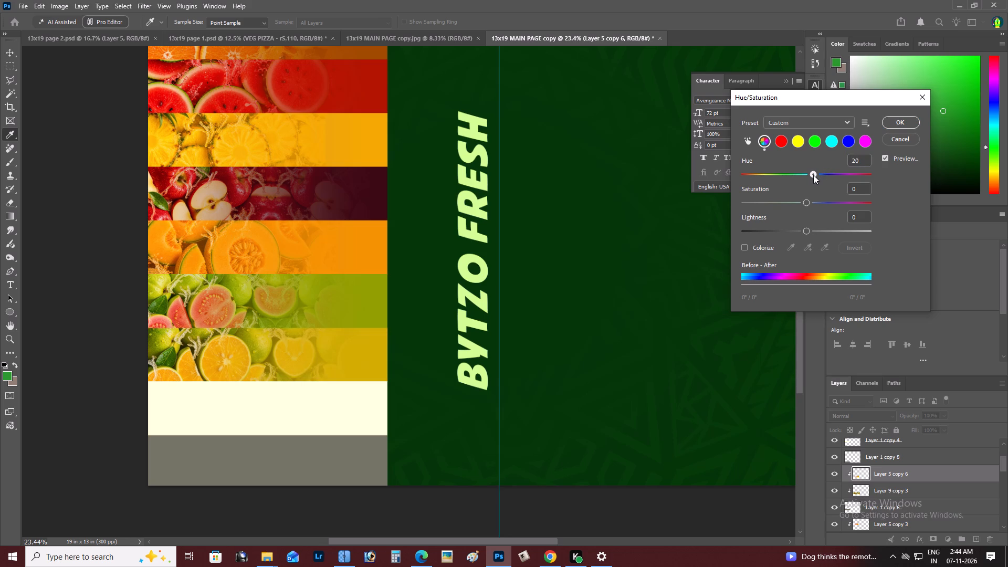
click(906, 124)
Examine the recoloured sathukudi strip alongside the other fruit strips and the whole page layout.
key(z)
alt+click(665, 226)
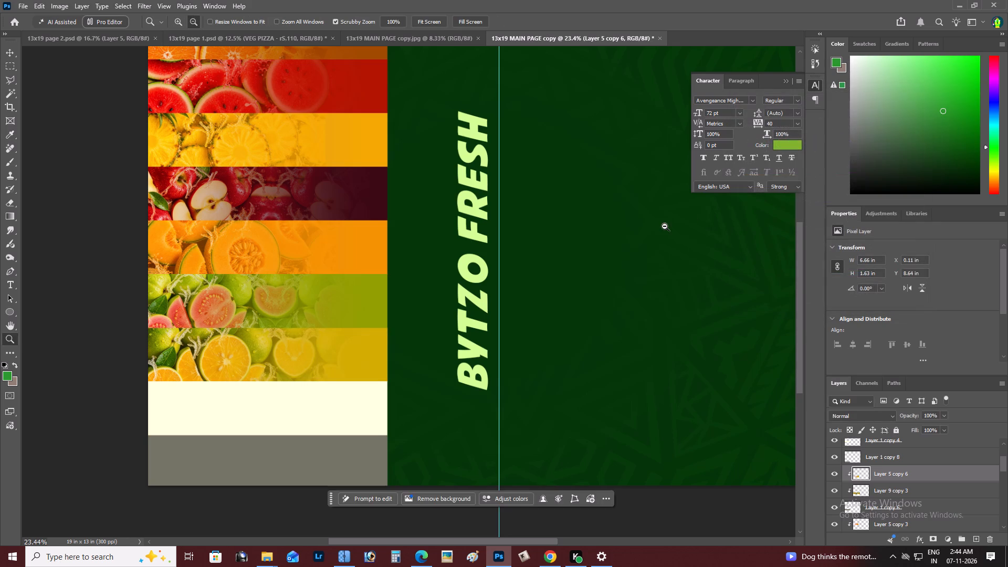
right_click(665, 226)
double_click(675, 230)
key(space)
key(space)
drag(539, 299, 608, 292)
key(z)
alt+click(518, 312)
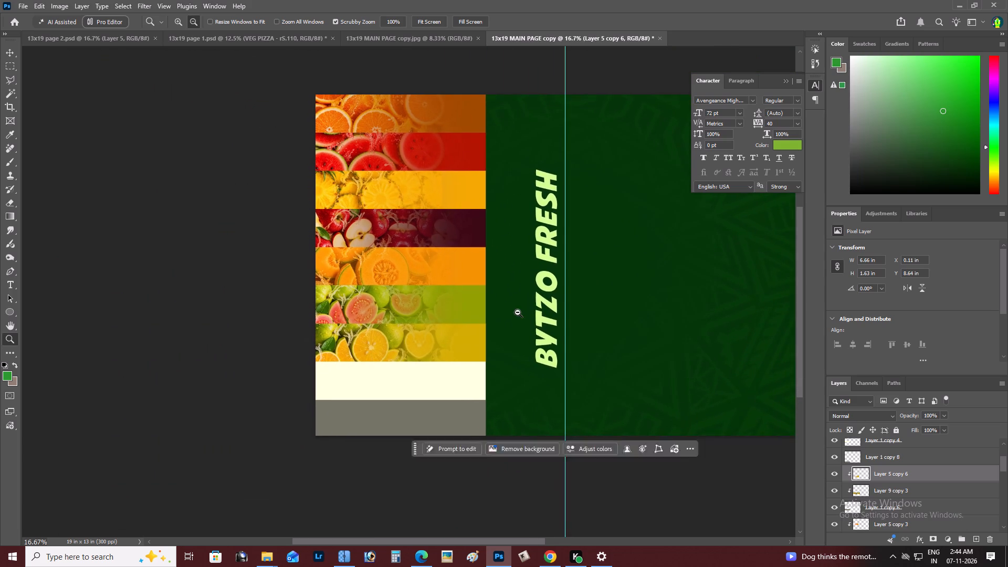
alt+click(439, 309)
key(space)
drag(426, 321, 468, 312)
key(z)
triple_click(467, 286)
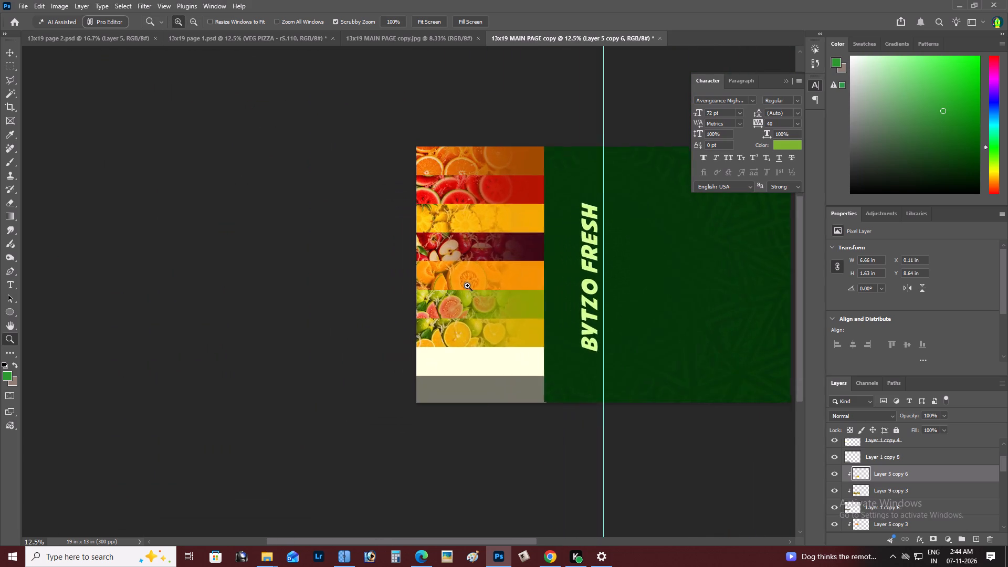
key(space)
key(space)
key(space)
key(space)
key(space)
key(space)
drag(467, 286, 425, 333)
key(z)
double_click(448, 229)
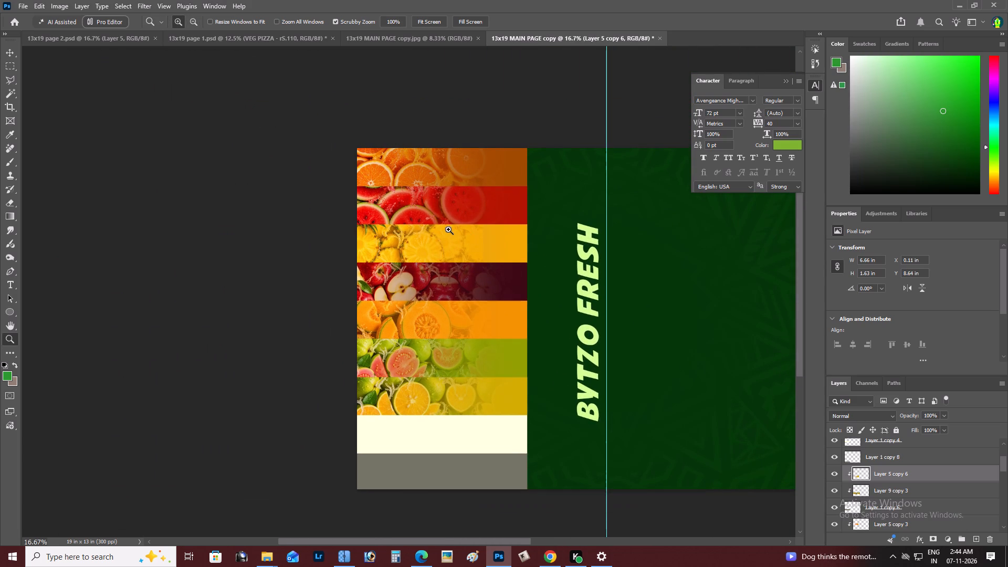
key(space)
key(space)
key(space)
drag(448, 229, 438, 245)
key(z)
alt+click(385, 256)
right_click(385, 256)
double_click(393, 261)
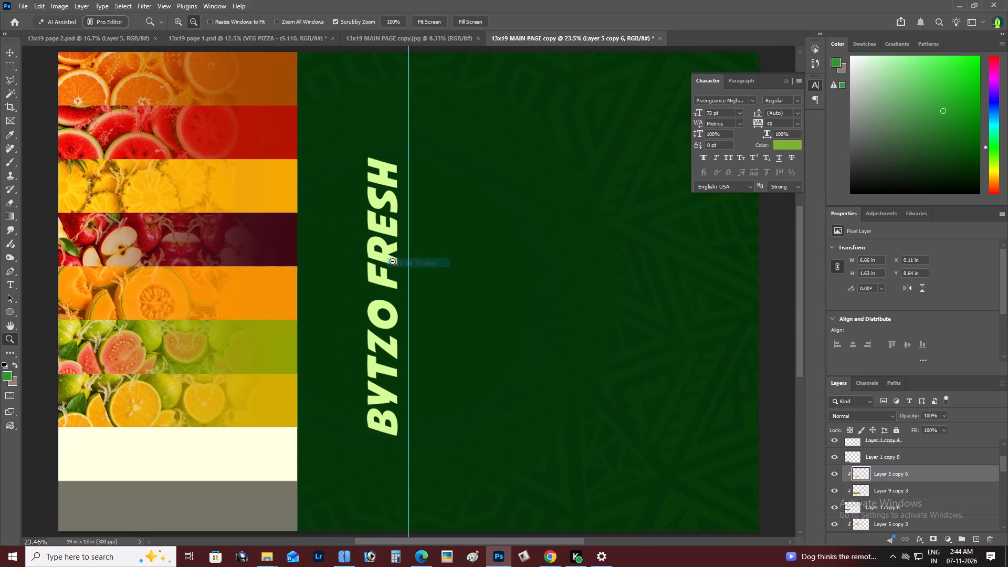
key(space)
key(space)
key(space)
key(space)
key(space)
key(space)
key(space)
key(space)
key(space)
key(space)
key(space)
key(space)
key(space)
key(space)
key(space)
key(space)
key(space)
key(space)
key(space)
key(space)
drag(385, 265, 469, 266)
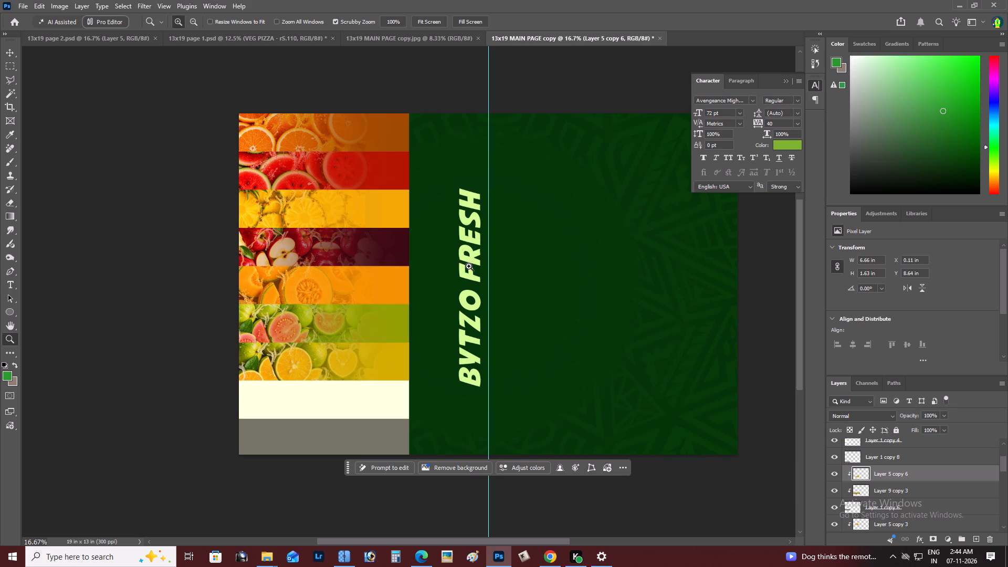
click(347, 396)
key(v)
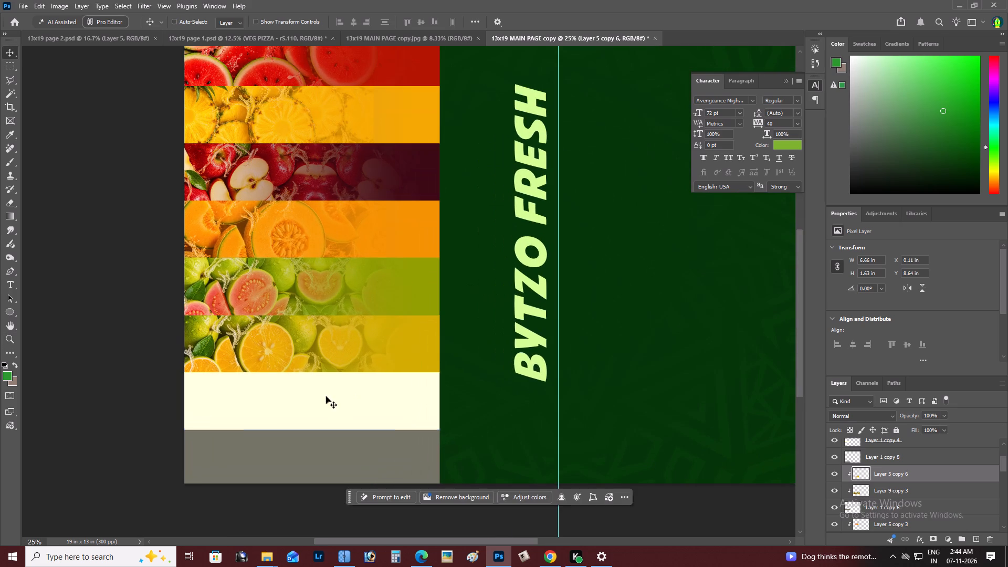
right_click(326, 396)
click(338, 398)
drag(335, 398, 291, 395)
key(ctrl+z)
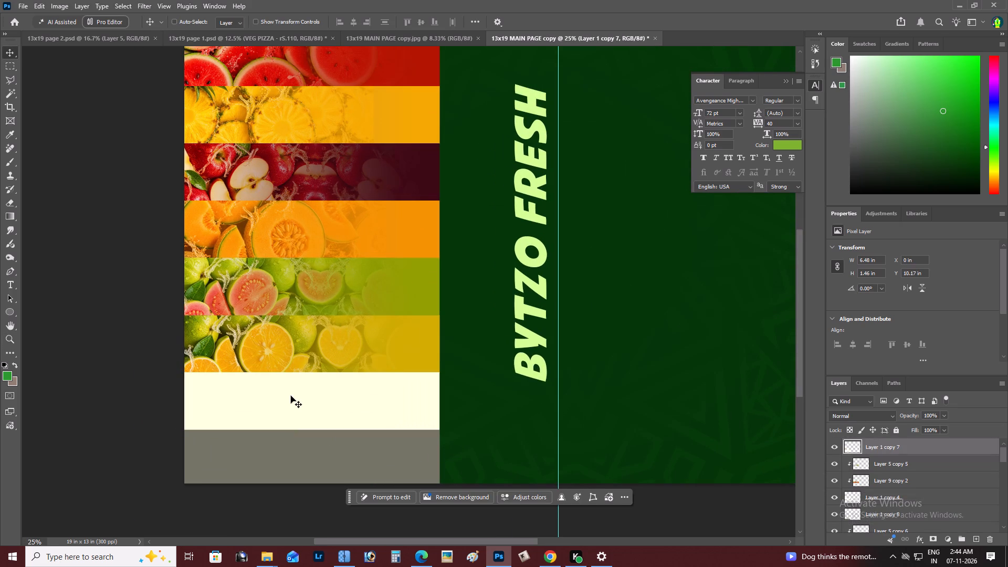
key(space)
key(space)
key(space)
key(space)
key(space)
key(space)
key(space)
key(space)
key(space)
key(space)
key(space)
key(space)
key(space)
key(space)
key(space)
key(space)
key(space)
key(space)
key(space)
key(space)
drag(291, 396, 328, 389)
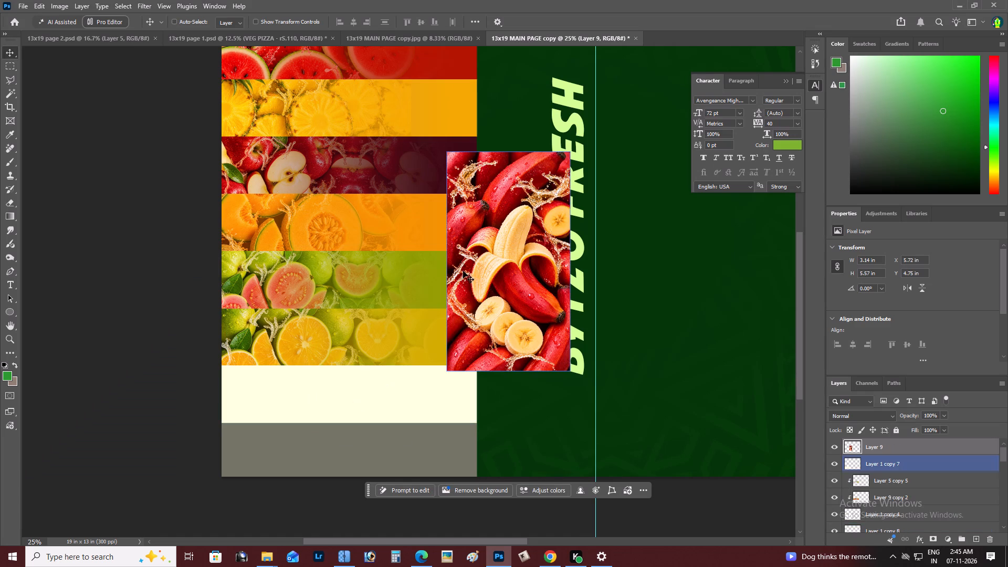
Rotate the red banana image 90° clockwise and place it over the blank eighth strip.
key(ctrl+t)
ctrl+right_click(521, 257)
click(590, 458)
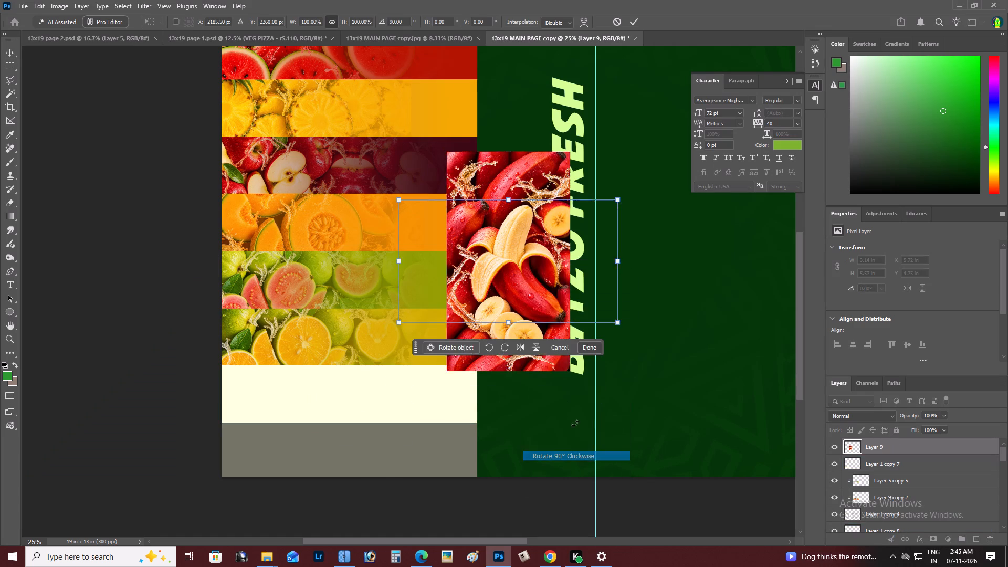
drag(515, 261, 363, 391)
key(ctrl+Return)
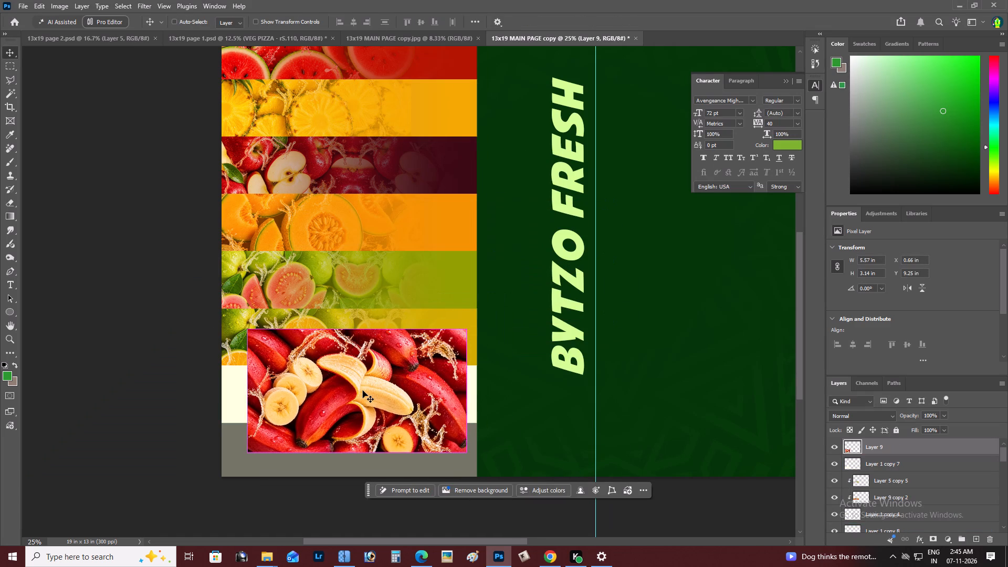
Clip the red banana image to the eighth strip and shift it left to cover the strip's left edge.
key(ctrl+bracketleft)
key(ctrl+bracketright)
key(ctrl+alt+g)
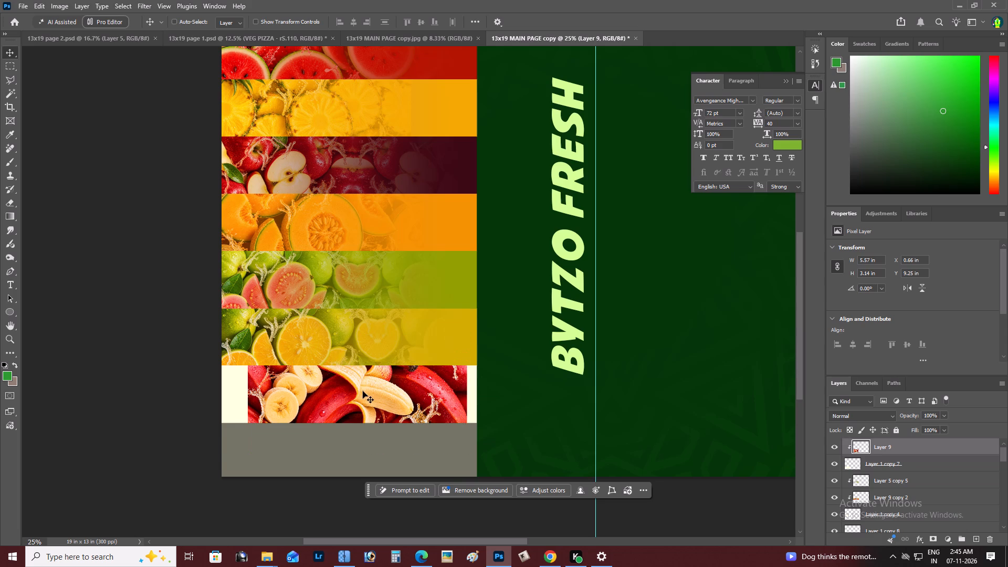
drag(364, 391, 330, 391)
Examine the red banana image's fit in the eighth strip against the other fruit strips and the whole page.
key(z)
alt+click(358, 323)
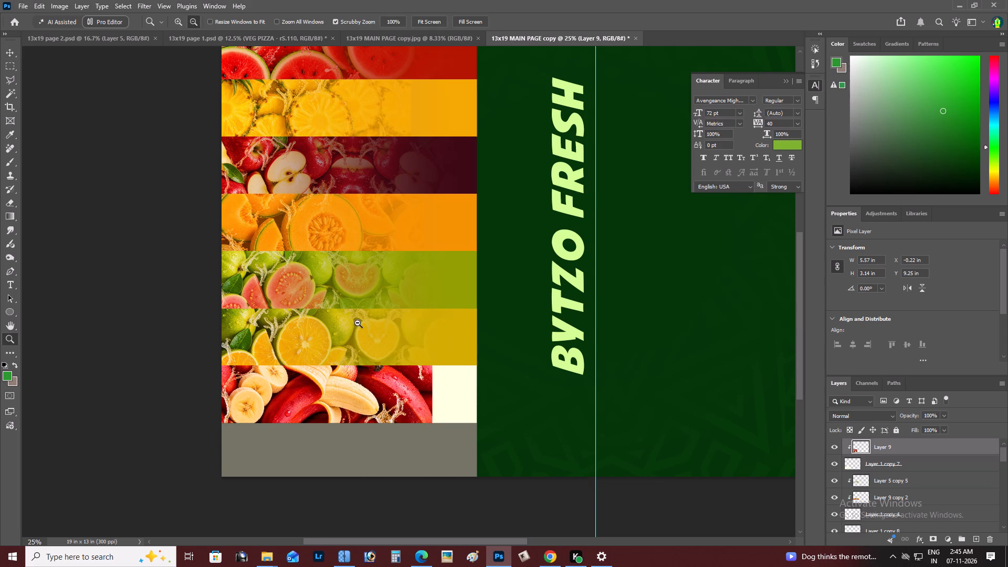
right_click(358, 323)
double_click(371, 327)
key(space)
key(space)
key(space)
drag(370, 328, 459, 311)
key(z)
alt+click(398, 343)
right_click(397, 343)
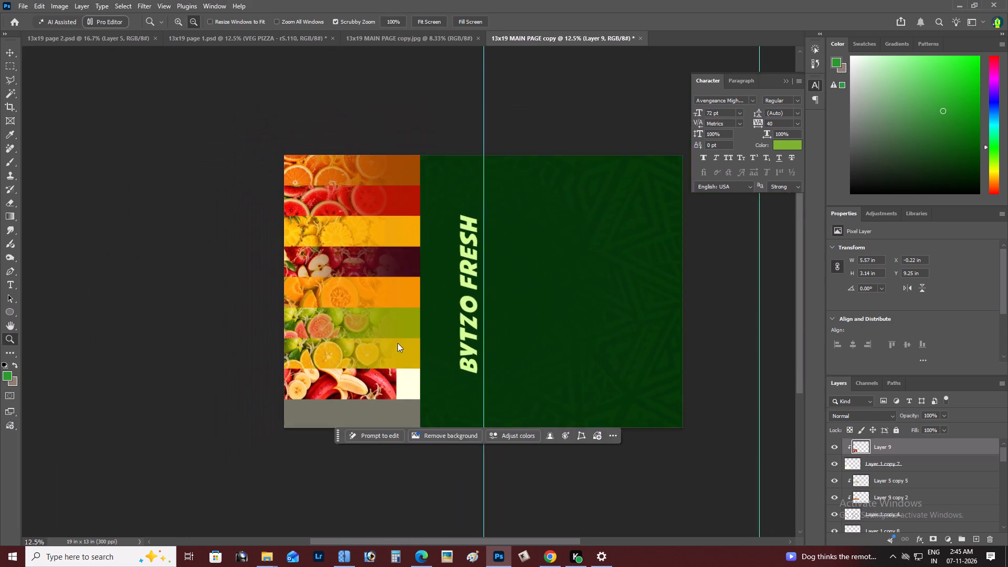
click(404, 346)
key(space)
key(space)
key(space)
key(space)
key(space)
key(space)
key(space)
key(space)
drag(363, 362, 445, 347)
key(z)
alt+click(364, 333)
key(space)
key(space)
key(space)
key(space)
key(space)
key(space)
key(space)
key(space)
drag(341, 371, 380, 366)
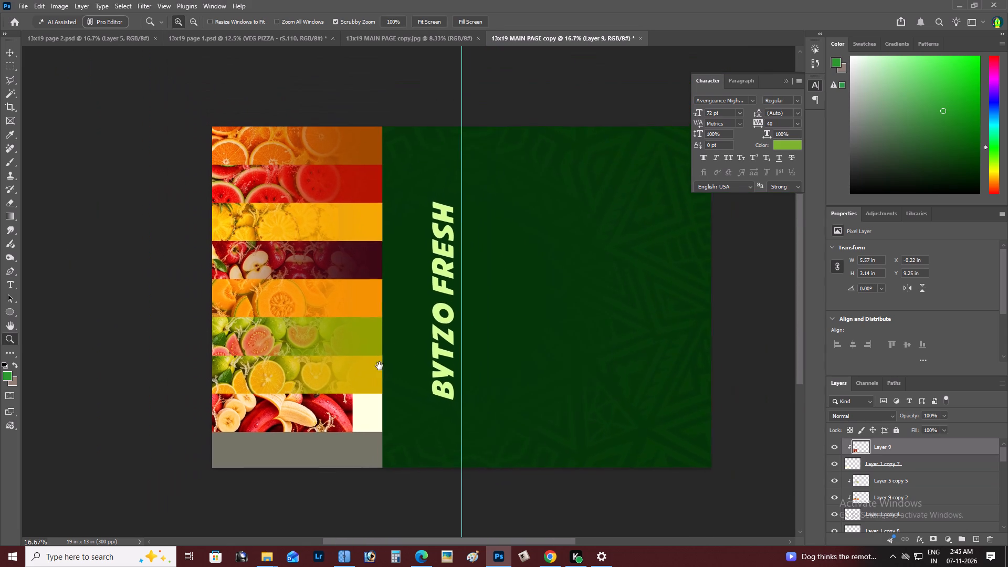
Duplicate the seventh strip's yellow gradient overlay onto the eighth strip, stacked above the red banana image and covering the strip.
drag(380, 366, 402, 342)
key(v)
right_click(405, 344)
click(425, 351)
drag(418, 351, 359, 351)
key(ctrl+z)
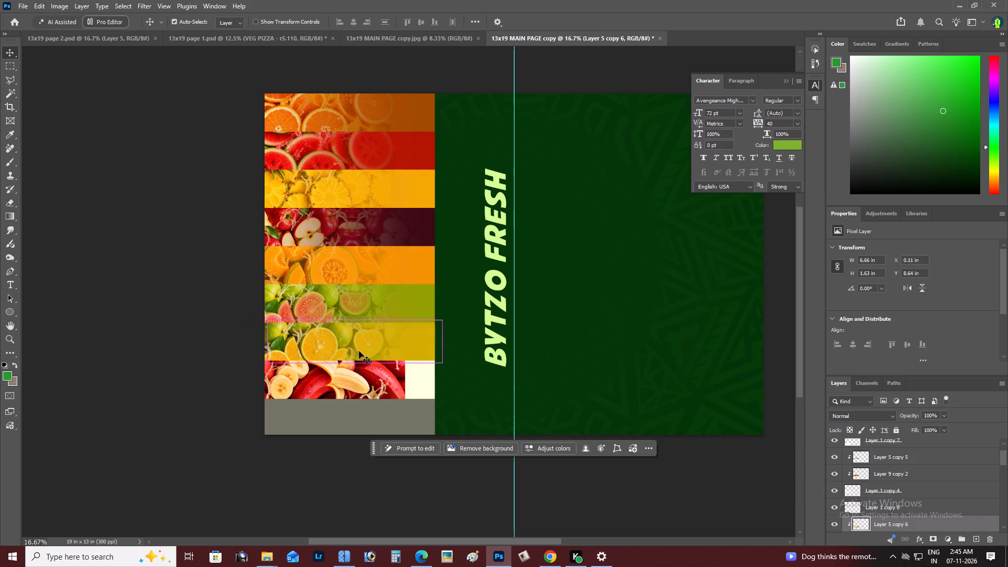
alt+drag(391, 338, 391, 369)
key(ctrl+bracketright)
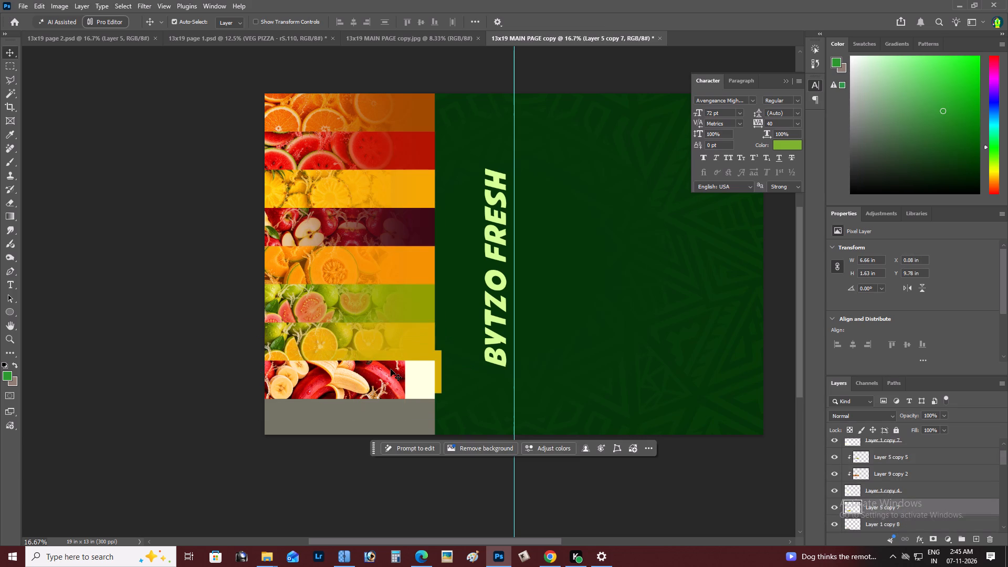
key(ctrl+bracketright)
key(ctrl+bracketright)
key(ctrl+bracketright)
key(ctrl+bracketright)
key(ctrl+bracketright)
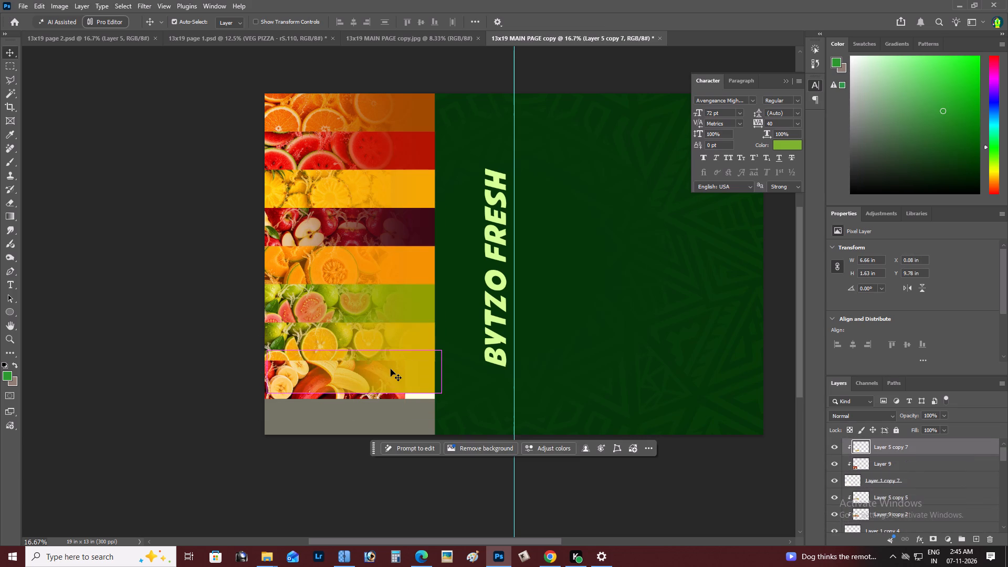
drag(387, 371, 390, 378)
Shift the eighth strip's gradient overlay to red with Hue/Saturation, setting the hue to -51.
key(ctrl+u)
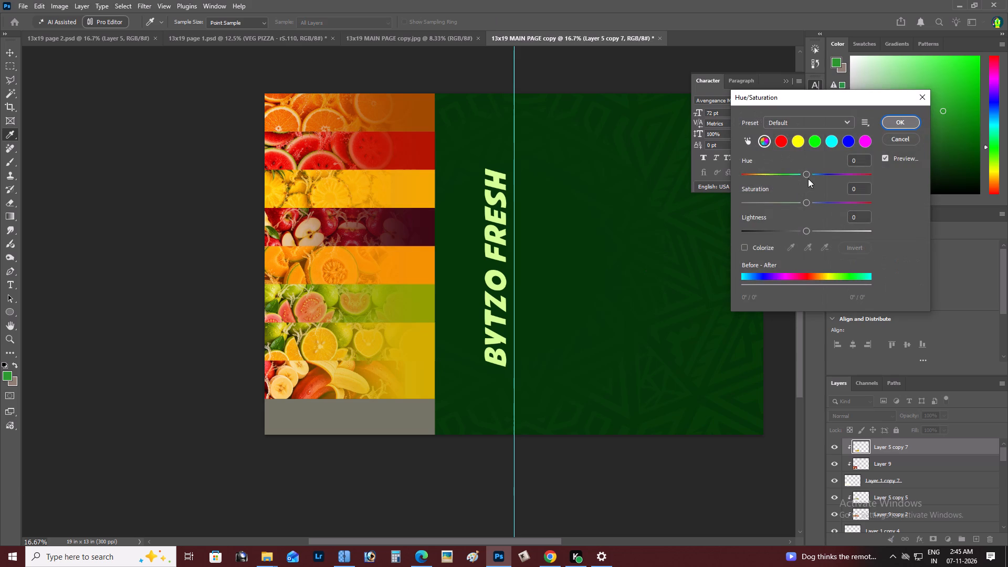
drag(804, 175, 800, 171)
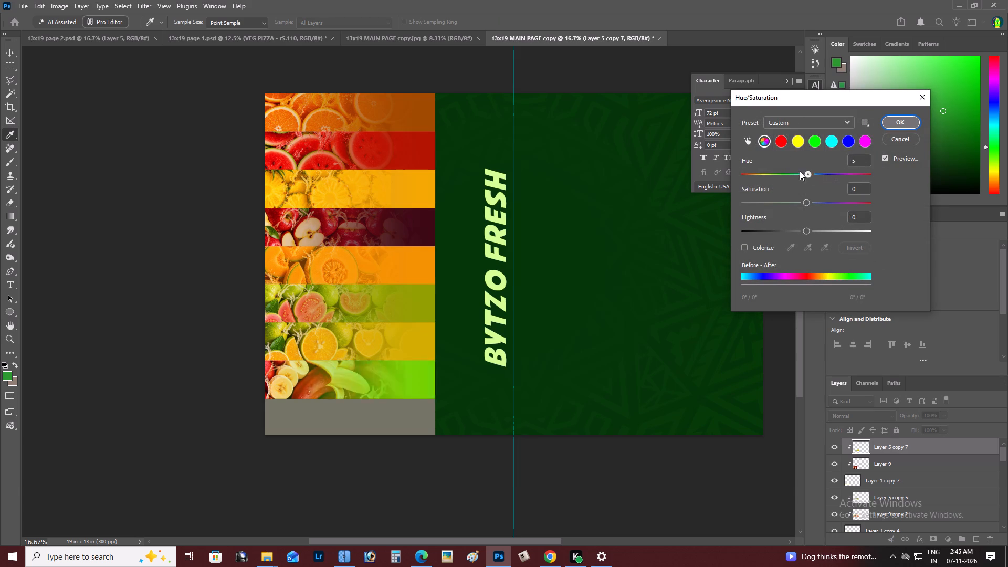
drag(800, 171, 794, 170)
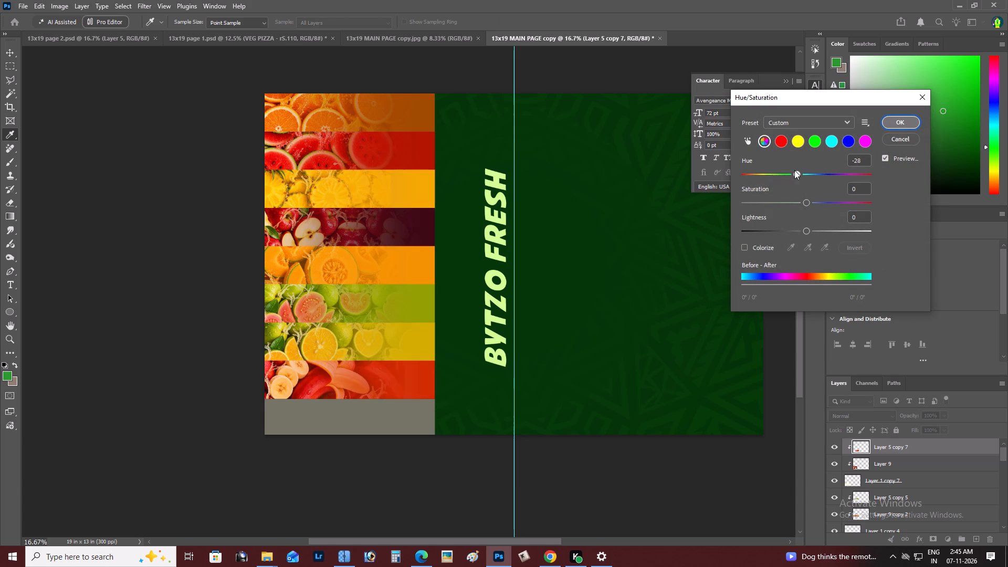
drag(794, 170, 775, 170)
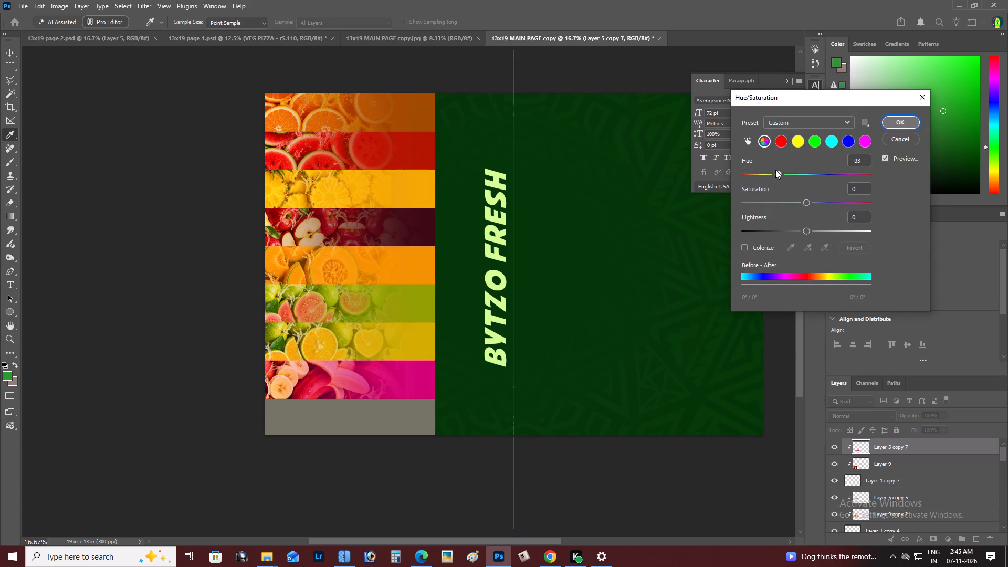
drag(775, 170, 786, 172)
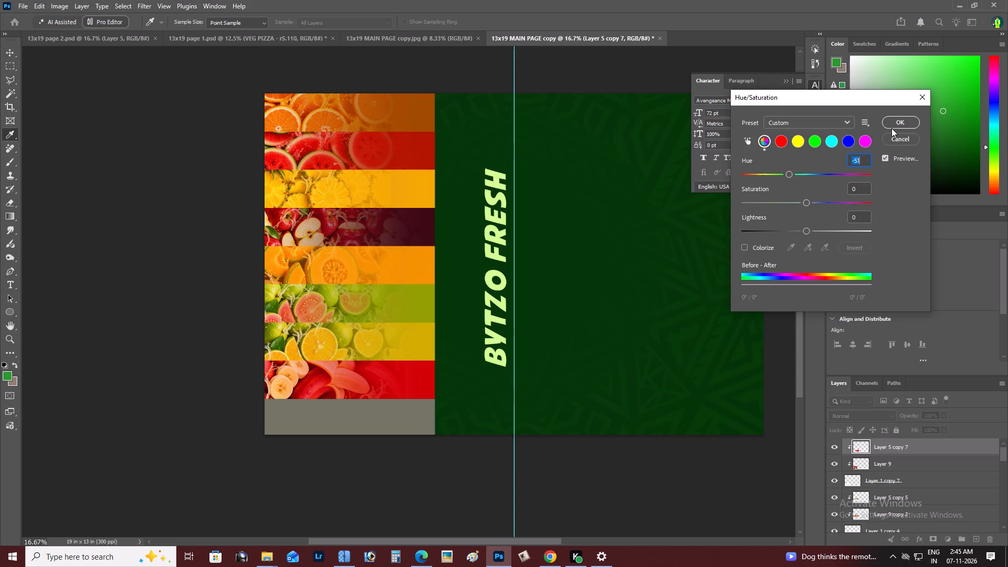
click(891, 124)
Scale the red banana image down to about 3.49 by 1.97 in and align it with the eighth strip's left edge.
key(z)
alt+click(261, 327)
alt+click(318, 366)
right_click(348, 375)
click(353, 377)
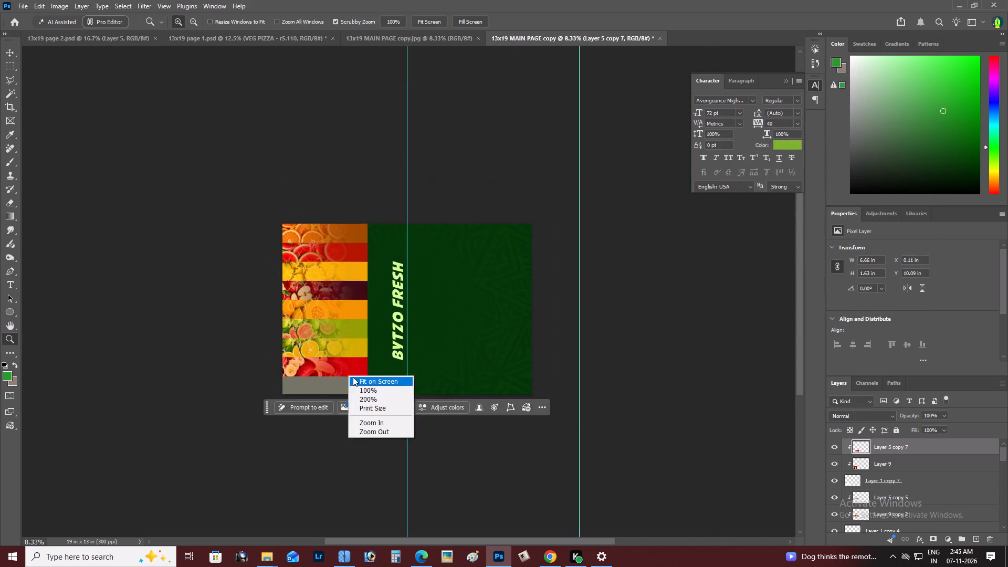
key(space)
drag(353, 377, 477, 306)
key(z)
click(389, 350)
key(v)
right_click(235, 355)
click(250, 359)
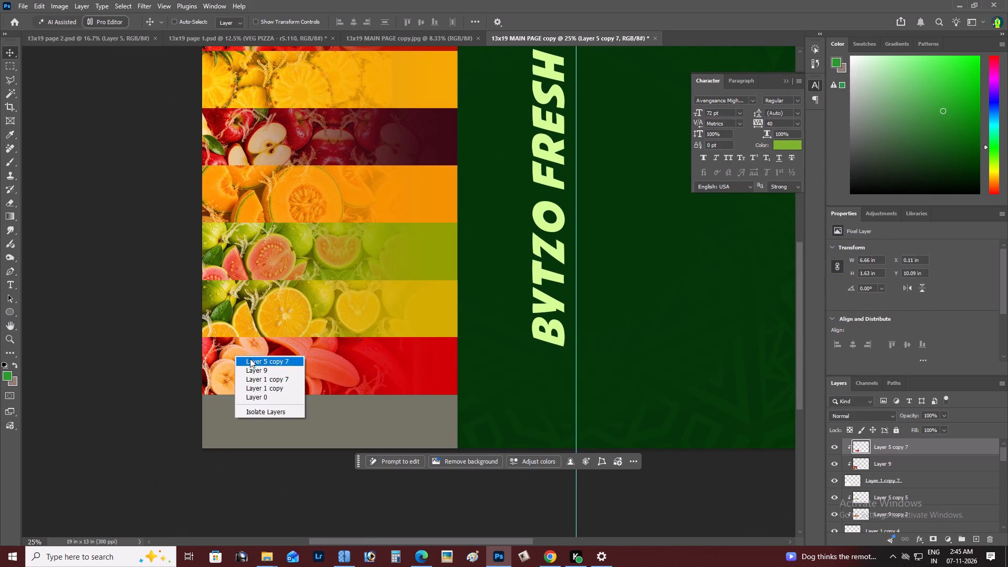
drag(268, 360, 288, 357)
key(ctrl+z)
right_click(245, 359)
click(274, 371)
drag(257, 372, 225, 365)
key(ctrl+z)
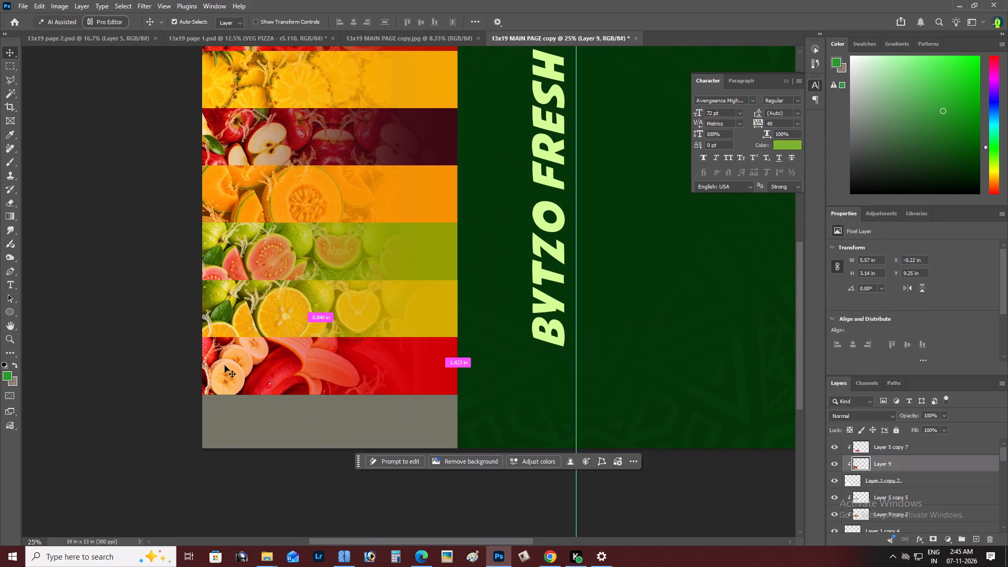
key(ctrl+t)
alt+drag(412, 301, 381, 310)
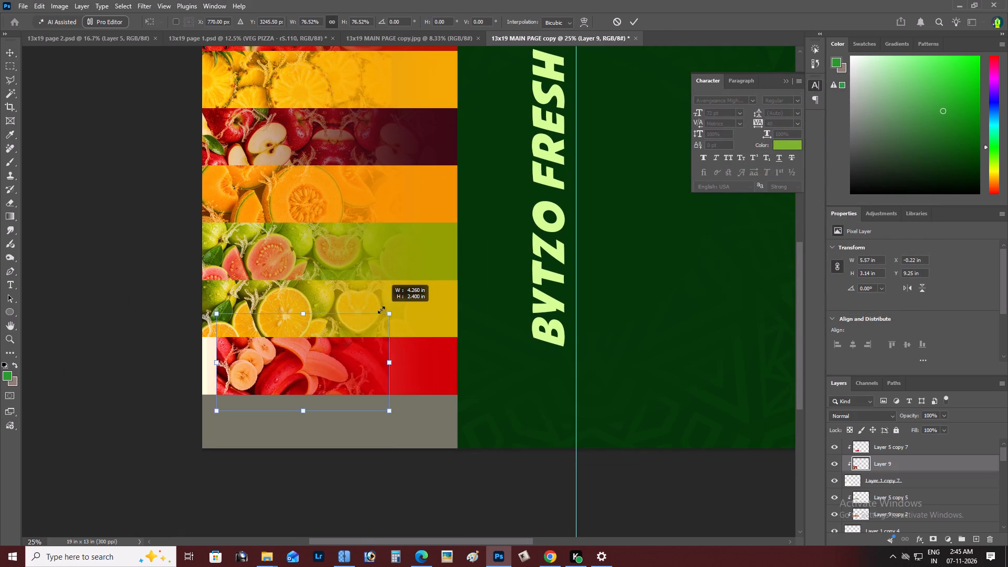
alt+drag(381, 310, 365, 312)
drag(367, 354, 330, 355)
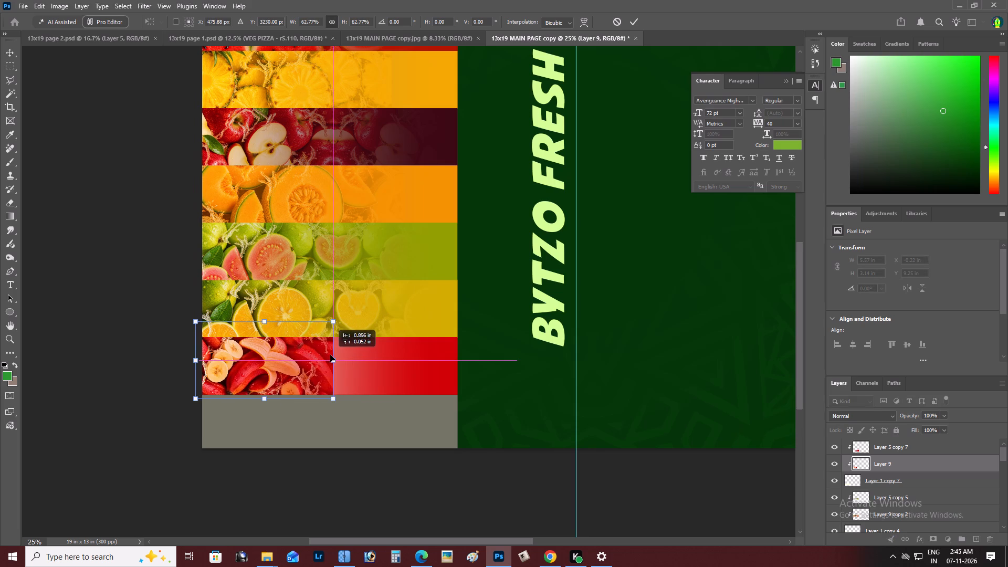
drag(330, 355, 335, 357)
key(ctrl+Return)
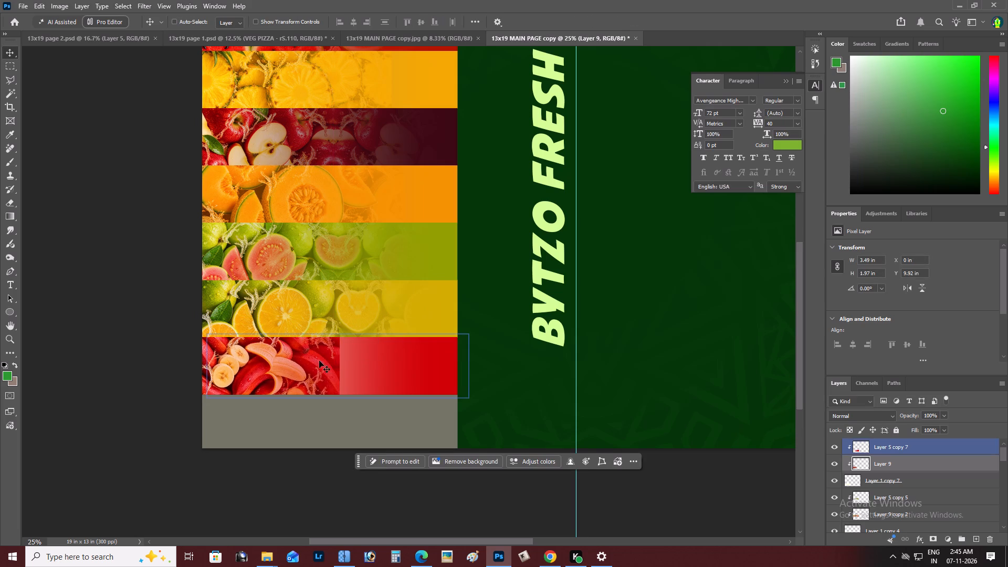
Duplicate the red banana image, flip the copy horizontally, and place it beside the original on the right half of the eighth strip.
alt+drag(299, 362, 372, 364)
key(ctrl+t)
ctrl+right_click(367, 361)
click(387, 348)
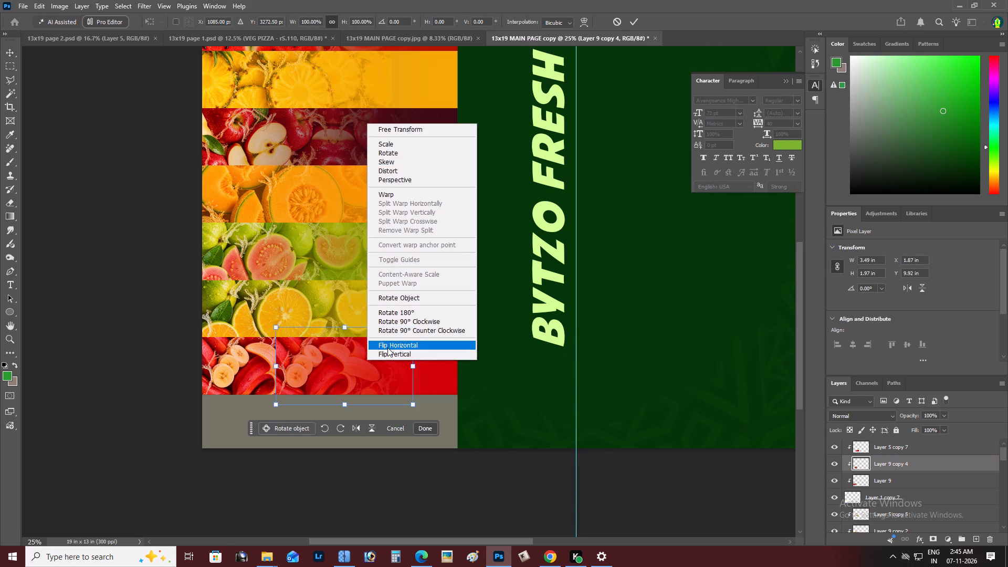
drag(360, 374, 419, 380)
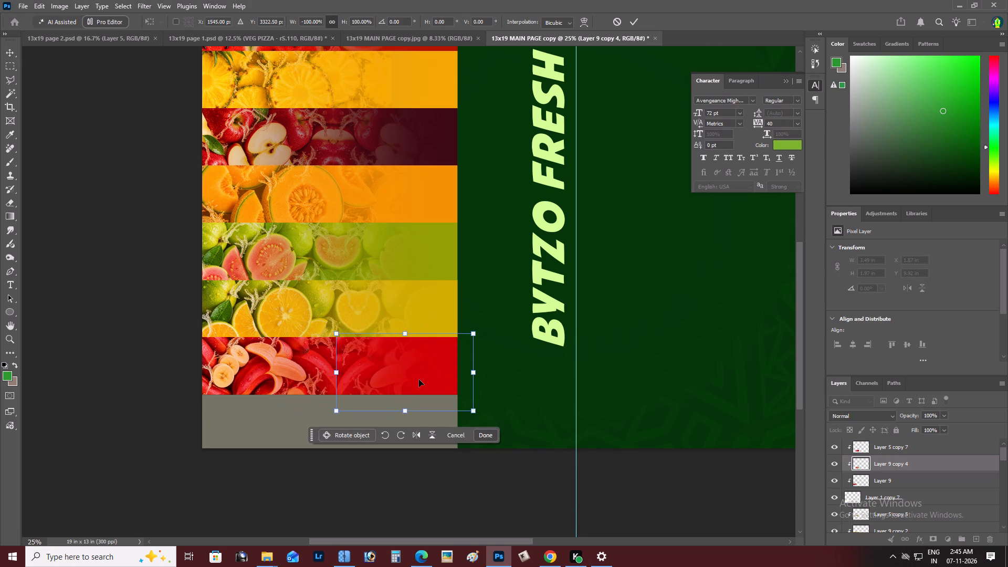
key(ctrl+Return)
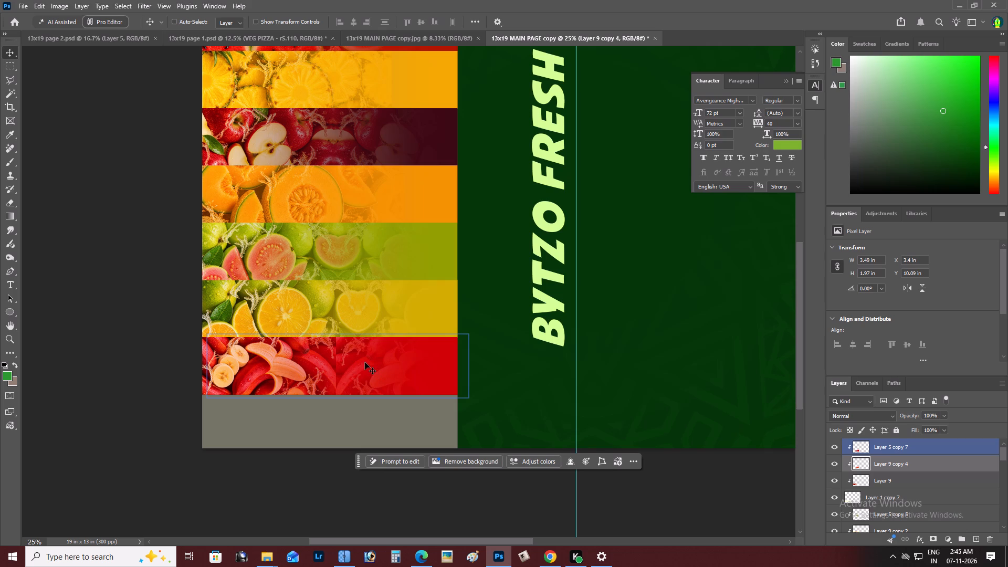
Fine-tune the mirrored banana copy so it meets the original, about 3.5 in from the page's left edge, and merge both layers.
key(v)
drag(365, 362, 365, 354)
key(z)
alt+click(345, 365)
key(space)
key(space)
key(space)
key(space)
key(space)
drag(348, 371, 365, 374)
key(v)
click(373, 368)
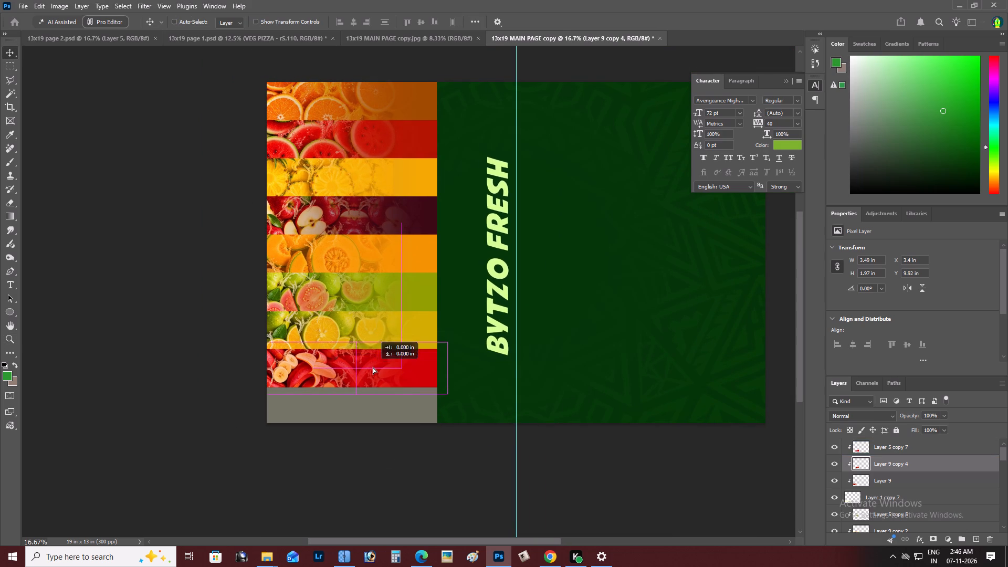
key(z)
double_click(371, 364)
key(v)
drag(370, 380, 388, 382)
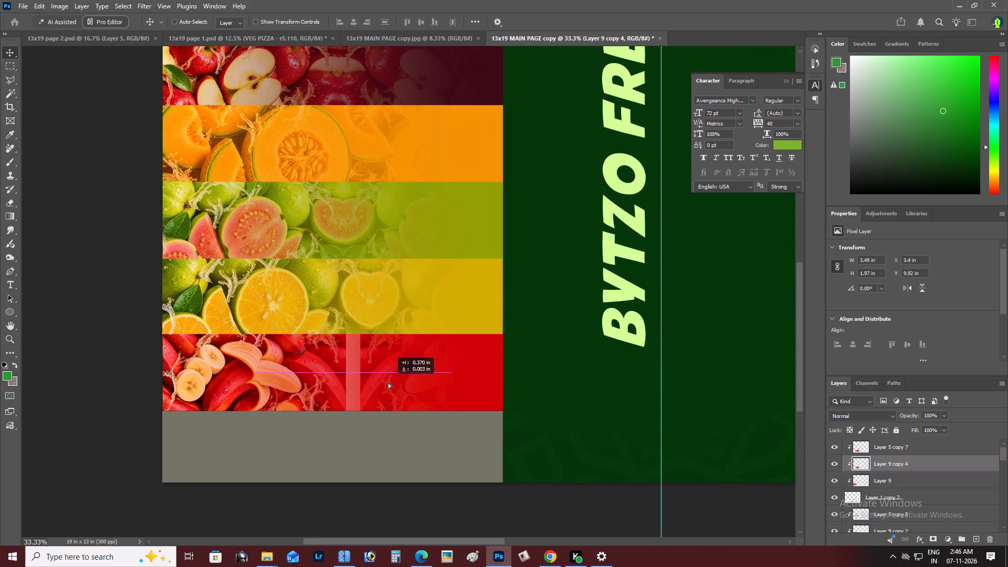
drag(388, 382, 374, 382)
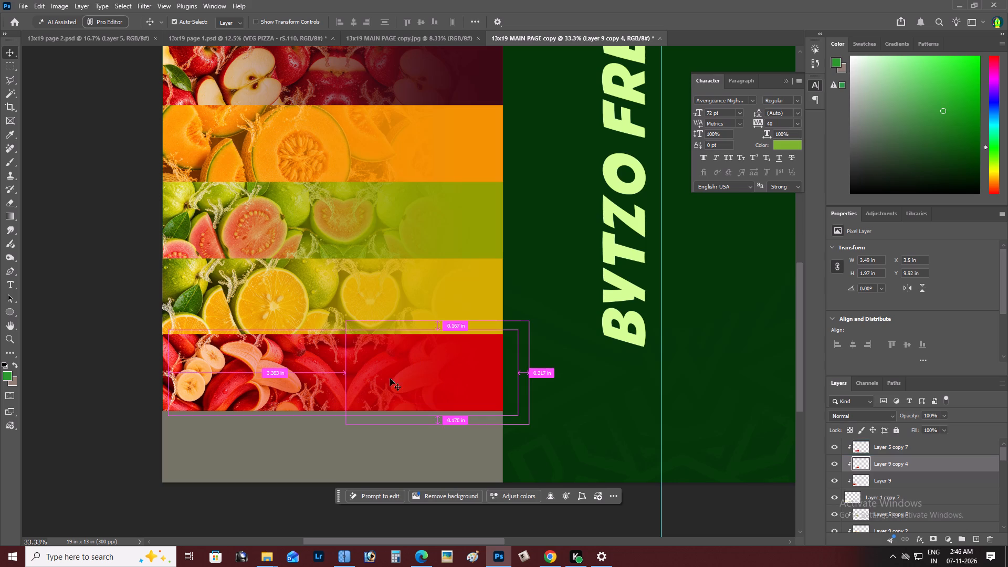
key(ctrl+e)
drag(402, 367, 350, 376)
key(ctrl+z)
Examine the finished banana strip against the other fruit strips and the whole page.
key(z)
alt+click(340, 372)
right_click(356, 372)
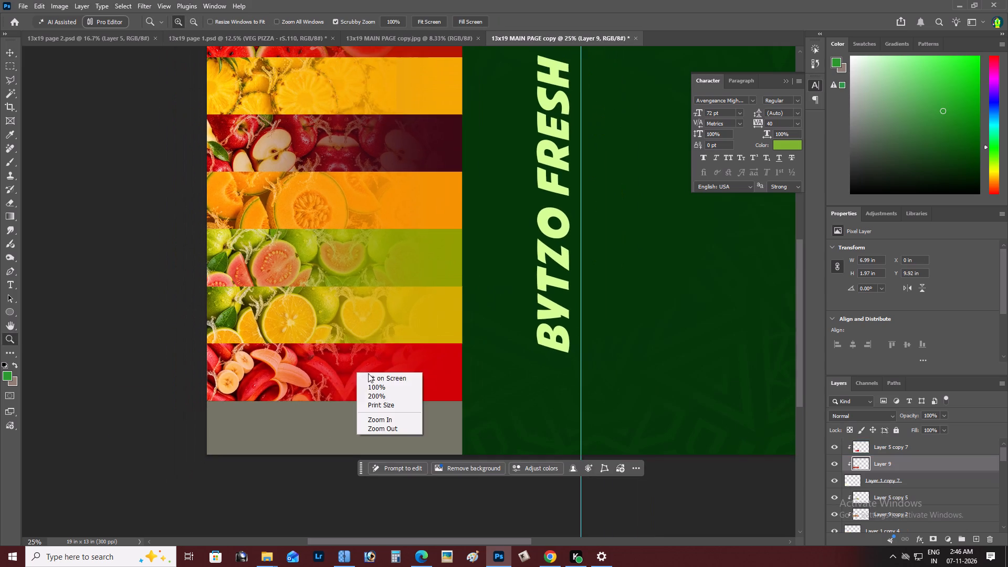
double_click(372, 376)
key(space)
key(space)
key(space)
key(space)
drag(357, 395, 430, 361)
key(z)
alt+click(329, 396)
right_click(335, 371)
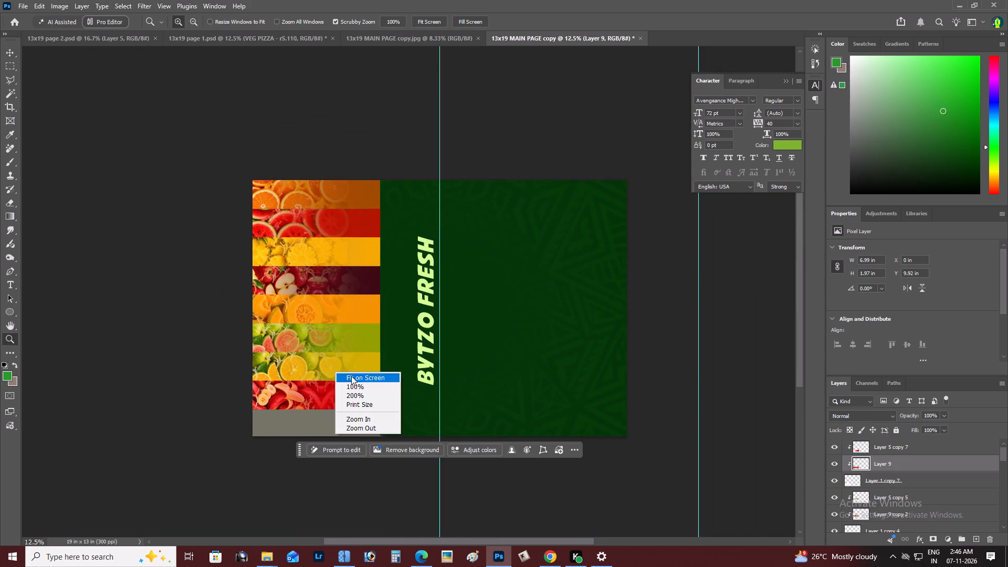
click(353, 376)
key(space)
drag(353, 377, 406, 335)
Select the layer of the blank ninth strip at the bottom of the page.
key(v)
right_click(295, 458)
click(312, 463)
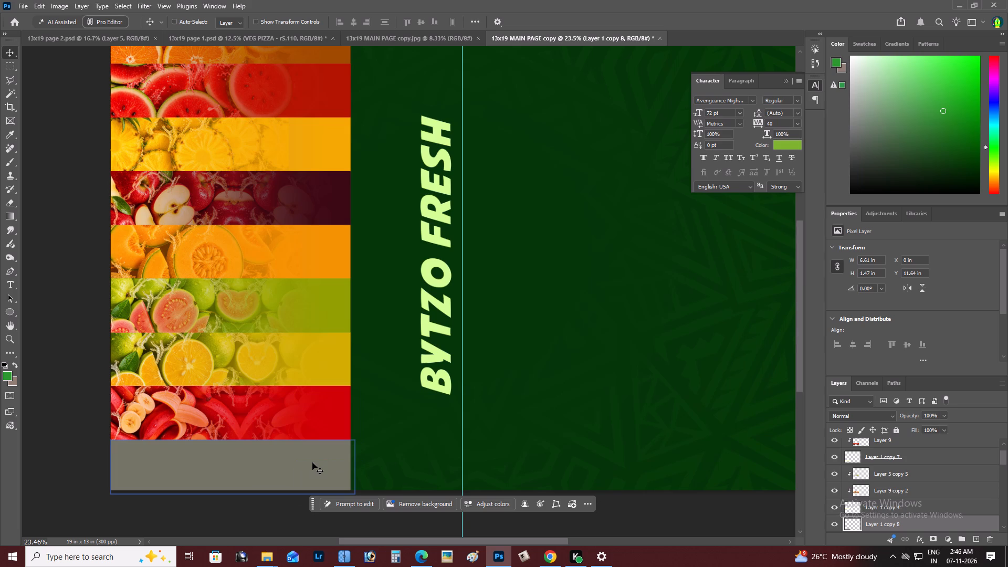
Review the banana image in ChatGPT and the fruits already used in the Photoshop strips before choosing the ninth fruit.
key(alt+Tab)
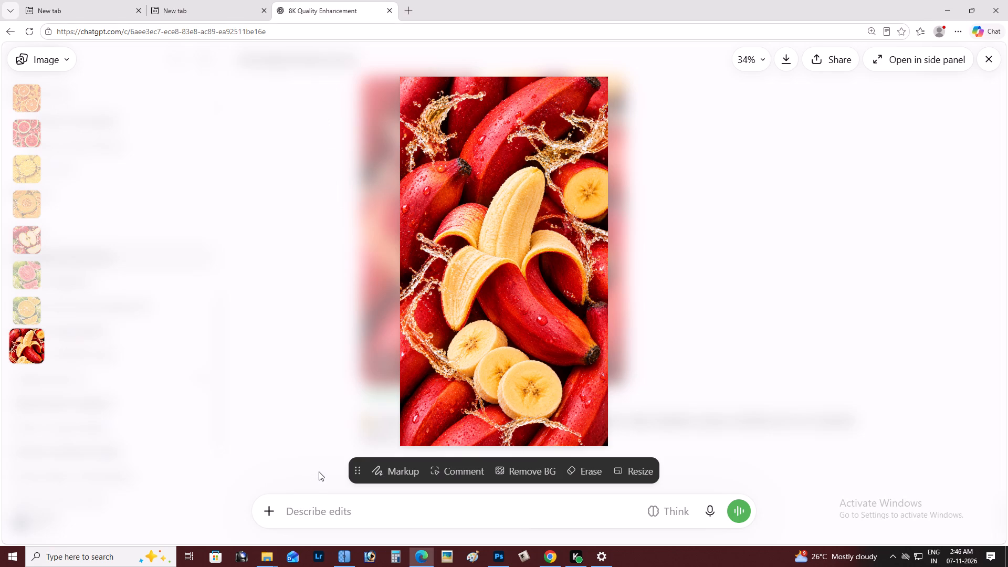
key(alt+Tab)
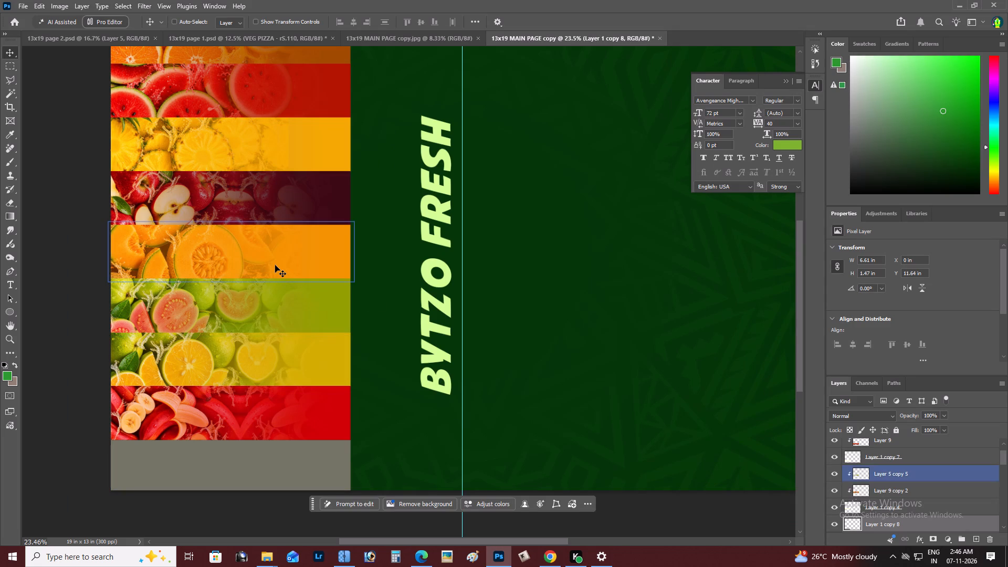
scroll(273, 181, up, 7)
click(259, 80)
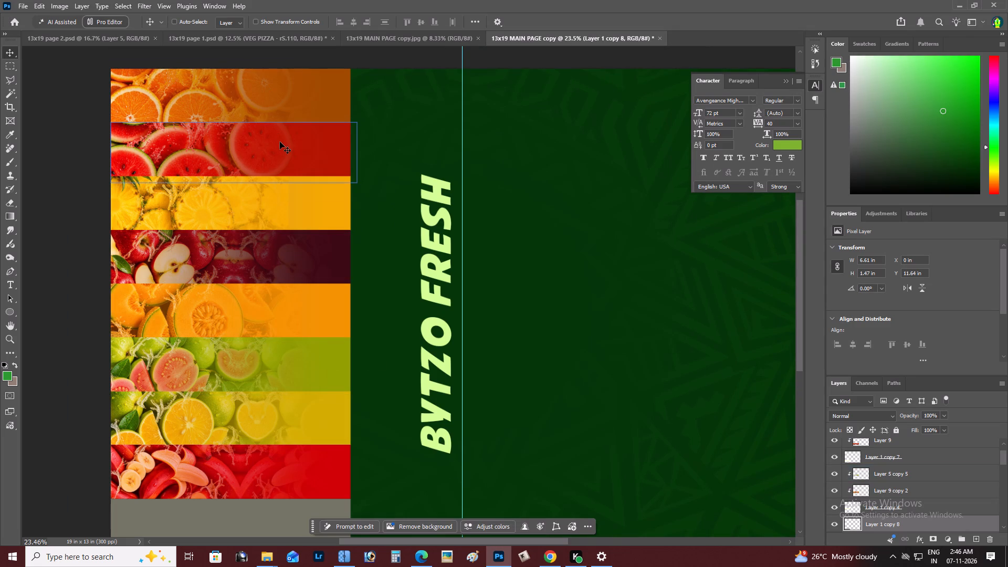
click(282, 144)
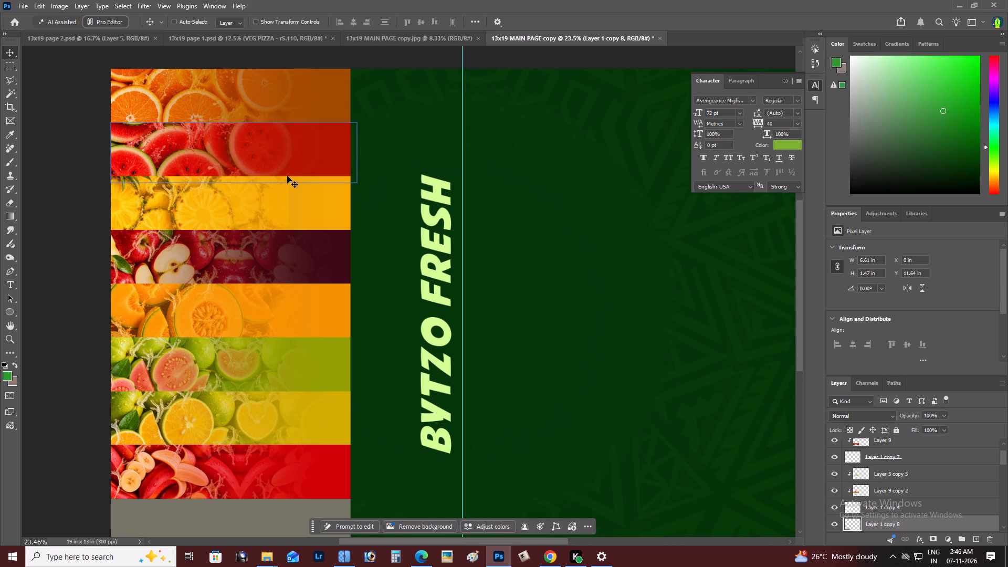
click(287, 176)
click(290, 193)
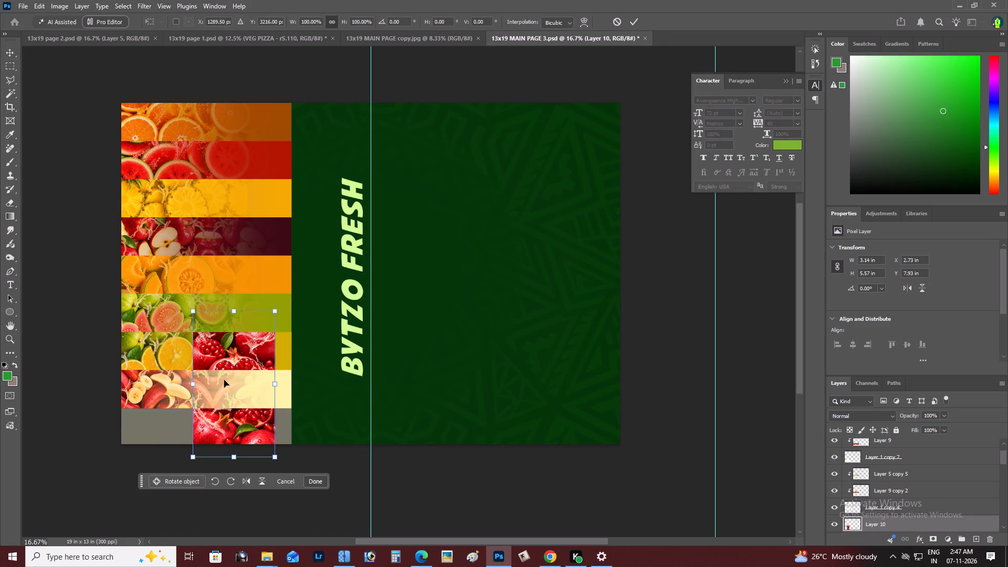
click(292, 339)
drag(278, 335, 222, 409)
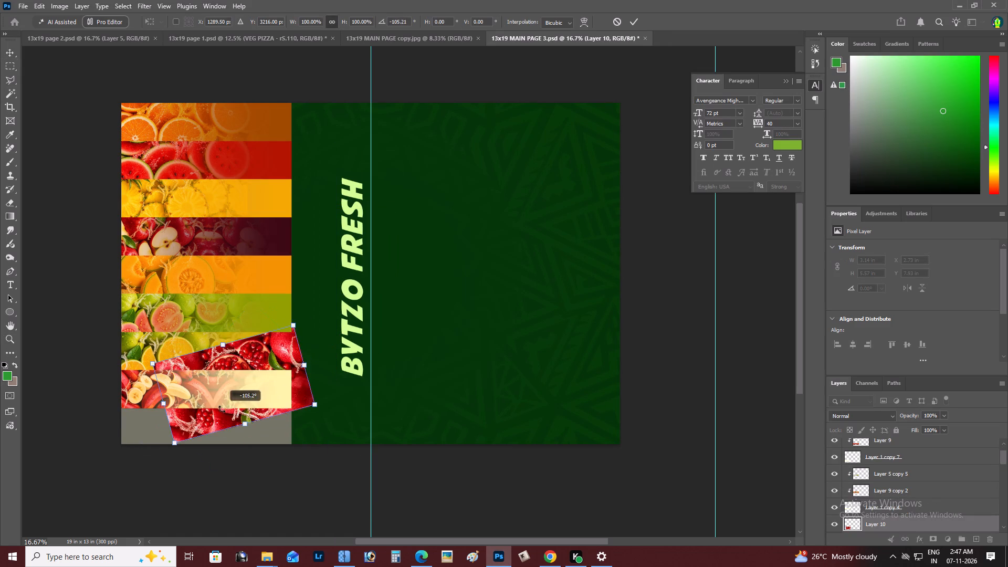
drag(222, 409, 228, 397)
key(ctrl+z)
key(ctrl+z)
right_click(253, 352)
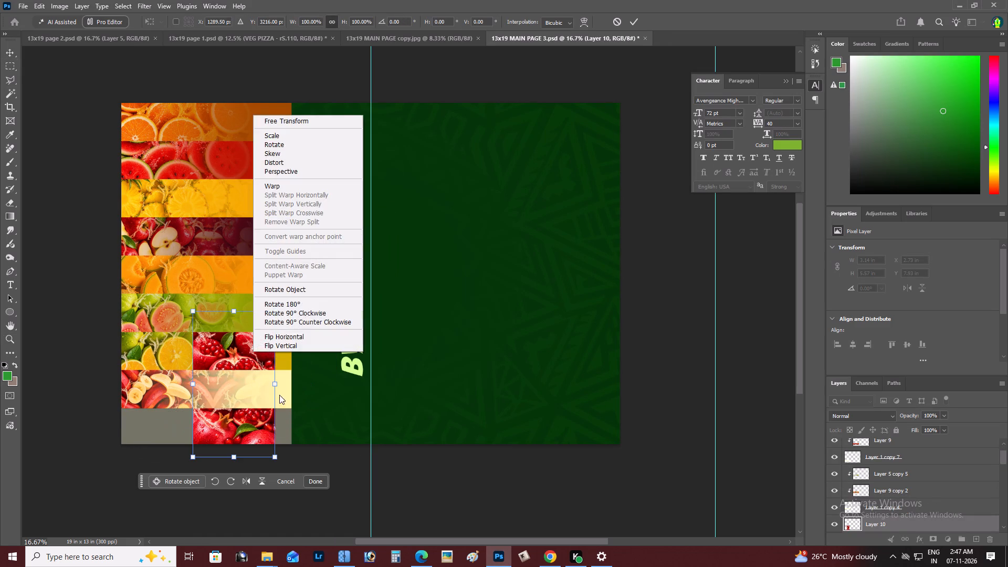
click(299, 314)
key(ctrl+Return)
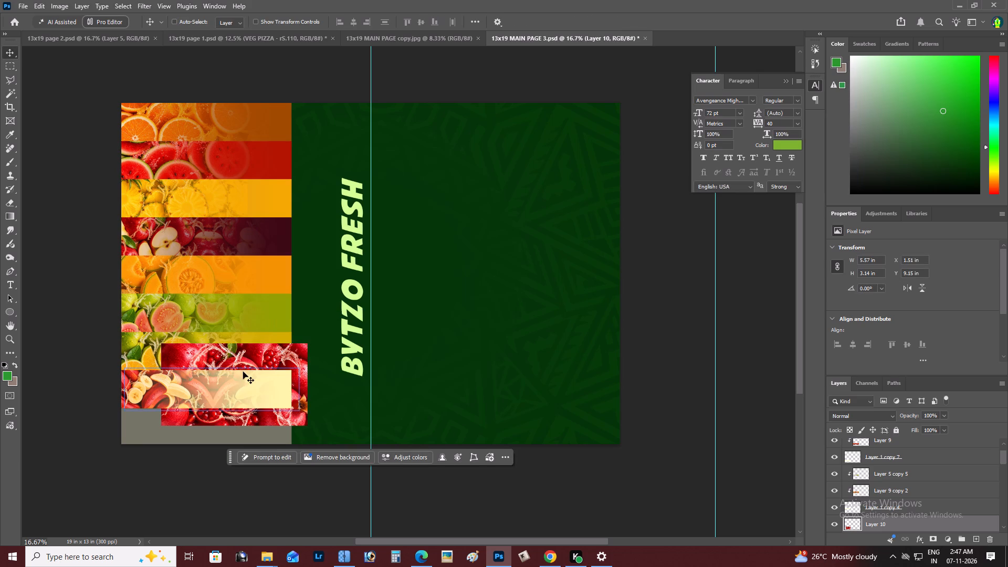
Move the pomegranate image over the left part of the ninth strip and clip it to that strip's layer.
key(v)
drag(250, 363, 182, 405)
key(ctrl+bracketleft)
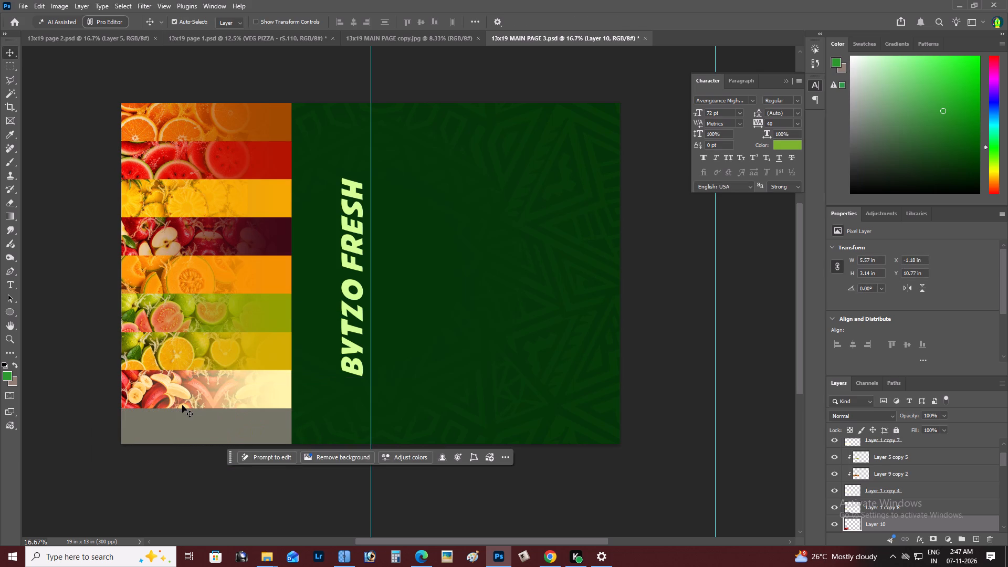
key(ctrl+bracketright)
key(ctrl+alt+g)
key(z)
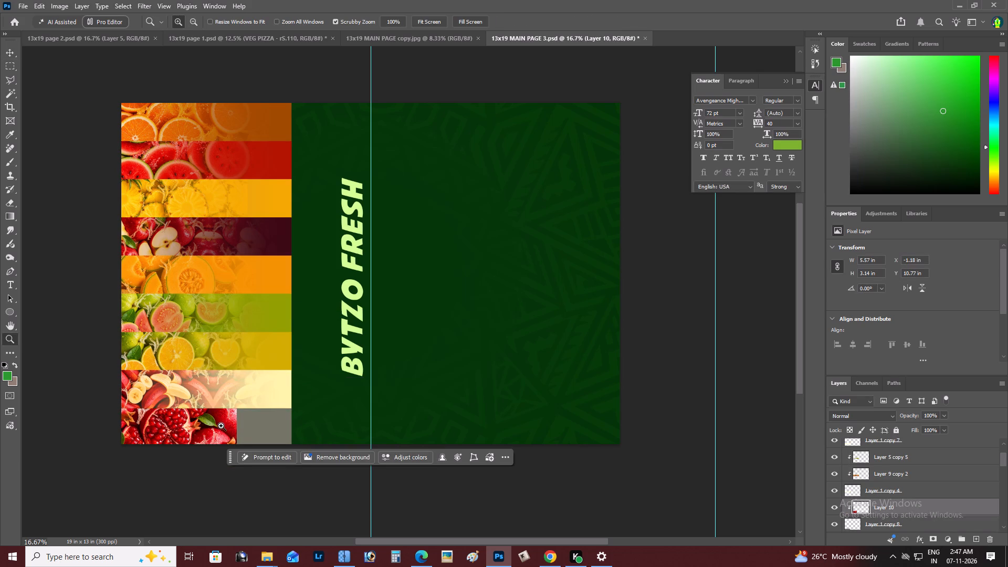
Scale the pomegranate image down to about 4.11 by 2.31 in.
key(space)
drag(224, 425, 260, 381)
key(z)
click(240, 387)
double_click(237, 363)
key(ctrl+t)
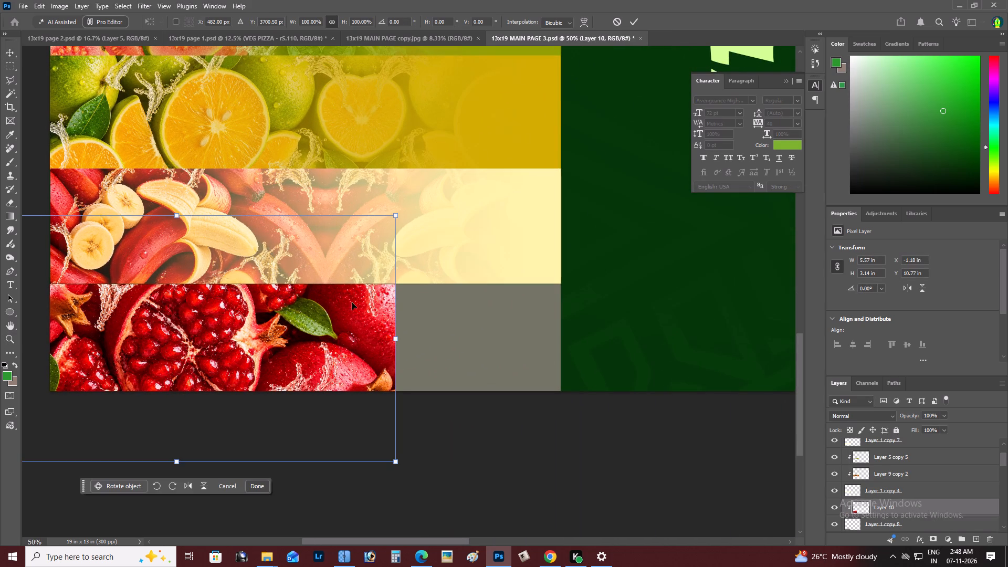
alt+drag(395, 217, 333, 243)
key(ctrl+Return)
Duplicate the pomegranate image, flip the copy horizontally and butt it against the original to fill the rest of the ninth strip.
key(v)
alt+drag(264, 334, 401, 337)
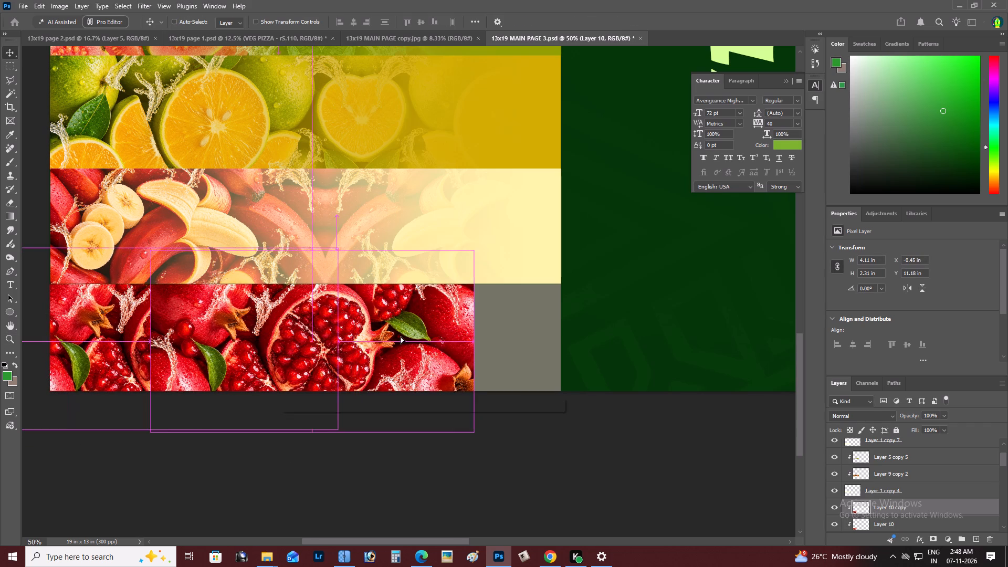
key(ctrl+t)
ctrl+right_click(356, 335)
click(391, 322)
drag(287, 340, 419, 341)
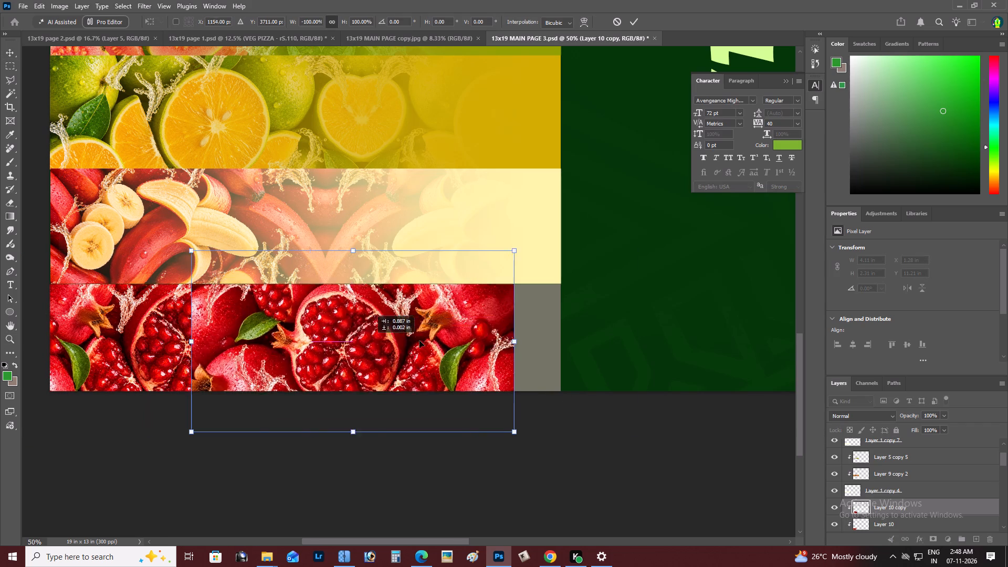
drag(419, 341, 474, 341)
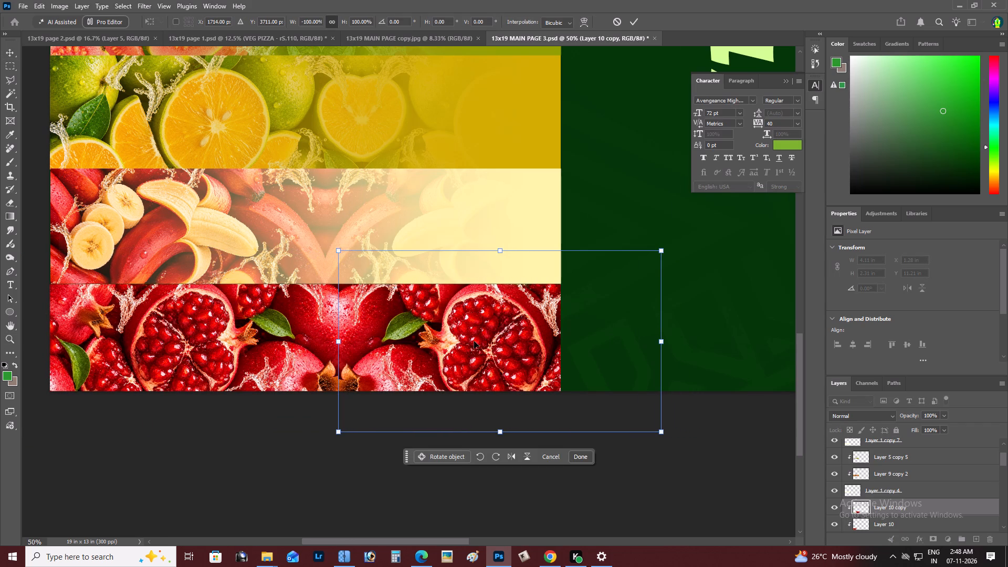
key(ctrl+Return)
key(v)
key(shift+Up)
Merge the mirrored pomegranate copy with the original pomegranate layer.
key(z)
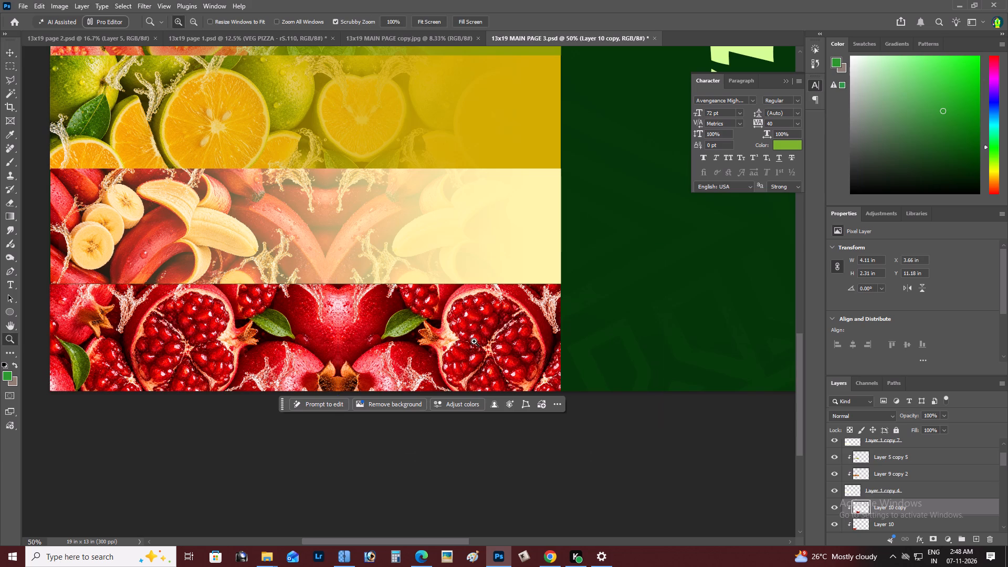
alt+click(474, 341)
key(v)
shift+right_click(334, 333)
shift+click(341, 338)
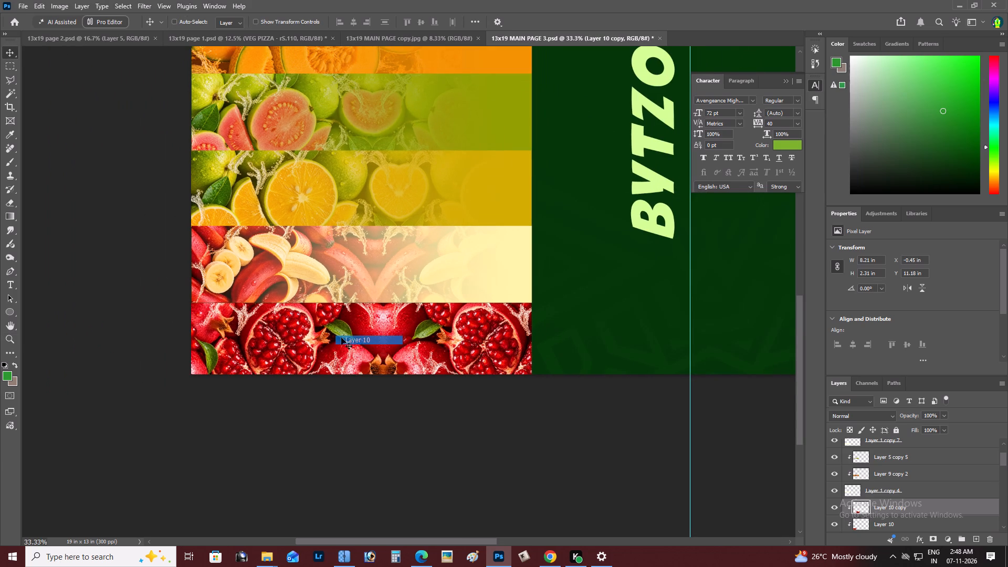
drag(352, 338, 361, 339)
key(ctrl+z)
key(ctrl+e)
Shift the merged pomegranate image slightly left and down within its strip, to about X -0.61 in, Y 11.21 in.
key(z)
alt+click(401, 340)
right_click(402, 338)
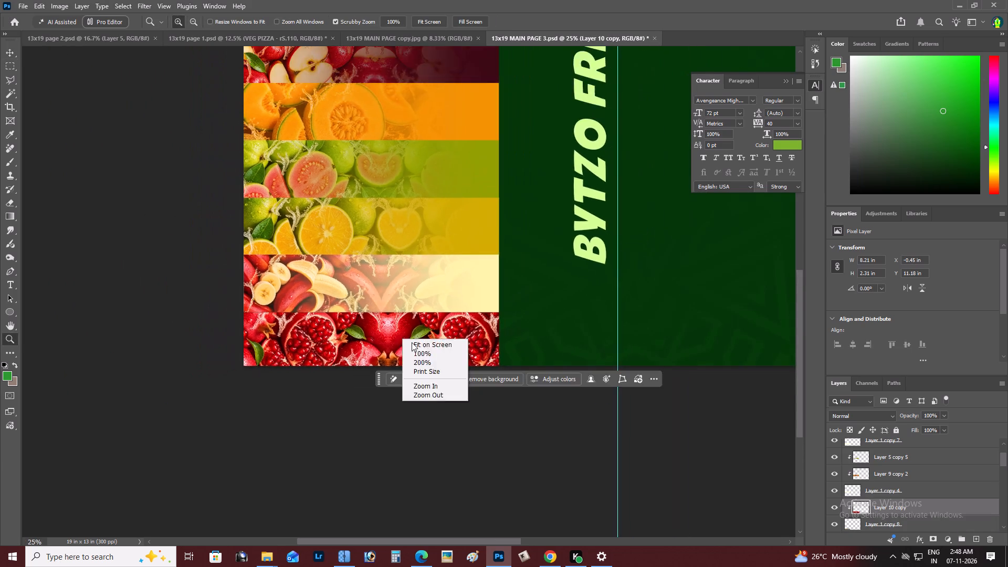
double_click(416, 345)
key(space)
drag(396, 356, 468, 299)
key(z)
click(375, 343)
key(v)
click(351, 389)
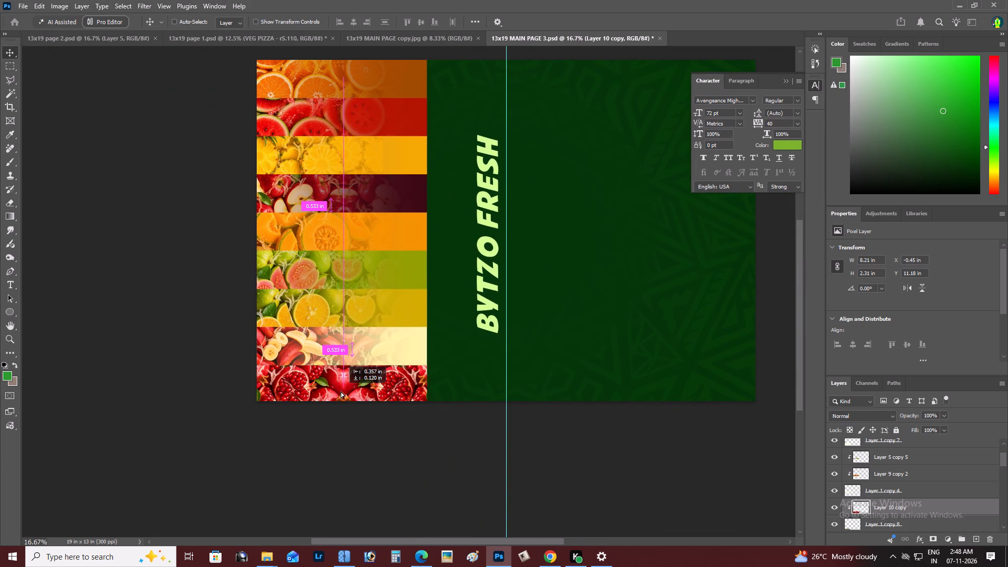
Duplicate the banana strip's cream gradient fade layer and offset the copy downward toward the pomegranate strip.
key(z)
alt+double_click(332, 388)
key(space)
drag(332, 386, 342, 344)
key(z)
click(340, 344)
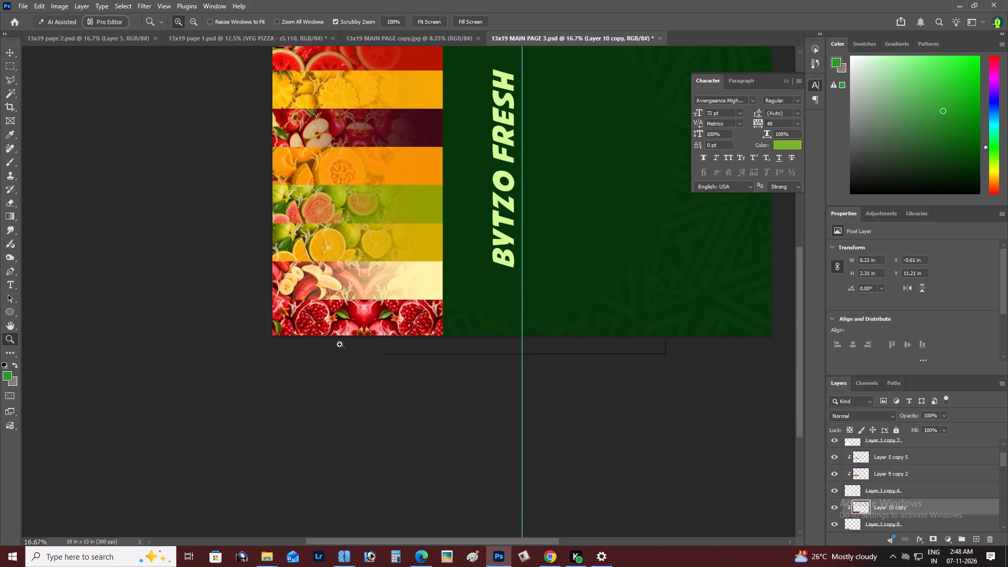
double_click(333, 330)
key(v)
key(space)
drag(397, 226, 340, 219)
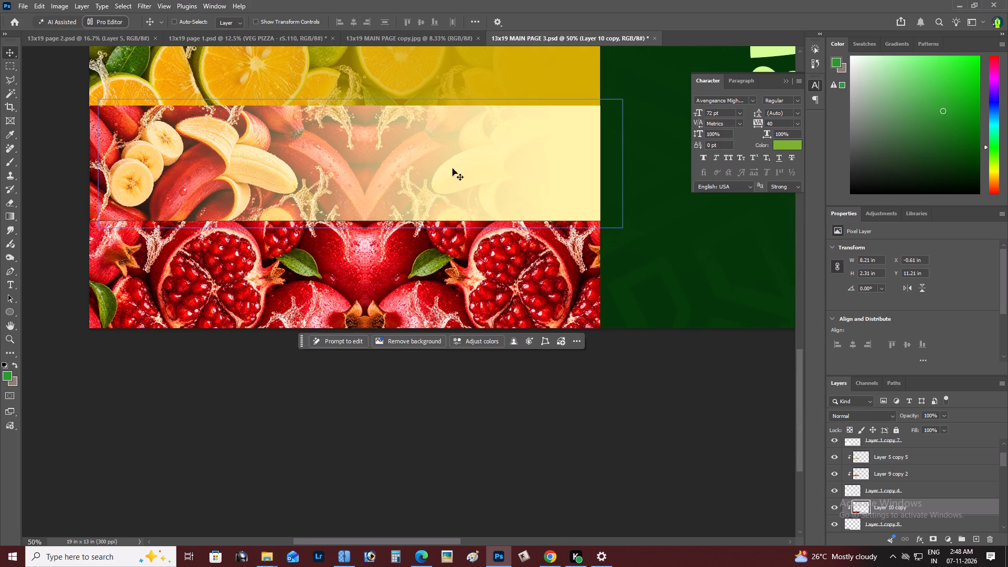
key(v)
right_click(480, 149)
click(488, 152)
drag(480, 151, 423, 148)
key(ctrl+z)
alt+drag(495, 170, 484, 235)
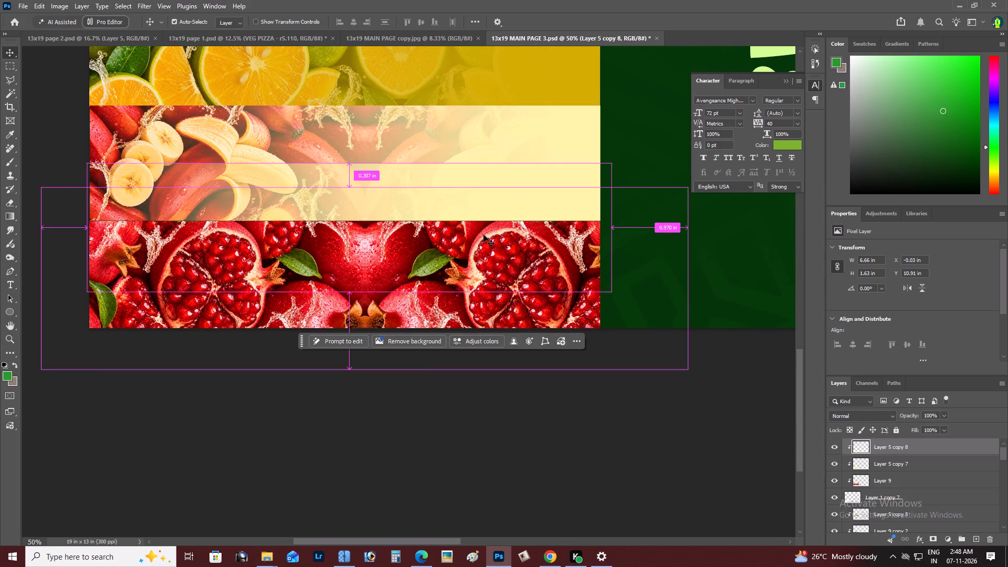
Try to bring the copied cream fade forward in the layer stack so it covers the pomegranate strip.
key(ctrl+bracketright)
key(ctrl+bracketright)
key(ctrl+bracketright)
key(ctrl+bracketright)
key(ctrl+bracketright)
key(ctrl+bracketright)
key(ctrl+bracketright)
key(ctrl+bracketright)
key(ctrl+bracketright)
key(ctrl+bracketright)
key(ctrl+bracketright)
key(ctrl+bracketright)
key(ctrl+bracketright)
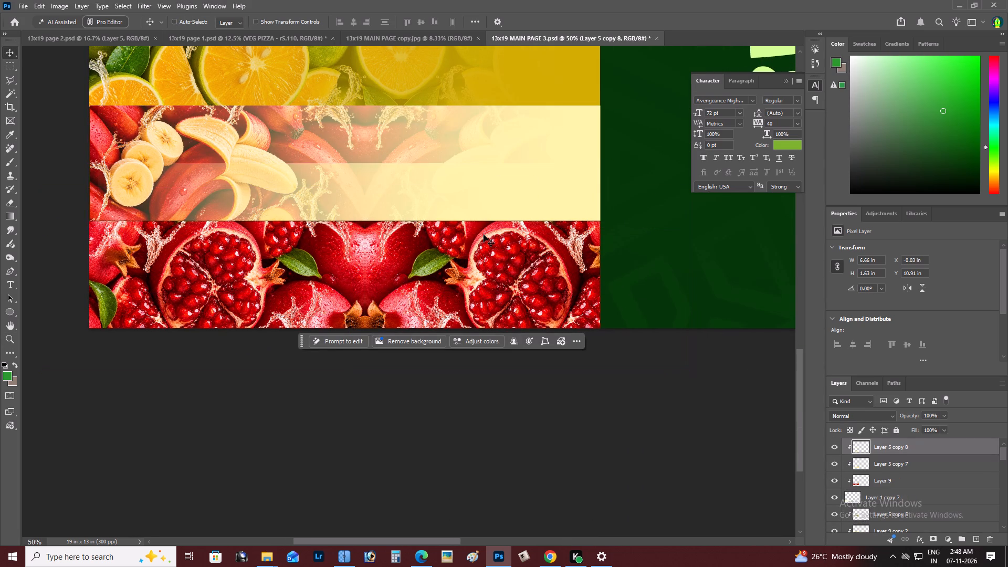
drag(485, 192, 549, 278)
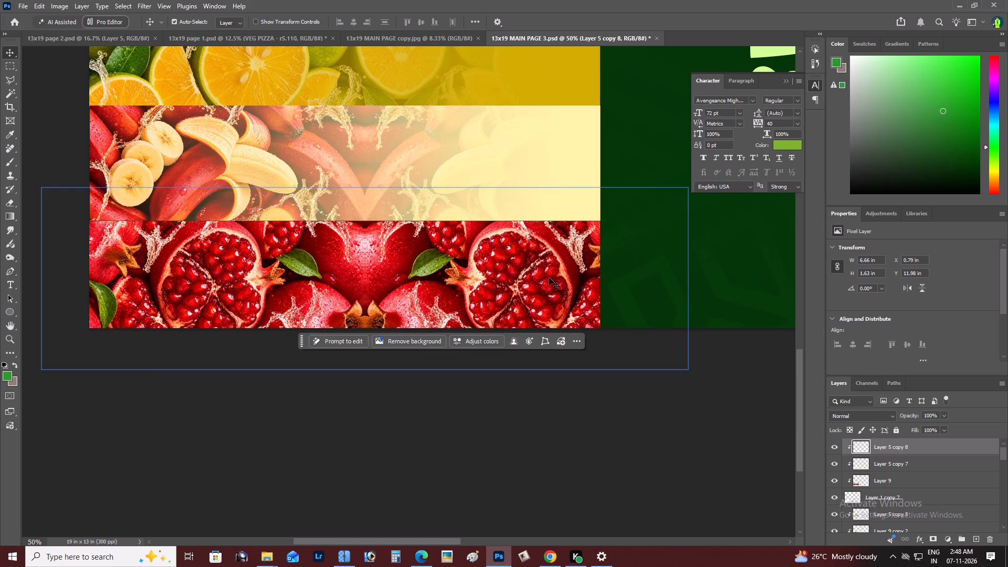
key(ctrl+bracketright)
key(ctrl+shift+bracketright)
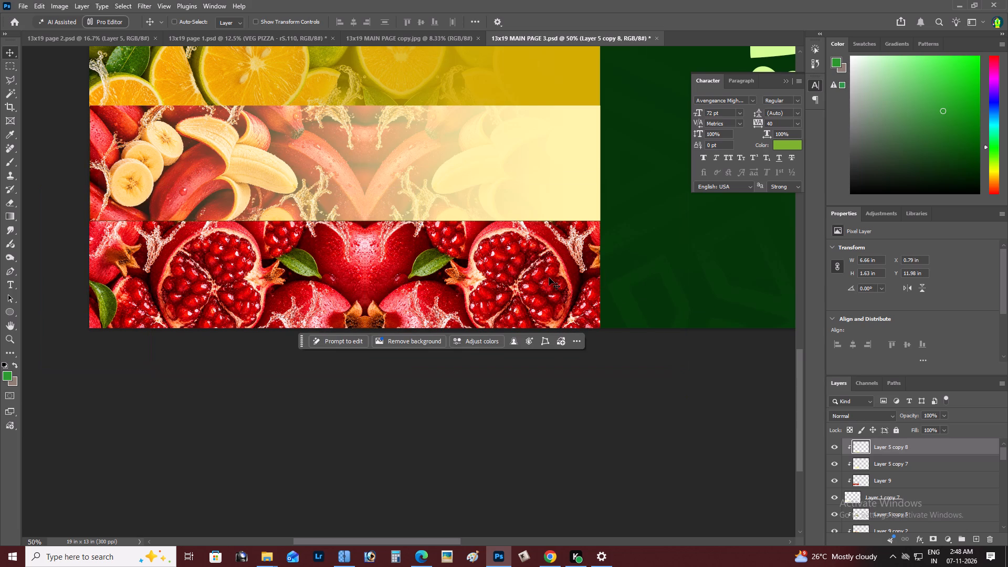
Release the copied fade from the banana strip's clipping mask and move it over the pomegranate strip.
drag(549, 278, 587, 295)
drag(598, 274, 450, 146)
key(ctrl+alt+g)
drag(466, 196, 520, 276)
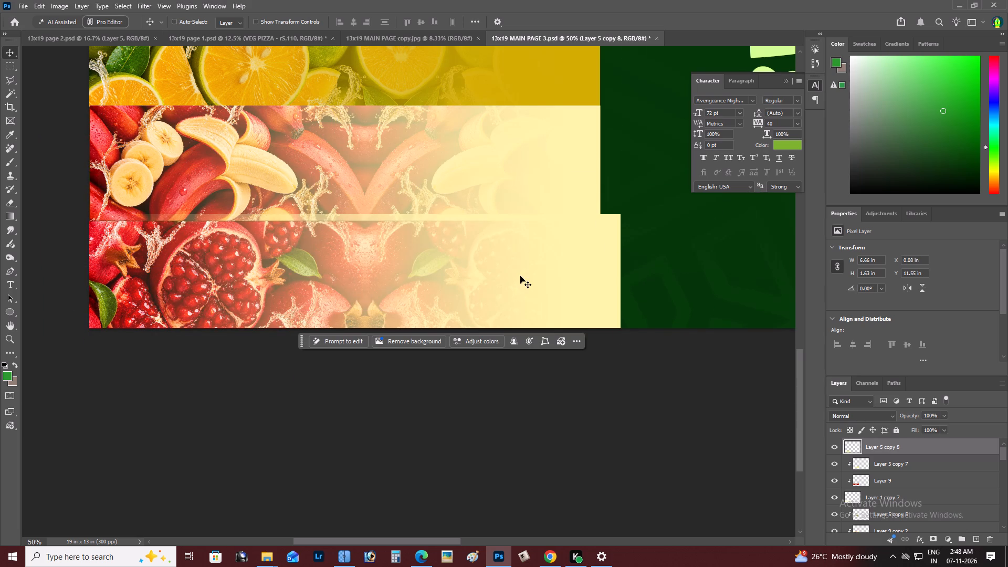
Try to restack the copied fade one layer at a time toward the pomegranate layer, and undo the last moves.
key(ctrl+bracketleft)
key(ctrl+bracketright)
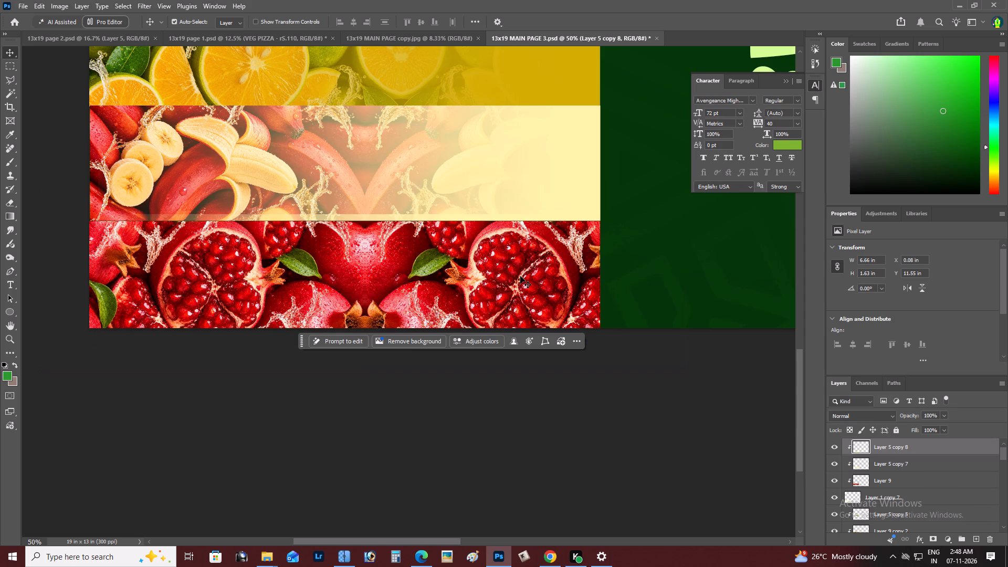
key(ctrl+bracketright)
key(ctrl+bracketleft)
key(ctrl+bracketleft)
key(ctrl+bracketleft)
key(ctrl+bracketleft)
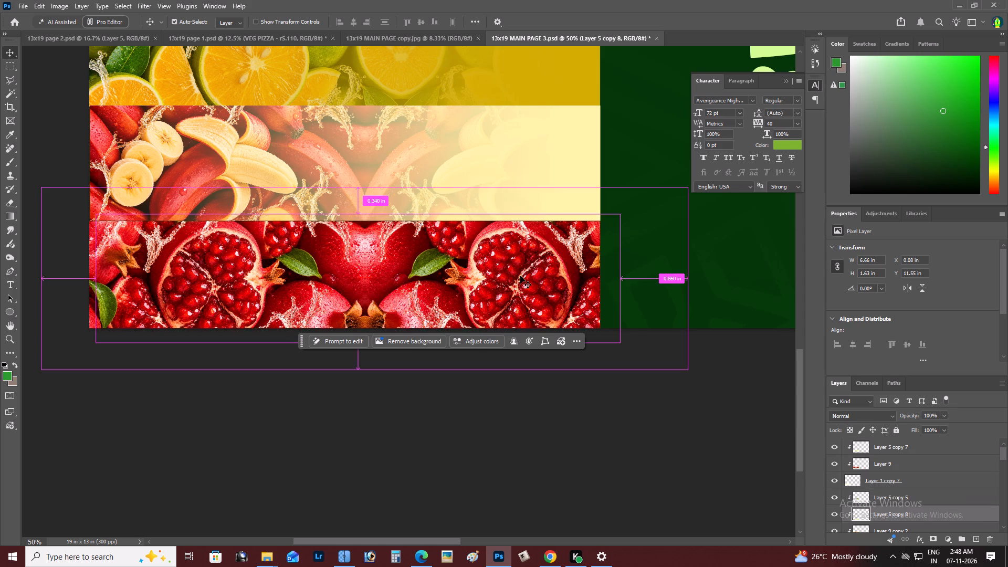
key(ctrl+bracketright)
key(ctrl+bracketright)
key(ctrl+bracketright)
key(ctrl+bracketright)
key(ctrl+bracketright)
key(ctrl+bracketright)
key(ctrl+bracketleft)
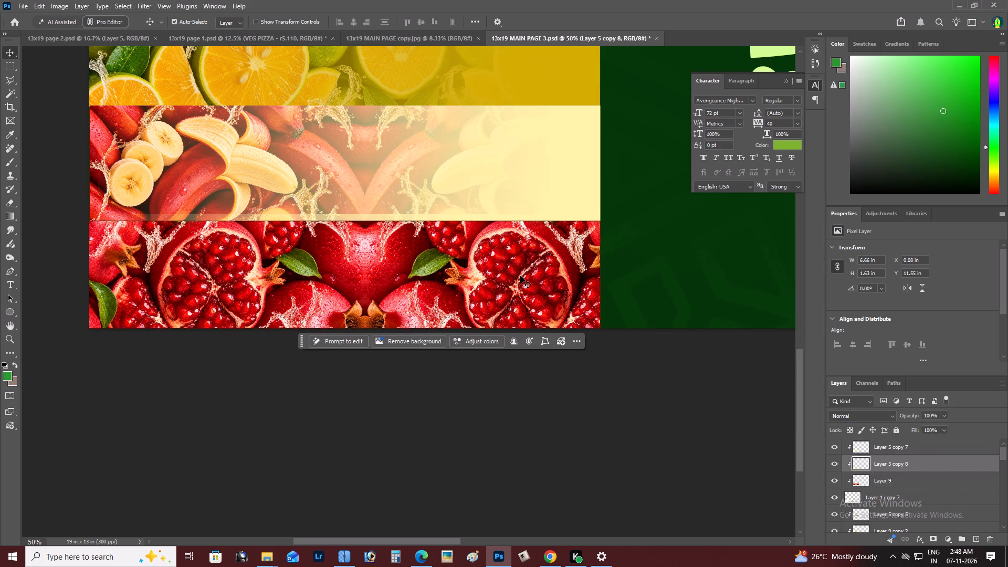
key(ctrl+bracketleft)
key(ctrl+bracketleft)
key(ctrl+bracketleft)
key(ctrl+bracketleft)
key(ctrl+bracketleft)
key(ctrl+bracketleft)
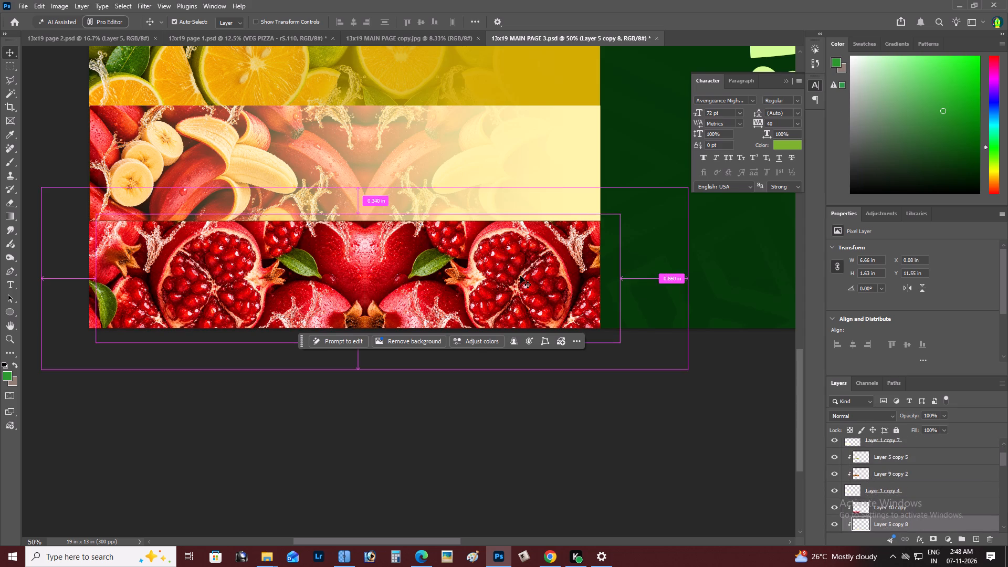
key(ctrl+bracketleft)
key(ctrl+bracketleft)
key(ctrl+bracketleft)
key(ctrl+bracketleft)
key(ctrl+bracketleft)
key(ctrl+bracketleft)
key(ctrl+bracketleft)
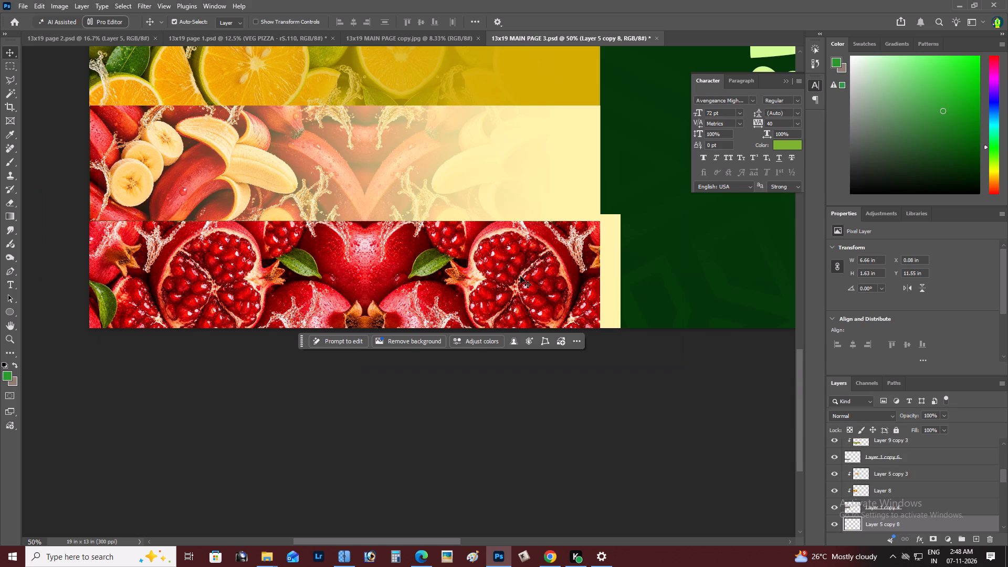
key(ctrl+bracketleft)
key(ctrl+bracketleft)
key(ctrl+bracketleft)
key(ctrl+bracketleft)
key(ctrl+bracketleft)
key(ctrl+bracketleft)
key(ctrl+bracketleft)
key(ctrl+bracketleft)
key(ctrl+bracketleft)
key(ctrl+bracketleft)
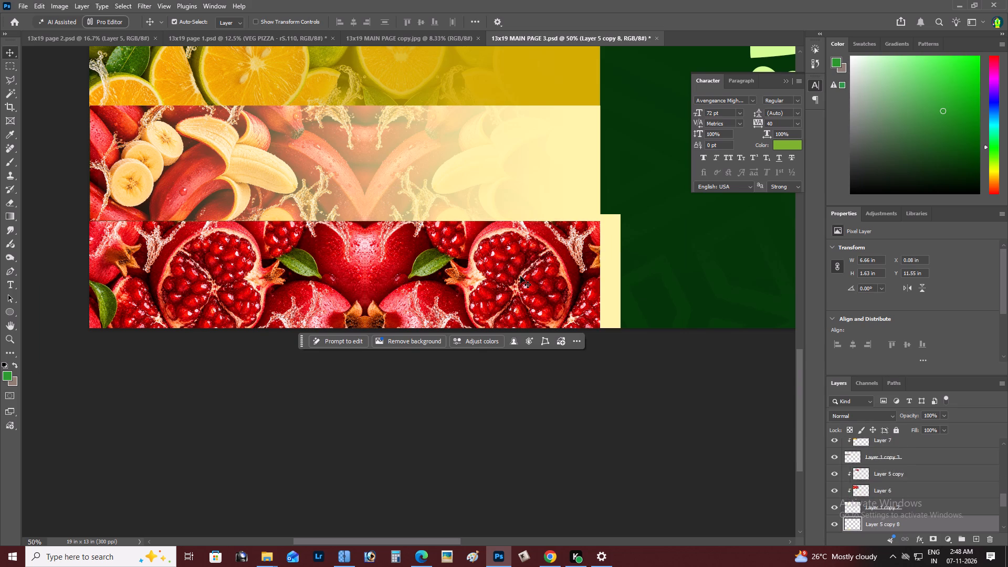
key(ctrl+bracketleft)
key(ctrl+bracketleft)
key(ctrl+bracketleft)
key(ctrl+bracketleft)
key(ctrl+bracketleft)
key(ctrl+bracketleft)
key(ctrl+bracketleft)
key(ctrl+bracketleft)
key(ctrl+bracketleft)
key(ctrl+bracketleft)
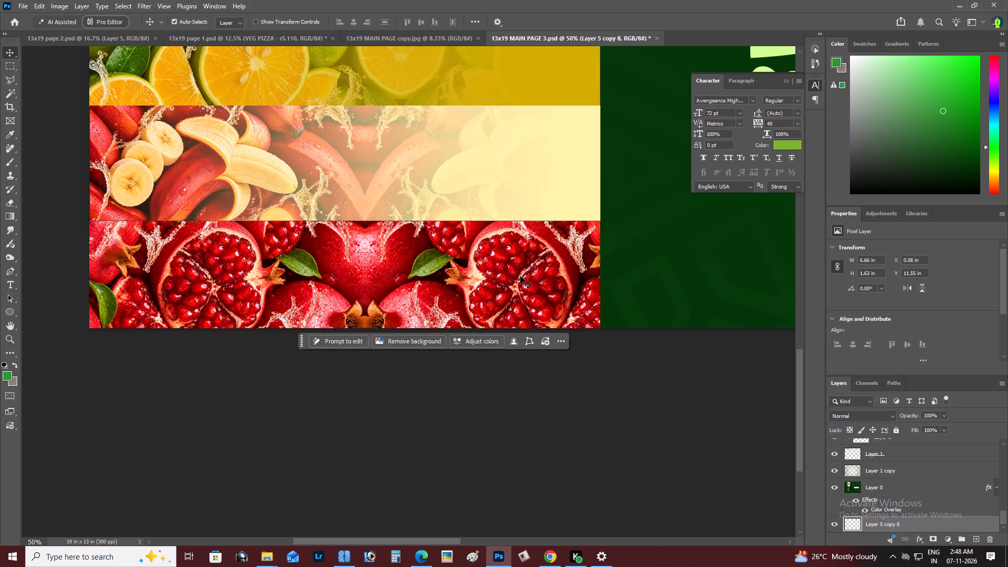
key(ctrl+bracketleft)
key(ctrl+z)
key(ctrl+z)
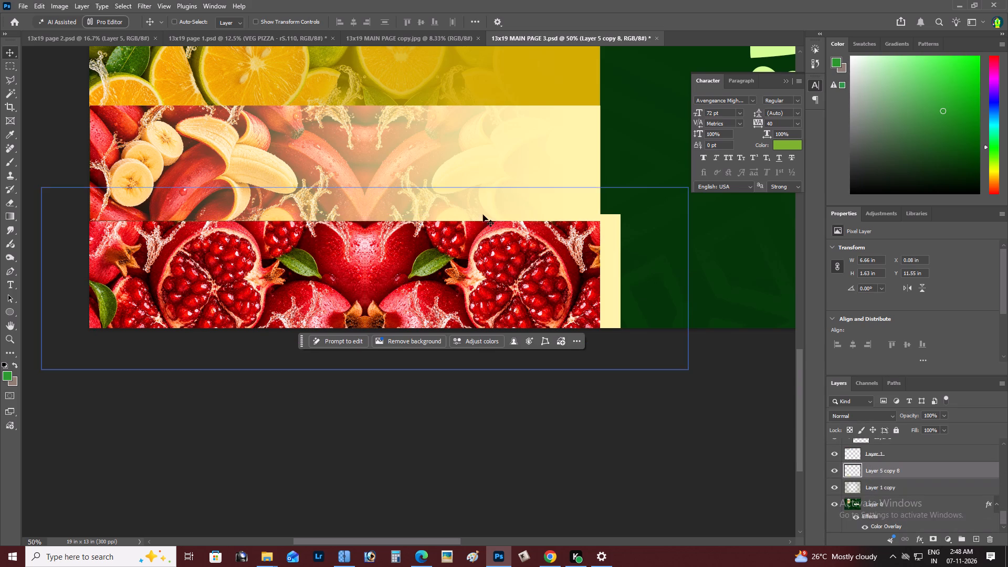
Cut the copied cream fade and paste it directly above the merged pomegranate layer.
drag(533, 211, 619, 113)
key(ctrl+a)
key(ctrl+x)
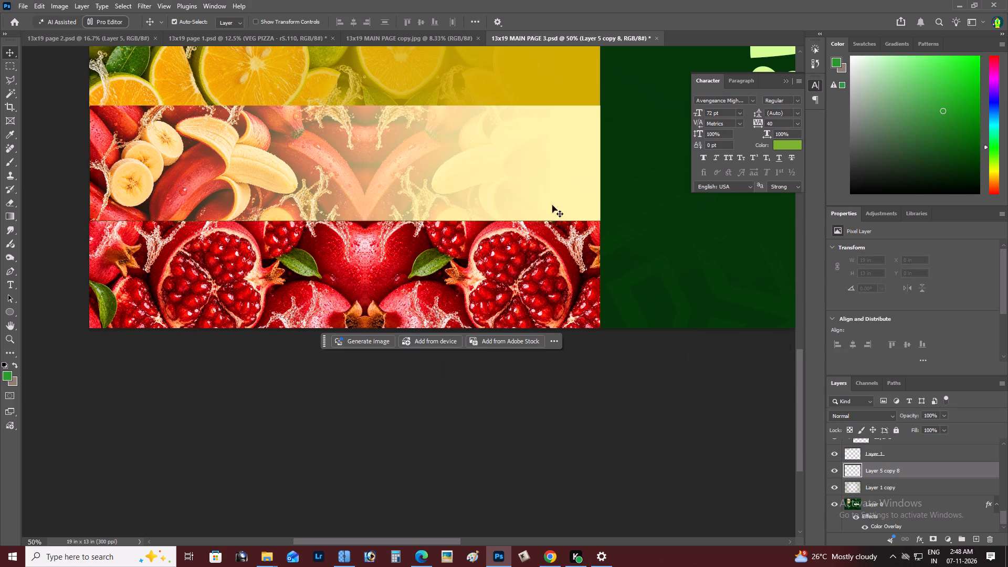
right_click(506, 253)
click(519, 257)
drag(520, 261, 459, 251)
key(ctrl+z)
key(ctrl+v)
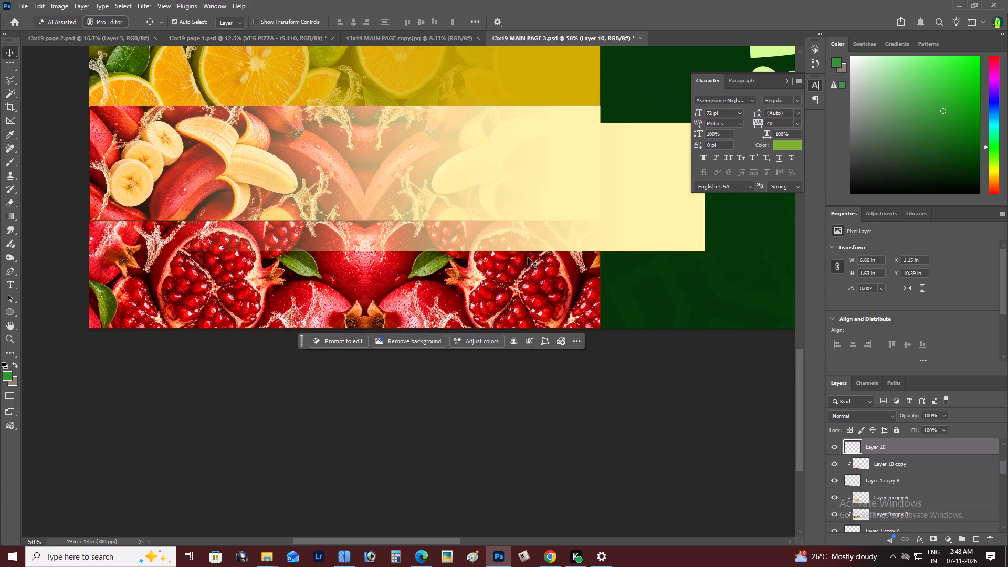
Clip the pasted fade to the ninth strip and position it over the pomegranate image at about X 0.63 in, Y 11.55 in.
drag(544, 231, 505, 342)
key(ctrl+alt+g)
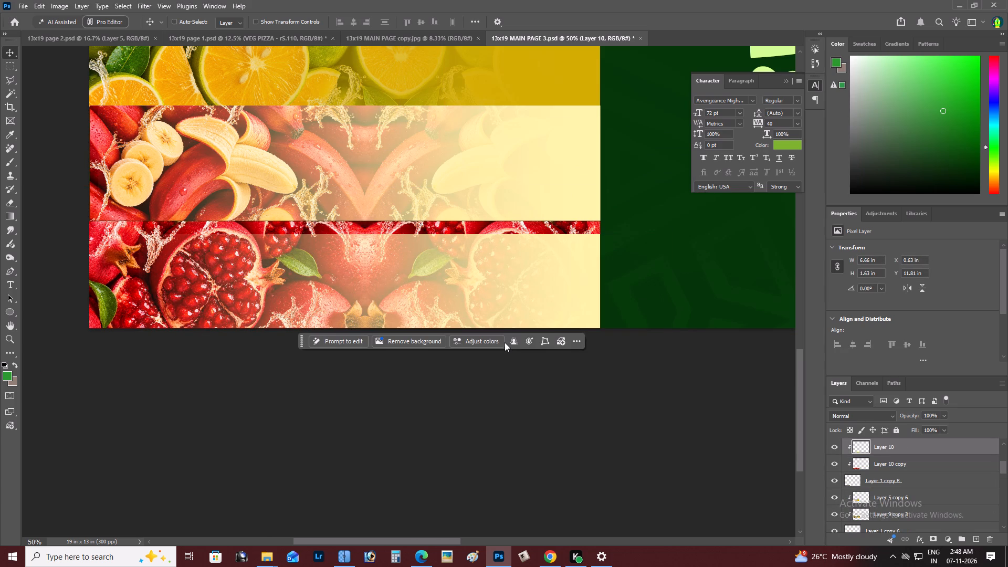
drag(548, 301, 549, 281)
Shift the pomegranate strip's cream fade to a pinkish purple with Hue/Saturation, setting the hue to -118.
key(z)
click(459, 271)
right_click(459, 271)
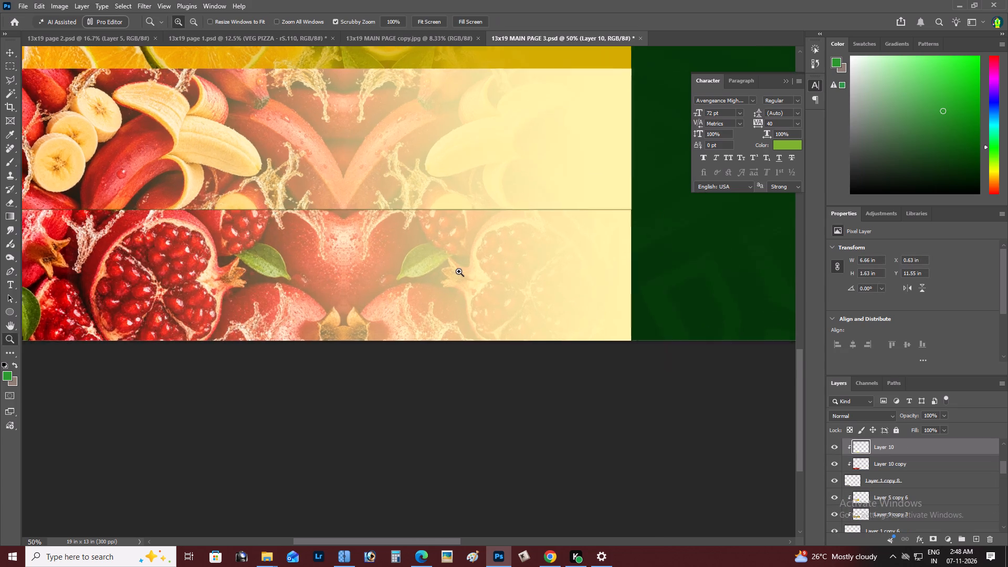
double_click(475, 281)
key(space)
drag(475, 281, 491, 254)
key(ctrl+u)
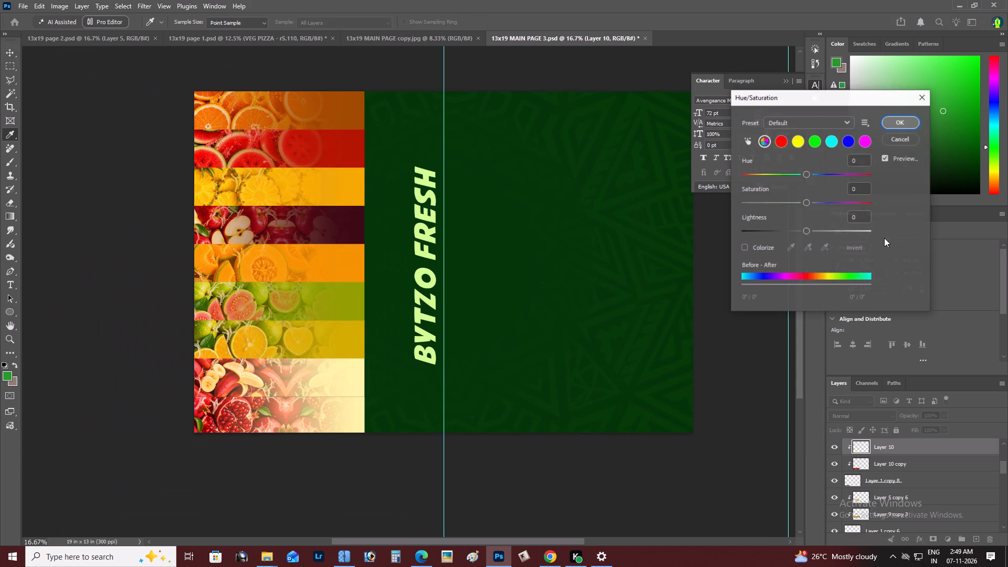
drag(809, 174, 867, 171)
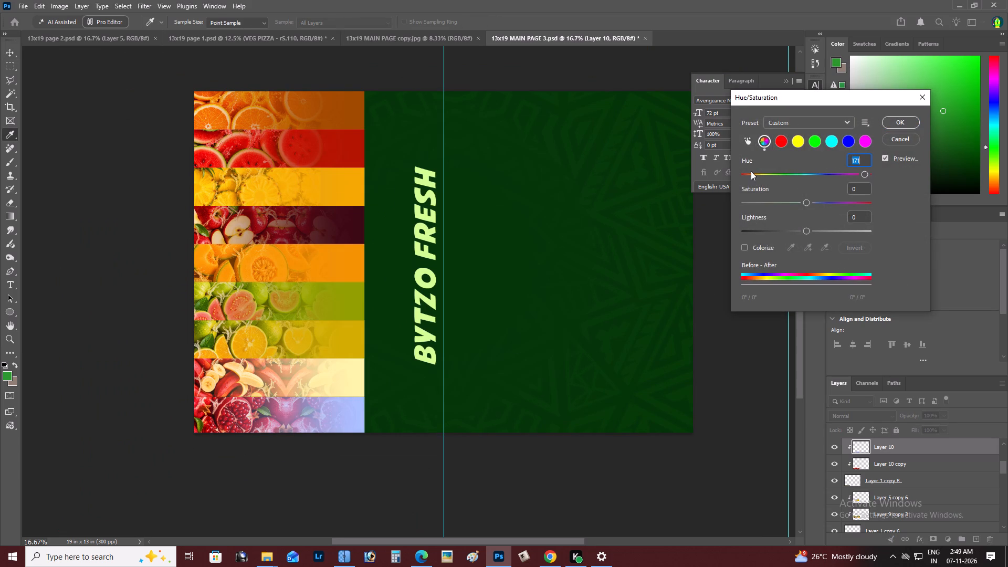
drag(761, 175, 766, 175)
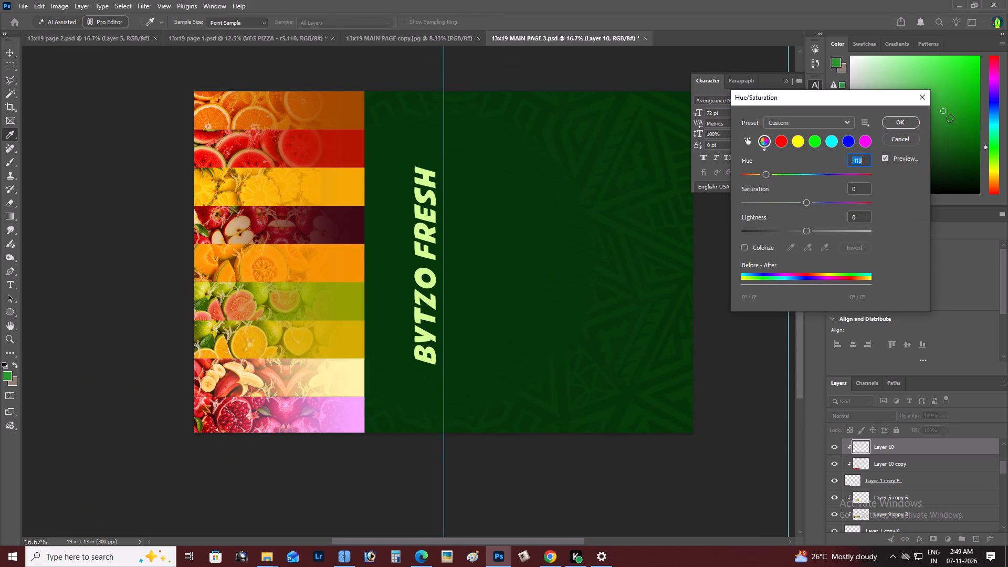
click(904, 126)
Deepen the pomegranate strip's fade colour with Levels, setting the input black level to 172.
key(ctrl+l)
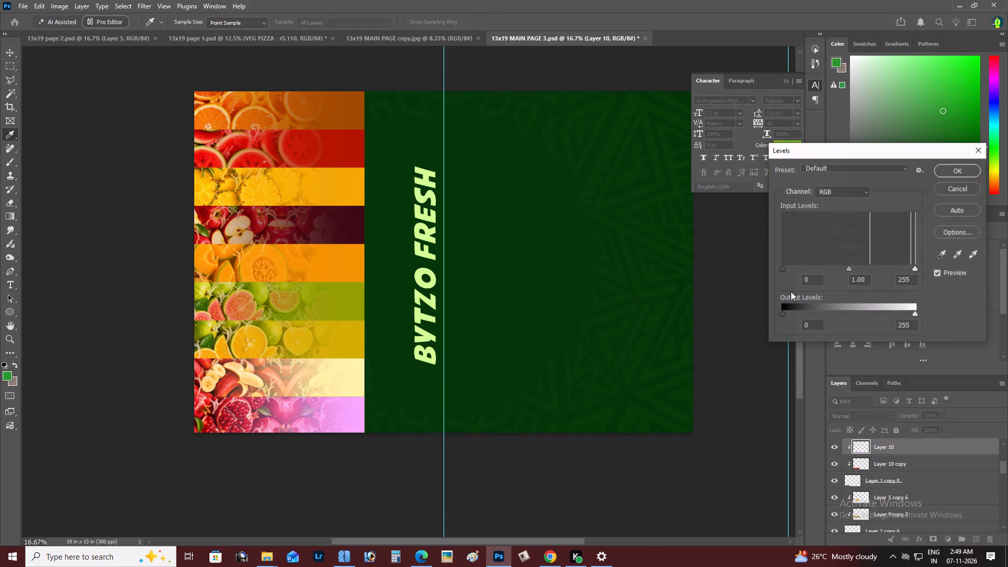
drag(786, 267, 872, 256)
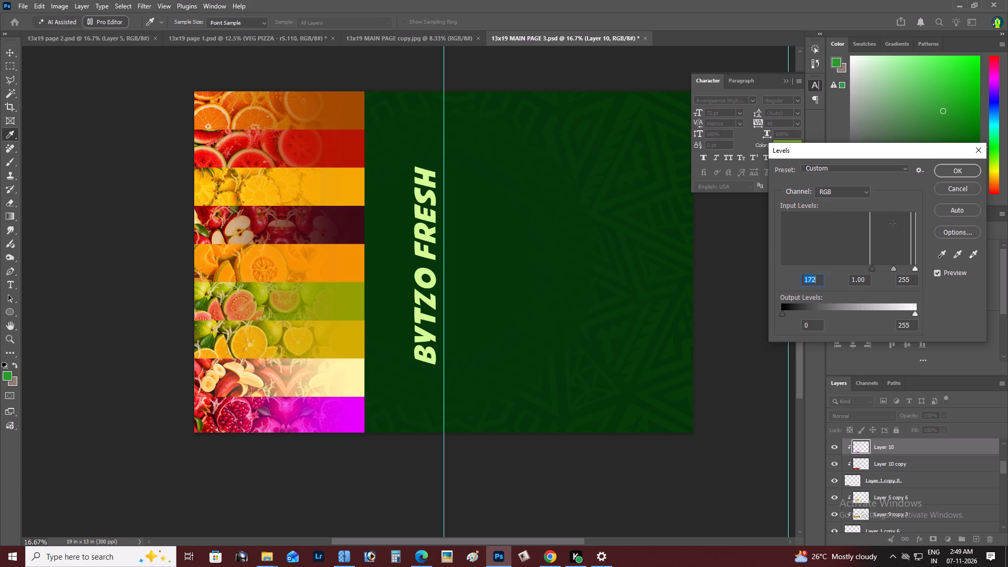
click(957, 165)
Shift the pomegranate strip's fade to red with Hue/Saturation, setting the hue to 69.
key(ctrl+u)
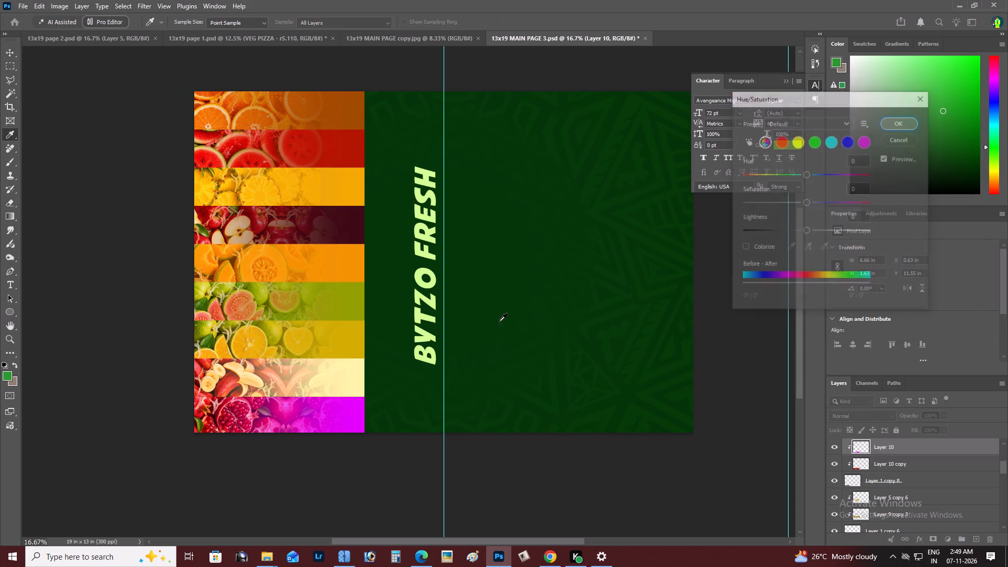
drag(808, 175, 831, 174)
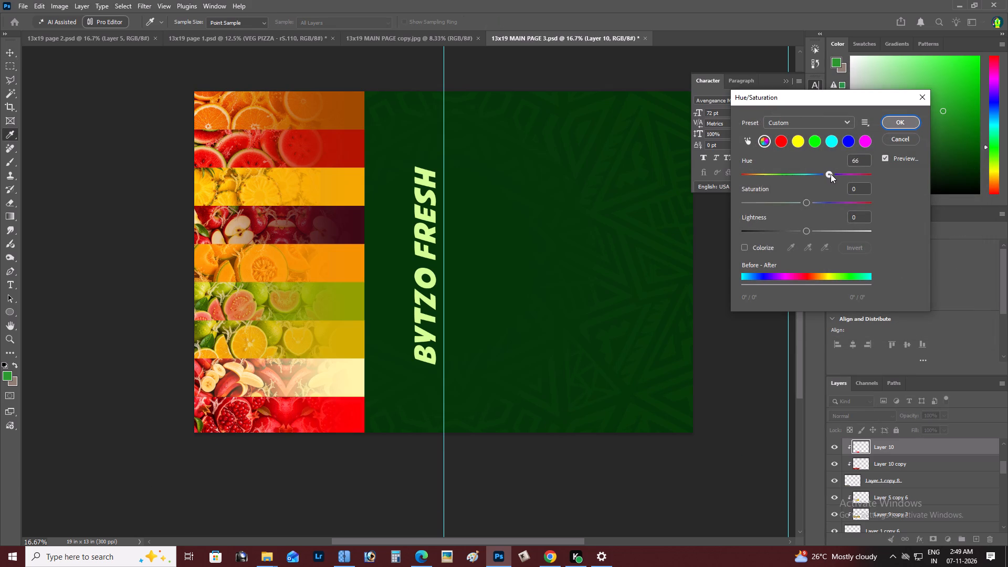
drag(831, 174, 832, 174)
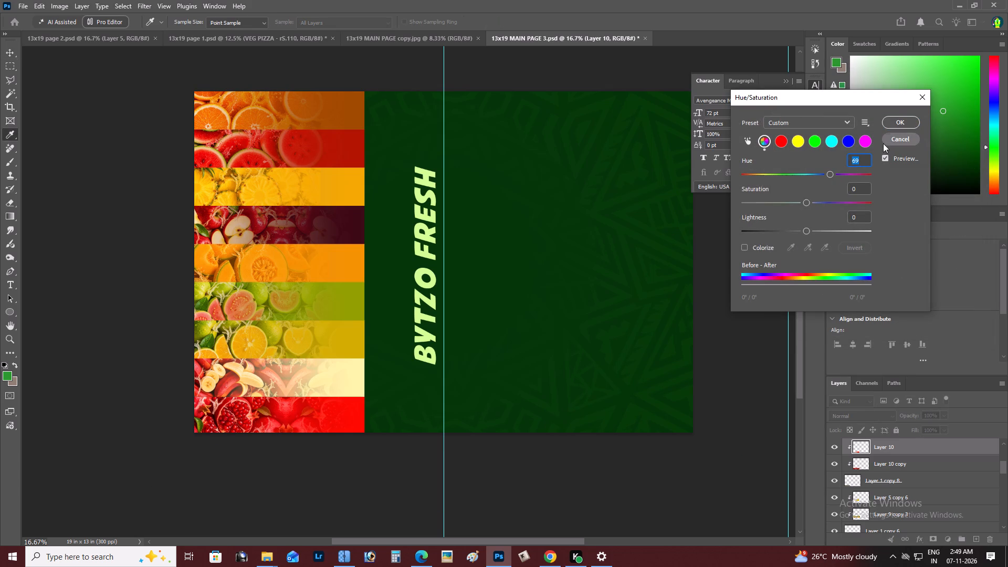
click(912, 122)
Check the whole page at fit-to-screen size and save the document.
key(z)
alt+click(344, 286)
right_click(351, 283)
click(369, 287)
alt+click(372, 286)
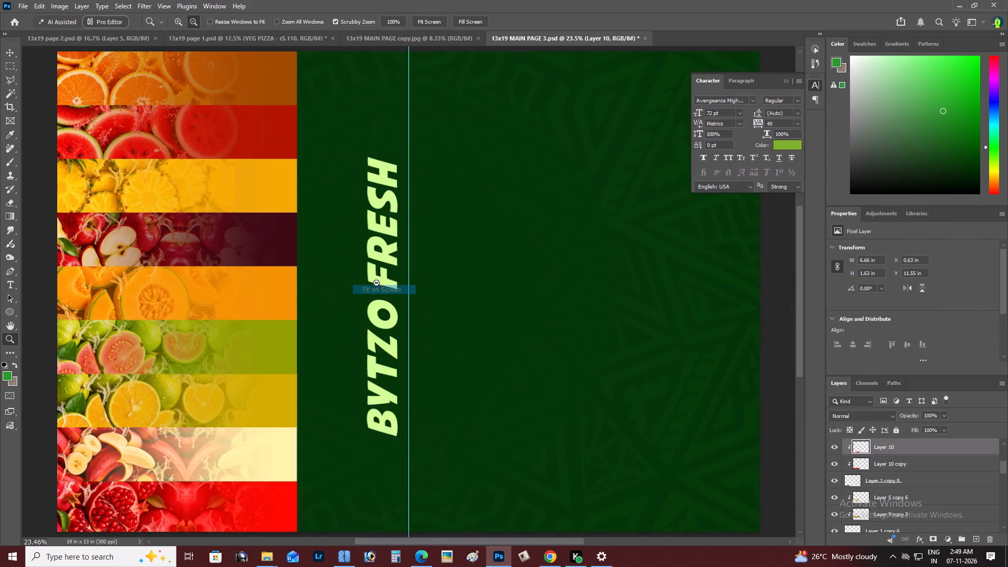
key(space)
drag(361, 294, 402, 298)
key(z)
alt+click(351, 279)
right_click(379, 264)
double_click(392, 270)
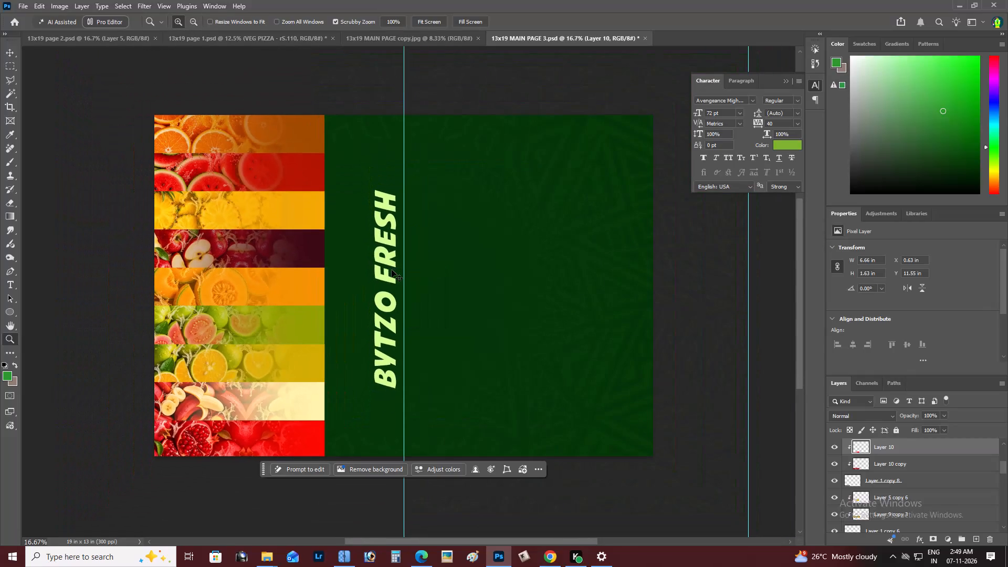
key(ctrl+s)
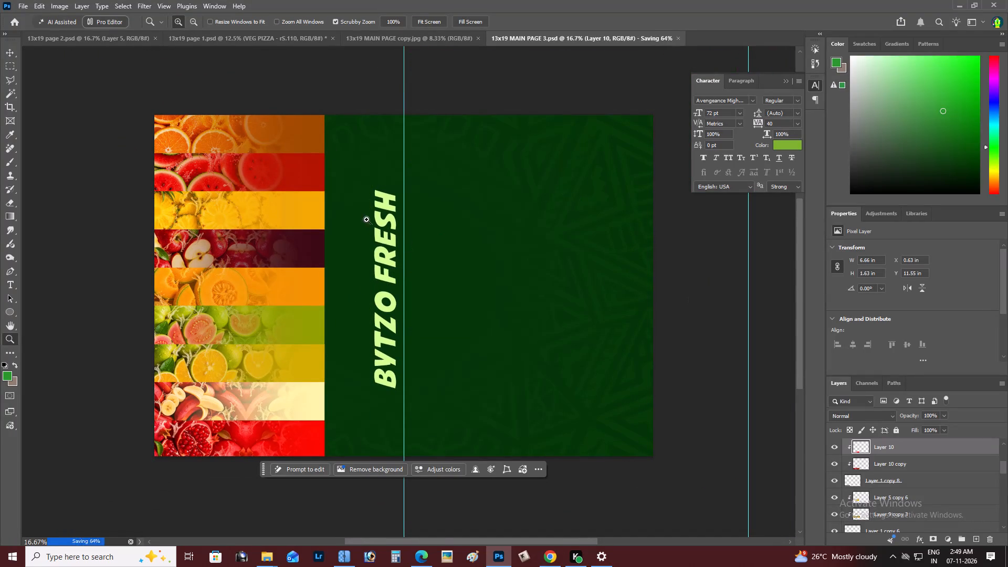
Add a new empty layer at the top of the layer stack, above Layer 5 copy 7.
click(324, 138)
click(314, 145)
key(space)
drag(314, 145, 348, 160)
key(v)
right_click(309, 148)
click(324, 151)
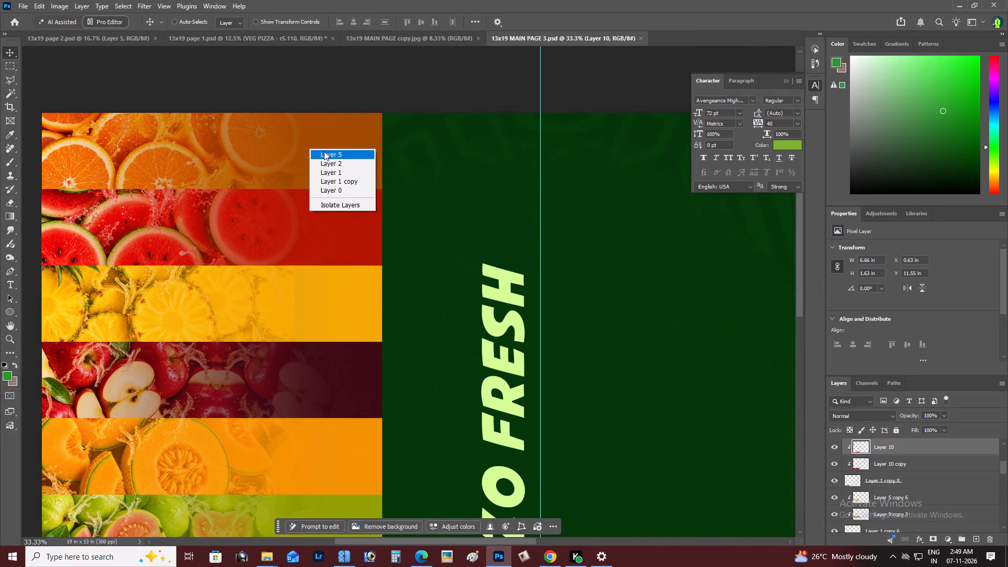
right_click(492, 189)
click(510, 195)
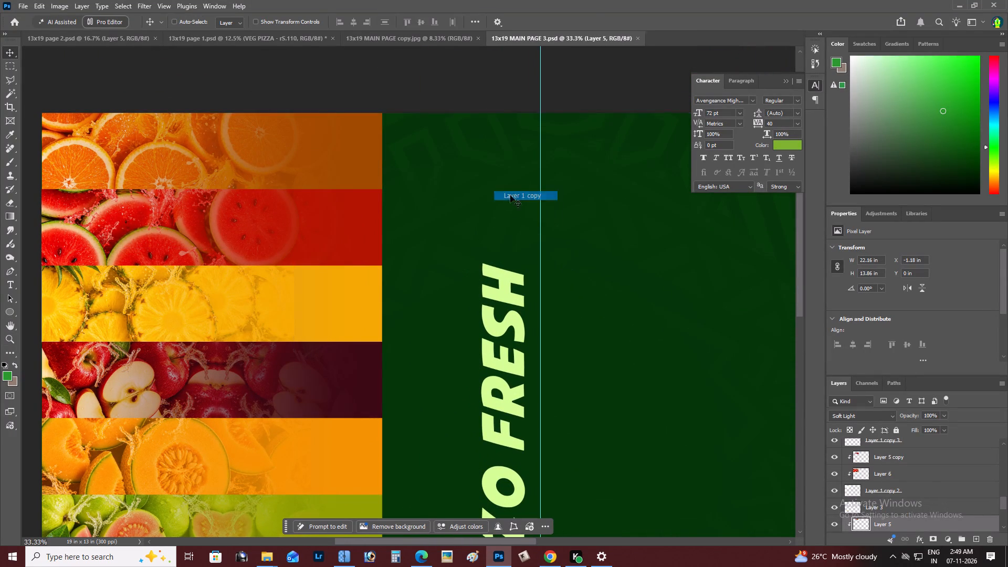
scroll(931, 487, up, 4)
scroll(897, 403, down, 2)
scroll(896, 402, up, 7)
click(922, 443)
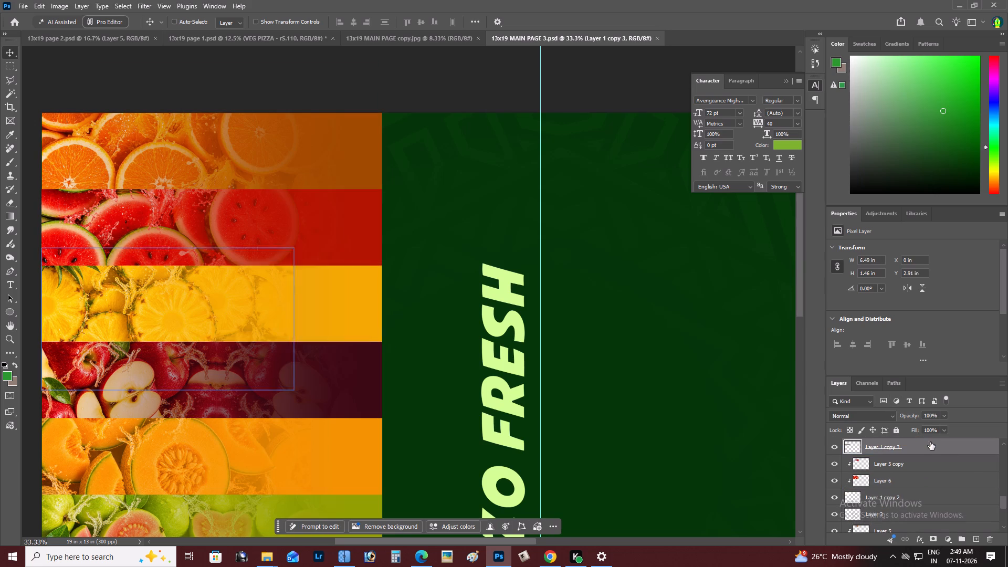
drag(982, 536, 988, 531)
scroll(951, 465, up, 3)
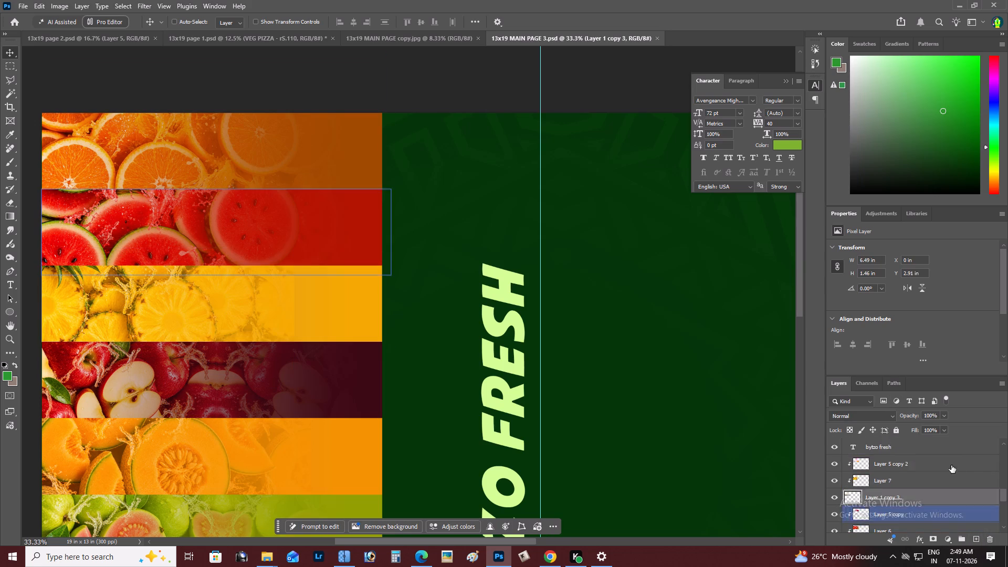
scroll(951, 465, up, 5)
drag(1002, 483, 999, 432)
click(968, 447)
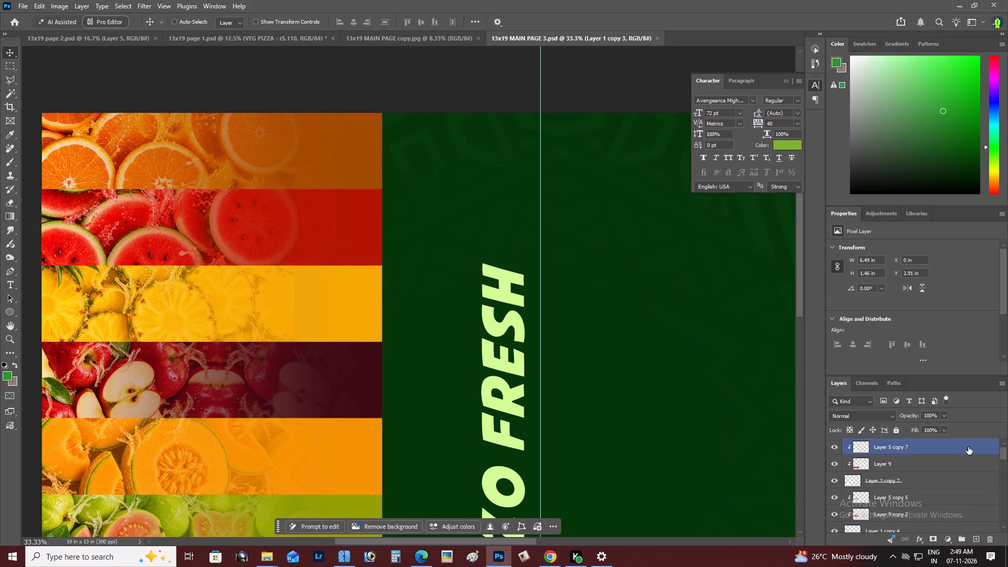
click(978, 540)
Set the foreground colour to white (ffffff).
key(space)
drag(255, 224, 282, 229)
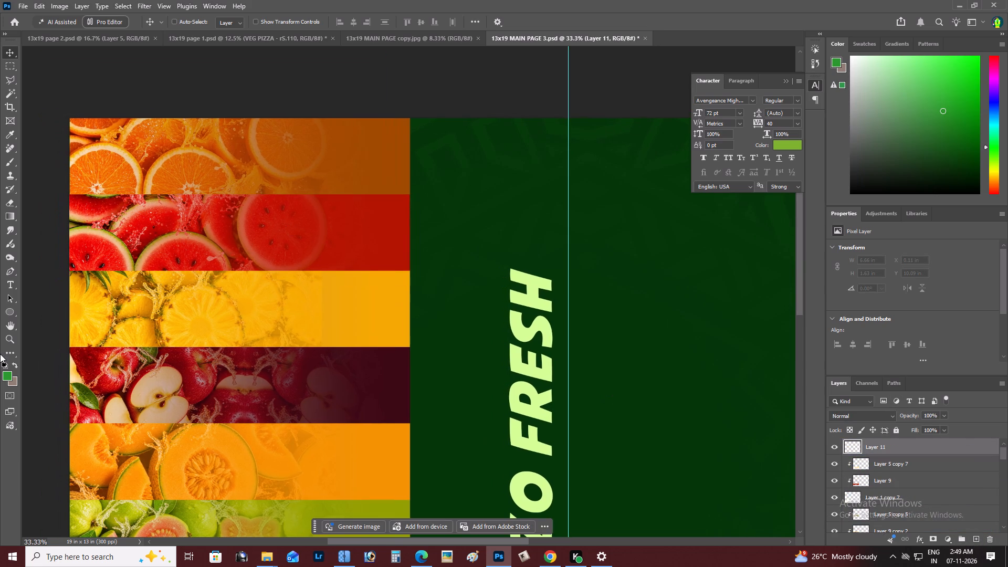
click(5, 374)
drag(779, 306, 622, 182)
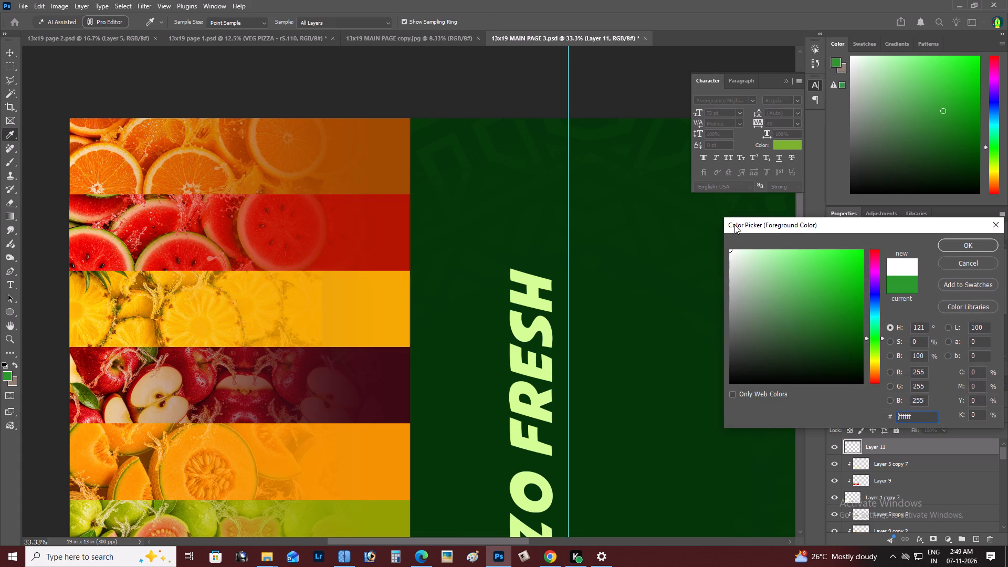
click(980, 246)
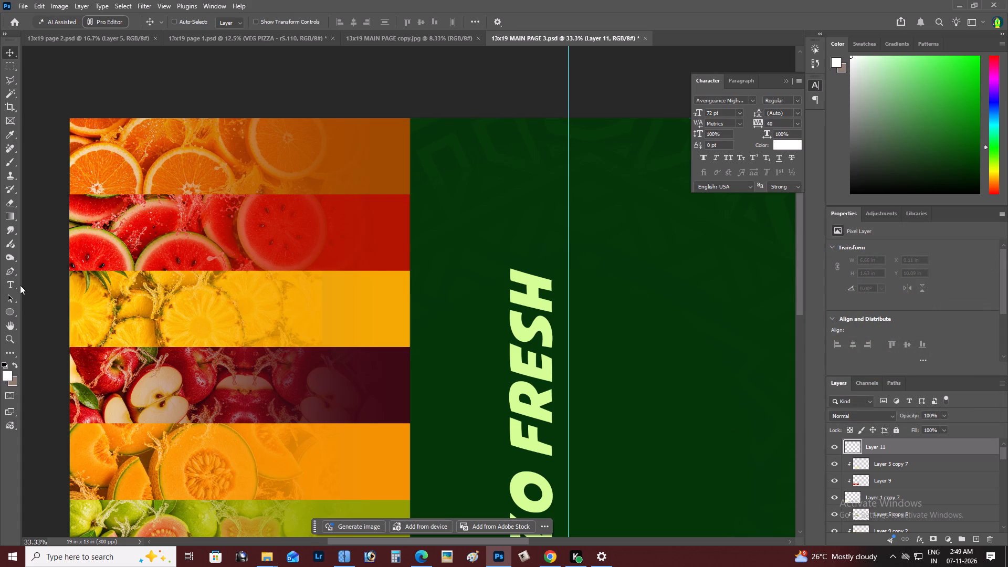
Add the text ORANGE over the orange strip and set its font to Blacklisted Regular.
click(12, 283)
click(279, 168)
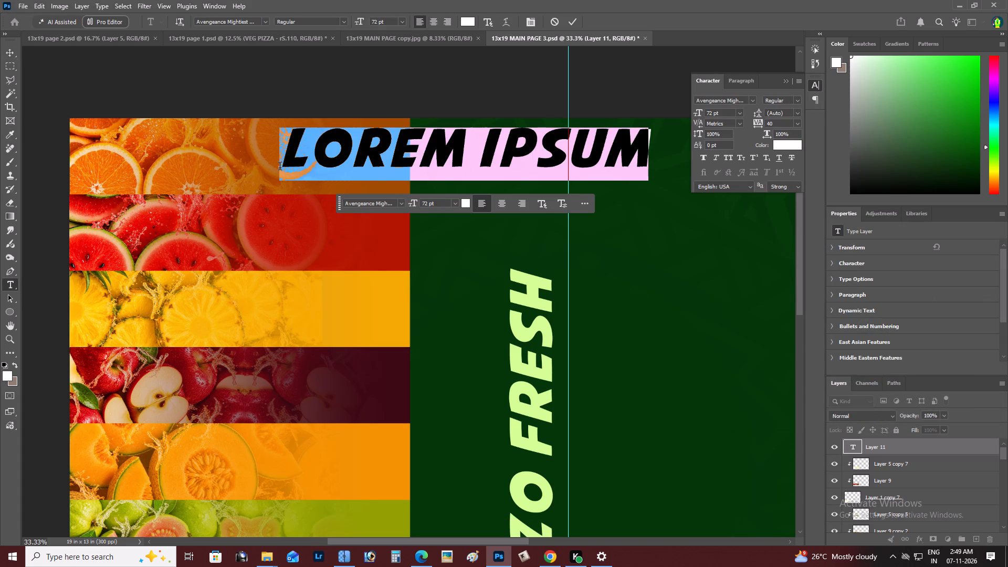
text(ORANGE)
key(ctrl+Return)
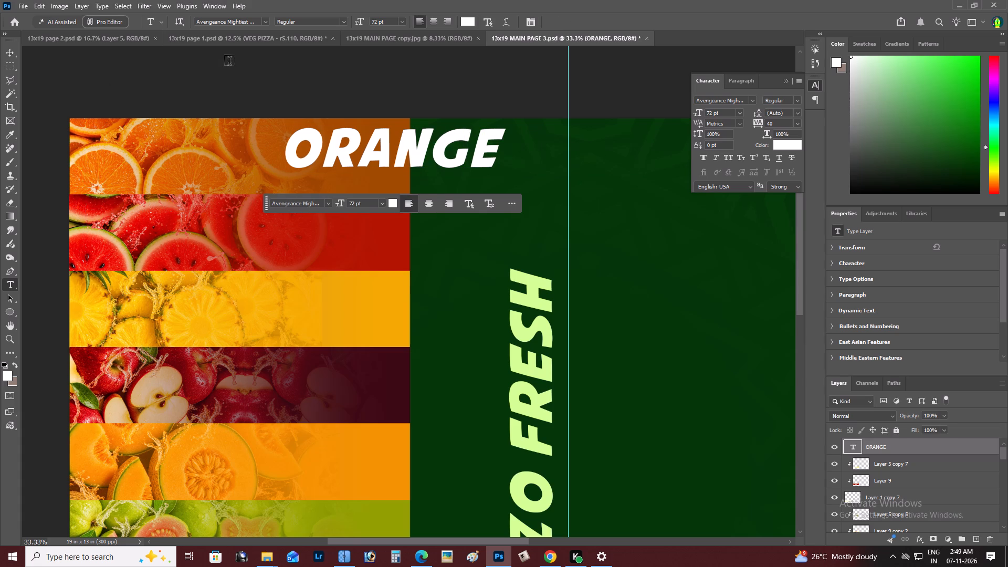
click(750, 100)
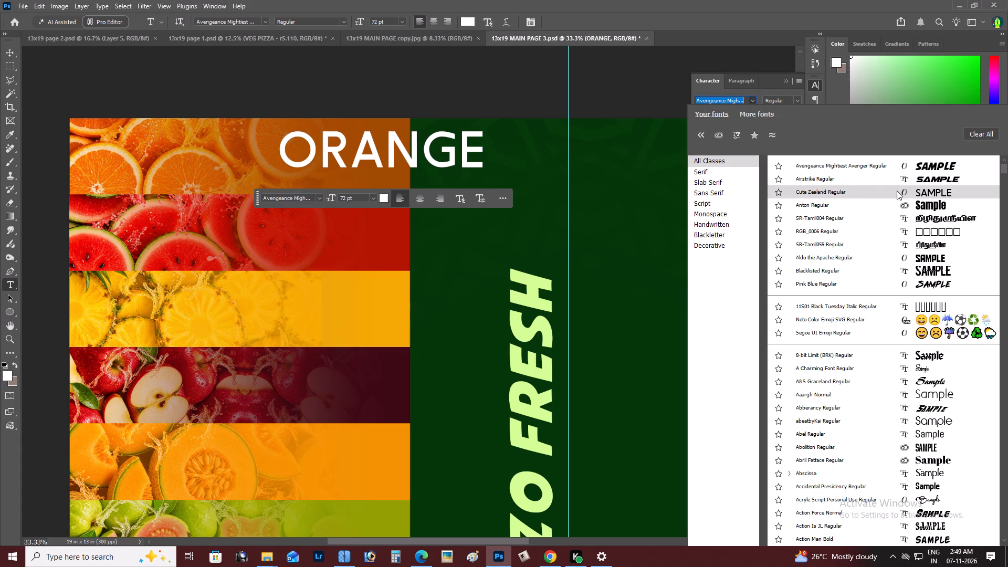
click(927, 269)
Scale the ORANGE text to about 66% (47.28 pt) and place it inside the faded end of the orange strip.
key(ctrl+t)
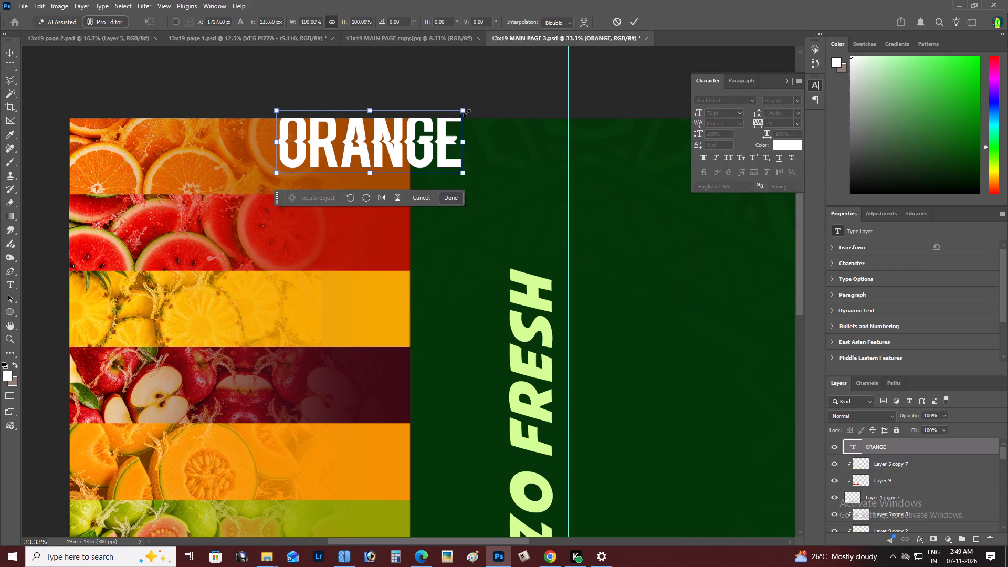
alt+drag(467, 113, 433, 119)
drag(389, 133, 353, 147)
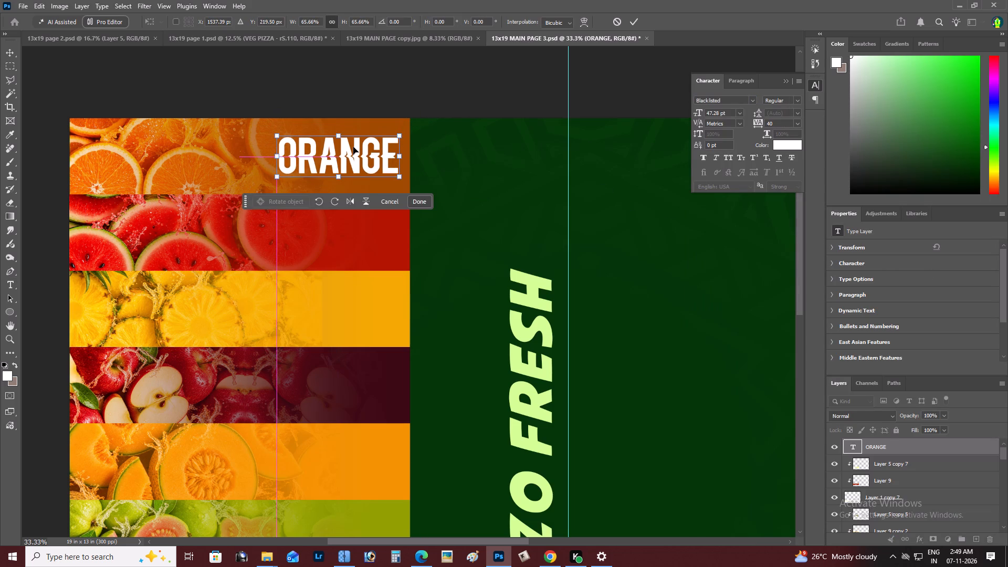
key(ctrl+Return)
Move the ORANGE text slightly lower within the orange strip.
key(z)
alt+click(353, 147)
right_click(353, 147)
click(360, 152)
key(space)
key(space)
key(space)
key(space)
key(space)
key(space)
key(space)
key(space)
key(space)
key(space)
key(space)
key(space)
key(space)
key(space)
key(space)
key(space)
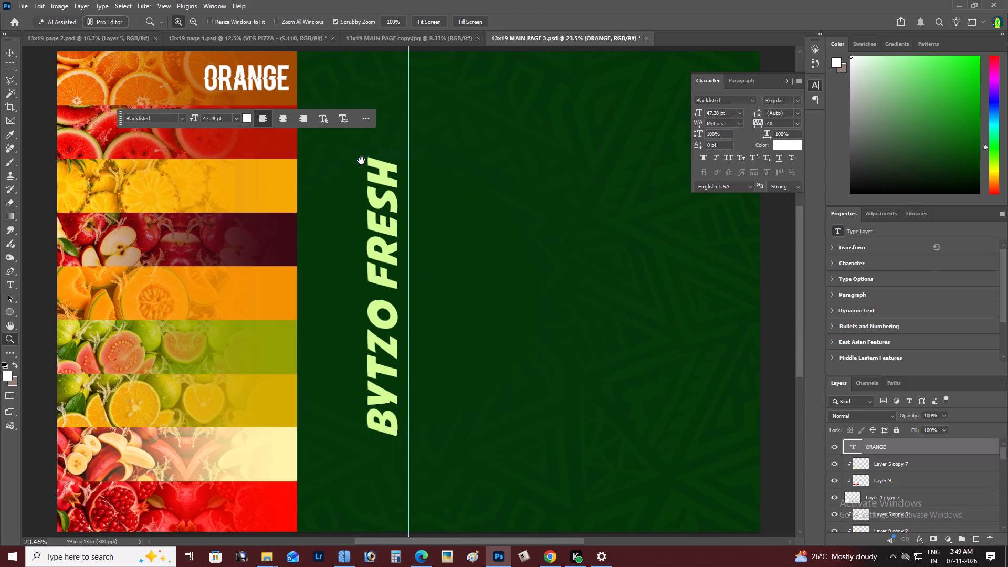
drag(361, 161, 444, 212)
key(z)
double_click(362, 125)
key(v)
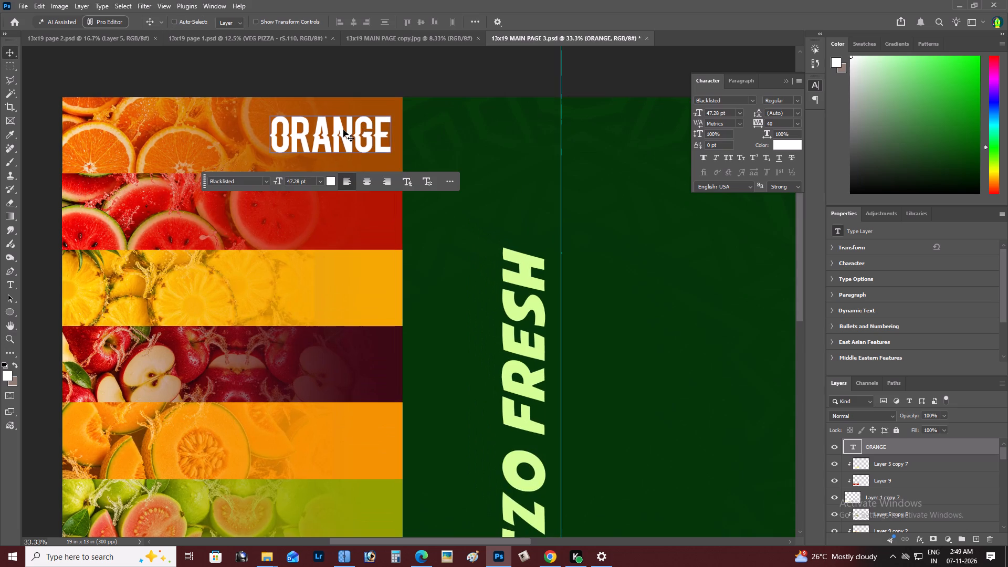
right_click(343, 130)
click(355, 135)
drag(356, 140, 358, 150)
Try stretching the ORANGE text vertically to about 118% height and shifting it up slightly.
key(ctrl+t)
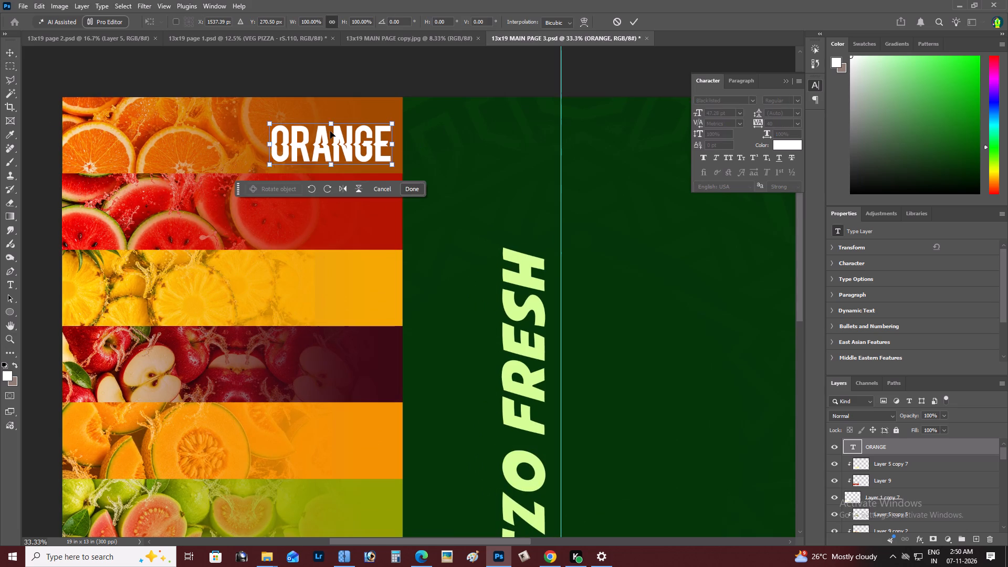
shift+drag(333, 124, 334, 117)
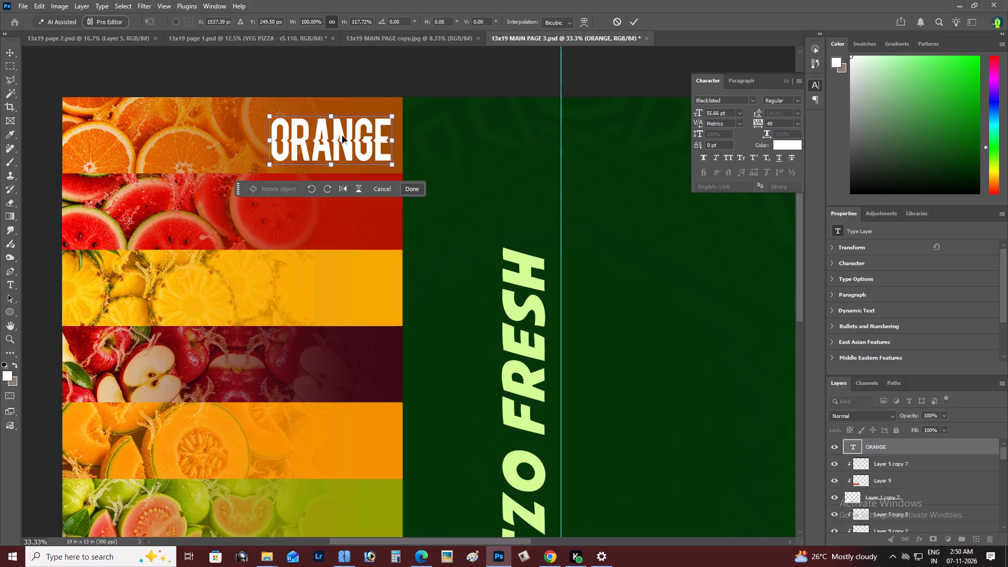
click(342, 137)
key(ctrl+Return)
Move the contextual task bar off the fruit strips, onto the green area.
key(z)
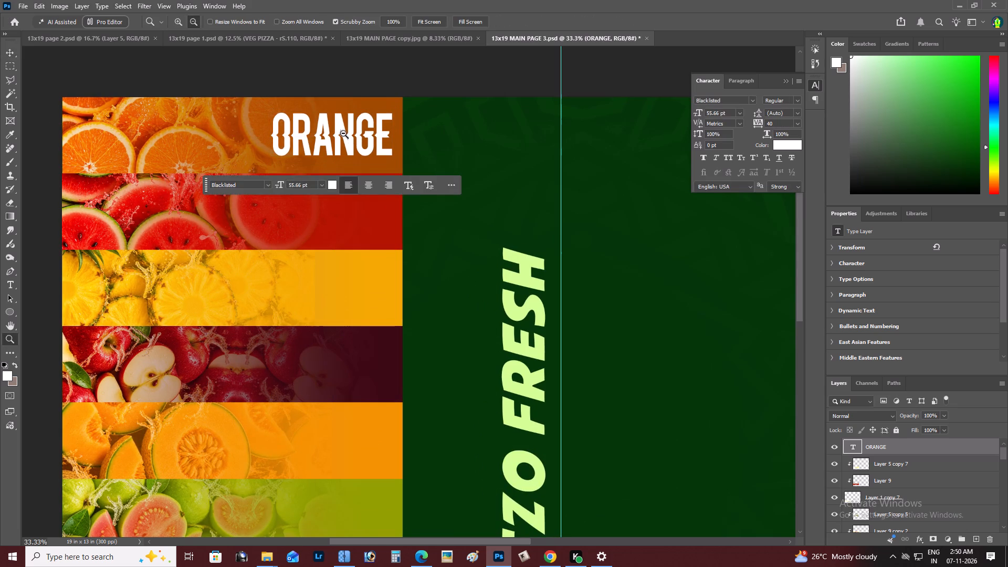
alt+click(343, 133)
right_click(343, 133)
click(355, 140)
key(space)
key(space)
key(space)
key(space)
key(space)
key(space)
drag(375, 138, 482, 194)
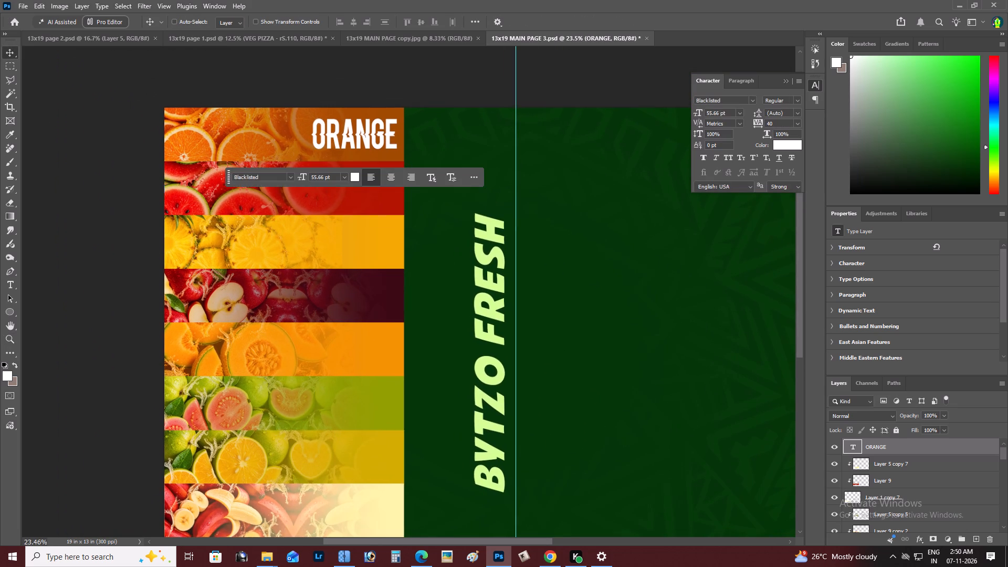
drag(226, 174, 495, 168)
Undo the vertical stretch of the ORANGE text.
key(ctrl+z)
Move the ORANGE text up about 0.1 in and slightly left to centre it in the orange strip.
key(space)
drag(366, 156, 337, 174)
key(z)
double_click(325, 160)
key(v)
right_click(322, 167)
click(337, 172)
drag(337, 172, 337, 164)
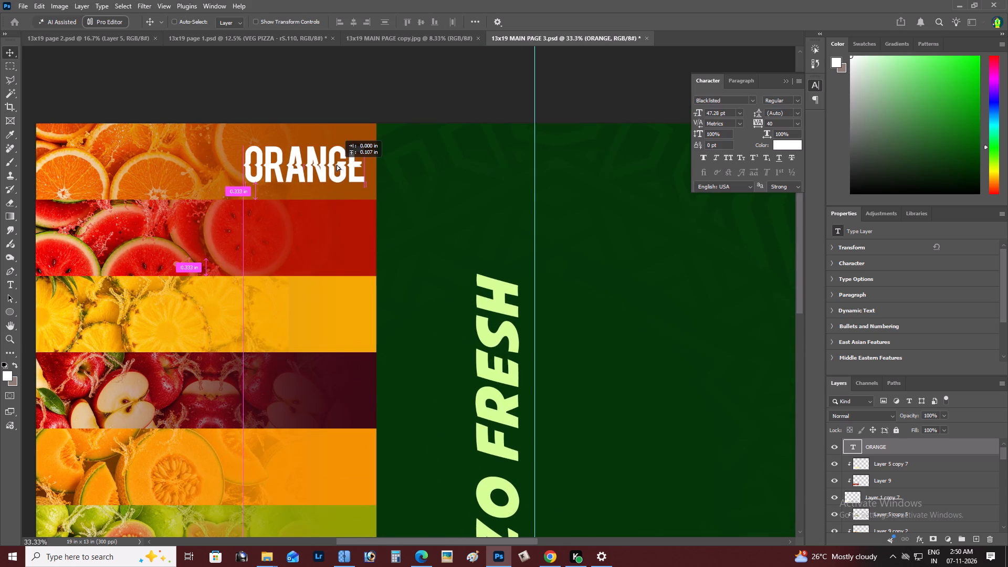
drag(337, 164, 335, 165)
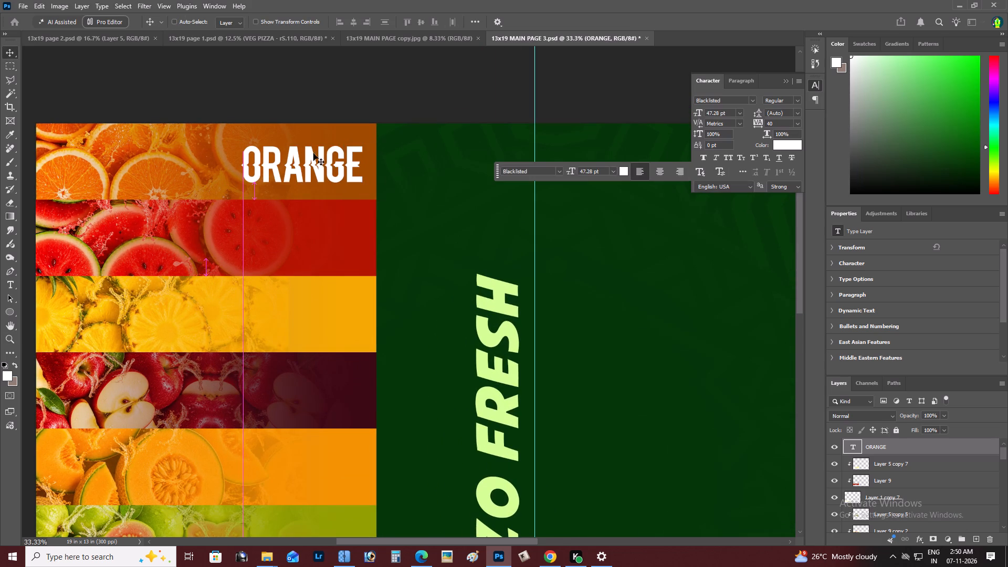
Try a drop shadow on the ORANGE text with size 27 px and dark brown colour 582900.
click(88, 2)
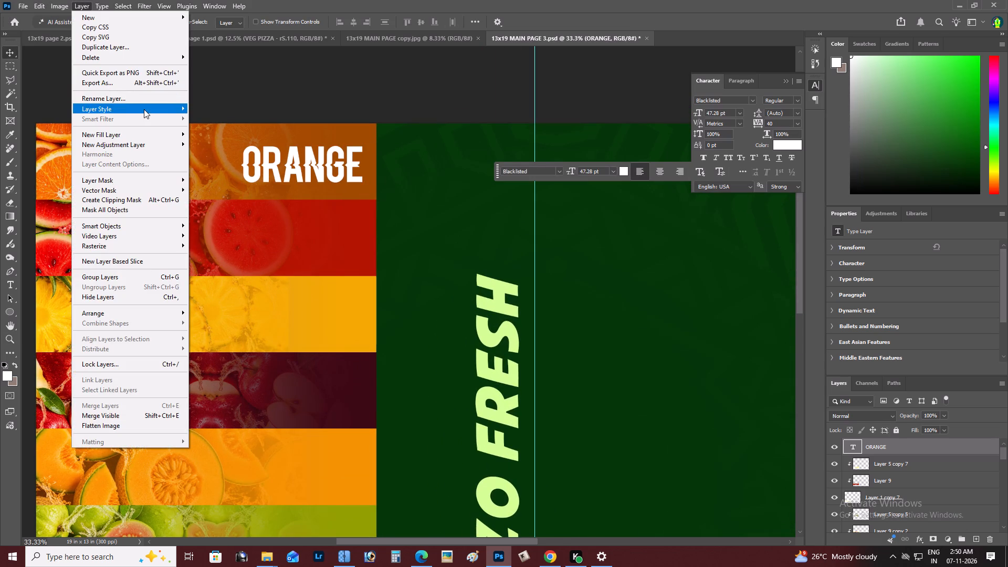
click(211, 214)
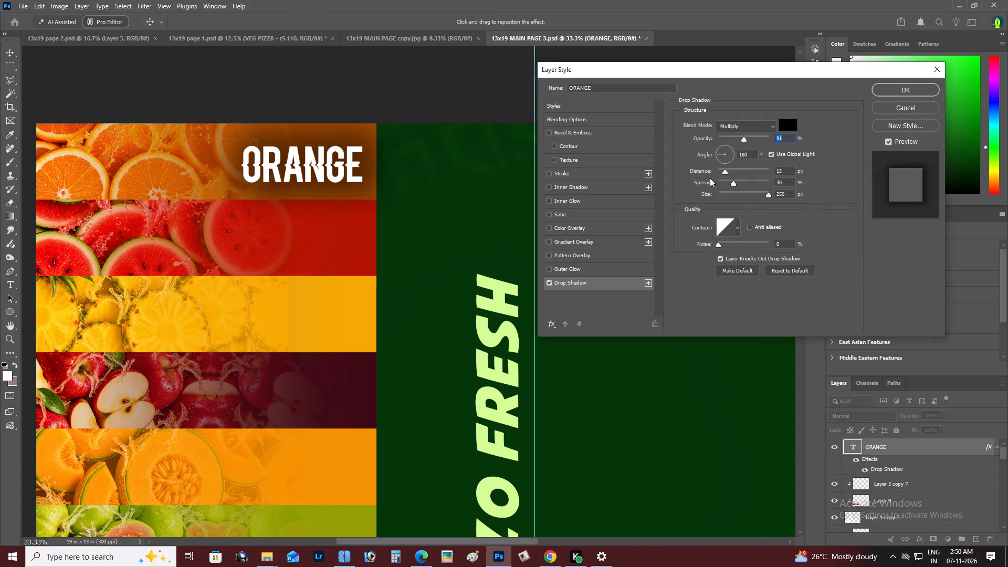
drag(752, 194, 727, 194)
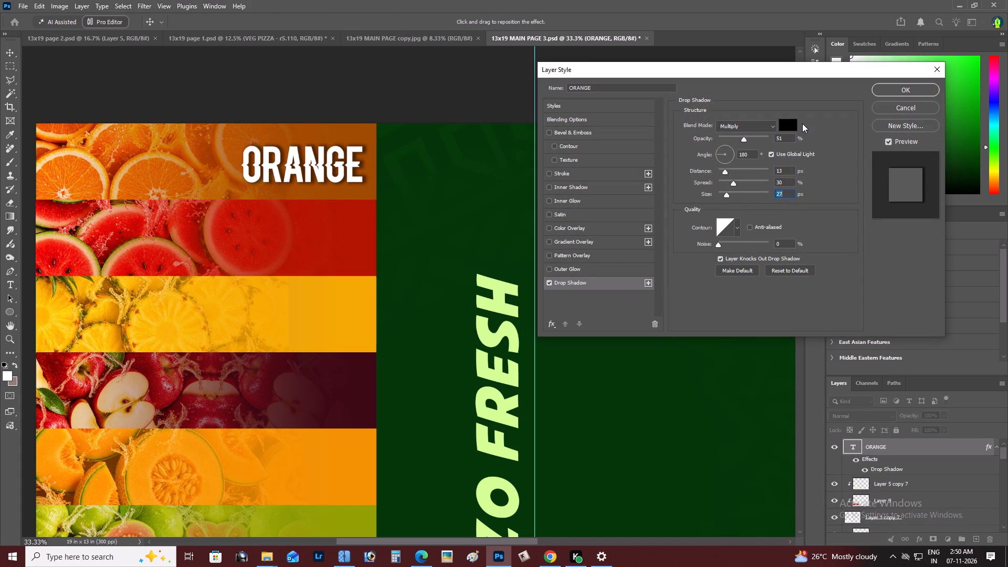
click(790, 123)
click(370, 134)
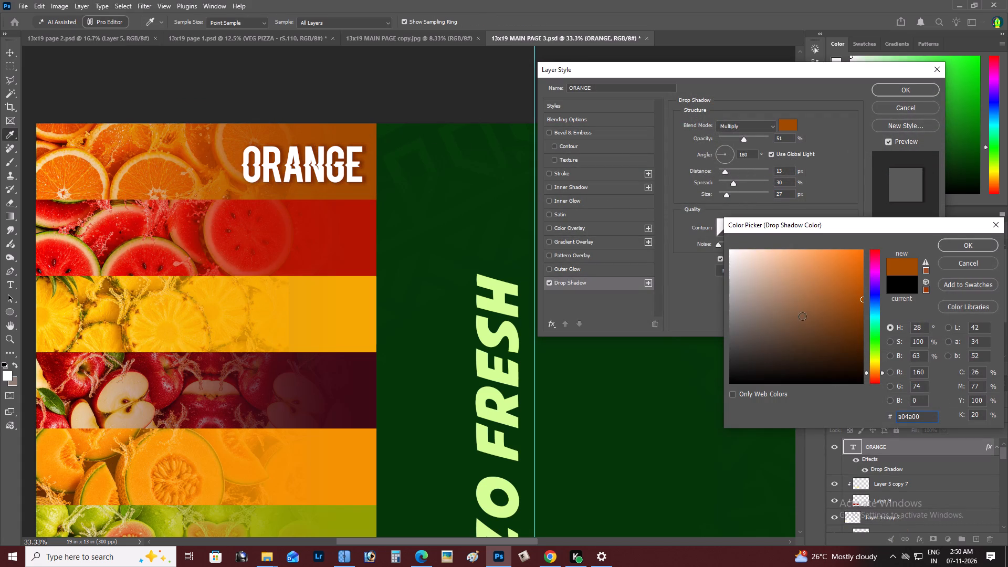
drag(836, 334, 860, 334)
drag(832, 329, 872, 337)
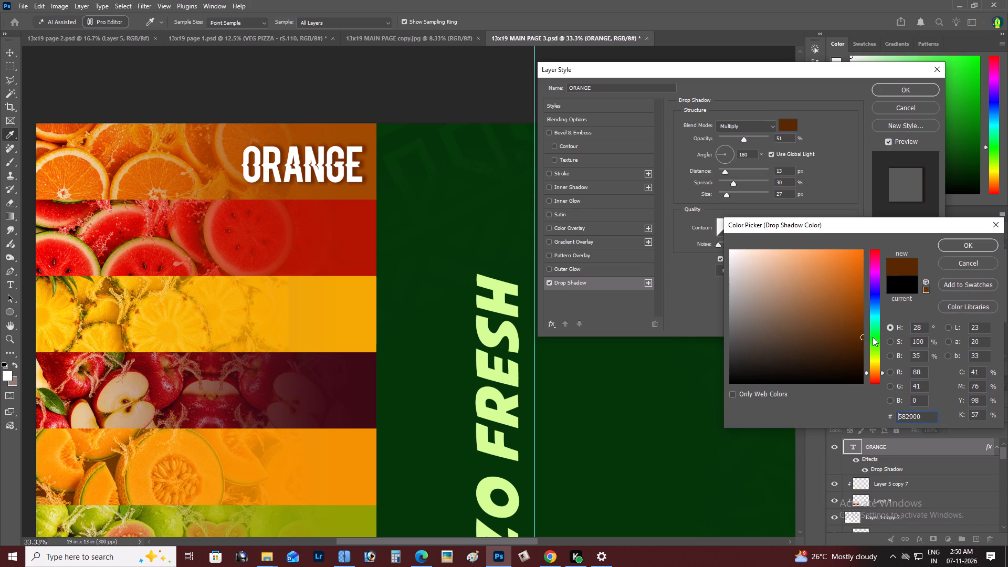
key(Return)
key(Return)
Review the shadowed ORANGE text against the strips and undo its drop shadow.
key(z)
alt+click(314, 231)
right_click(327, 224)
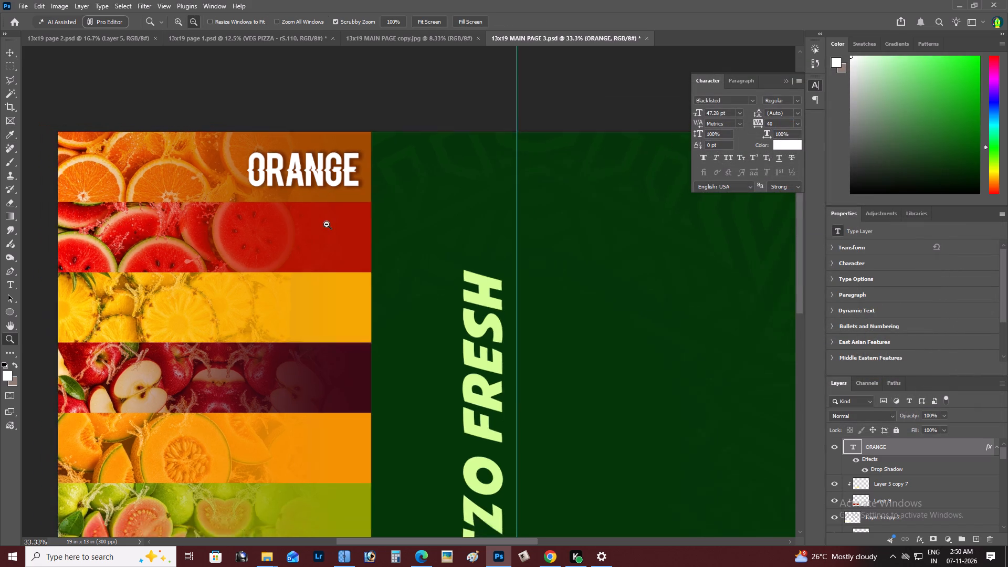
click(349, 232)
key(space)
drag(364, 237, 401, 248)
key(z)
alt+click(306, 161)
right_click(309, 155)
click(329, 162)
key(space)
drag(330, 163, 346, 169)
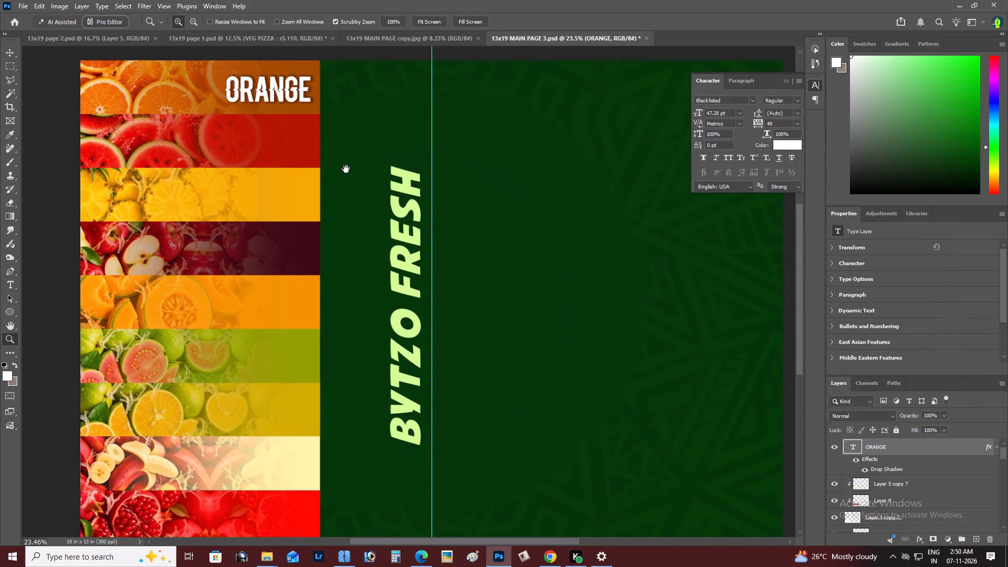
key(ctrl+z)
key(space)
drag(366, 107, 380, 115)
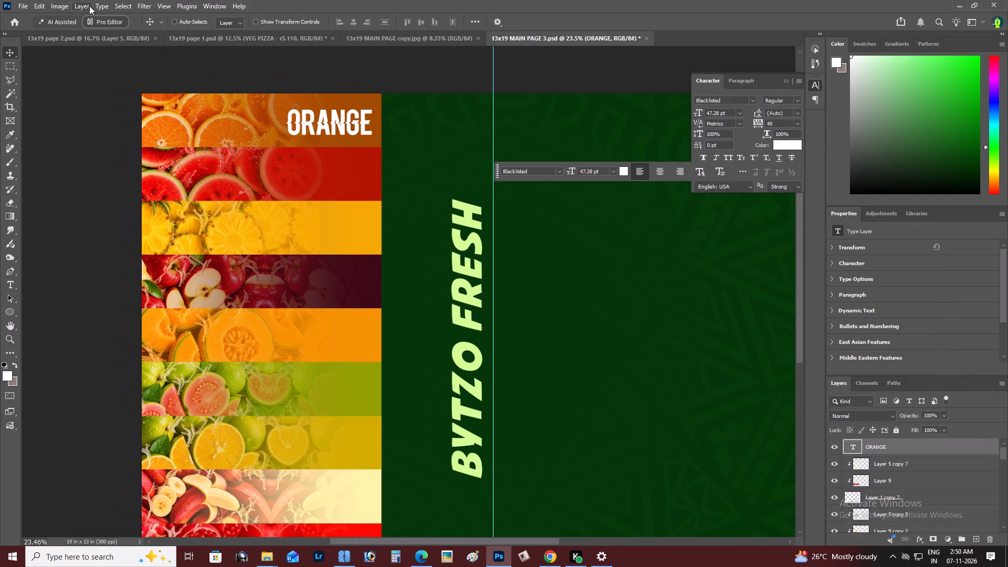
Add a white 9 px stroke outside the ORANGE text with the Overlay blend mode.
click(88, 6)
click(230, 135)
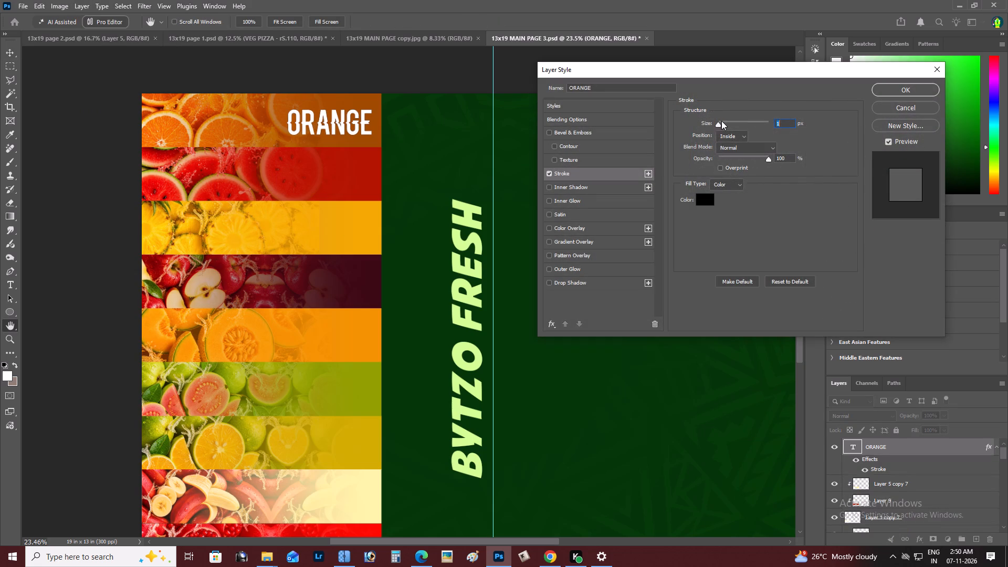
click(722, 121)
click(732, 134)
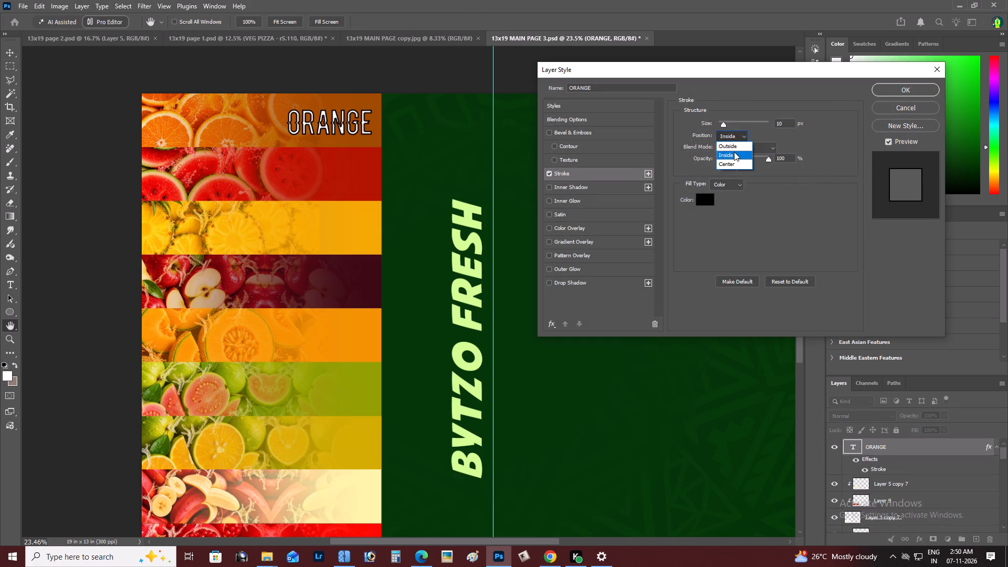
click(731, 142)
click(727, 122)
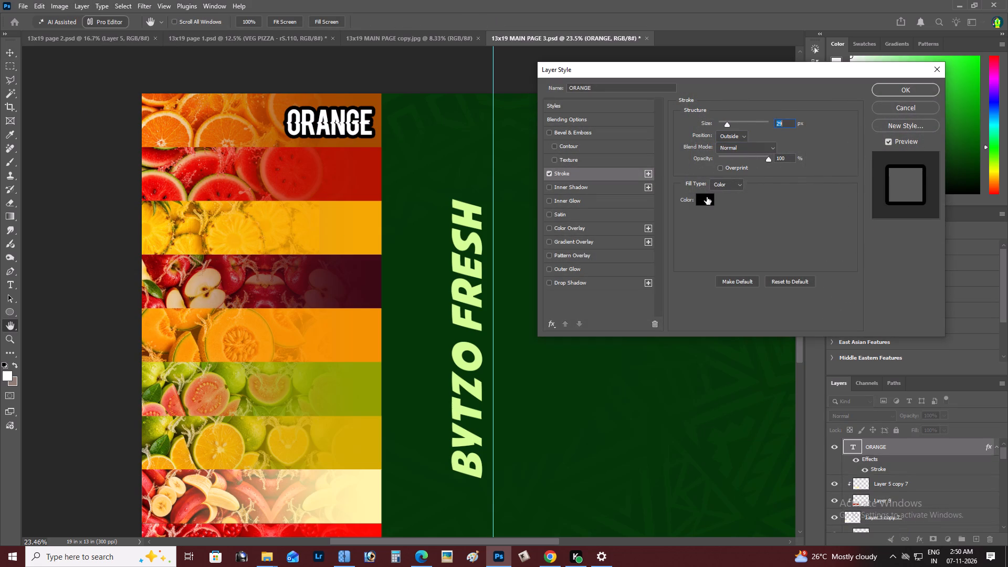
click(704, 202)
drag(768, 275, 697, 227)
click(965, 242)
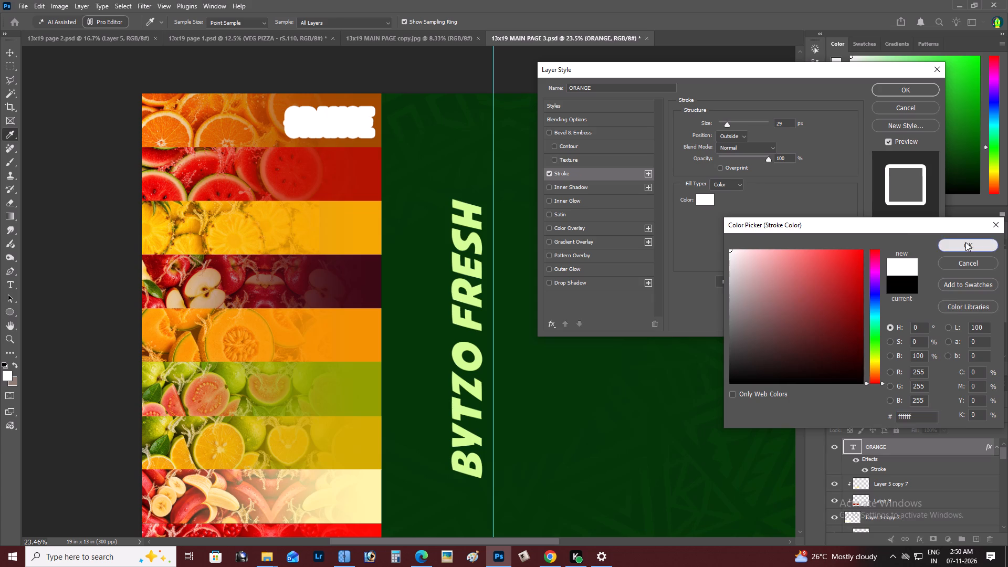
click(739, 135)
click(784, 141)
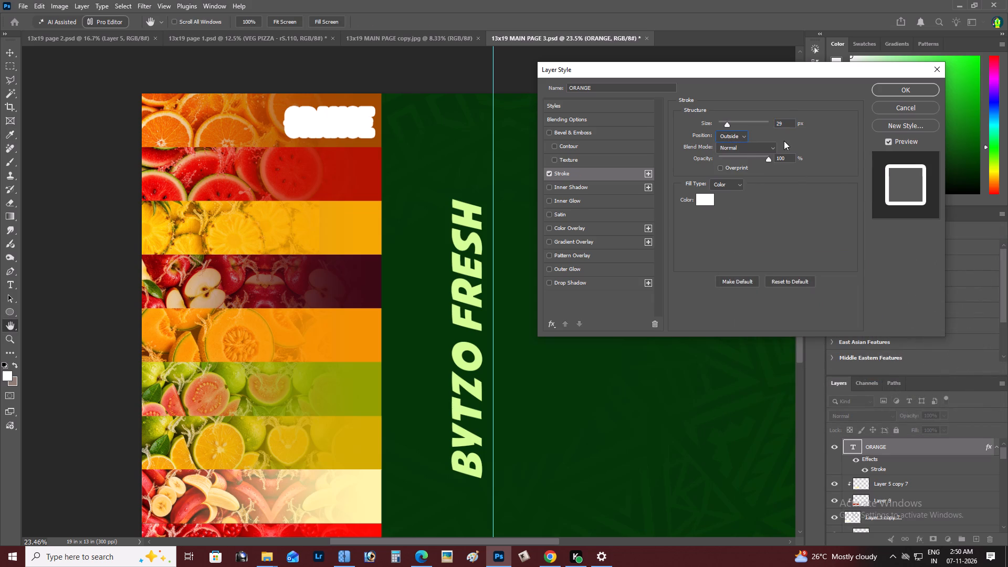
click(759, 146)
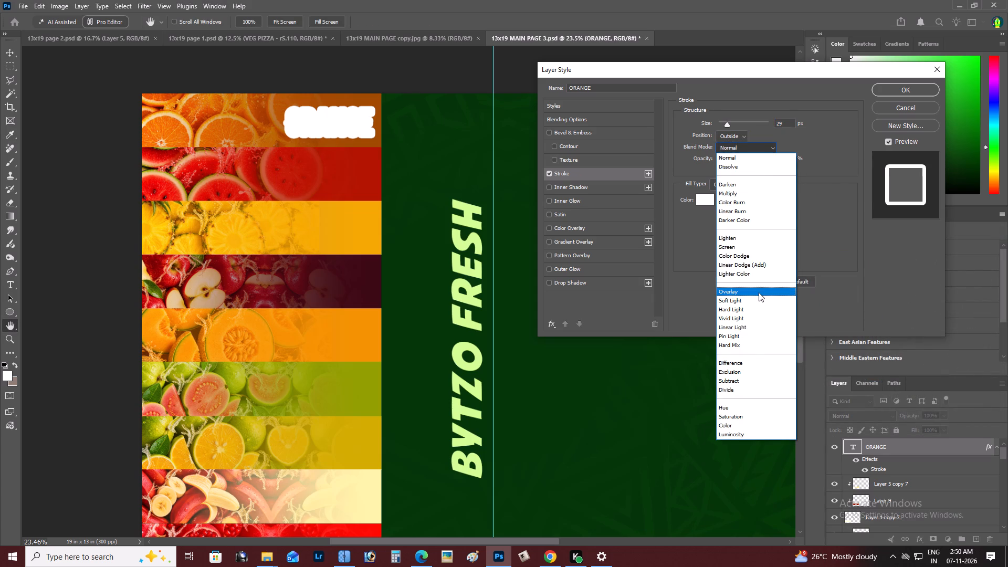
click(751, 296)
click(726, 122)
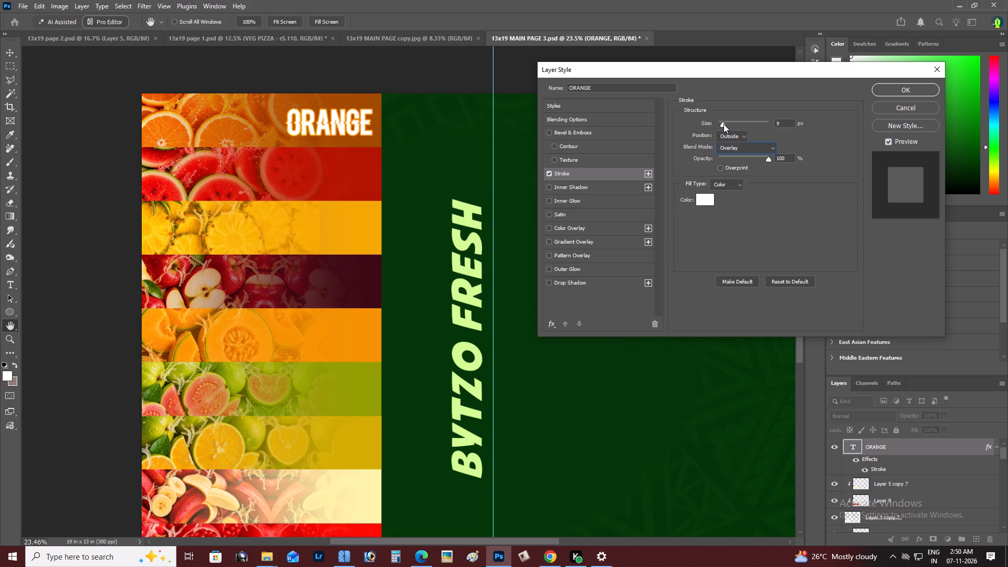
Enable the drop shadow on the ORANGE text and set its size to 62 px.
click(600, 281)
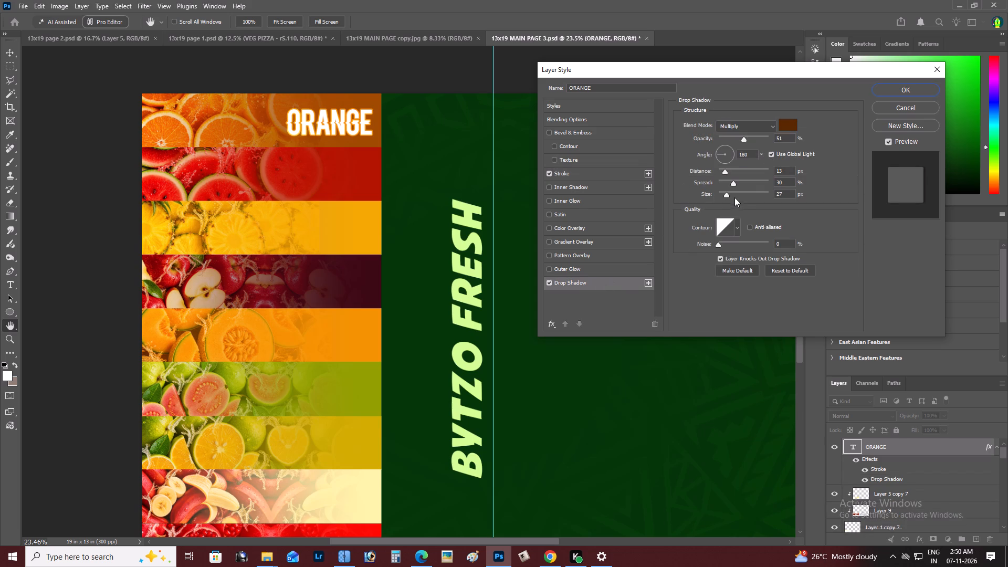
click(733, 191)
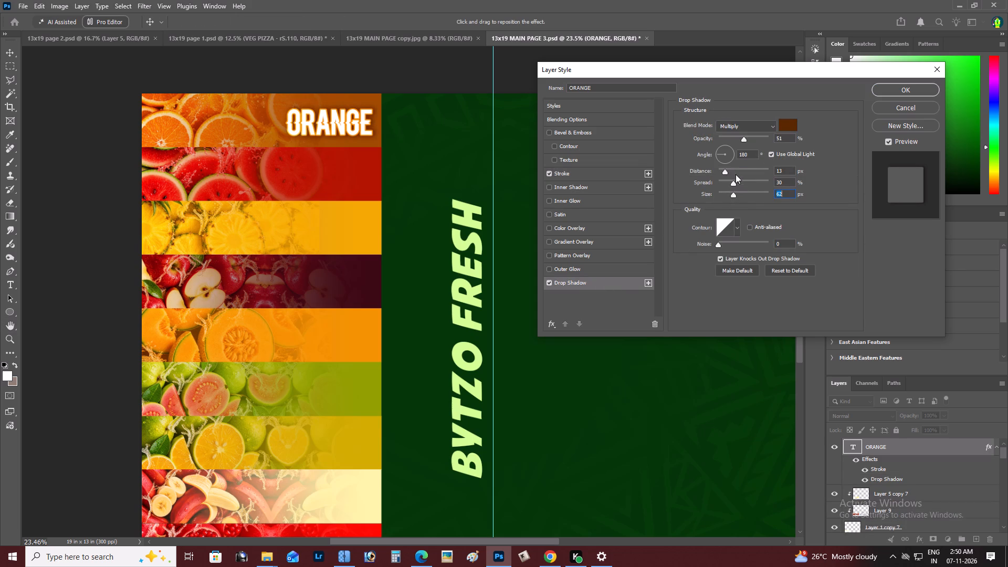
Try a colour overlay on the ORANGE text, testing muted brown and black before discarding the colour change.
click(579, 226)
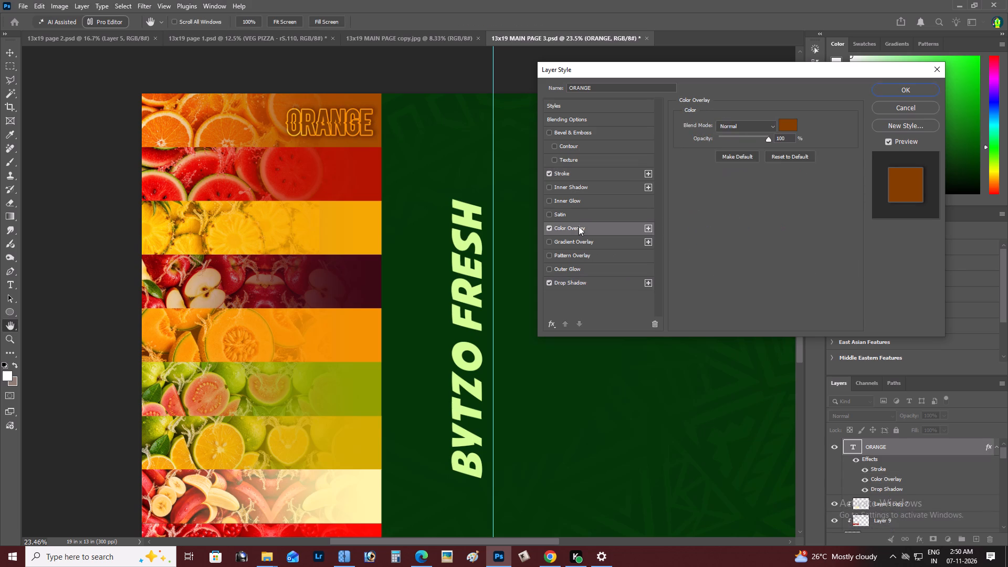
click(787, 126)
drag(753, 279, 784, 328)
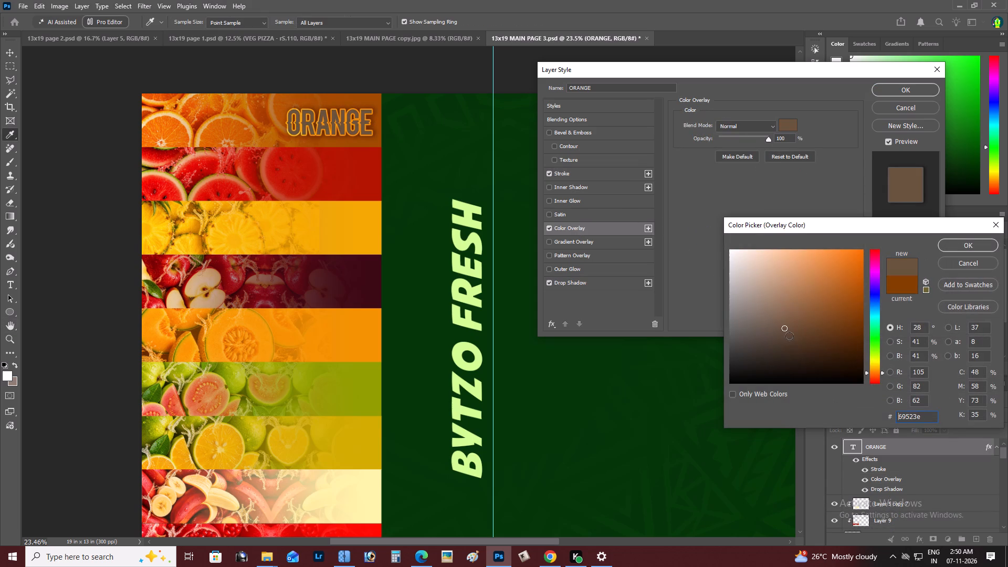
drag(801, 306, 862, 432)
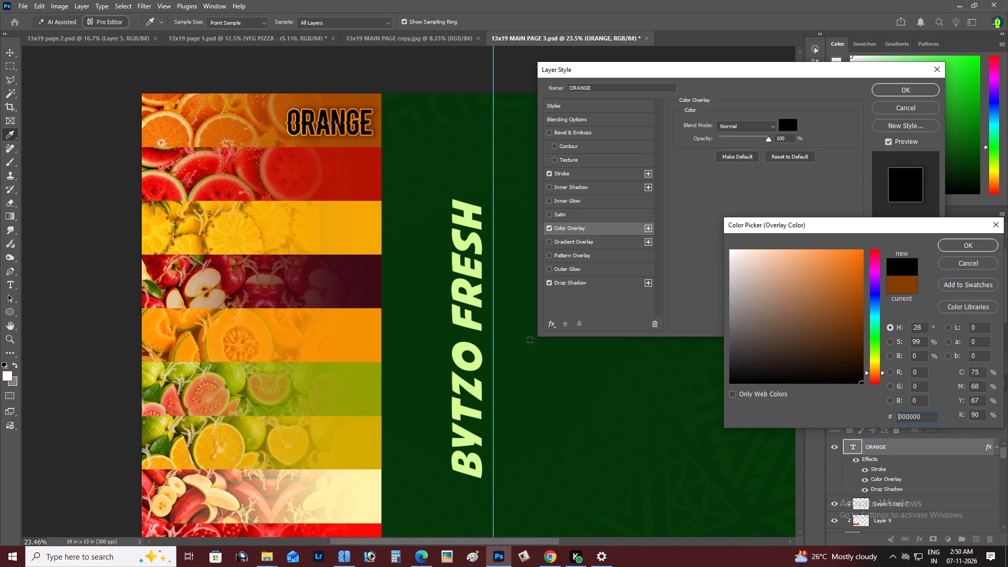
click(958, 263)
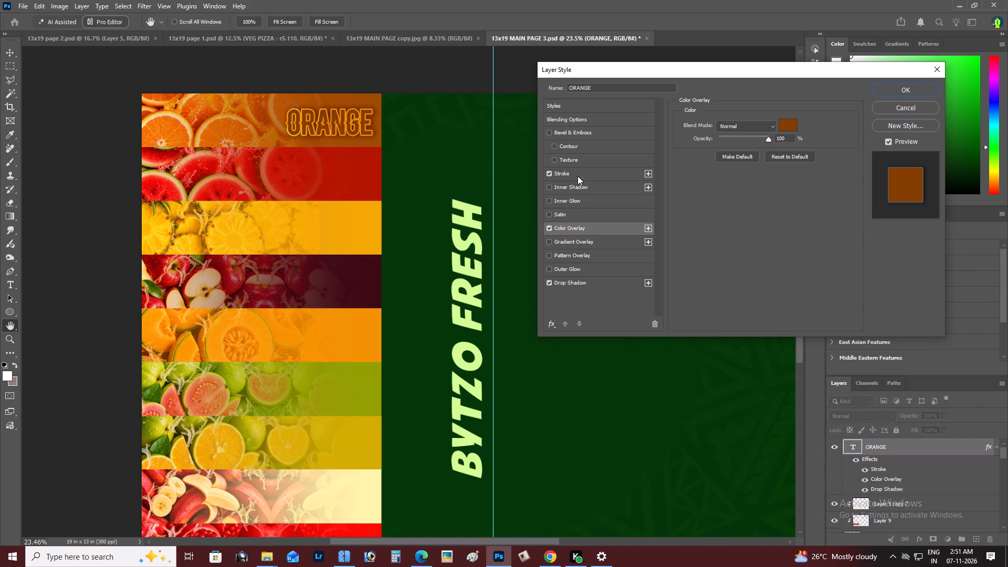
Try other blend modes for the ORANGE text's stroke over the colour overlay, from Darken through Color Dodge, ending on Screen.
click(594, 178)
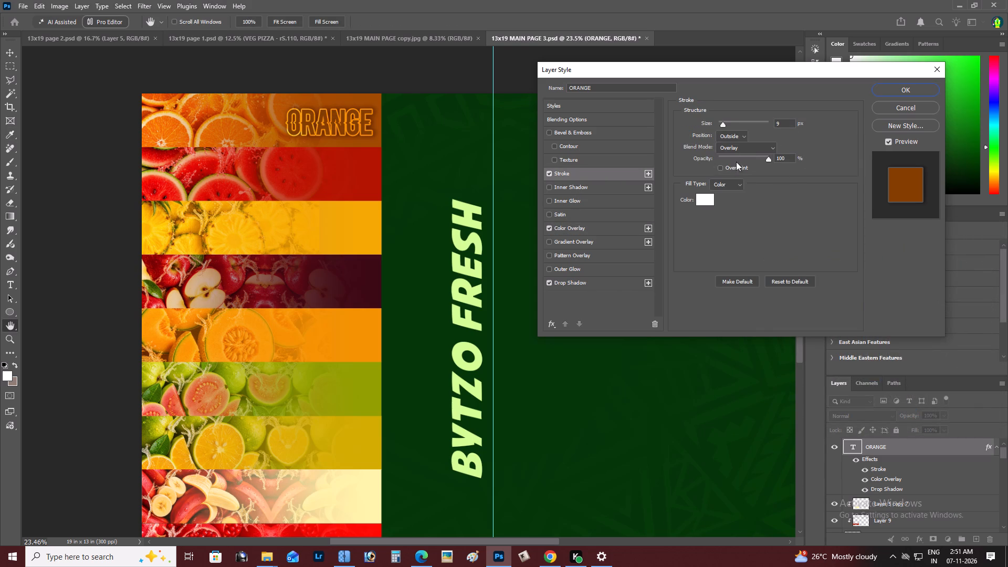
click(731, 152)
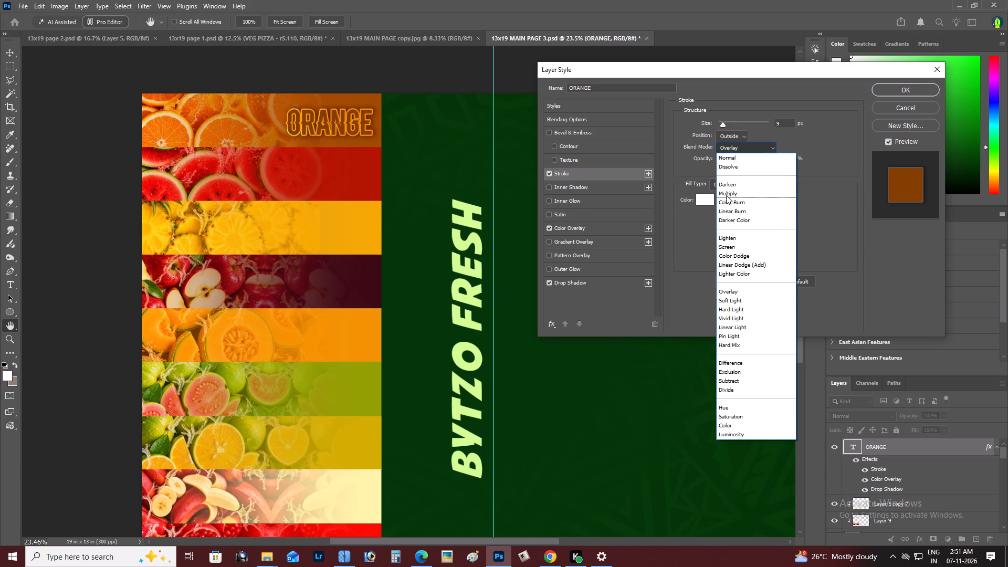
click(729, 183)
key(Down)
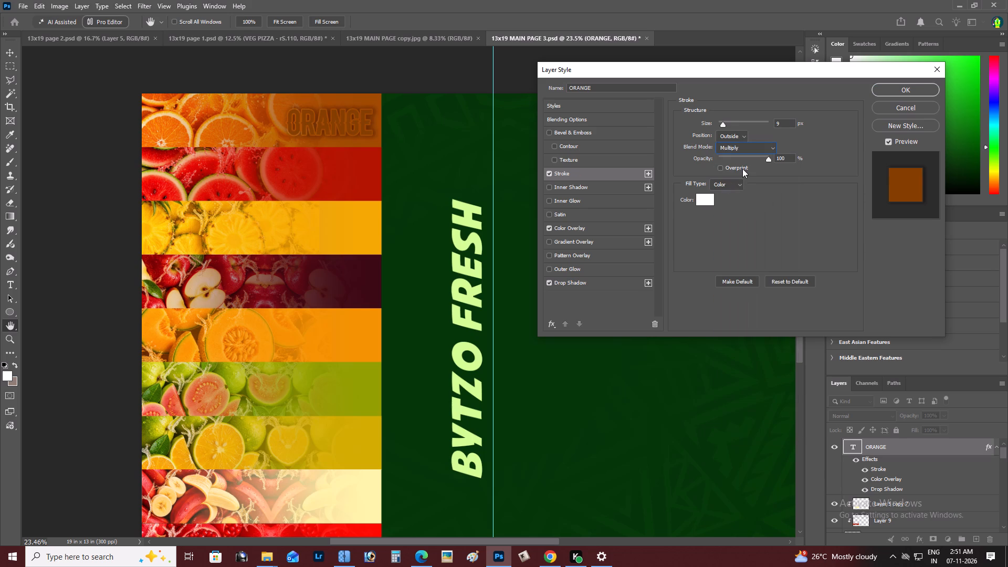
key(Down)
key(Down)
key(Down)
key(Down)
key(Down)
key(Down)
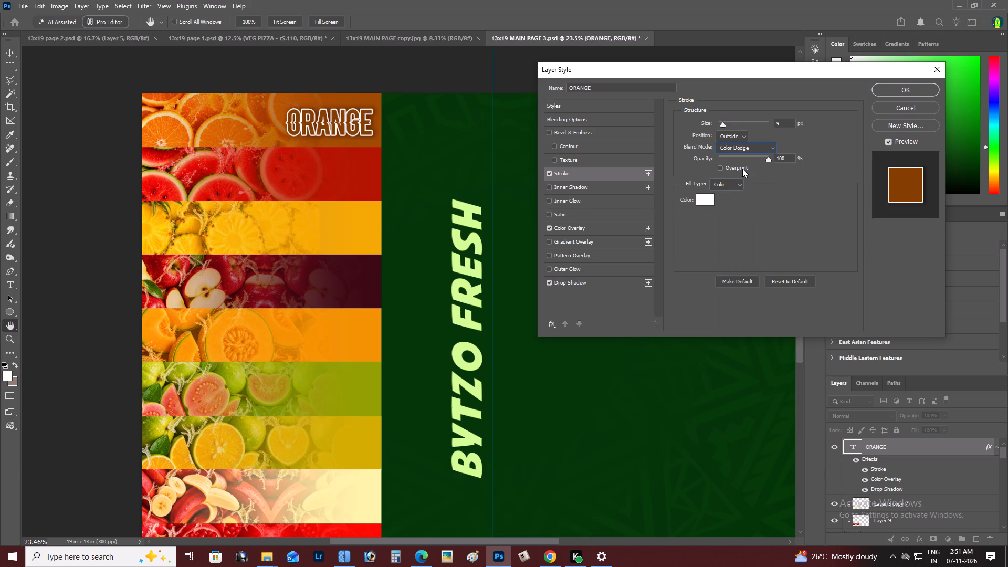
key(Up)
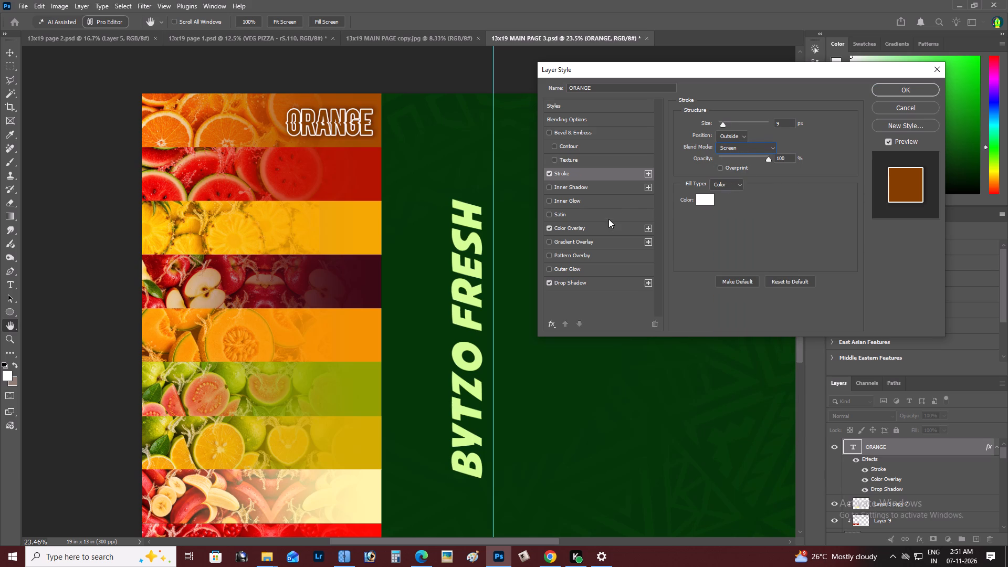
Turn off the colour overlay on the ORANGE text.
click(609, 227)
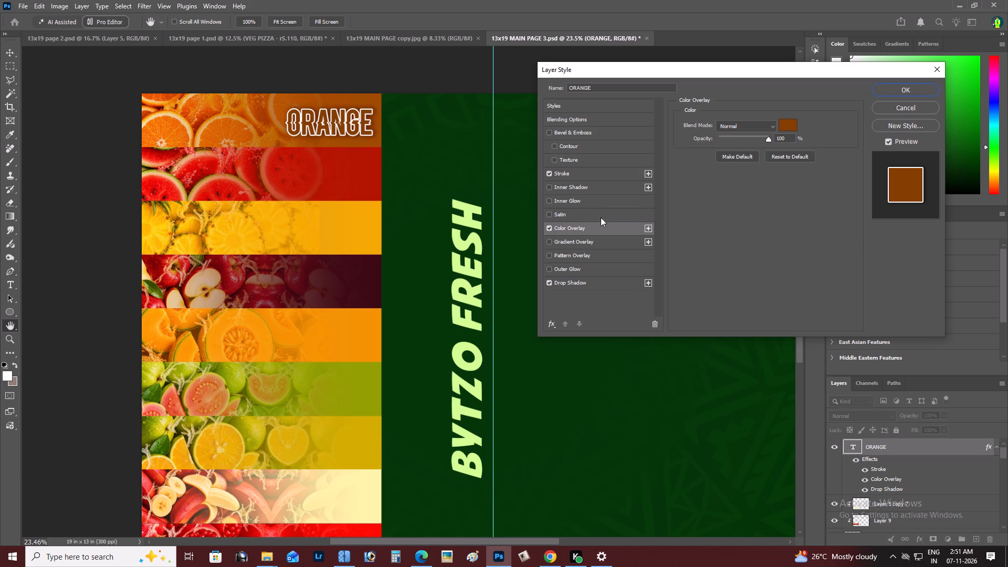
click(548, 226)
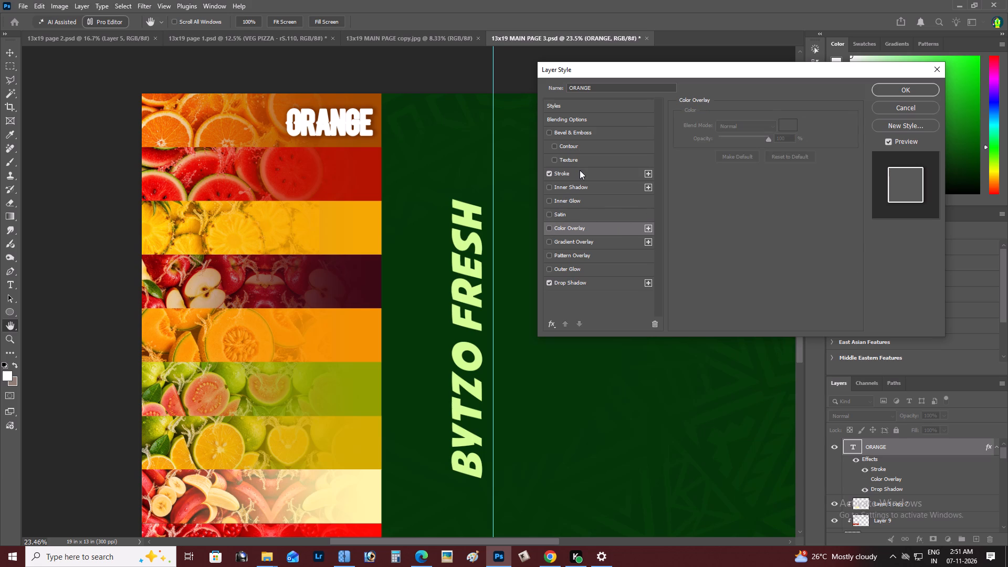
Compare blend modes for the ORANGE text's white stroke and set it to Divide.
click(589, 178)
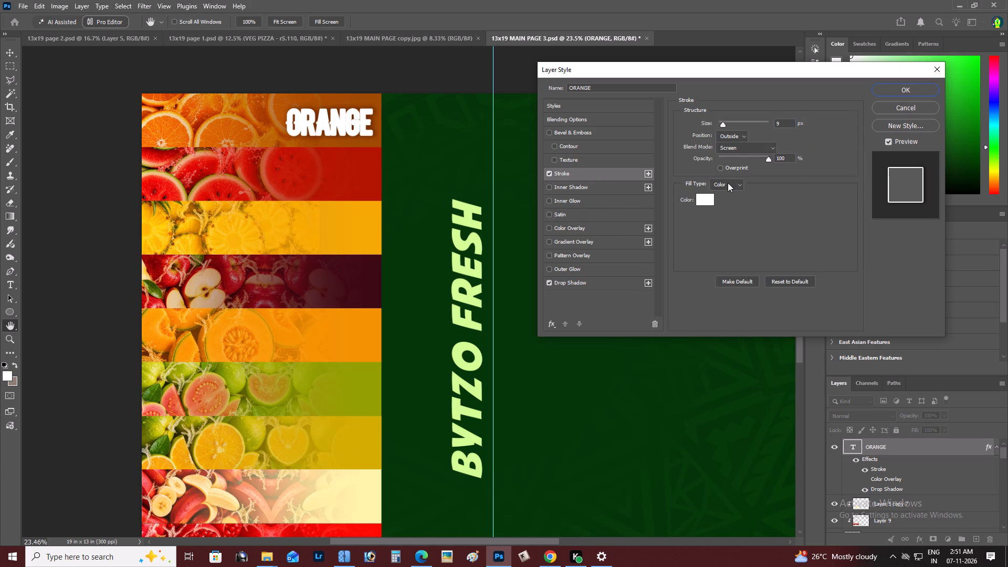
click(734, 148)
click(736, 188)
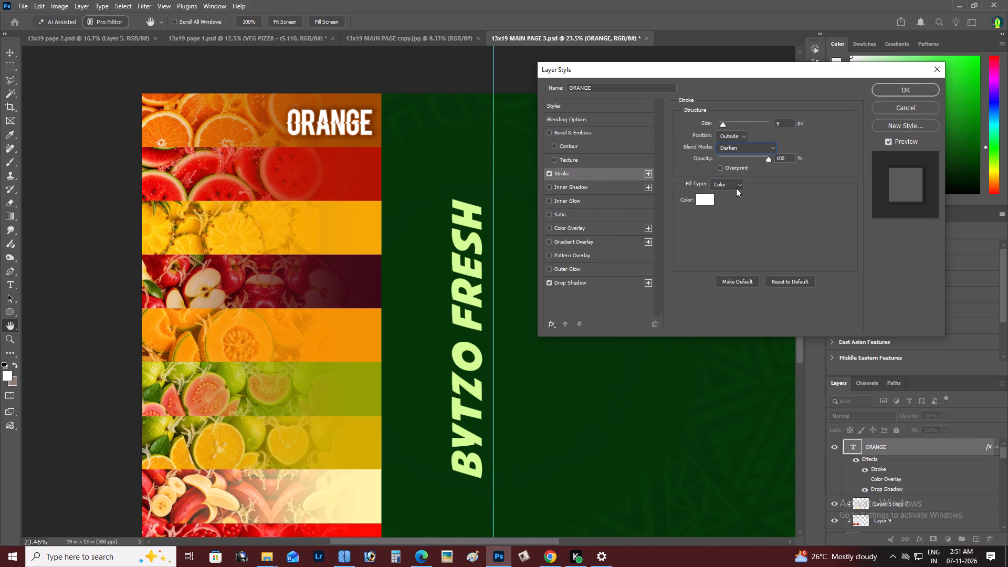
key(Down)
key(Down)
key(Down)
key(Down)
key(Down)
key(Down)
key(Down)
key(Down)
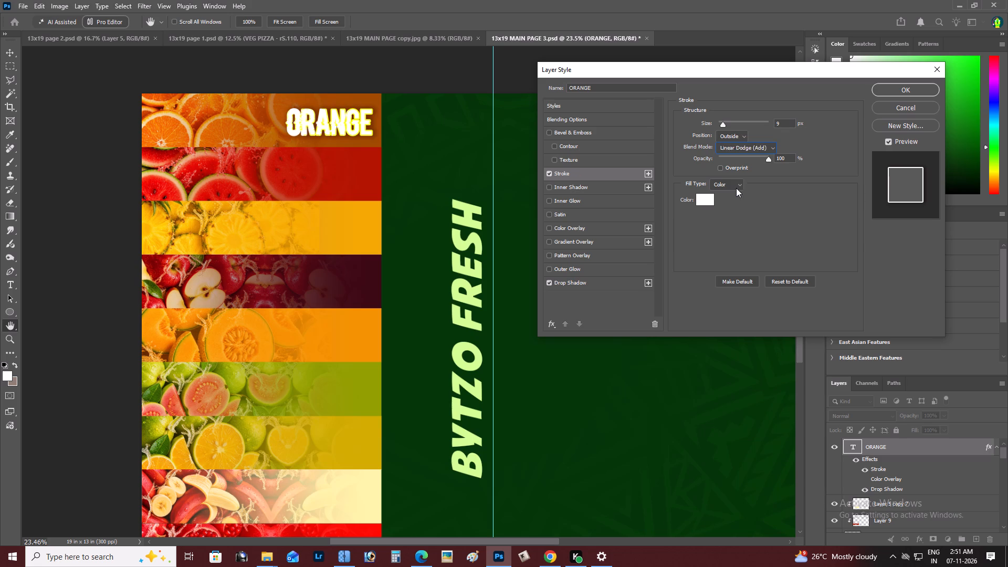
key(Down)
key(Down)
key(Down)
key(Down)
key(Down)
key(Down)
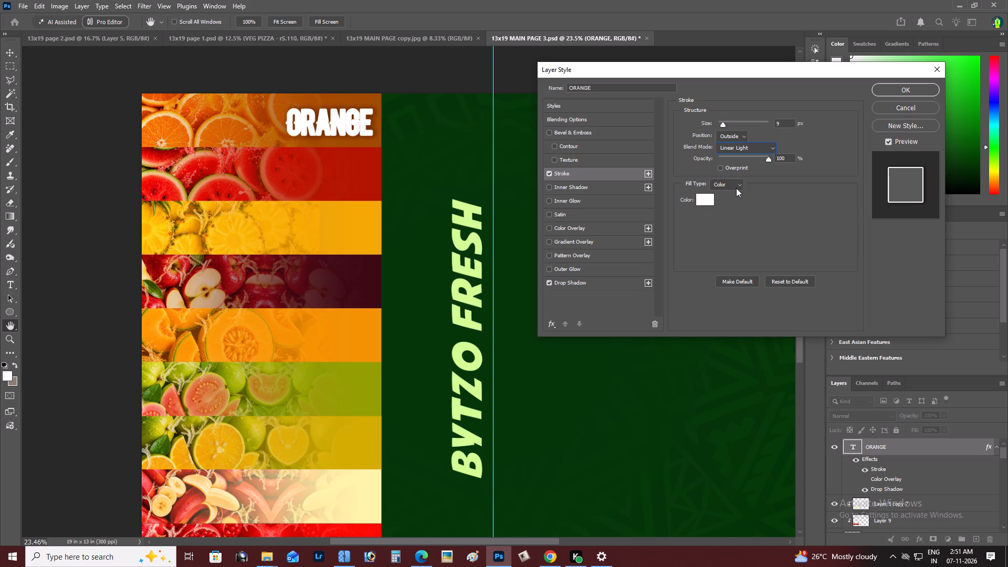
key(Down)
key(Down)
key(Down)
key(Down)
key(Down)
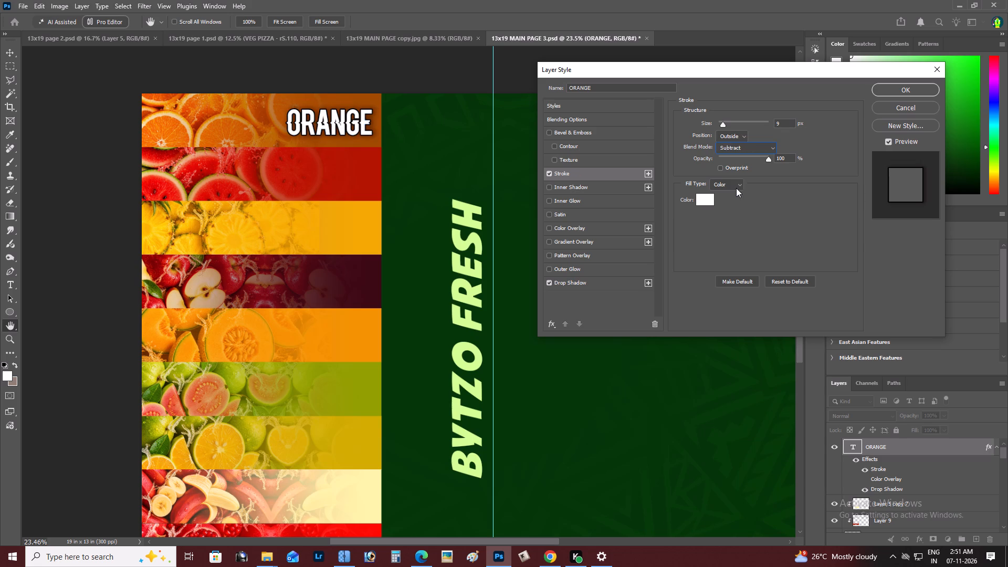
key(Down)
key(Down)
key(Down)
key(Down)
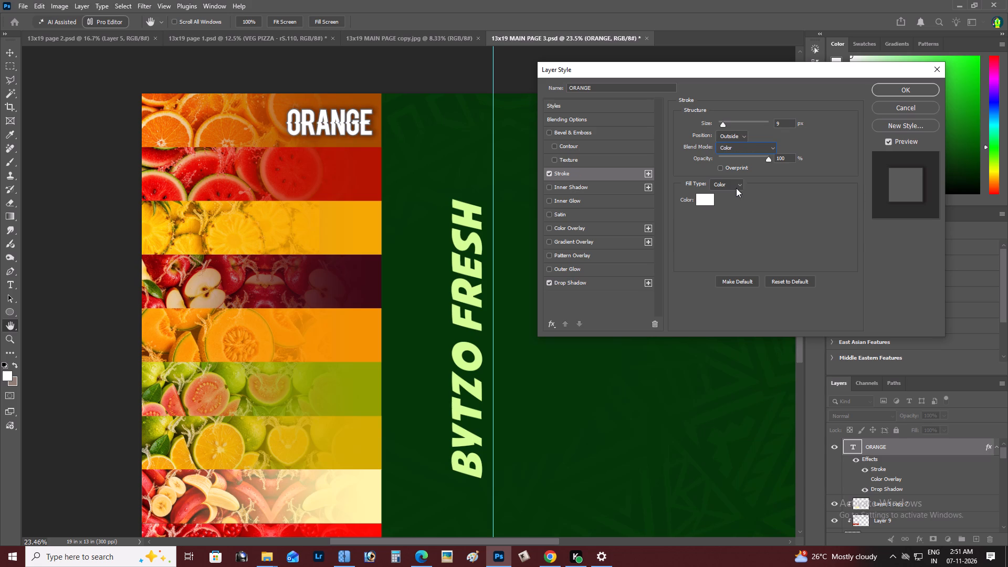
key(Down)
key(Down)
key(Up)
key(Up)
key(Up)
key(Up)
key(Up)
key(Down)
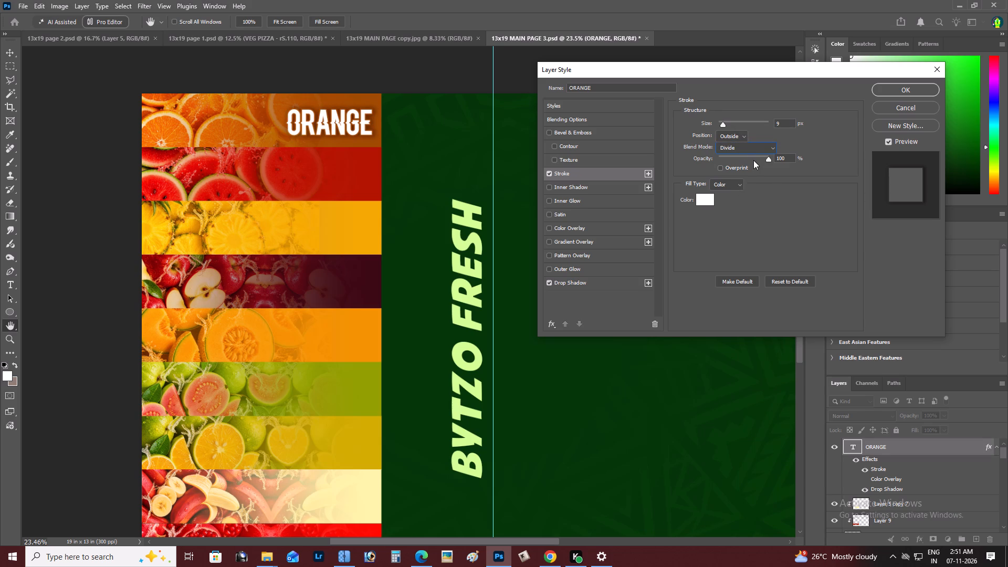
Enable an inner shadow on the ORANGE text and apply its stroke at 100% opacity with a very thin size.
drag(752, 158, 737, 157)
click(604, 194)
click(596, 177)
drag(742, 157, 748, 156)
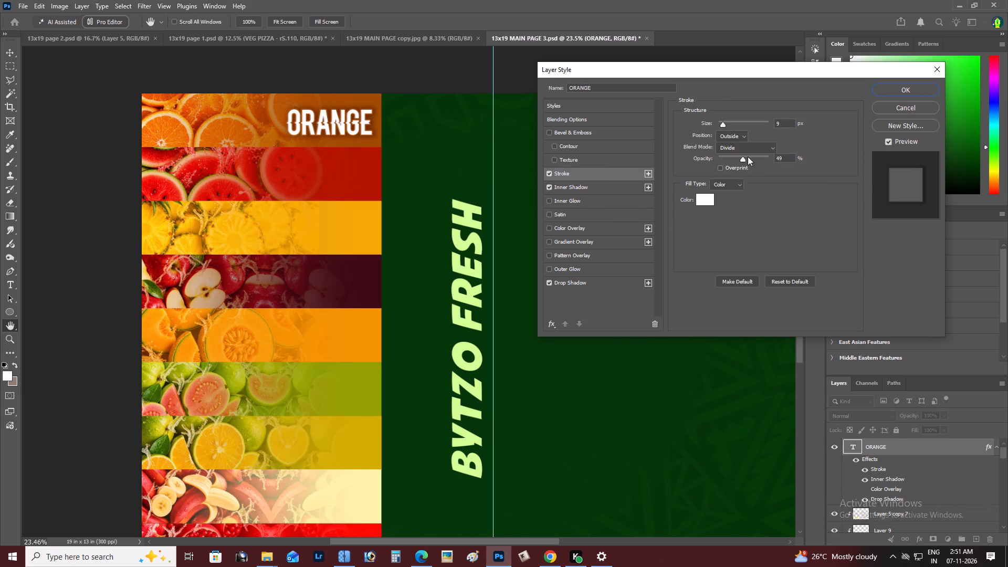
drag(748, 156, 797, 147)
drag(735, 124, 734, 117)
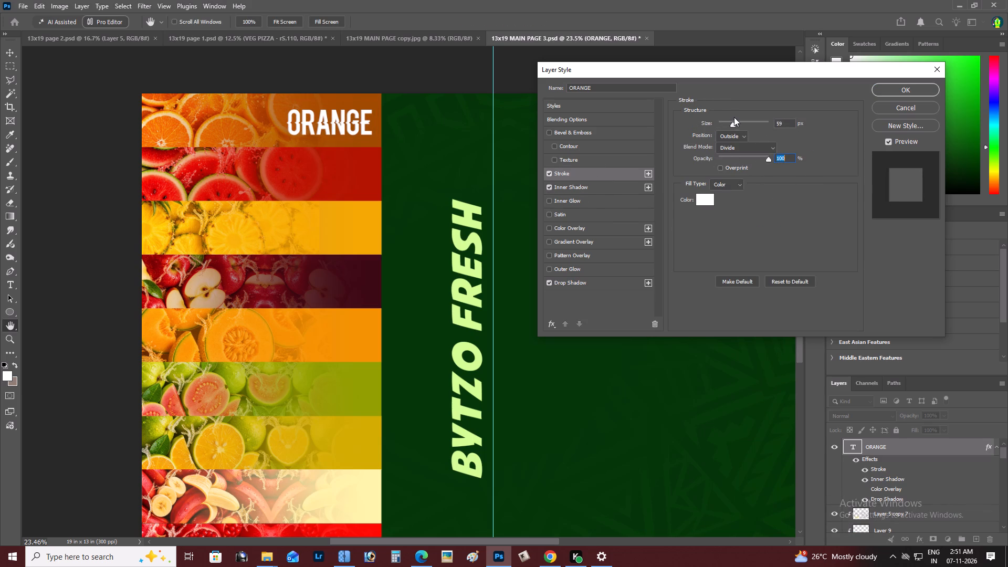
drag(734, 117, 726, 115)
drag(726, 115, 719, 113)
click(895, 85)
Duplicate the styled ORANGE text directly below, onto the watermelon strip, about 1.3 in down.
key(z)
click(429, 124)
double_click(371, 123)
key(space)
key(space)
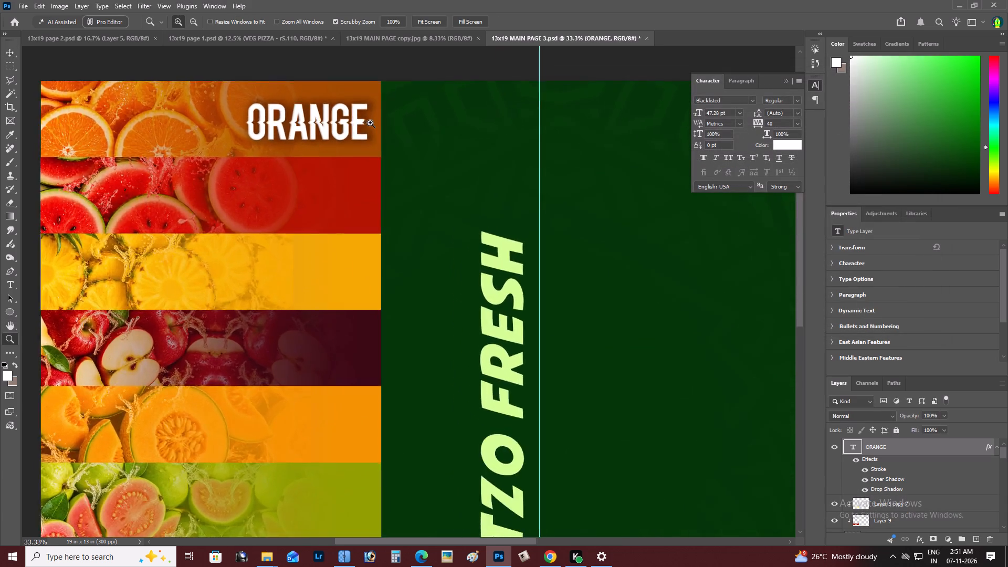
drag(370, 123, 442, 181)
key(z)
click(362, 166)
key(space)
drag(361, 188, 353, 186)
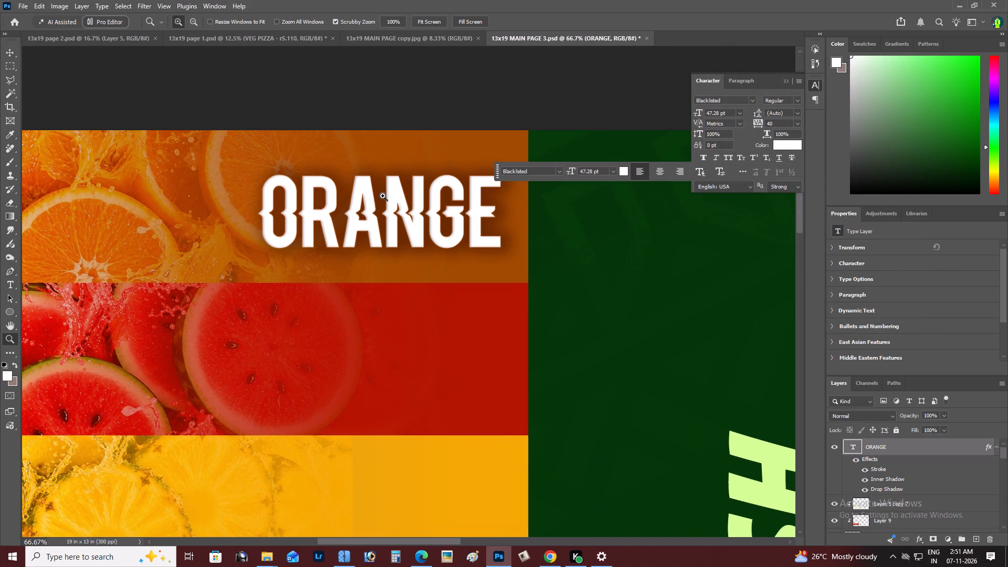
key(v)
right_click(363, 187)
click(372, 196)
alt+drag(372, 197, 372, 337)
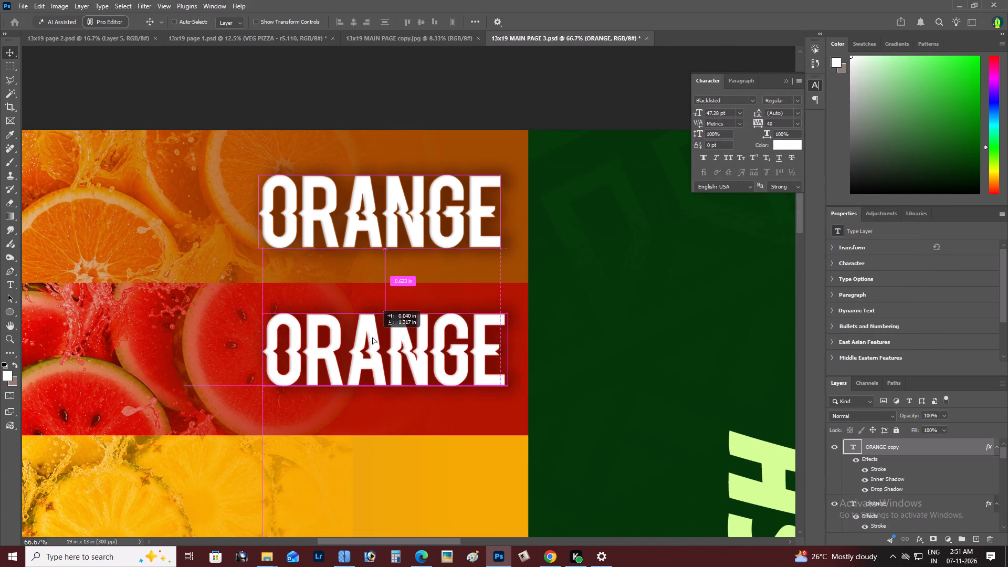
alt+drag(372, 337, 366, 338)
Examine the two text labels on the orange and watermelon strips up close and against the whole page.
key(z)
alt+click(377, 311)
right_click(393, 301)
click(365, 287)
key(z)
alt+click(358, 314)
right_click(359, 314)
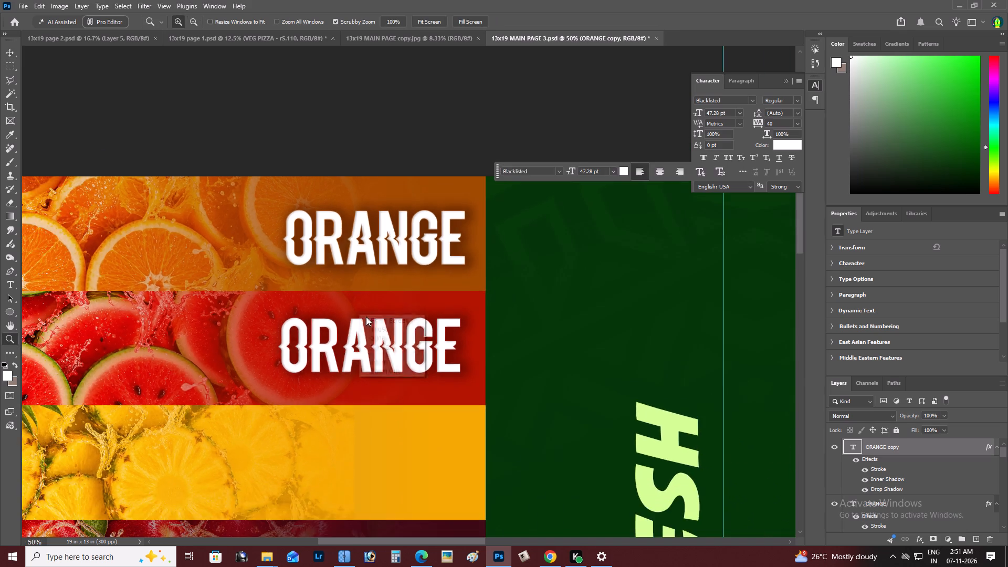
click(371, 319)
key(space)
key(space)
key(space)
key(space)
key(space)
key(space)
key(space)
key(space)
key(space)
key(space)
key(space)
key(space)
key(space)
key(space)
key(space)
drag(371, 319, 477, 385)
key(z)
alt+click(340, 172)
right_click(366, 187)
double_click(382, 194)
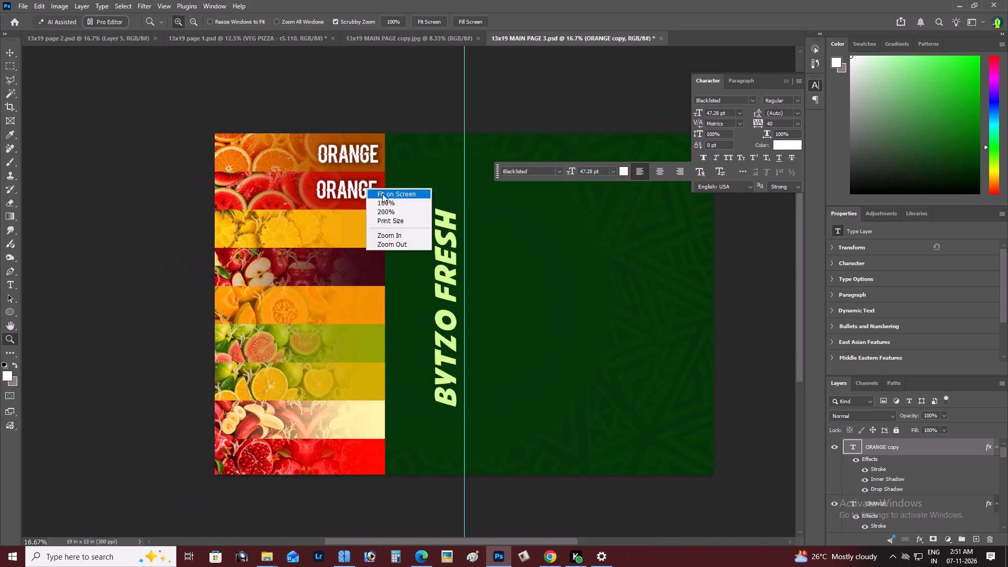
Change the text on the watermelon strip to WATERMELON.
key(space)
drag(275, 203, 325, 237)
key(z)
double_click(324, 192)
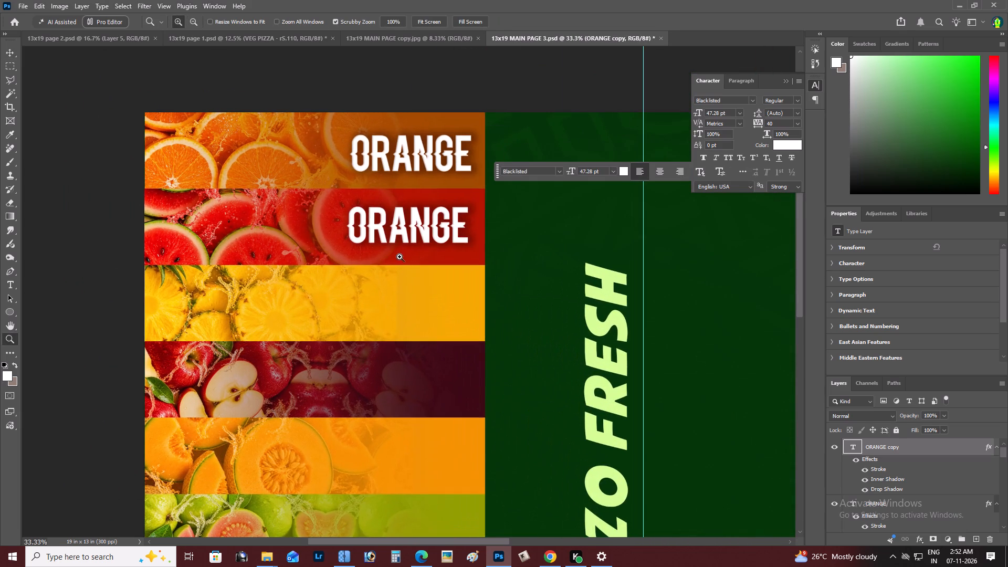
key(t)
click(391, 234)
key(ctrl+a)
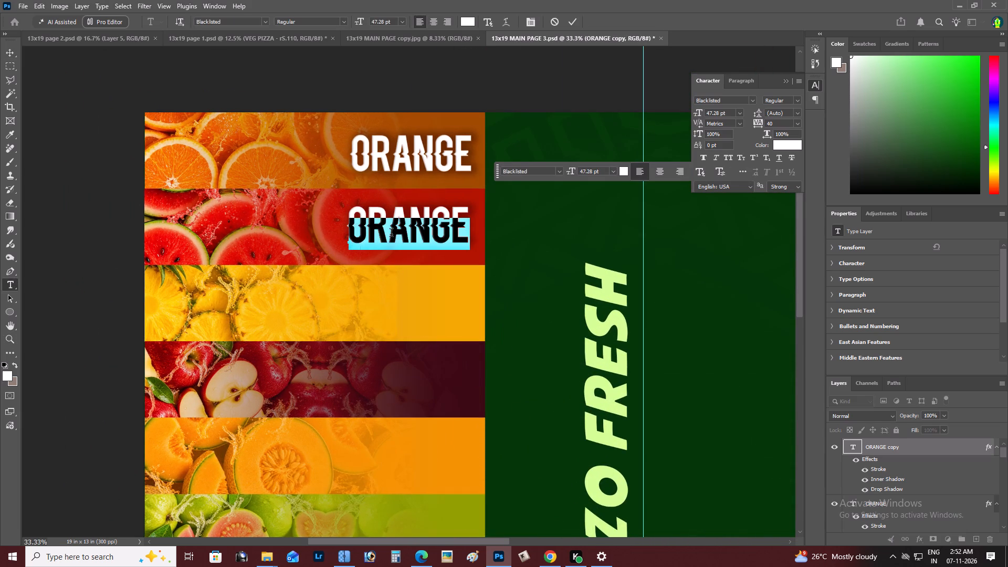
text(WARE)
key(BackSpace)
key(BackSpace)
text(TEM)
key(BackSpace)
text(RMELON)
key(ctrl+Return)
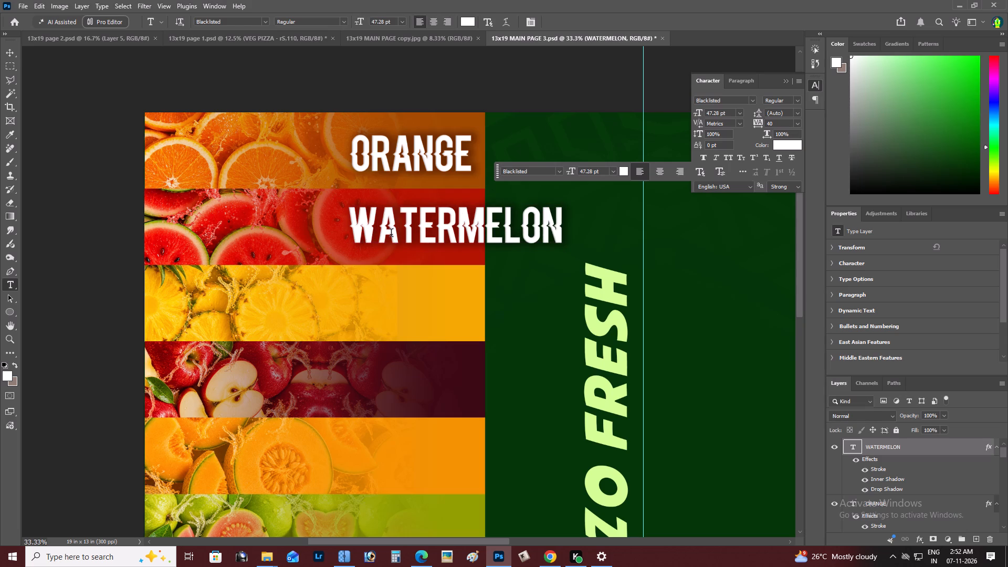
Move the WATERMELON text left so it fits inside the watermelon strip, ending near the strip's right edge.
key(v)
drag(391, 235, 307, 238)
key(z)
alt+click(353, 195)
right_click(355, 194)
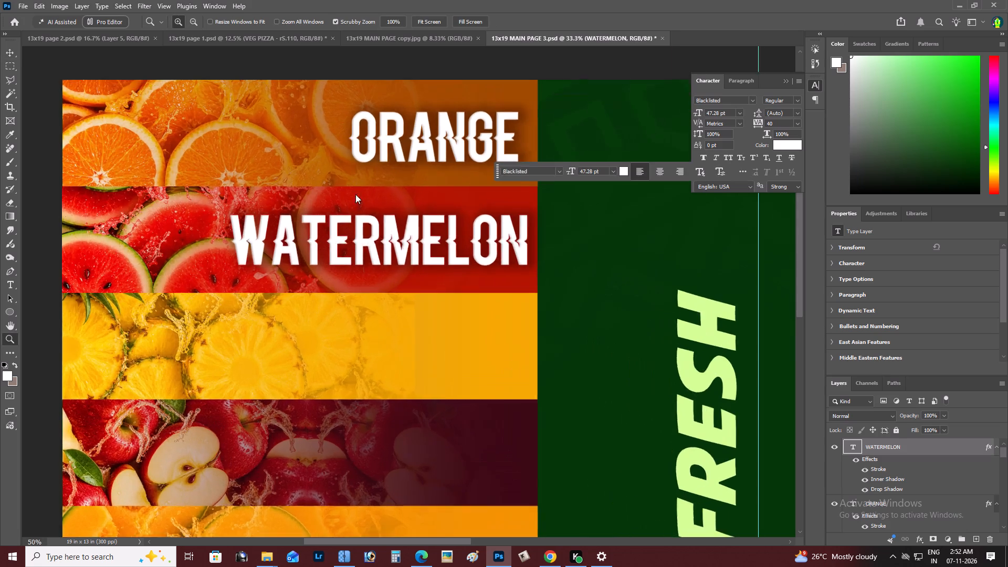
click(375, 204)
key(space)
drag(374, 205, 413, 198)
key(z)
click(282, 134)
click(272, 127)
key(space)
drag(272, 127, 283, 162)
key(z)
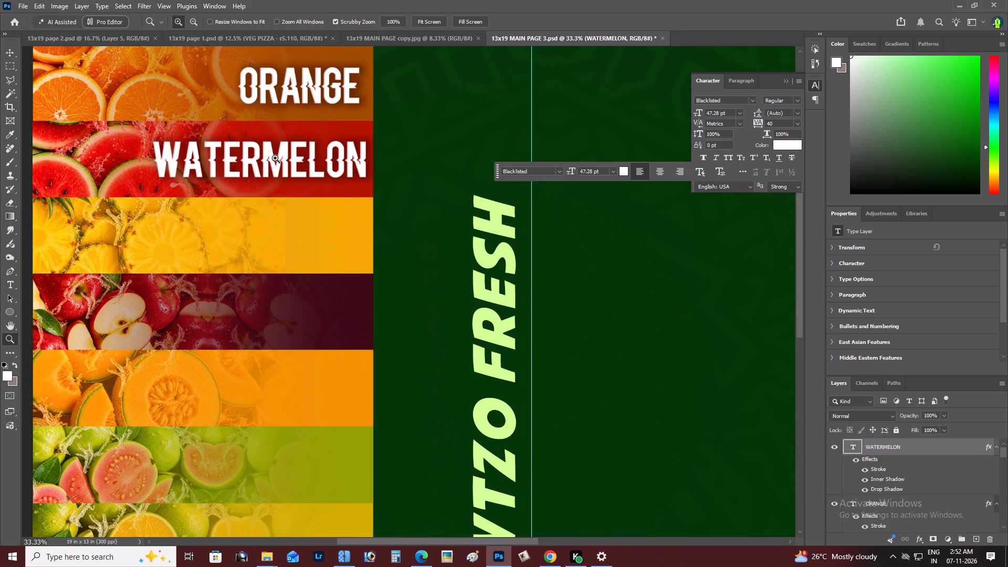
alt+click(267, 153)
right_click(272, 150)
click(287, 157)
key(space)
drag(288, 157, 361, 176)
key(v)
key(Down)
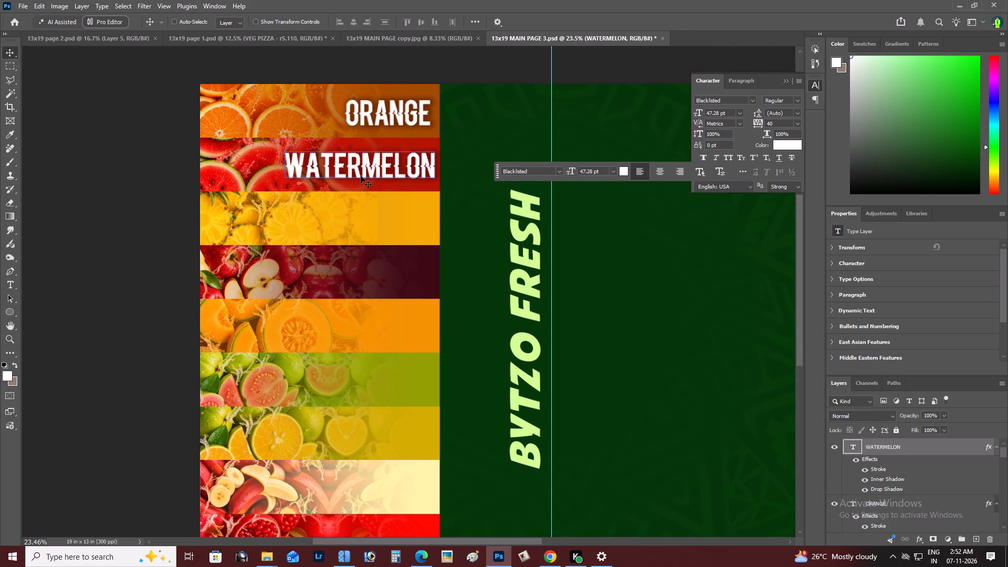
key(Up)
Duplicate the WATERMELON text onto the pineapple strip, about 1.4 in down, and change the copy to MUSKMELON.
alt+drag(380, 171, 376, 222)
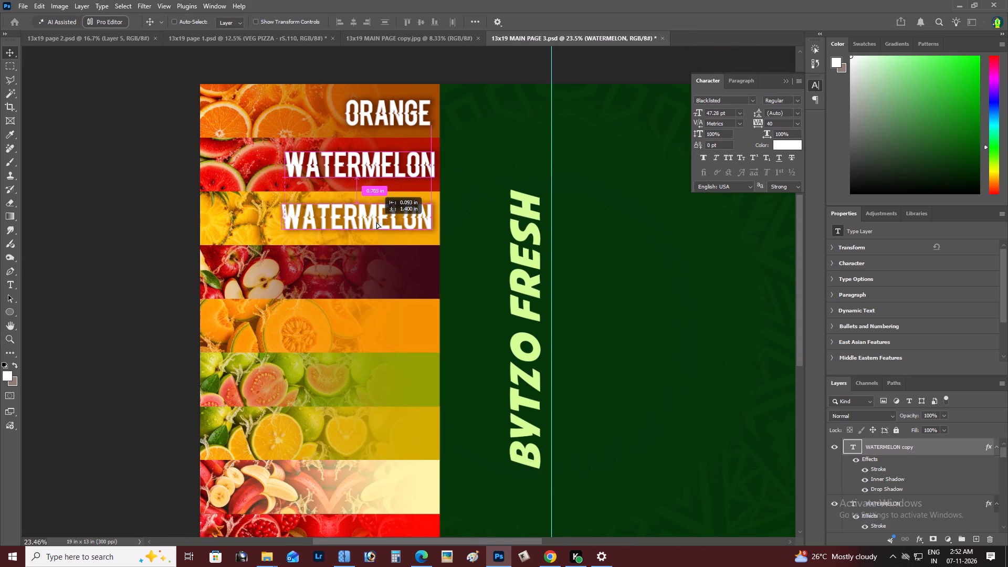
alt+drag(376, 222, 380, 222)
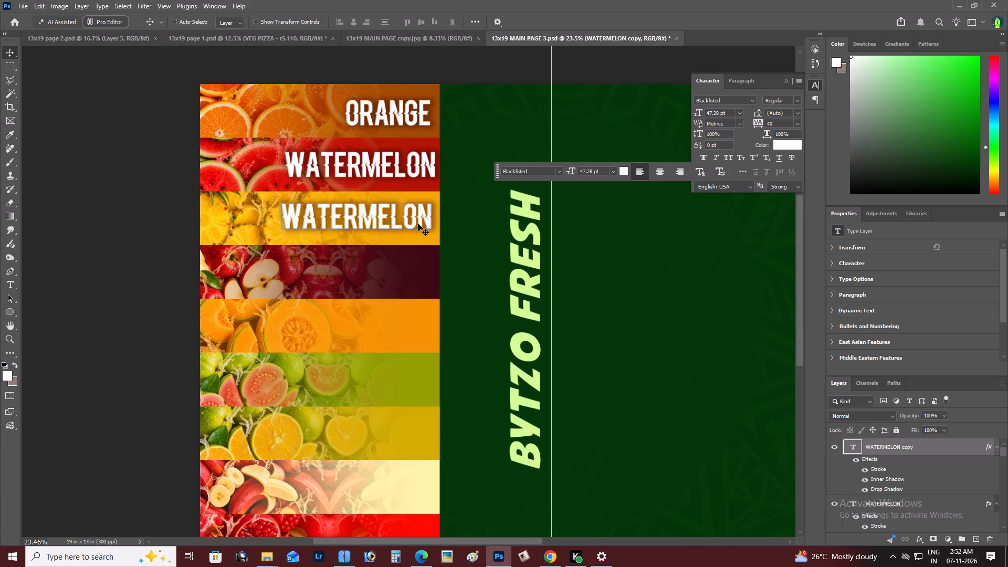
key(t)
click(321, 209)
key(ctrl+a)
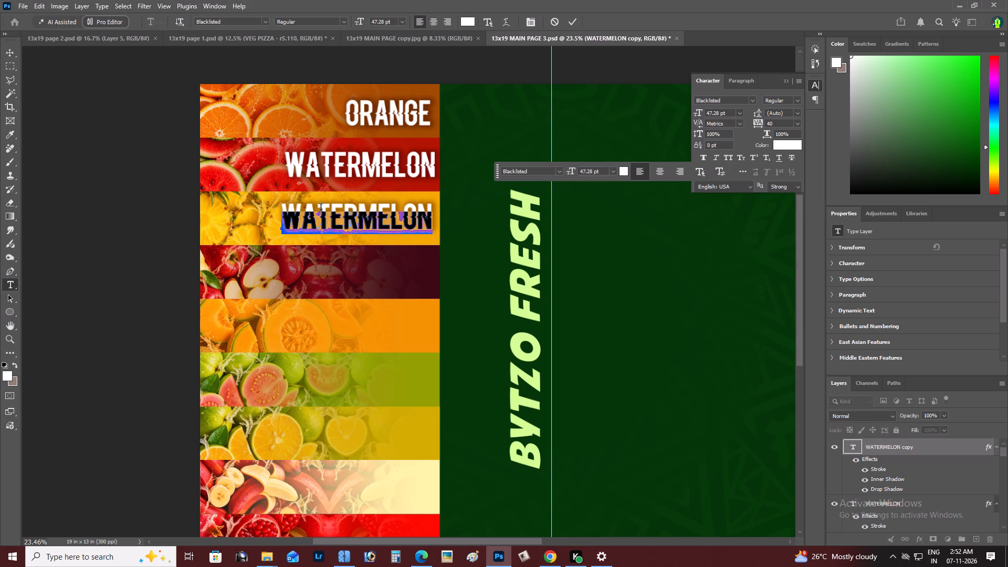
text(MUSK)
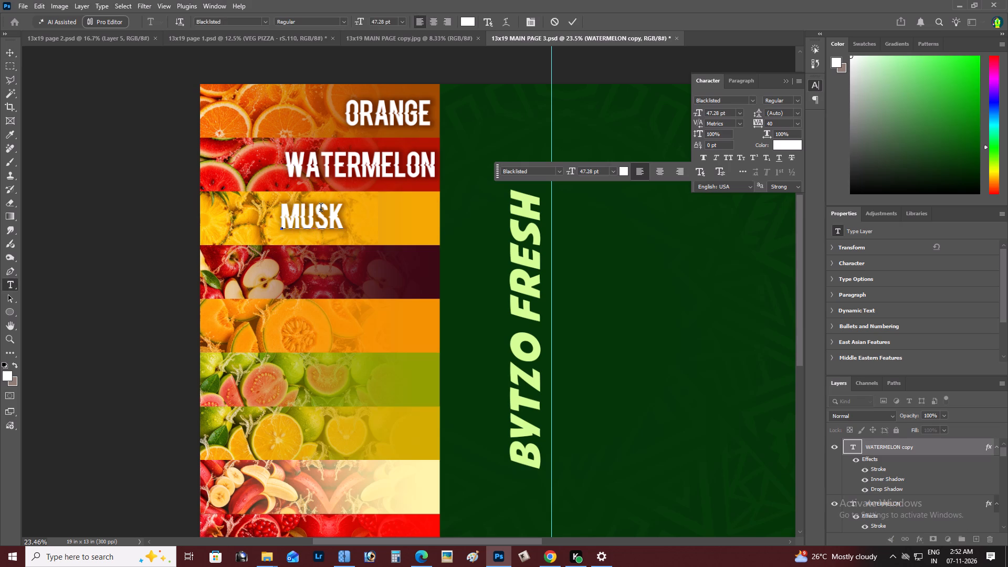
text(MELON)
key(space)
key(ctrl+Return)
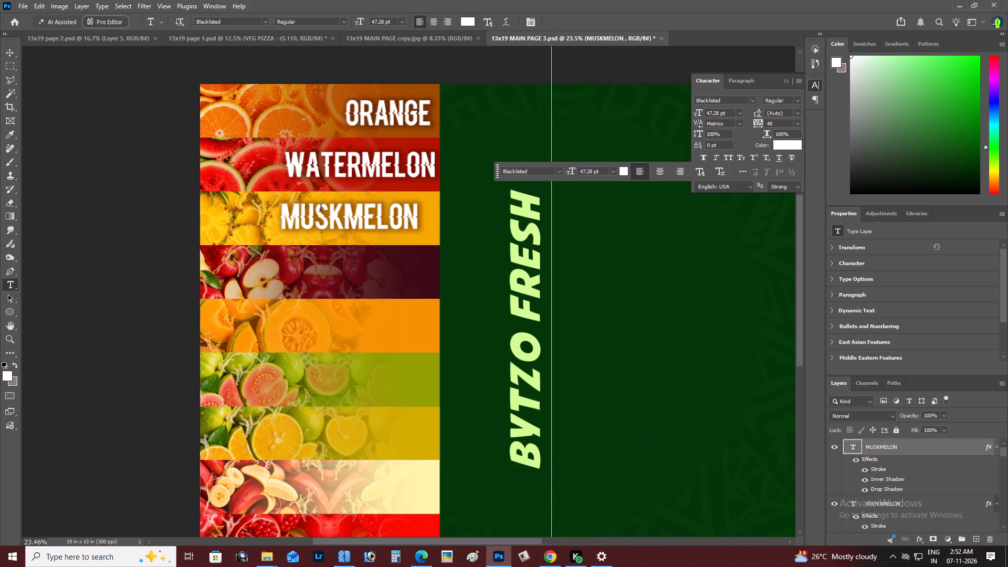
Nudge the MUSKMELON text right until its end lines up with the end of ORANGE.
key(v)
key(shift+Right)
key(shift+Right)
key(shift+Right)
key(shift+Right)
key(shift+Right)
key(shift+Right)
key(shift+Right)
key(shift+Right)
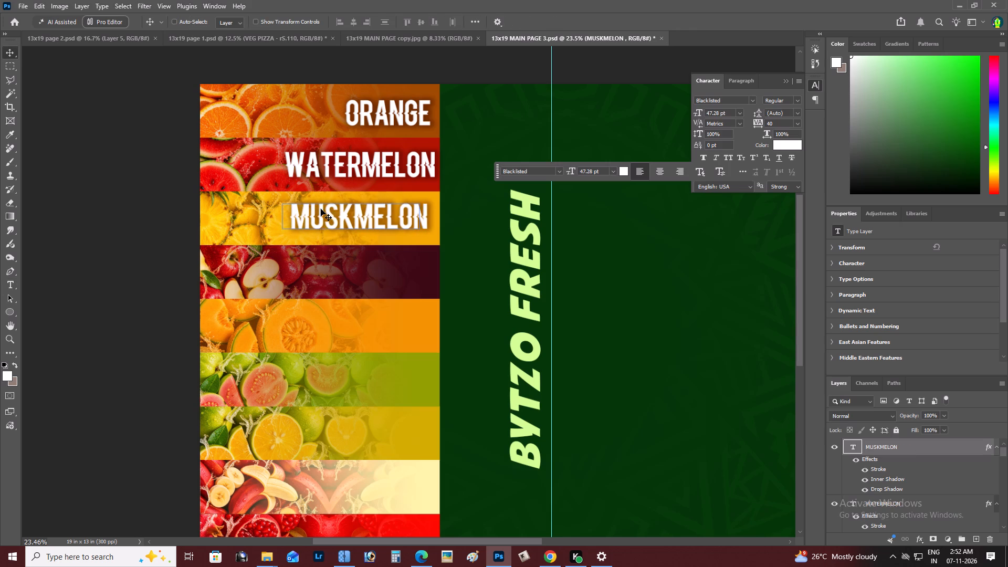
key(shift+Right)
key(shift+Right)
key(shift+Right)
Change the MUSKMELON text's drop shadow colour to golden brown 9a6a00, based on the yellow strip's colour.
key(z)
alt+click(321, 209)
key(space)
drag(321, 209, 327, 208)
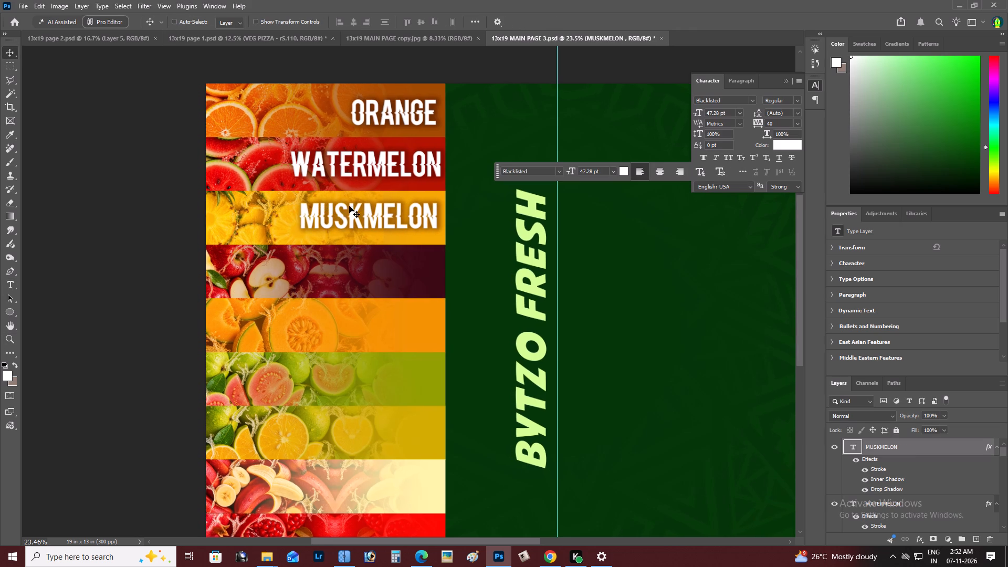
key(z)
click(406, 194)
double_click(376, 152)
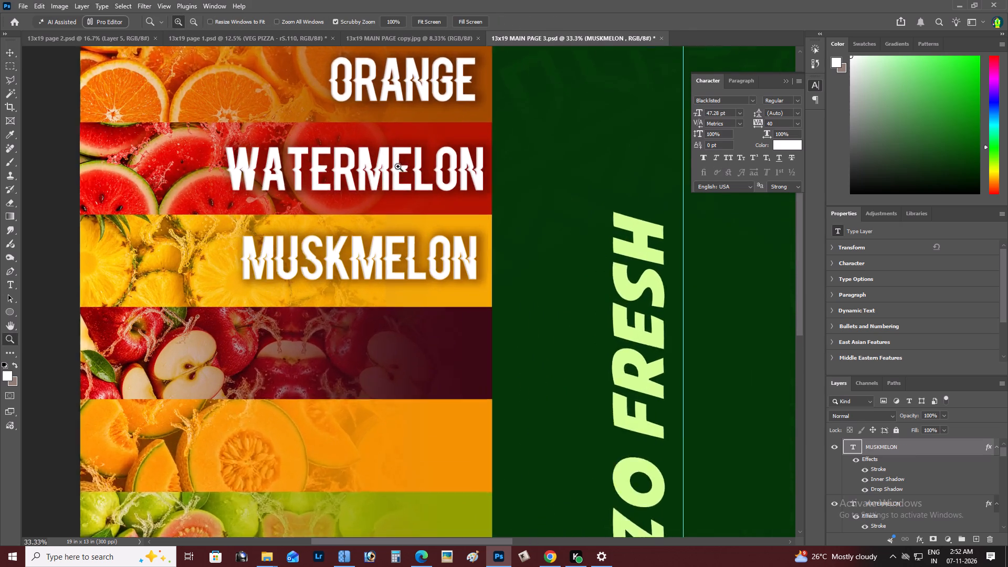
key(v)
right_click(377, 162)
click(394, 169)
right_click(401, 272)
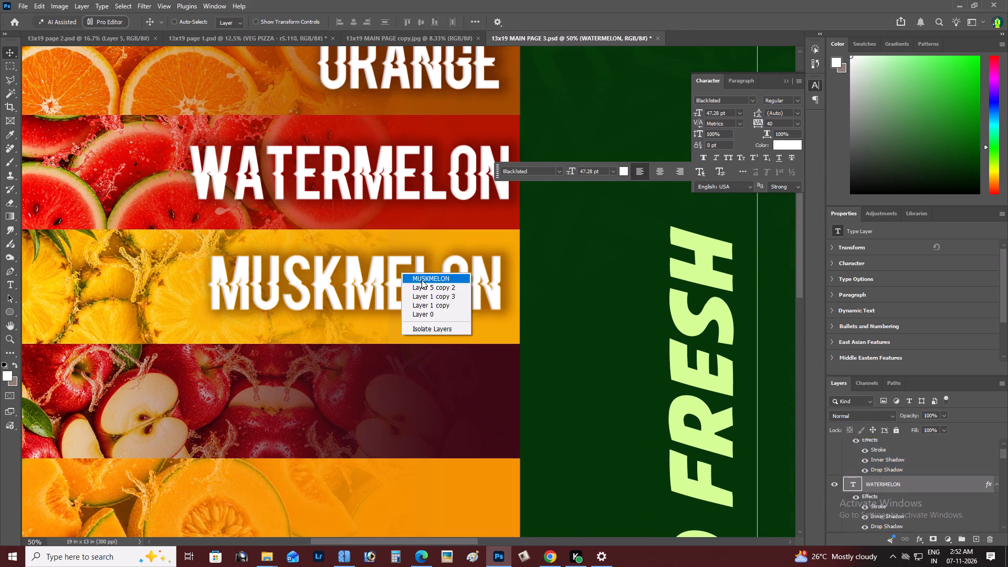
click(422, 280)
double_click(881, 490)
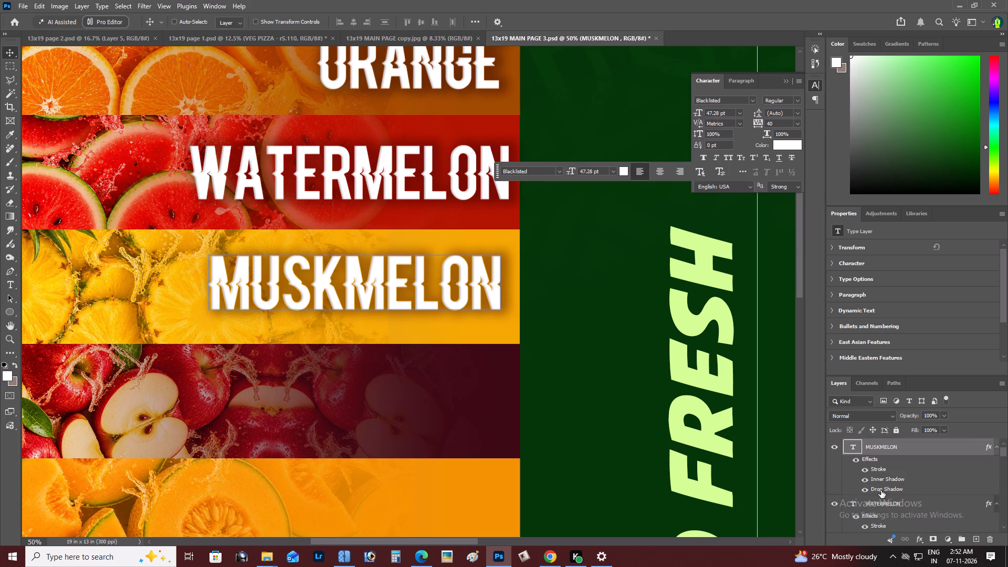
click(786, 122)
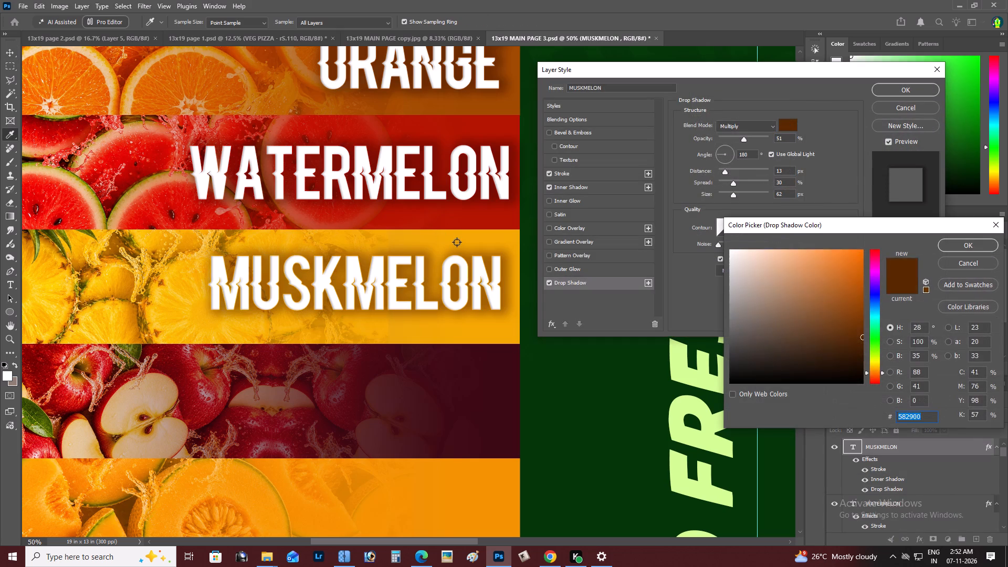
click(457, 242)
drag(855, 304, 866, 302)
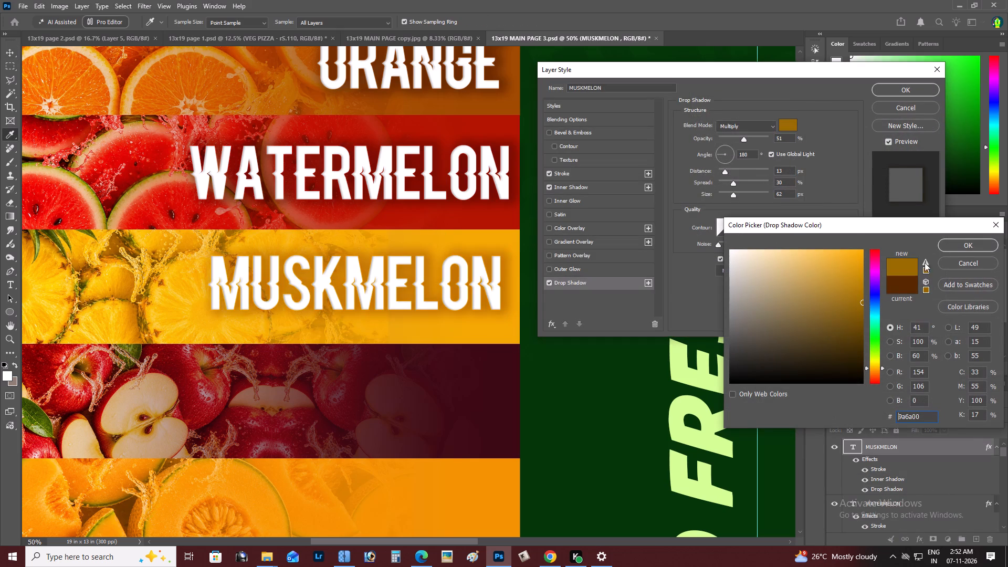
click(960, 247)
Turn off the inner shadow on the MUSKMELON text and apply its layer style.
click(548, 185)
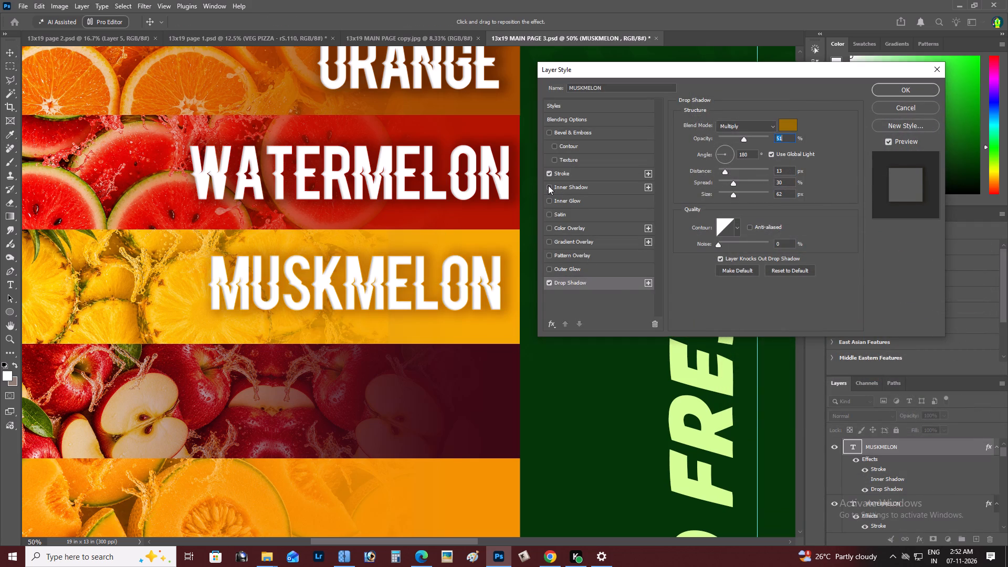
click(928, 91)
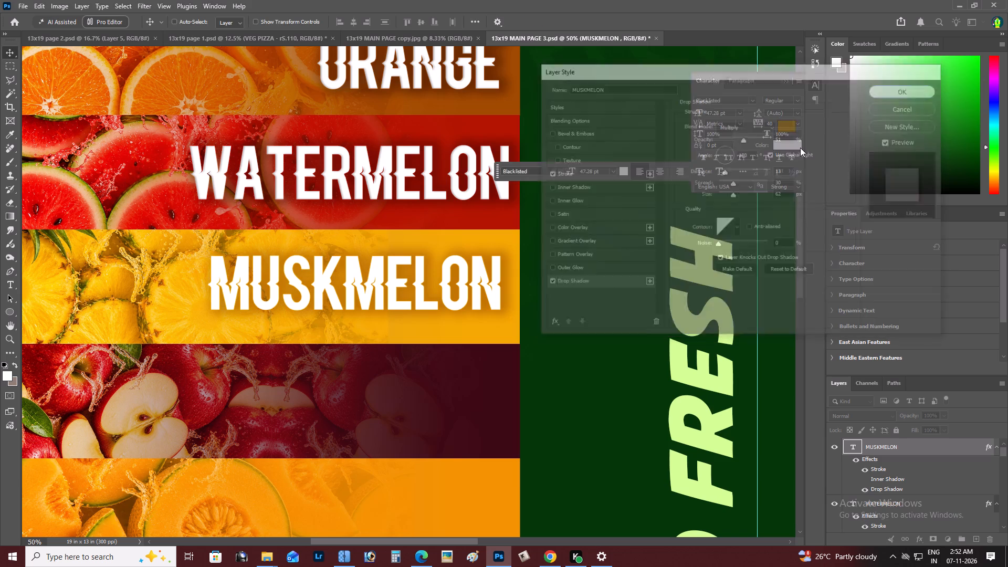
Duplicate the MUSKMELON text straight down onto the dark red apple strip.
key(z)
alt+click(479, 254)
right_click(479, 254)
click(489, 256)
key(space)
key(space)
key(space)
drag(489, 256, 552, 266)
key(z)
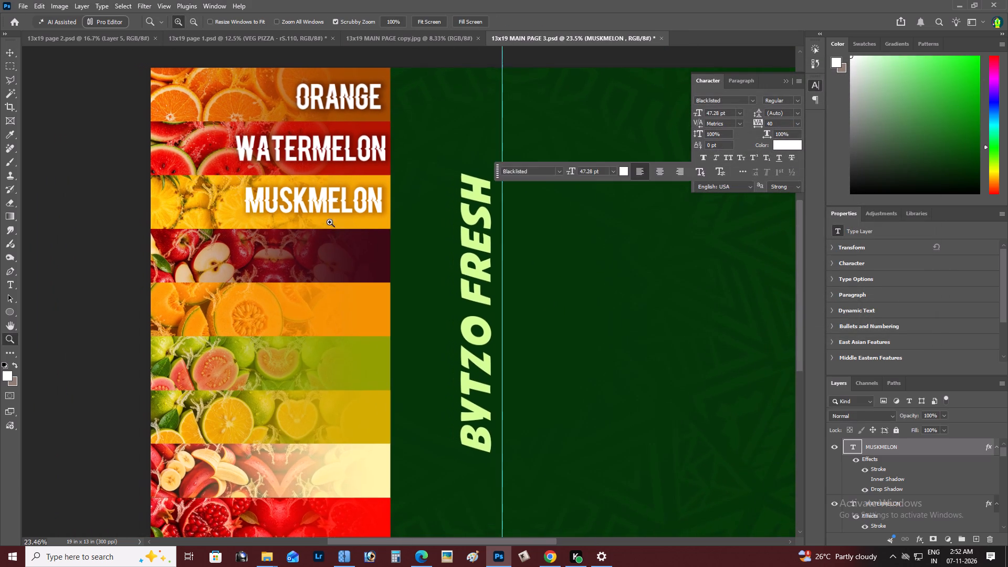
key(space)
drag(327, 229, 346, 237)
key(v)
right_click(349, 208)
click(358, 213)
alt+drag(363, 215, 353, 282)
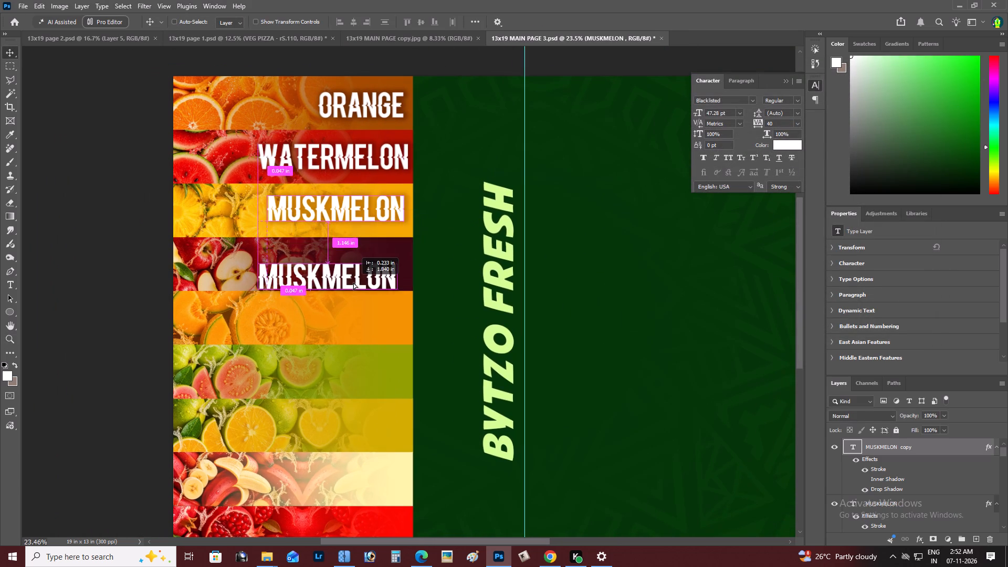
alt+drag(353, 282, 363, 270)
Change the text on the apple strip to APPLE.
key(z)
click(351, 246)
key(space)
drag(352, 247, 379, 254)
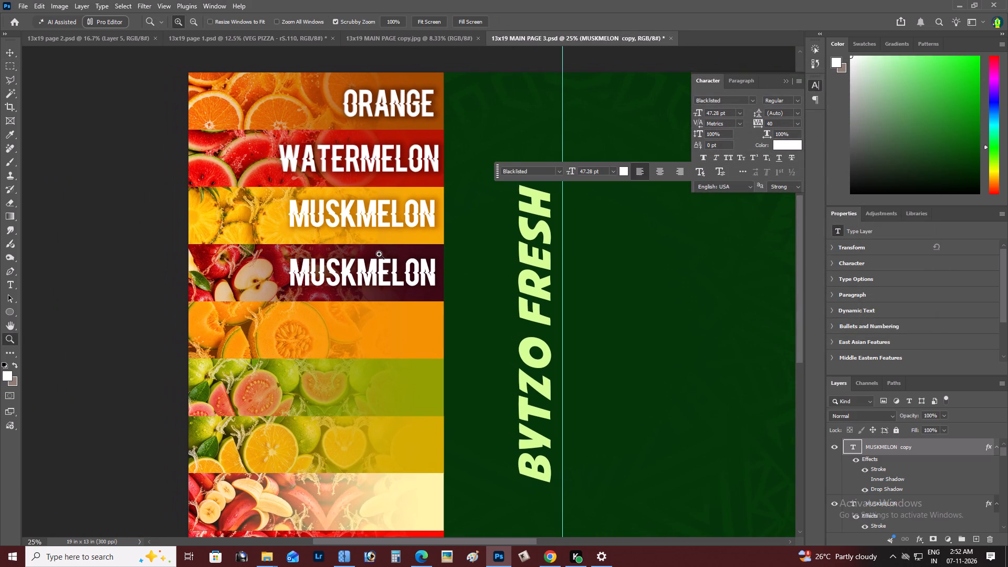
key(t)
click(356, 286)
key(ctrl+a)
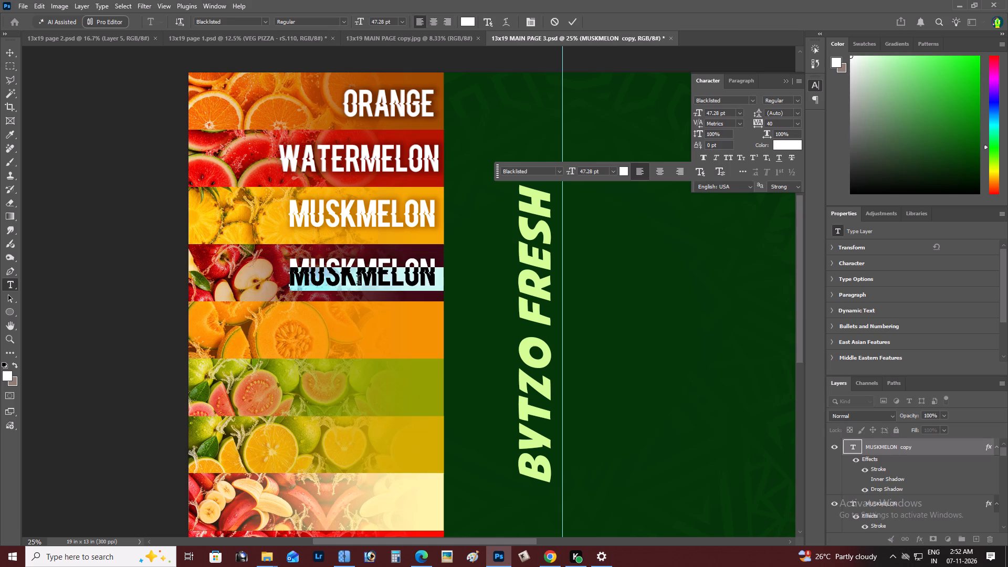
text(APPL)
key(e)
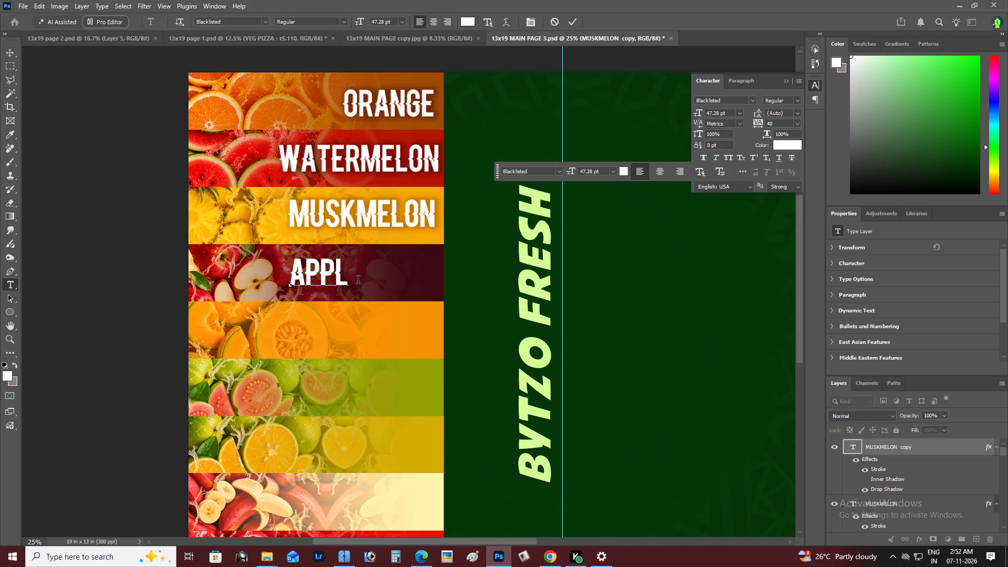
key(ctrl+Return)
Move the APPLE text about 1.8 in right, so it ends near the apple strip's right edge like the names above.
key(v)
drag(358, 281, 428, 283)
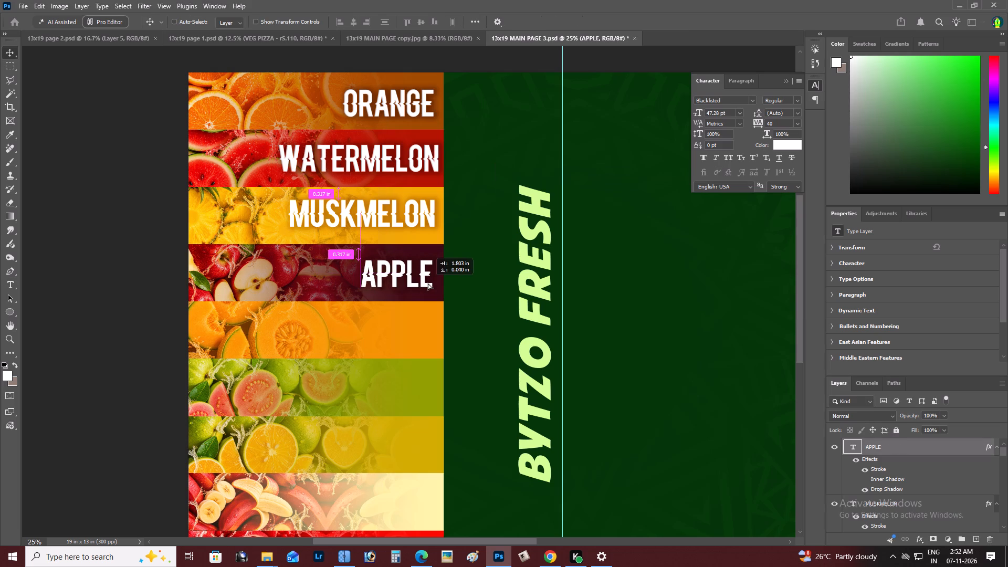
drag(428, 283, 430, 283)
key(z)
click(404, 265)
right_click(404, 265)
click(420, 274)
key(space)
drag(420, 274, 530, 299)
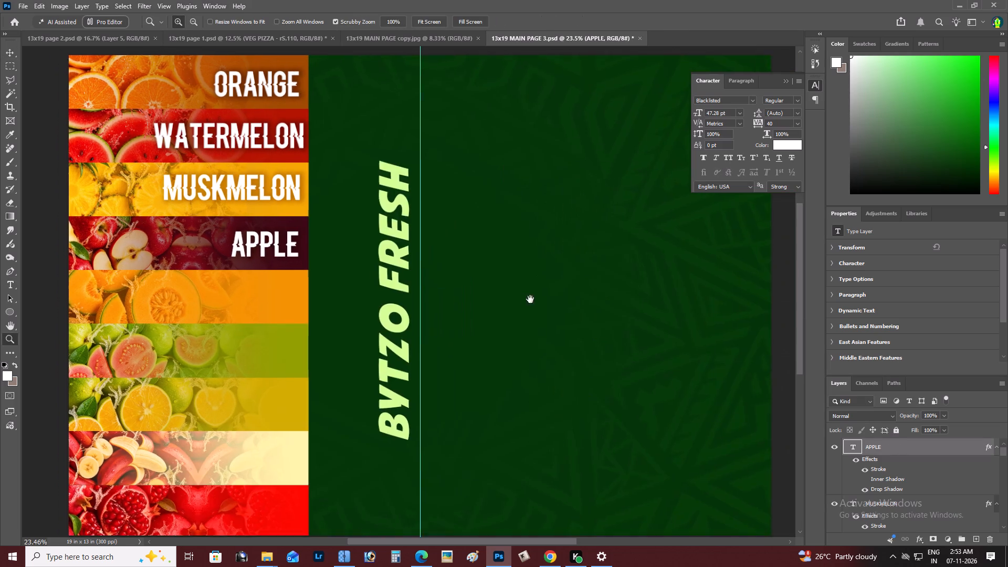
Duplicate the APPLE text straight down onto the orange cantaloupe strip.
drag(530, 299, 539, 301)
key(z)
click(405, 267)
key(v)
key(Down)
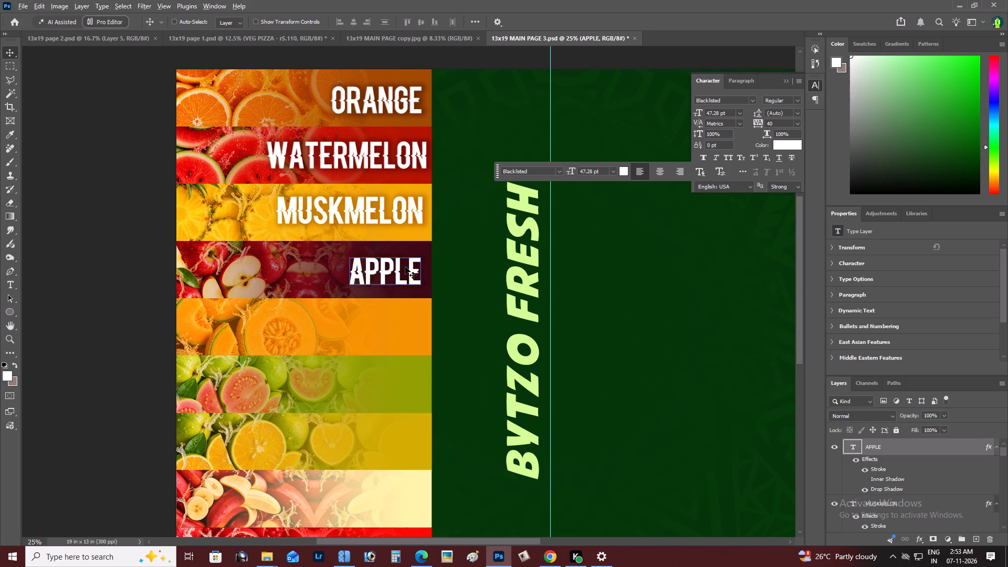
alt+drag(405, 267, 405, 329)
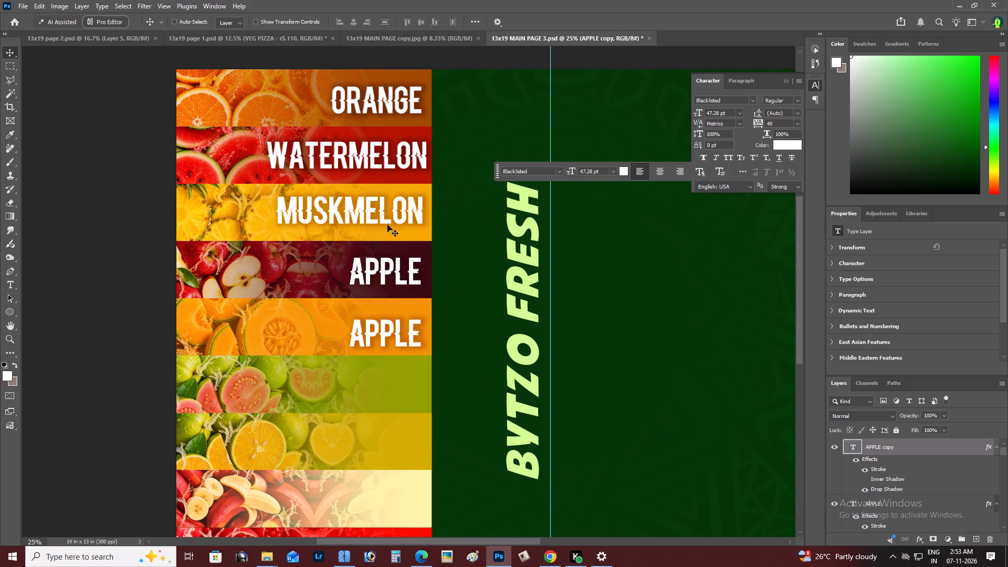
Change the MUSKMELON text on the yellow pineapple strip to PINE APPLE.
key(t)
click(363, 204)
key(ctrl+a)
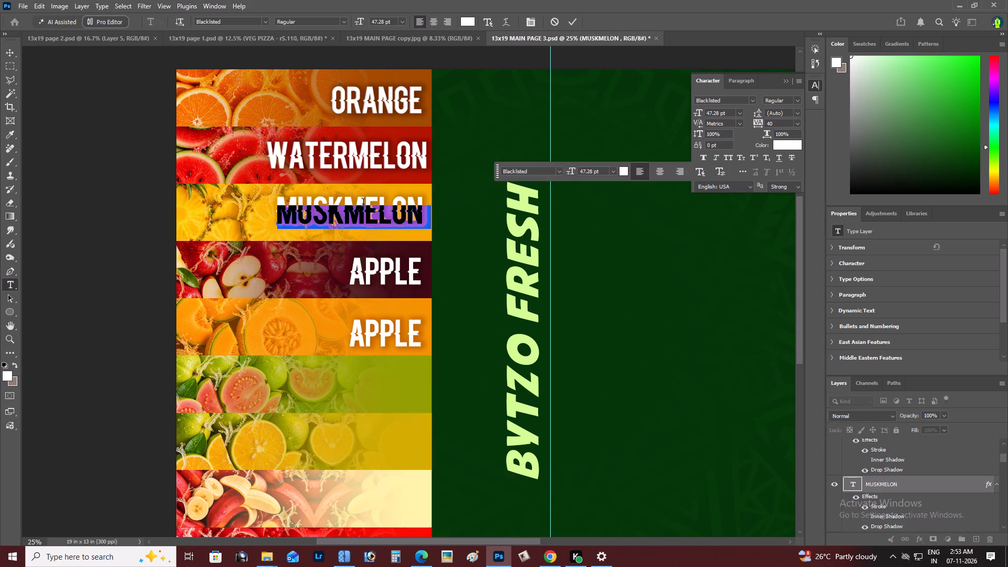
text(PINE APPLE)
key(ctrl+Return)
Nudge the PINE APPLE text right and slightly down, so it ends near the strip's right edge like WATERMELON.
key(v)
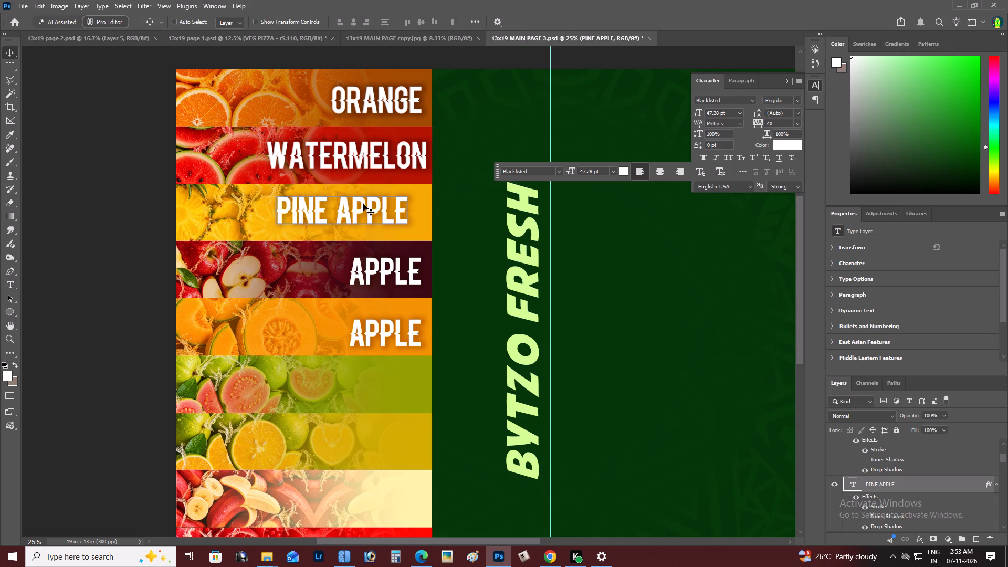
key(shift+Right)
key(shift+Right)
key(shift+Right)
key(shift+Right)
key(shift+Right)
key(shift+Right)
key(shift+Right)
key(shift+Right)
key(shift+Right)
key(shift+Right)
key(shift+Right)
key(shift+Right)
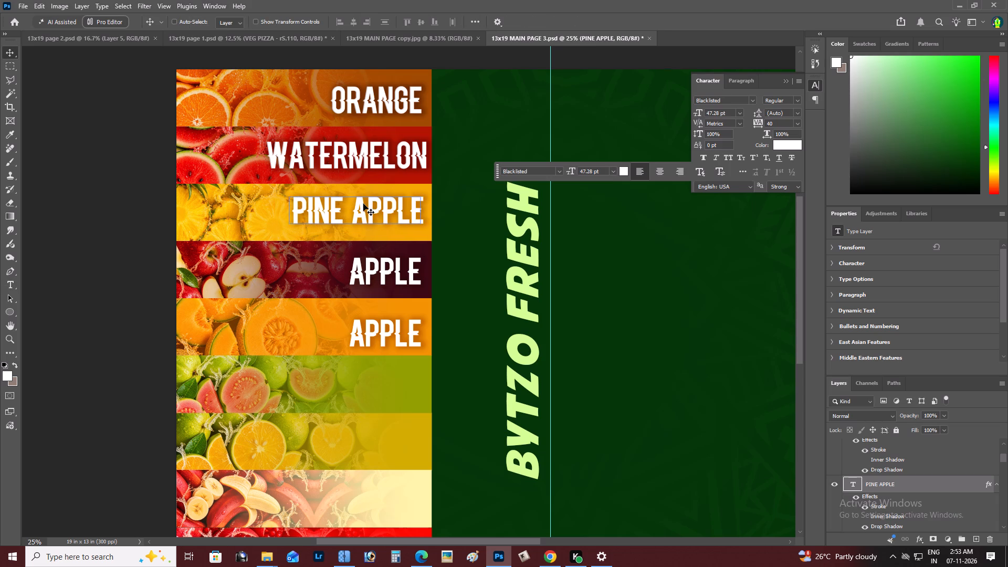
key(shift+Down)
key(Right)
key(Right)
key(Right)
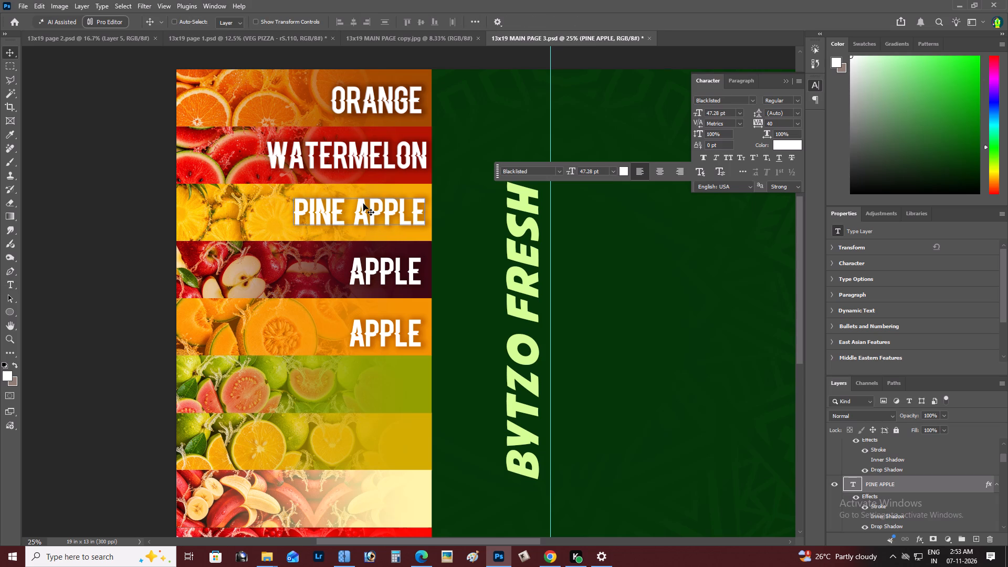
Select the APPLE text on the dark red apple strip and nudge it slightly down.
scroll(363, 204, up, 3)
scroll(363, 204, down, 9)
right_click(383, 220)
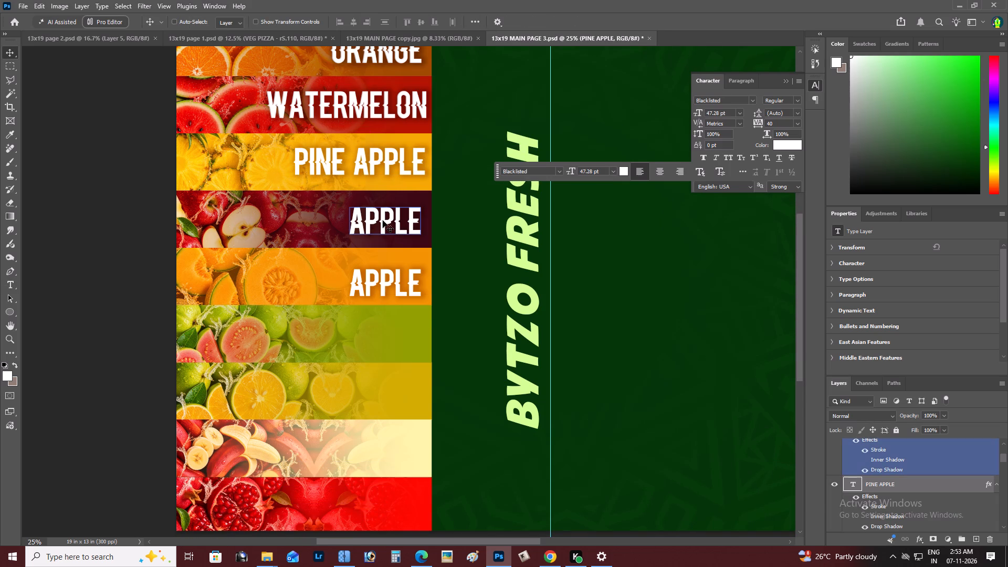
click(393, 225)
key(Up)
key(Down)
key(Down)
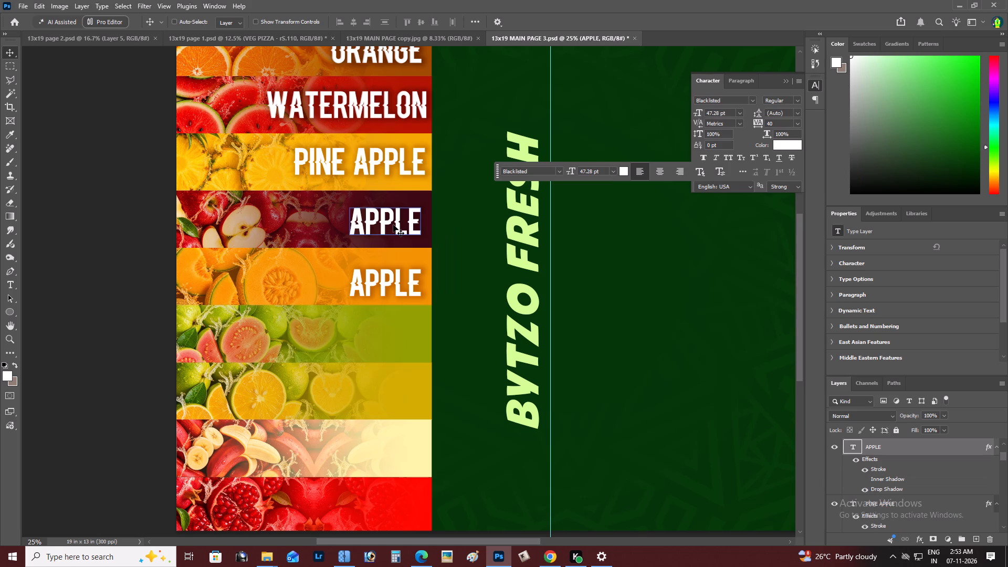
Change the copied APPLE text on the orange cantaloupe strip to MUSK MELON.
key(z)
alt+click(331, 228)
right_click(348, 223)
double_click(370, 232)
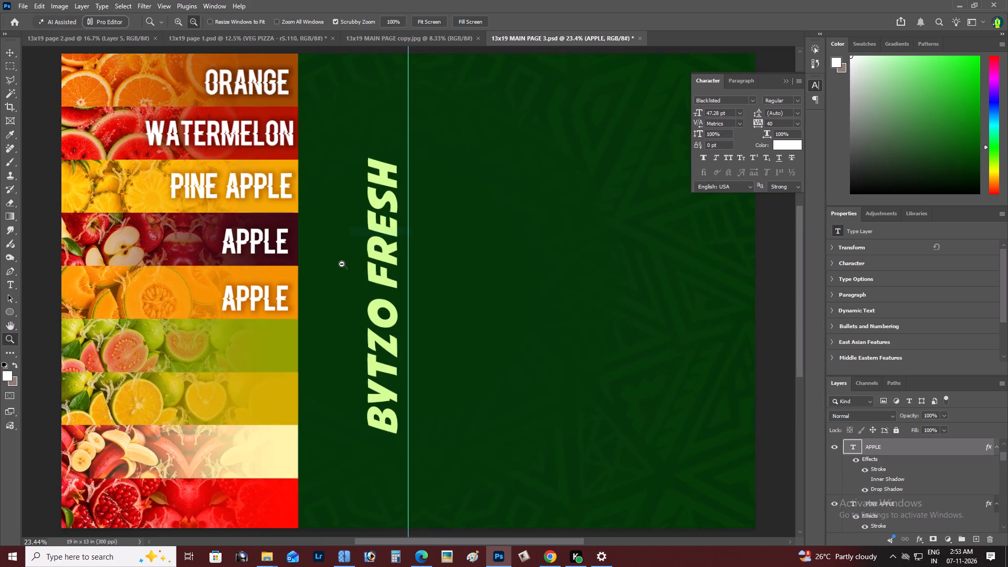
key(space)
key(space)
key(space)
key(space)
drag(340, 267, 455, 290)
key(z)
double_click(404, 287)
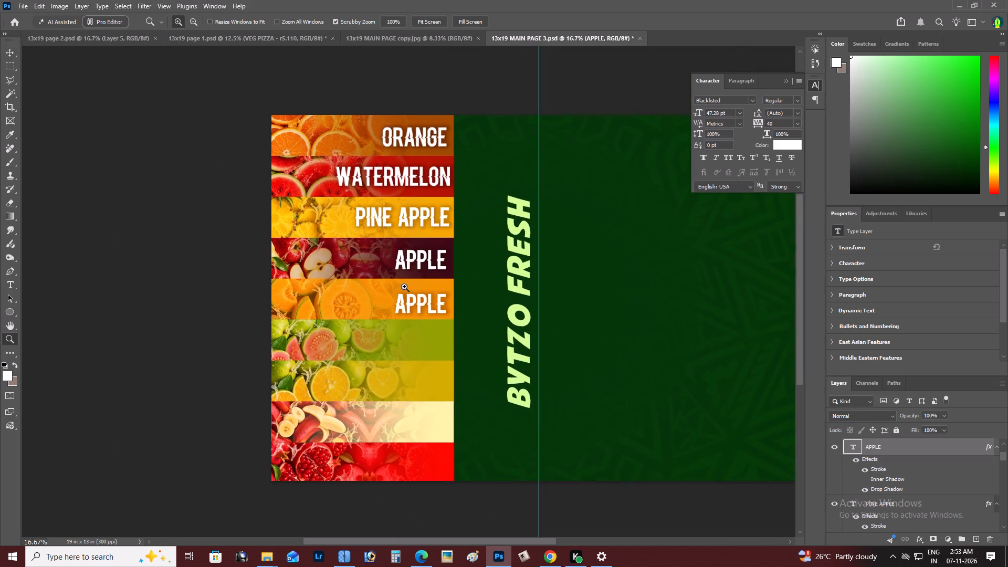
key(space)
key(space)
key(space)
click(404, 287)
key(v)
right_click(420, 314)
click(432, 318)
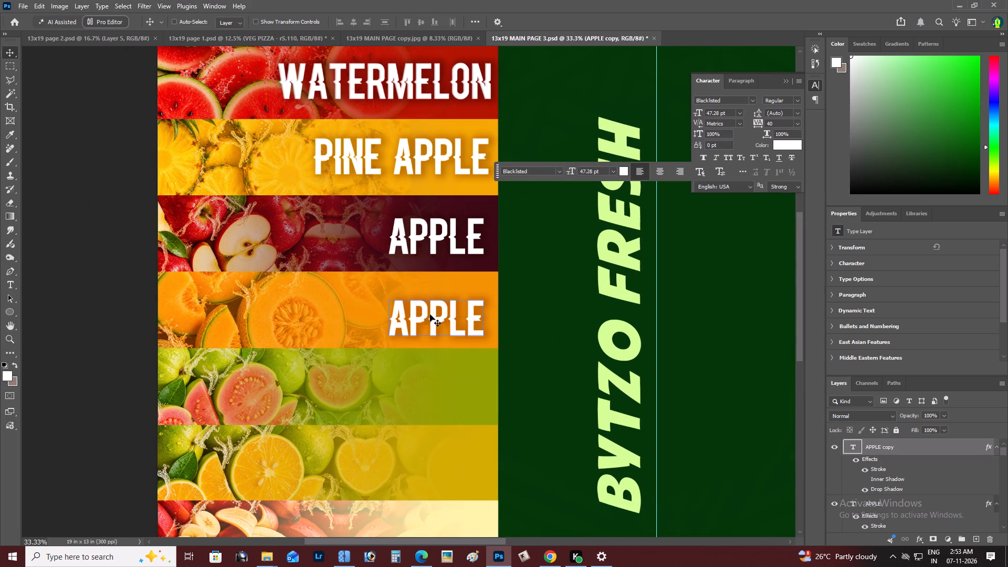
key(t)
click(415, 306)
key(ctrl+a)
text(MUSK MELON)
key(space)
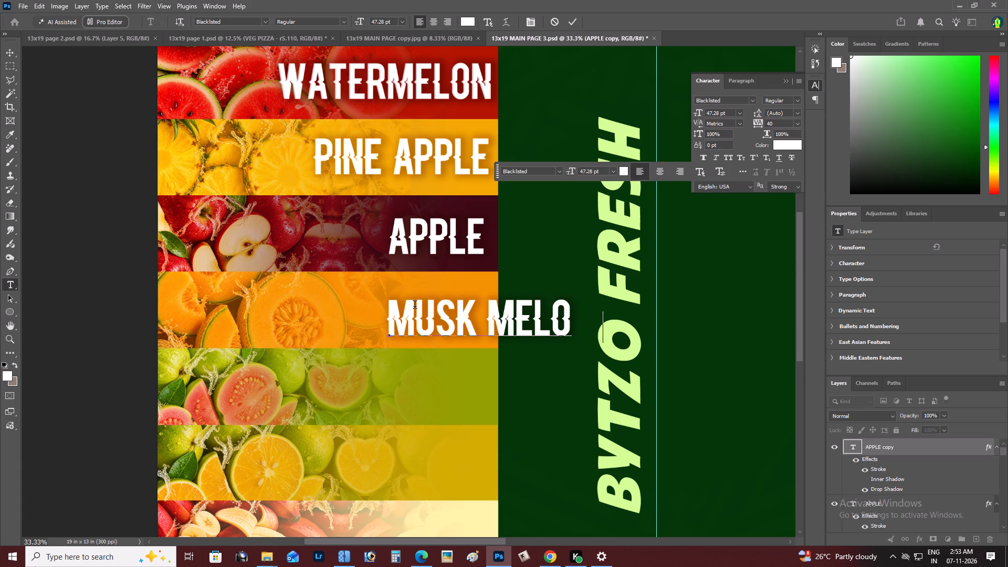
key(ctrl+Return)
Move the MUSK MELON text left and slightly up, so it fits inside the cantaloupe strip near its right edge.
key(v)
key(shift+Left)
key(shift+Left)
key(shift+Left)
key(shift+Left)
key(shift+Left)
key(shift+Left)
key(shift+Left)
key(shift+Left)
key(shift+Left)
key(shift+Left)
key(shift+Left)
key(shift+Left)
key(shift+Left)
key(shift+Left)
key(shift+Left)
key(shift+Left)
key(shift+Left)
key(shift+Left)
key(shift+Left)
key(shift+Left)
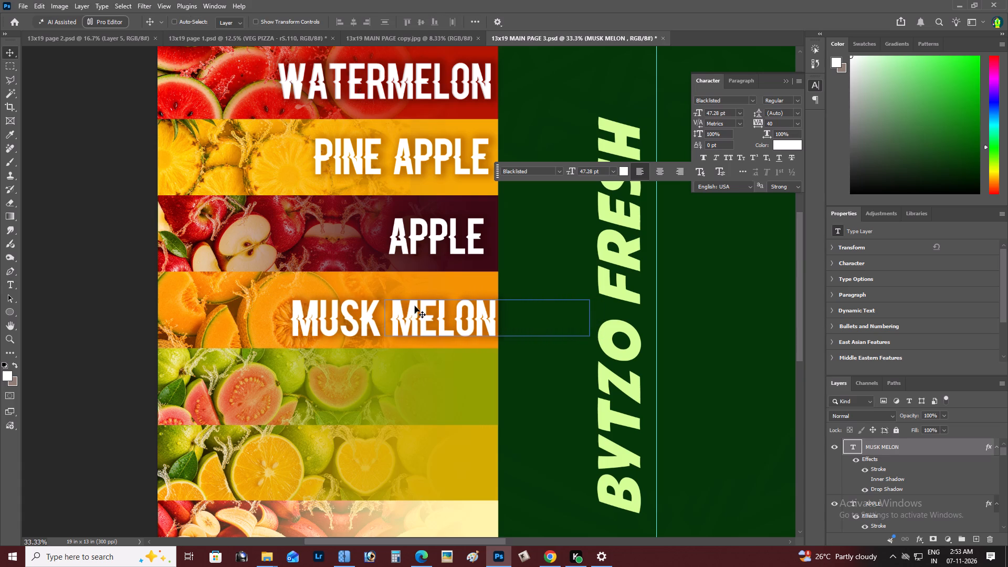
key(shift+Up)
key(shift+Up)
key(shift+Up)
key(Up)
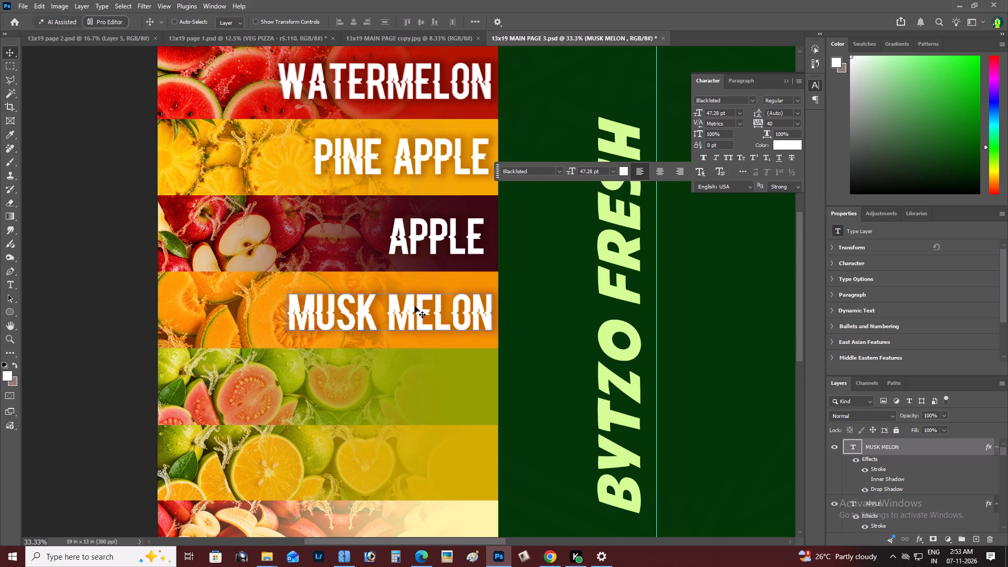
key(Up)
key(Up)
key(Up)
Duplicate the MUSK MELON text down onto the green guava strip.
key(space)
key(space)
key(space)
key(space)
key(space)
key(space)
key(space)
key(space)
key(space)
drag(415, 306, 398, 259)
alt+drag(395, 259, 392, 334)
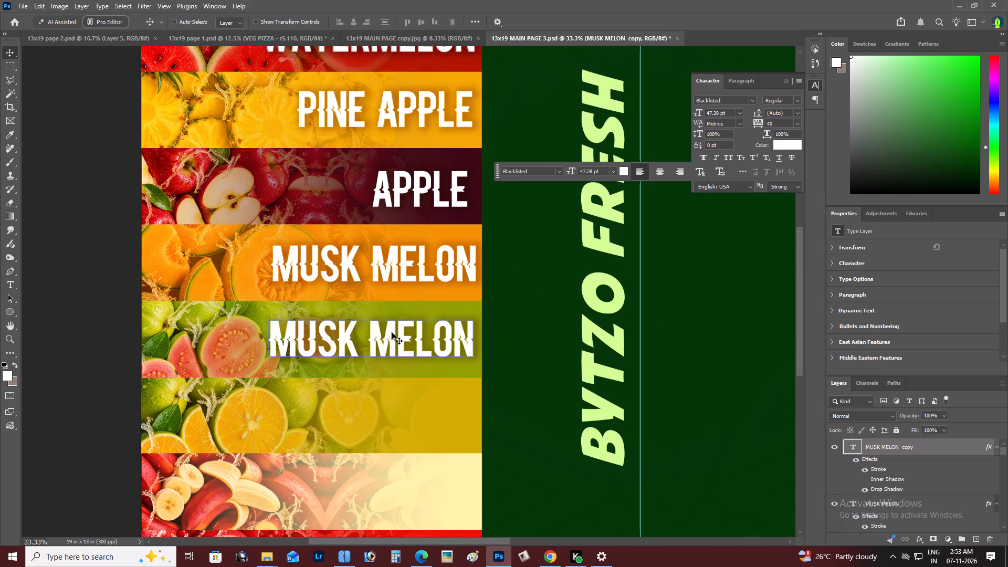
Change the copied text on the green guava strip to GUAVA.
key(t)
click(396, 342)
key(ctrl+a)
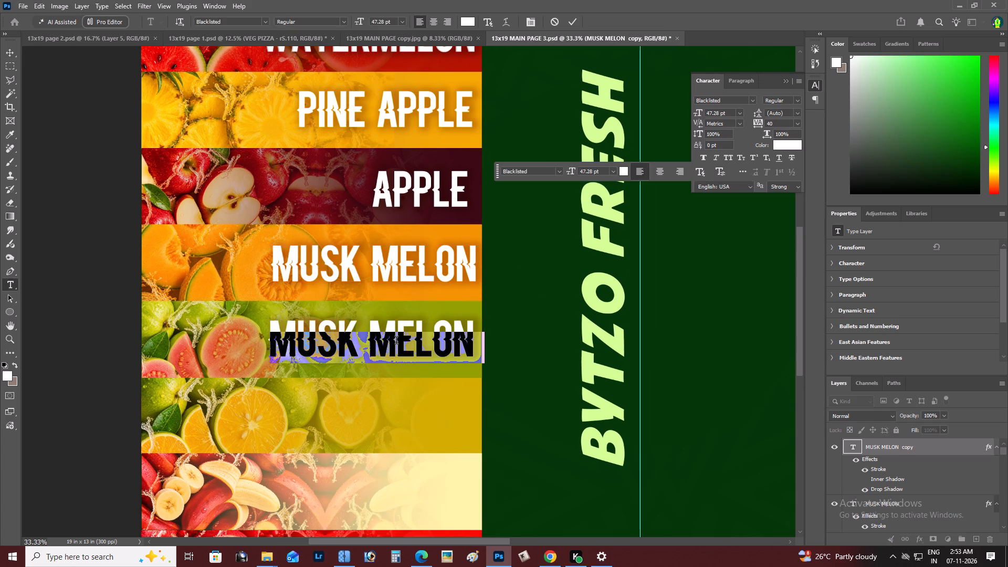
text(GUA)
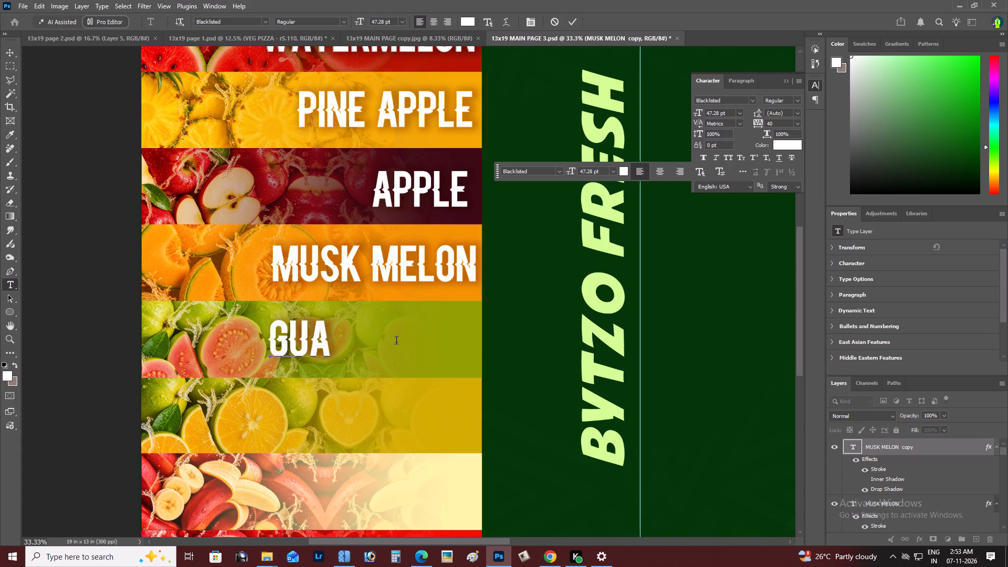
text(VA)
key(ctrl+Return)
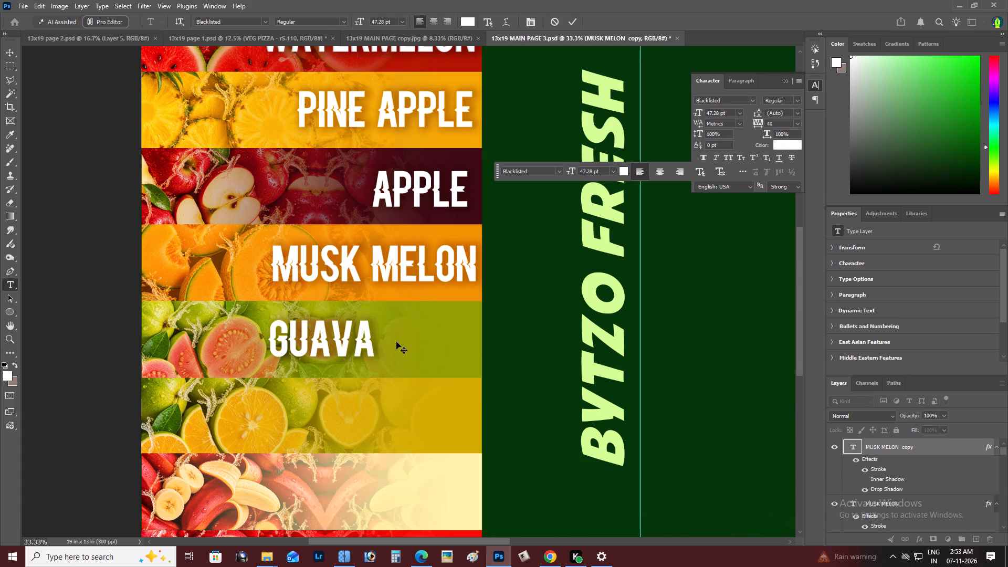
Switch to Chrome and search Google for GUAVA in a new tab to check the fruit name.
key(alt+Tab)
key(alt+Tab)
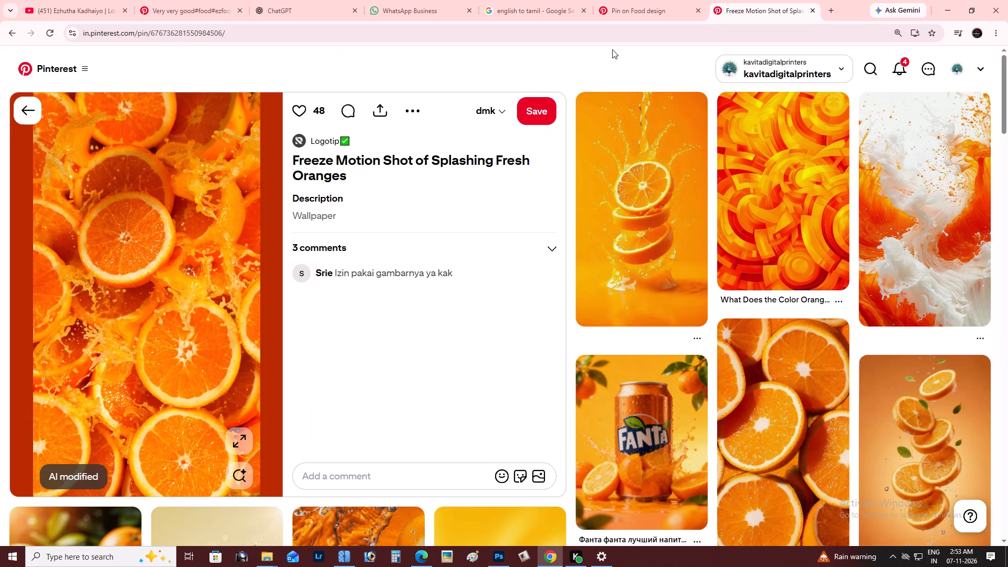
click(833, 12)
text(GUAVA)
key(Return)
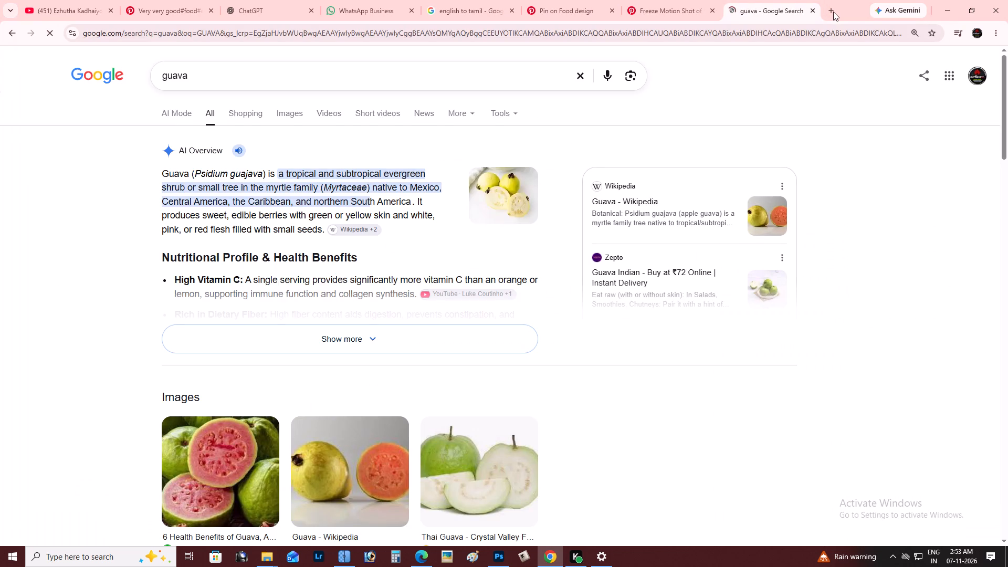
Back in Photoshop, move the GUAVA text right to end near the guava strip's right edge, and centre it vertically in the strip.
key(alt+Tab)
key(z)
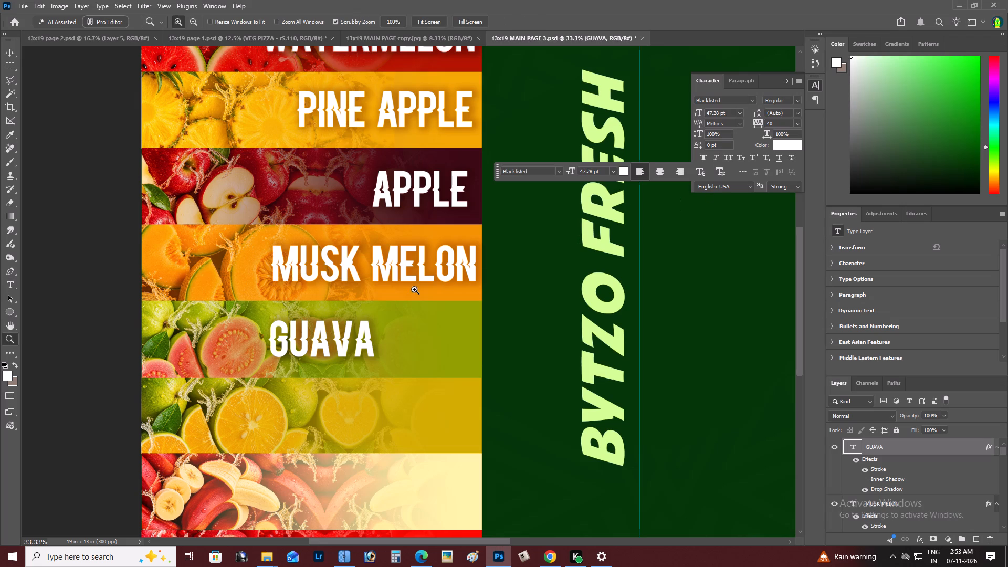
alt+click(414, 289)
key(space)
key(space)
key(space)
drag(363, 321, 372, 321)
key(v)
drag(367, 323, 446, 326)
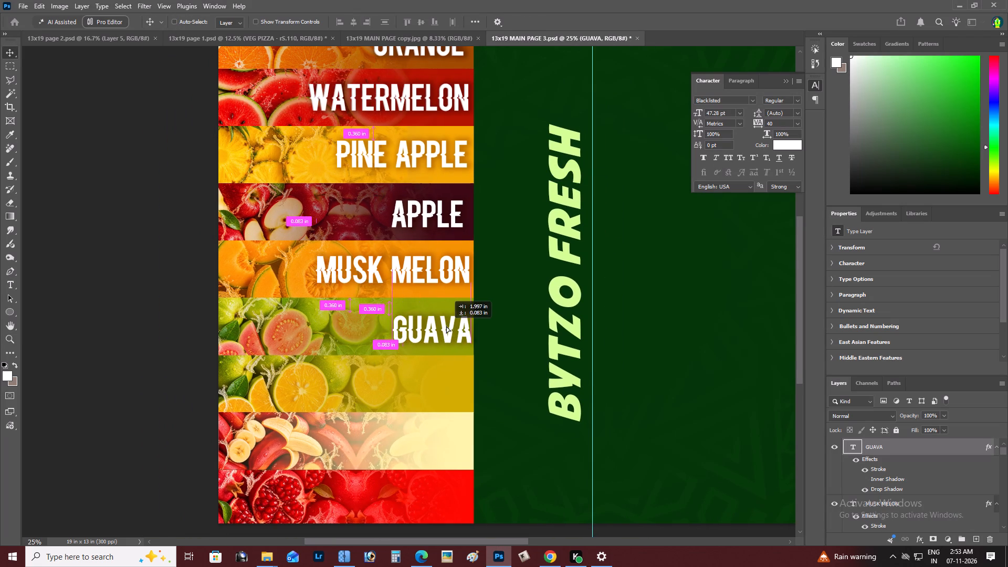
drag(446, 326, 438, 327)
key(z)
alt+click(426, 300)
right_click(443, 287)
click(459, 291)
key(space)
drag(458, 290, 478, 292)
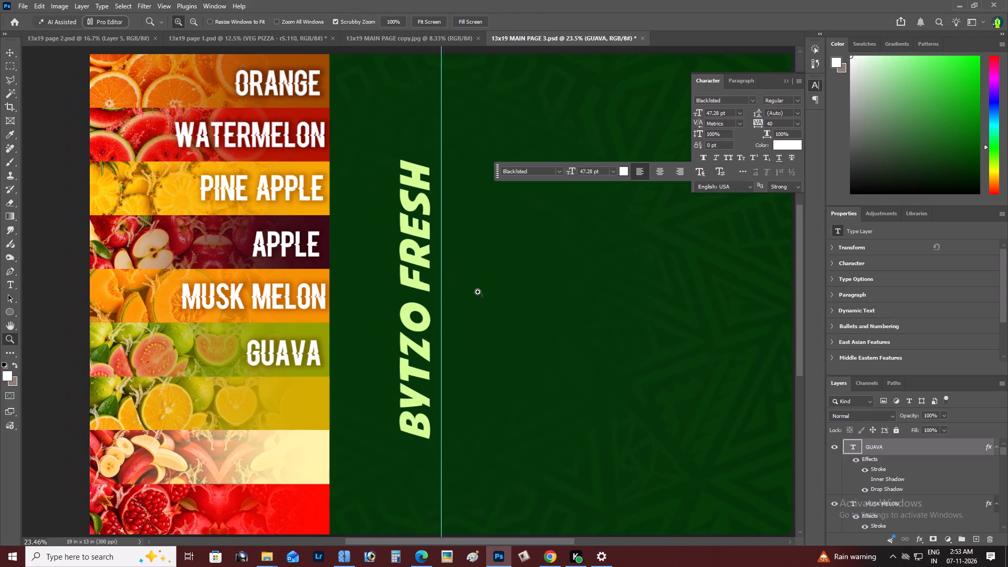
key(v)
key(Up)
key(Up)
key(Up)
key(Up)
key(Up)
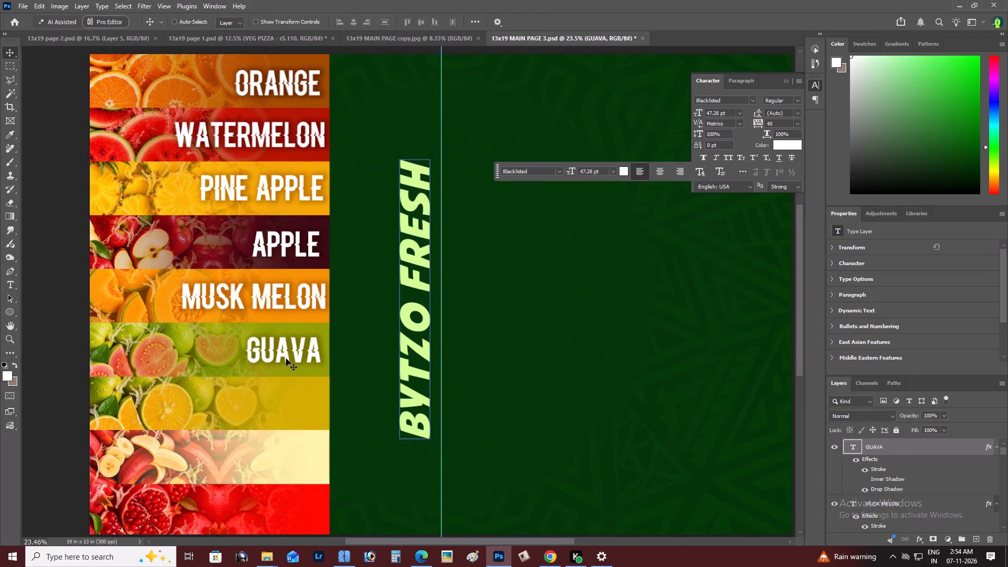
Duplicate the GUAVA text down onto the yellow citrus strip below.
alt+drag(301, 348, 299, 402)
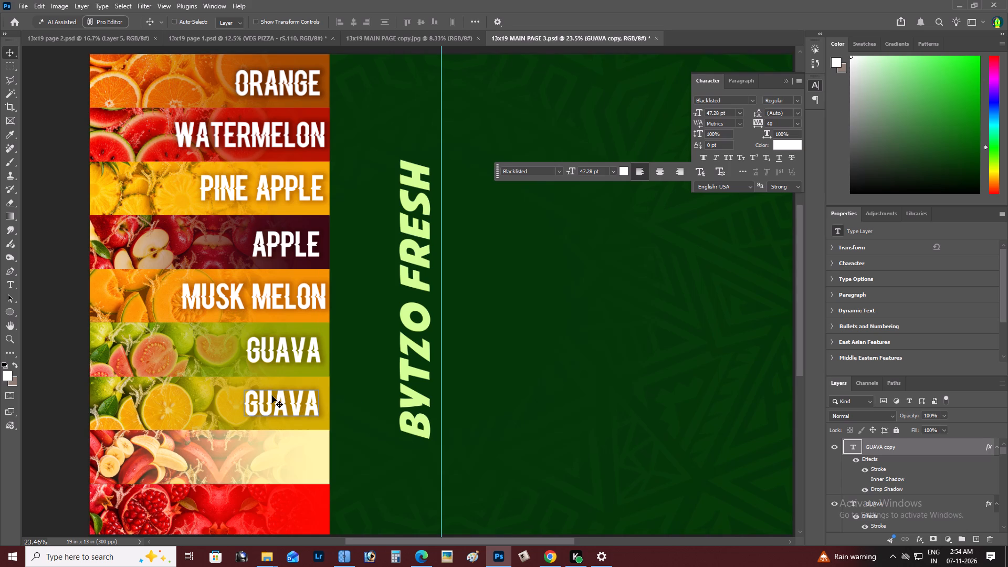
Change the copied text on the yellow citrus strip to SATHUKUDI.
key(t)
click(272, 396)
key(ctrl+a)
text(SATHUKUDI)
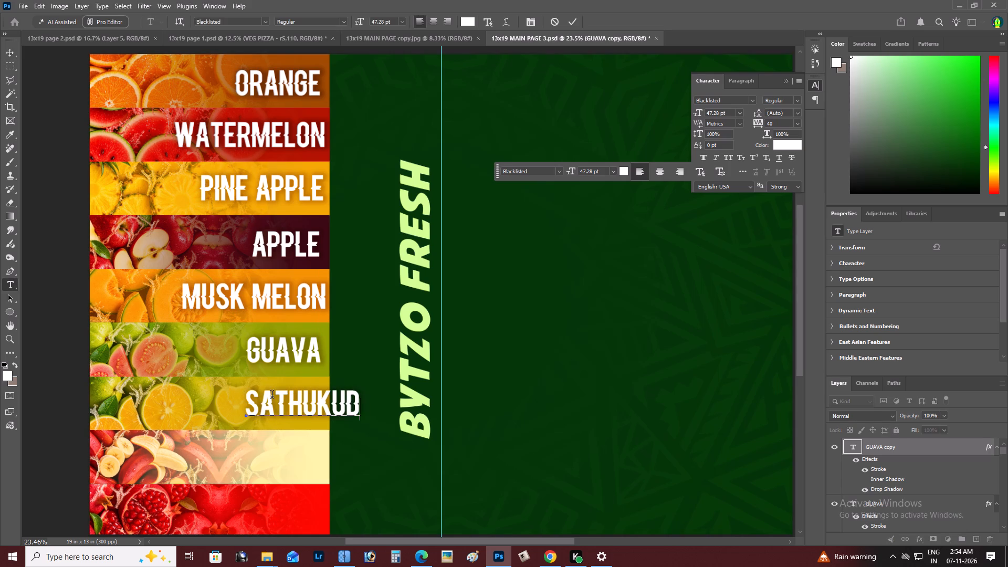
key(ctrl+Return)
Move the SATHUKUDI text left, so it fits inside the citrus strip and ends near its right edge.
key(v)
key(shift+Left)
key(shift+Left)
key(shift+Left)
key(shift+Left)
key(shift+Left)
key(shift+Left)
key(shift+Left)
key(shift+Left)
key(shift+Left)
key(shift+Left)
key(shift+Left)
key(shift+Left)
key(shift+Left)
key(shift+Left)
key(shift+Left)
key(shift+Left)
key(shift+Left)
key(shift+Left)
key(shift+Left)
key(shift+Left)
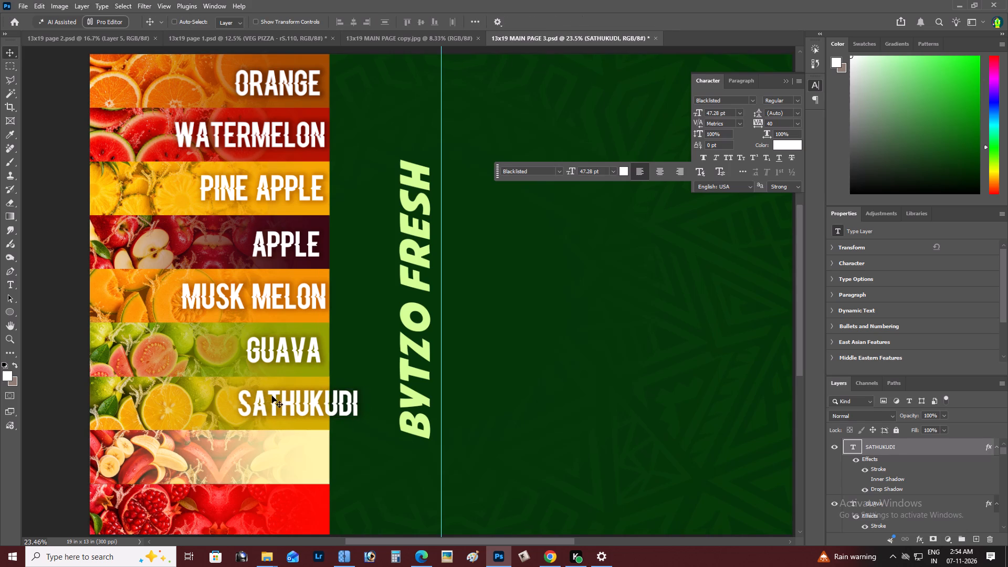
key(shift+Left)
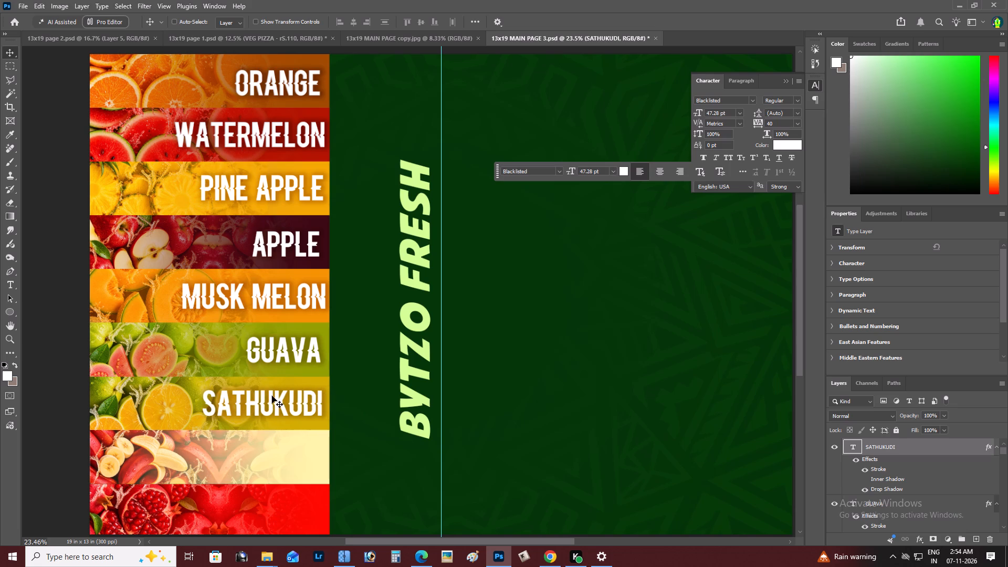
Nudge the SATHUKUDI text slightly left and down to fine-tune its position in the yellow citrus strip.
key(shift+Left)
key(Down)
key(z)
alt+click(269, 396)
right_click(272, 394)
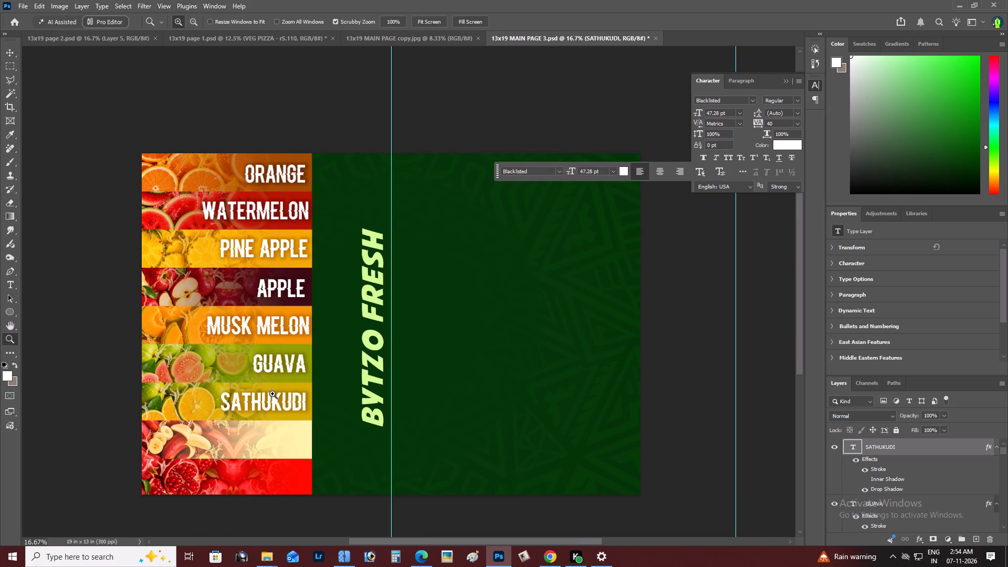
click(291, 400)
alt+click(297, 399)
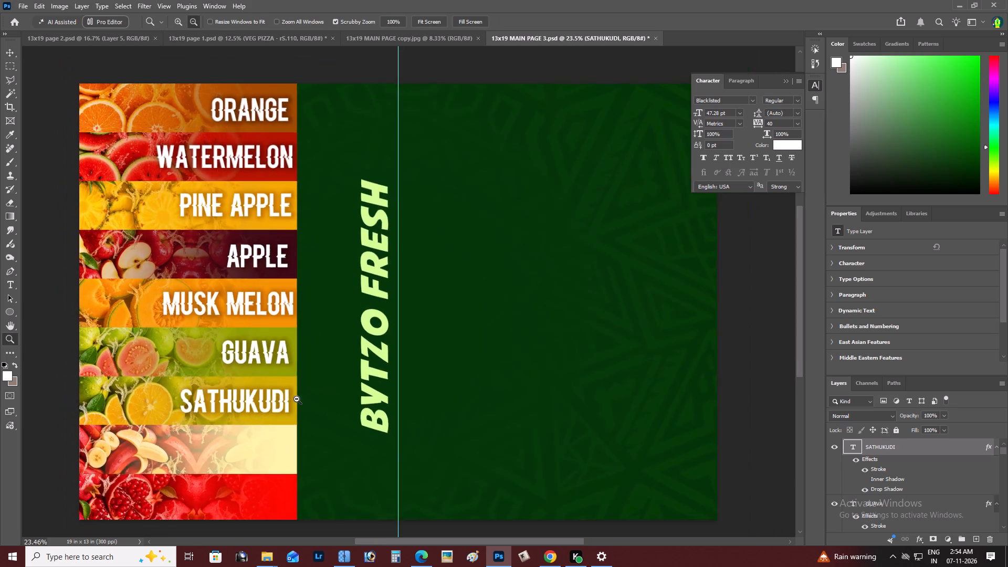
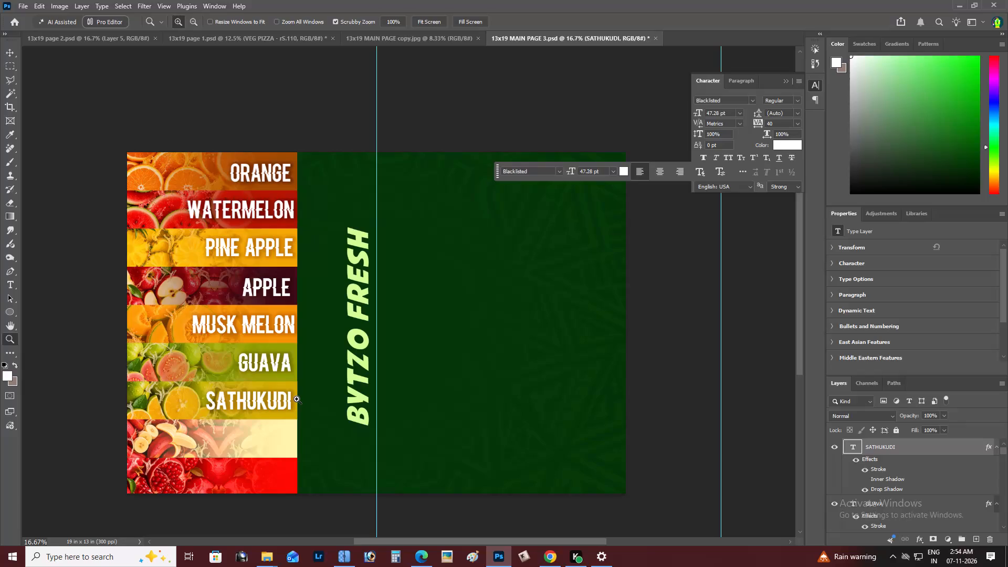
Duplicate the SATHUKUDI label straight down onto the empty banana strip below it.
key(space)
key(space)
key(space)
key(space)
key(space)
key(space)
key(space)
key(space)
key(space)
key(space)
key(space)
key(space)
key(space)
key(space)
key(space)
key(space)
key(space)
key(space)
key(space)
key(space)
drag(299, 398, 333, 366)
drag(333, 366, 372, 343)
key(z)
click(314, 345)
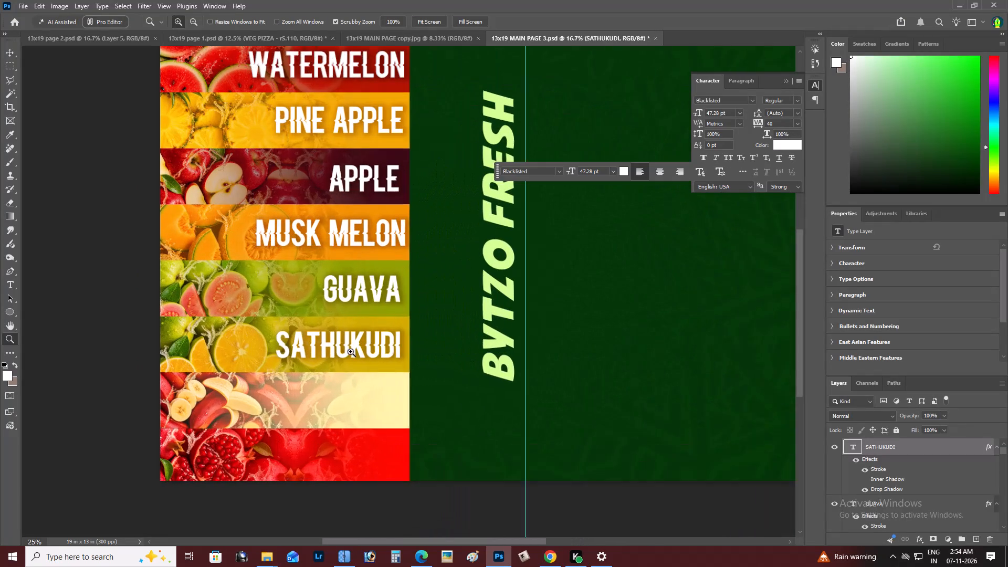
key(v)
right_click(346, 346)
click(359, 351)
alt+drag(367, 351, 365, 406)
Replace the duplicated label's text on the banana strip with RED BANANA.
key(t)
click(351, 405)
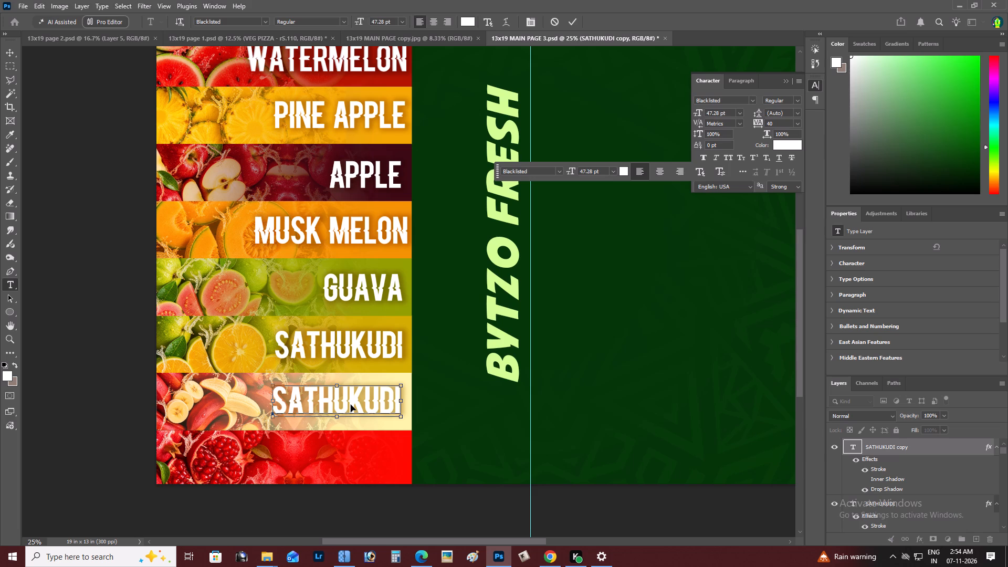
key(ctrl+a)
text(RED)
key(space)
text(BANA)
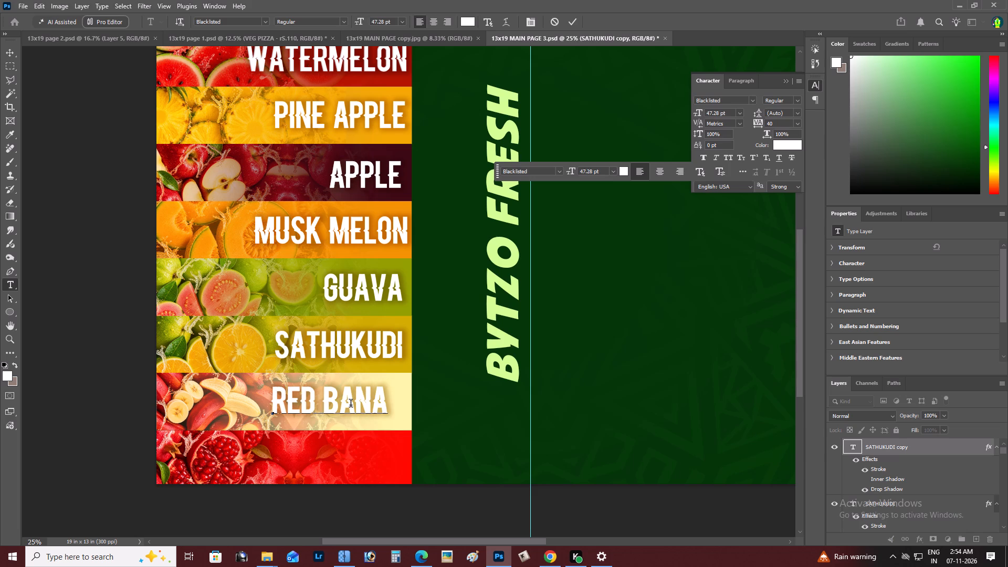
text(NA)
key(ctrl+Return)
Nudge the RED BANANA label left and slightly down so it fits inside the banana strip in line with the other labels.
key(v)
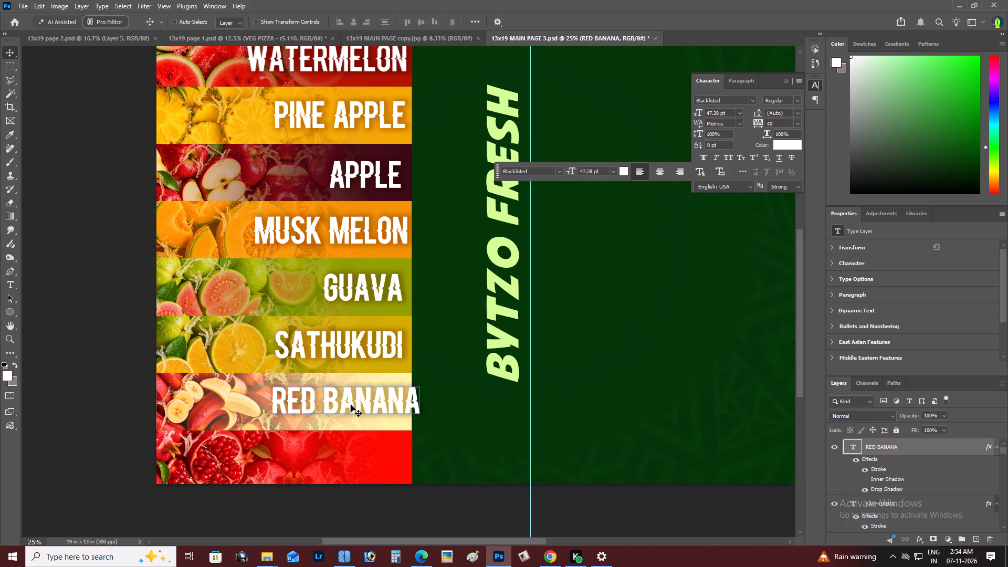
key(shift+Left)
key(shift+Left)
key(shift+Left)
key(shift+Left)
key(shift+Left)
key(shift+Left)
key(shift+Left)
key(shift+Left)
key(shift+Left)
key(shift+Left)
key(shift+Left)
key(shift+Left)
key(shift+Left)
key(shift+Left)
key(shift+Left)
key(z)
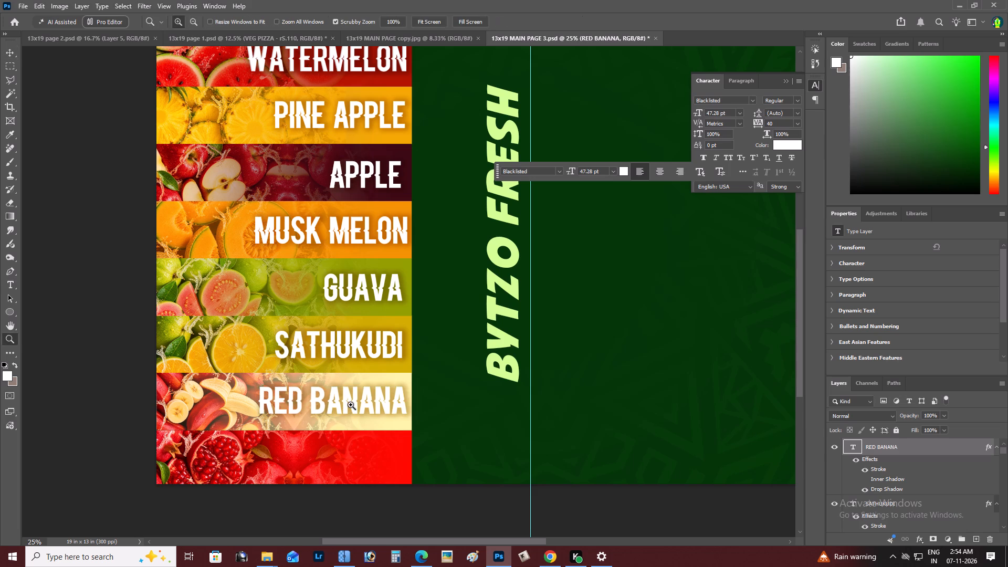
alt+click(351, 405)
right_click(351, 405)
click(357, 404)
key(space)
drag(357, 404, 385, 400)
key(v)
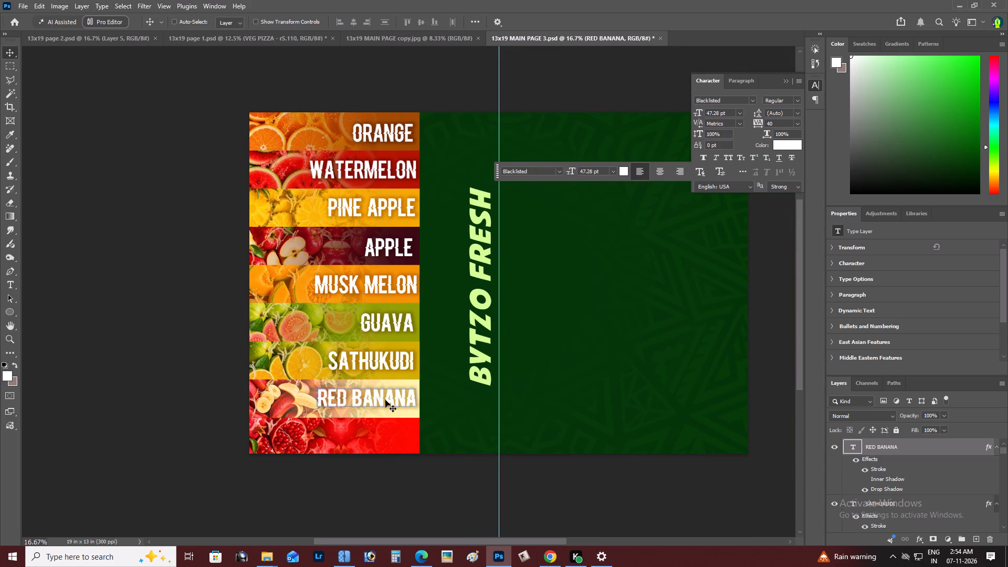
key(Down)
Recolour the RED BANANA text to dark red 7e0d00, starting from a red sampled in the banana picture.
click(627, 171)
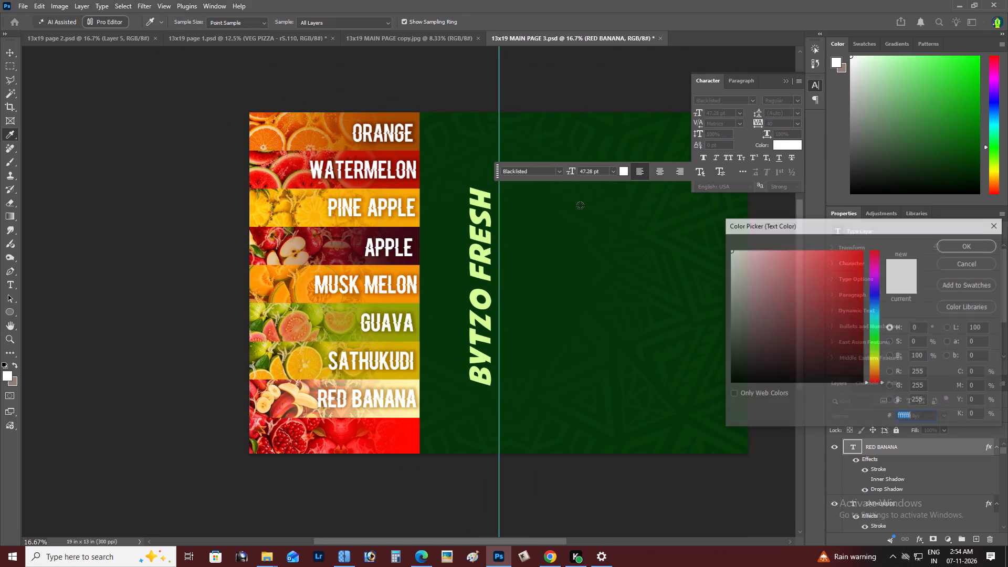
click(282, 400)
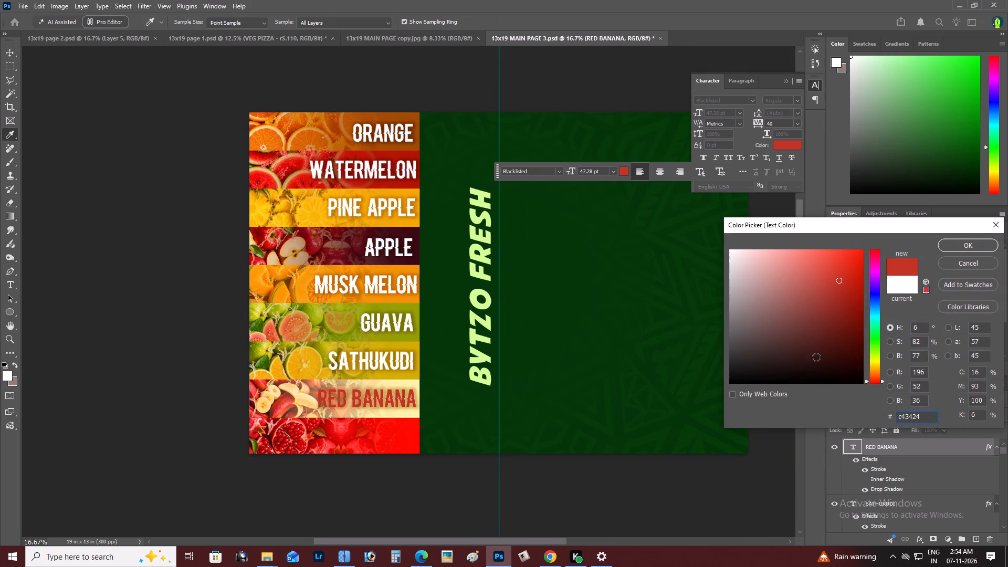
drag(846, 319, 863, 317)
click(952, 247)
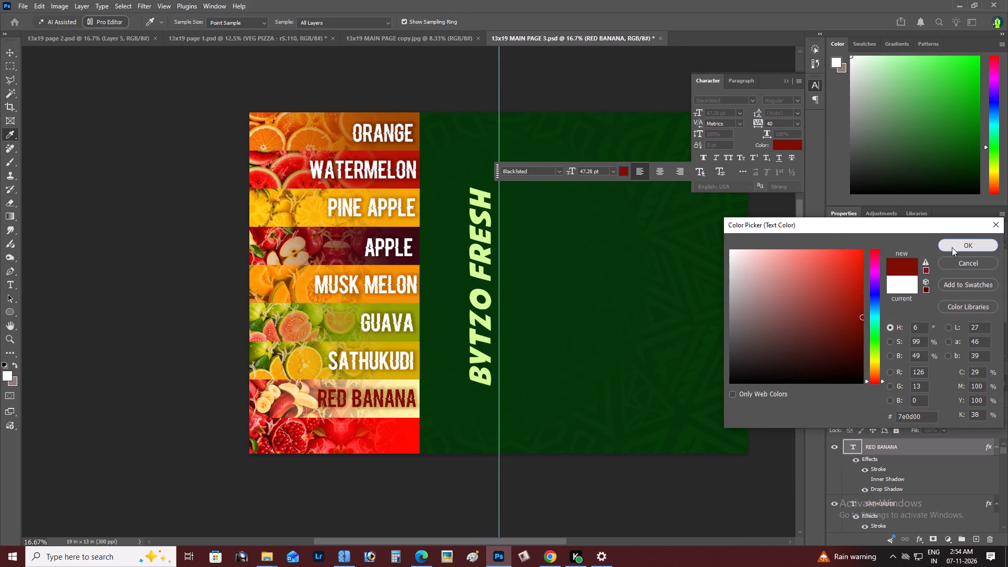
Hide all layer effects on the RED BANANA text layer.
click(854, 458)
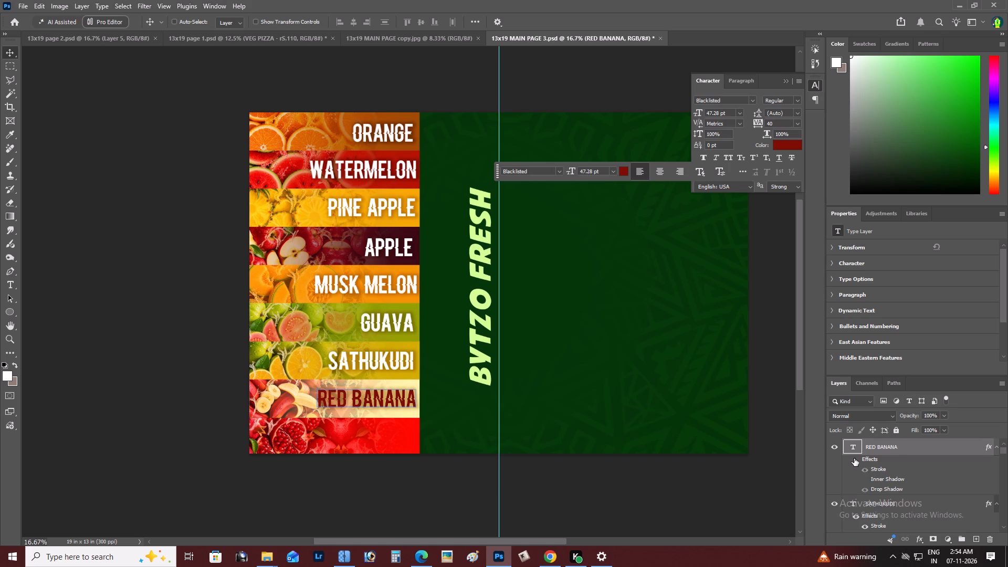
Duplicate the SATHUKUDI label down onto the red pomegranate strip, aligned with the labels above.
key(z)
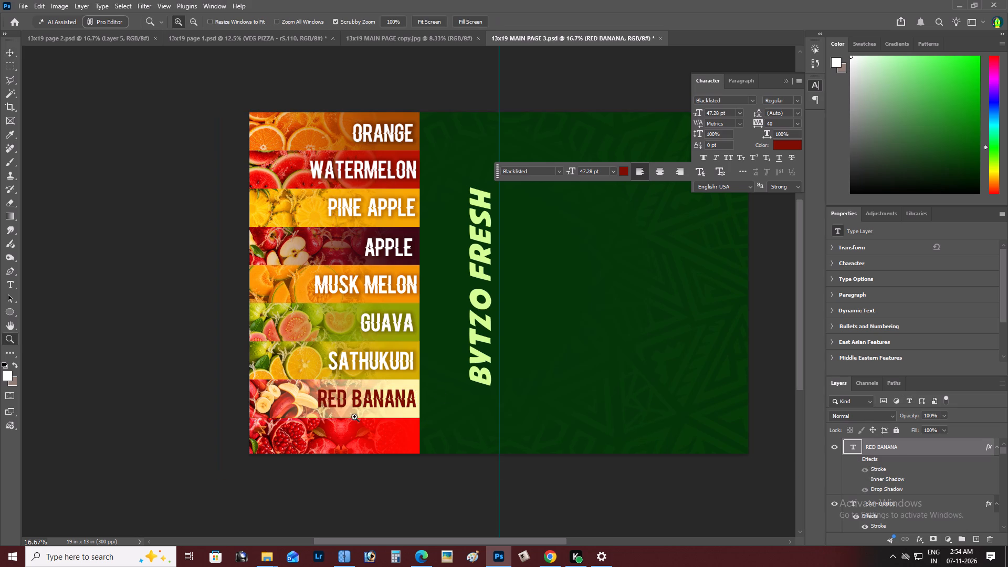
alt+click(354, 417)
right_click(364, 415)
click(374, 419)
key(space)
drag(374, 419, 475, 365)
key(z)
click(383, 395)
key(space)
drag(387, 382, 396, 366)
key(v)
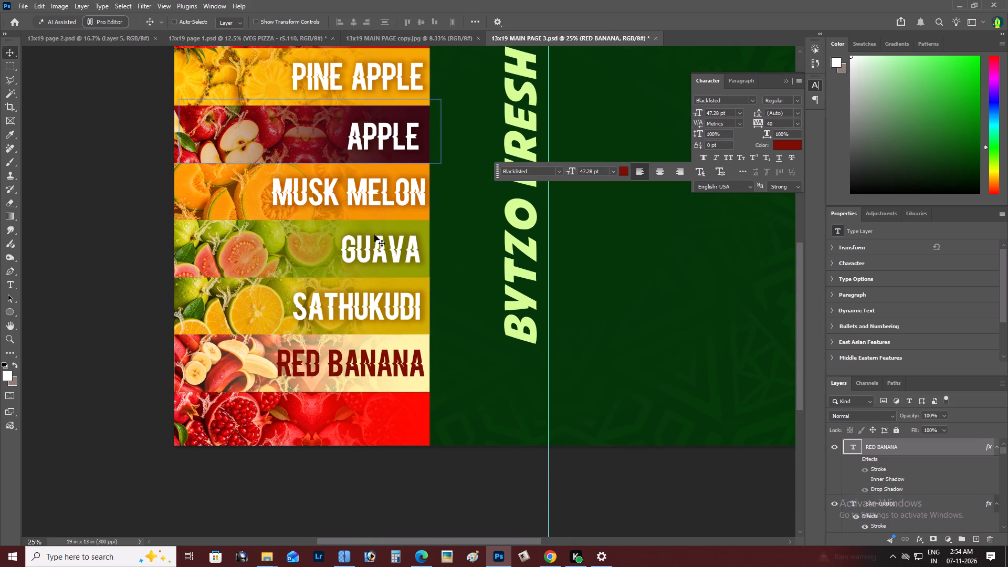
right_click(383, 307)
click(396, 310)
alt+drag(396, 310, 373, 417)
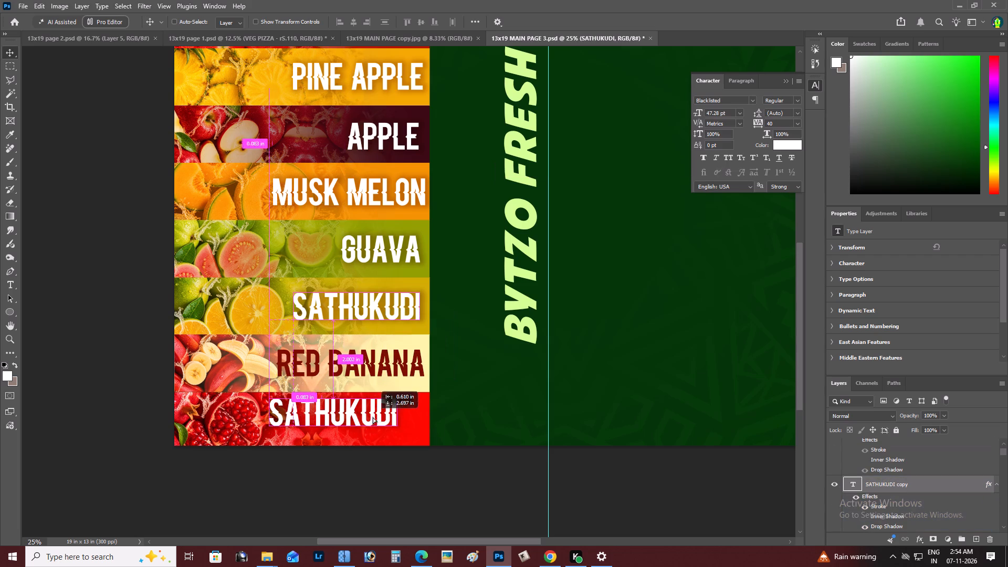
alt+drag(373, 417, 392, 423)
Replace the duplicated label's text on the pomegranate strip with POMOGRANATE.
key(z)
alt+click(374, 416)
right_click(376, 413)
click(391, 416)
key(space)
drag(391, 416, 500, 390)
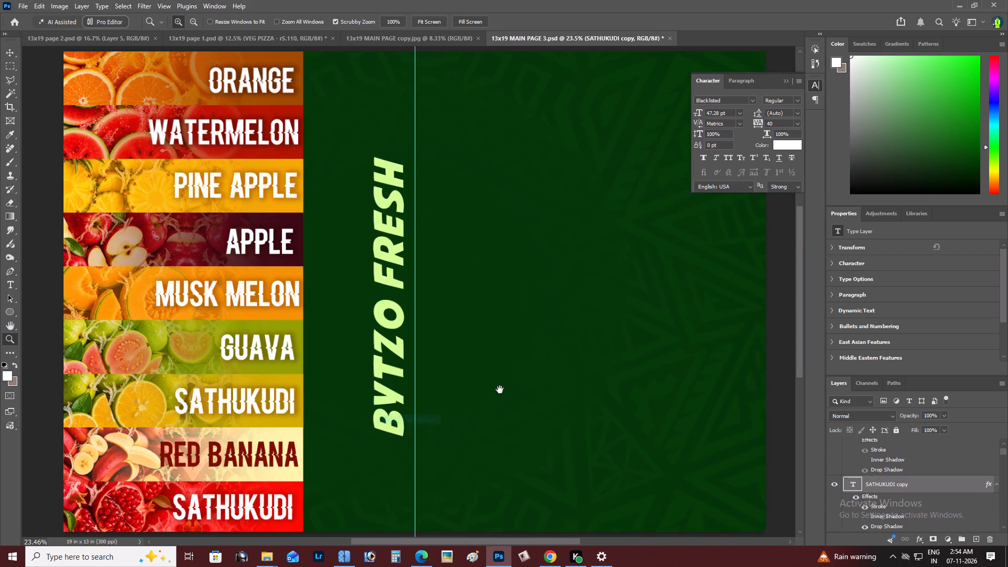
drag(500, 390, 527, 382)
key(z)
click(451, 439)
key(space)
drag(443, 456, 434, 428)
key(t)
click(414, 429)
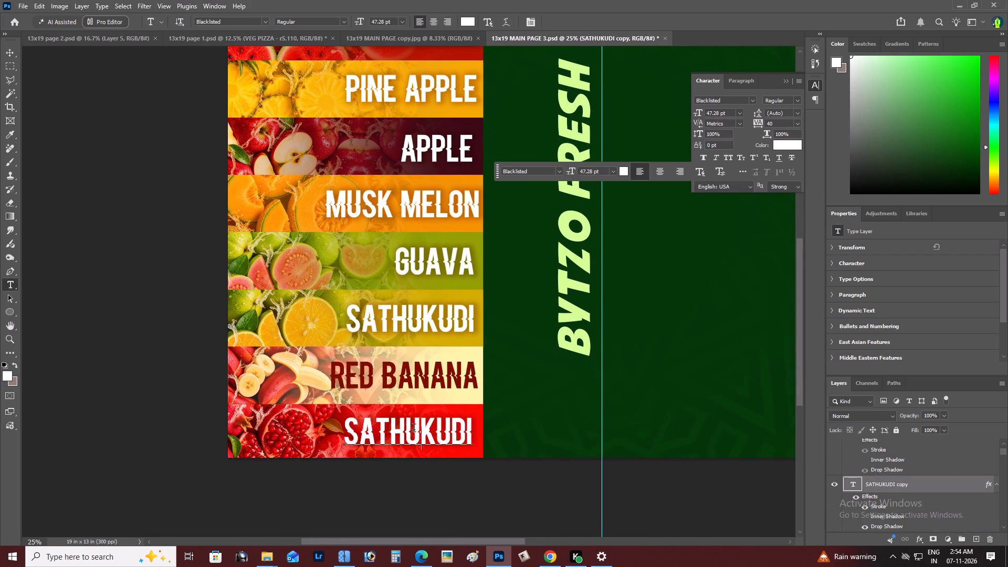
key(ctrl+a)
text(POMO)
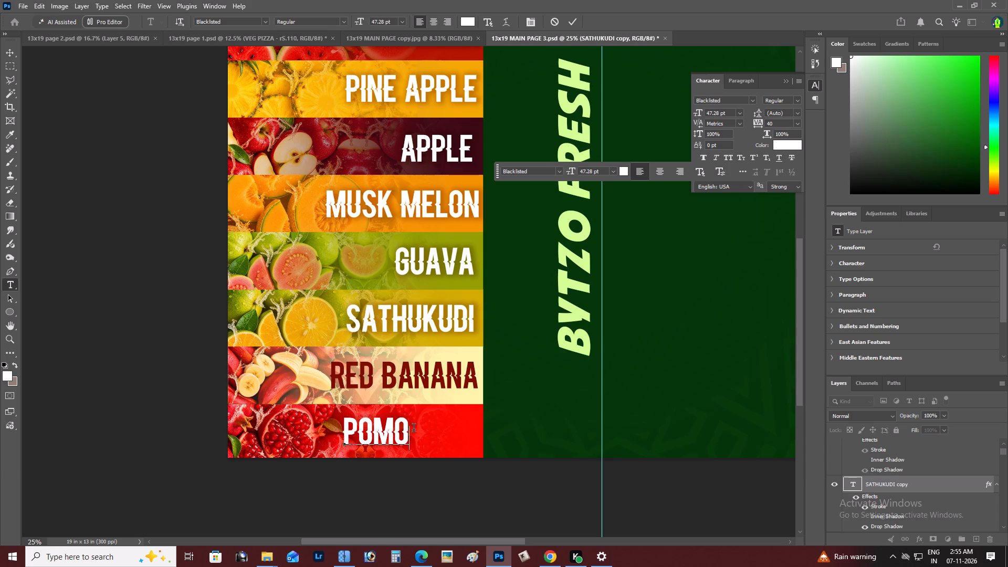
text(GRAMATE)
key(BackSpace)
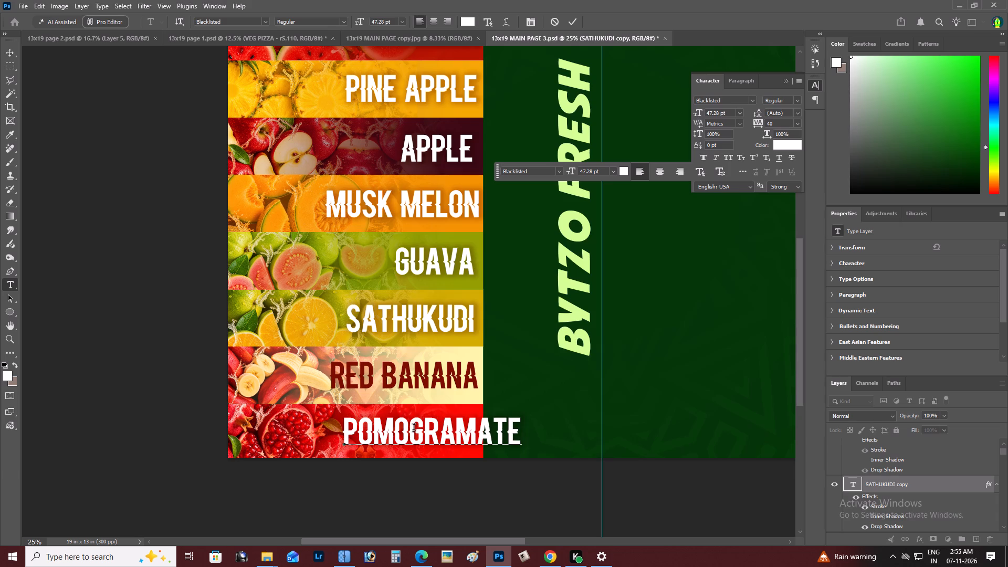
key(BackSpace)
key(BackSpace)
key(BackSpace)
text(NATE)
key(ctrl+Return)
Nudge the POMOGRANATE label left and slightly down so it sits within the pomegranate strip near its right edge.
key(v)
key(shift+Left)
key(shift+Left)
key(shift+Left)
key(shift+Left)
key(shift+Left)
key(shift+Left)
key(shift+Left)
key(shift+Left)
key(shift+Left)
key(shift+Left)
key(shift+Left)
key(shift+Left)
key(shift+Left)
key(shift+Left)
key(shift+Left)
key(shift+Left)
key(shift+Left)
key(shift+Left)
key(shift+Left)
key(shift+Left)
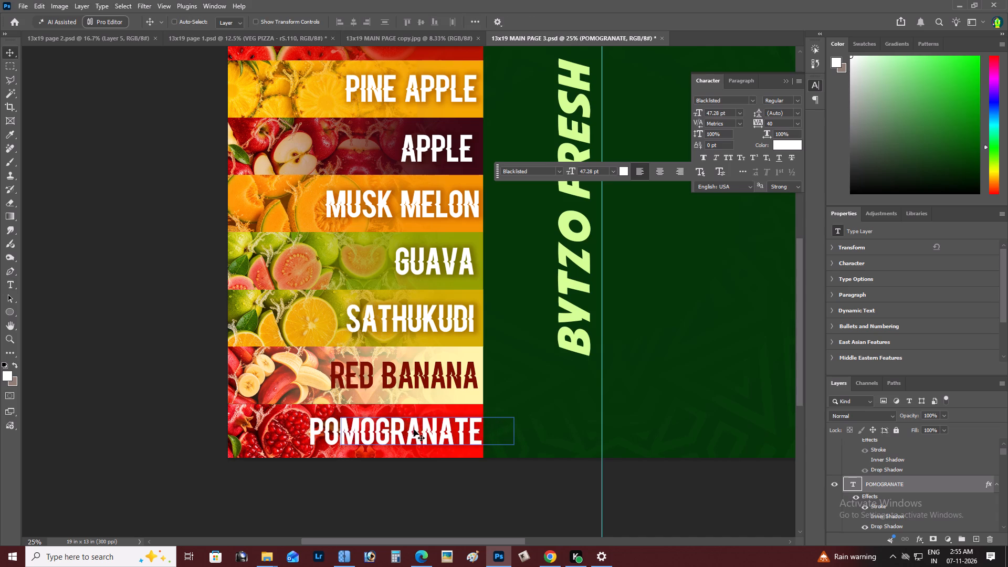
key(shift+Left)
key(Right)
key(Right)
key(Right)
key(Down)
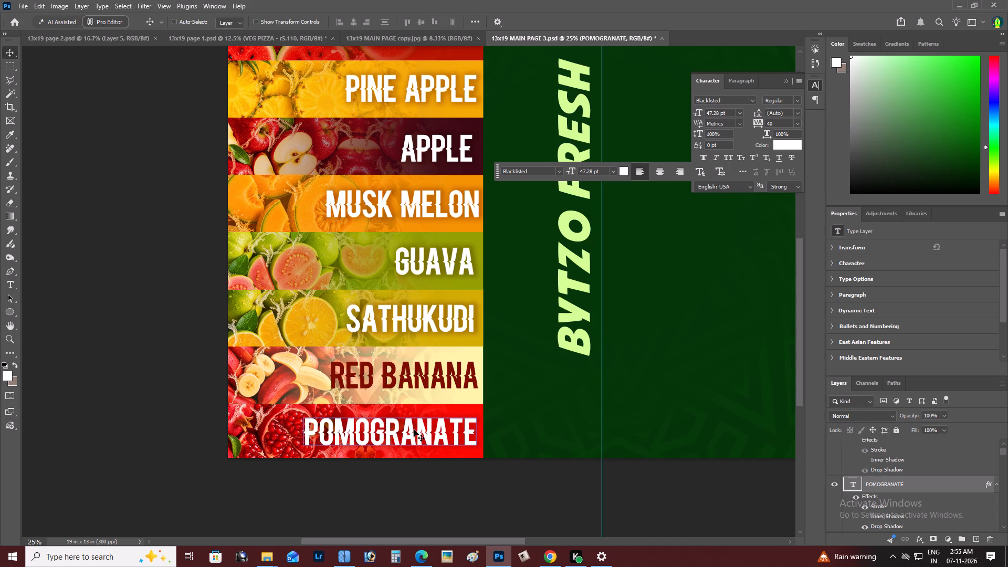
View the finished column of fruit labels as a whole and save the document.
key(z)
alt+click(414, 429)
right_click(414, 429)
double_click(428, 436)
key(space)
drag(399, 431, 438, 417)
key(z)
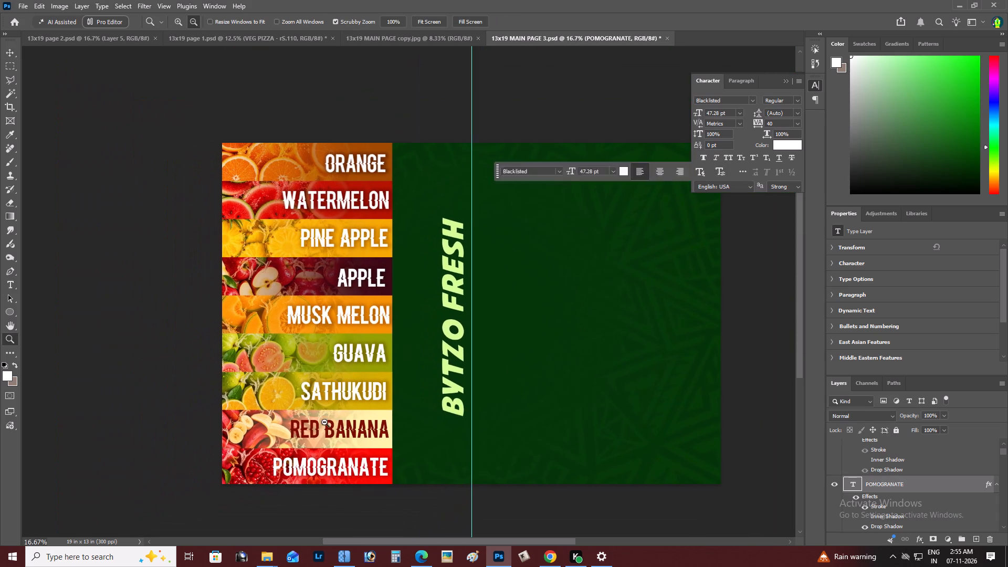
alt+click(324, 422)
right_click(323, 413)
double_click(343, 421)
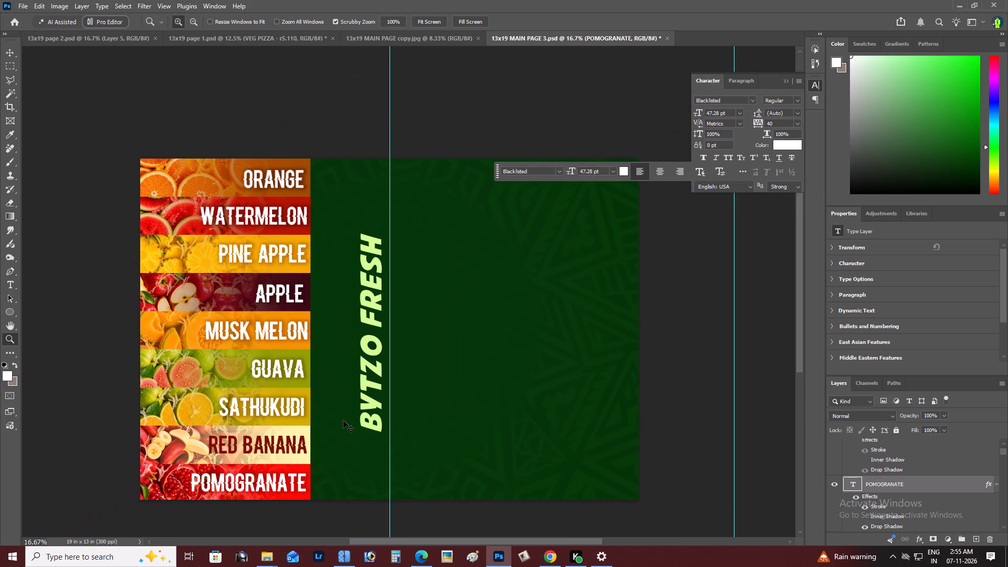
key(ctrl+s)
Set the blend mode of the vertical BYTZO FRESH text layer to Overlay.
key(v)
right_click(369, 373)
click(384, 380)
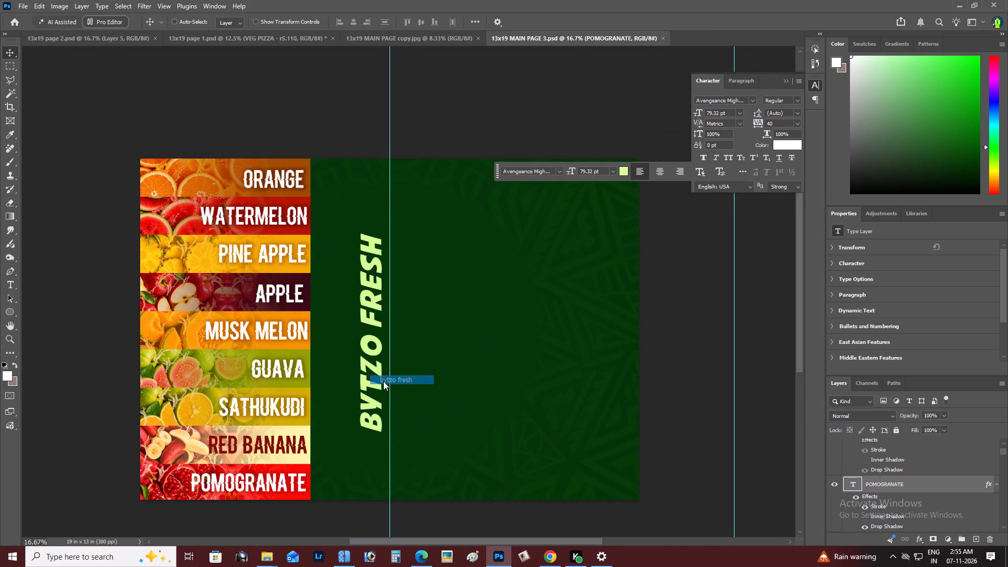
drag(382, 381, 359, 382)
key(ctrl+z)
click(875, 415)
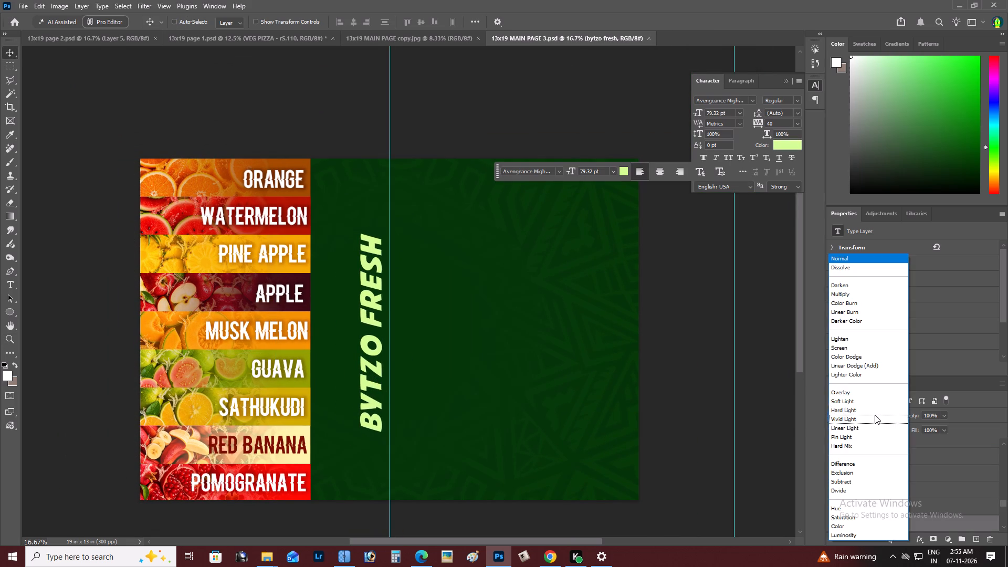
click(852, 391)
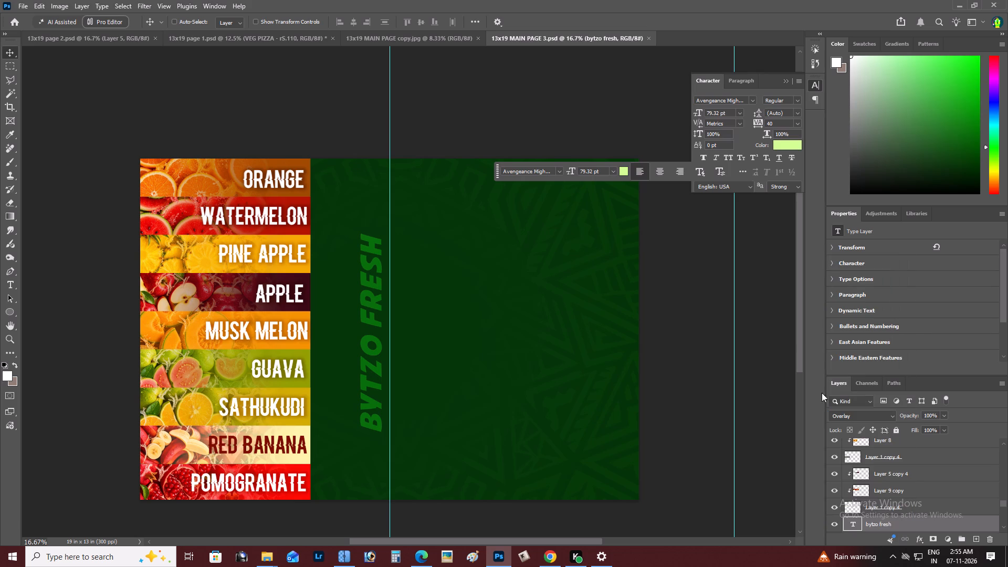
Scale the BYTZO FRESH text to about 171.5%, nearly the page height, and place it directly beside the fruit strips.
key(ctrl+t)
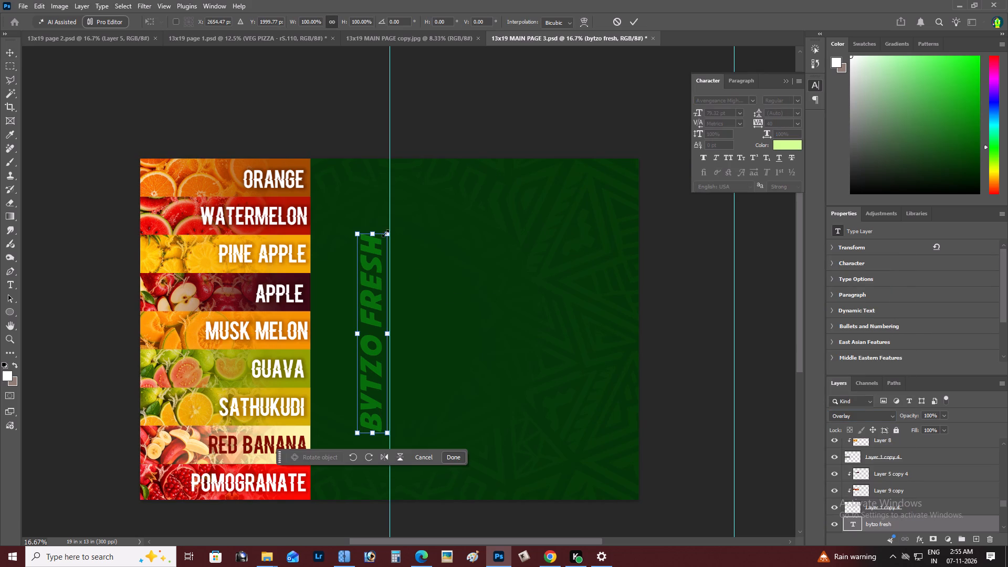
alt+drag(385, 233, 438, 168)
drag(383, 210, 375, 212)
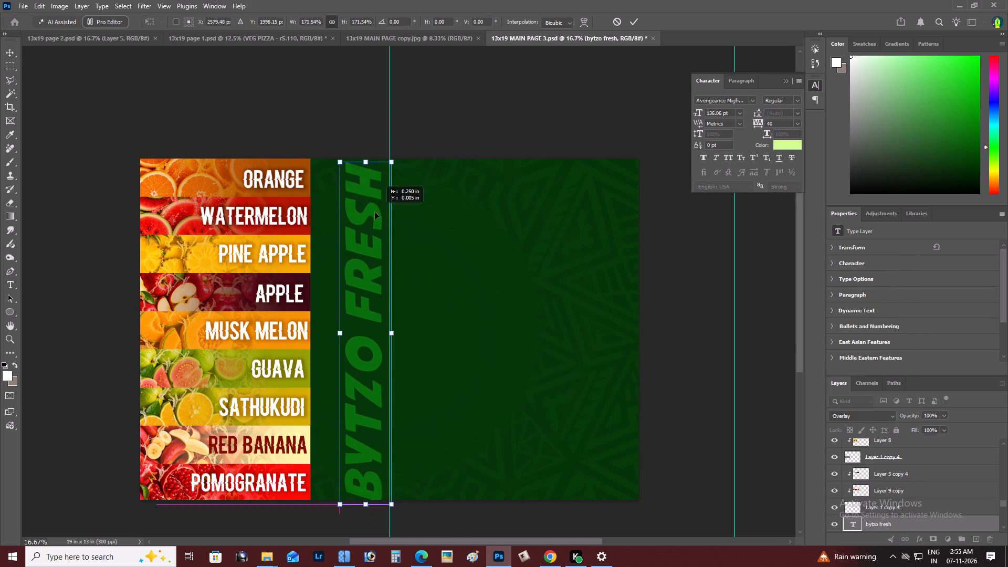
drag(375, 212, 352, 213)
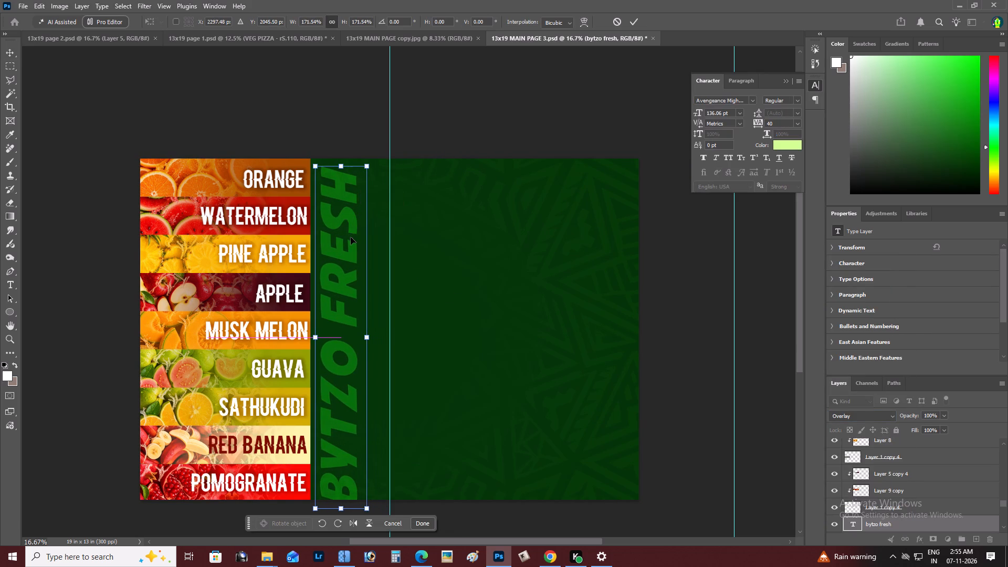
key(ctrl+Return)
Move the enlarged BYTZO FRESH text right, away from the fruit strips, until its edge reaches the first vertical guide.
drag(351, 238, 368, 225)
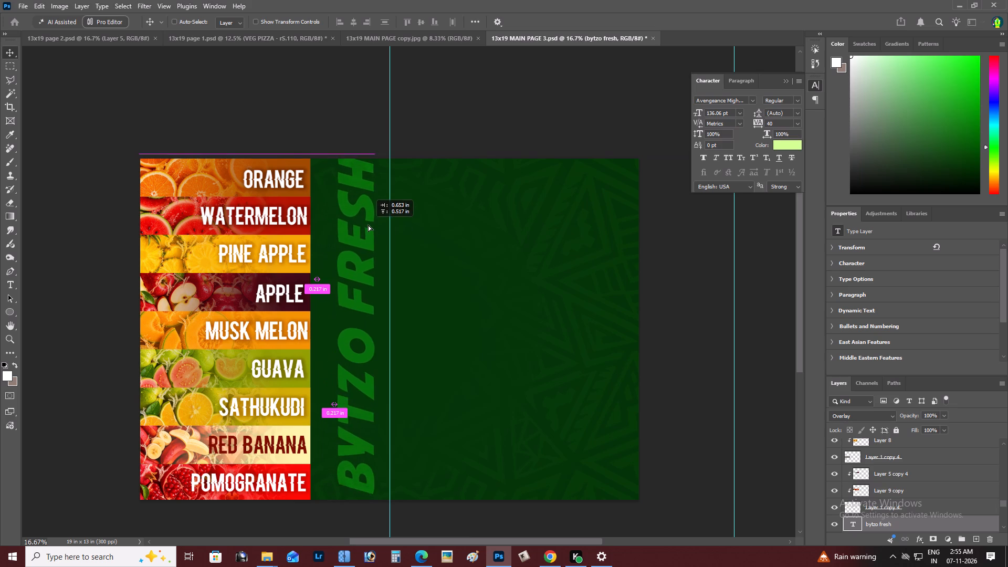
drag(368, 225, 375, 236)
drag(367, 242, 380, 245)
key(z)
alt+click(379, 247)
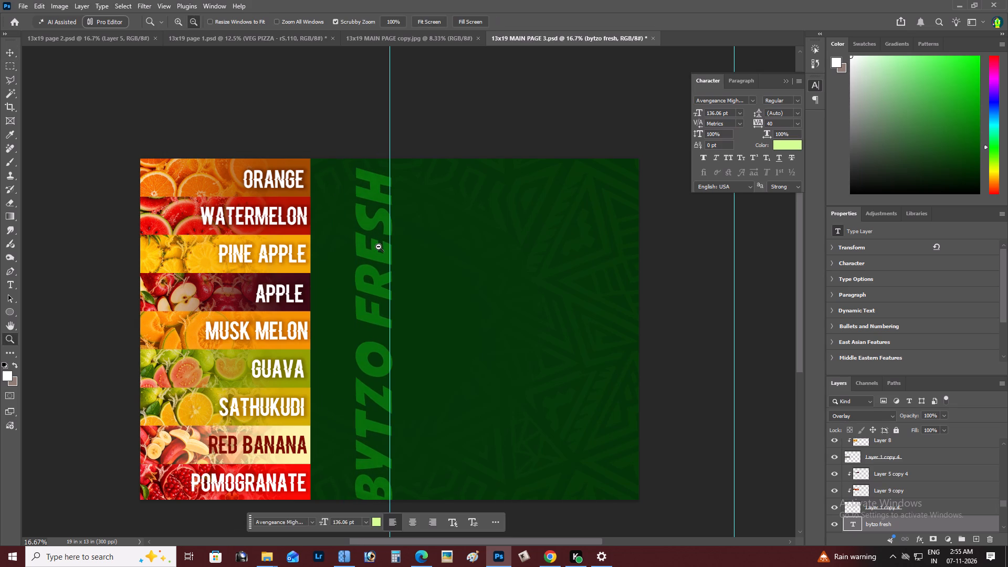
Nudge the BYTZO FRESH text slightly upward so it fits evenly within the page height, keeping its edge at the first vertical guide.
right_click(379, 247)
click(391, 252)
key(space)
click(391, 252)
key(z)
alt+click(377, 262)
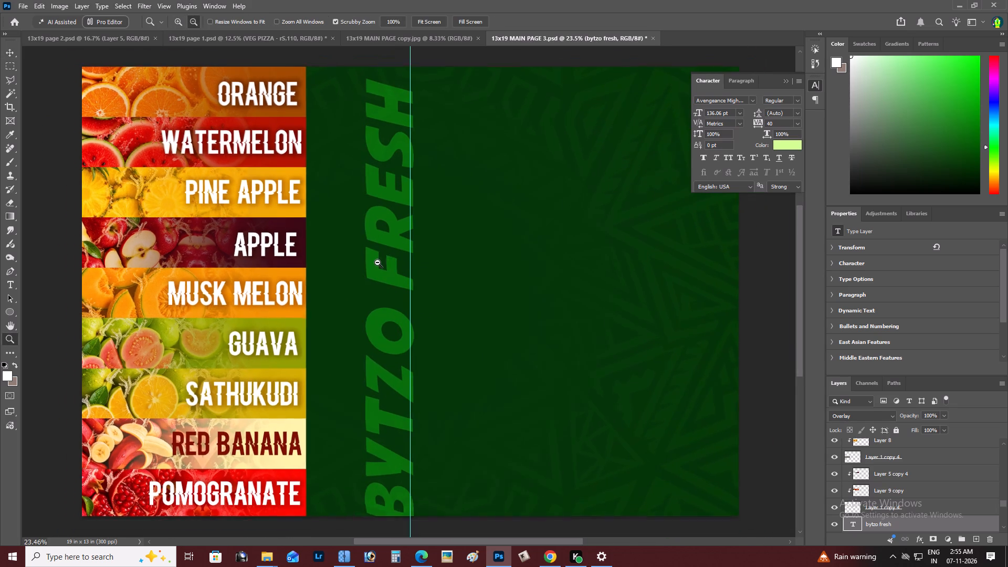
key(space)
key(space)
key(space)
key(space)
key(space)
key(space)
key(space)
key(space)
drag(377, 262, 406, 269)
key(v)
drag(416, 263, 411, 261)
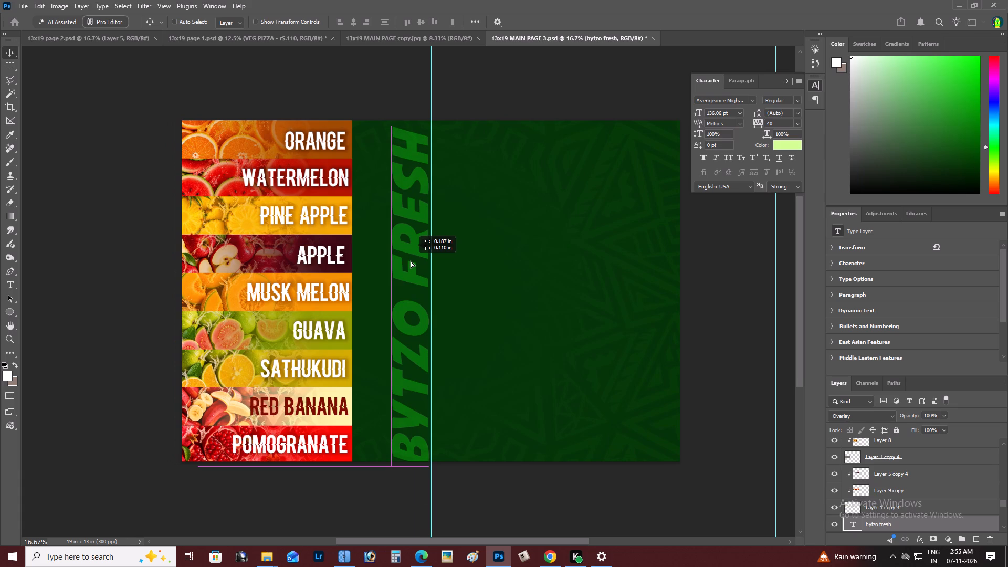
drag(411, 261, 414, 255)
key(z)
alt+click(407, 253)
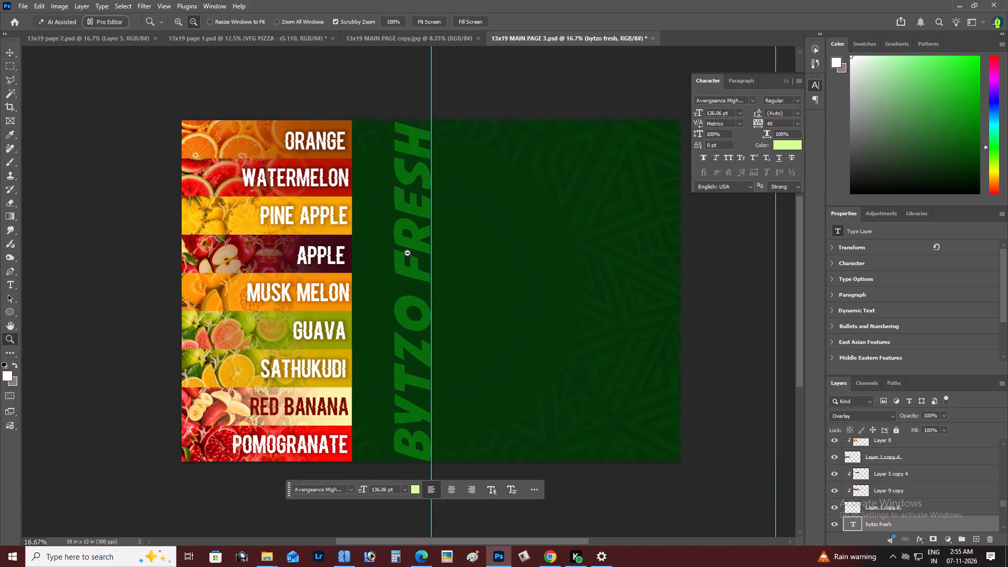
right_click(407, 253)
double_click(415, 258)
key(space)
click(415, 258)
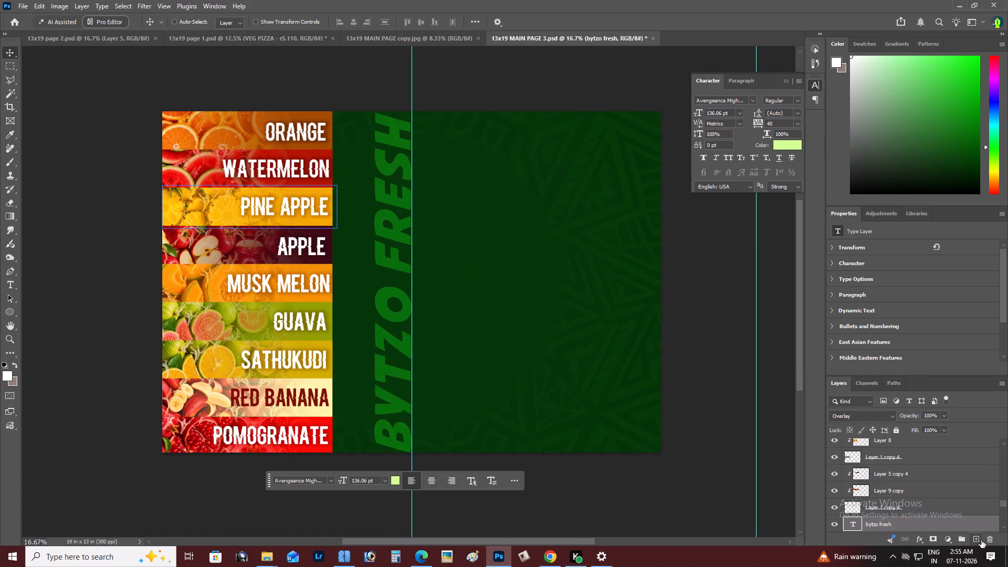
On a new layer, paint one large soft brush spot in bright green (H 122, S 92, B 76) over the upper part of the title.
click(978, 540)
click(3, 375)
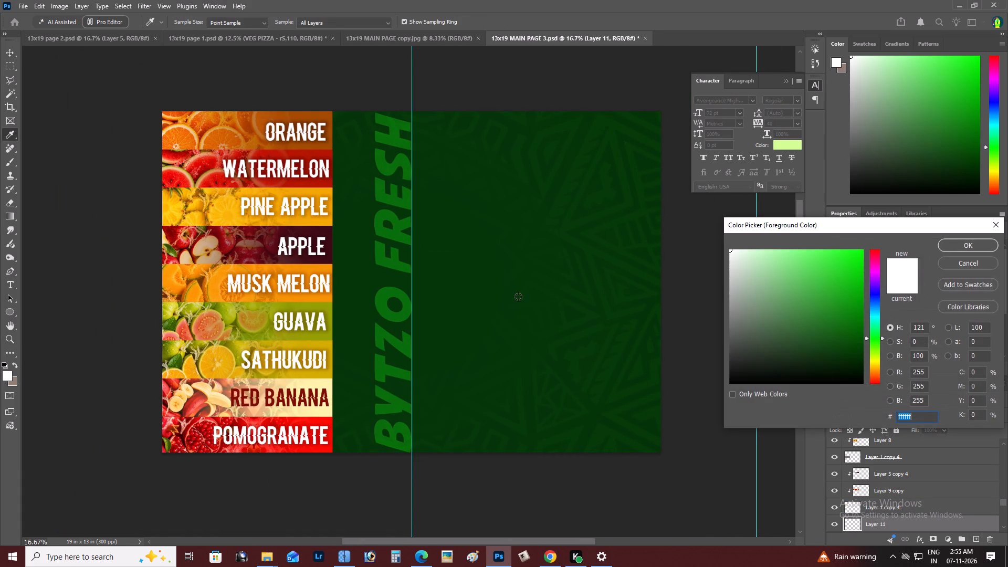
click(395, 258)
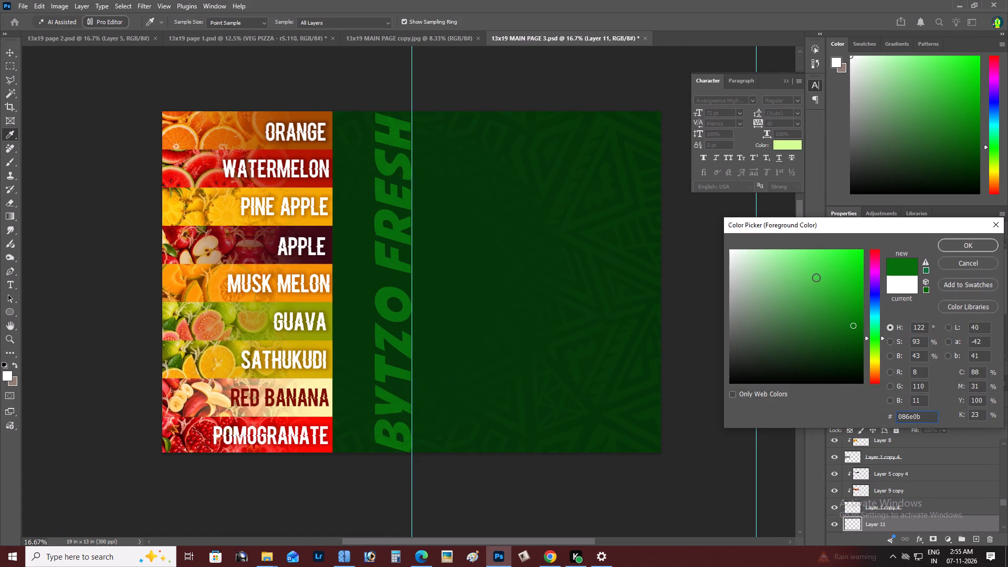
drag(816, 277, 852, 282)
key(Return)
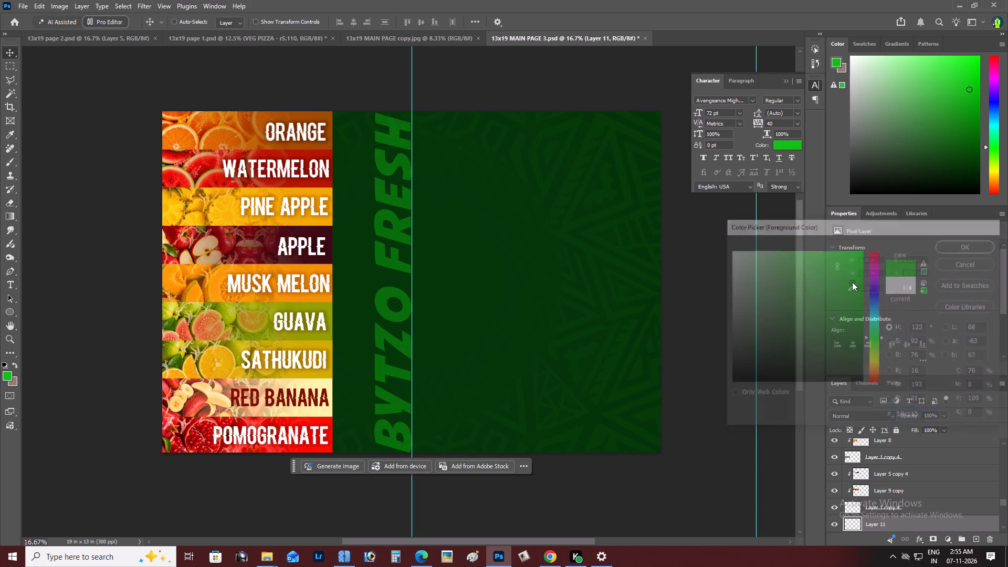
key(v)
key(b)
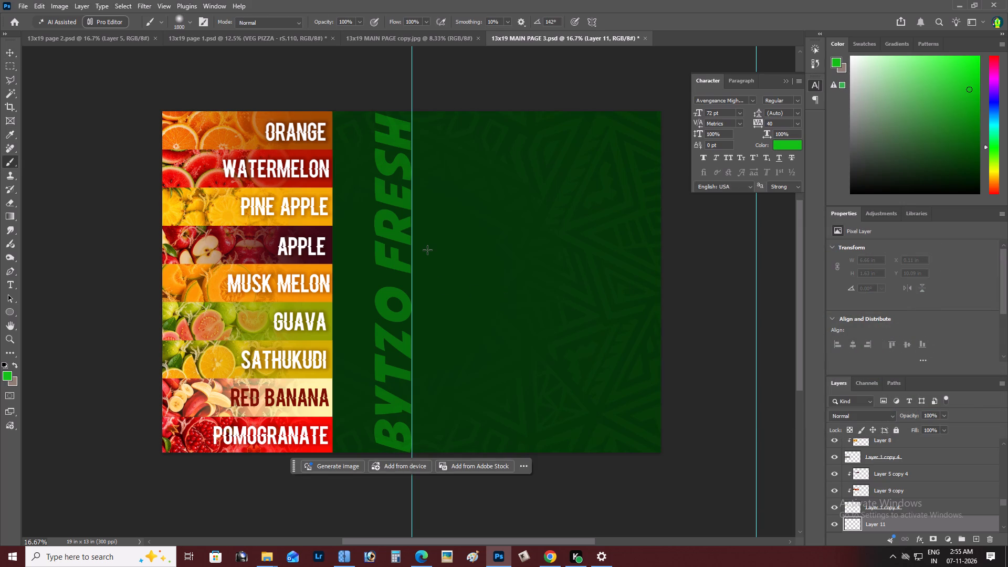
click(435, 229)
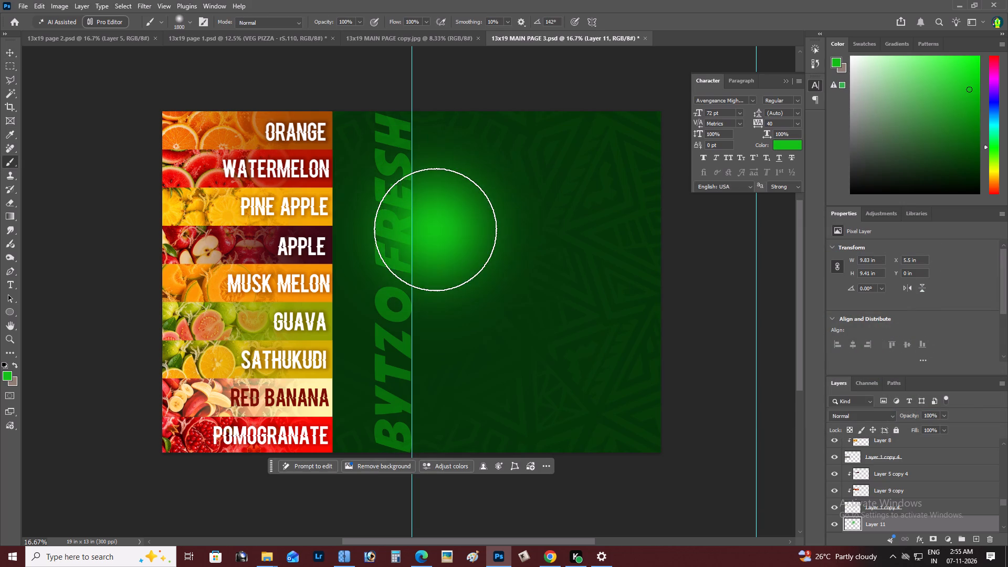
Shift the green glow slightly upward and place its layer directly beneath the BYTZO FRESH text layer.
key(v)
drag(469, 230, 464, 206)
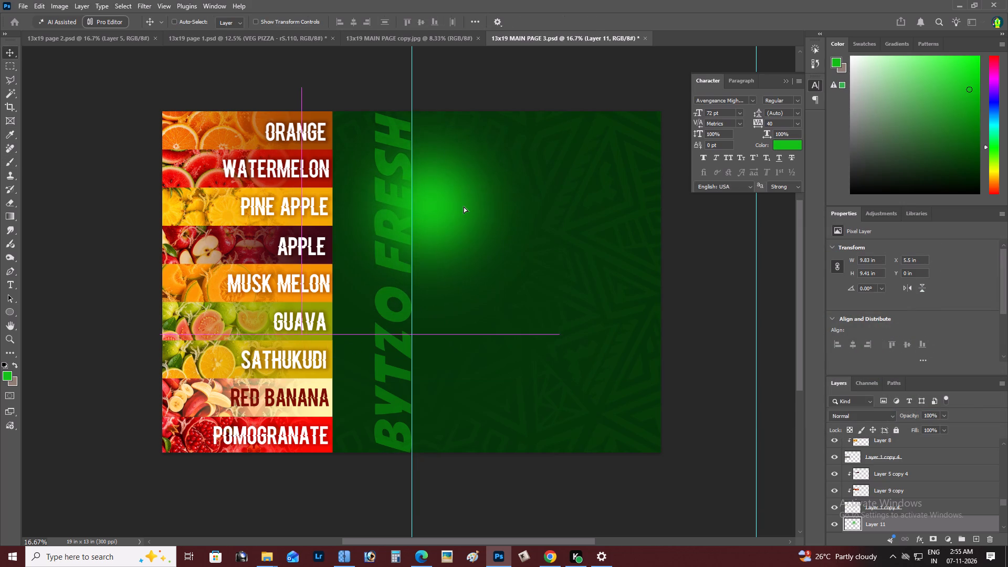
key(ctrl+bracketleft)
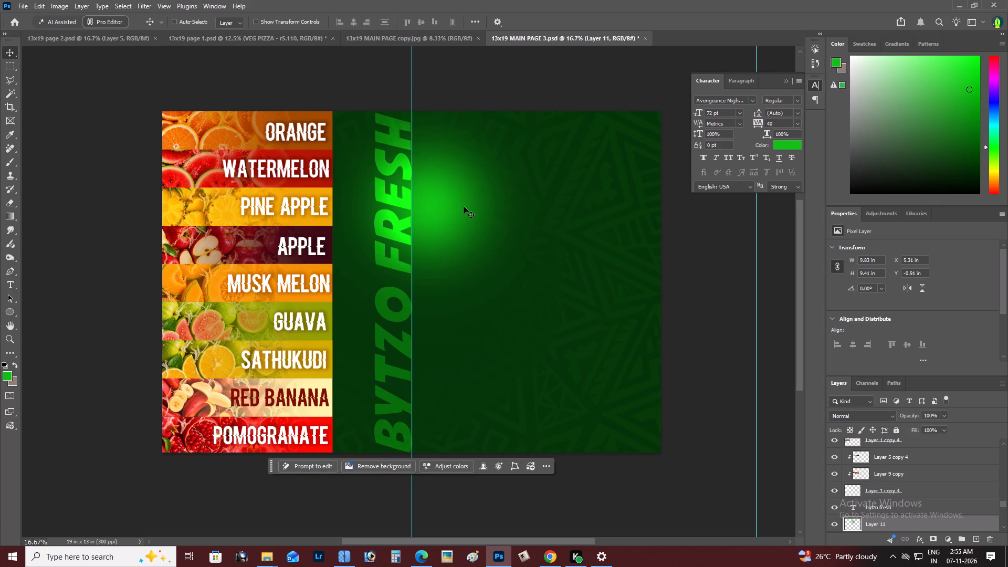
Stretch the green glow vertically to about 319% of its height, down past the page's bottom edge.
key(ctrl+t)
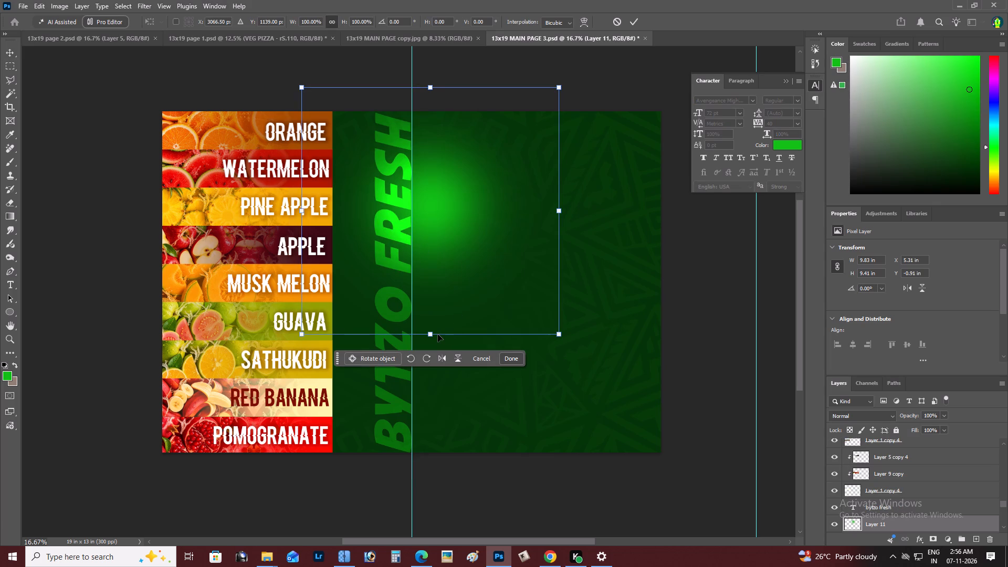
shift+drag(435, 336, 492, 549)
key(space)
key(space)
key(space)
key(space)
key(space)
drag(438, 238, 434, 477)
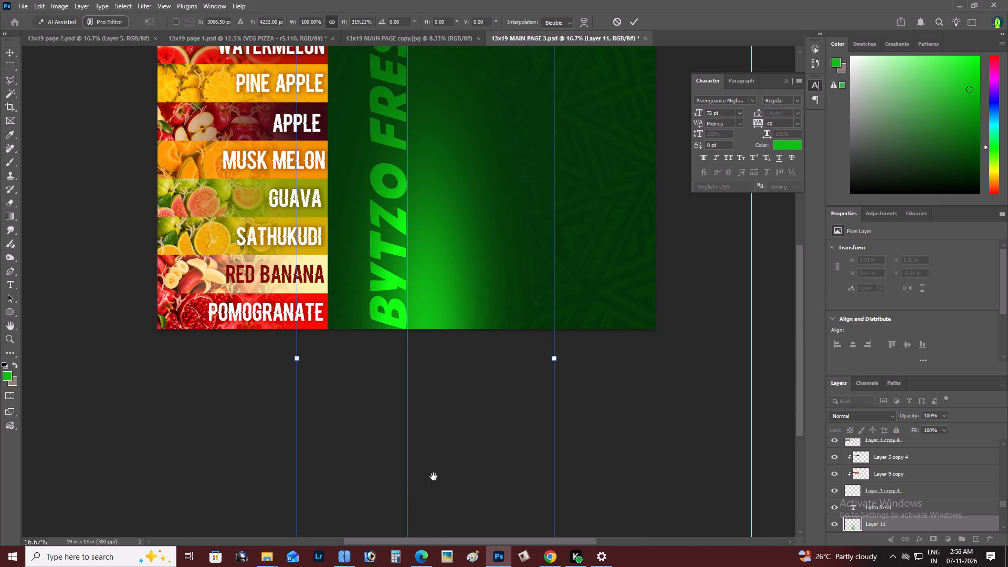
drag(434, 477, 434, 476)
drag(424, 374, 429, 288)
key(ctrl+z)
Move the stretched green glow up and right so it spans the page height, centred just beyond the first vertical guide.
key(space)
key(space)
key(space)
key(space)
drag(450, 298, 418, 457)
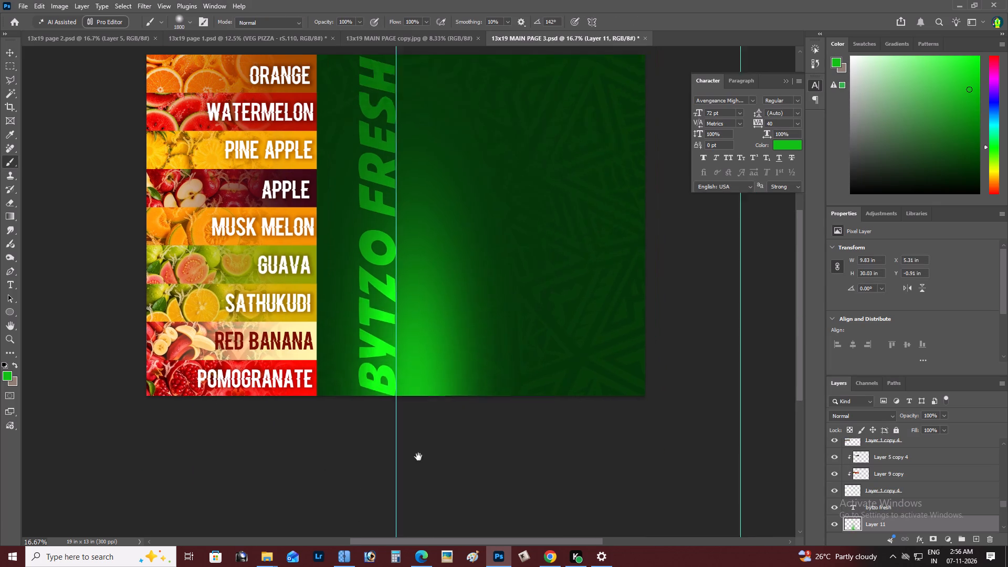
drag(418, 457, 418, 456)
key(v)
drag(415, 434, 419, 297)
key(z)
alt+click(391, 301)
right_click(394, 299)
double_click(415, 307)
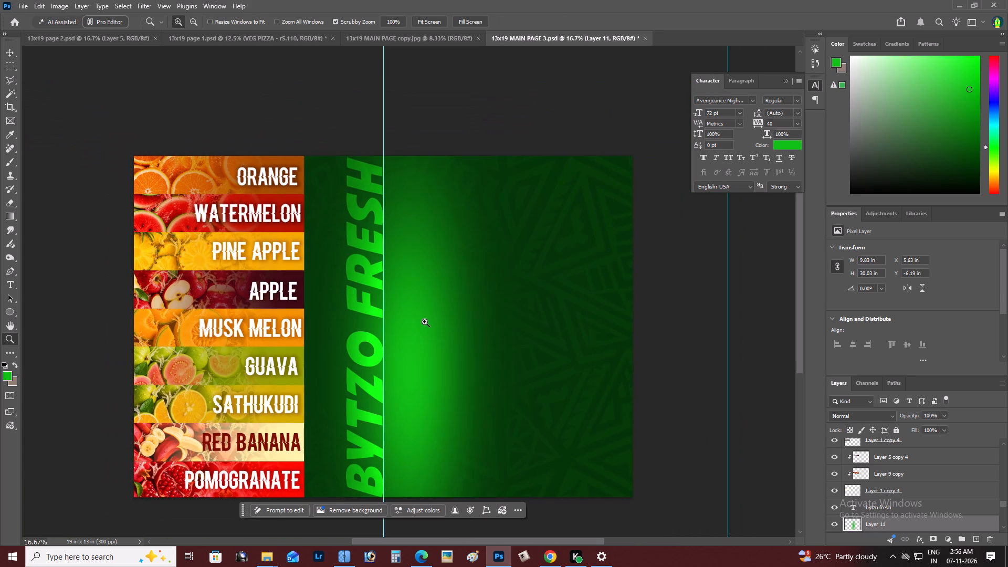
key(v)
drag(417, 338, 403, 321)
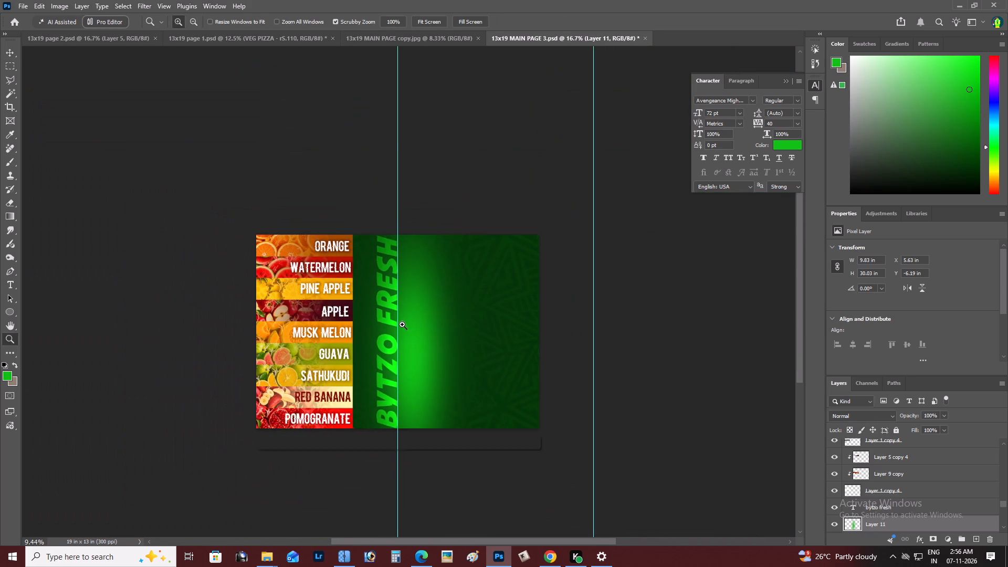
key(v)
drag(401, 360, 408, 342)
Delete the part of the glow in the 9.5 × 13 in area right of the first vertical guide, and clear the selection.
key(m)
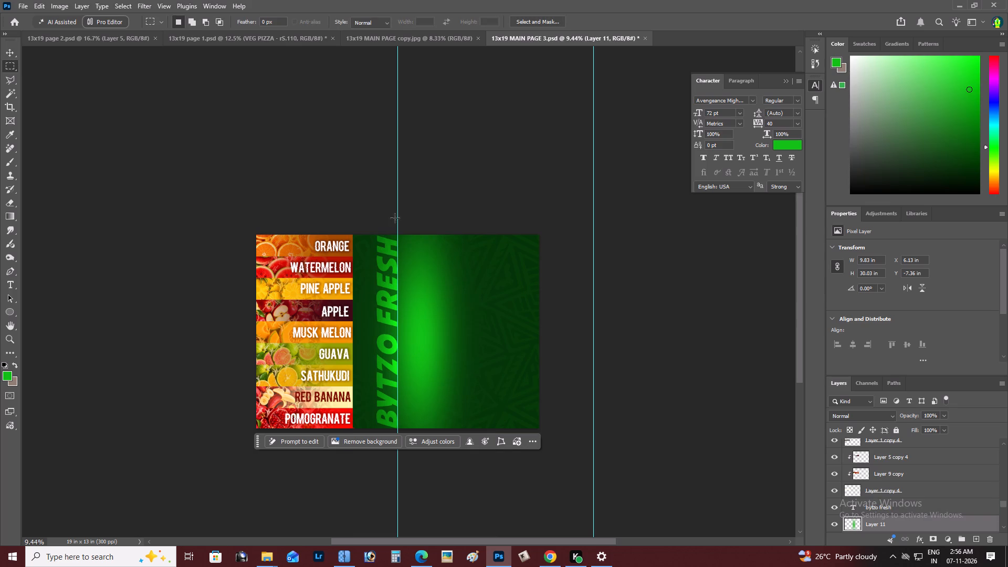
drag(397, 209, 539, 512)
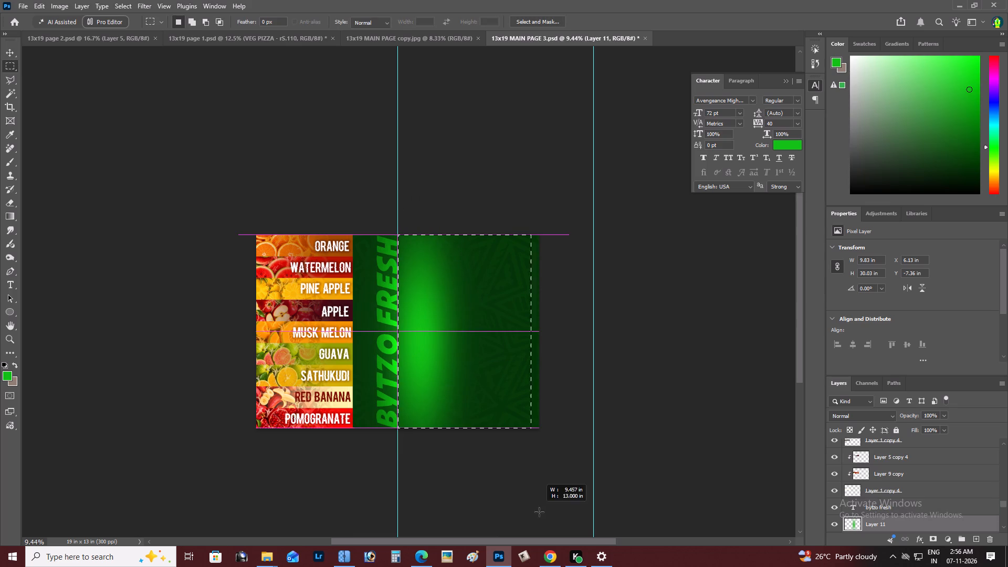
drag(539, 512, 540, 521)
key(BackSpace)
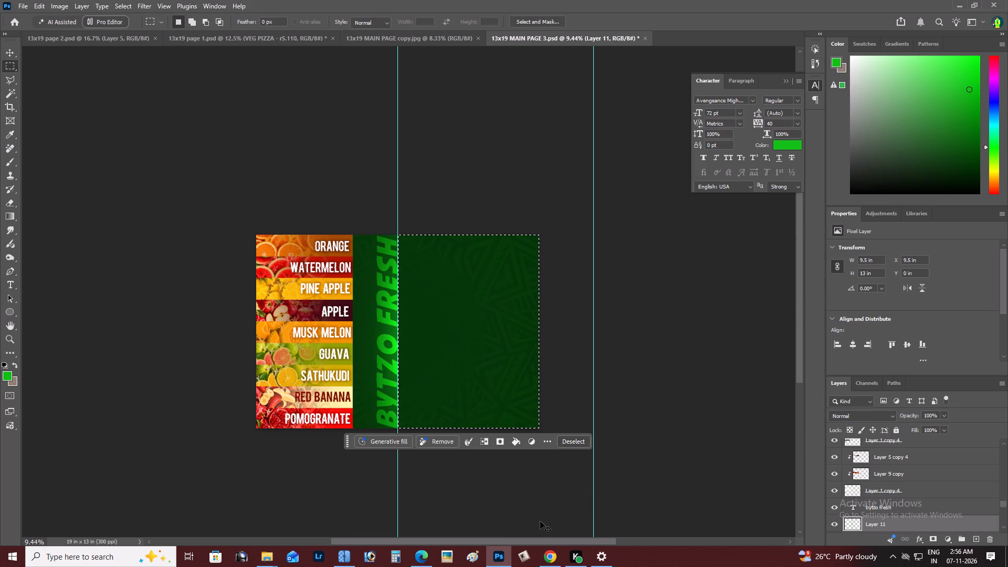
key(ctrl+d)
Examine the BYTZO FRESH text and the trimmed glow along the guide, both close up and as a whole.
key(z)
alt+click(369, 350)
right_click(384, 345)
click(407, 354)
key(space)
key(space)
drag(409, 354, 479, 366)
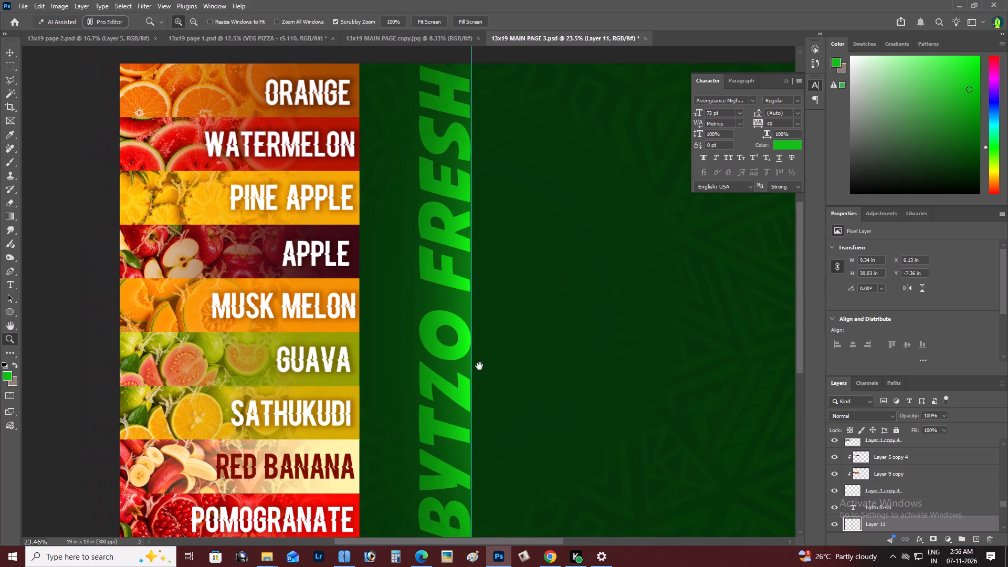
drag(479, 366, 479, 364)
key(z)
alt+click(471, 310)
right_click(471, 310)
double_click(488, 317)
key(space)
drag(476, 331, 497, 335)
key(z)
alt+click(436, 325)
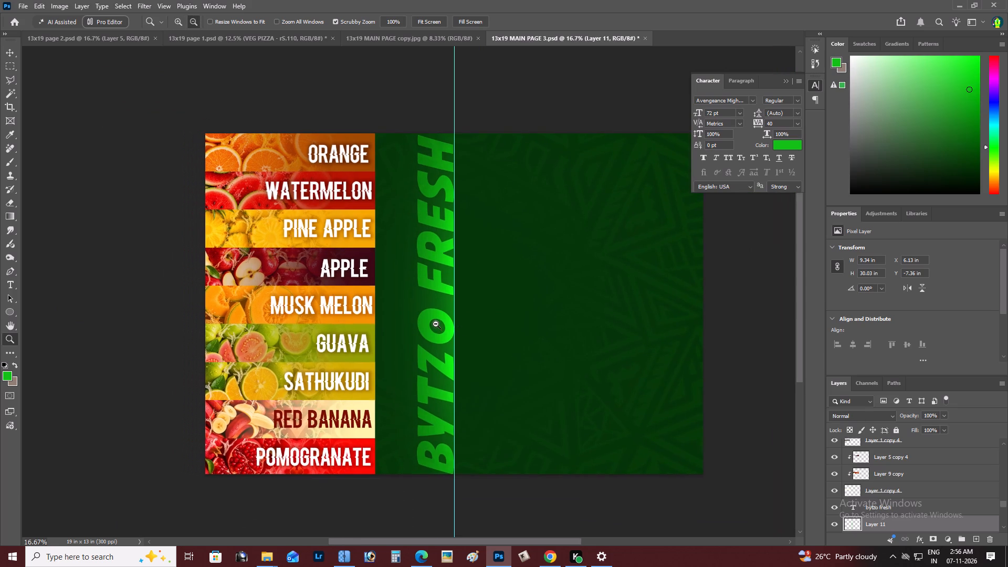
right_click(436, 324)
click(455, 332)
key(space)
key(space)
key(space)
key(space)
key(space)
key(space)
key(space)
key(space)
key(space)
key(space)
key(space)
key(space)
key(space)
key(space)
key(space)
key(space)
key(space)
key(space)
key(space)
key(space)
drag(455, 331, 493, 386)
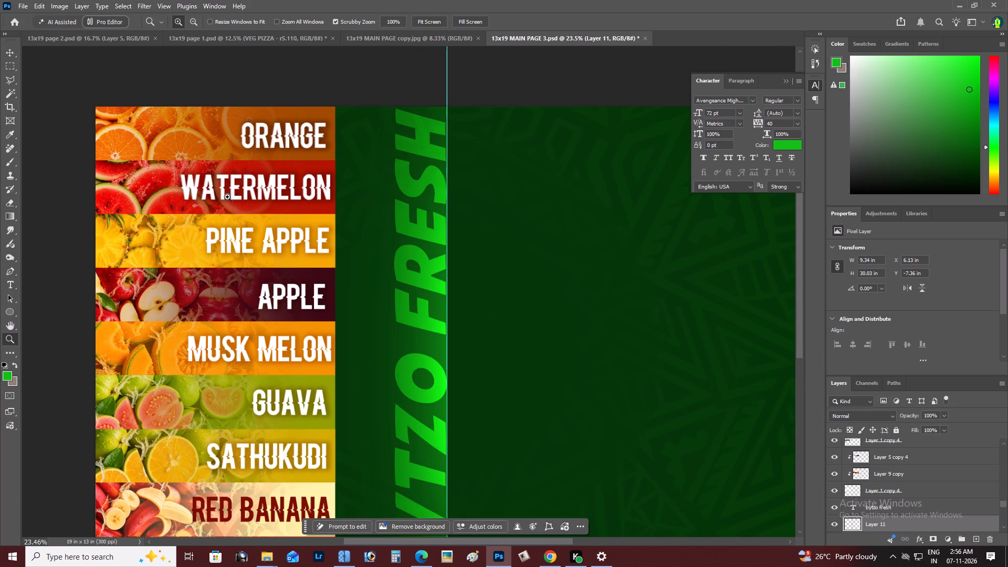
Copy the RS.150/- price under Zinger Chicken Burger from 13x19 page 1 into 13x19 MAIN PAGE 3, beside the ORANGE strip.
click(218, 42)
key(space)
key(space)
key(space)
key(space)
key(space)
key(space)
key(space)
key(space)
key(space)
key(space)
key(space)
key(space)
key(space)
key(space)
key(space)
key(space)
key(space)
key(space)
key(space)
key(space)
drag(250, 147, 251, 154)
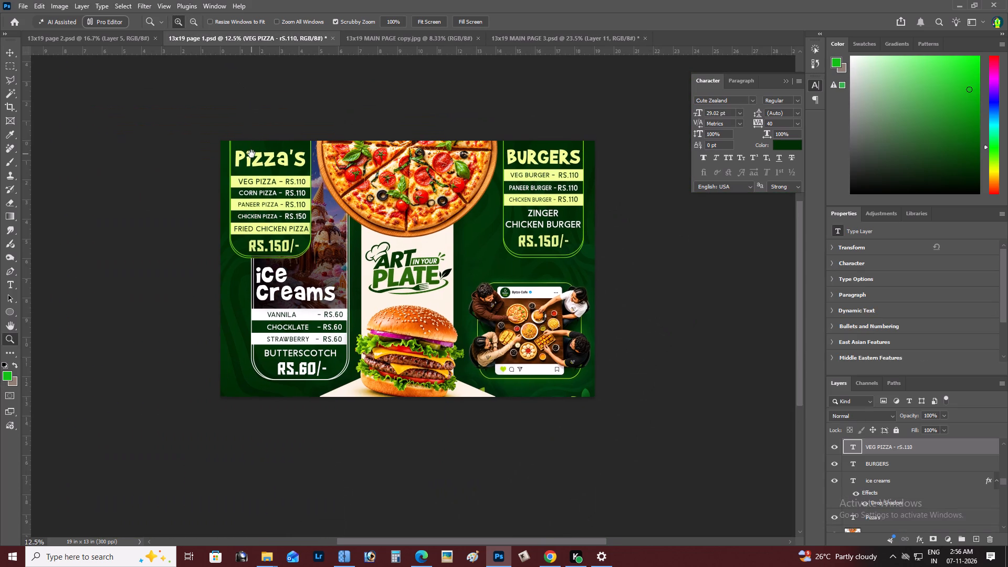
drag(251, 154, 244, 154)
key(z)
triple_click(531, 242)
key(v)
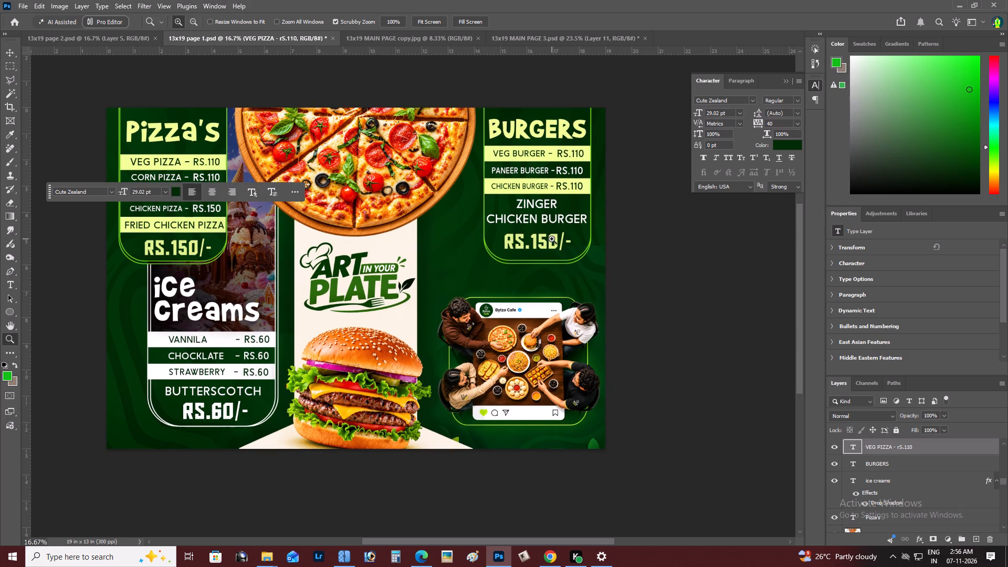
key(z)
click(542, 240)
key(v)
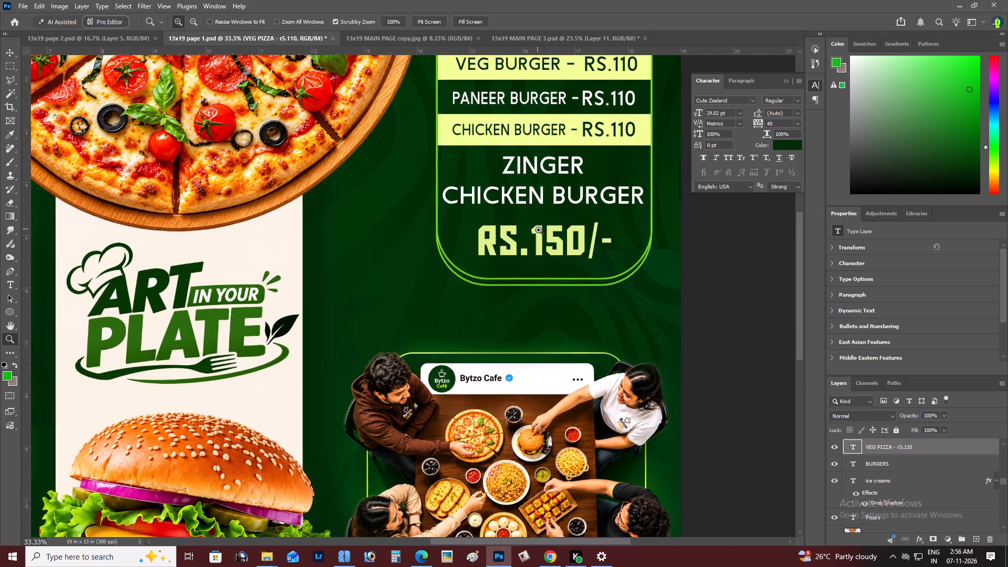
right_click(534, 223)
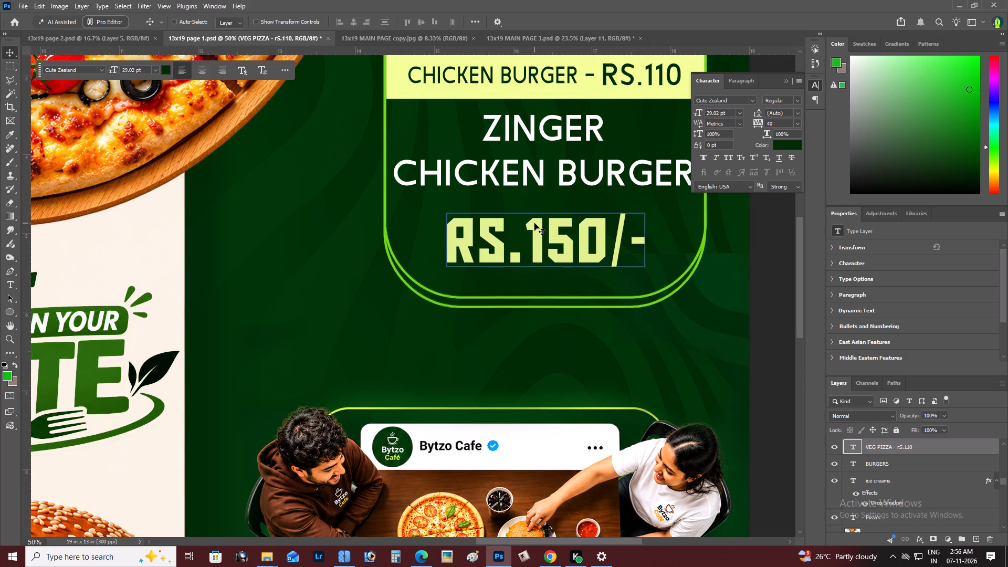
click(548, 228)
alt+drag(547, 228, 455, 191)
drag(447, 198, 509, 43)
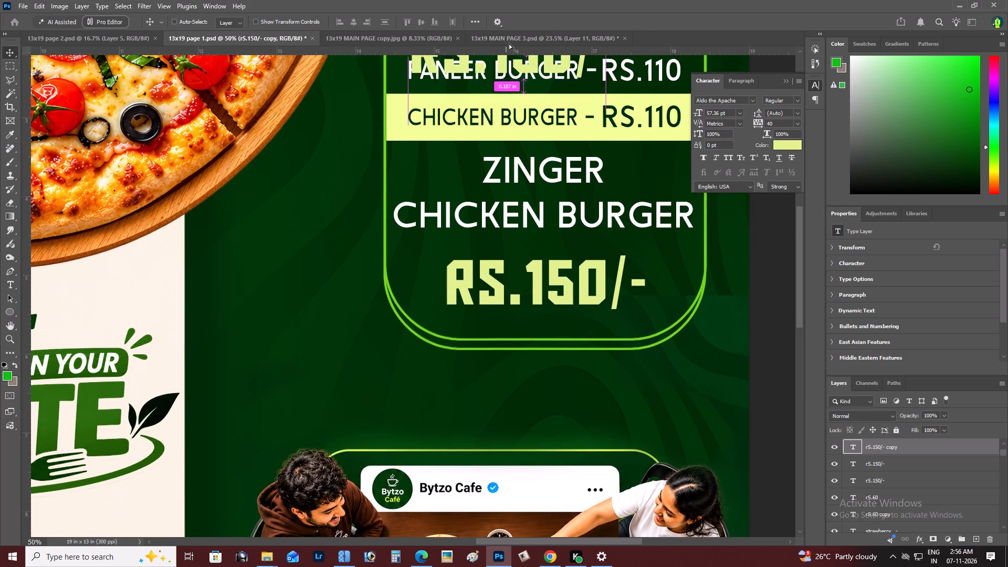
drag(509, 43, 384, 110)
drag(408, 117, 409, 86)
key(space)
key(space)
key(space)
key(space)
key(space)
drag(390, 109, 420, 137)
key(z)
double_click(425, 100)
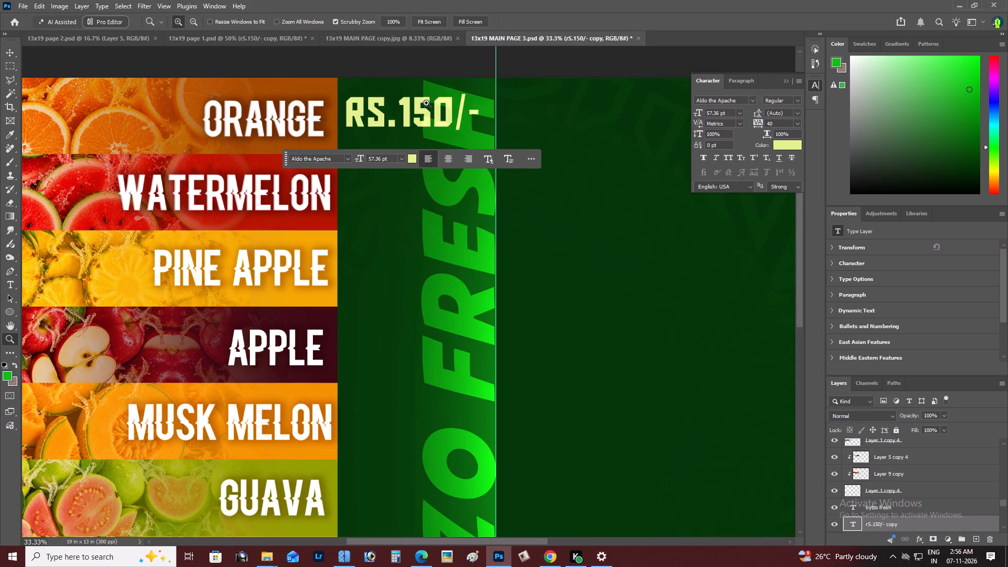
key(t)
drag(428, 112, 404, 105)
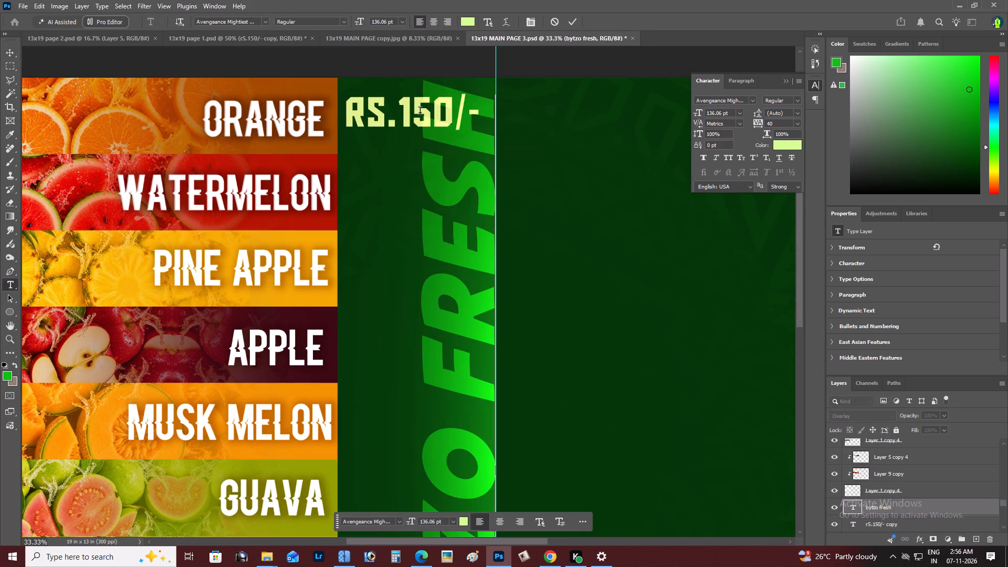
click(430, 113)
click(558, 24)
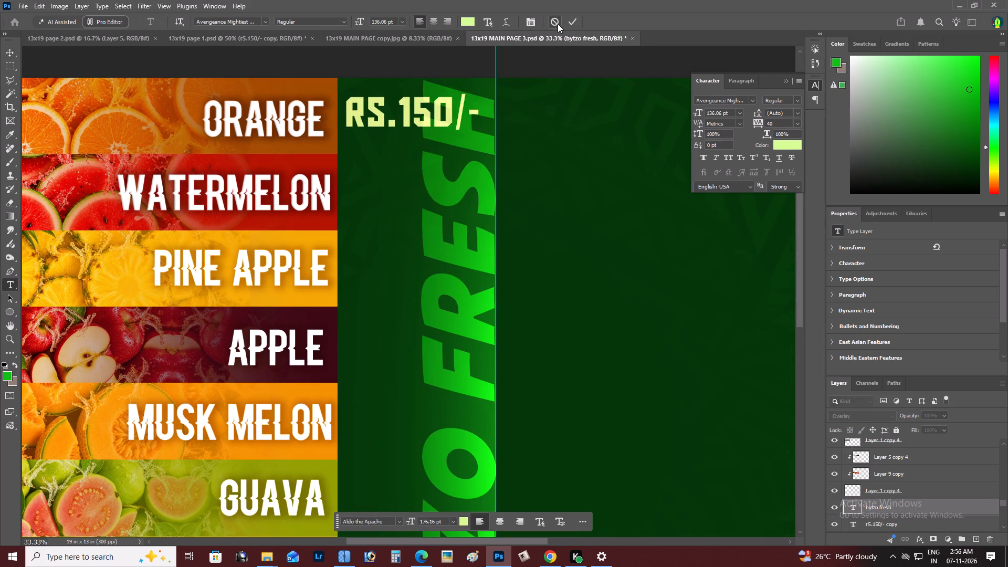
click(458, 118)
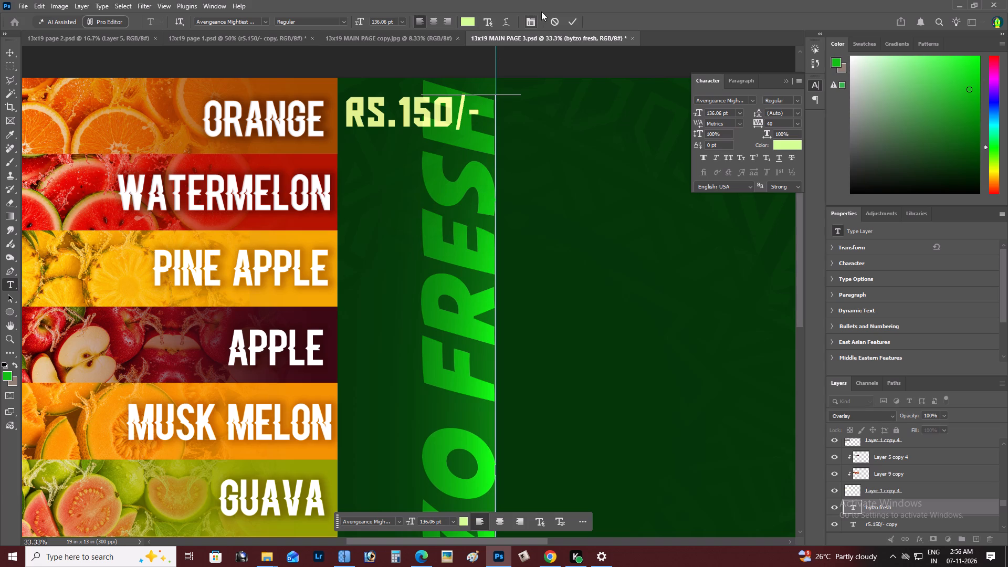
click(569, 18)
Select the RS.150/- text and move it off the BYTZO FRESH title onto the empty green area beyond the guide.
key(v)
right_click(376, 109)
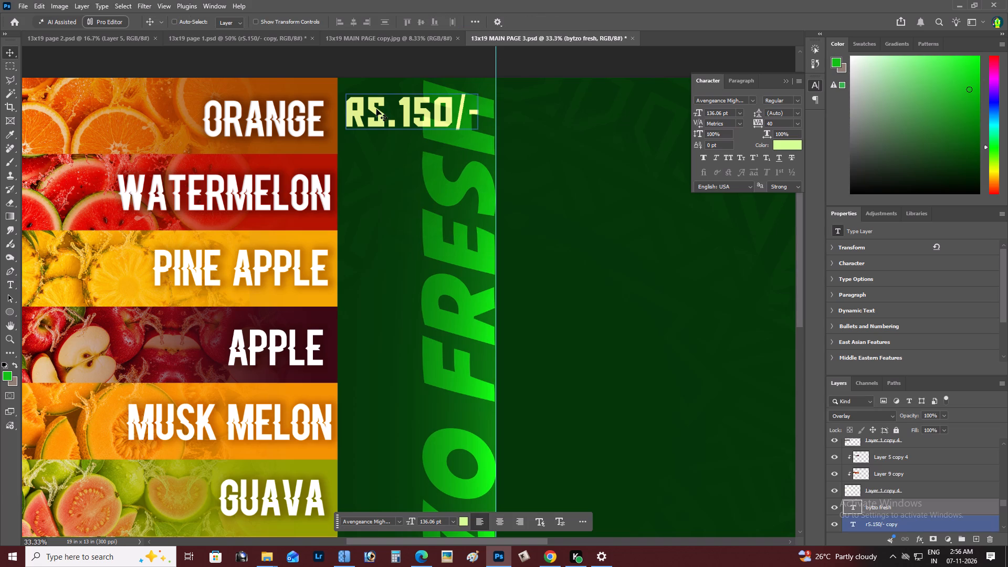
click(391, 118)
drag(403, 122, 586, 199)
Change the RS.150/- price text on the green area to RS.80/-.
key(t)
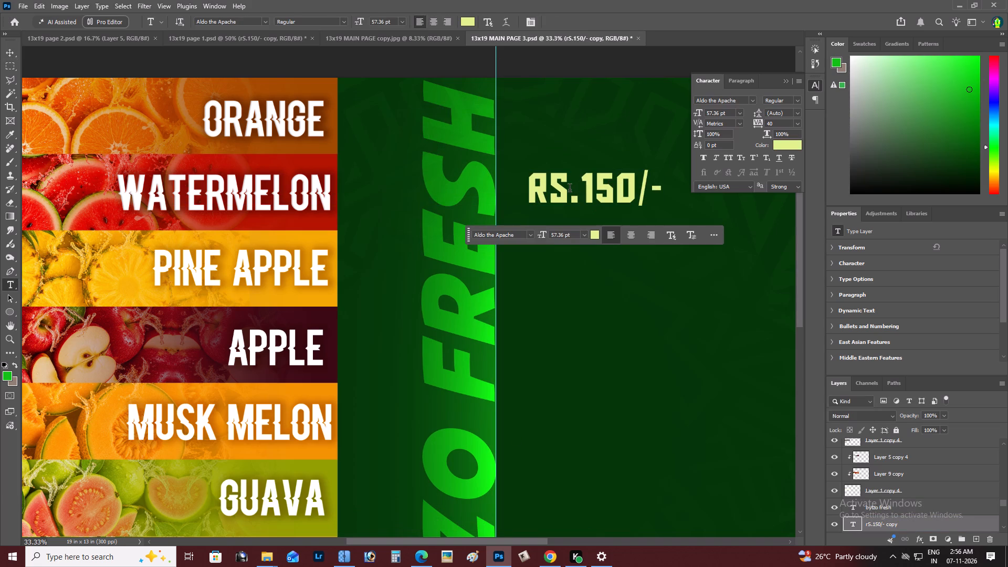
drag(581, 190, 609, 198)
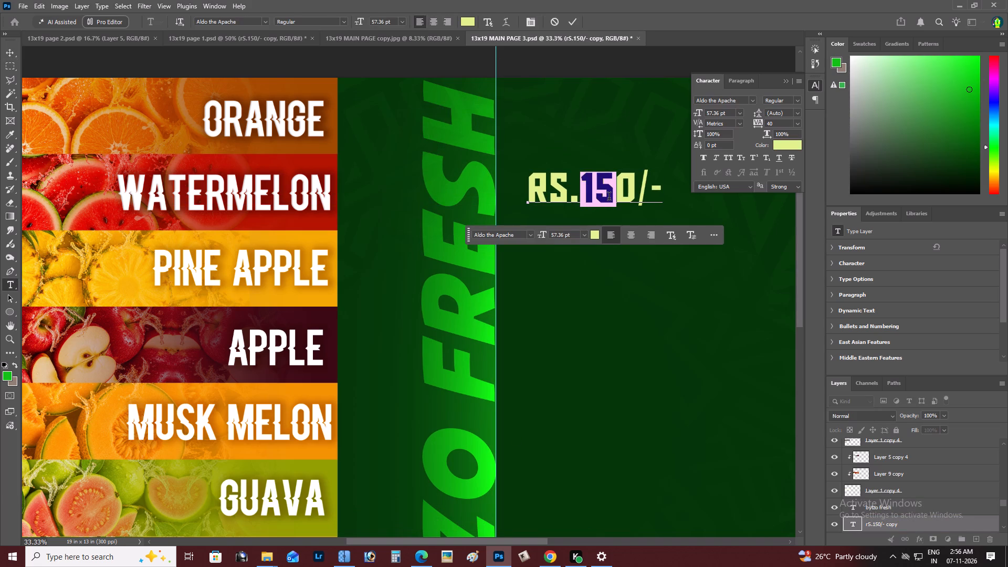
key(8)
key(ctrl+Return)
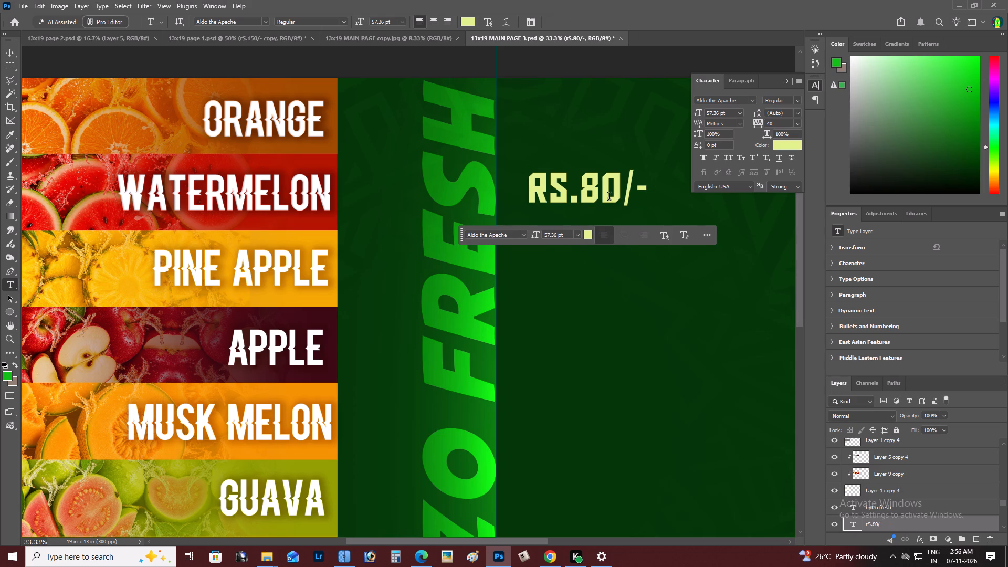
Examine the RS.80/- price next to the fruit strips and browse the available fonts for it.
key(z)
alt+click(609, 198)
right_click(609, 198)
click(617, 201)
key(space)
key(space)
key(space)
key(space)
key(space)
key(space)
key(space)
key(space)
key(space)
key(space)
key(space)
key(space)
drag(613, 243, 637, 342)
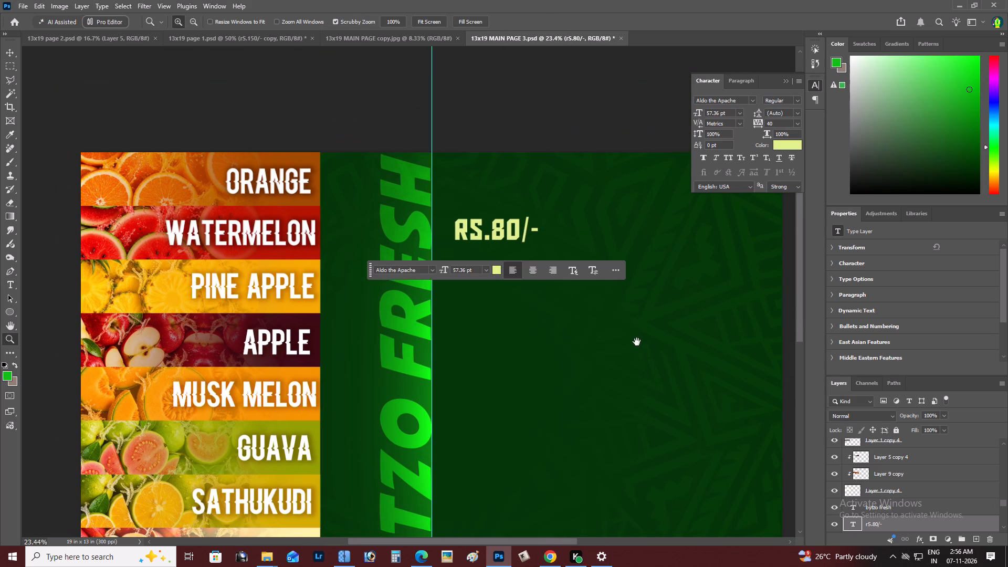
drag(637, 342, 636, 343)
click(752, 98)
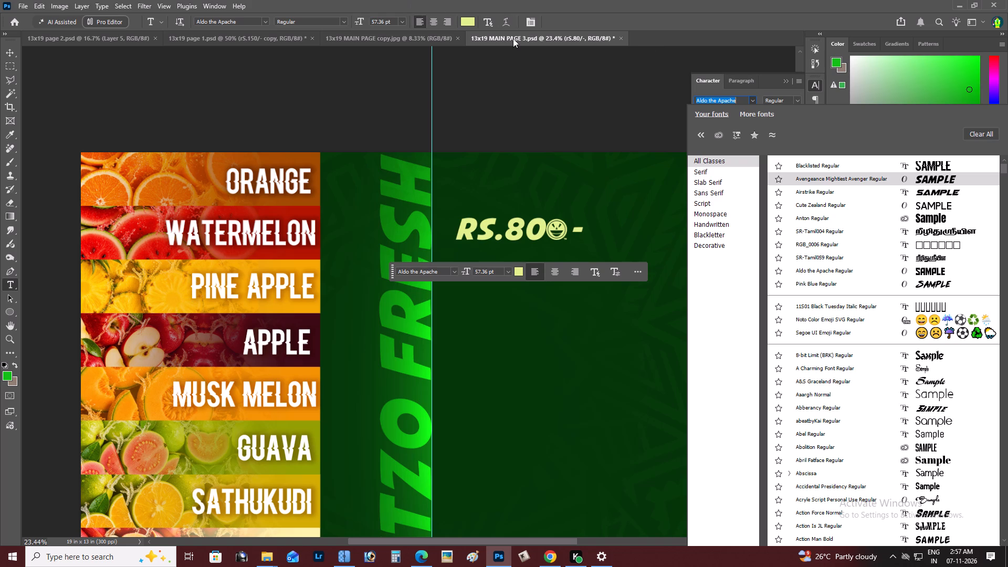
click(543, 111)
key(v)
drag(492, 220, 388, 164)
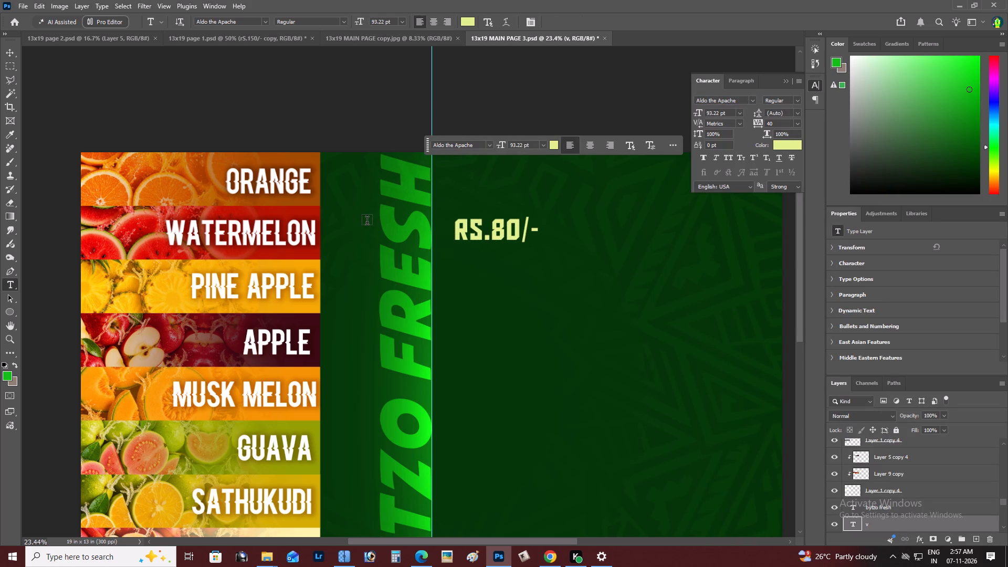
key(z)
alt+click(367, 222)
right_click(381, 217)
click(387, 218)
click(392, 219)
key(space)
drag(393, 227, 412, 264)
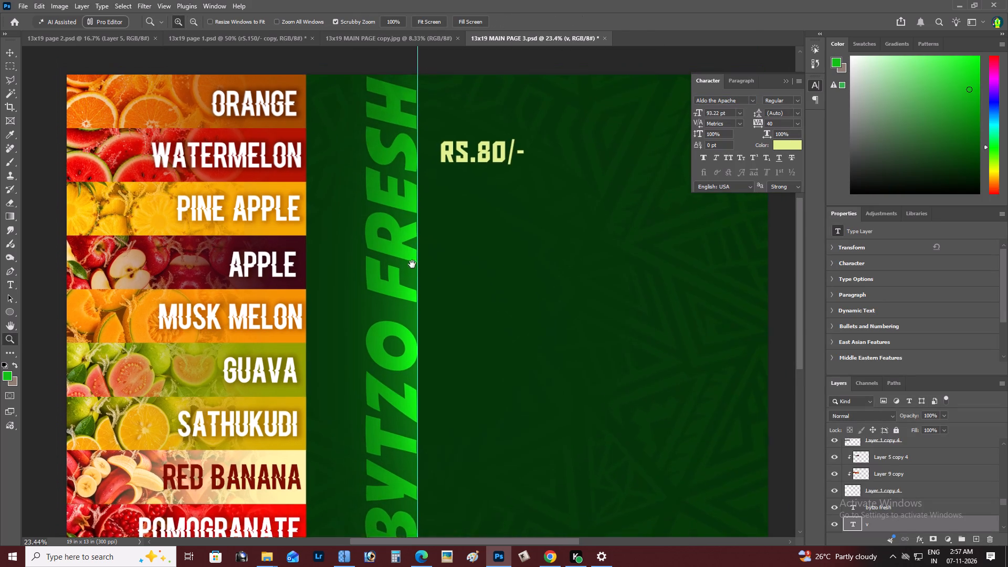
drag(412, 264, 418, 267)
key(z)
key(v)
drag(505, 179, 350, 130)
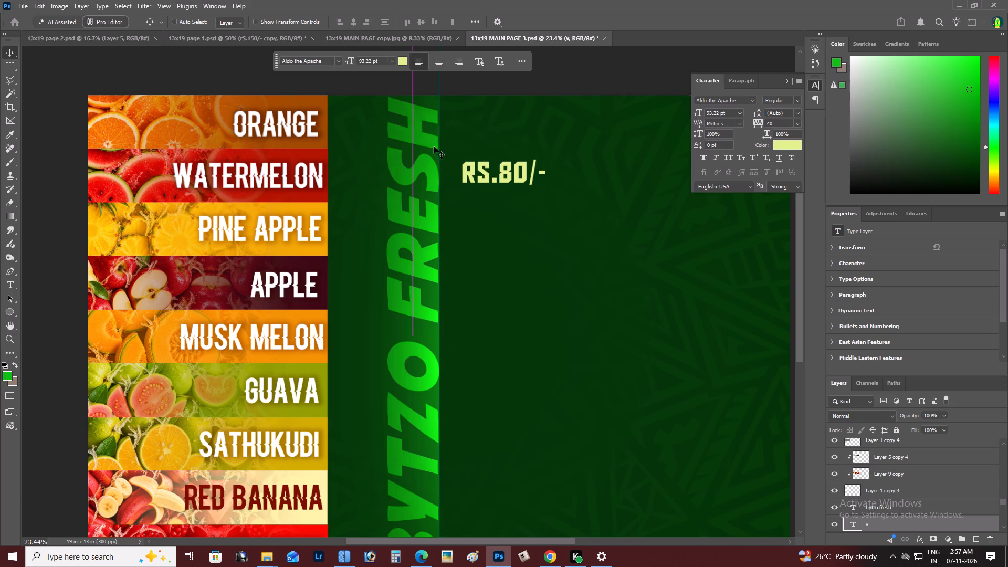
Select the RS.80/- text and move it across to the edge of the ORANGE strip, level with its label.
right_click(499, 169)
click(510, 174)
drag(510, 174, 375, 117)
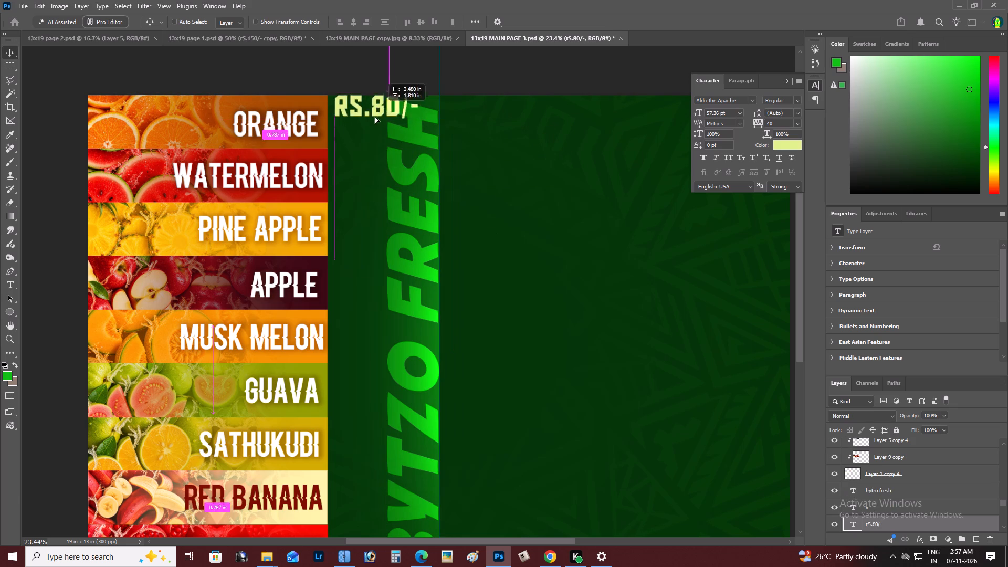
drag(375, 117, 364, 131)
key(z)
key(space)
key(space)
drag(352, 149, 417, 155)
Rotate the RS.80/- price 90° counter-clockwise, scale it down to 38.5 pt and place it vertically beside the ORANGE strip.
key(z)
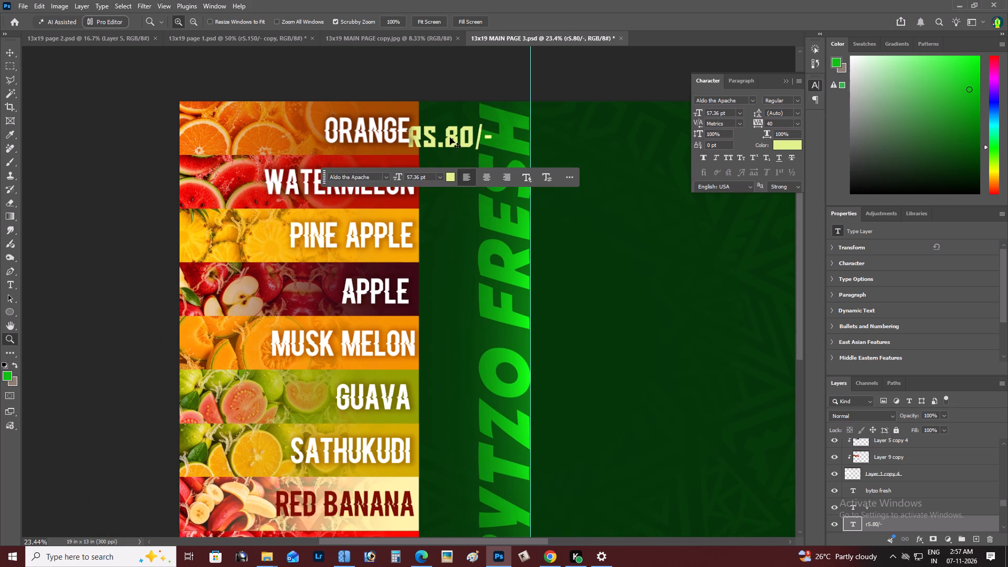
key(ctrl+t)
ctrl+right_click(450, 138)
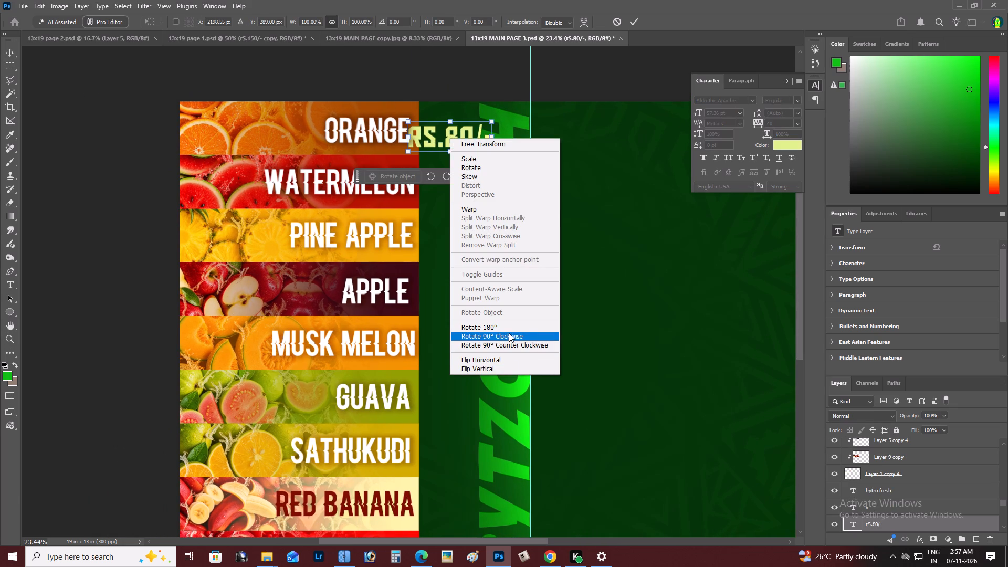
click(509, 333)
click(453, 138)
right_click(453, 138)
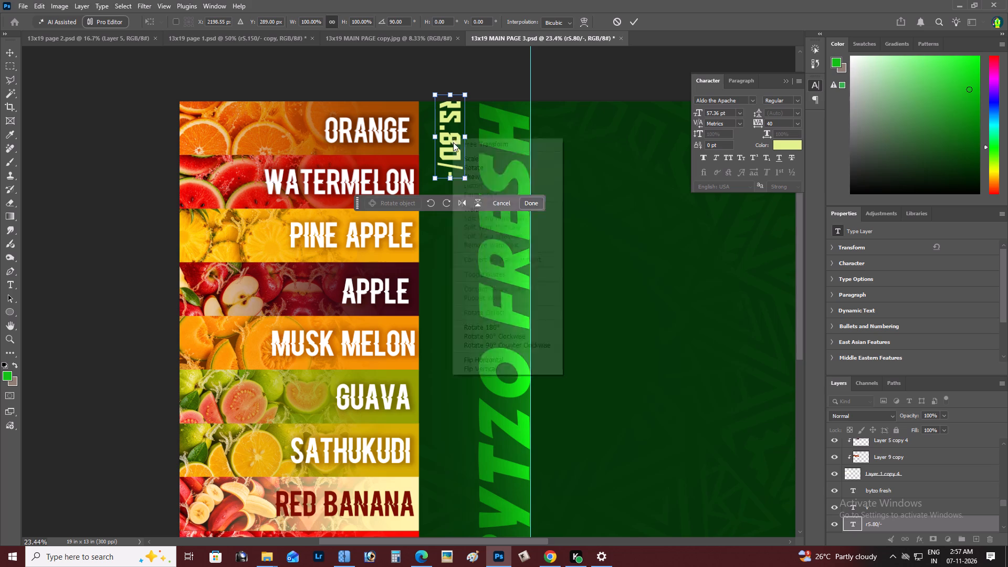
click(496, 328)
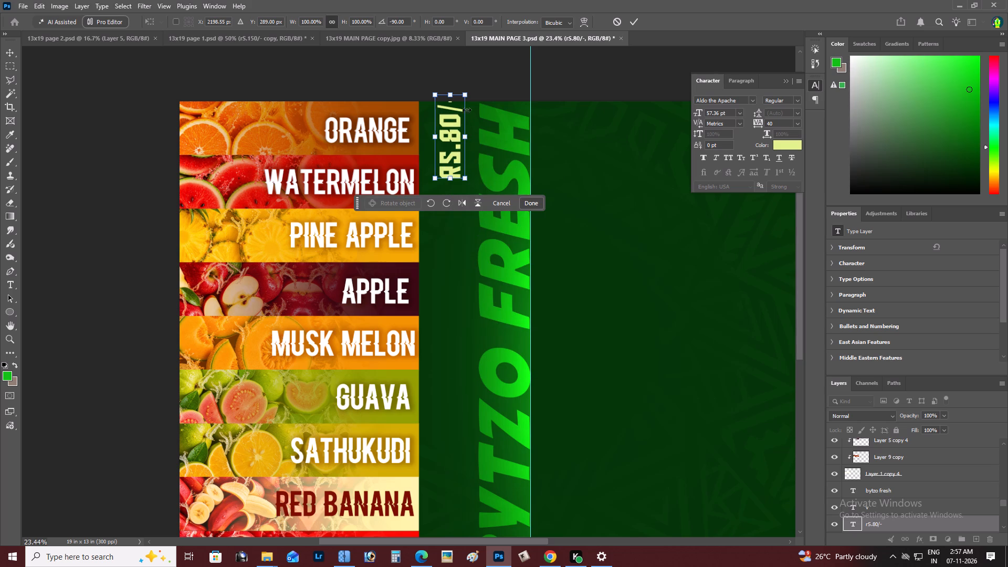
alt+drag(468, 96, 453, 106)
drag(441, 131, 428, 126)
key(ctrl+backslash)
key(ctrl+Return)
Examine the vertical RS.80/- price against the fruit strips and the BYTZO FRESH title, close up and on the whole page.
key(z)
alt+click(428, 126)
right_click(428, 126)
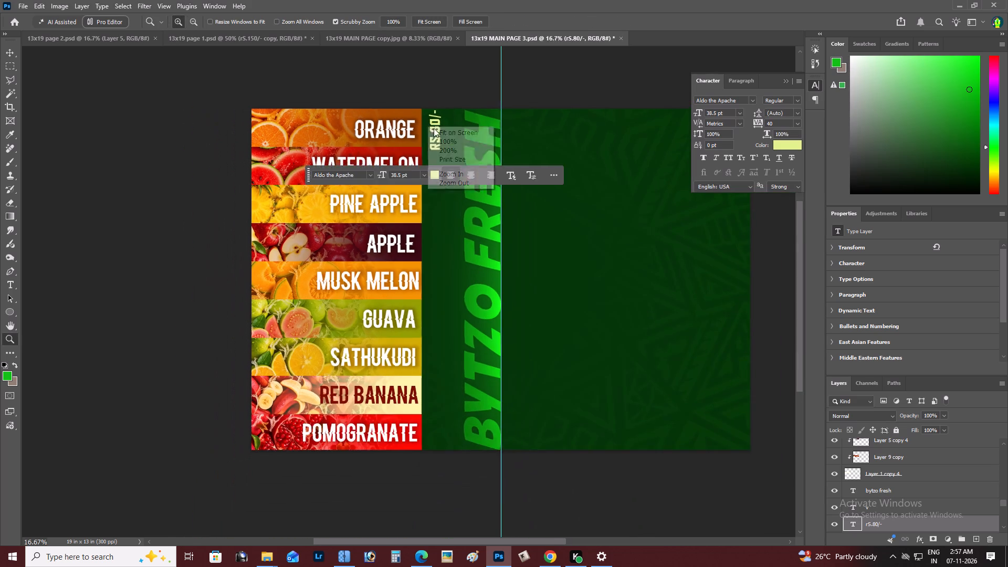
click(434, 128)
key(space)
key(space)
key(space)
key(space)
drag(434, 128, 492, 178)
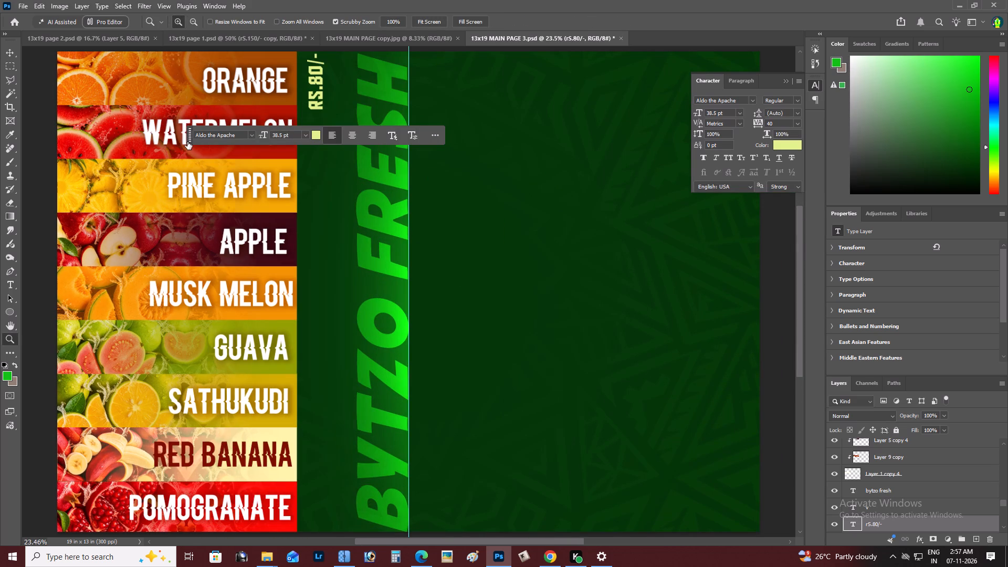
drag(191, 139, 616, 142)
key(z)
alt+click(278, 172)
key(space)
drag(278, 172, 306, 220)
key(z)
click(373, 161)
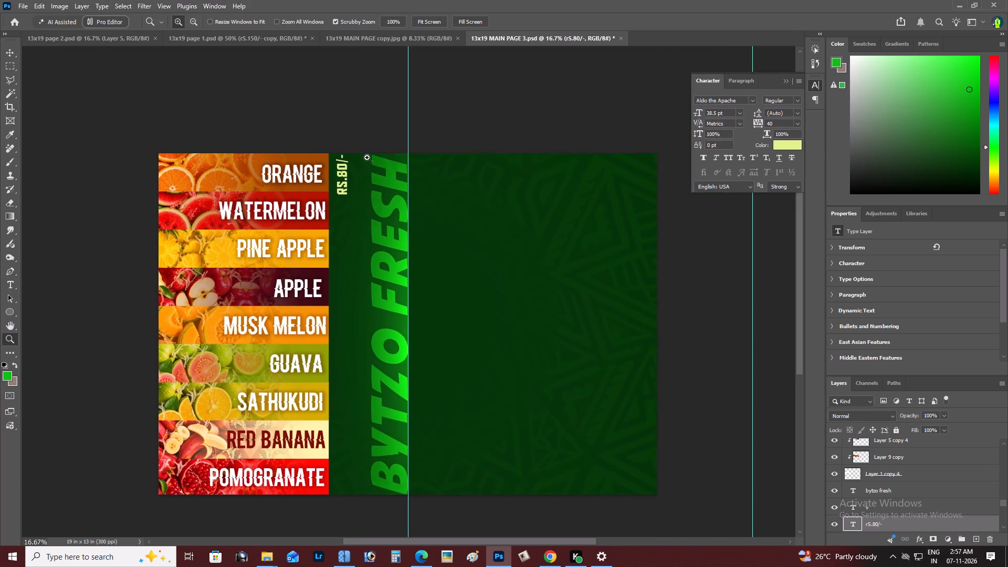
click(316, 142)
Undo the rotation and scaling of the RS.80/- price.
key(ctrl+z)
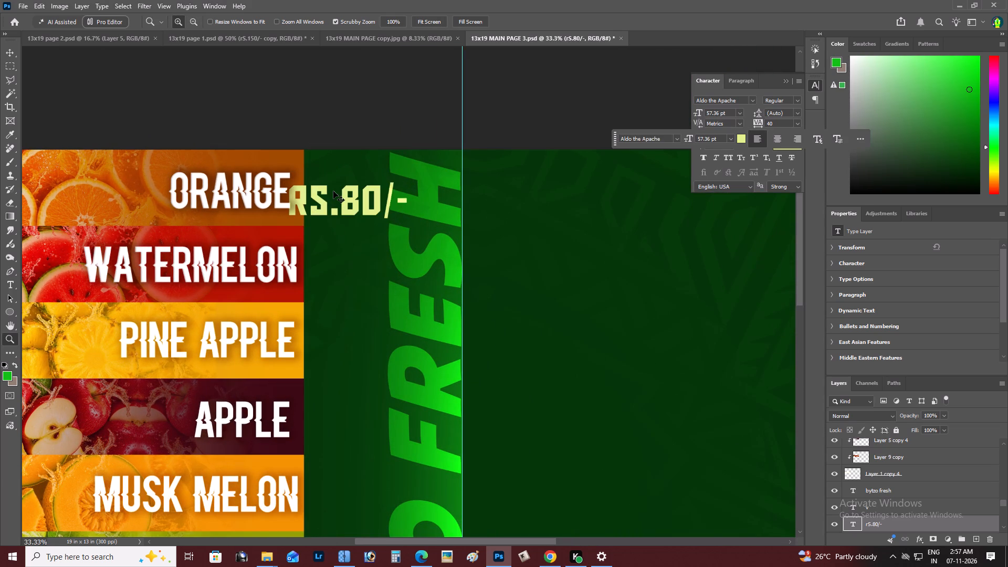
Delete the /- ending from the price beside ORANGE so the text reads RS.80.
key(t)
click(332, 199)
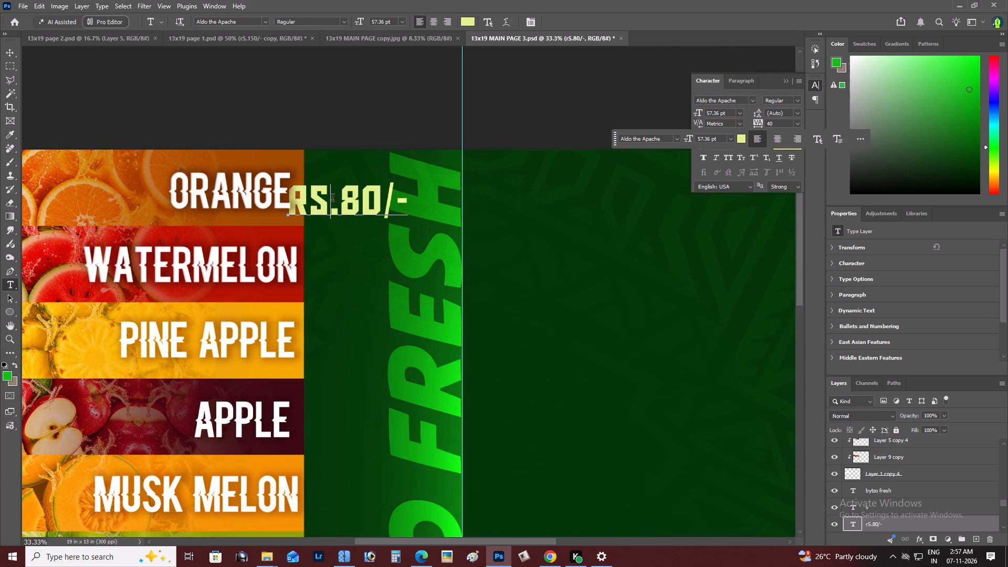
drag(381, 200, 413, 203)
key(BackSpace)
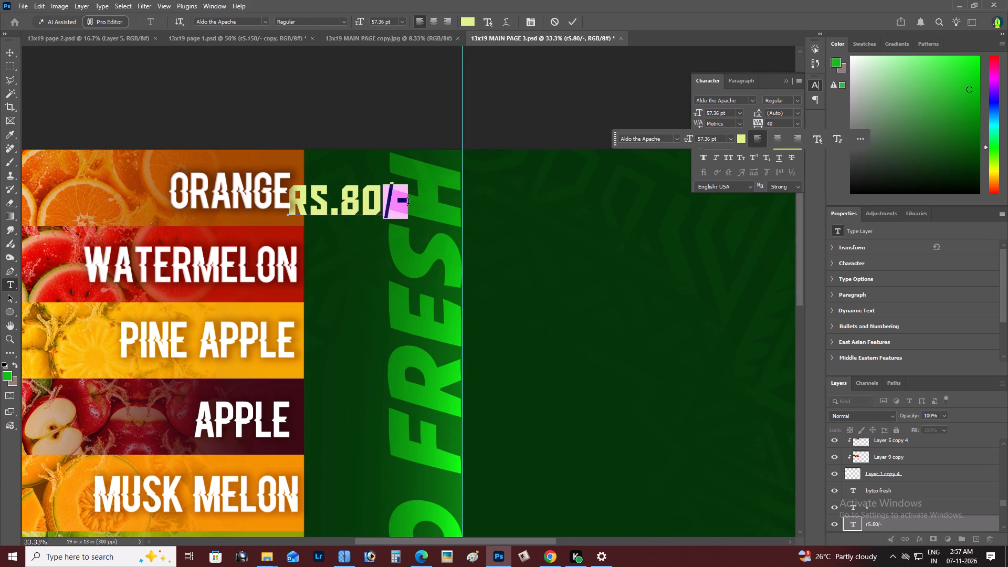
key(ctrl+Return)
Scale the RS.80 text down to about 40 pt and place it just beyond the ORANGE strip, level with its label.
key(ctrl+t)
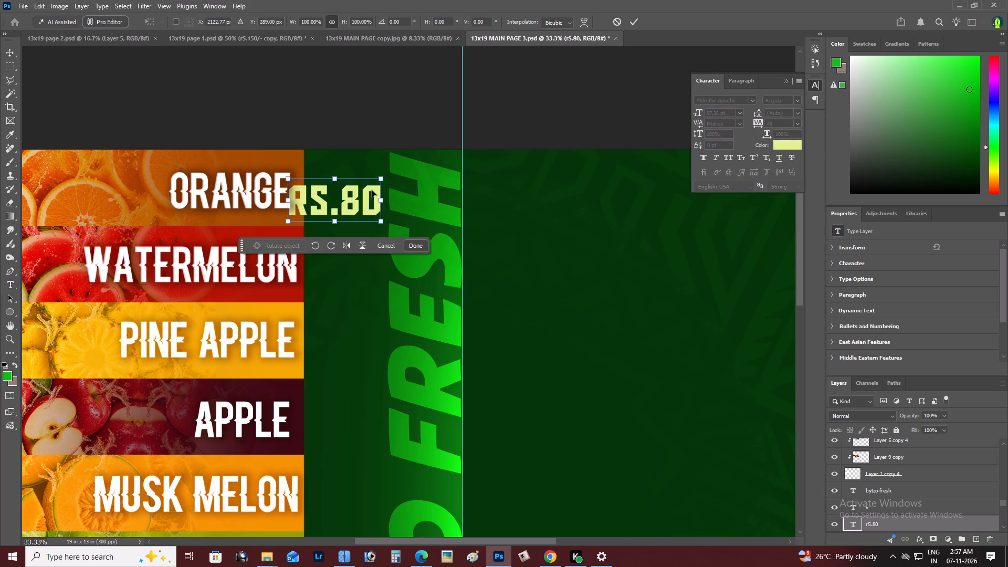
alt+drag(385, 181, 367, 179)
drag(359, 192, 365, 197)
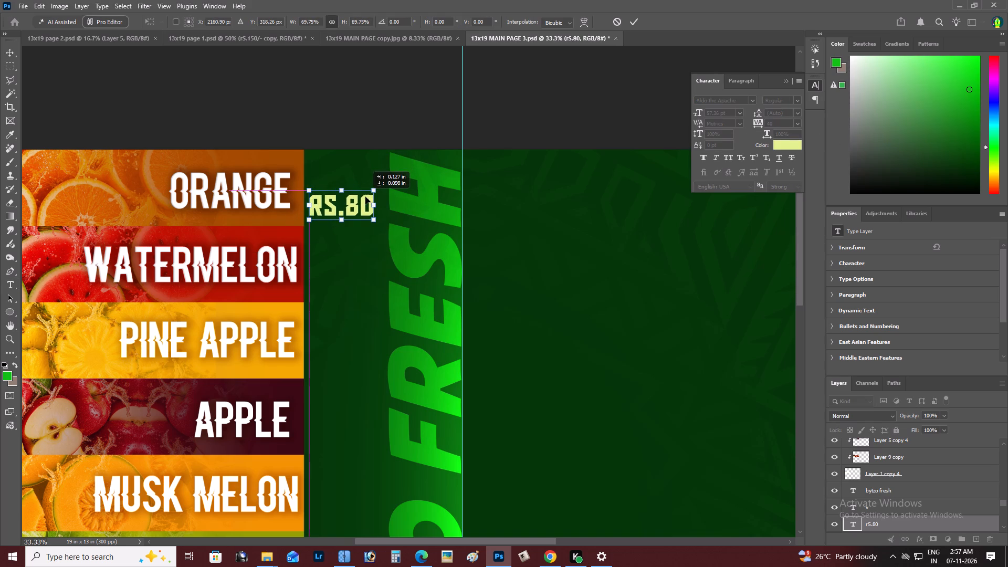
drag(365, 197, 364, 183)
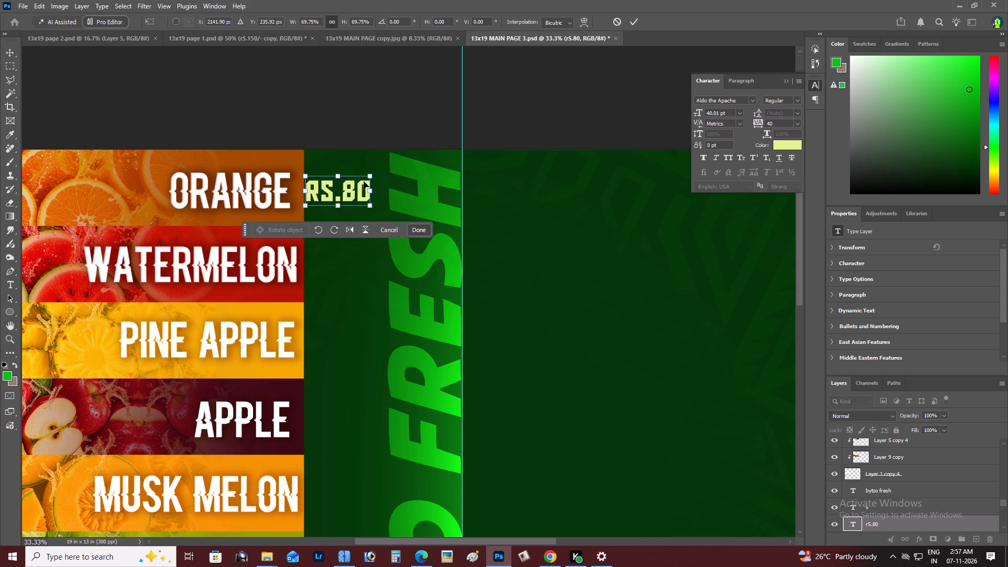
key(ctrl+Return)
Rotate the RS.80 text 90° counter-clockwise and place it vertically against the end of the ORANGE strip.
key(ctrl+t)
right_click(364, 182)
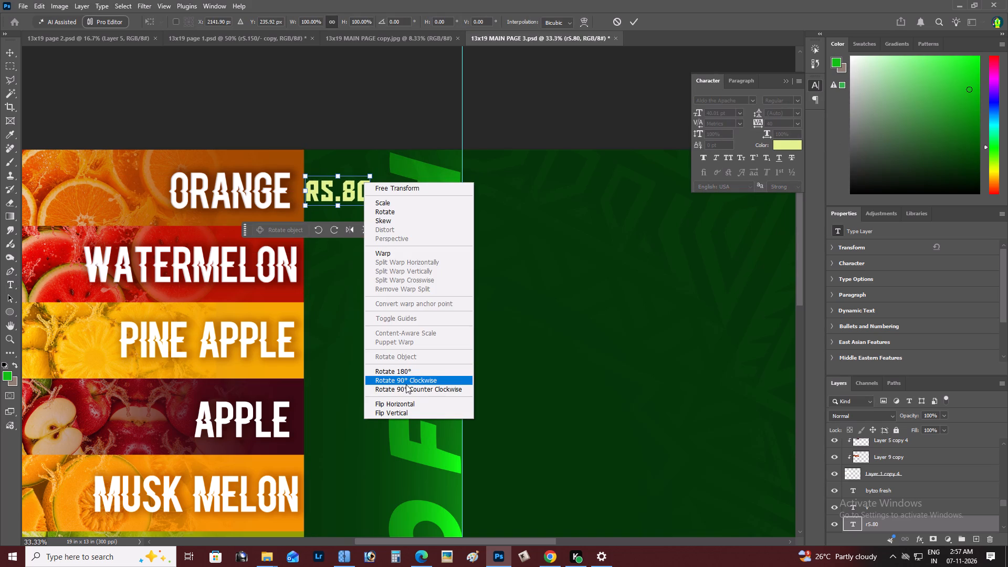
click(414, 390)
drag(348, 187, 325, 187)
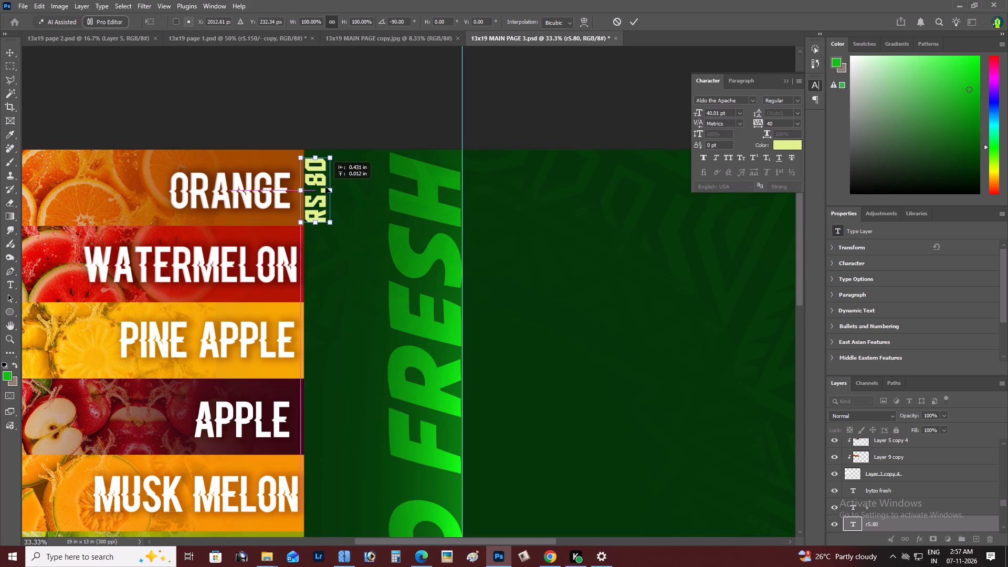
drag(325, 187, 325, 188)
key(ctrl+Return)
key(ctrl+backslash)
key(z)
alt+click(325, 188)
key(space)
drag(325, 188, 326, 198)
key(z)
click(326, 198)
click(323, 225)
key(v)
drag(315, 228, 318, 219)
Examine the vertical RS.80 text's fit beside the ORANGE strip and the BYTZO FRESH title.
key(z)
alt+click(335, 221)
right_click(358, 208)
click(373, 217)
key(space)
key(space)
key(space)
key(space)
key(space)
key(space)
key(space)
key(space)
key(space)
key(space)
key(space)
key(space)
key(space)
key(space)
key(space)
key(space)
key(space)
key(space)
key(space)
key(space)
drag(376, 217, 416, 295)
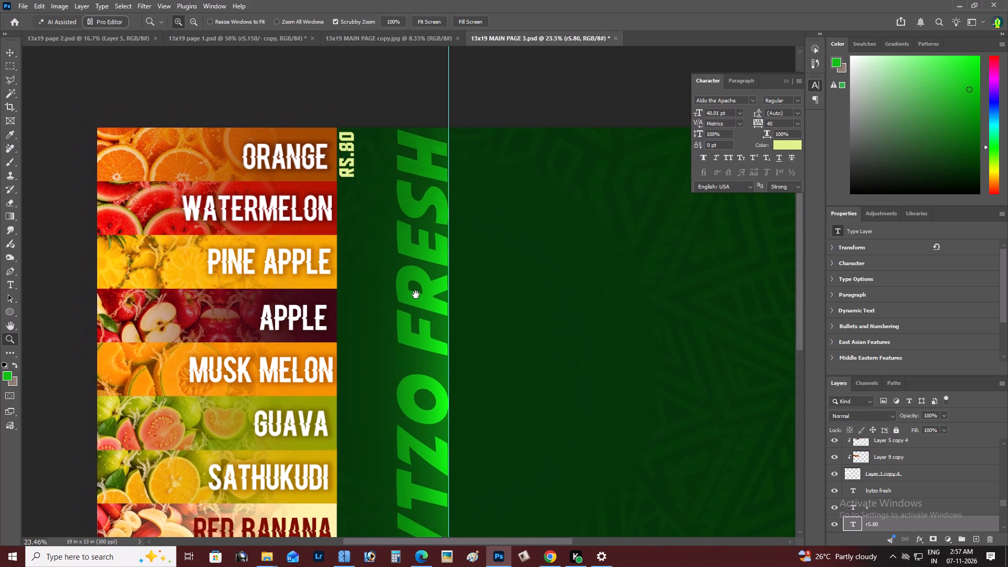
drag(416, 295, 416, 297)
key(z)
click(341, 161)
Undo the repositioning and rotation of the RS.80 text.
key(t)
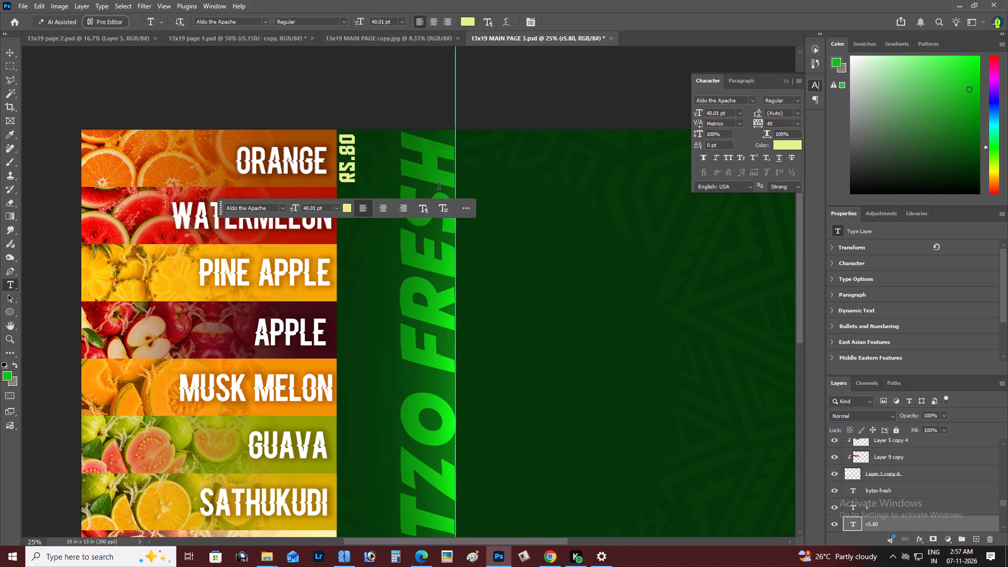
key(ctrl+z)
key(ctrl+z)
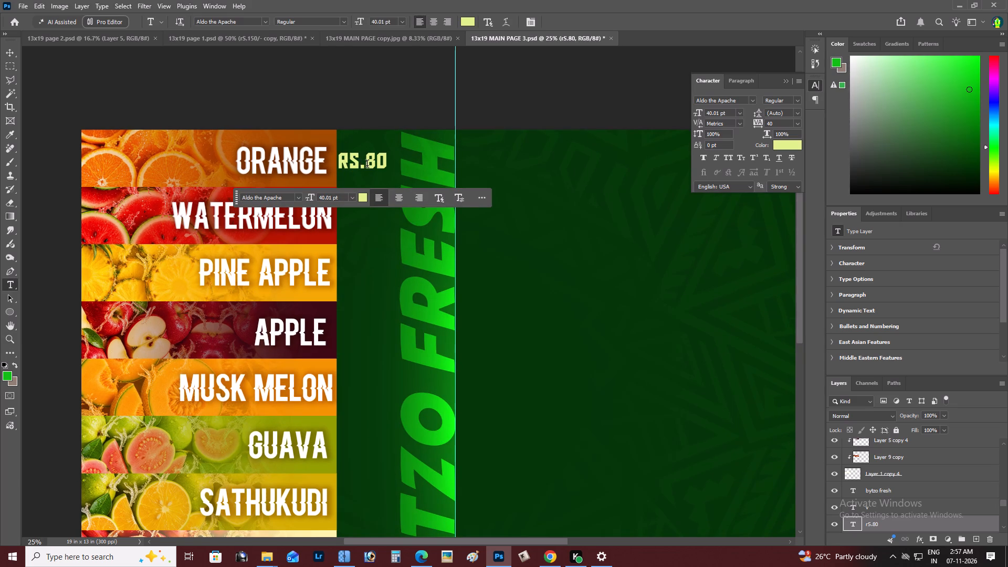
Delete the RS. prefix from the price beside ORANGE so the text reads 80.
drag(367, 165, 331, 159)
key(BackSpace)
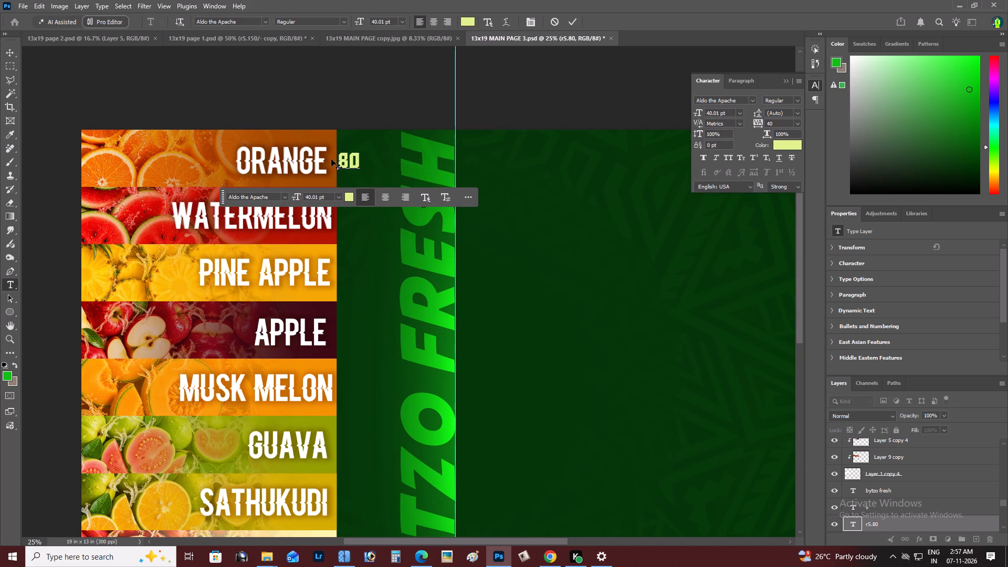
key(ctrl+Return)
Enlarge the 80 price to about 86 pt and place it beside the ORANGE label with a small gap from the strip.
key(ctrl+t)
drag(363, 175, 386, 202)
drag(376, 180, 377, 171)
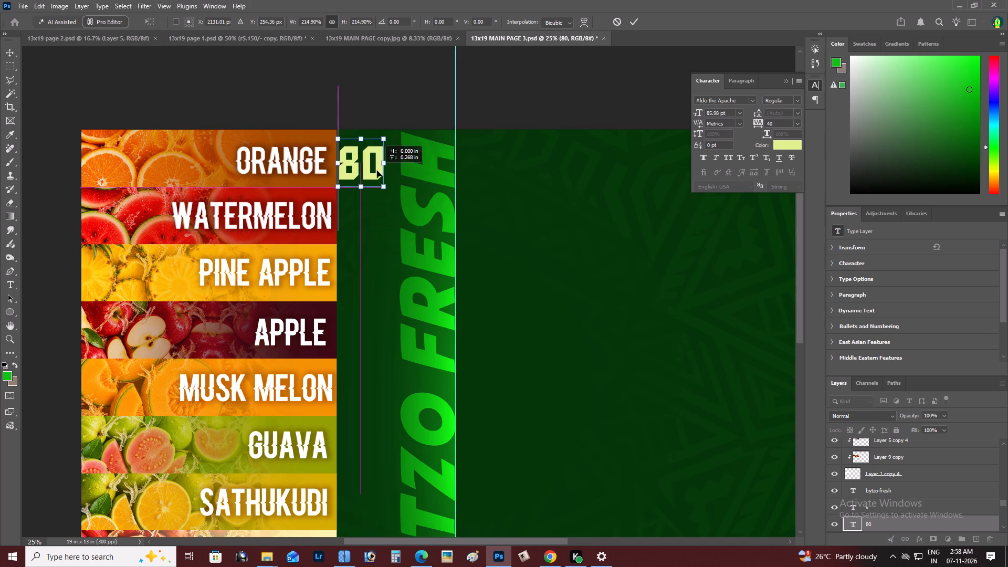
drag(377, 171, 376, 167)
key(ctrl+Return)
key(v)
key(shift+Right)
key(shift+Right)
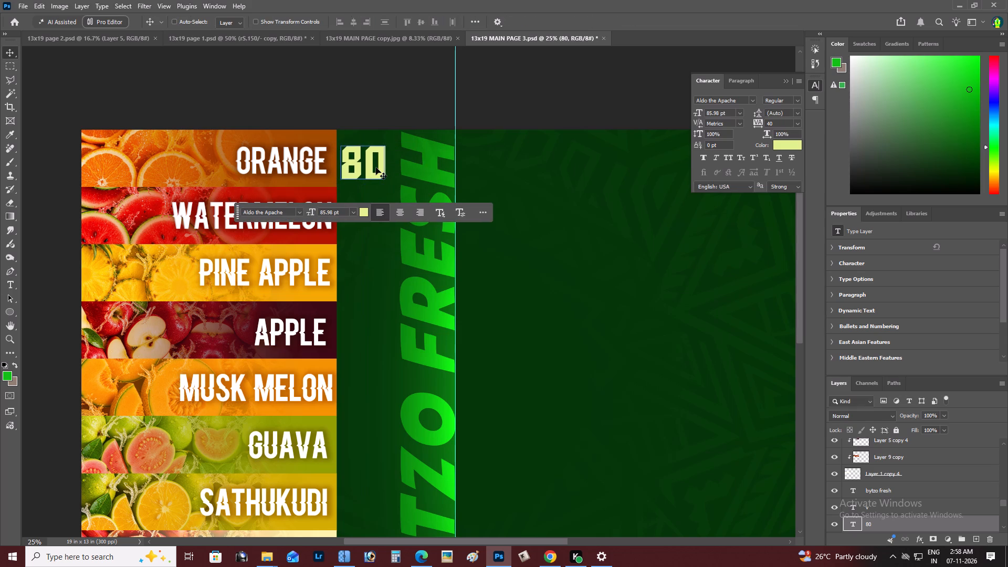
Change the 80 price's text colour to white.
click(362, 213)
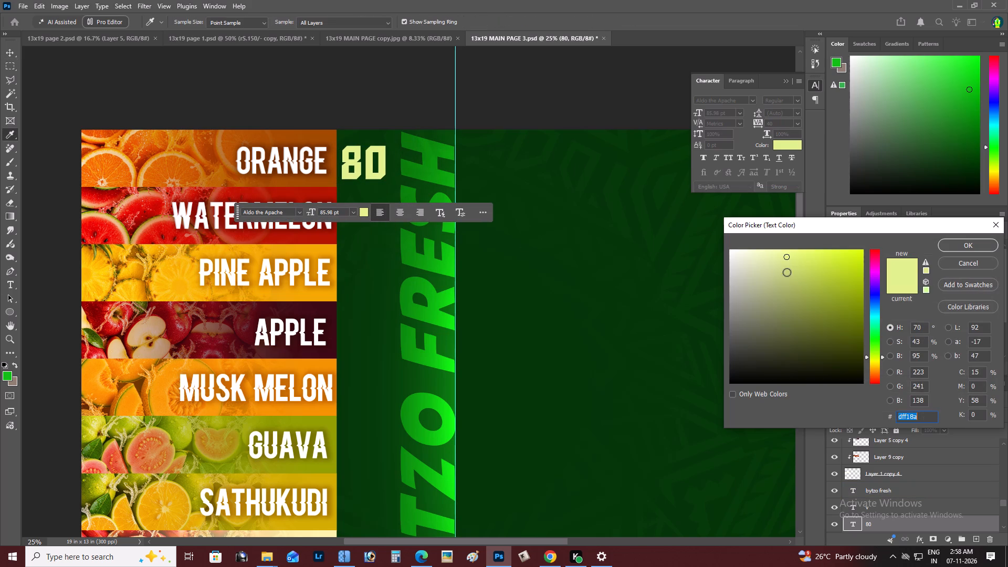
drag(798, 295, 652, 204)
click(967, 248)
Nudge the white 80 price slightly upward beside the ORANGE label and check it on the whole page.
key(z)
alt+click(607, 203)
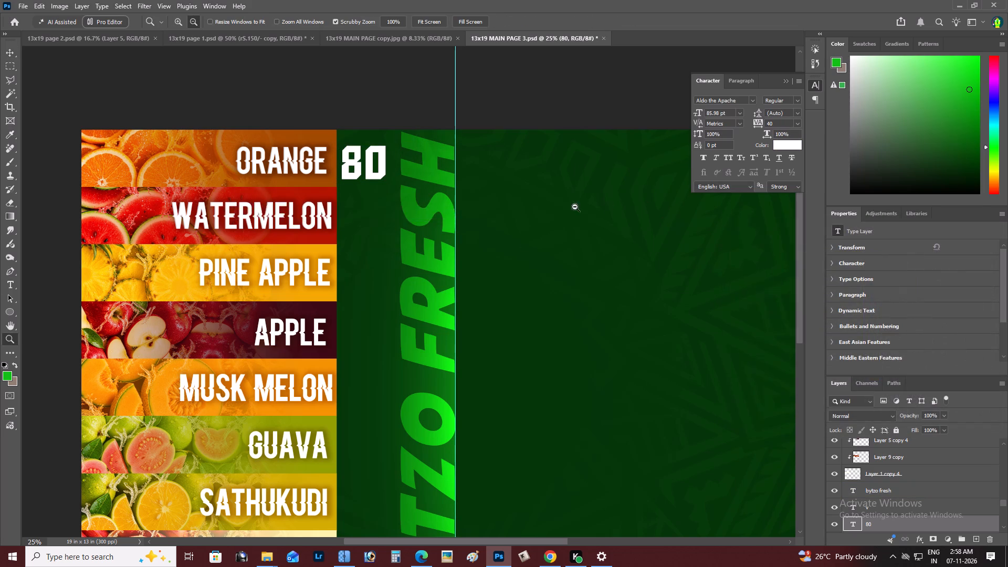
key(space)
key(space)
key(space)
drag(522, 215, 624, 257)
key(v)
key(shift+Up)
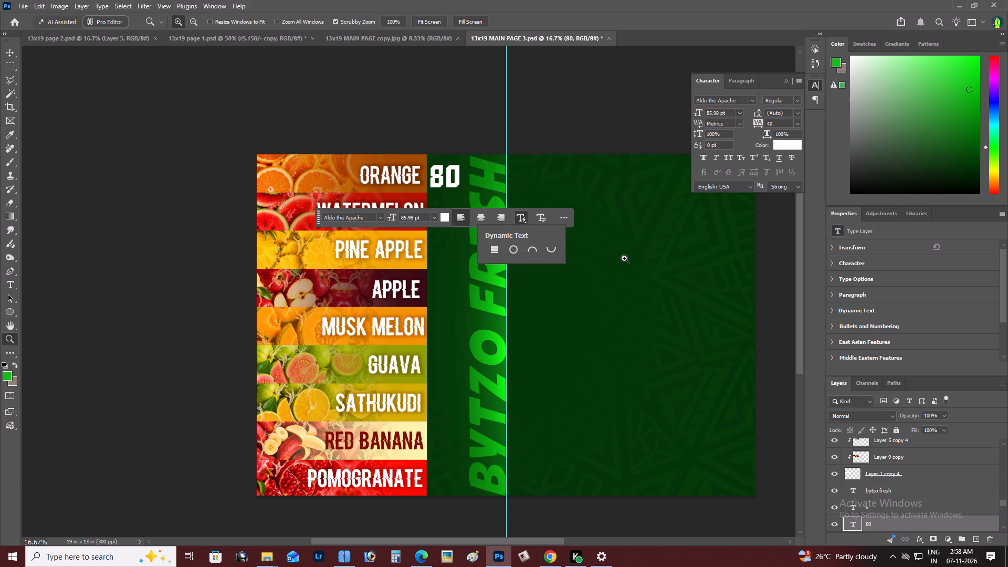
drag(320, 222, 640, 220)
key(z)
click(380, 206)
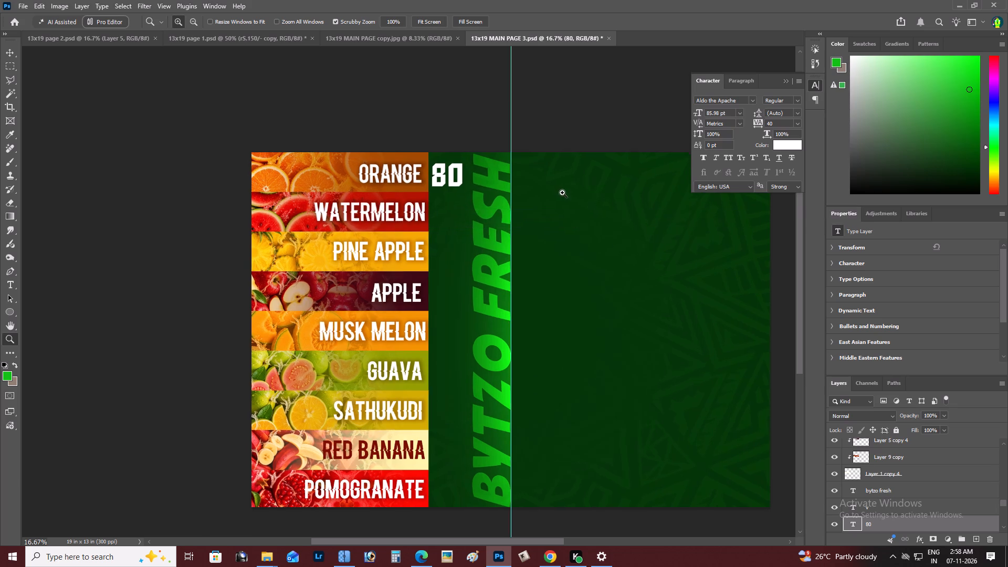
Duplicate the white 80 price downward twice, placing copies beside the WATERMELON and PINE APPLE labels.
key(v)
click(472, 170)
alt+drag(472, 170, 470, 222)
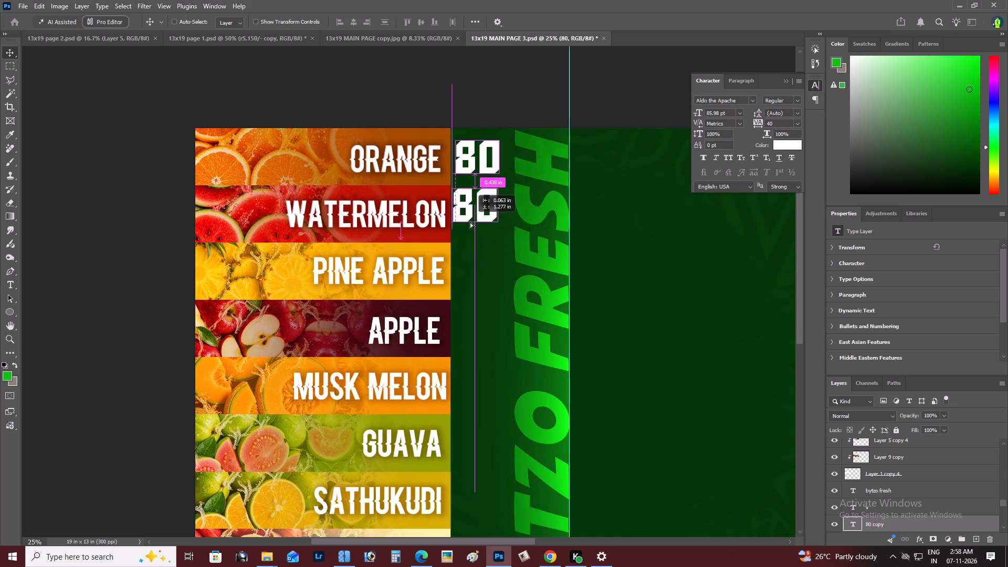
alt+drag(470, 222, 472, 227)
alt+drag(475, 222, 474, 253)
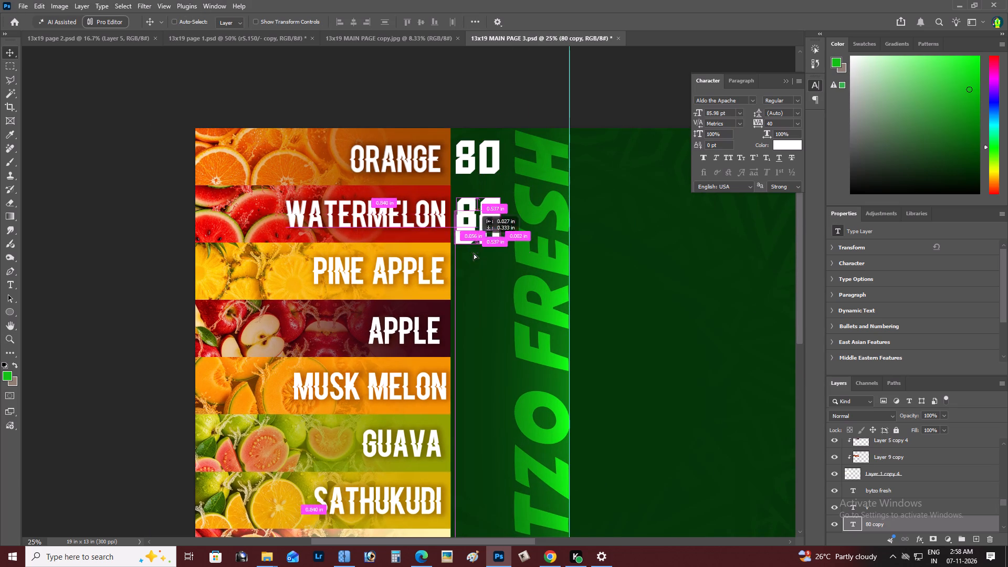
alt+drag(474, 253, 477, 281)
Examine the 80 prices beside ORANGE, WATERMELON and PINE APPLE in the context of the whole page.
key(z)
alt+click(491, 242)
right_click(543, 222)
click(555, 226)
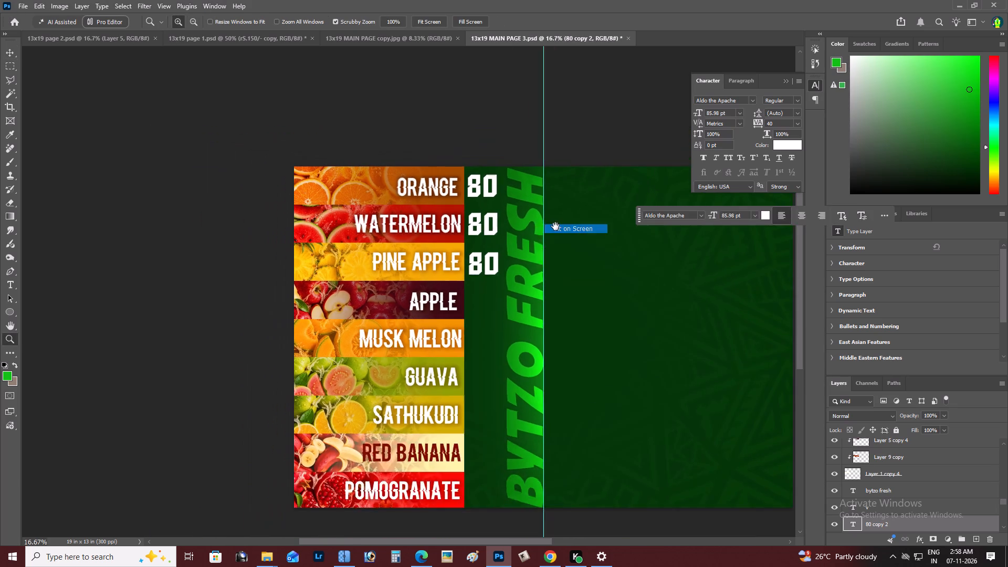
key(space)
key(space)
key(space)
key(space)
key(space)
key(space)
key(space)
key(space)
key(space)
key(space)
key(space)
key(space)
key(space)
key(space)
key(space)
key(space)
key(space)
key(space)
key(space)
key(space)
drag(557, 227, 710, 286)
key(z)
alt+click(483, 233)
right_click(479, 229)
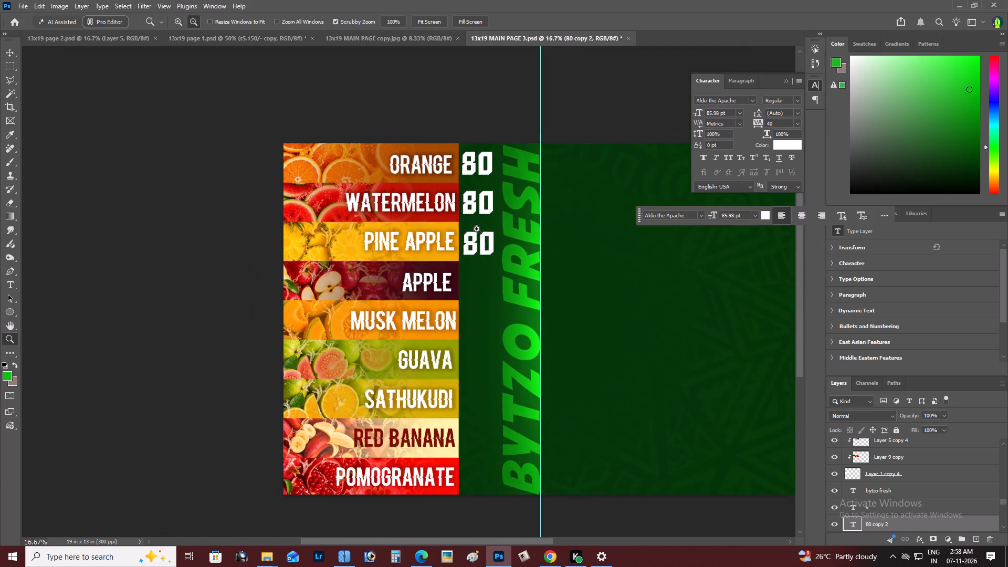
double_click(498, 236)
key(space)
key(space)
key(space)
key(space)
key(space)
key(space)
key(space)
key(space)
key(space)
key(space)
key(space)
key(space)
key(space)
key(space)
key(space)
key(space)
key(space)
key(space)
drag(488, 239, 510, 251)
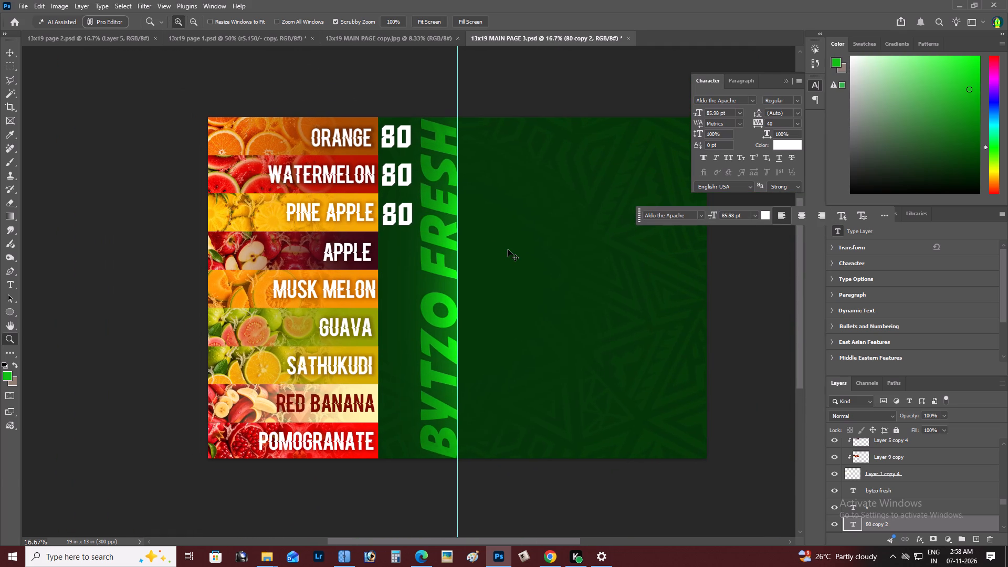
Undo the price copies and earlier price edits back to the pale yellow RS.80/- text on the dark green area.
key(ctrl+z)
key(ctrl+z)
key(ctrl+z)
key(ctrl+z)
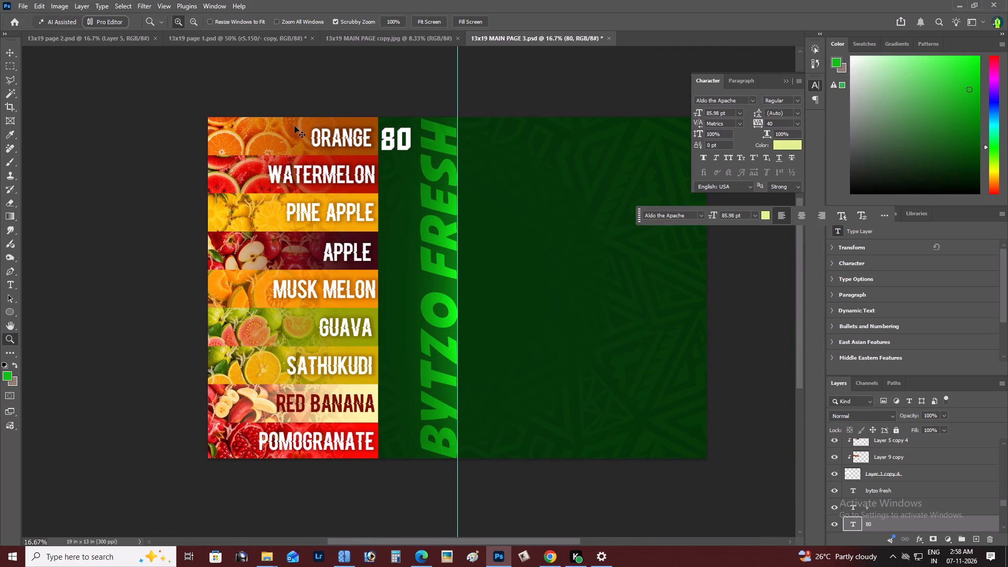
key(ctrl+z)
key(ctrl+z)
key(ctrl+z)
key(ctrl+z)
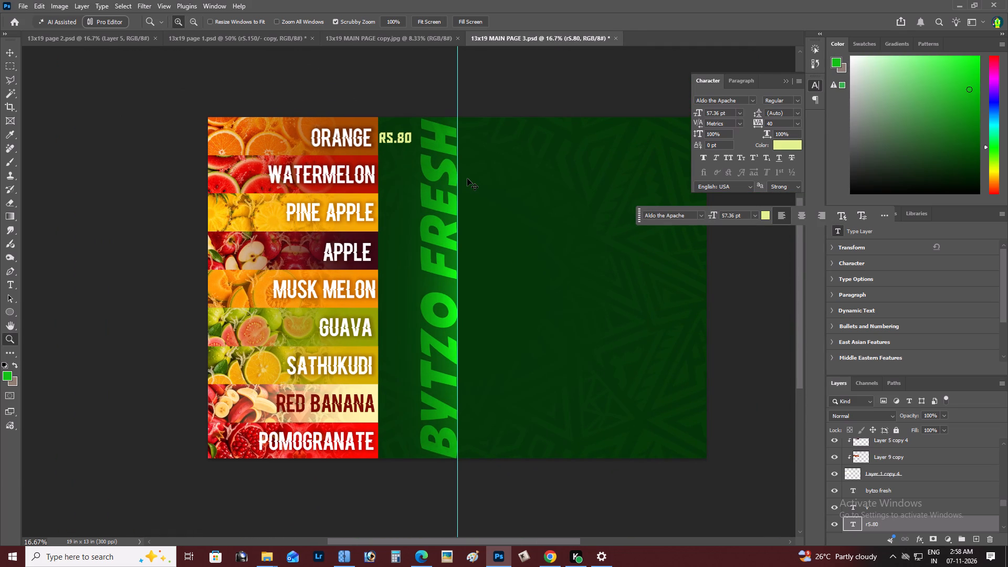
key(ctrl+z)
key(ctrl+z)
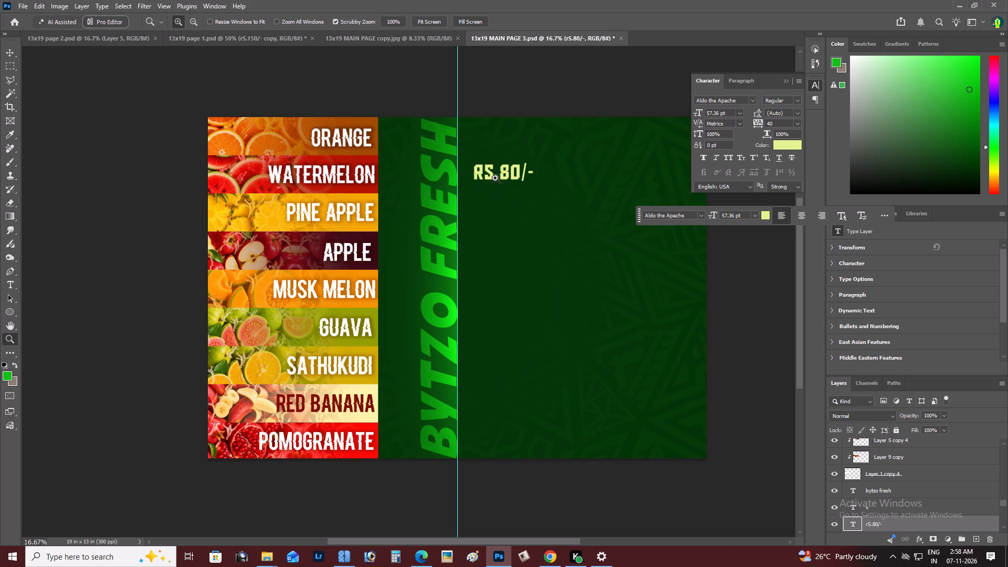
Replace the RS.80/- text with EIGHTY on the first line and RUPEES on the second line.
click(750, 97)
click(553, 187)
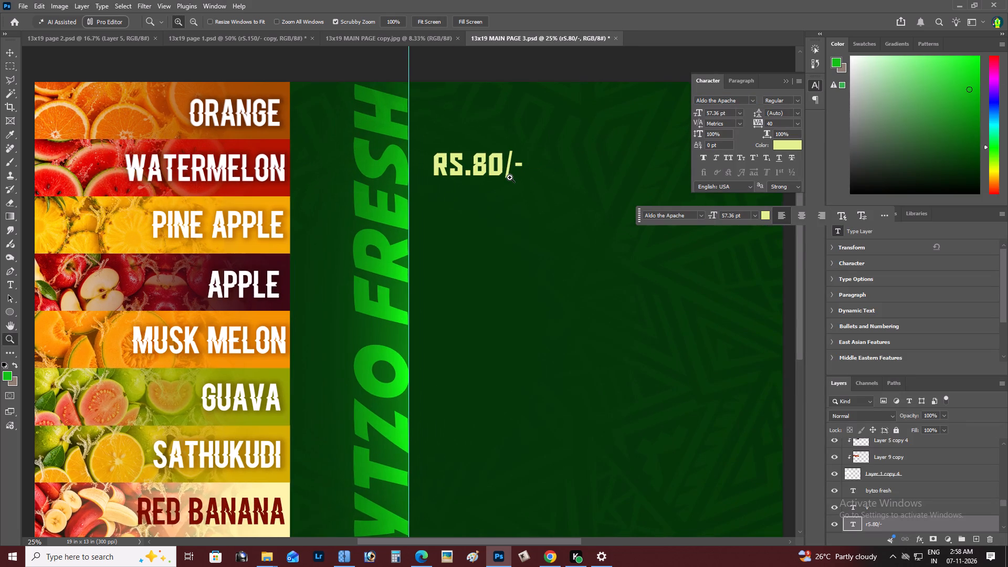
key(t)
click(498, 176)
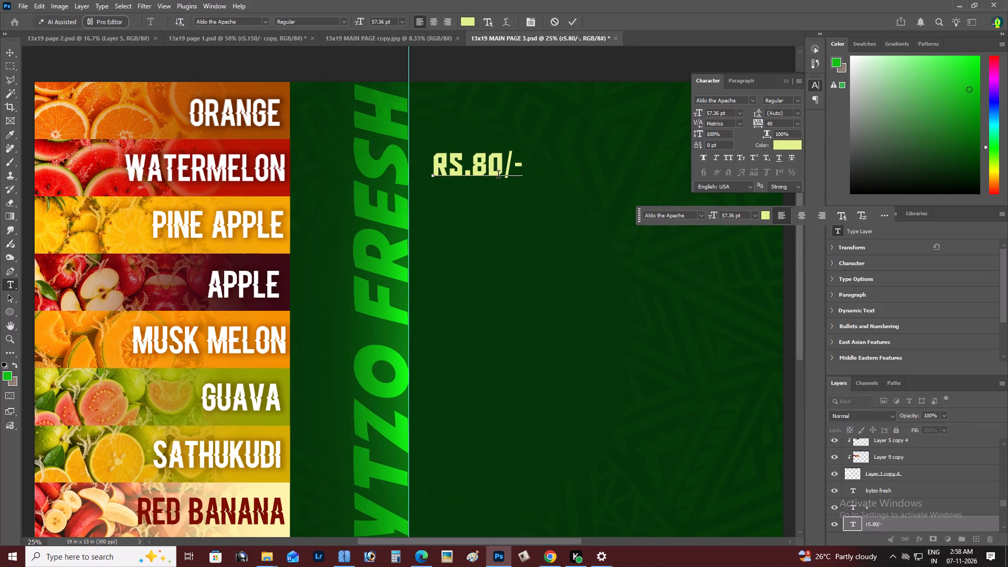
key(ctrl+a)
text(eighty)
key(space)
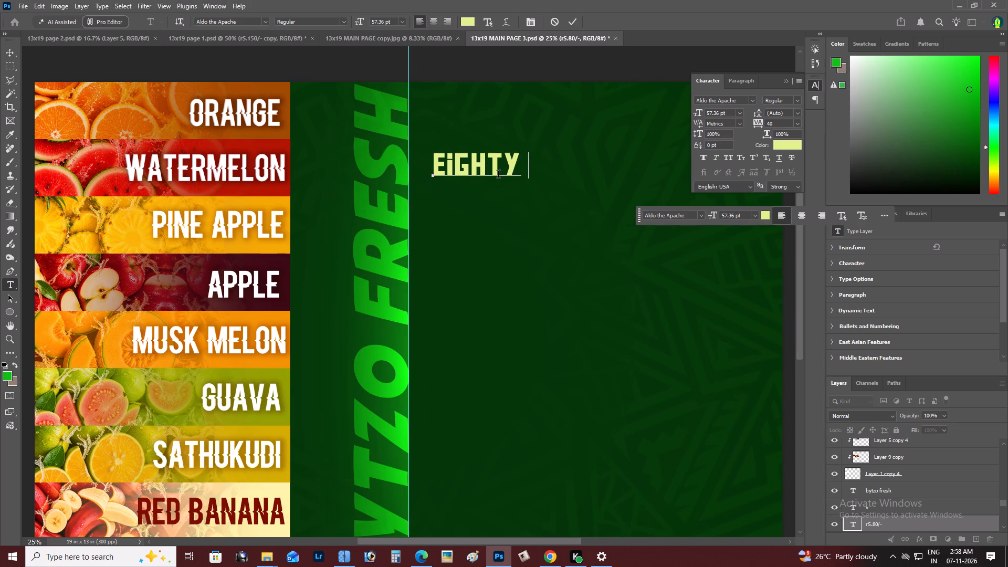
key(Return)
text(rupees)
key(Return)
key(BackSpace)
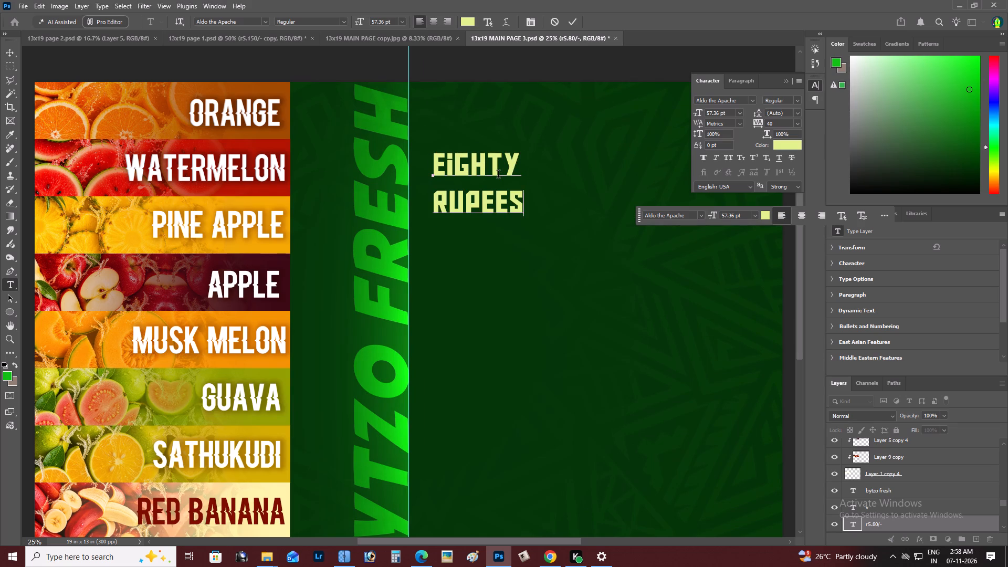
Change the font of the whole EIGHTY RUPEES text to Cute Zealand Regular.
key(ctrl+a)
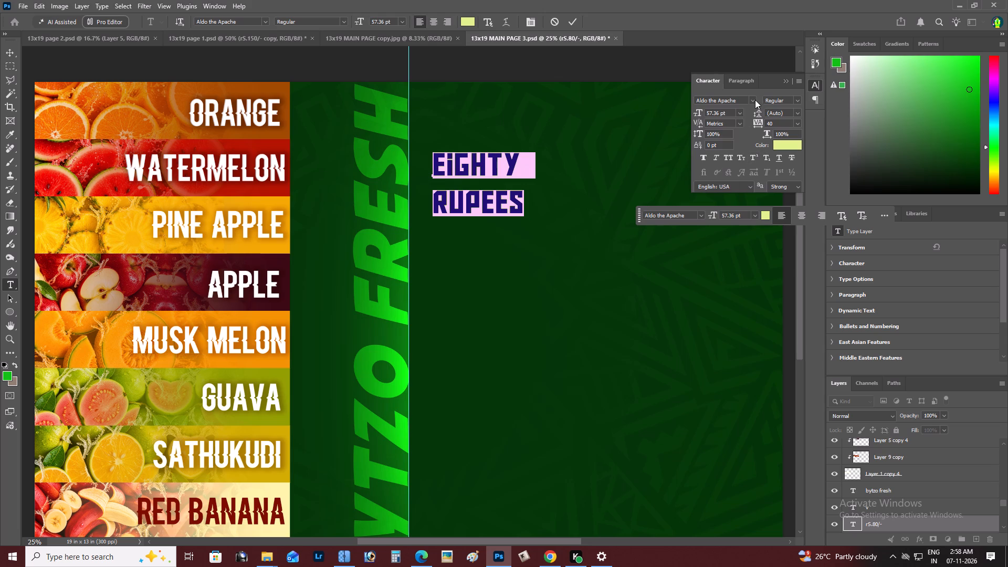
click(755, 100)
click(948, 206)
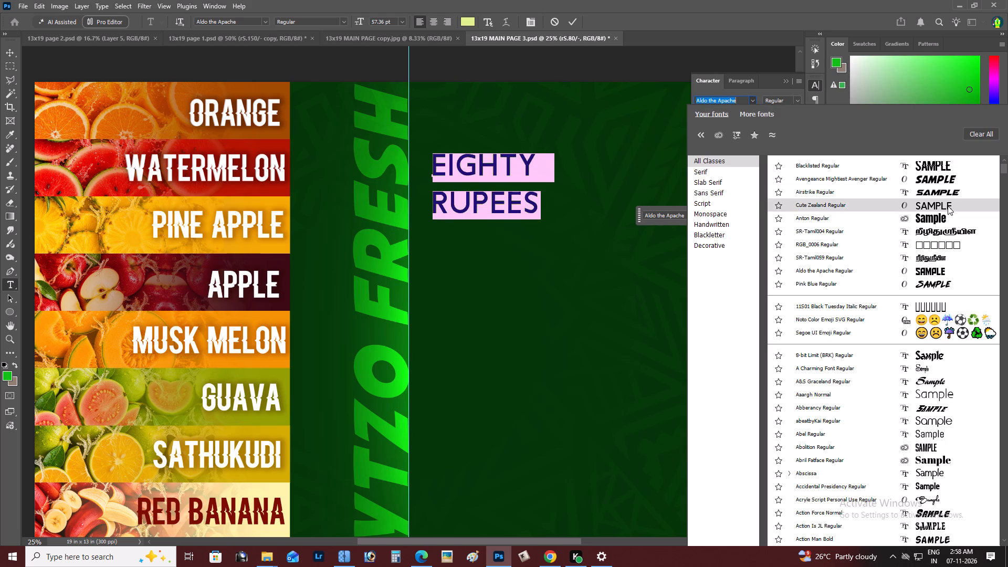
click(570, 25)
Rotate the EIGHTY RUPEES text 90° counter-clockwise so it reads vertically.
key(ctrl+t)
ctrl+right_click(491, 181)
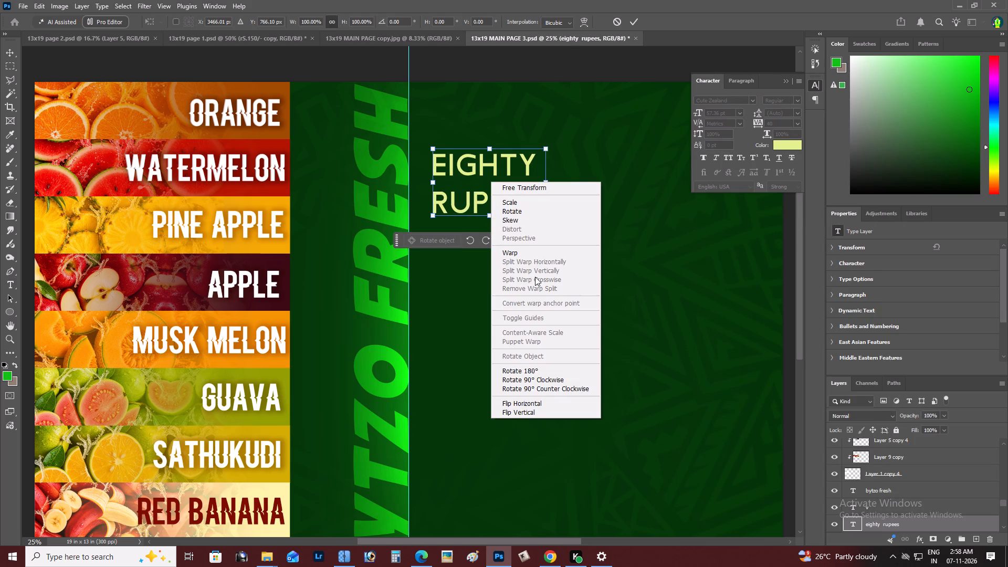
click(551, 386)
key(ctrl+Return)
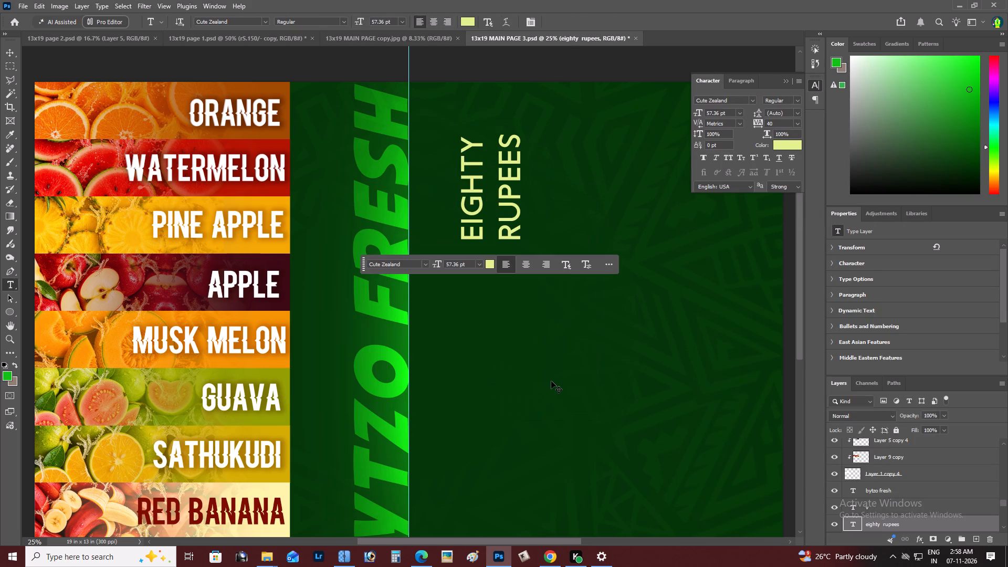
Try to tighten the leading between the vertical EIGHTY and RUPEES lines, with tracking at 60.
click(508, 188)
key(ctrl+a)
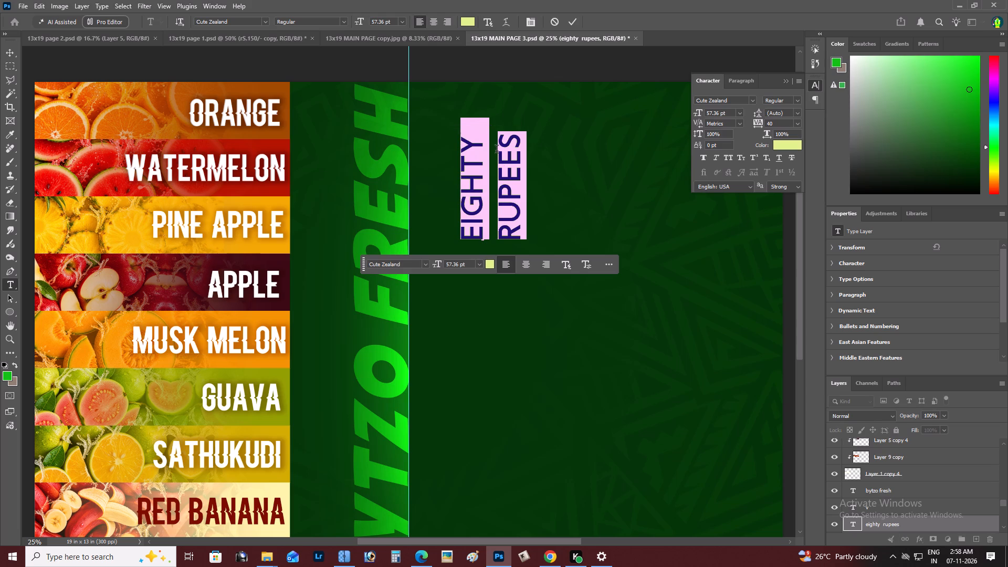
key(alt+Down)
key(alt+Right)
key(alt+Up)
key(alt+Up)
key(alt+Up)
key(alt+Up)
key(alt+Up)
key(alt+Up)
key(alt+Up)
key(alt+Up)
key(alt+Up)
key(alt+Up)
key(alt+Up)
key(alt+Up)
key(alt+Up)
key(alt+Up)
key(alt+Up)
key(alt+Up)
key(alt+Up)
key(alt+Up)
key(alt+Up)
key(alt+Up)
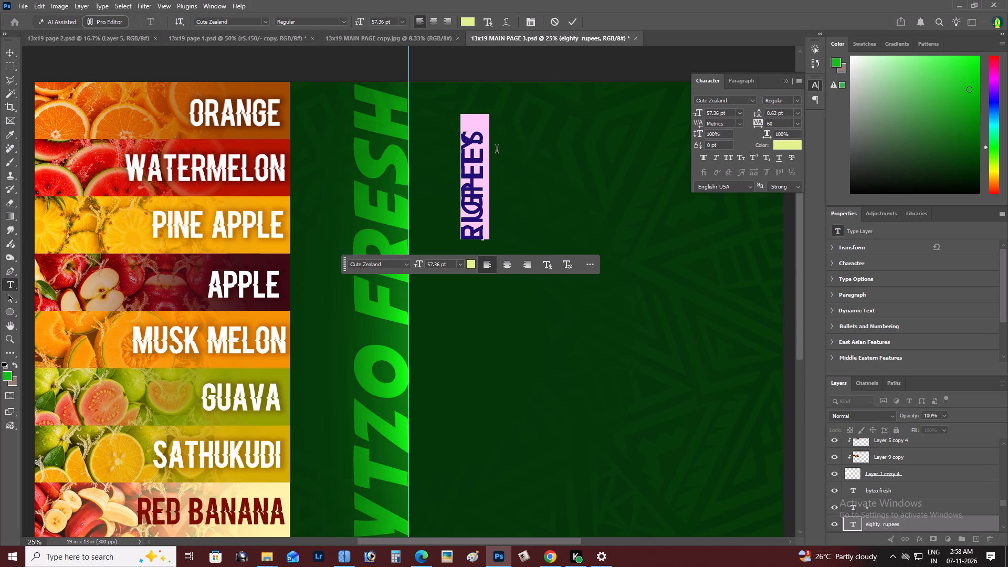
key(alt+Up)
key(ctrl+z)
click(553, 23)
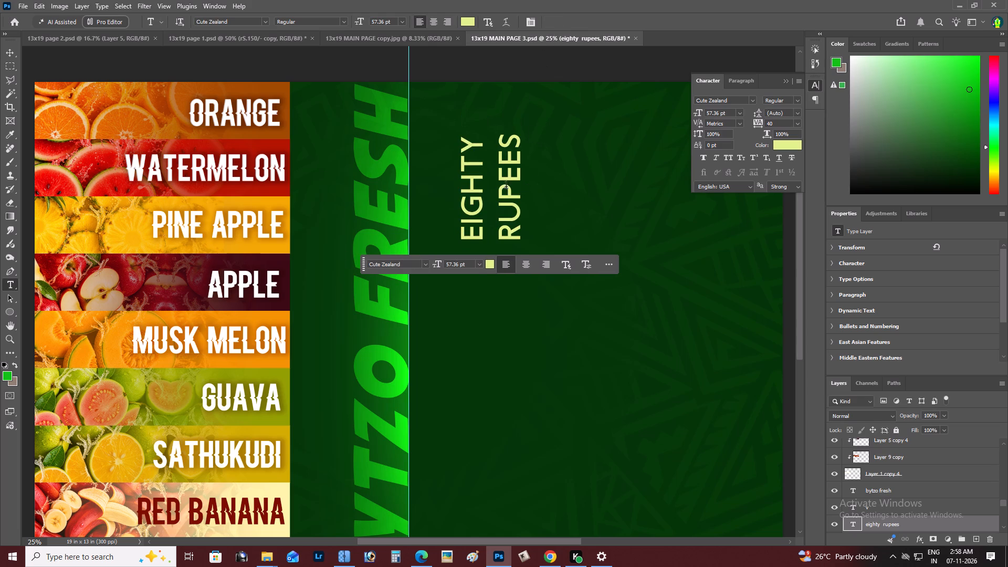
Scale the vertical EIGHTY RUPEES text down proportionally to about 53%, or about 30.6 pt.
key(ctrl+t)
alt+drag(523, 128, 508, 134)
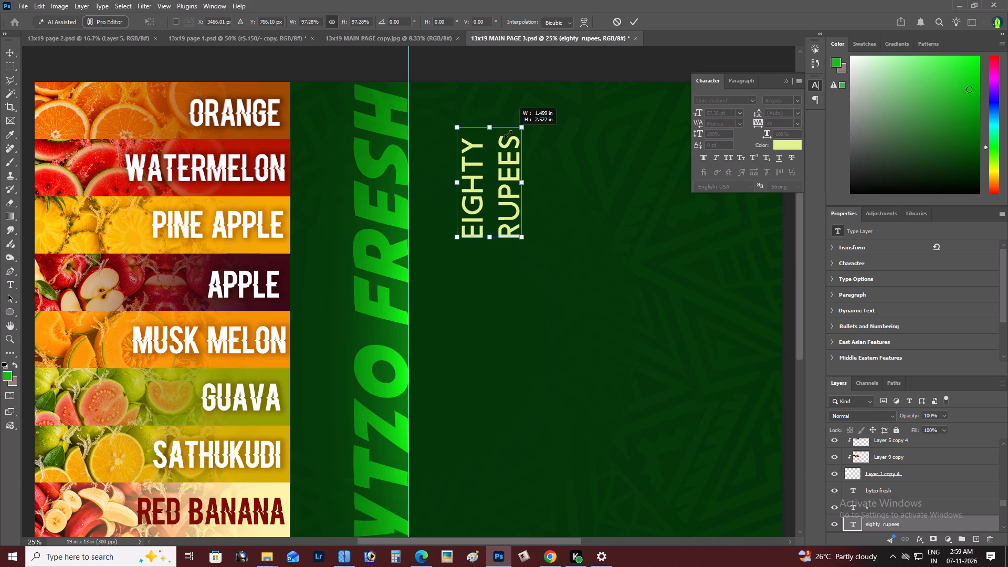
alt+drag(508, 134, 497, 148)
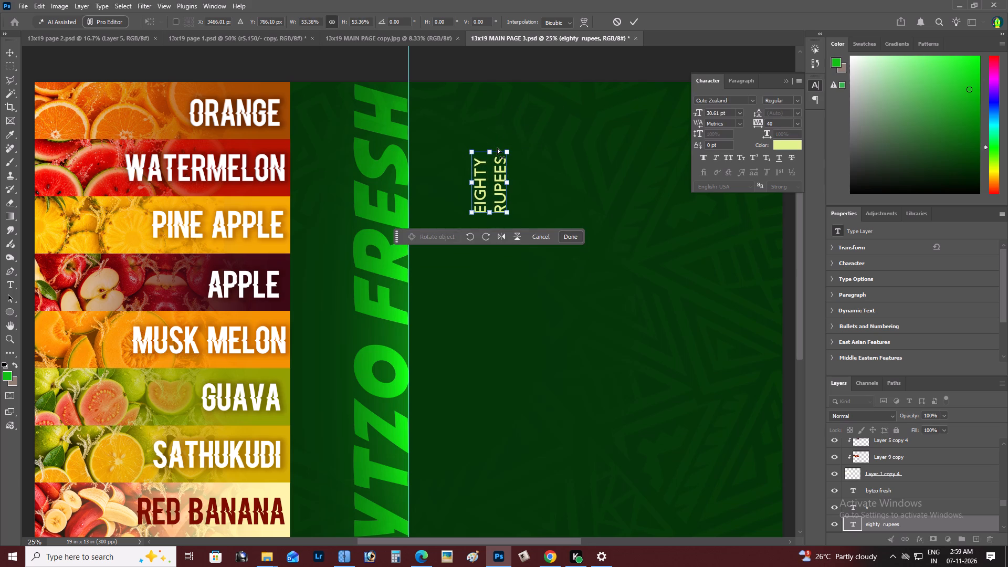
key(ctrl+Return)
Centre-align the two lines of the EIGHTY RUPEES text and change its colour to white.
click(427, 20)
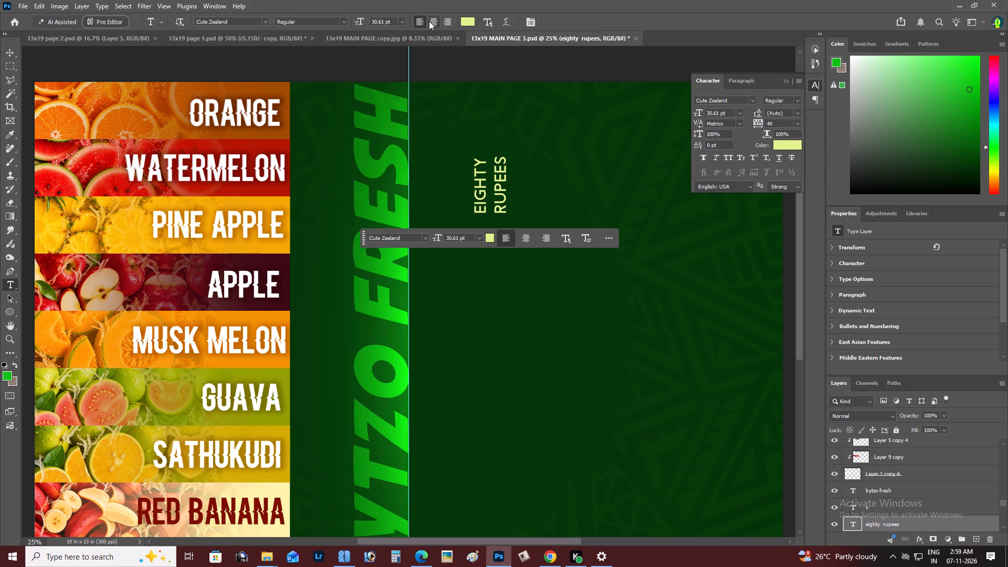
click(429, 21)
click(489, 268)
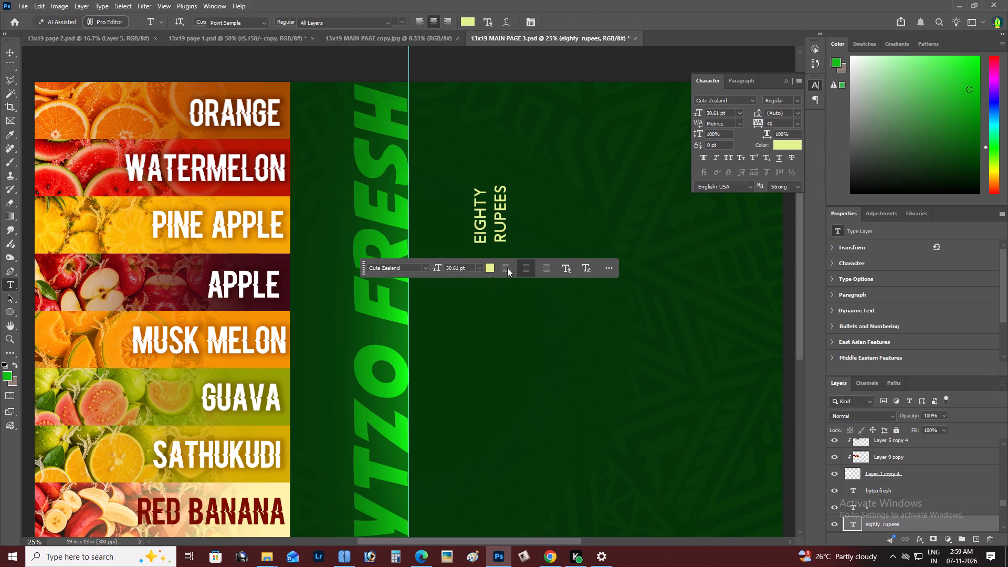
drag(783, 289, 674, 223)
click(963, 247)
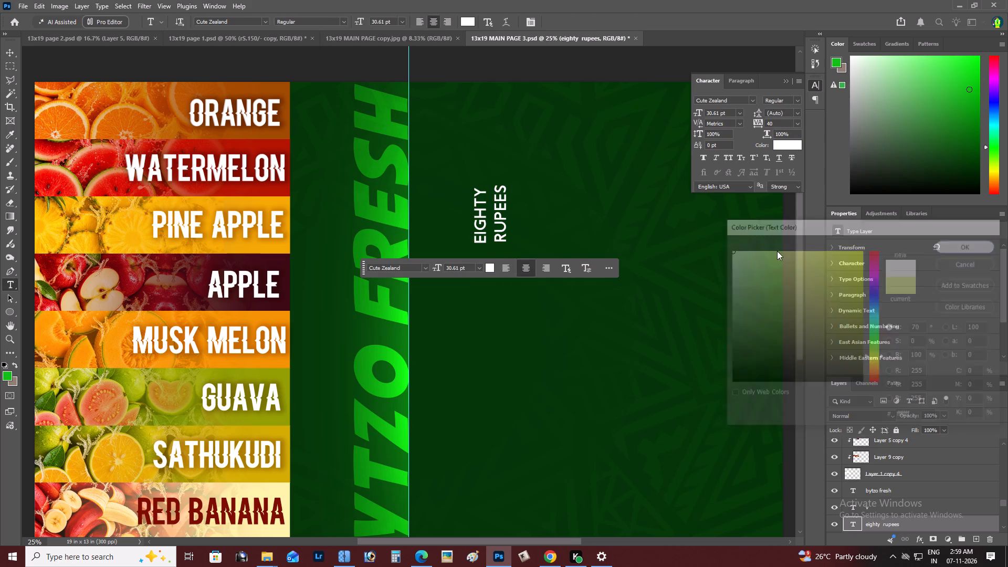
Scale the white EIGHTY RUPEES text down further to about 24.8 pt.
key(ctrl+t)
alt+drag(505, 180, 499, 182)
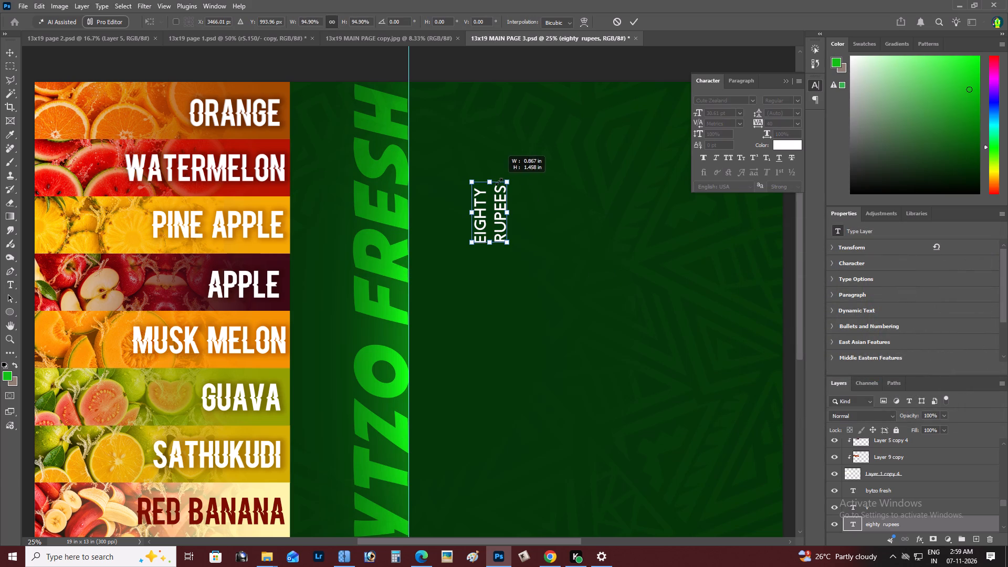
alt+drag(499, 182, 498, 183)
key(ctrl+Return)
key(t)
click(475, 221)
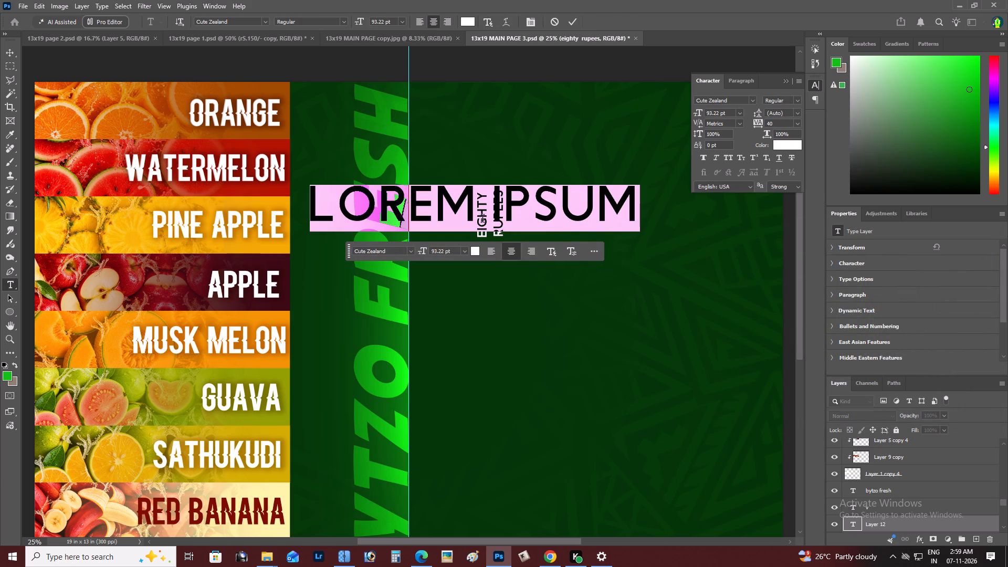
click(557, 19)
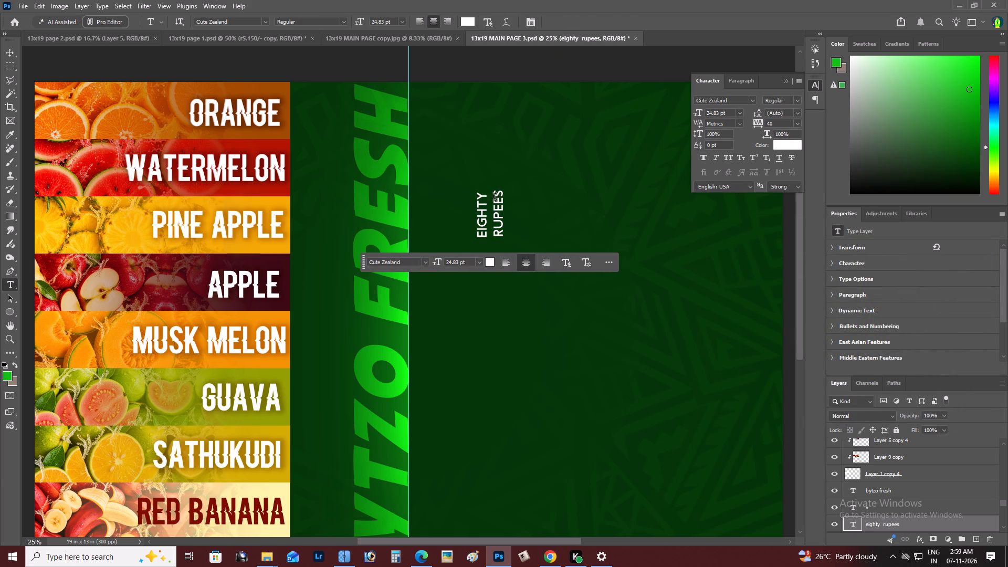
Set the tracking of the vertical EIGHTY RUPEES text to 20 and its leading to 20.77 pt.
click(495, 198)
key(ctrl+a)
key(alt+Left)
key(alt+Down)
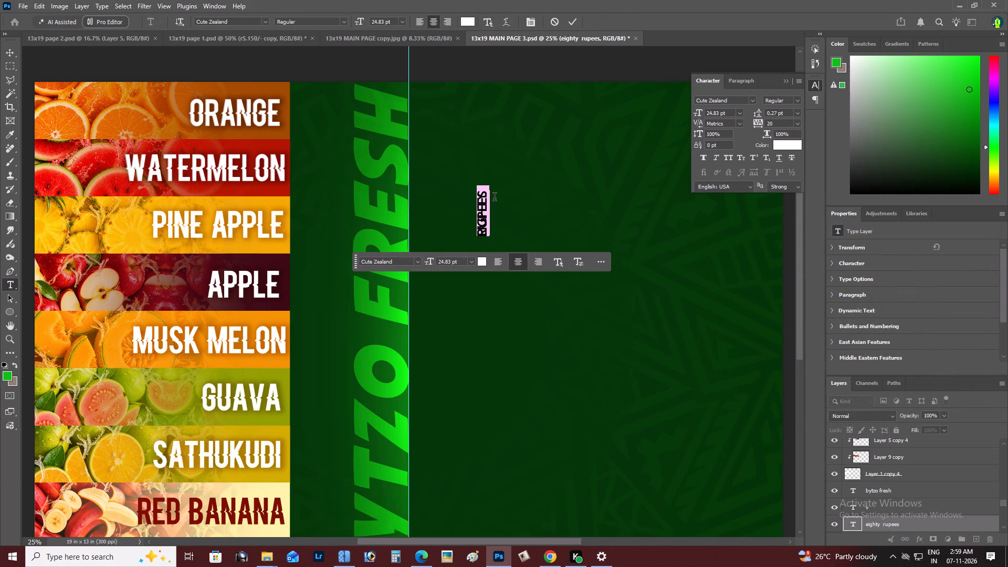
key(alt+Up)
key(alt+Up)
key(alt+Up)
key(alt+Down)
key(alt+Down)
key(alt+Down)
key(alt+Down)
key(alt+Down)
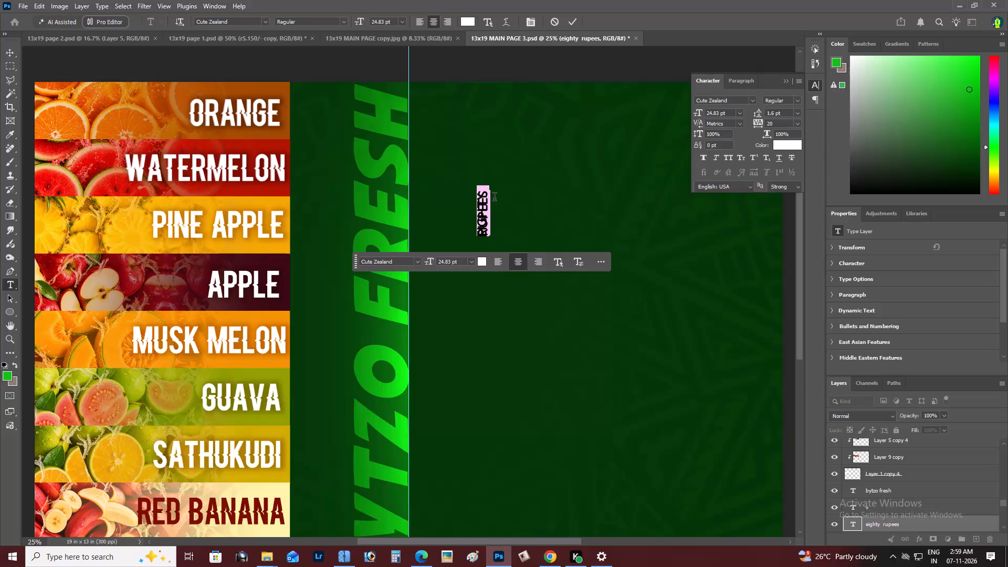
key(alt+Down)
key(alt+Down)
key(alt+Down)
key(alt+Down)
key(alt+Down)
key(alt+Down)
key(alt+Down)
key(alt+Down)
key(alt+Down)
key(alt+Down)
key(alt+Down)
key(alt+Down)
key(alt+Down)
key(alt+Down)
key(alt+Down)
key(alt+Down)
key(alt+Down)
key(alt+Down)
key(alt+Down)
key(alt+Down)
key(alt+Down)
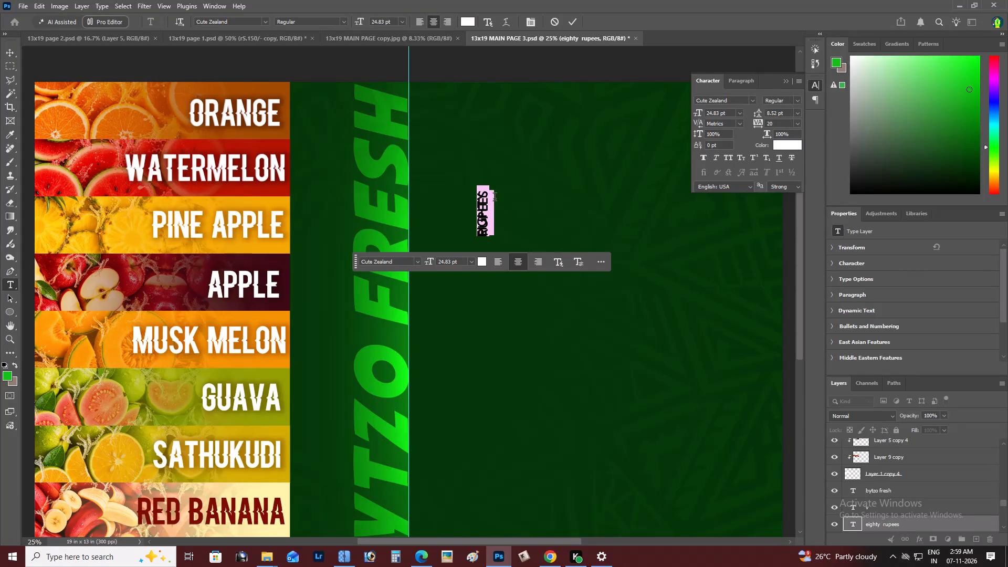
key(alt+Down)
key(alt+Down)
key(alt+Down)
key(alt+Down)
key(alt+Down)
key(alt+Down)
key(alt+Down)
key(alt+Down)
key(alt+Down)
key(alt+Down)
key(alt+Down)
key(alt+Down)
key(alt+Down)
key(alt+Down)
key(alt+Down)
key(alt+Down)
key(alt+Down)
key(alt+Down)
key(alt+Down)
key(alt+Down)
key(alt+Down)
key(alt+Down)
key(alt+Down)
key(alt+Down)
key(alt+Down)
key(alt+Down)
key(alt+Down)
key(alt+Down)
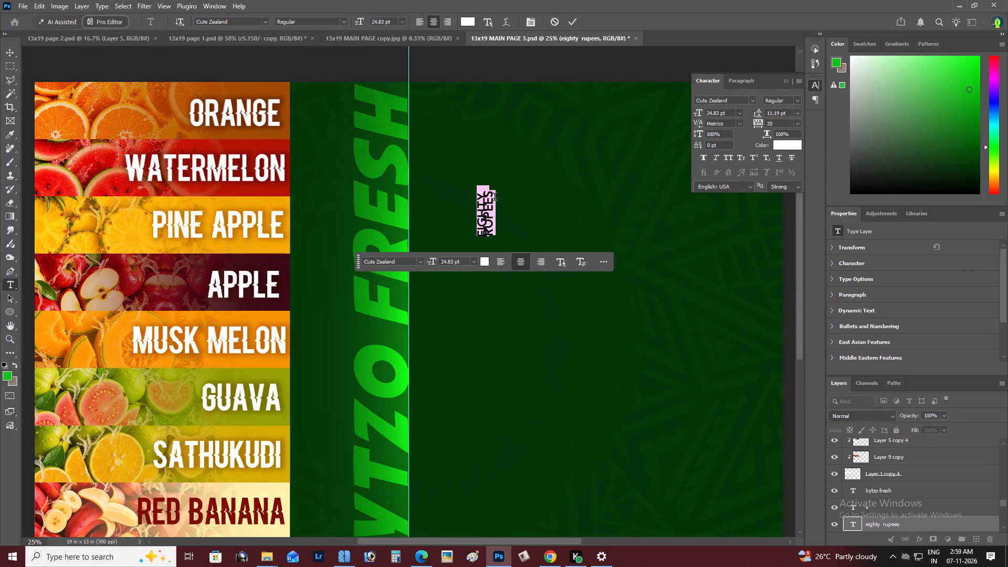
key(alt+Down)
key(alt+Down)
key(alt+Down)
key(alt+Down)
key(alt+Down)
key(alt+Down)
key(alt+Down)
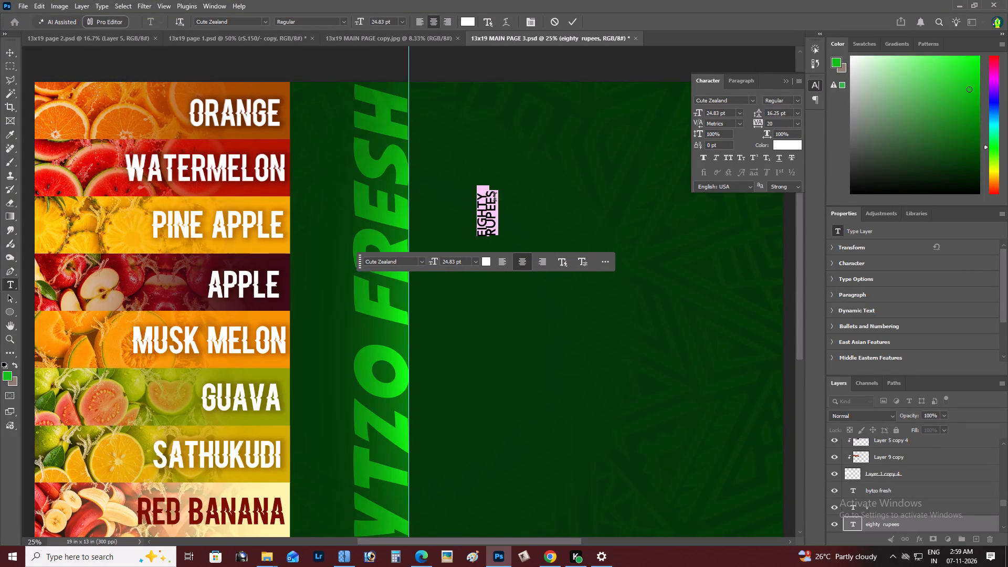
key(alt+Down)
key(alt+Down)
key(alt+Down)
key(alt+Down)
key(alt+Down)
key(alt+Down)
key(alt+Down)
key(alt+Down)
key(alt+Down)
key(alt+Down)
key(alt+Down)
key(alt+Down)
key(alt+Down)
key(alt+Down)
key(alt+Down)
key(alt+Down)
key(alt+Down)
key(alt+Down)
key(alt+Down)
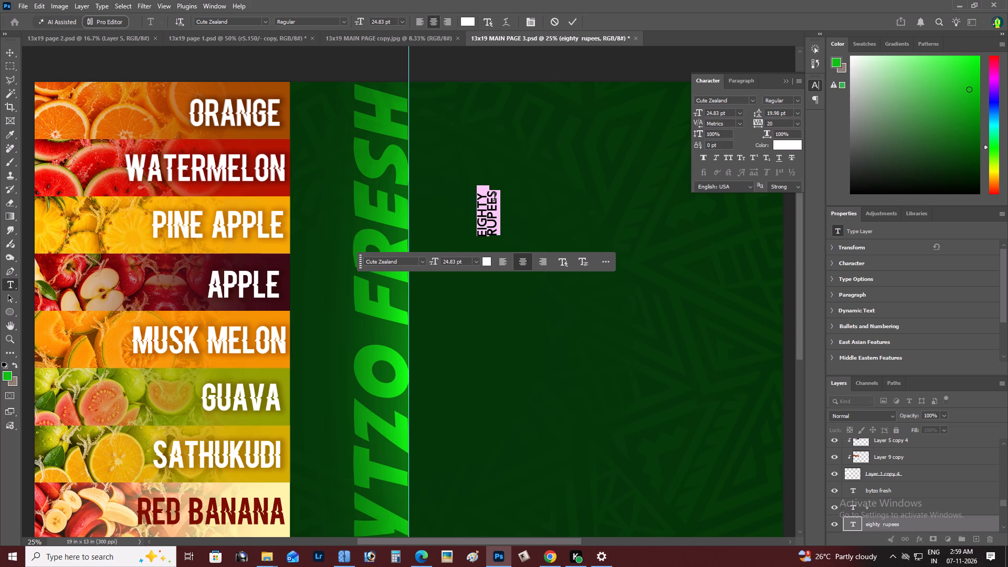
key(alt+Down)
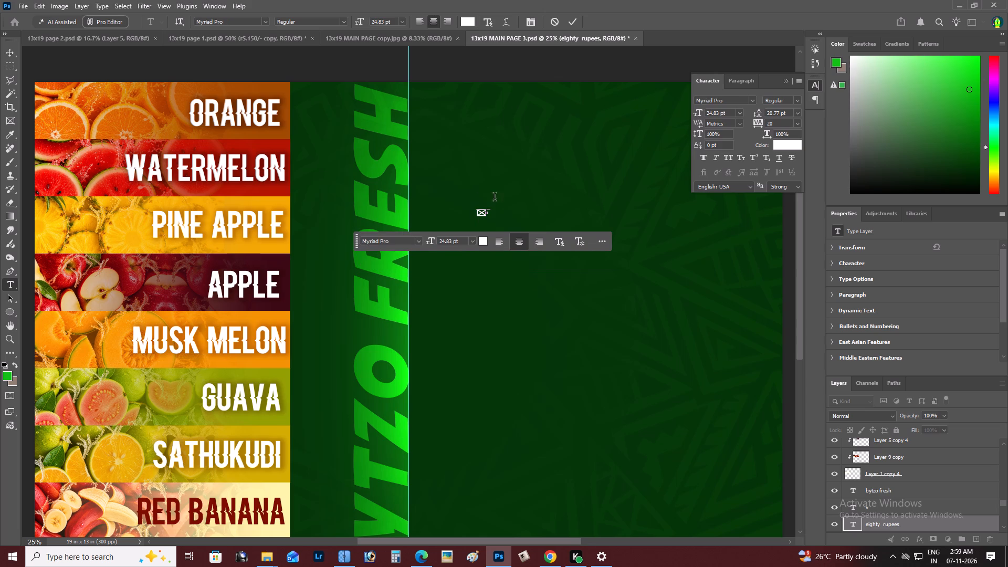
key(ctrl+z)
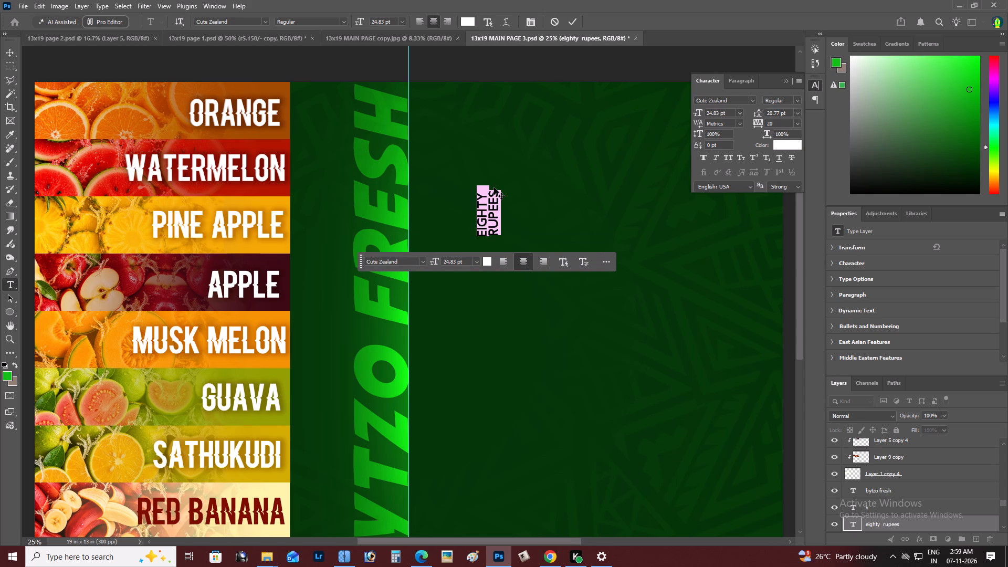
click(570, 22)
Move the vertical EIGHTY RUPEES text onto the green background directly beside the ORANGE strip.
key(z)
alt+click(487, 199)
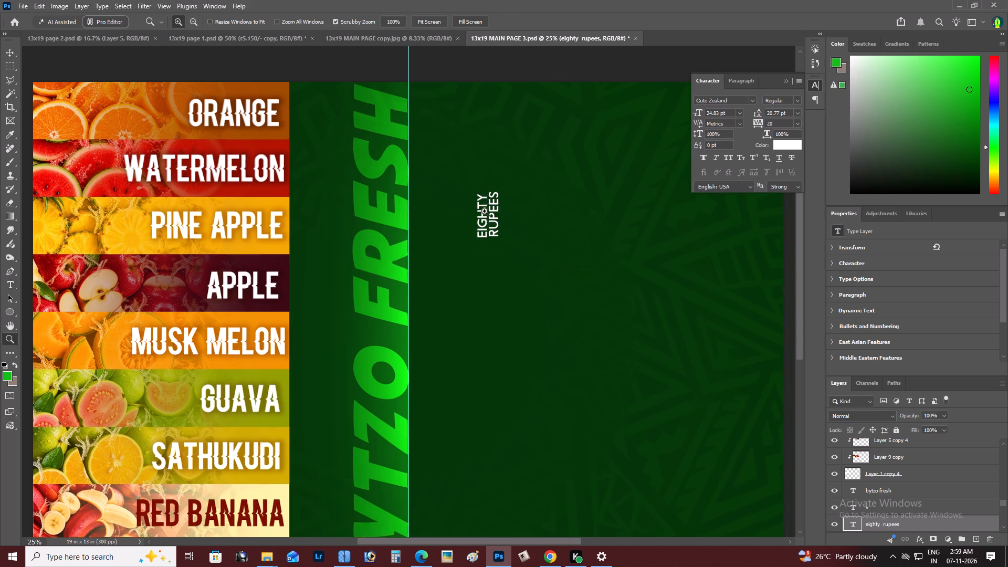
key(space)
drag(485, 233, 483, 247)
key(v)
drag(490, 248, 234, 108)
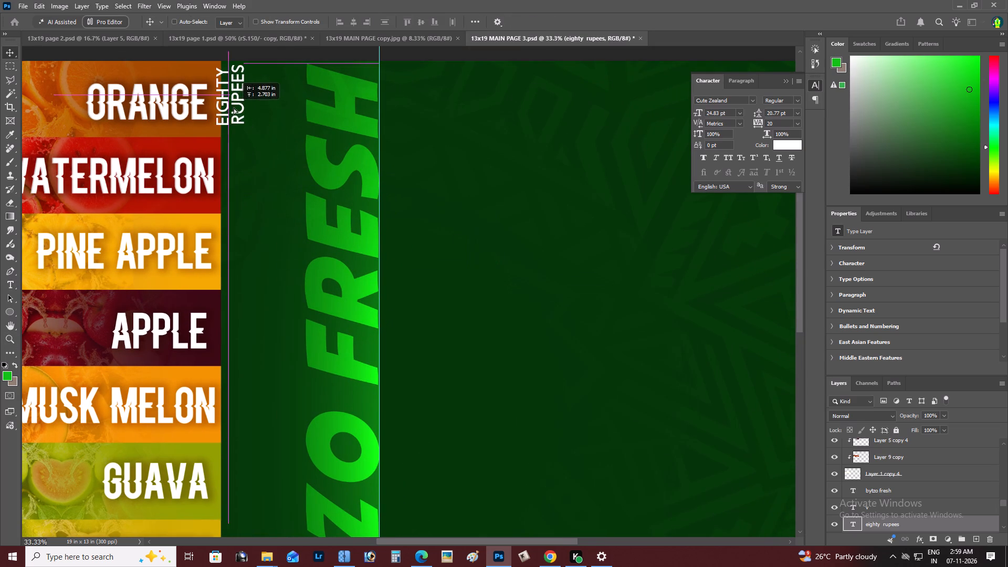
drag(234, 108, 244, 118)
Add a space before EIGHTY in the vertical price text to shift that line against RUPEES.
key(z)
alt+click(261, 110)
right_click(288, 103)
click(305, 109)
key(space)
key(space)
key(space)
key(space)
key(space)
key(space)
key(space)
key(space)
drag(309, 109, 349, 220)
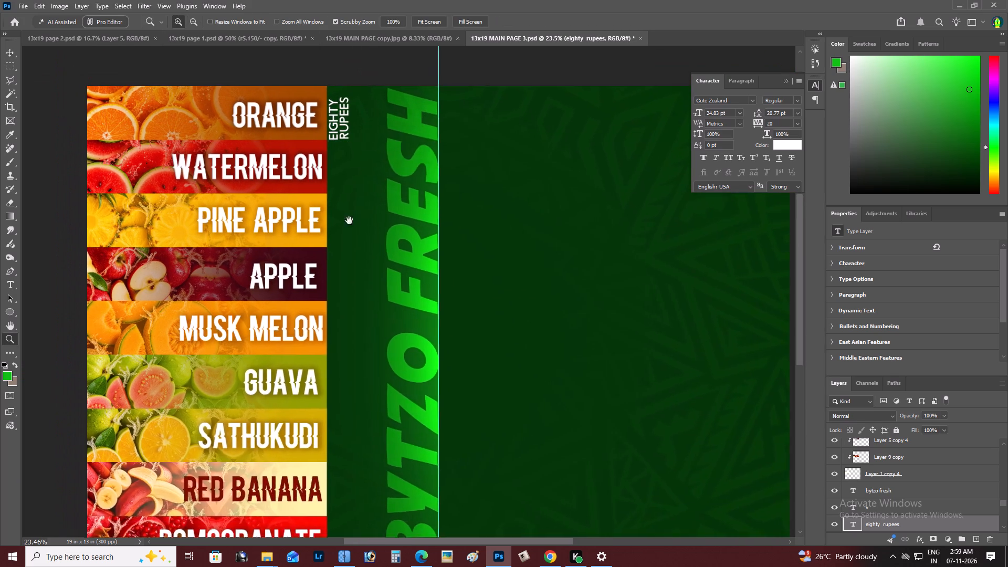
drag(349, 220, 351, 259)
key(z)
triple_click(360, 240)
click(355, 260)
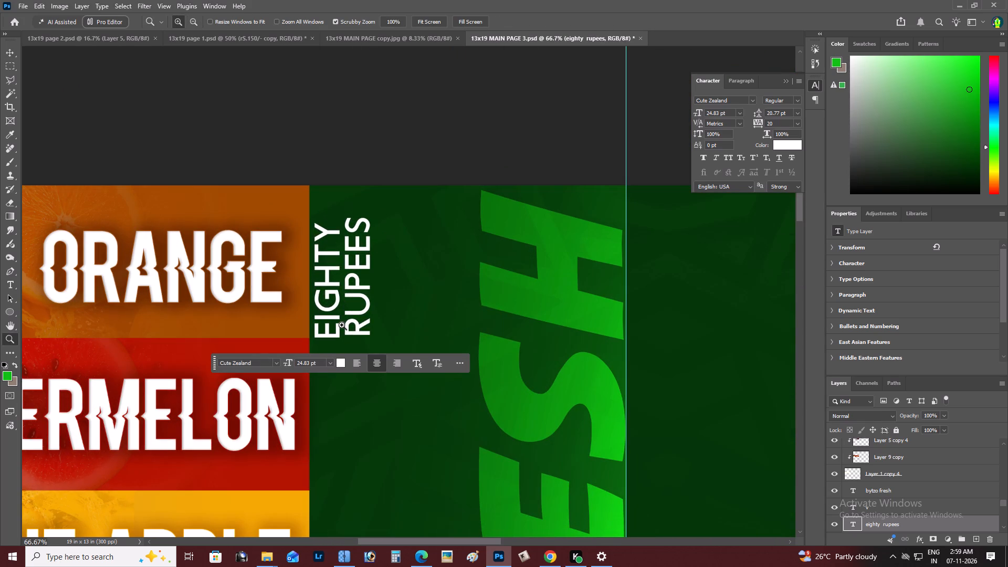
key(t)
click(360, 333)
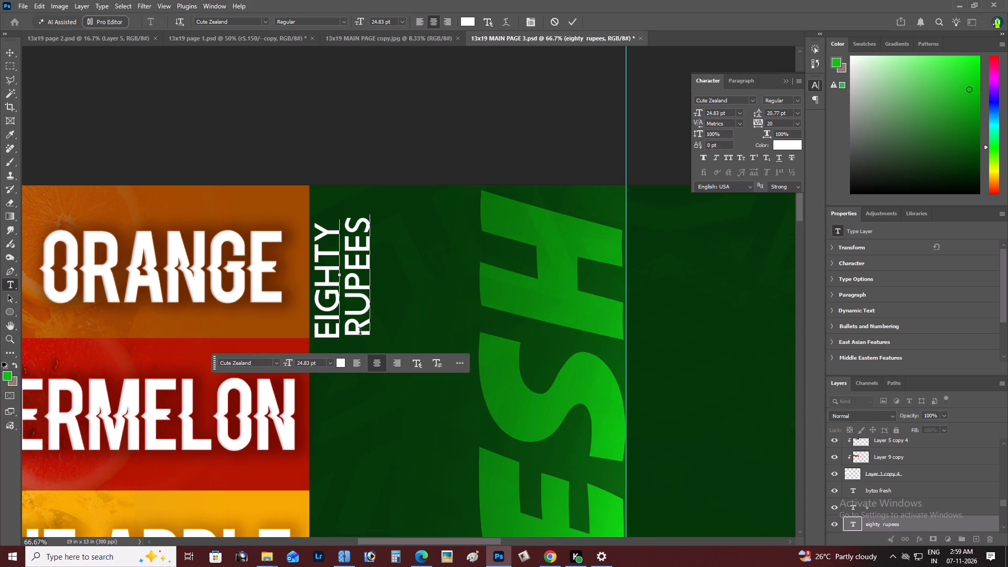
key(BackSpace)
key(ctrl+z)
key(Up)
key(space)
key(ctrl+Return)
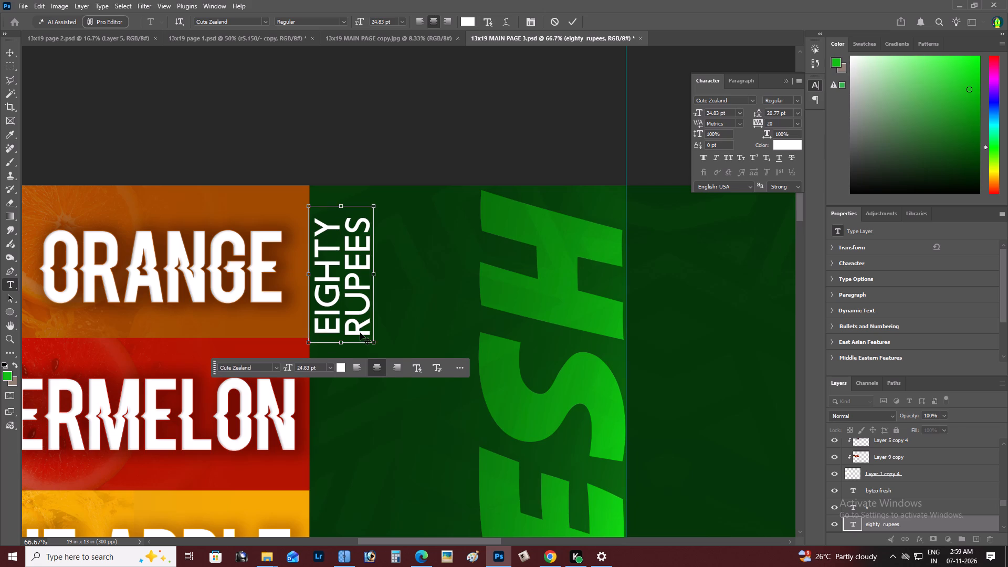
Scale the EIGHTY RUPEES text beside the ORANGE strip proportionally to about 88.6%, making it 22 pt.
key(z)
alt+click(358, 294)
right_click(358, 293)
click(374, 299)
key(space)
key(space)
key(space)
key(space)
key(space)
key(space)
key(space)
key(space)
drag(415, 264, 432, 288)
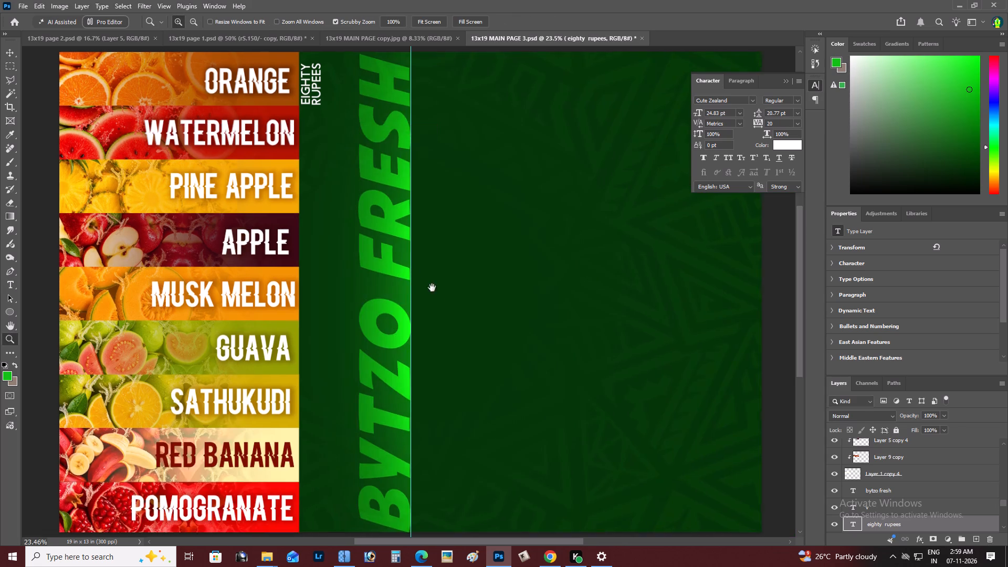
drag(432, 288, 461, 359)
key(z)
click(372, 206)
double_click(349, 165)
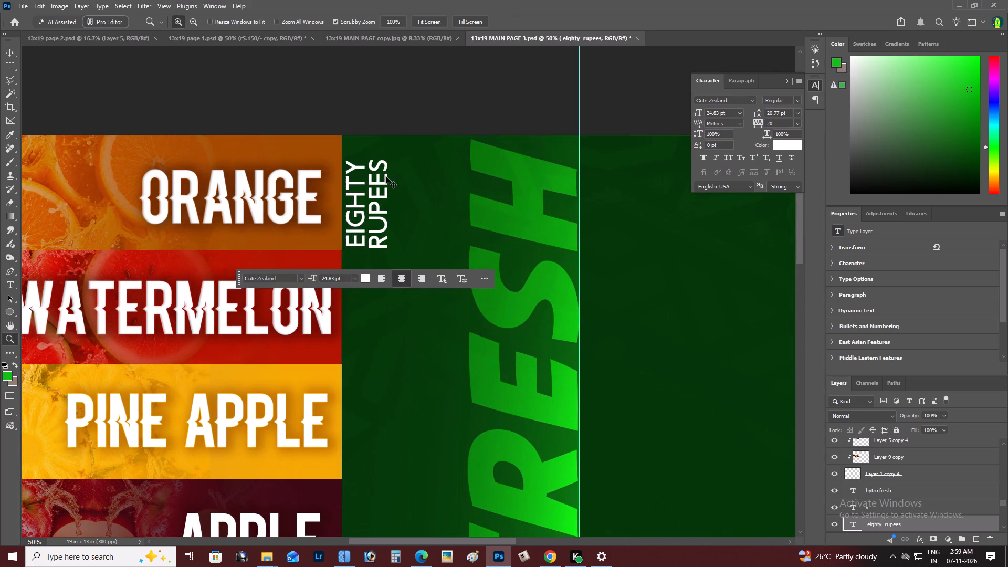
key(ctrl+t)
alt+drag(390, 152, 382, 155)
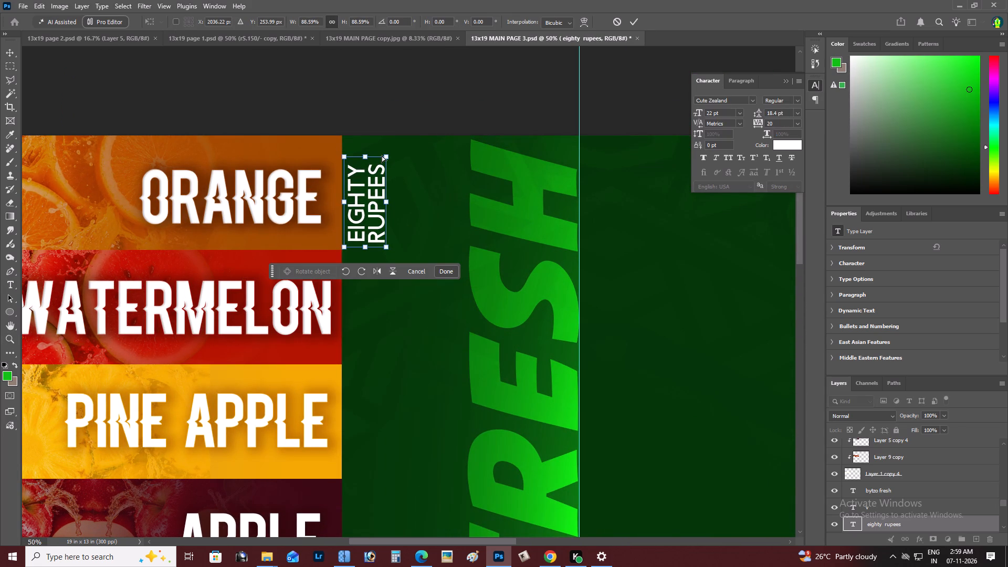
key(ctrl+Return)
Nudge the EIGHTY RUPEES text slightly towards the ORANGE strip and down to the strip's lower edge.
key(v)
key(shift+Left)
key(shift+Down)
key(shift+Down)
key(shift+Down)
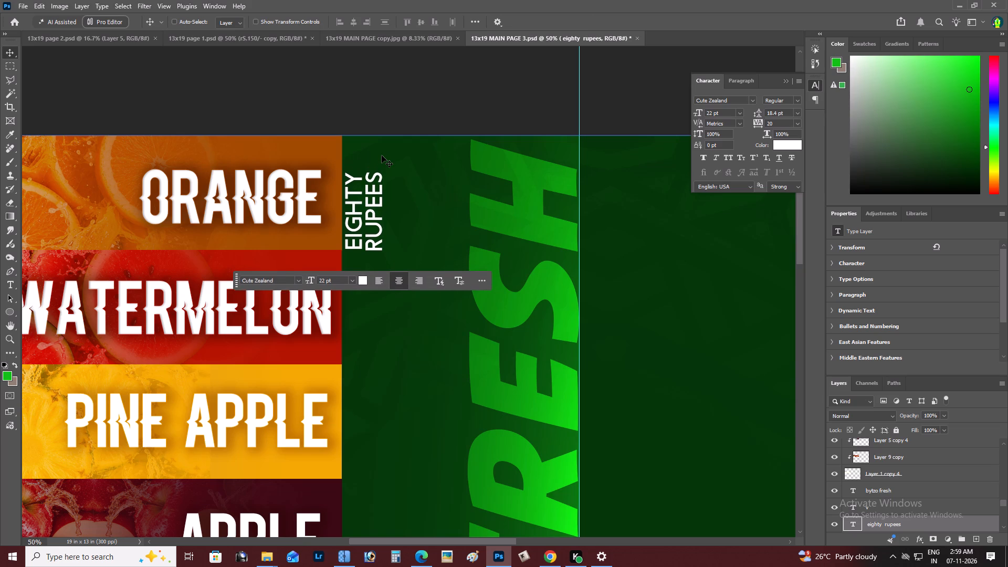
key(Up)
Duplicate the EIGHTY RUPEES text straight down and place the copy beside the WATERMELON strip.
key(z)
alt+click(382, 155)
right_click(383, 155)
click(406, 158)
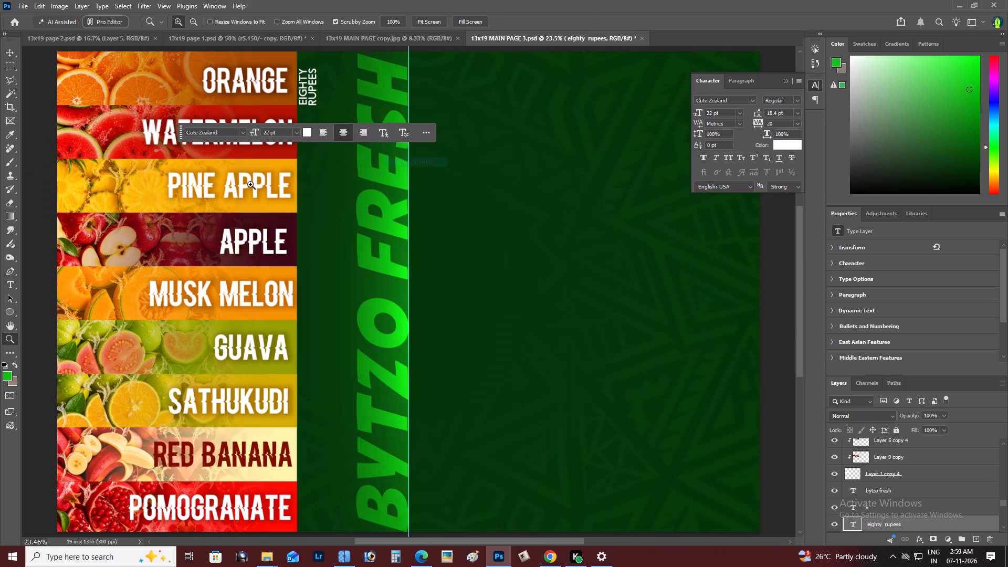
drag(182, 129, 453, 89)
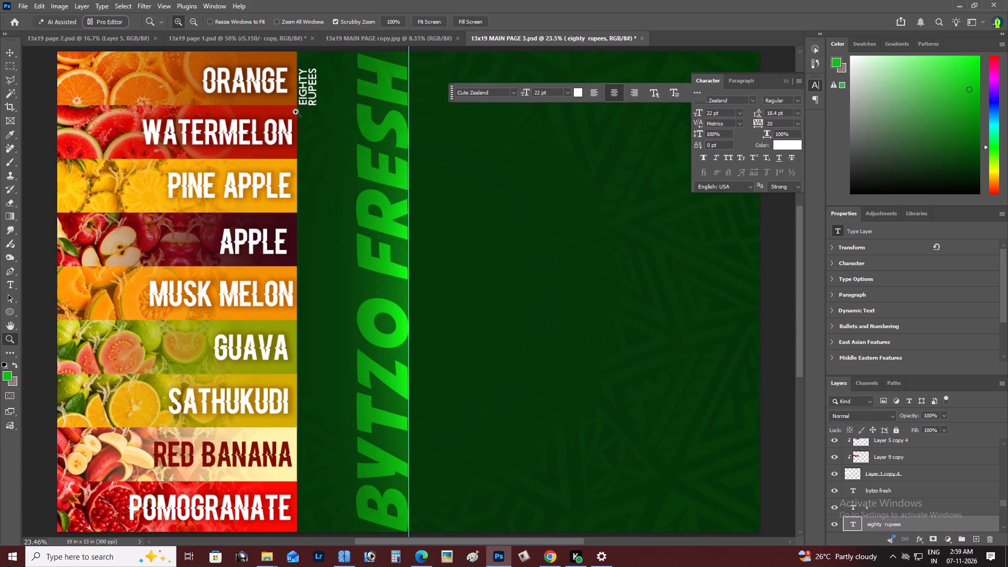
click(288, 106)
click(293, 103)
click(304, 99)
key(v)
alt+drag(314, 91, 311, 144)
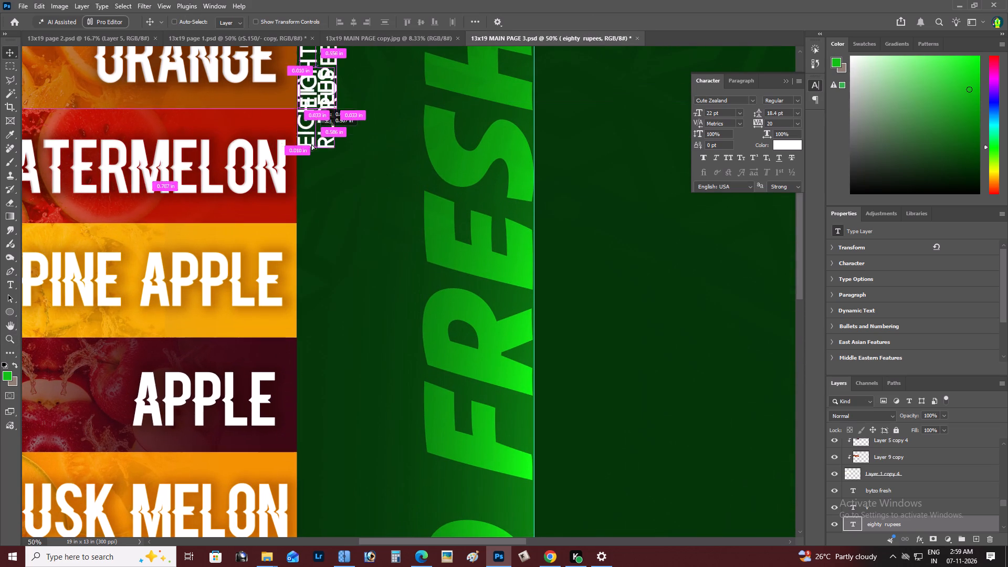
alt+drag(311, 144, 311, 206)
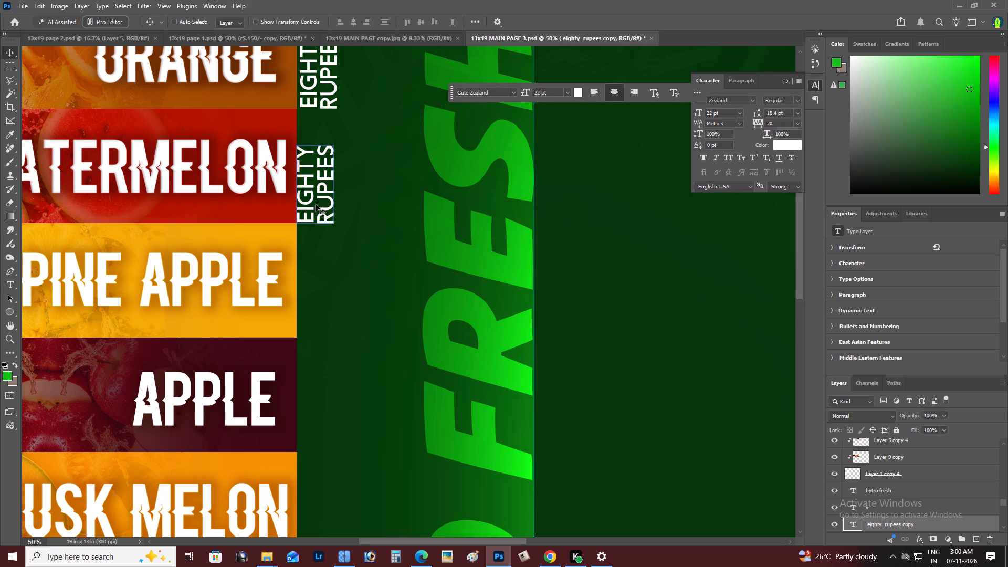
Change EIGHTY to SIXTY in the vertical price text beside the WATERMELON strip.
key(t)
drag(299, 176, 299, 222)
text(si)
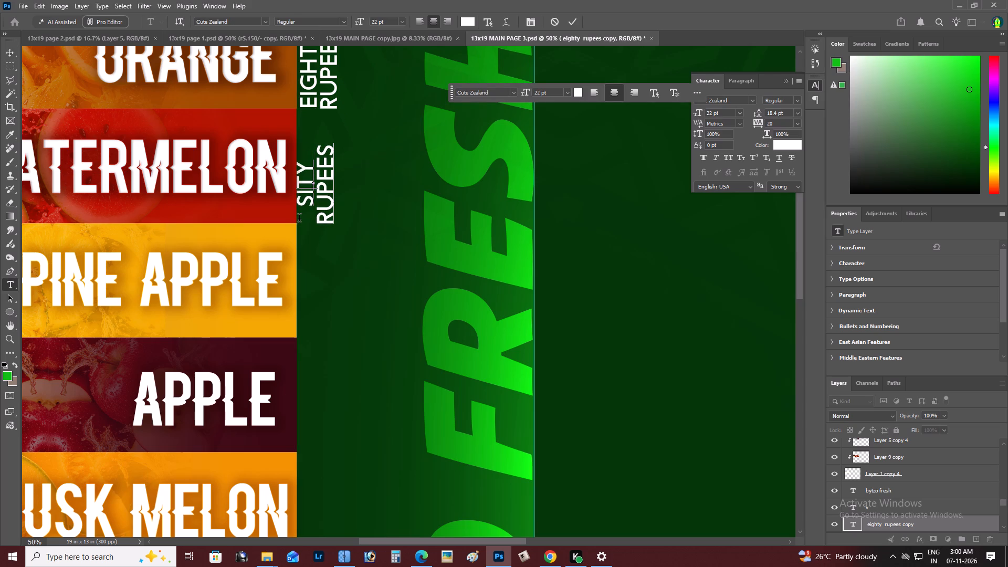
key(x)
key(ctrl+Return)
Nudge the SIXTY RUPEES text slightly away from the WATERMELON strip's edge.
key(v)
key(shift+Right)
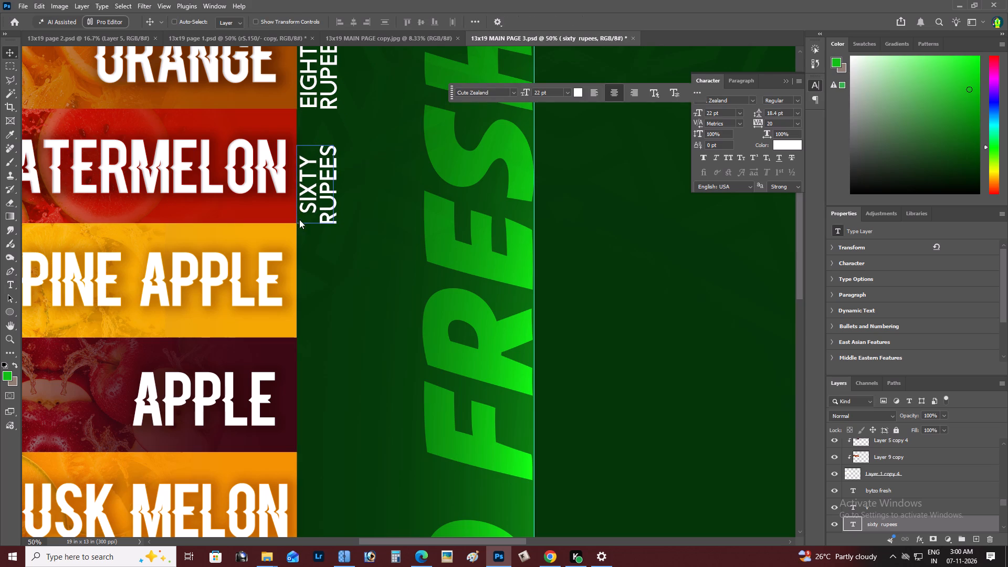
key(shift+Right)
Examine the whole menu page and how the vertical prices sit beside the fruit strips.
key(z)
click(361, 163)
right_click(361, 163)
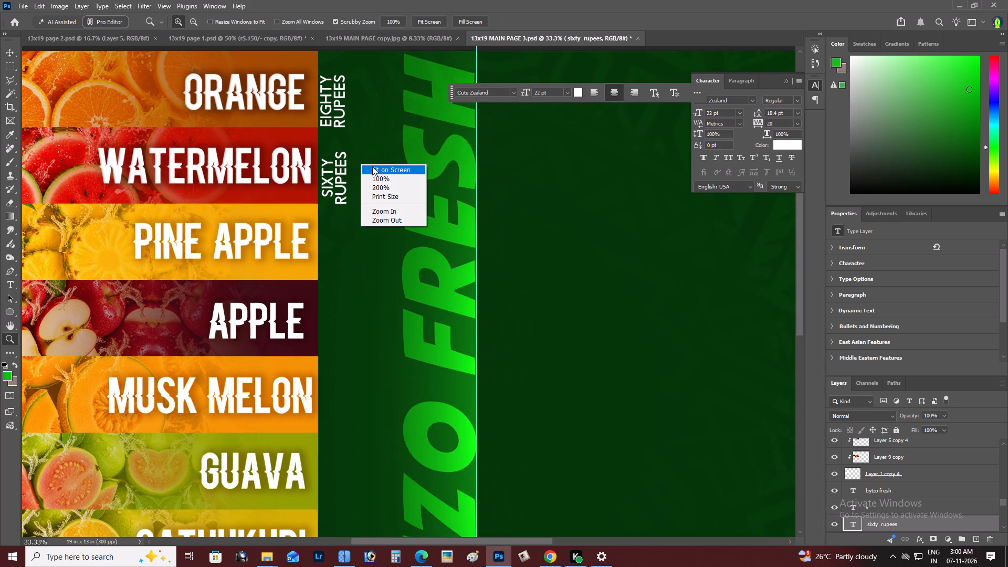
alt+double_click(374, 167)
key(space)
key(space)
key(space)
key(space)
key(space)
key(space)
key(space)
key(space)
key(space)
key(space)
key(space)
key(space)
drag(377, 183, 412, 254)
key(z)
alt+click(356, 219)
right_click(358, 217)
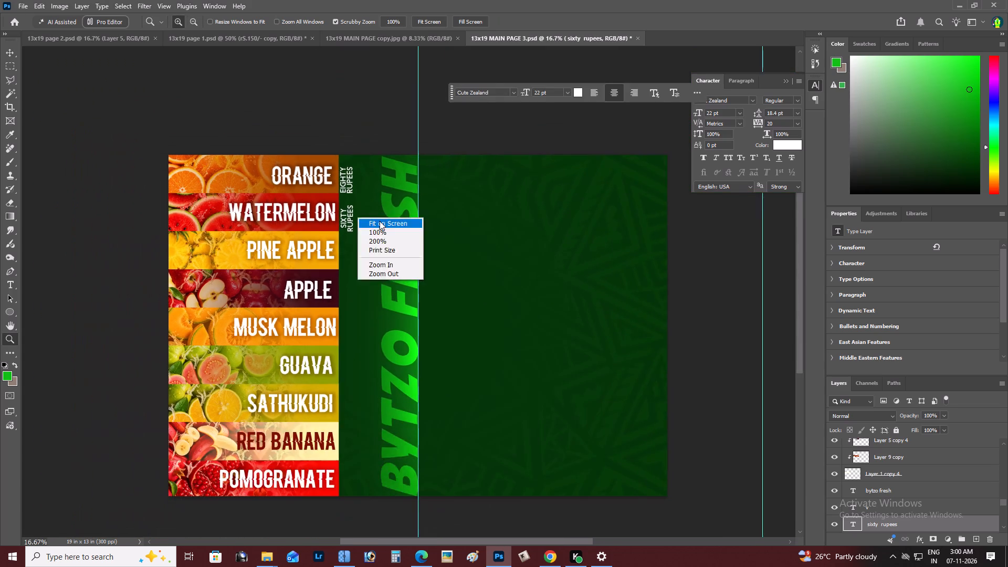
click(380, 221)
Left-align the two lines of the SIXTY RUPEES text and remove the leading space before SIXTY.
key(space)
key(space)
key(space)
key(space)
drag(384, 230, 480, 312)
key(z)
click(425, 251)
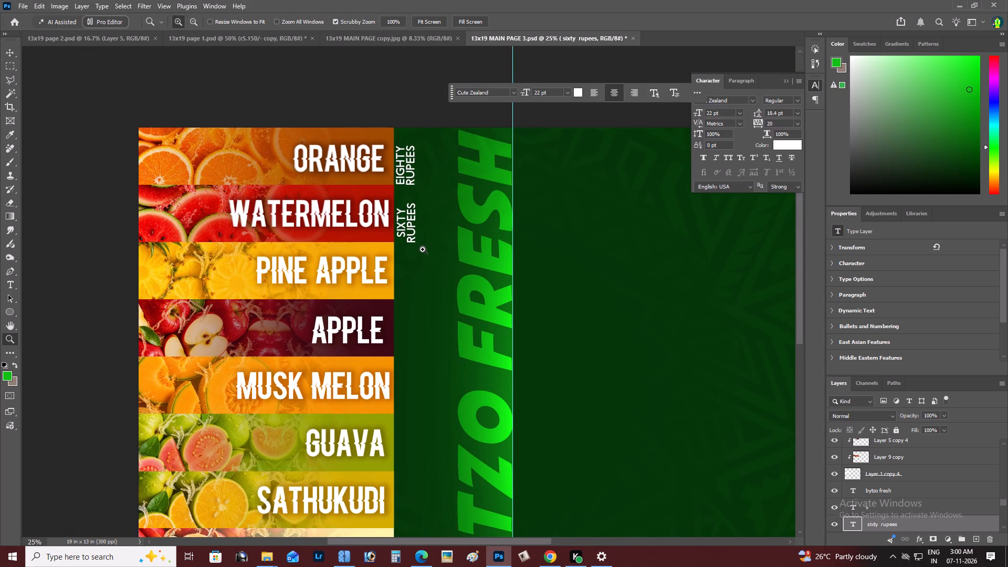
key(t)
click(409, 212)
click(596, 88)
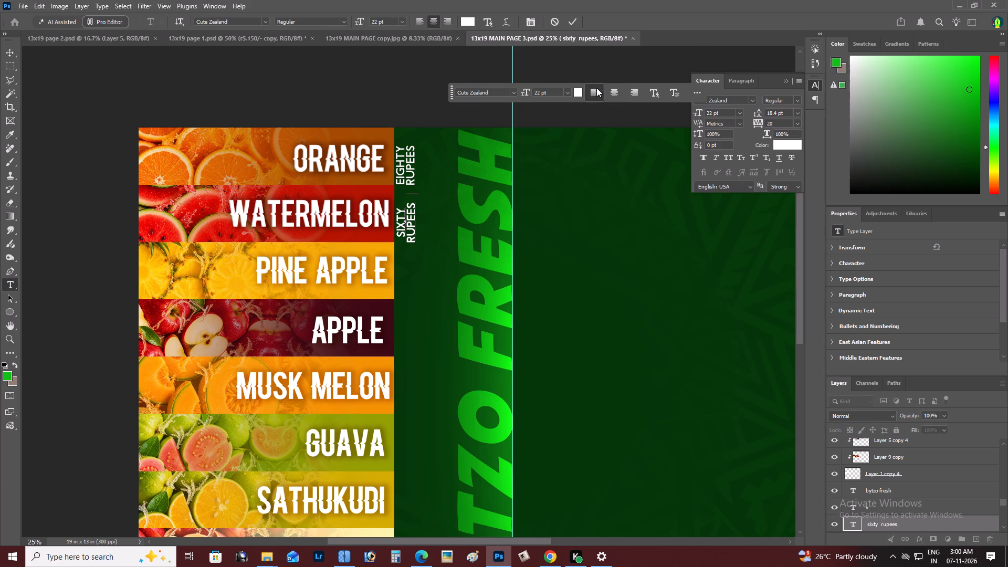
key(ctrl+a)
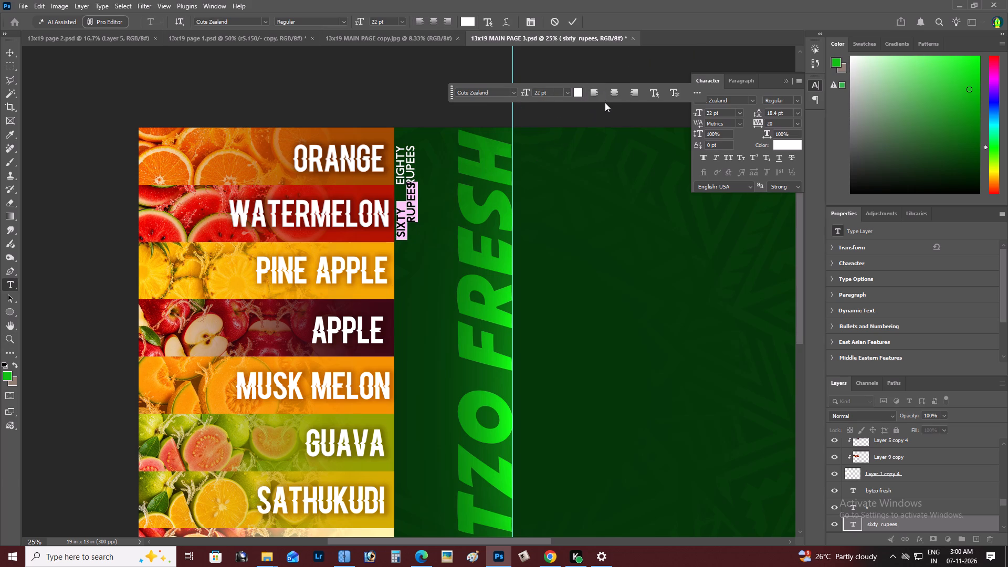
click(597, 93)
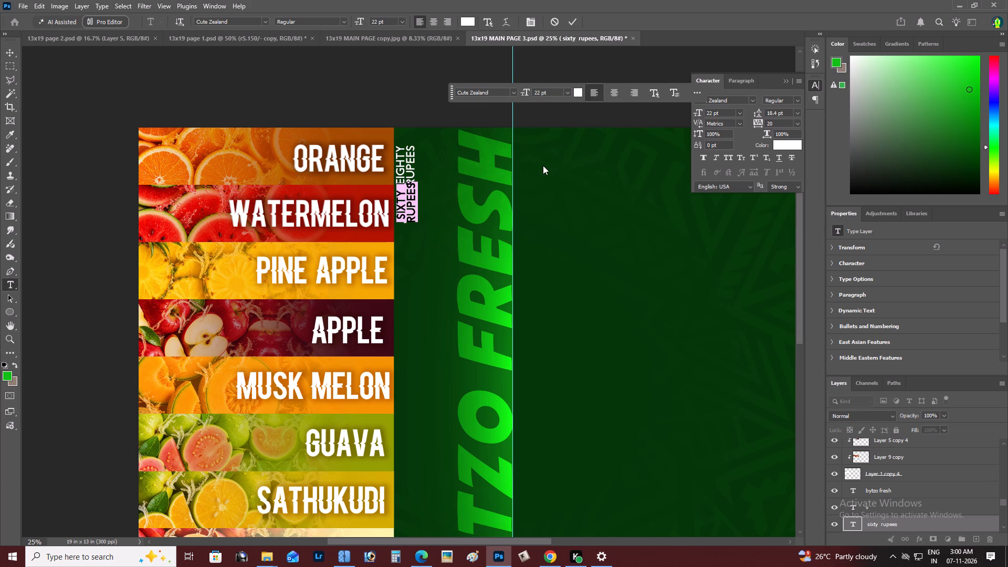
click(398, 220)
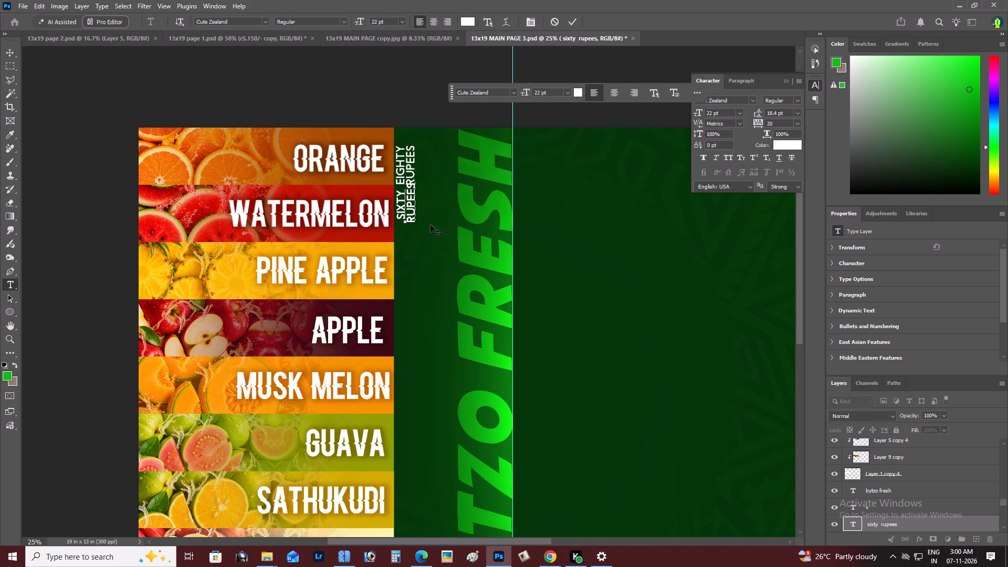
key(BackSpace)
key(ctrl+Return)
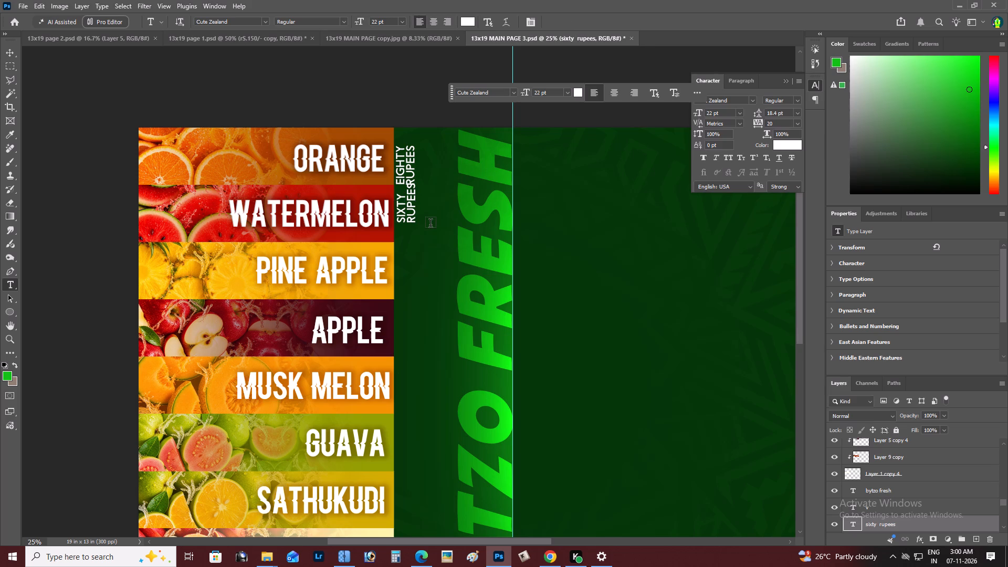
Move the SIXTY RUPEES text straight down to the lower edge of the WATERMELON strip.
key(v)
key(shift+Down)
key(shift+Down)
key(shift+Down)
key(shift+Down)
key(shift+Down)
key(shift+Down)
key(shift+Down)
key(shift+Down)
key(shift+Down)
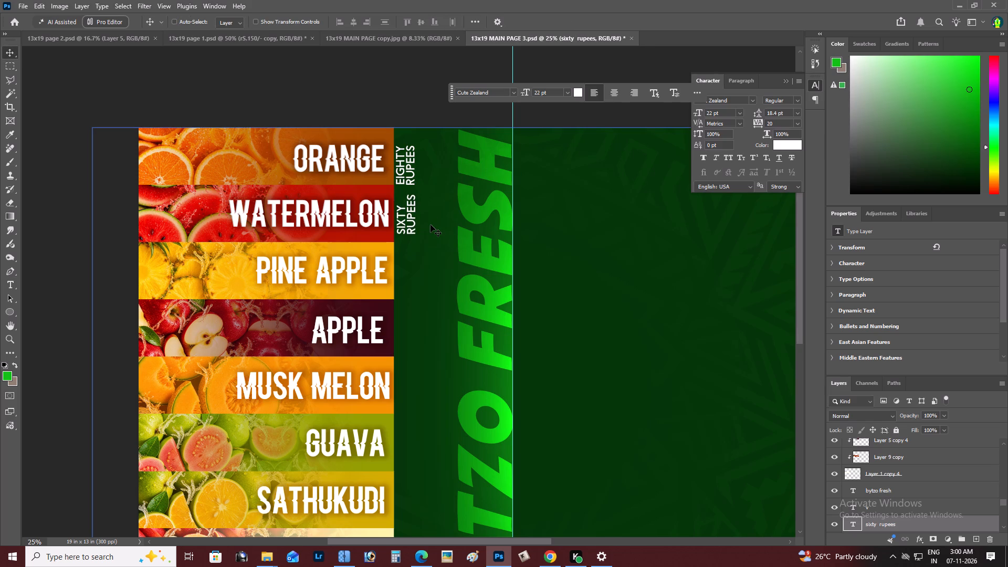
key(shift+Down)
key(shift+Down)
key(shift+Down)
key(shift+Down)
key(shift+Down)
key(Down)
key(Down)
key(Down)
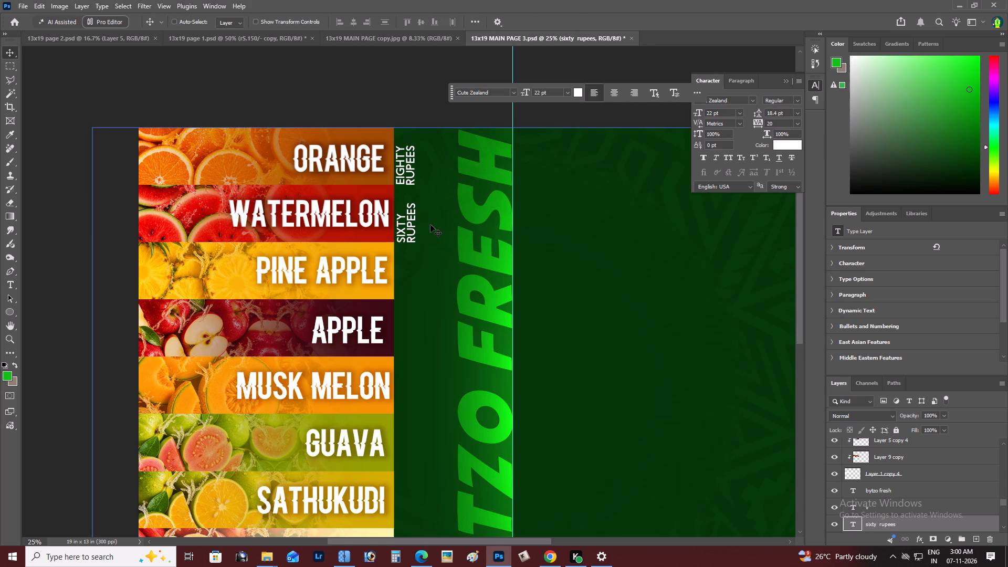
key(Down)
Duplicate the SIXTY RUPEES text straight down and place the copy beside the PINE APPLE strip, just above its lower edge.
key(ctrl+j)
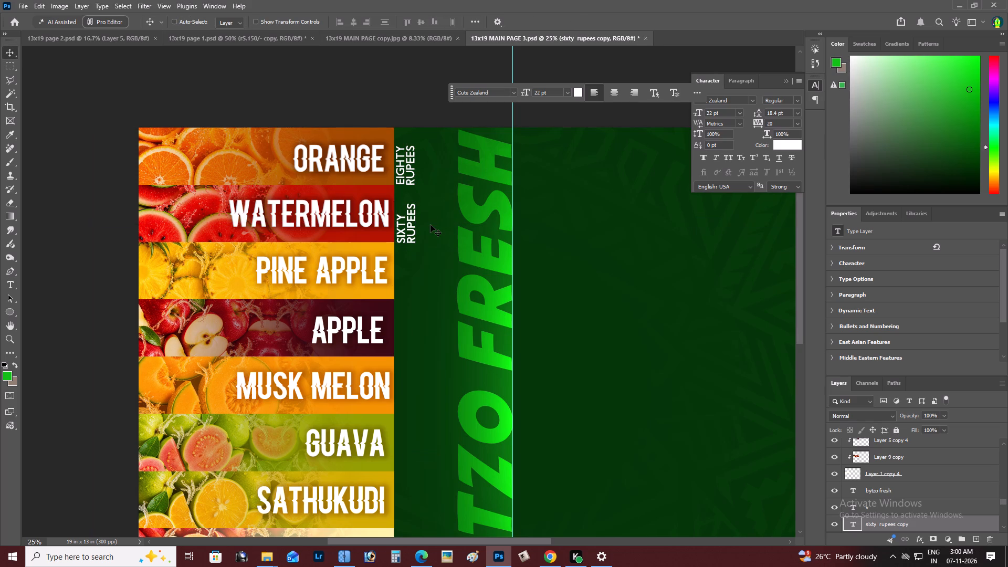
key(shift+Down)
key(shift+Down)
key(shift+Down)
key(shift+Down)
key(shift+Down)
key(shift+Down)
key(shift+Down)
key(shift+Down)
key(shift+Down)
key(shift+Down)
key(shift+Down)
key(shift+Down)
key(shift+Down)
key(shift+Down)
key(shift+Down)
key(shift+Down)
key(shift+Down)
key(shift+Down)
key(shift+Down)
key(shift+Down)
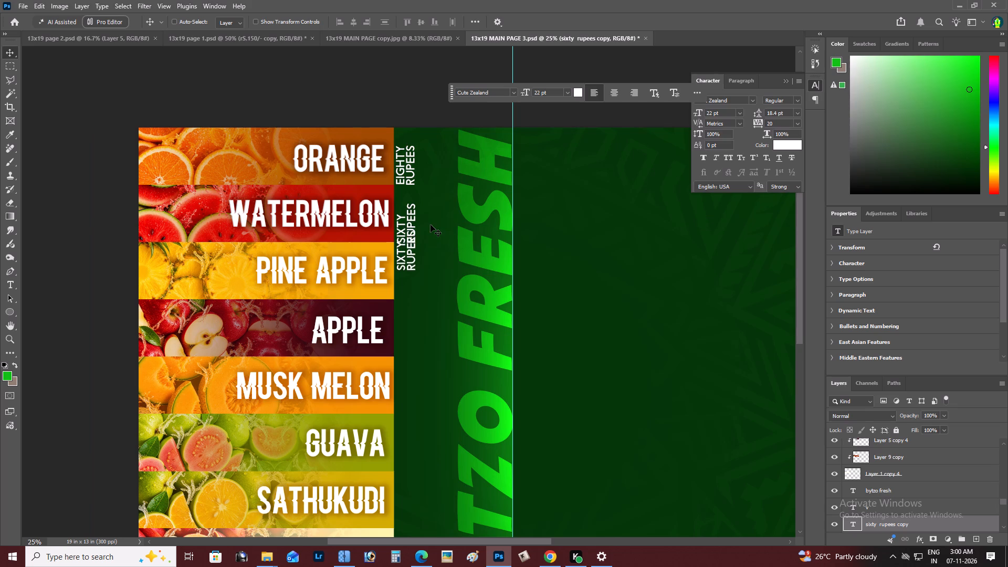
key(shift+Down)
key(shift+Down)
key(shift+Down)
key(shift+Down)
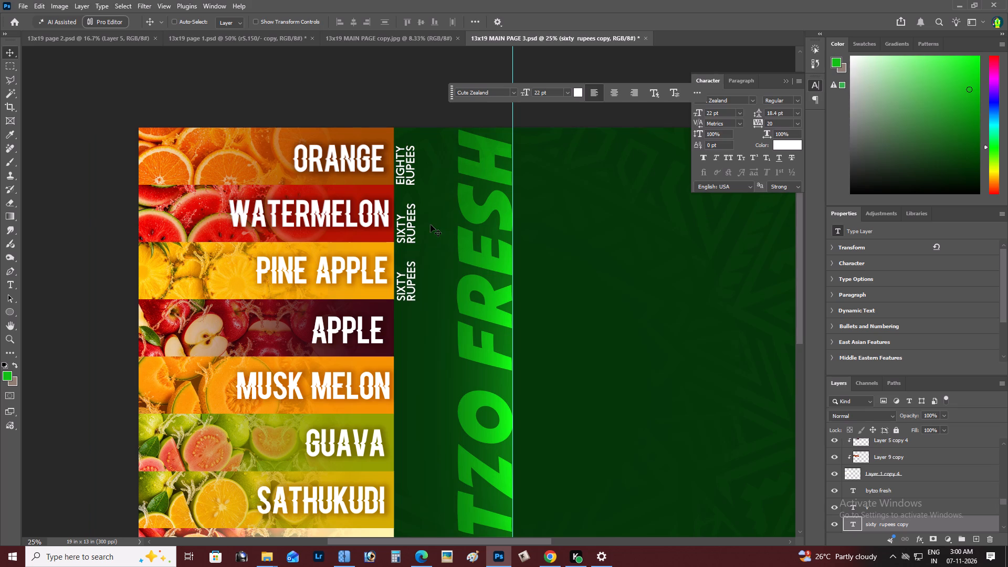
key(Up)
key(shift+Up)
key(shift+Up)
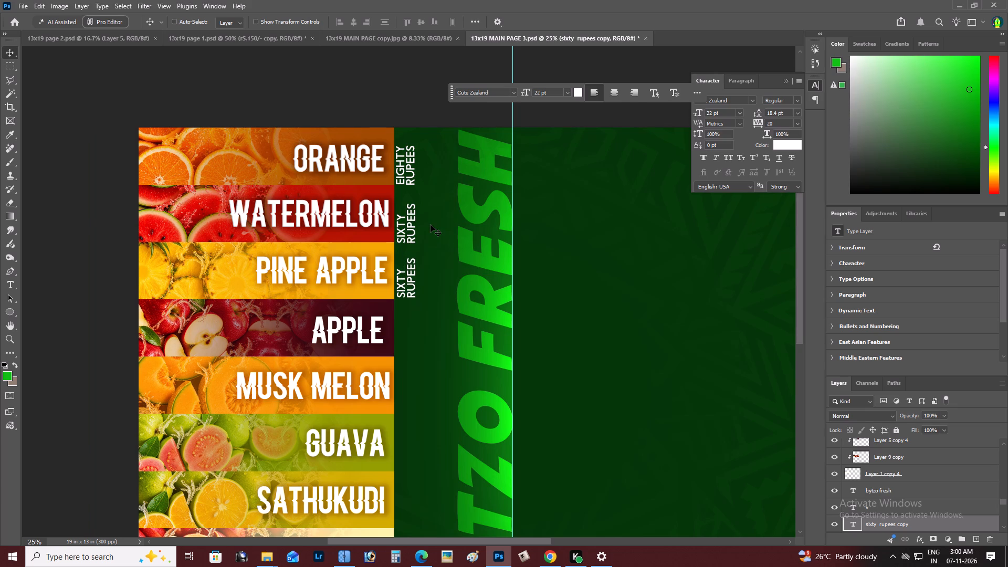
key(shift+Up)
key(Down)
Change SIXTY to SEVENTY in the price text beside the PINE APPLE strip and nudge it slightly up.
key(t)
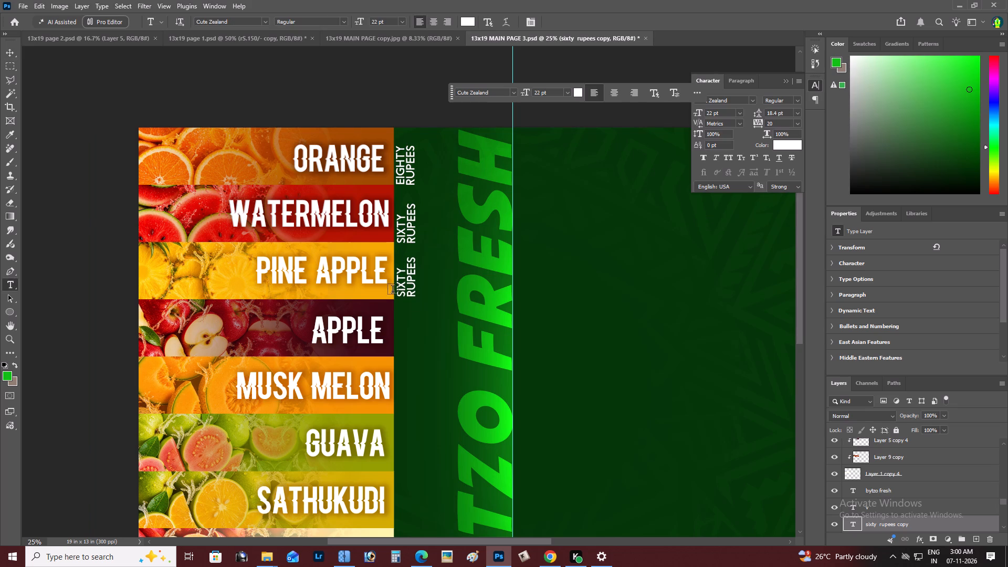
drag(399, 290, 403, 262)
key(e)
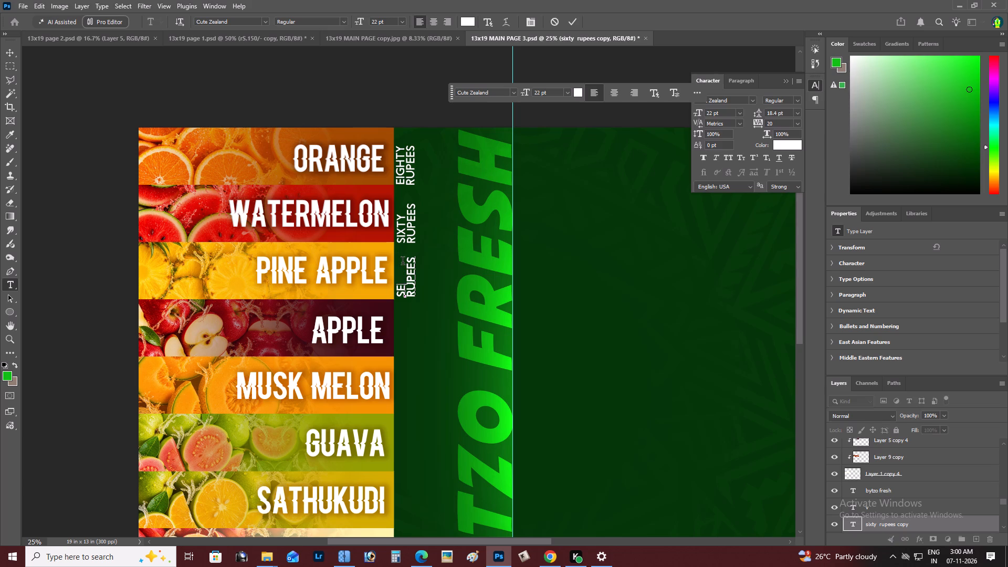
text(vent)
key(y)
key(ctrl+Return)
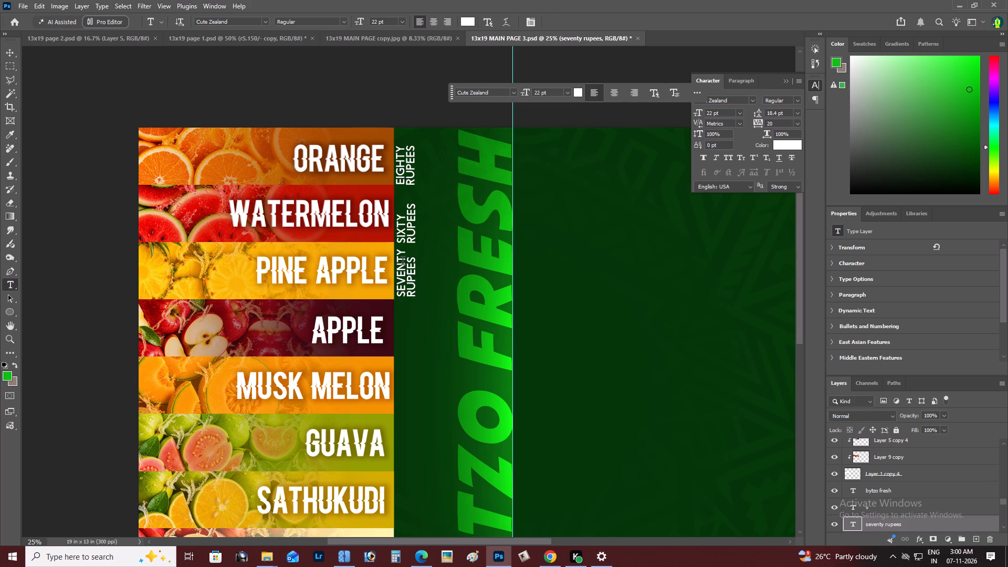
key(v)
key(Up)
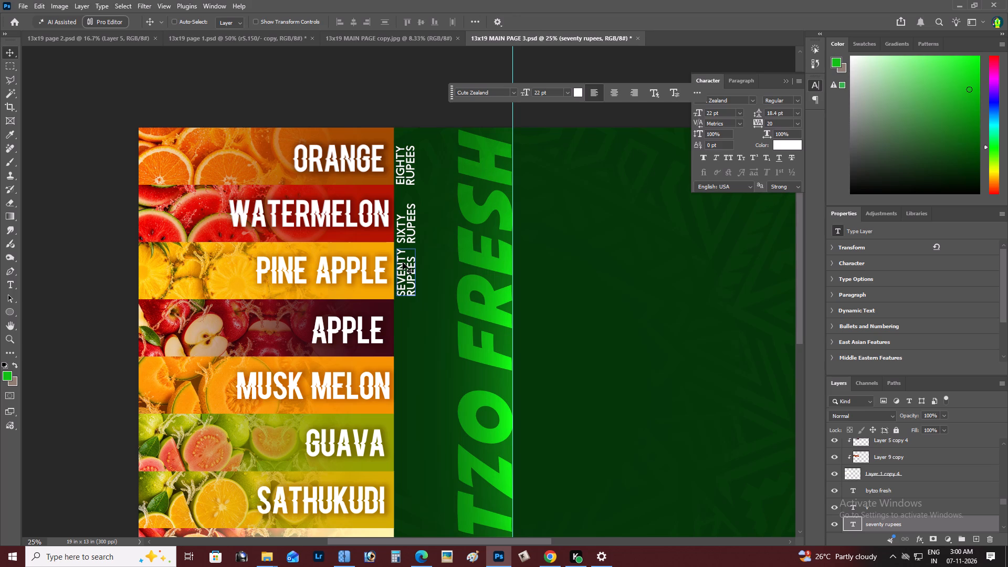
Nudge the SIXTY RUPEES text beside the WATERMELON strip slightly up from the strip's lower edge.
right_click(398, 229)
right_click(398, 229)
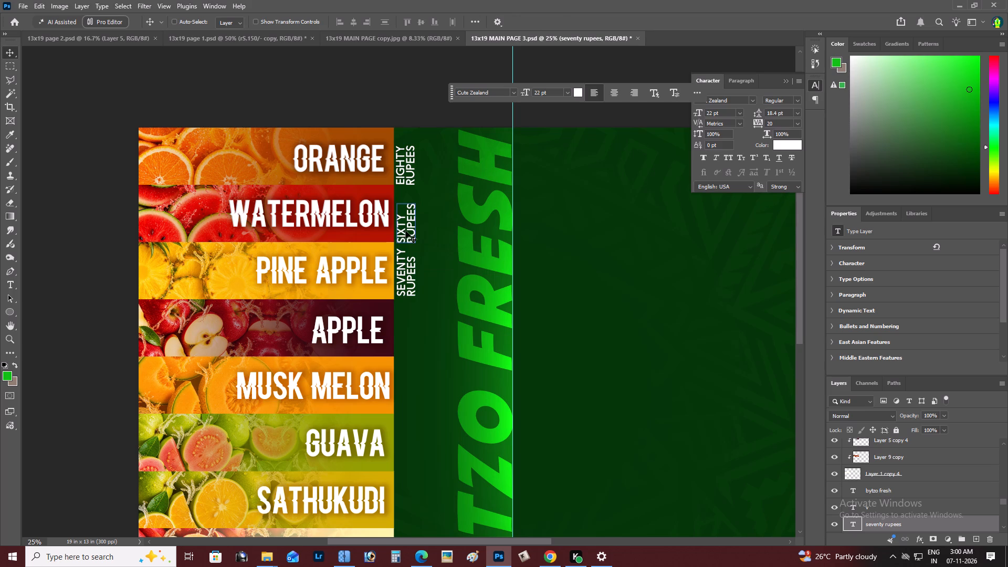
right_click(406, 231)
click(413, 234)
key(Up)
key(Up)
key(Up)
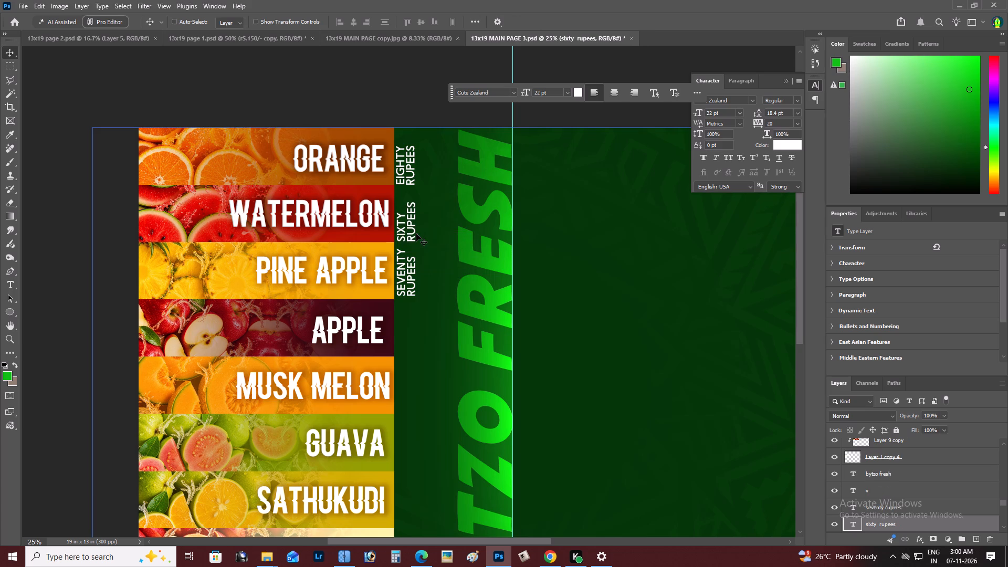
key(Up)
key(Up)
key(Up)
key(Up)
key(Up)
key(Up)
key(Up)
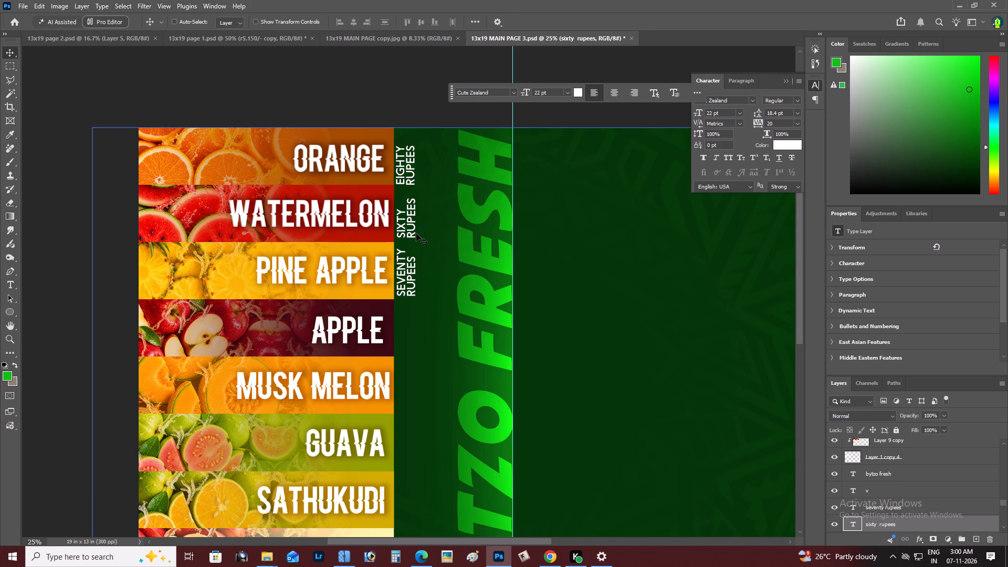
Duplicate the SIXTY RUPEES text straight down and place the copy beside the GUAVA strip at its lower edge.
key(ctrl+j)
key(shift+Down)
key(shift+Down)
key(shift+Down)
key(shift+Down)
key(shift+Down)
key(shift+Down)
key(shift+Down)
key(shift+Down)
key(shift+Down)
key(shift+Down)
key(shift+Down)
key(shift+Down)
key(shift+Down)
key(shift+Down)
key(shift+Down)
key(shift+Down)
key(shift+Down)
key(shift+Down)
key(shift+Down)
key(shift+Down)
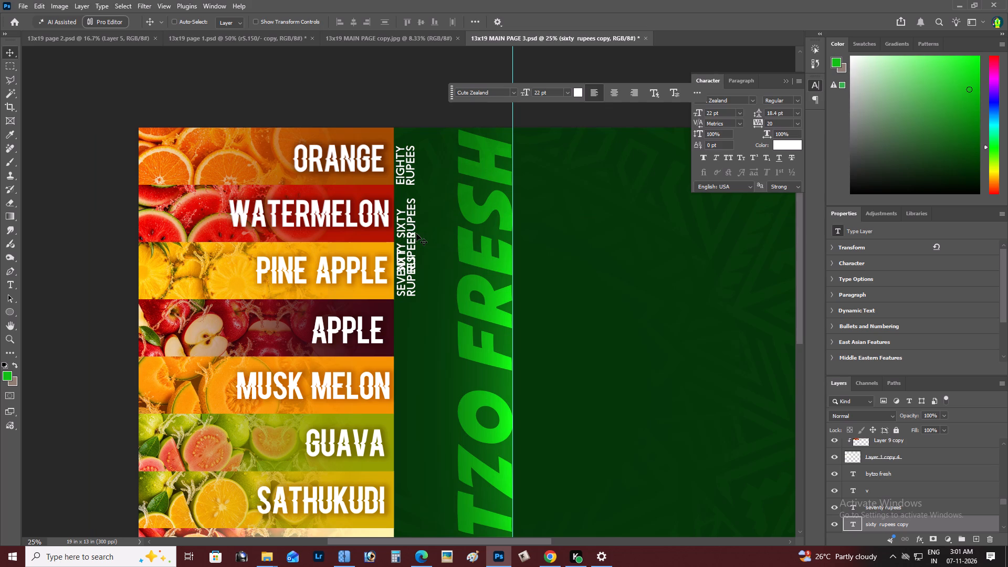
key(shift+Down)
key(shift+Down)
key(shift+Down)
key(shift+Down)
key(shift+Down)
key(shift+Down)
key(shift+Down)
key(shift+Down)
key(shift+Down)
key(shift+Down)
key(shift+Down)
key(shift+Down)
key(shift+Down)
key(shift+Down)
key(shift+Down)
key(shift+Down)
key(shift+Down)
key(shift+Down)
key(shift+Down)
key(shift+Down)
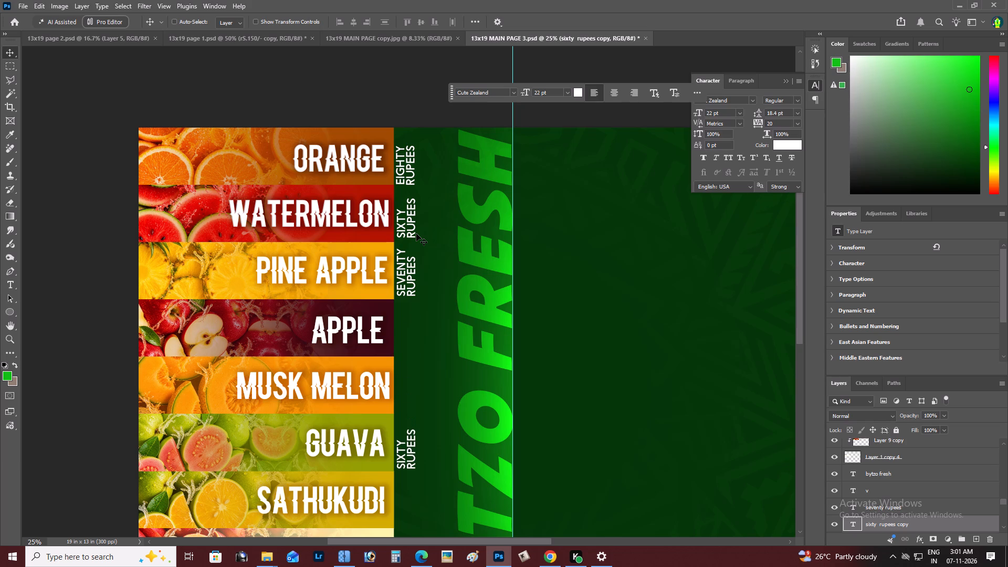
key(Down)
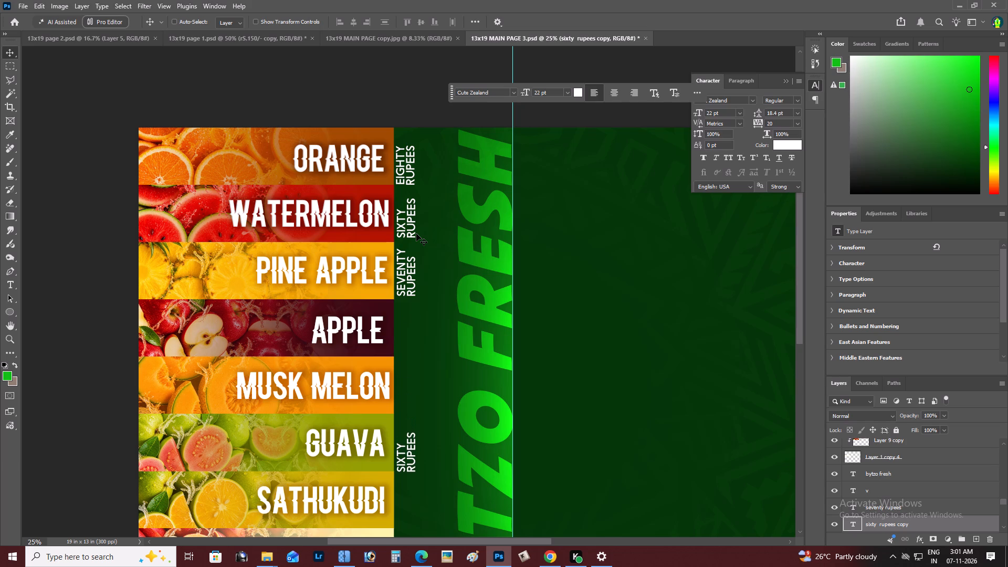
Duplicate the SIXTY RUPEES text beside the GUAVA strip straight down and place the copy beside the SATHUKUDI strip at its lower edge.
key(space)
key(space)
key(space)
key(space)
key(space)
drag(451, 271, 500, 103)
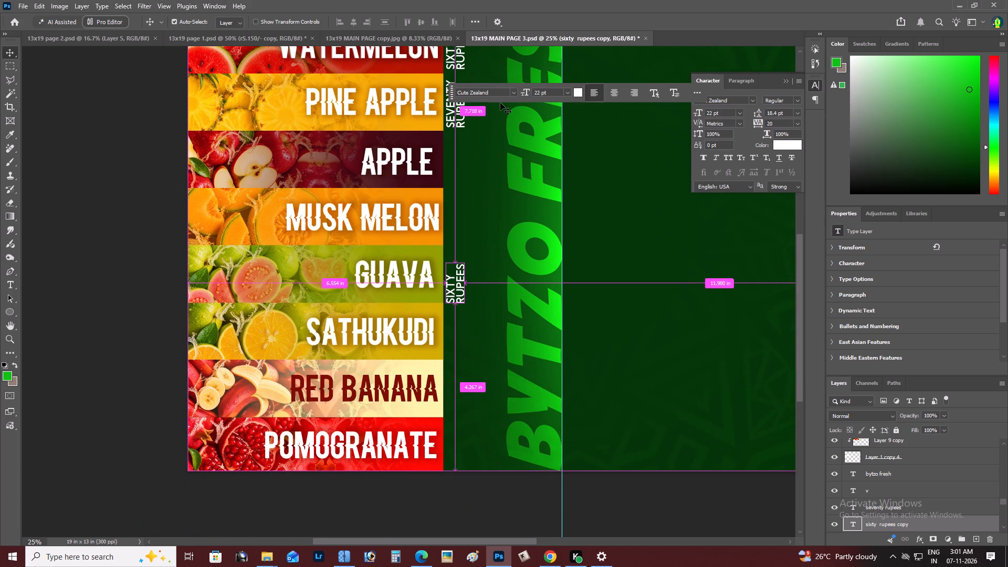
key(ctrl+j)
key(shift+Down)
key(shift+Down)
key(shift+Down)
key(shift+Down)
key(shift+Down)
key(shift+Down)
key(shift+Down)
key(shift+Down)
key(shift+Down)
key(shift+Down)
key(shift+Down)
key(shift+Down)
key(shift+Down)
key(shift+Down)
key(shift+Down)
key(shift+Down)
key(shift+Down)
key(shift+Down)
key(shift+Down)
key(shift+Down)
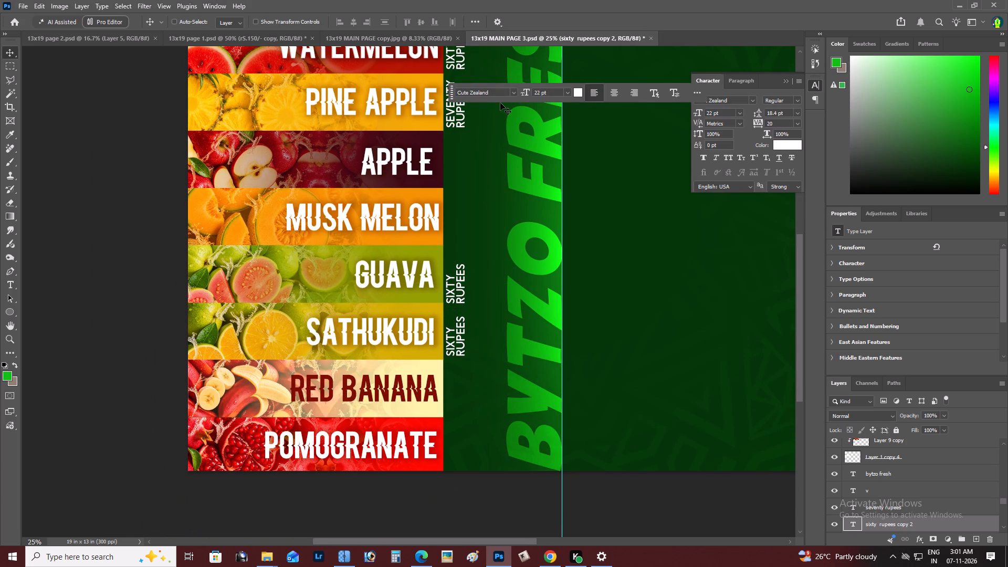
key(shift+Down)
key(shift+Down)
key(shift+Down)
key(shift+Up)
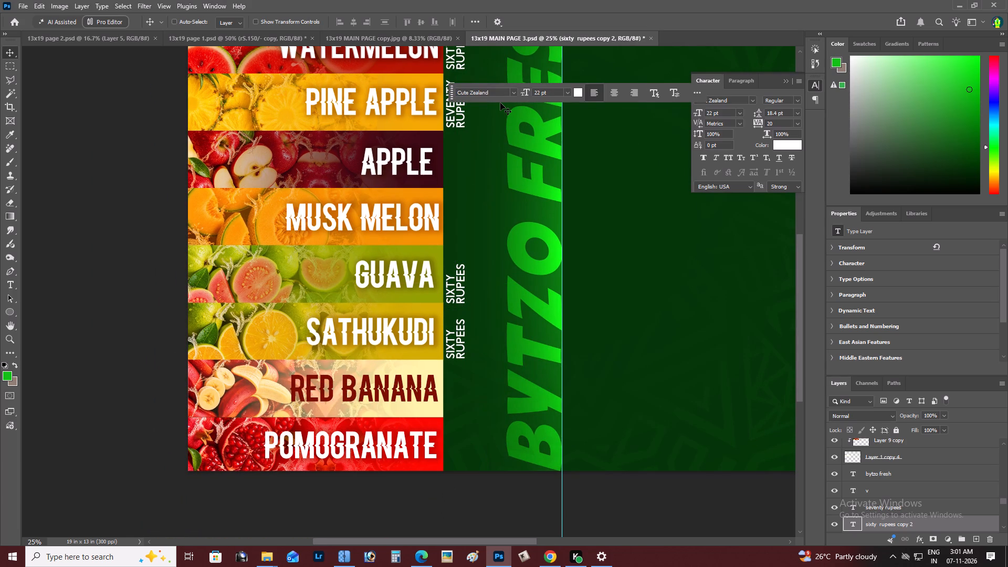
Duplicate the SIXTY RUPEES text beside SATHUKUDI straight down and place the copy beside the RED BANANA strip at its lower edge.
key(space)
key(space)
key(space)
key(space)
key(space)
key(space)
key(space)
key(space)
key(space)
key(space)
key(space)
drag(500, 103, 376, 252)
key(space)
drag(333, 243, 353, 140)
key(ctrl+j)
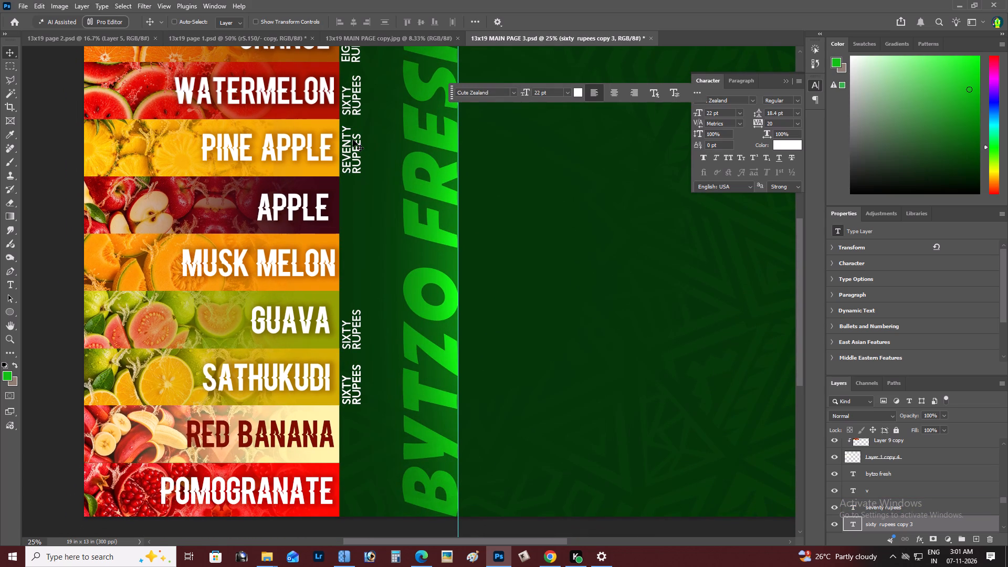
key(shift+Down)
key(shift+Down)
key(shift+Down)
key(shift+Down)
key(shift+Down)
key(shift+Down)
key(shift+Down)
key(shift+Down)
key(shift+Down)
key(shift+Down)
key(shift+Down)
key(shift+Down)
key(shift+Down)
key(shift+Down)
key(shift+Down)
key(shift+Down)
key(shift+Down)
key(shift+Down)
key(shift+Down)
key(shift+Down)
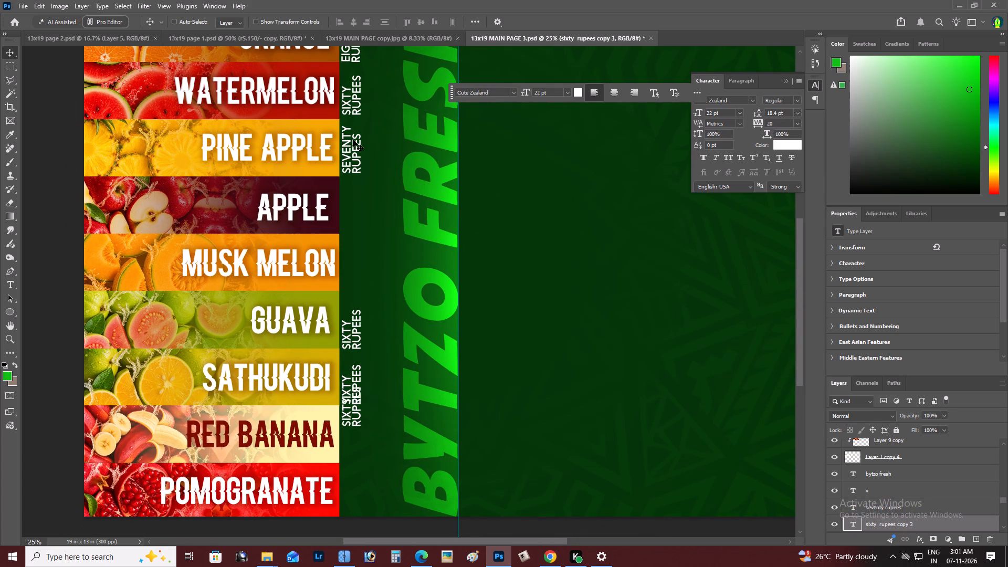
key(shift+Down)
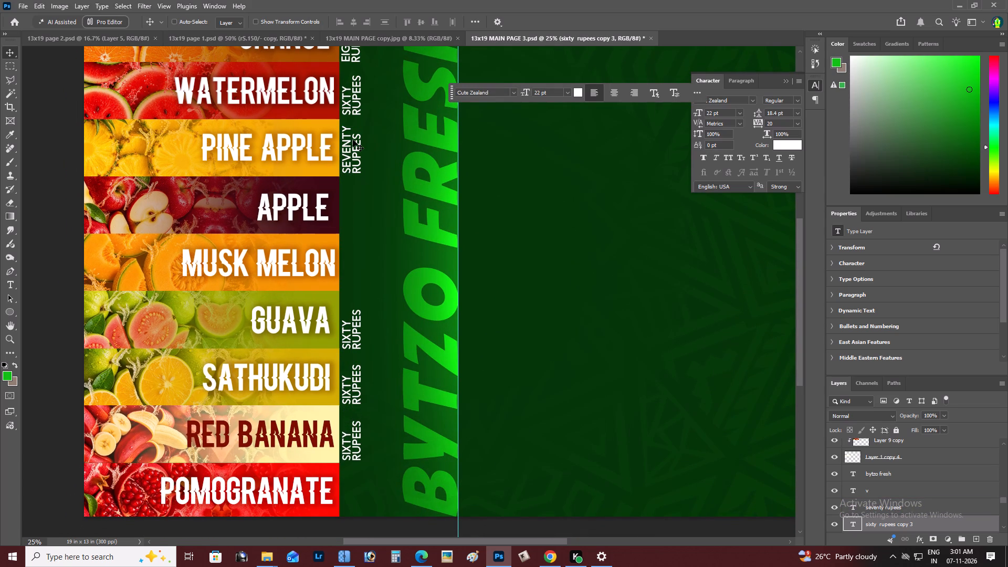
key(shift+Down)
key(shift+Down)
key(shift+Down)
Change SIXTY to NINETY in the price text beside the RED BANANA strip and nudge it slightly up.
key(t)
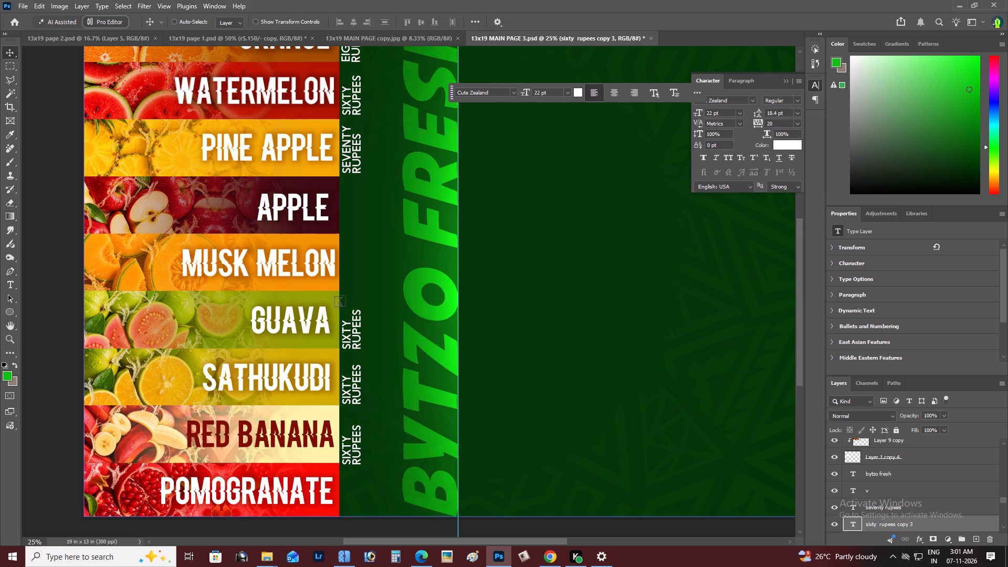
drag(349, 439, 349, 468)
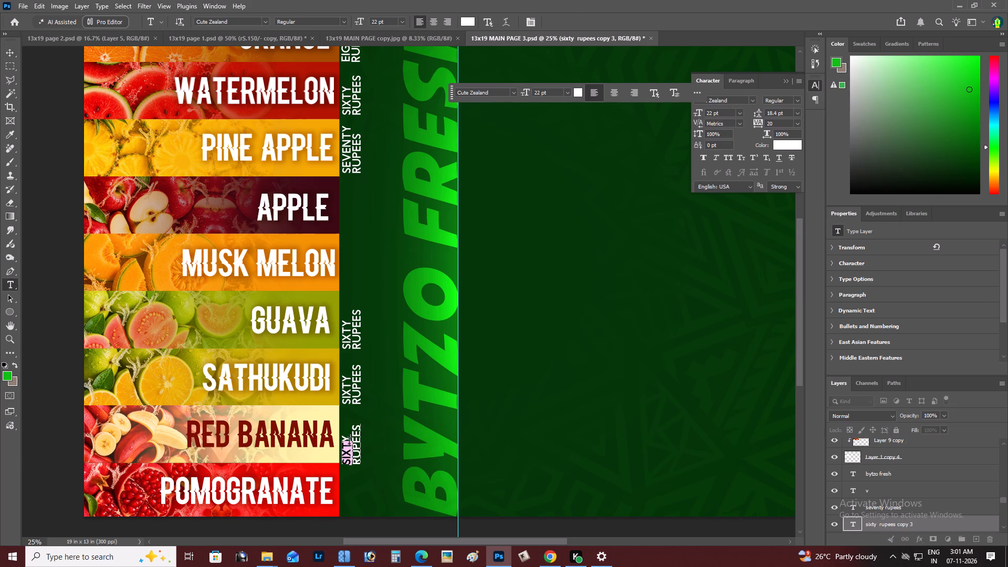
drag(347, 435, 344, 466)
text(ninety)
key(ctrl+Return)
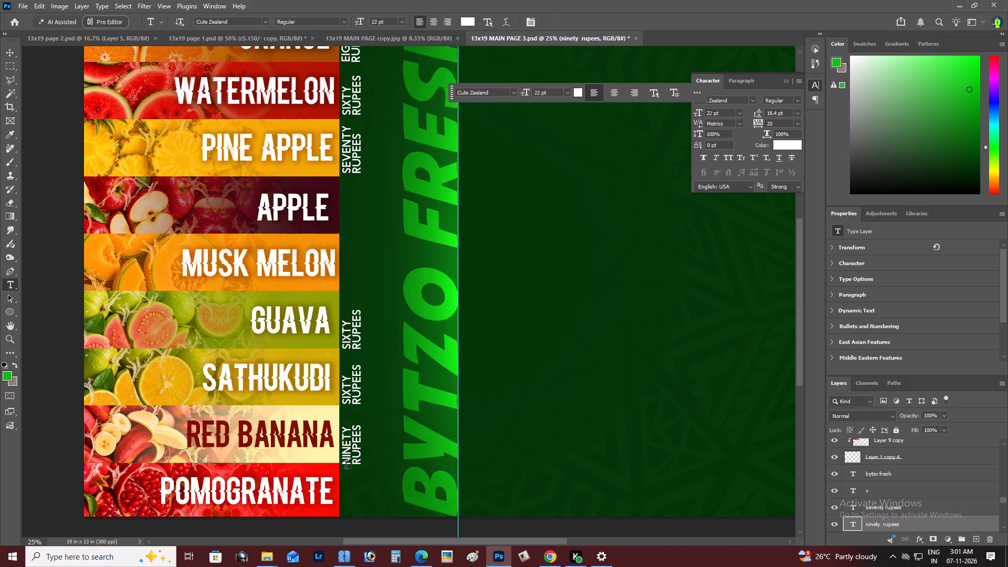
click(346, 443)
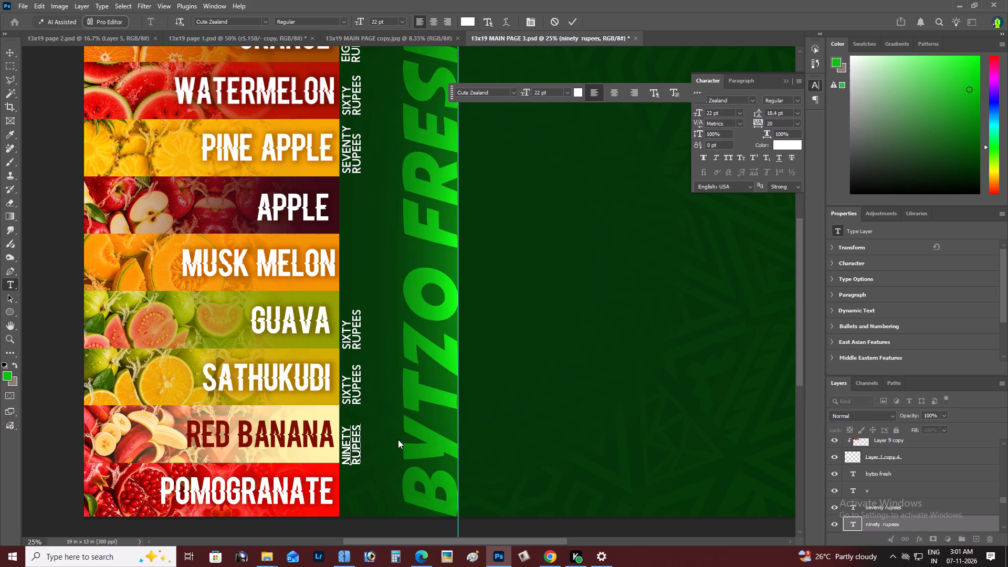
key(ctrl+Return)
key(v)
key(Up)
key(Up)
key(Up)
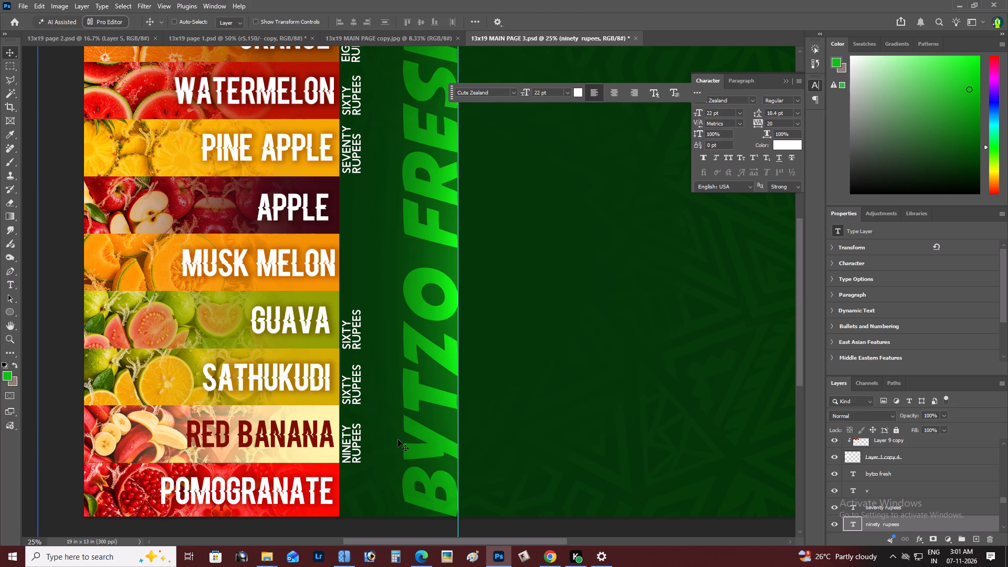
key(Up)
key(Up)
key(Up)
key(Up)
key(Down)
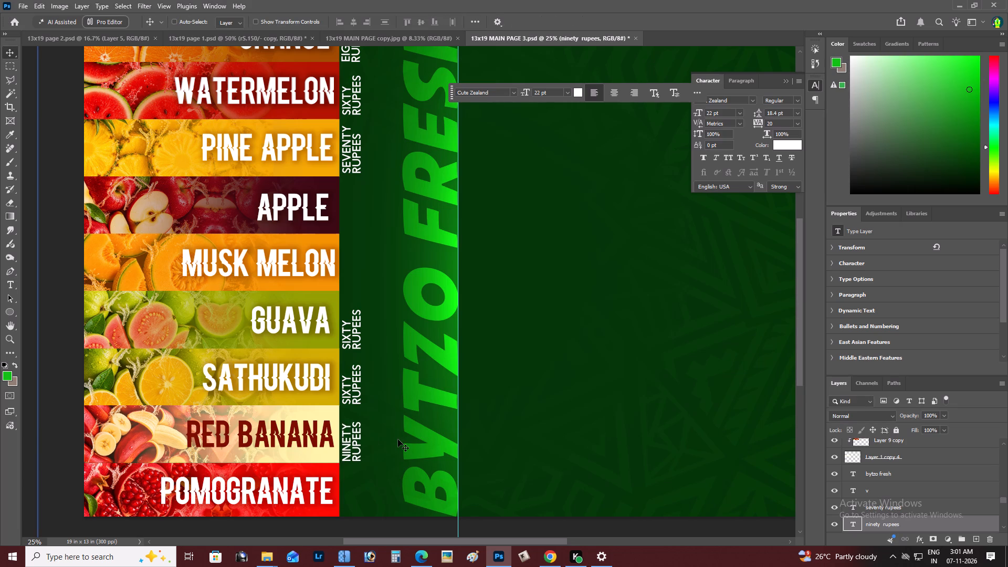
Duplicate the EIGHTY RUPEES text beside the ORANGE strip straight down and place the copy beside the APPLE strip, just above its lower edge.
key(z)
alt+click(398, 439)
right_click(401, 440)
double_click(418, 448)
key(space)
key(space)
key(space)
key(space)
key(space)
key(space)
key(space)
key(space)
key(space)
key(space)
key(space)
drag(258, 422, 317, 400)
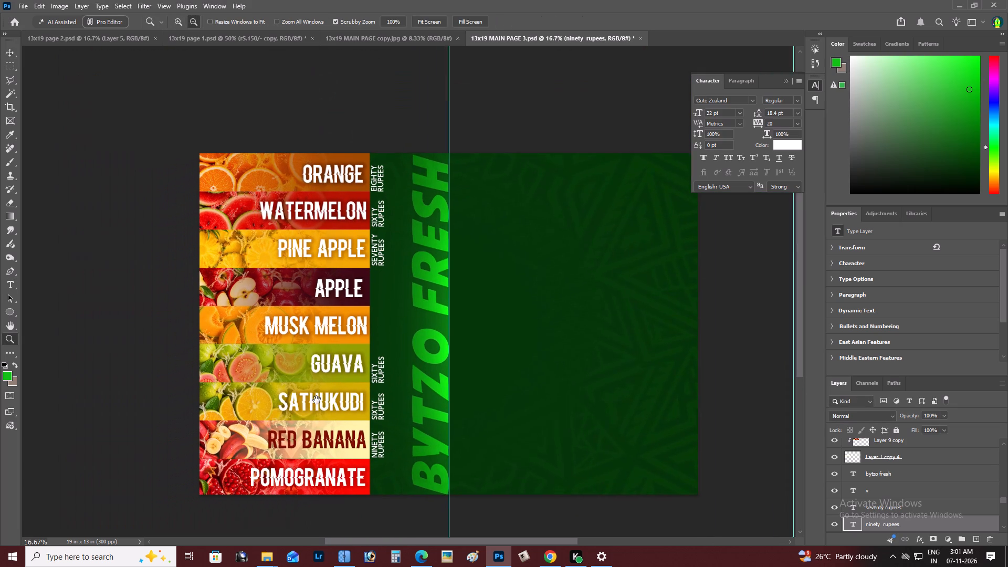
drag(317, 400, 318, 400)
key(z)
alt+click(395, 367)
right_click(447, 340)
double_click(465, 343)
key(space)
key(space)
key(space)
key(space)
key(space)
key(space)
key(space)
key(space)
key(space)
key(space)
key(space)
key(space)
key(space)
key(space)
key(space)
key(space)
key(space)
key(space)
key(space)
key(space)
drag(420, 354, 489, 346)
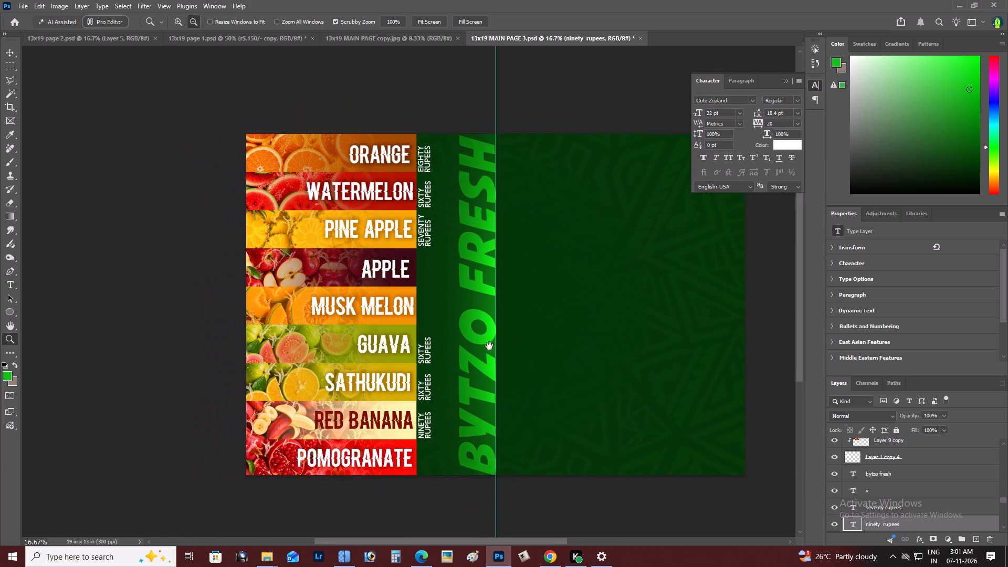
drag(489, 346, 498, 346)
key(z)
double_click(455, 223)
key(v)
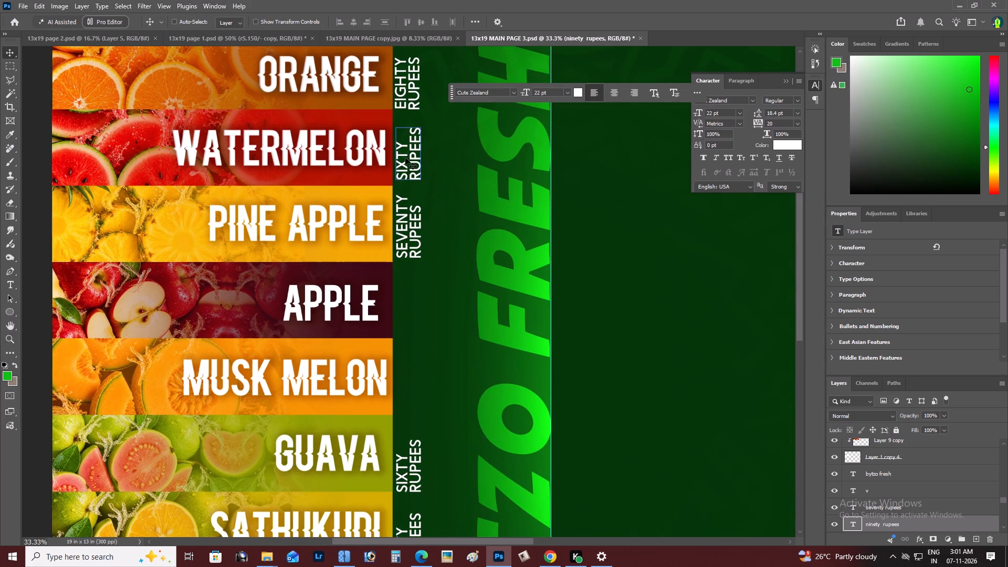
right_click(404, 72)
click(418, 79)
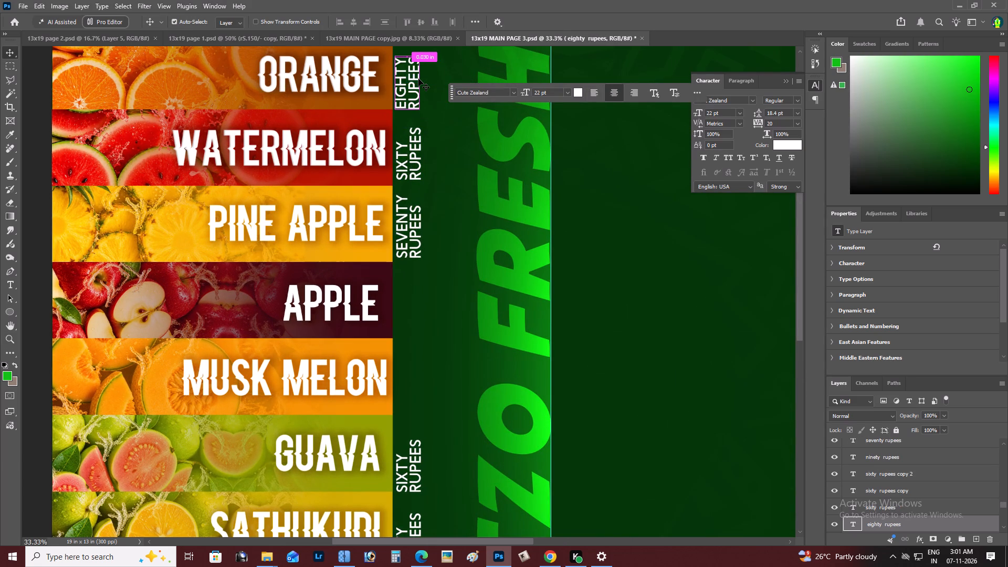
key(ctrl+j)
key(shift+Down)
key(shift+Down)
key(shift+Down)
key(shift+Down)
key(shift+Down)
key(shift+Down)
key(shift+Down)
key(shift+Down)
key(shift+Down)
key(shift+Down)
key(shift+Down)
key(shift+Down)
key(shift+Down)
key(shift+Down)
key(shift+Down)
key(shift+Down)
key(shift+Down)
key(shift+Down)
key(shift+Down)
key(shift+Down)
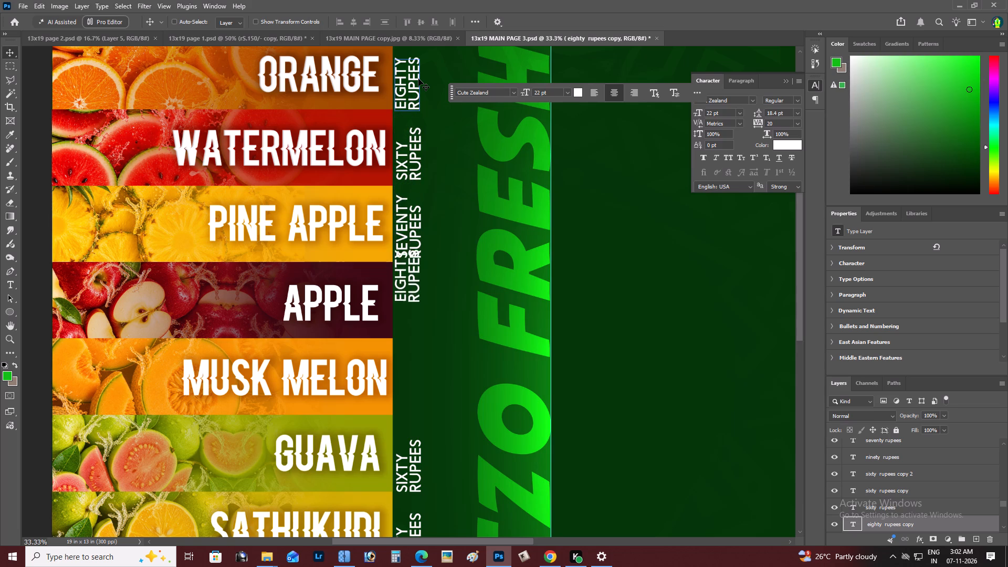
key(shift+Down)
key(shift+Up)
key(shift+Up)
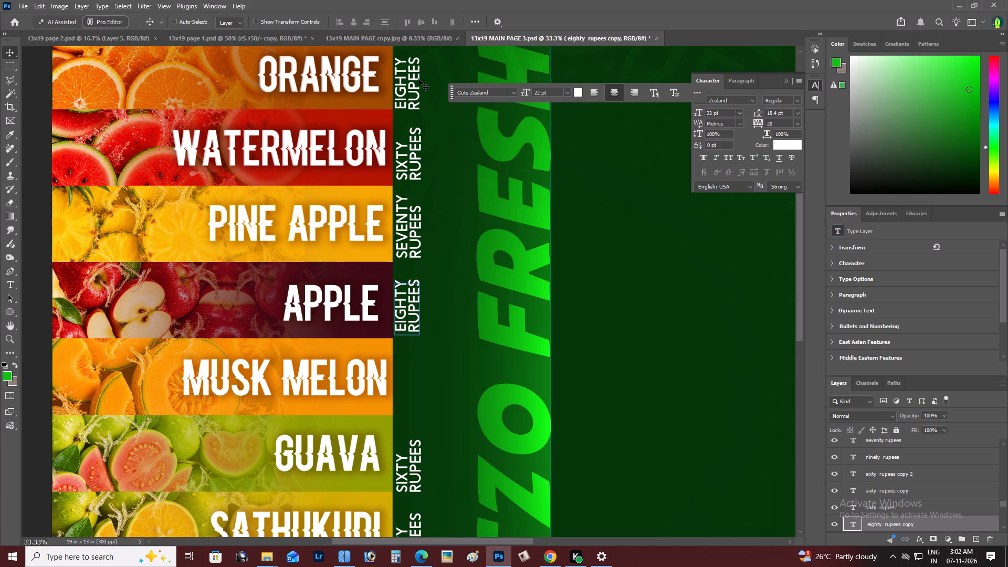
Nudge the EIGHTY RUPEES text beside the APPLE strip slightly up and to the right.
key(shift+Up)
key(Down)
key(Up)
key(z)
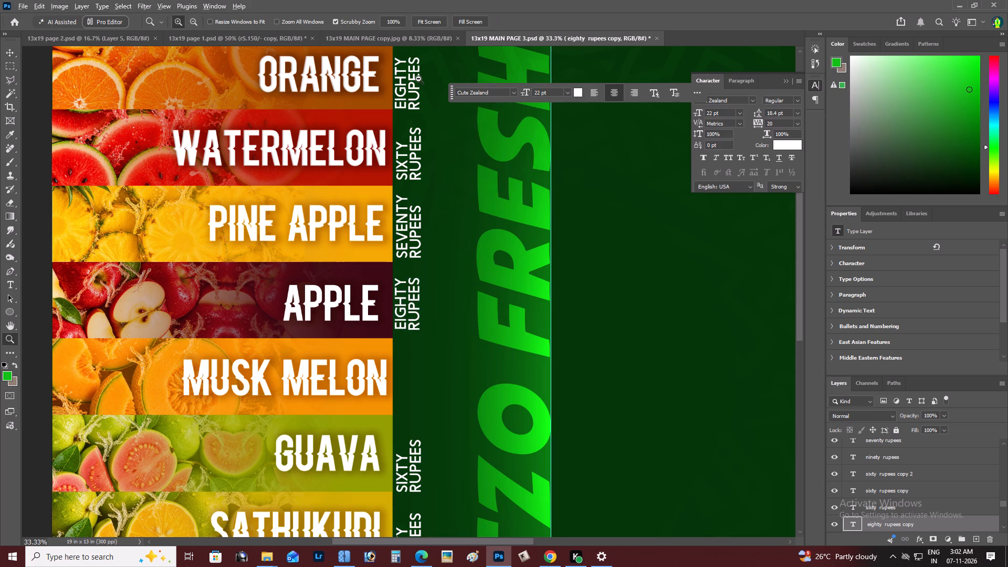
alt+click(418, 79)
alt+click(417, 261)
right_click(429, 261)
double_click(448, 268)
key(space)
key(space)
key(space)
key(space)
key(space)
key(space)
key(space)
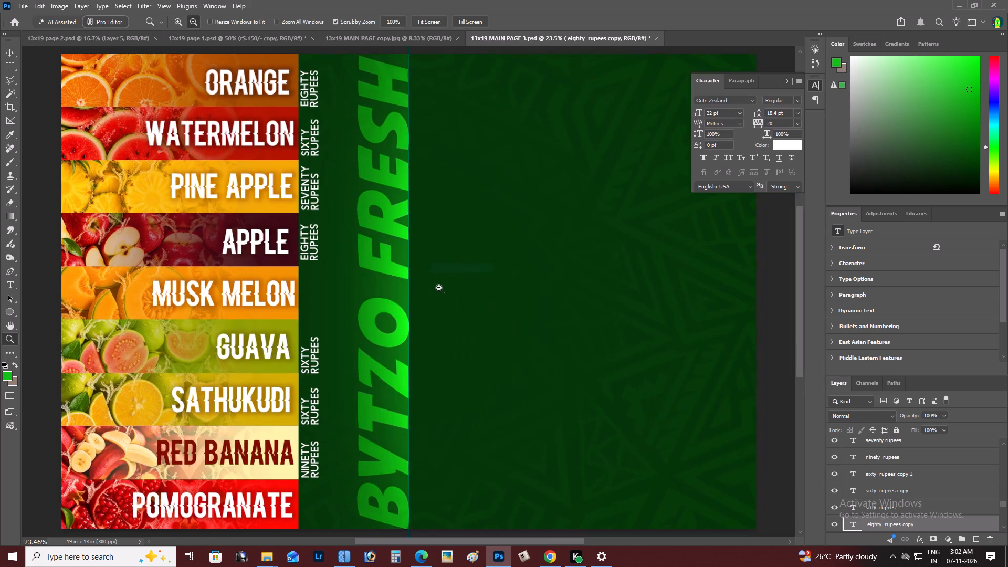
drag(435, 291, 504, 325)
key(z)
double_click(438, 287)
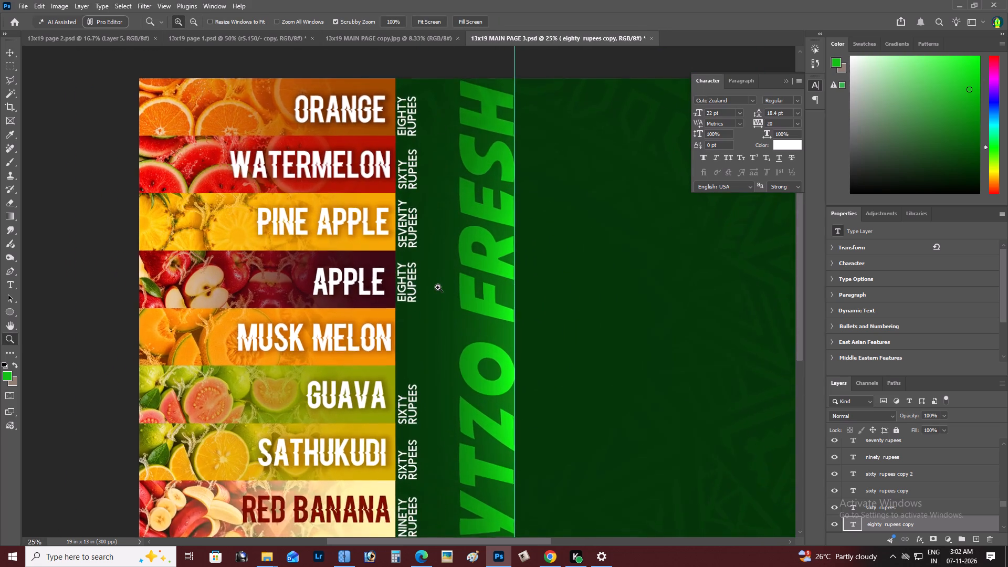
key(v)
key(Up)
key(Right)
Duplicate the SEVENTY RUPEES text beside the PINE APPLE strip straight down and place the copy beside the MUSK MELON strip.
key(z)
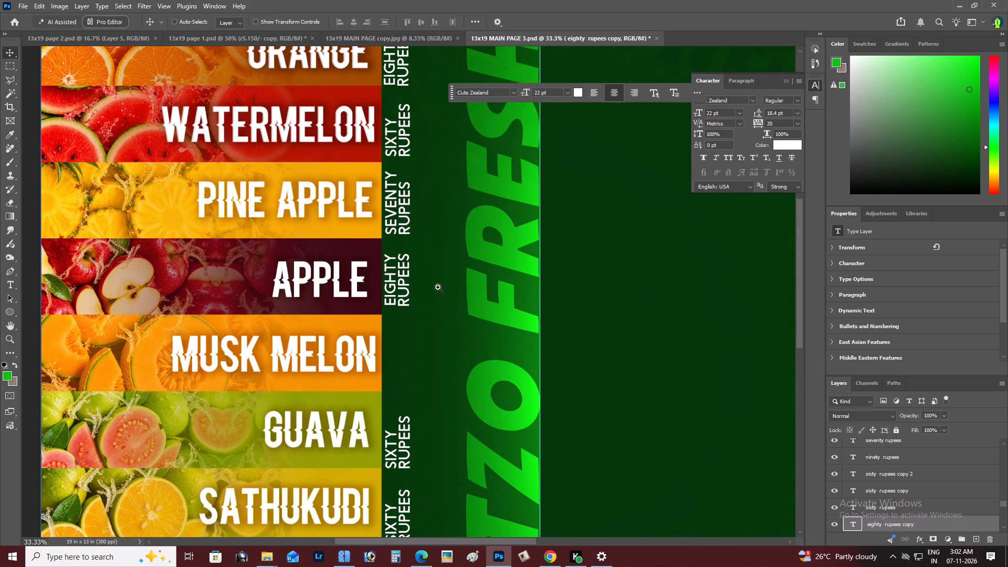
alt+click(438, 287)
right_drag(423, 285, 413, 285)
double_click(434, 288)
key(space)
key(space)
key(space)
key(space)
key(space)
key(space)
key(space)
key(space)
key(space)
key(space)
drag(380, 303, 426, 306)
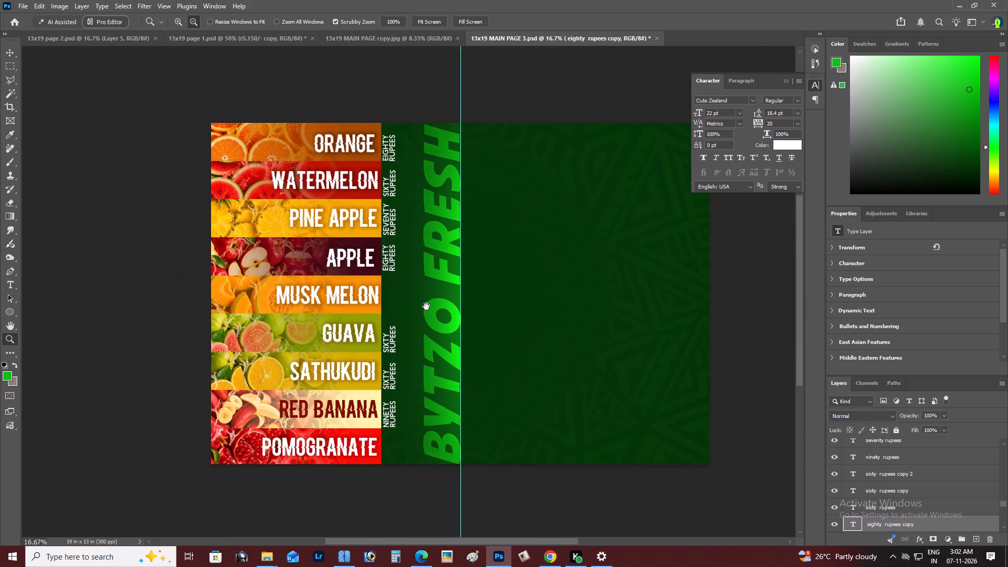
drag(426, 306, 427, 306)
key(v)
right_click(393, 217)
click(405, 221)
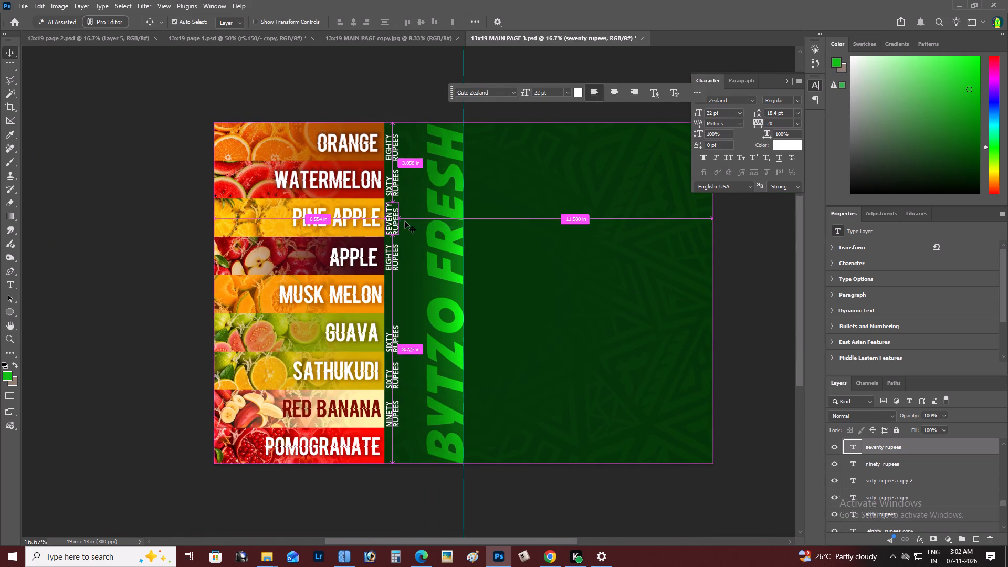
key(ctrl+j)
key(shift+Down)
key(shift+Down)
key(shift+Down)
key(shift+Down)
key(shift+Down)
key(shift+Down)
key(shift+Down)
key(shift+Down)
key(shift+Down)
key(shift+Down)
key(shift+Down)
key(shift+Down)
key(shift+Down)
key(shift+Down)
key(shift+Down)
key(shift+Down)
key(shift+Down)
key(shift+Down)
key(shift+Down)
key(shift+Down)
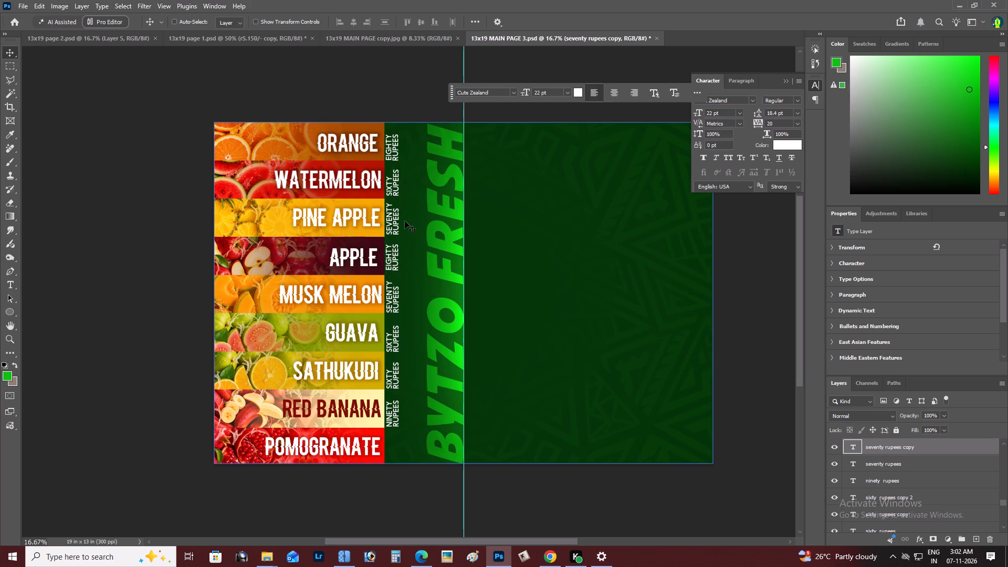
key(shift+Down)
key(Up)
Duplicate the EIGHTY RUPEES text beside the ORANGE strip straight down and place the copy beside the POMOGRANATE strip.
right_click(394, 142)
click(405, 146)
key(ctrl+j)
key(shift+Down)
key(shift+Down)
key(shift+Down)
key(shift+Down)
key(shift+Down)
key(shift+Down)
key(shift+Down)
key(shift+Down)
key(shift+Down)
key(shift+Down)
key(shift+Down)
key(shift+Down)
key(shift+Down)
key(shift+Down)
key(shift+Down)
key(shift+Down)
key(shift+Down)
key(shift+Down)
key(shift+Down)
key(shift+Down)
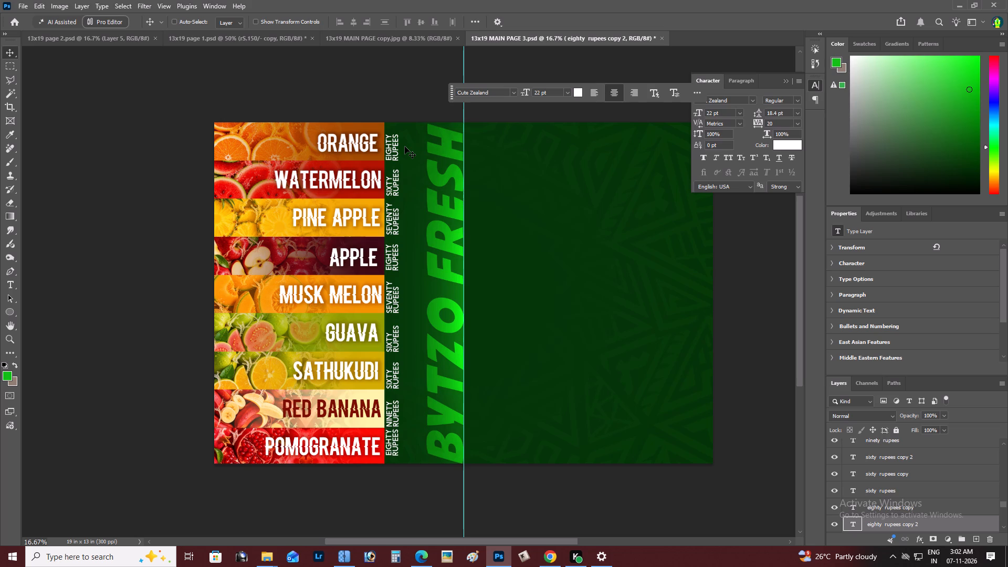
key(shift+Down)
key(shift+Up)
key(shift+Up)
key(shift+Up)
key(Down)
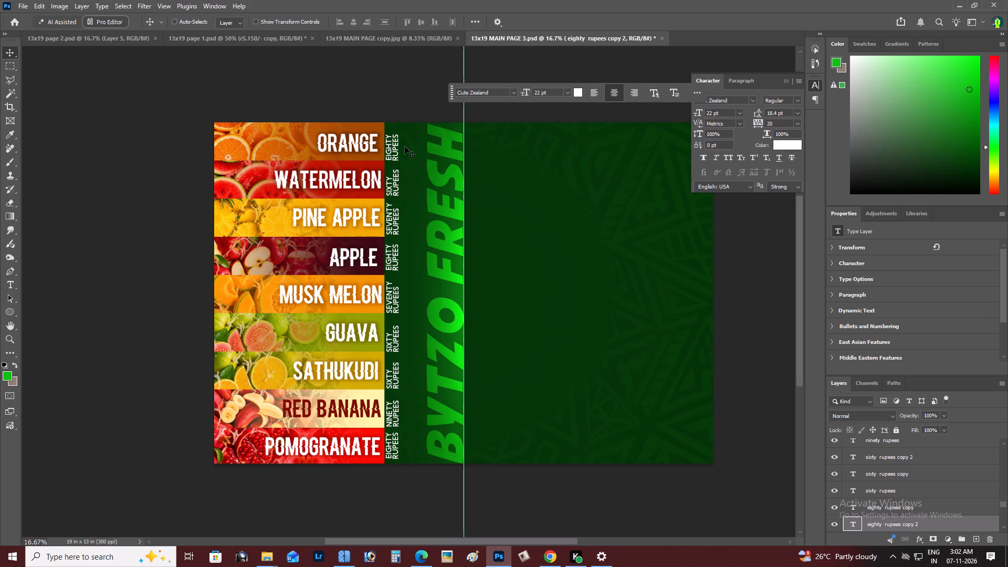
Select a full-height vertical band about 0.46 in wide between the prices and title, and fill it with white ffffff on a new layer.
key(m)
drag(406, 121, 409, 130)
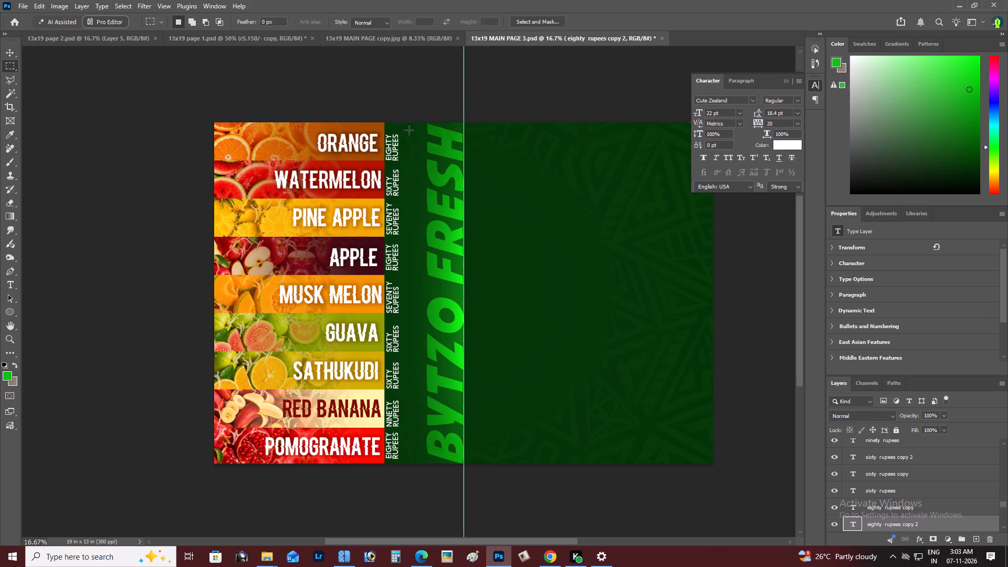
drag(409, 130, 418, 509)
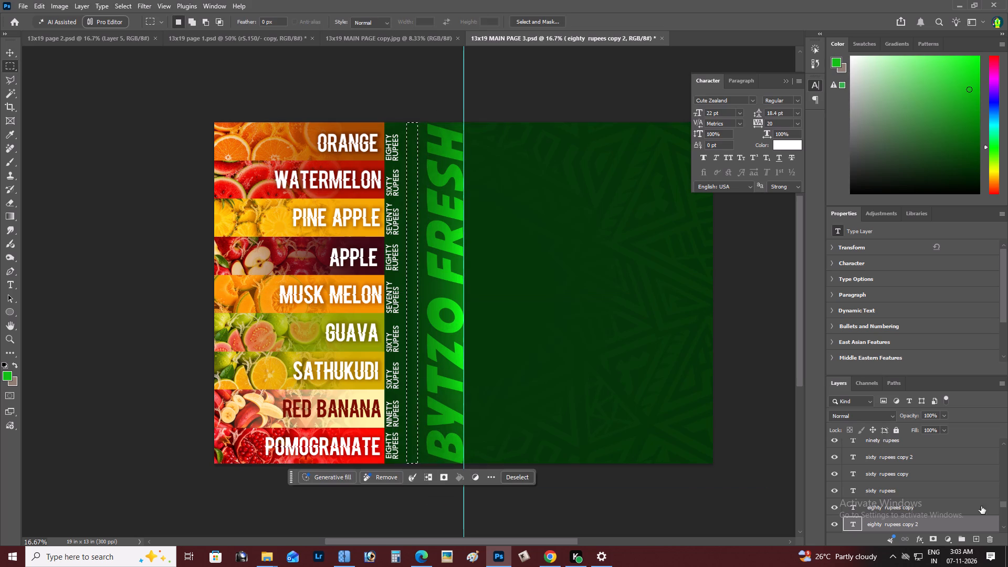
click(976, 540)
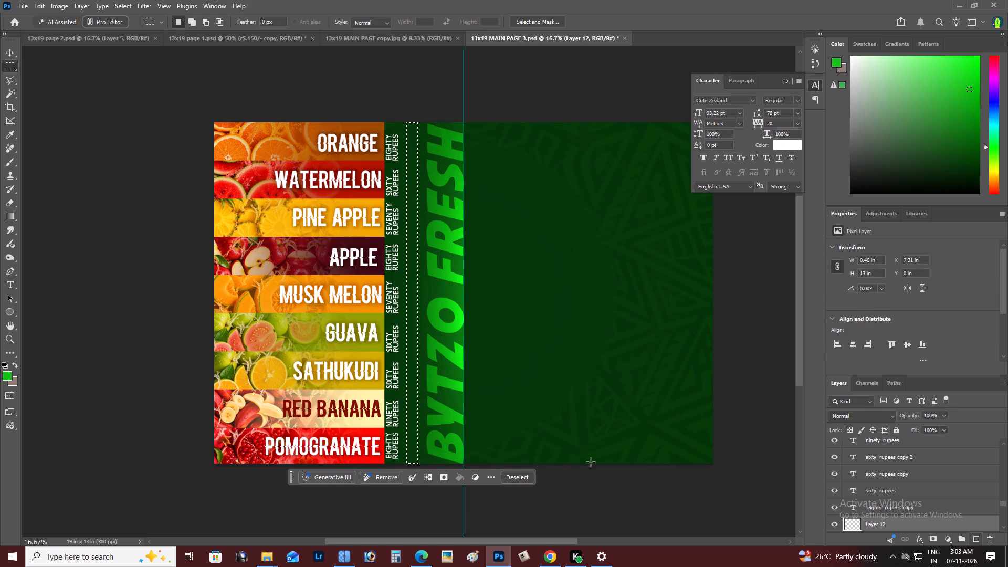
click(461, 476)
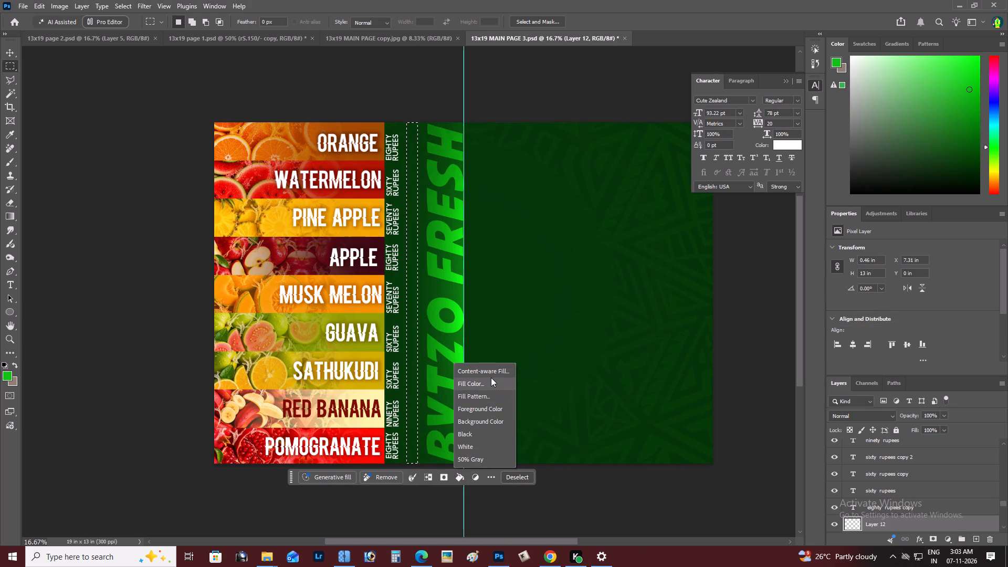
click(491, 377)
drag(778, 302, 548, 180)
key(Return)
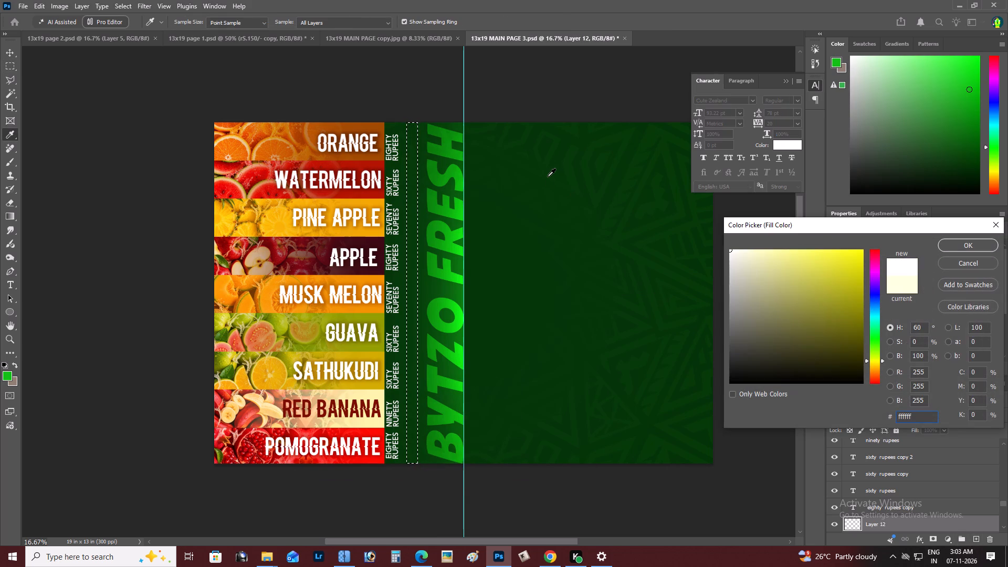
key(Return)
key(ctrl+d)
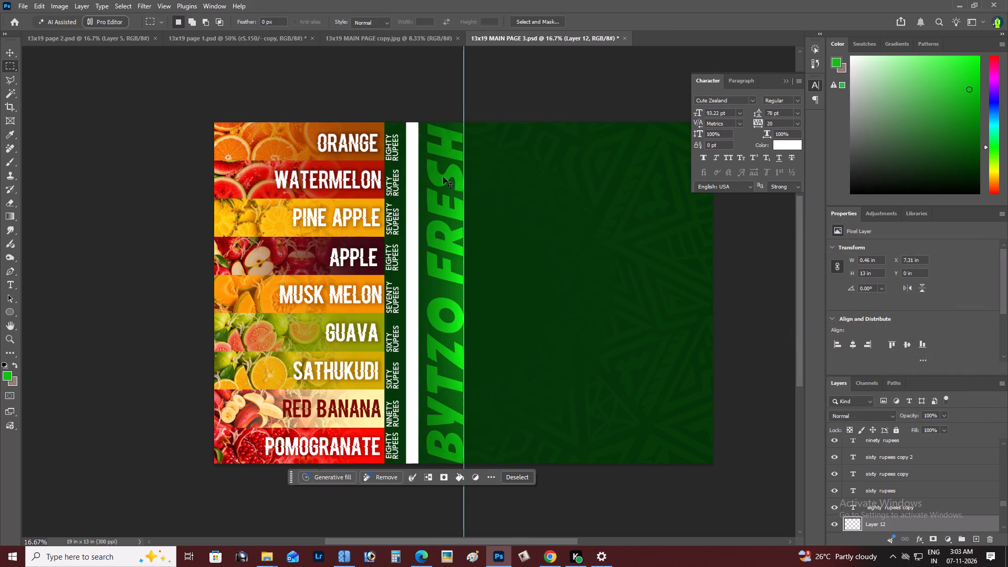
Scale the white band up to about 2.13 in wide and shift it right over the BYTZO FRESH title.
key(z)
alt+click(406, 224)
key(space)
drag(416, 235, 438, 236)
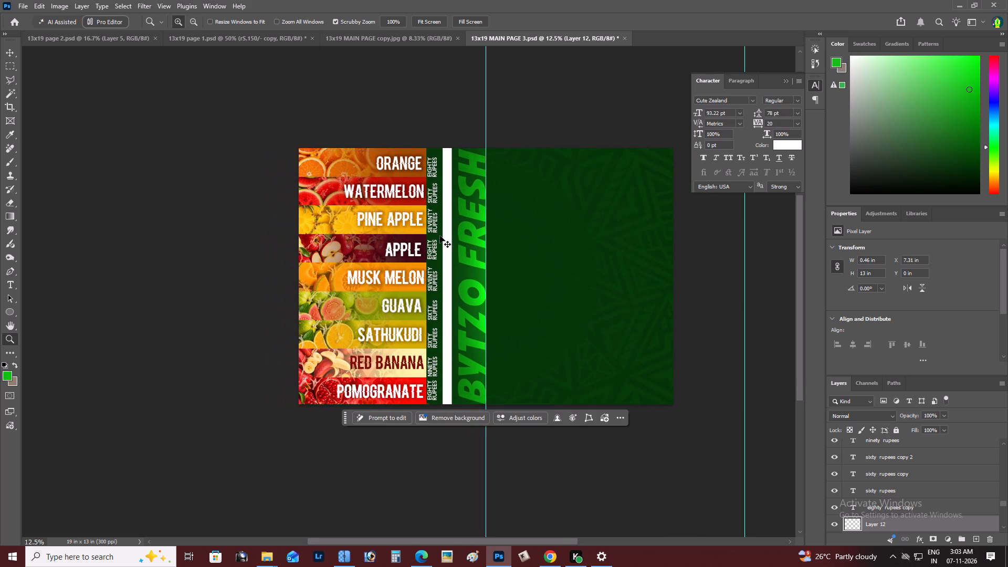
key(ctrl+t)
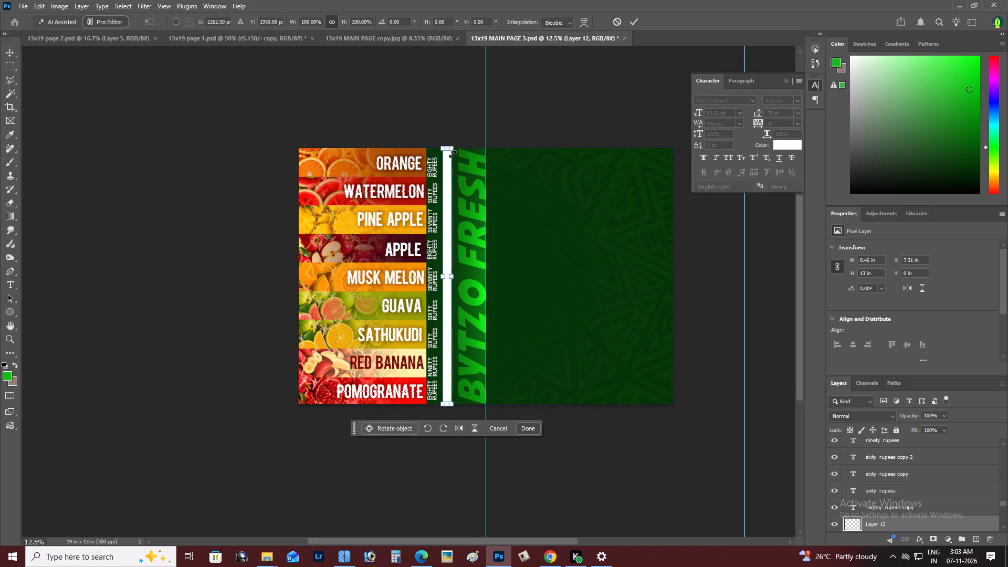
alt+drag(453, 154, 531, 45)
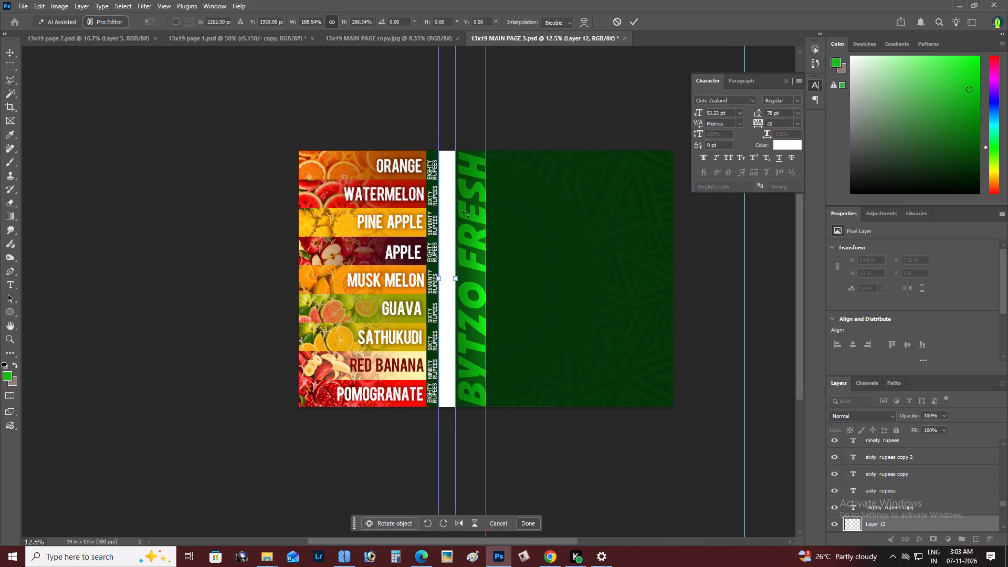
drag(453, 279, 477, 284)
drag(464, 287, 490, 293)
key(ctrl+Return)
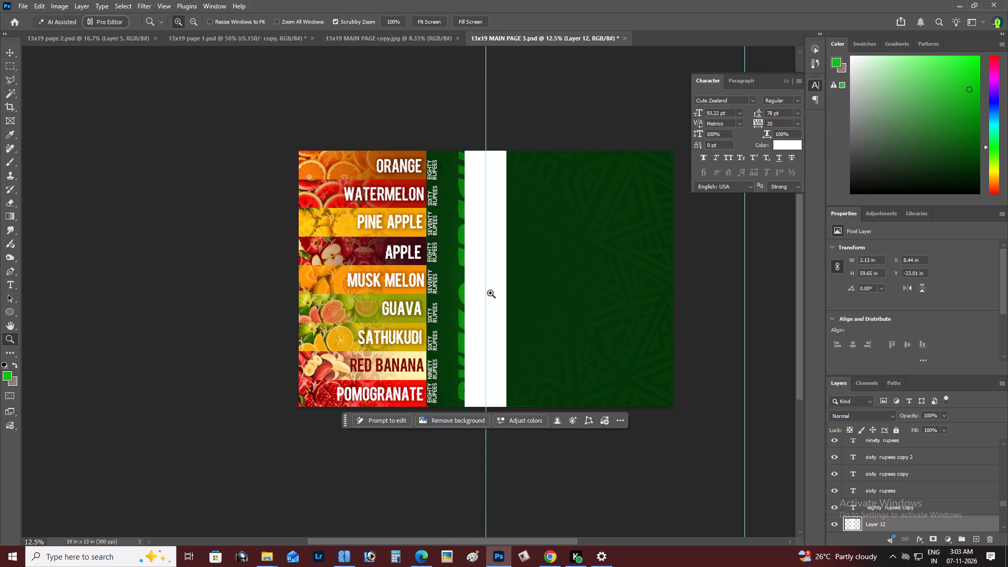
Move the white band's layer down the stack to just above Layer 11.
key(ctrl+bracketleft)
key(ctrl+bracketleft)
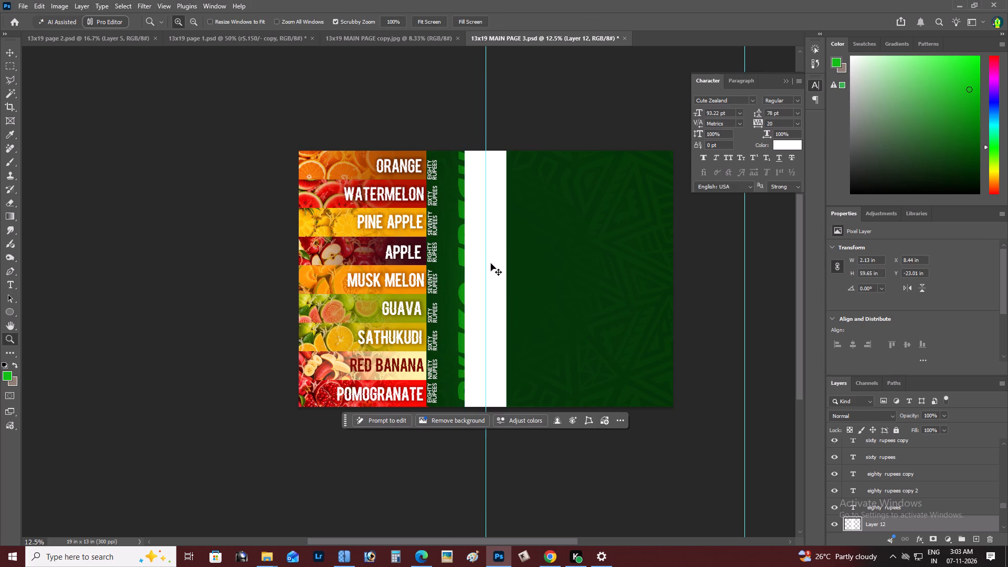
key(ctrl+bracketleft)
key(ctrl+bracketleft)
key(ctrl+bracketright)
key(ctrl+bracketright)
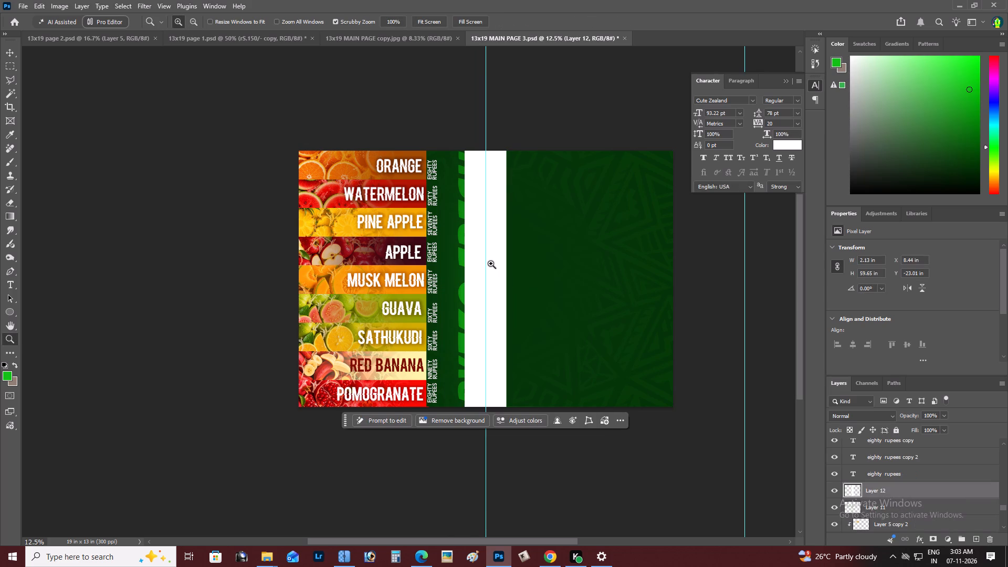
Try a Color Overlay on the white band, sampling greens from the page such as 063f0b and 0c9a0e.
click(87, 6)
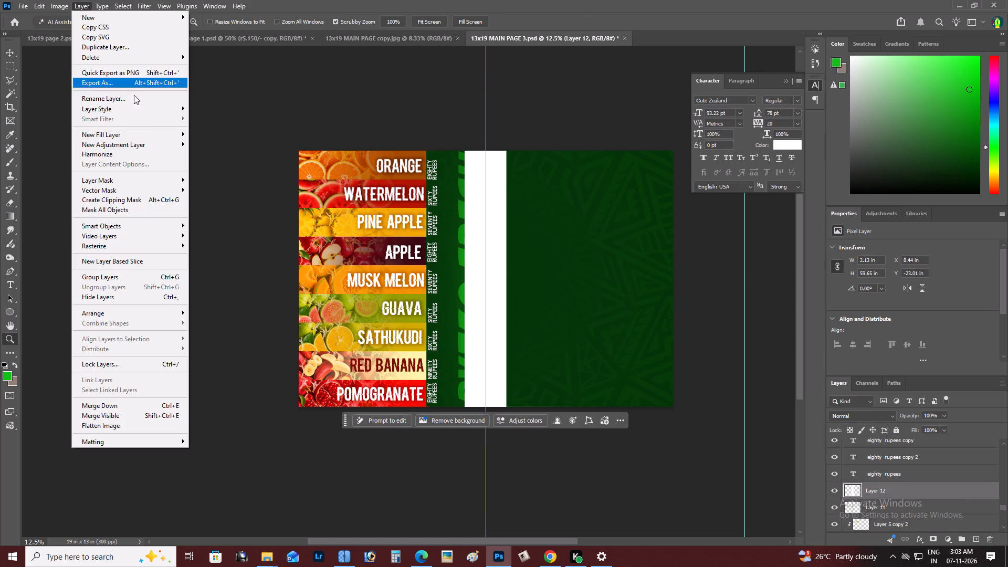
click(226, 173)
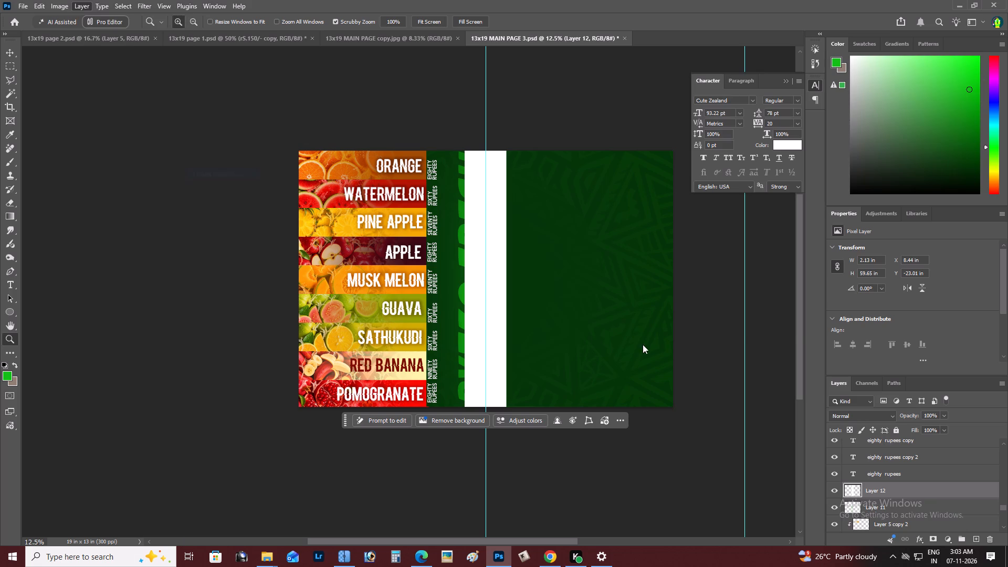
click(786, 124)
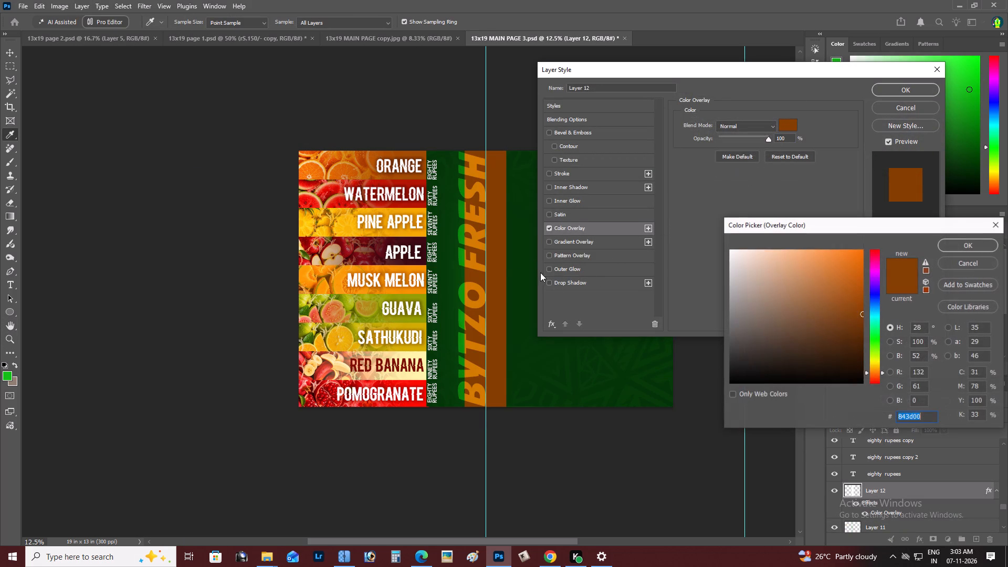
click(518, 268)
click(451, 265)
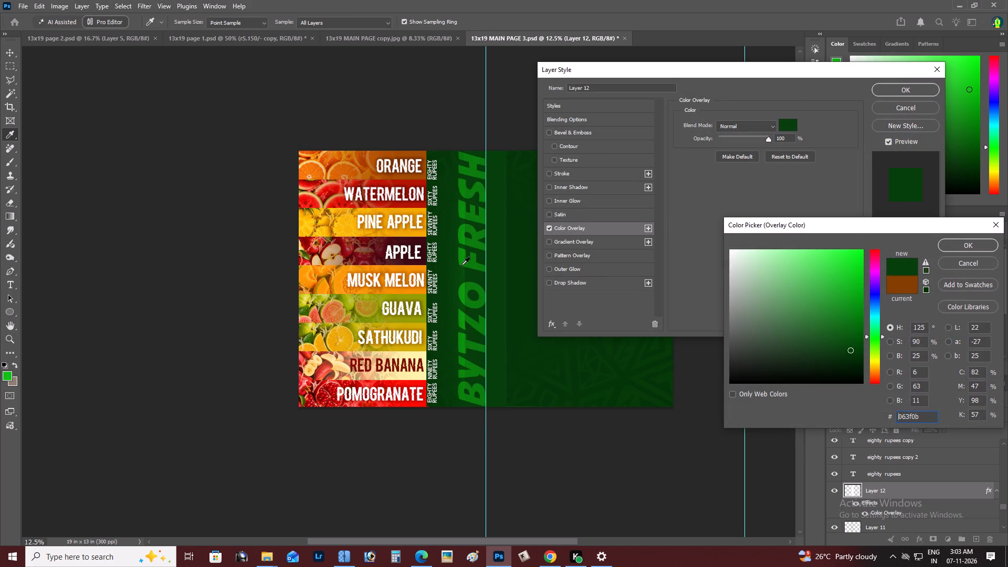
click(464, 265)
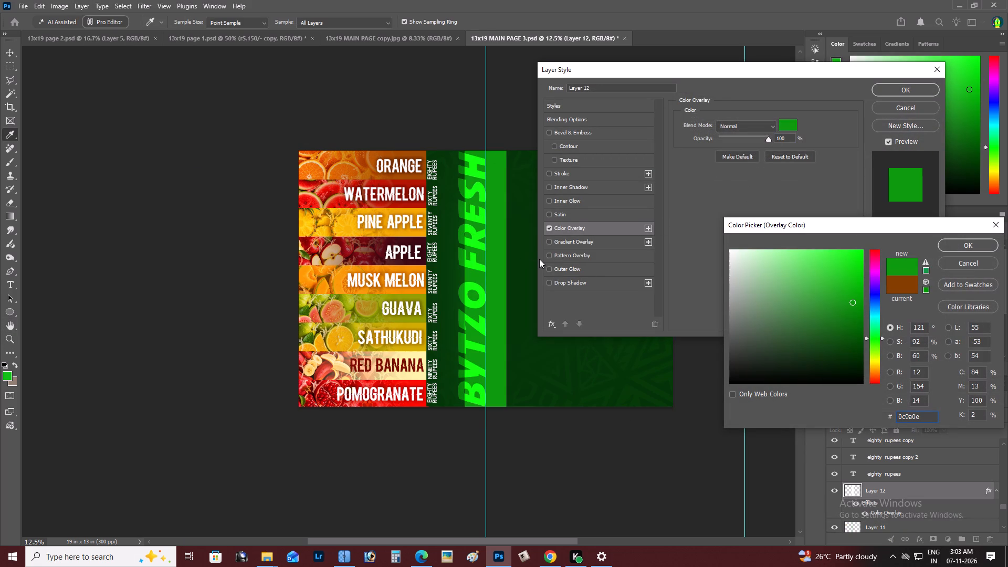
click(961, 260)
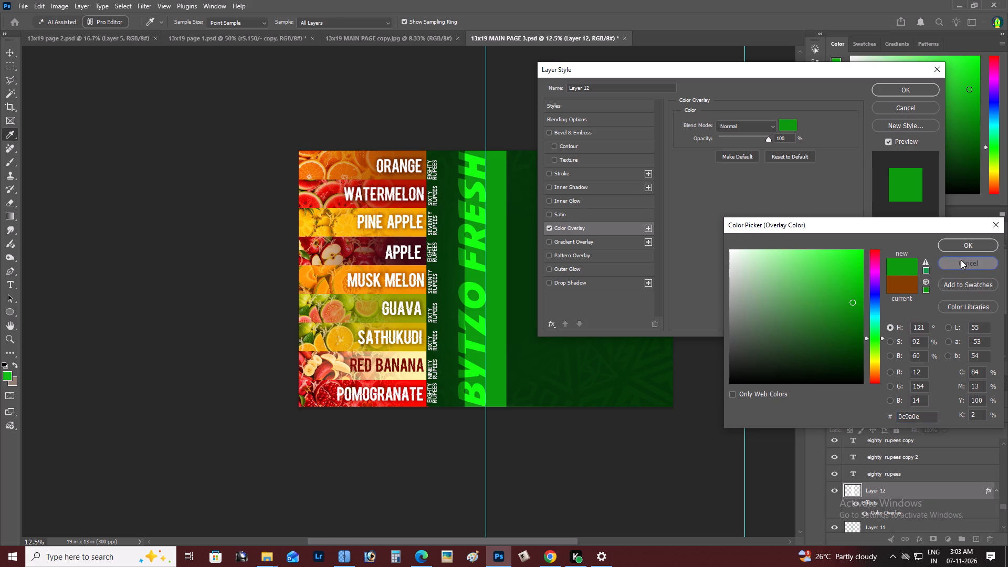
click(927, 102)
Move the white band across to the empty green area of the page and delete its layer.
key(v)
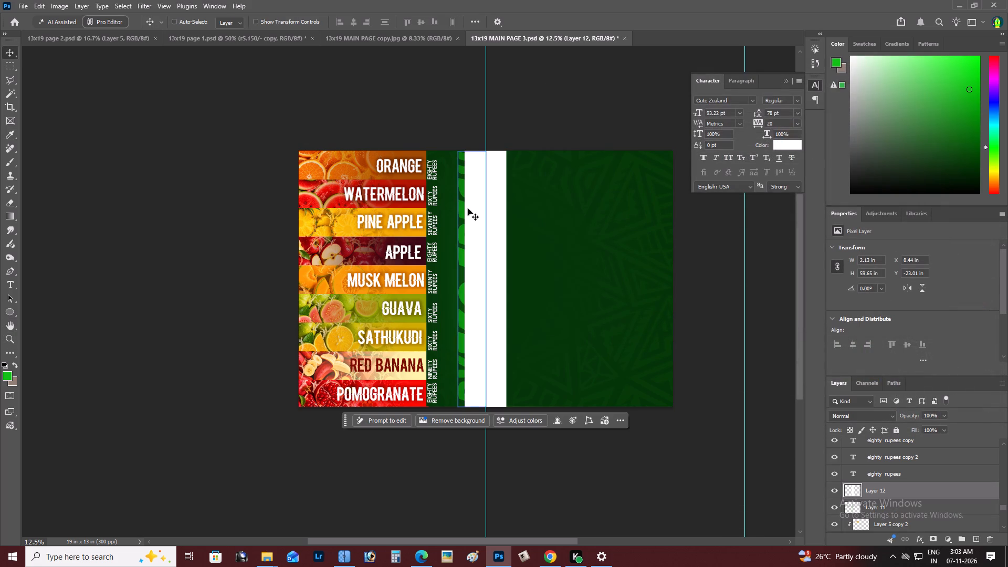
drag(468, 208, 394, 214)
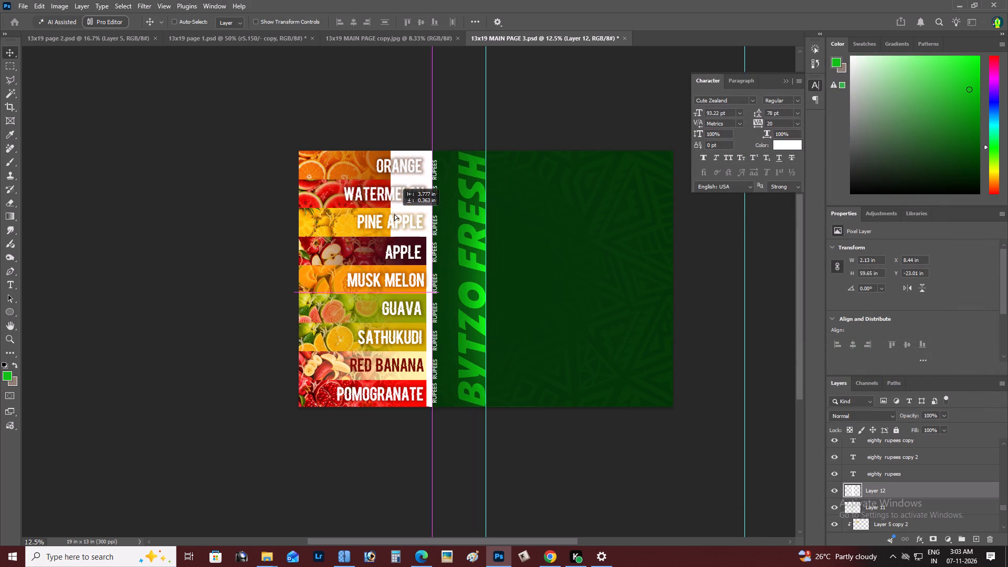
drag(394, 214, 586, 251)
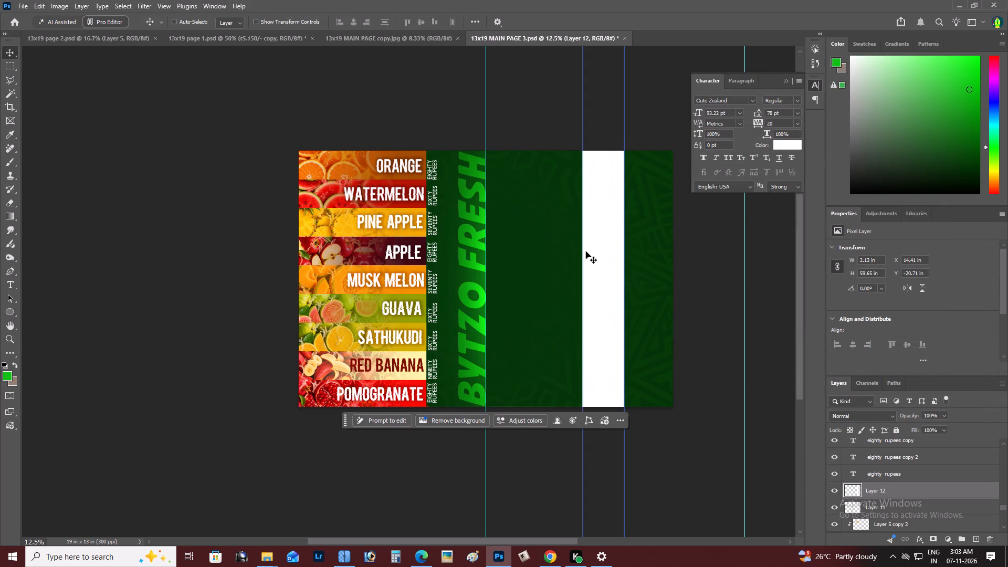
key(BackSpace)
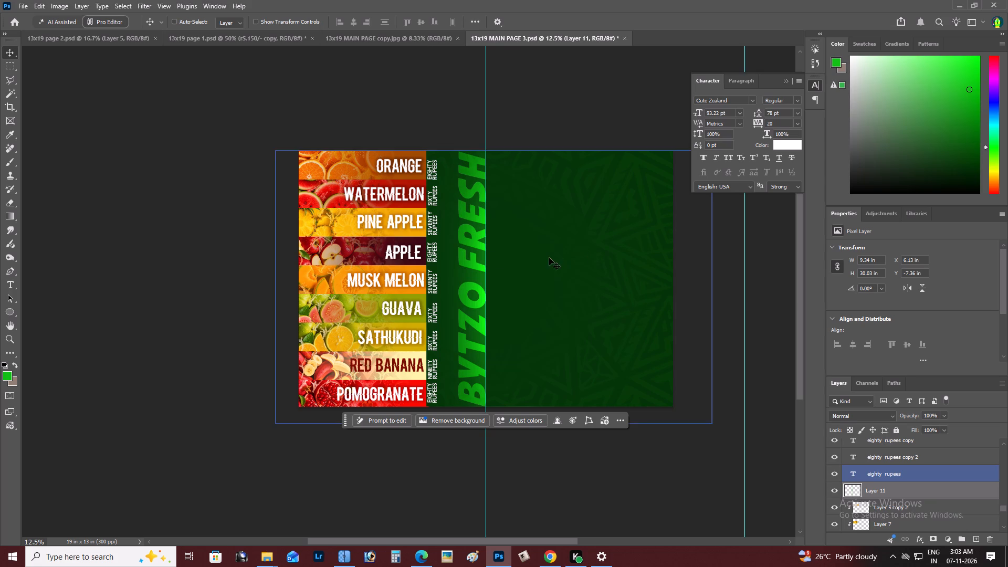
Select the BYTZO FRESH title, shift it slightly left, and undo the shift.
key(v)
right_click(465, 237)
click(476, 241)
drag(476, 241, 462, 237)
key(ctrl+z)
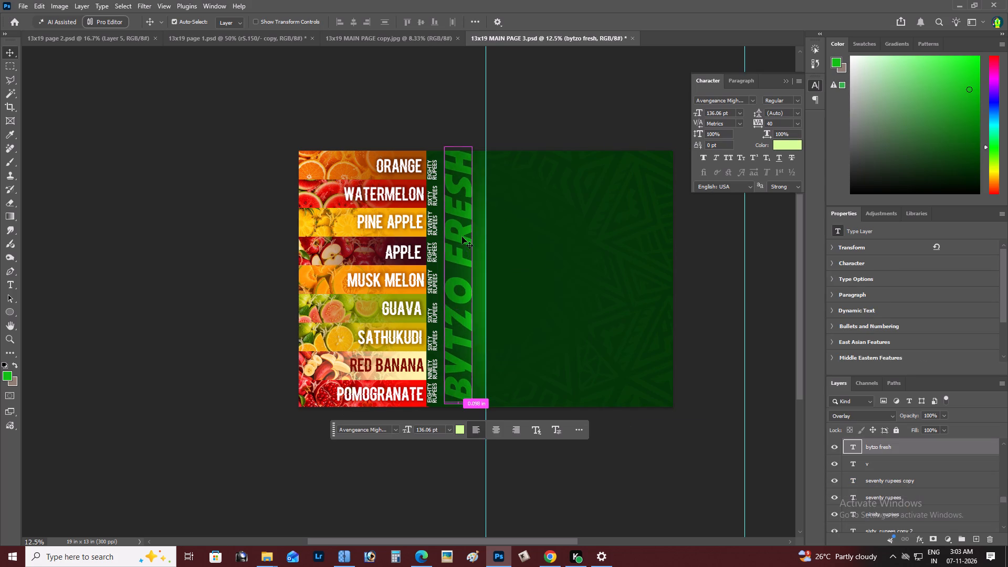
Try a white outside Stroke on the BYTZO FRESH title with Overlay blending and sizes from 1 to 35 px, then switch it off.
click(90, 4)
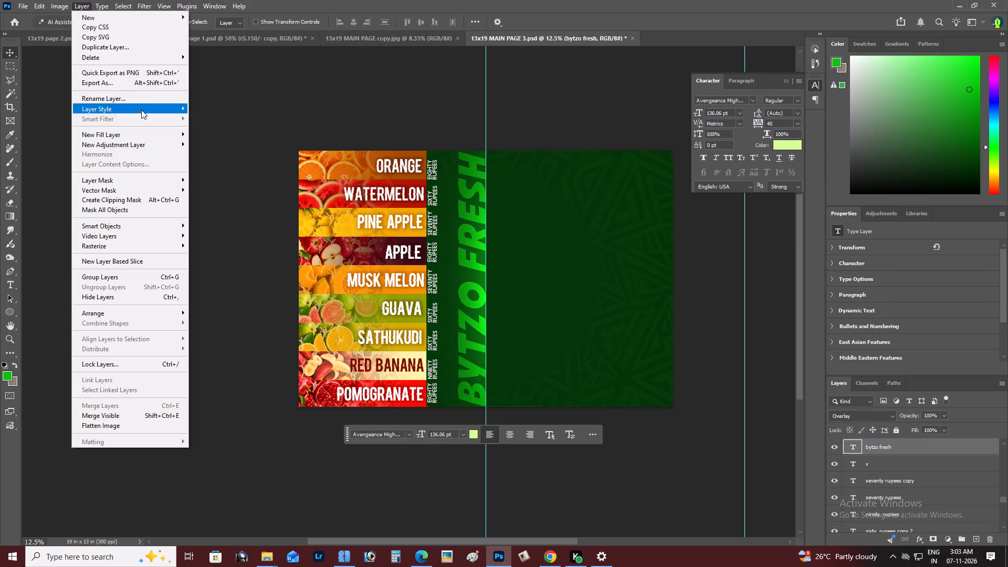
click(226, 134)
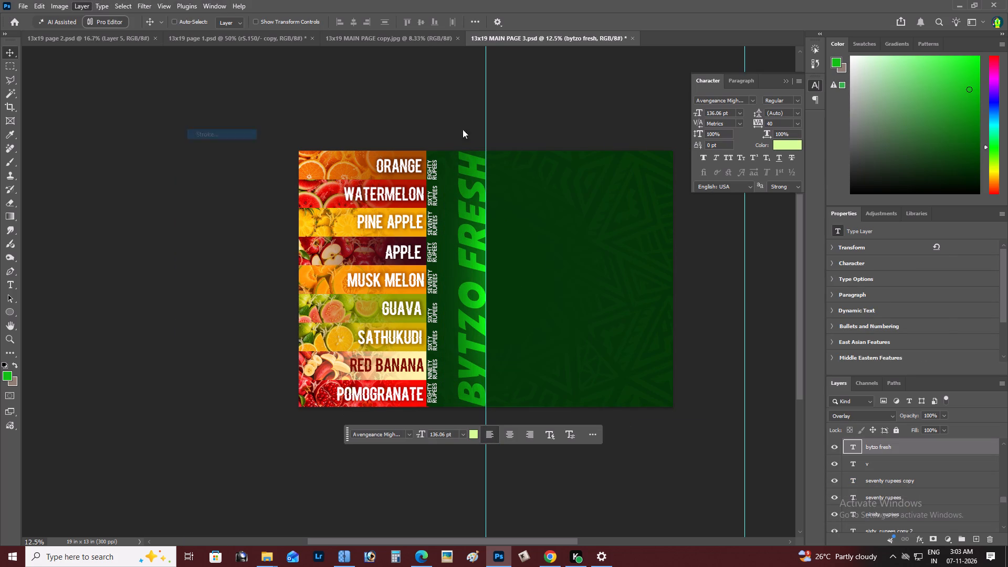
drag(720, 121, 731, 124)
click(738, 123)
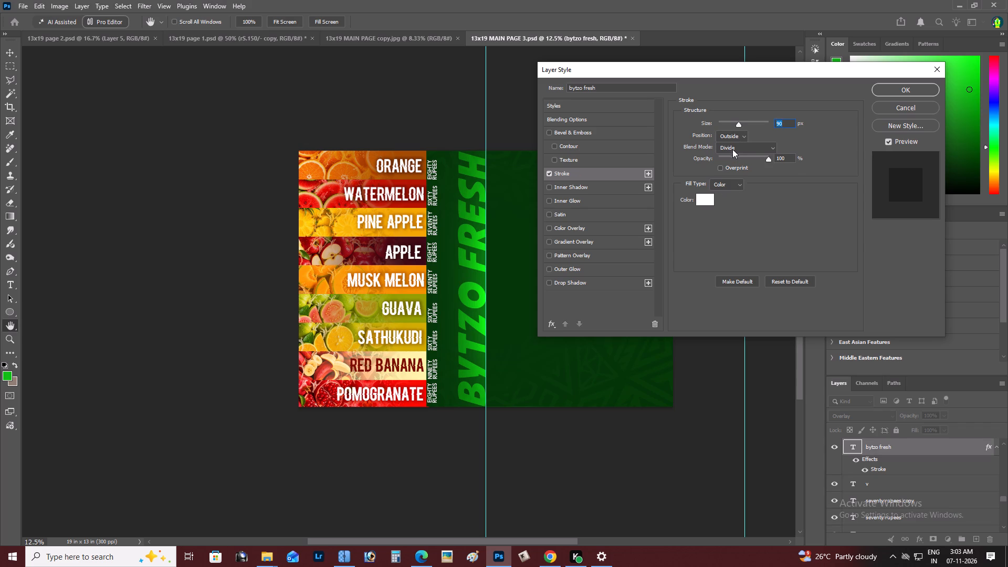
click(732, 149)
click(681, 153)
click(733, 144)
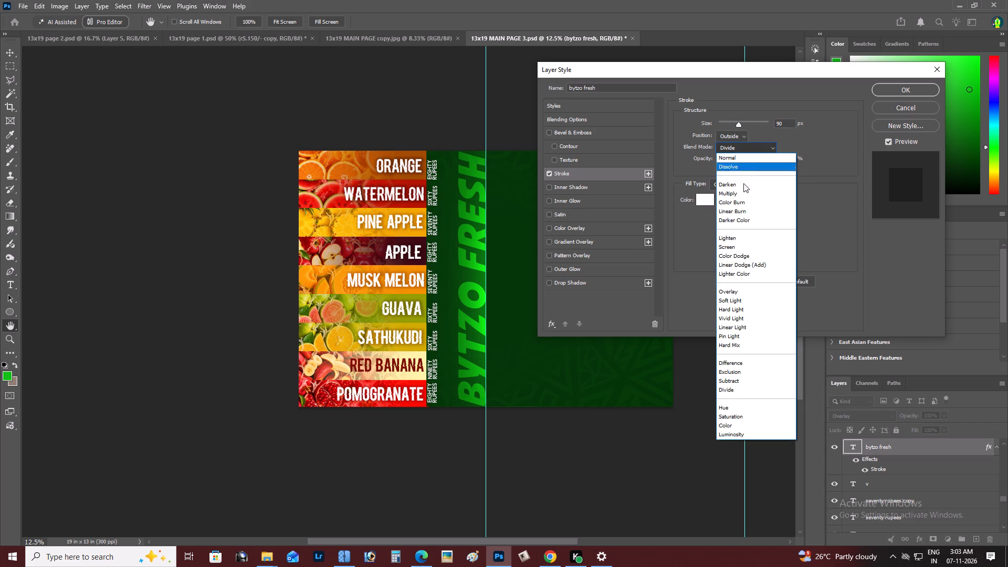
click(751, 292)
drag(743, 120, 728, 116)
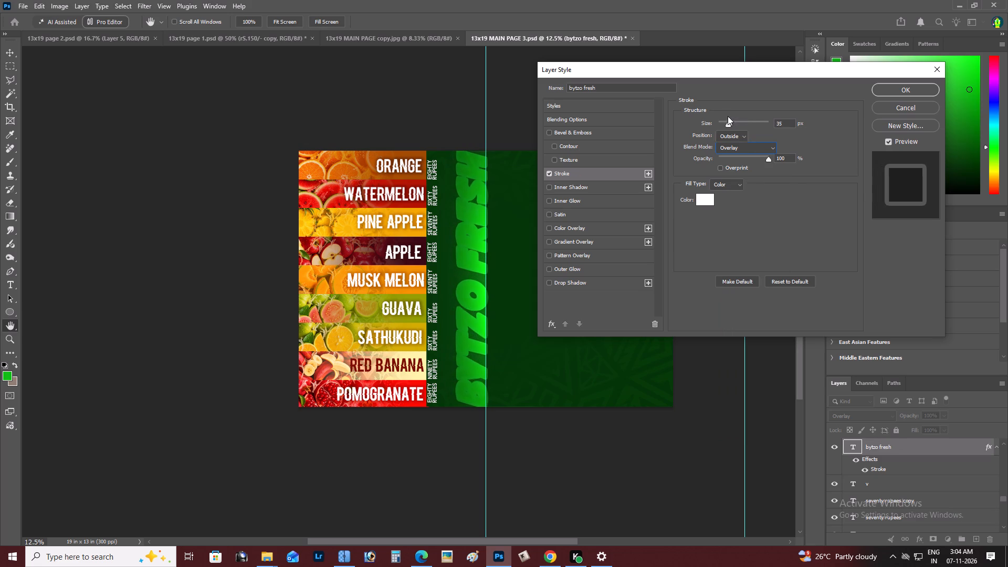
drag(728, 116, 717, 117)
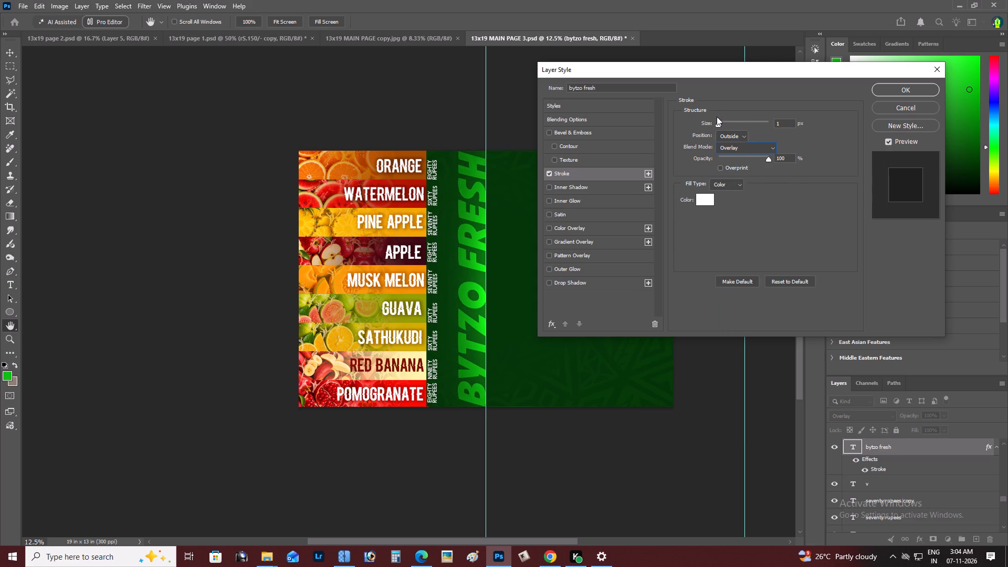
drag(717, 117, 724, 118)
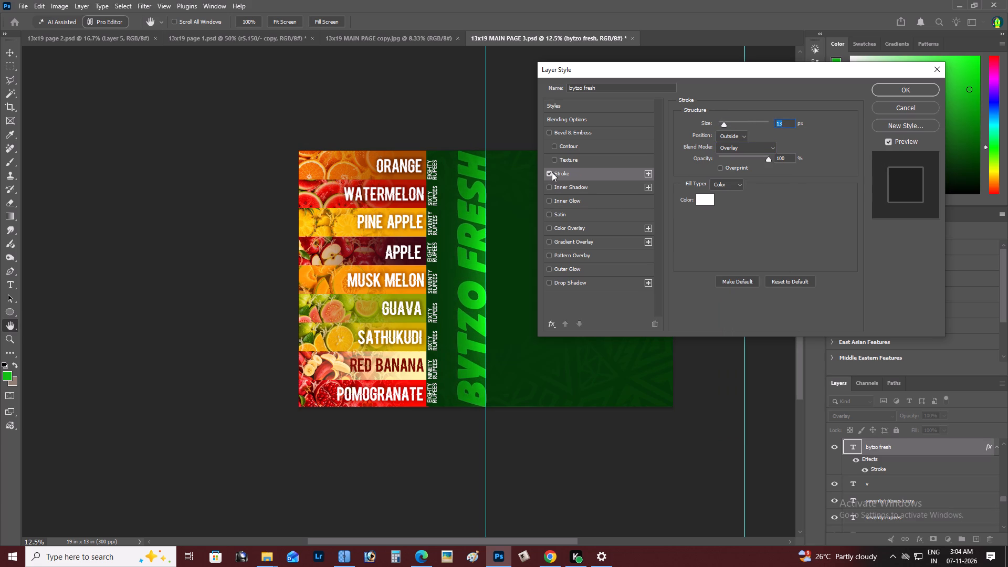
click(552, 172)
Add a Multiply Drop Shadow to the title at 51% opacity, 13 px distance and 30% spread, enlarging the shadow size.
click(573, 280)
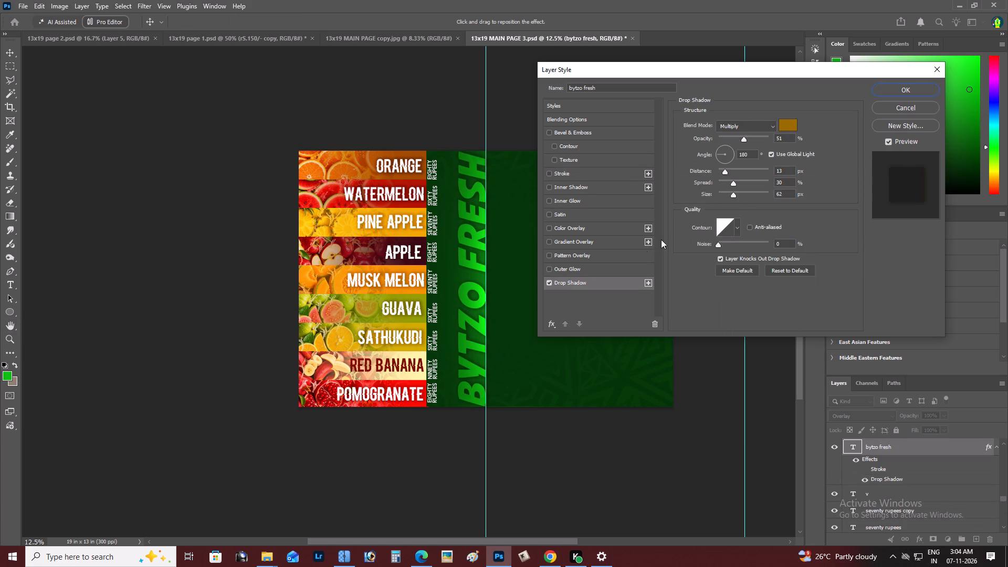
drag(738, 195, 757, 193)
click(913, 88)
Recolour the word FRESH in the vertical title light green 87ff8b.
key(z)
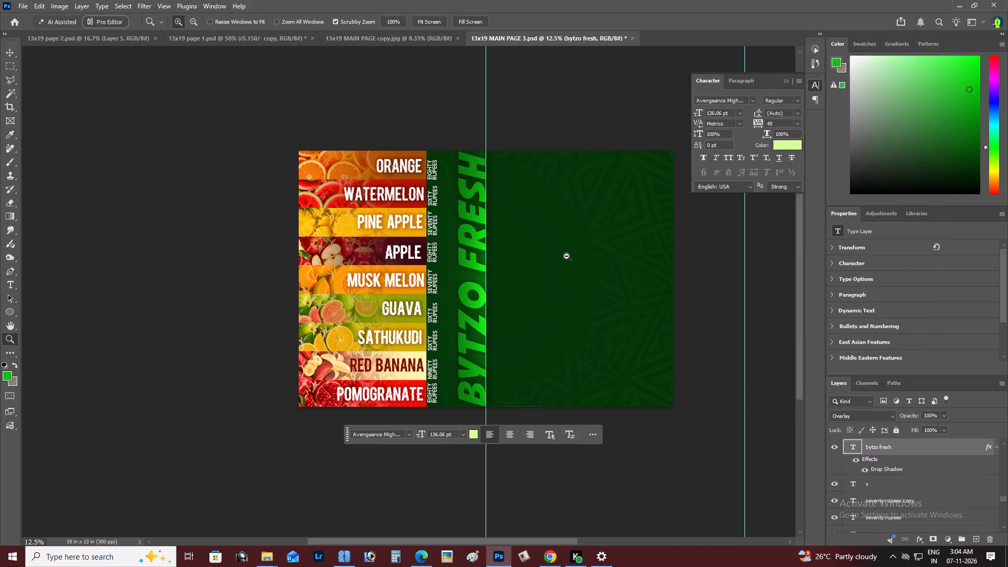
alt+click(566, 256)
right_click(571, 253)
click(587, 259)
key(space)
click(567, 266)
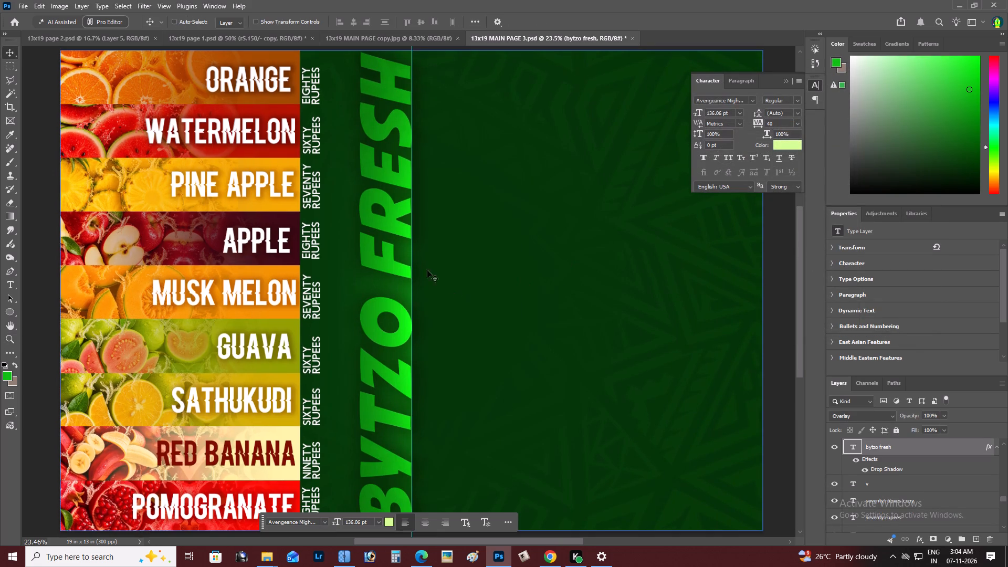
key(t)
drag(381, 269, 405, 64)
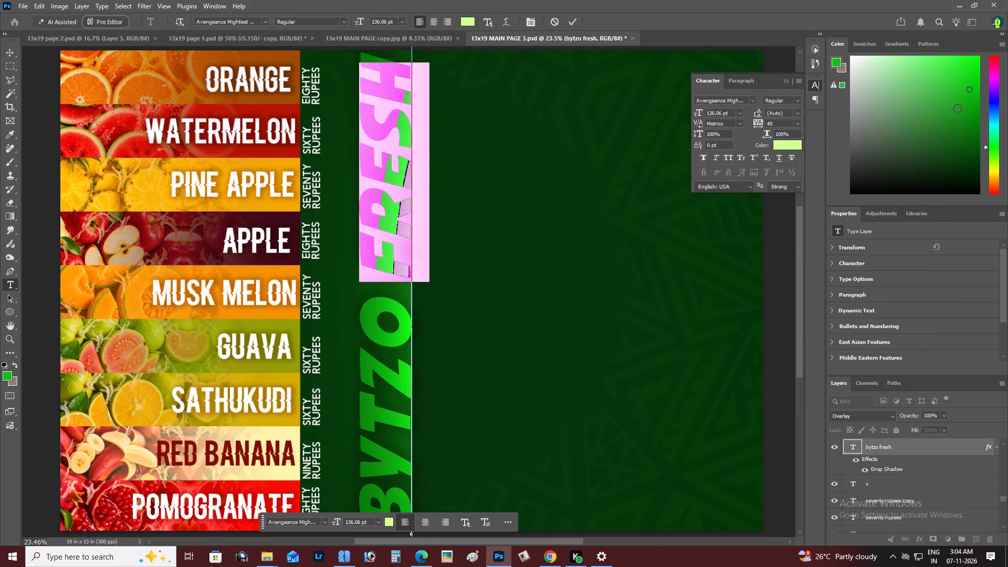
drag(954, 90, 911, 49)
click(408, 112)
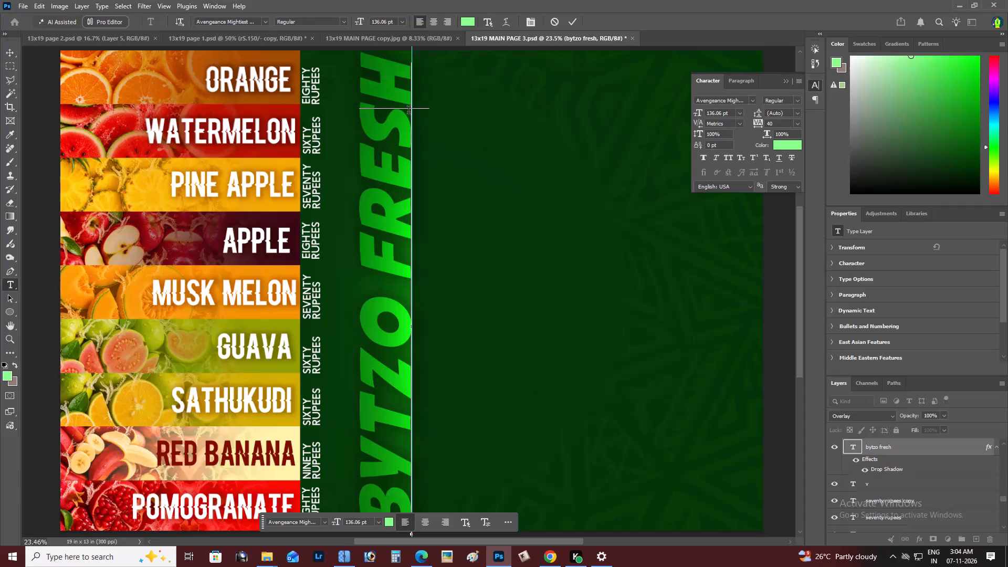
Set the text colour of the word FRESH in the title to yellow-green c6ff00.
drag(401, 68, 385, 273)
click(467, 19)
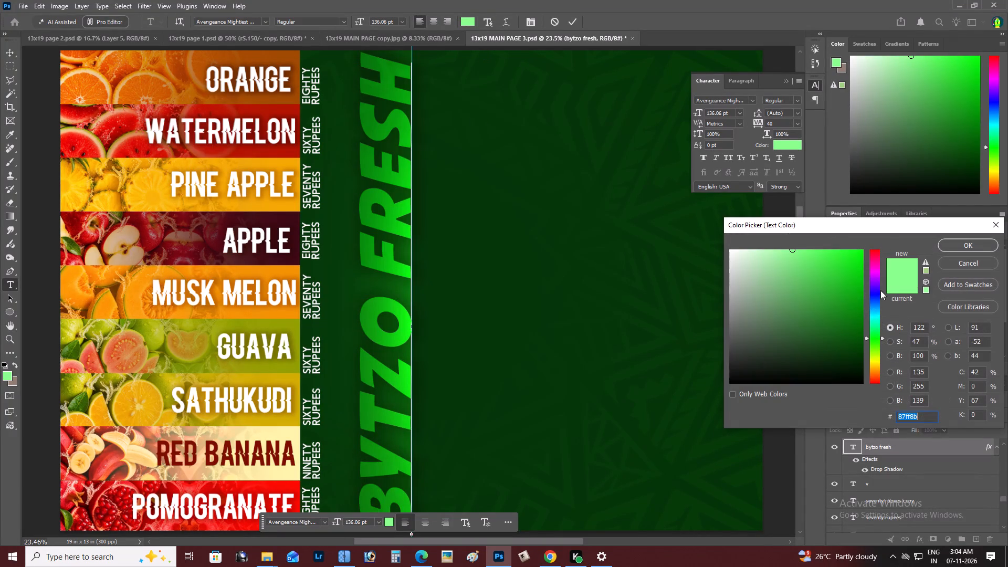
click(871, 356)
drag(831, 290, 888, 236)
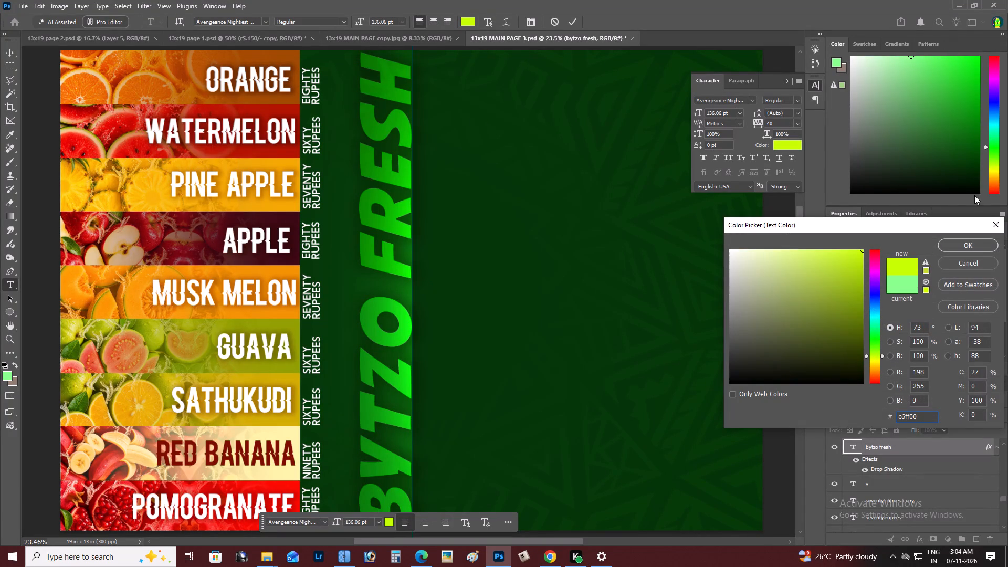
click(981, 248)
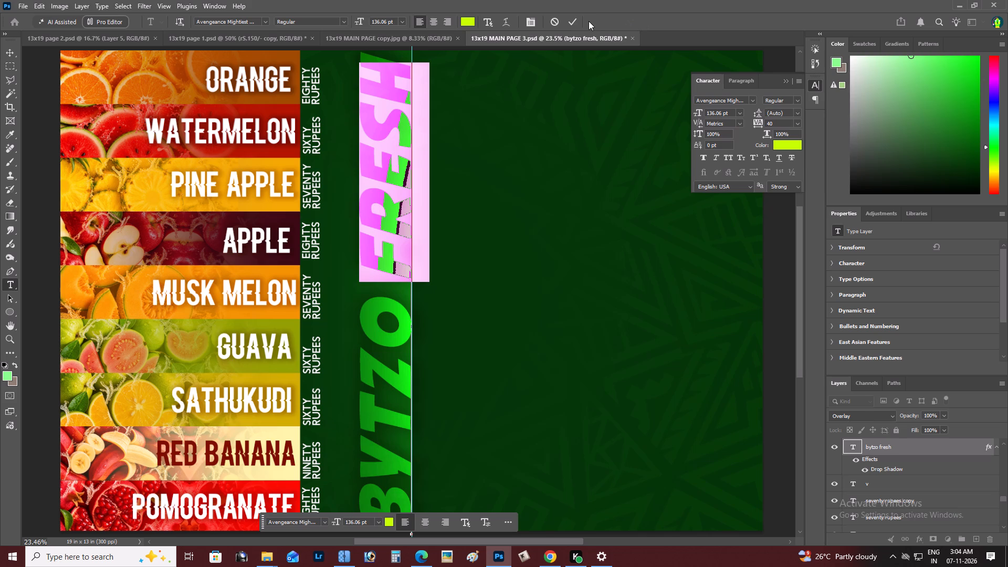
click(574, 21)
Examine the recoloured BYTZO FRESH title against the fruit strips and the whole page at several magnifications.
key(z)
alt+click(562, 210)
right_click(562, 210)
click(575, 219)
alt+double_click(575, 219)
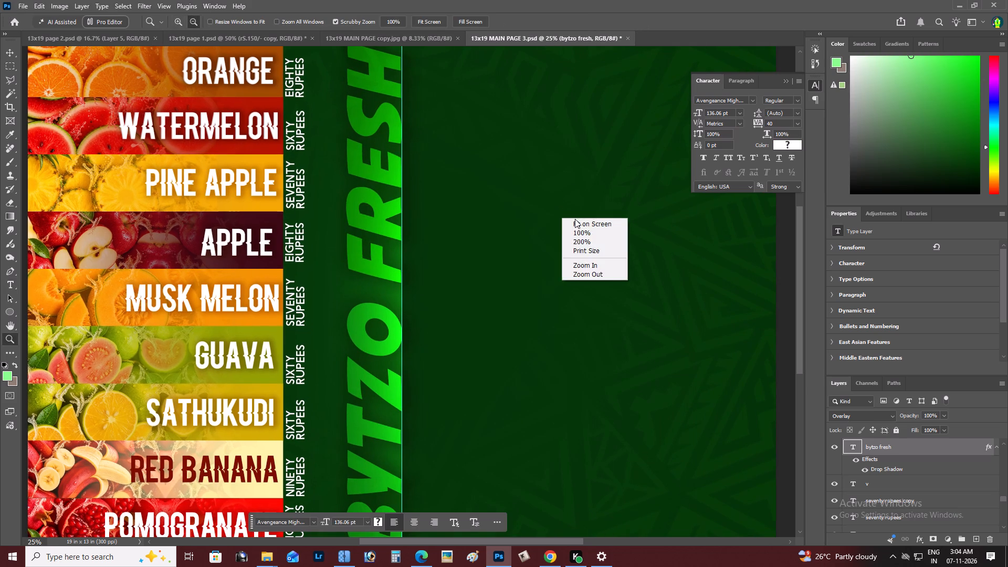
key(z)
alt+click(464, 290)
right_click(464, 290)
double_click(479, 296)
key(space)
key(space)
key(space)
key(space)
key(space)
key(space)
key(space)
key(space)
key(space)
key(space)
key(space)
key(space)
key(space)
key(space)
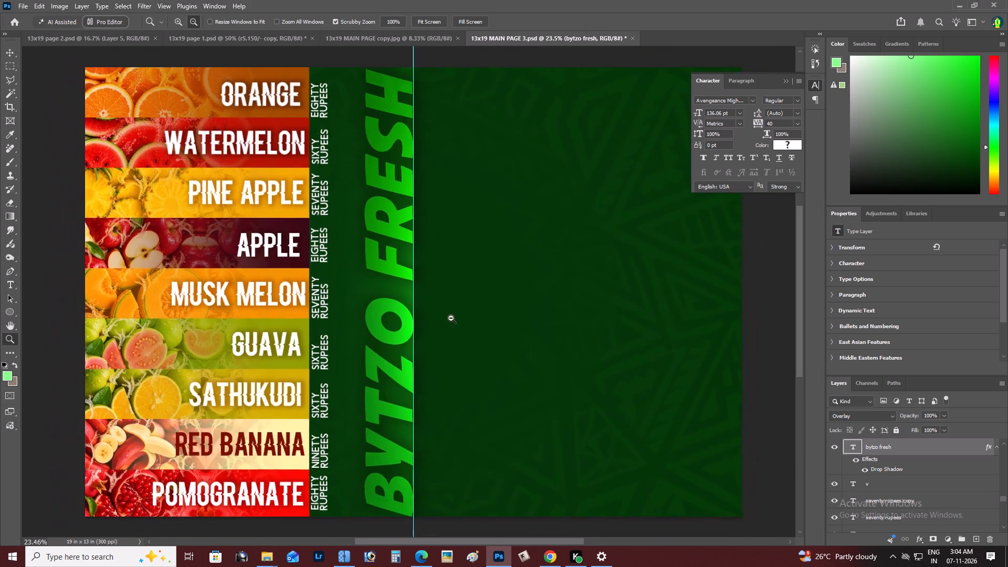
drag(451, 319, 492, 324)
key(z)
alt+click(485, 303)
right_click(502, 285)
double_click(515, 289)
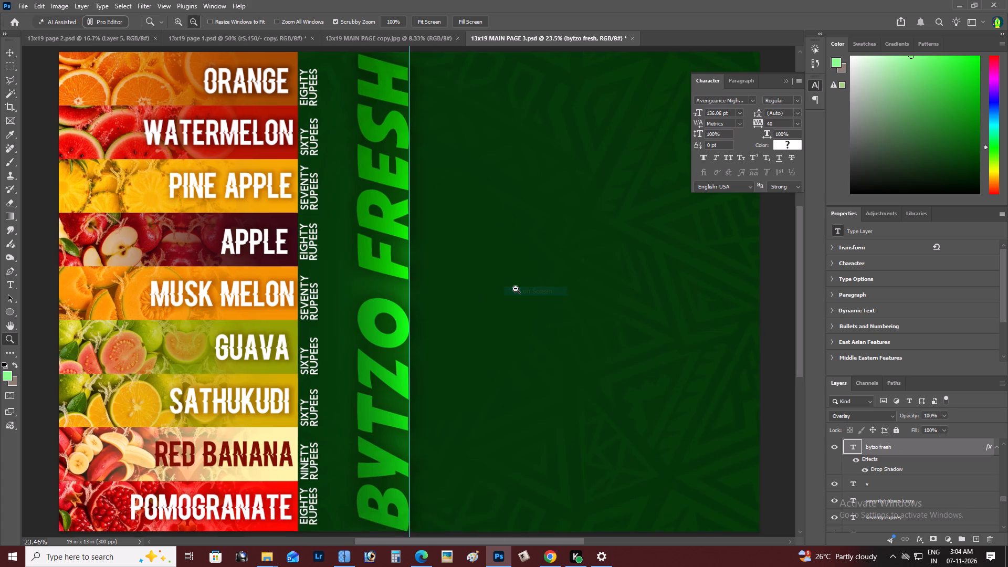
key(space)
drag(516, 289, 523, 291)
Save the 13x19 MAIN PAGE 3 document.
key(ctrl+s)
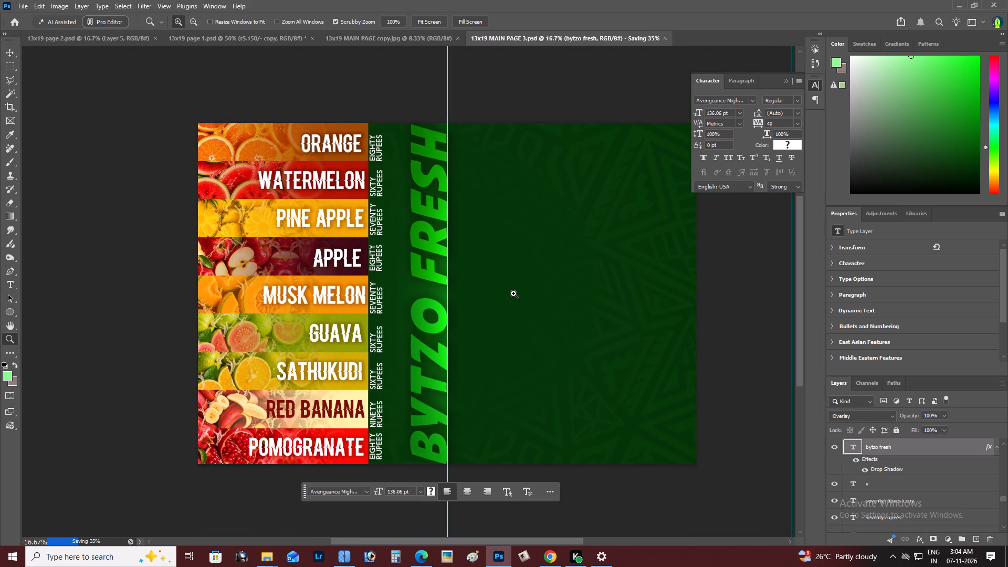
Create a 3.46 by 6.57 in rectangle on a new layer at the page top beside the title, filled with cream ffffbb.
key(z)
alt+click(534, 287)
right_click(560, 280)
double_click(580, 290)
key(space)
drag(580, 290, 586, 291)
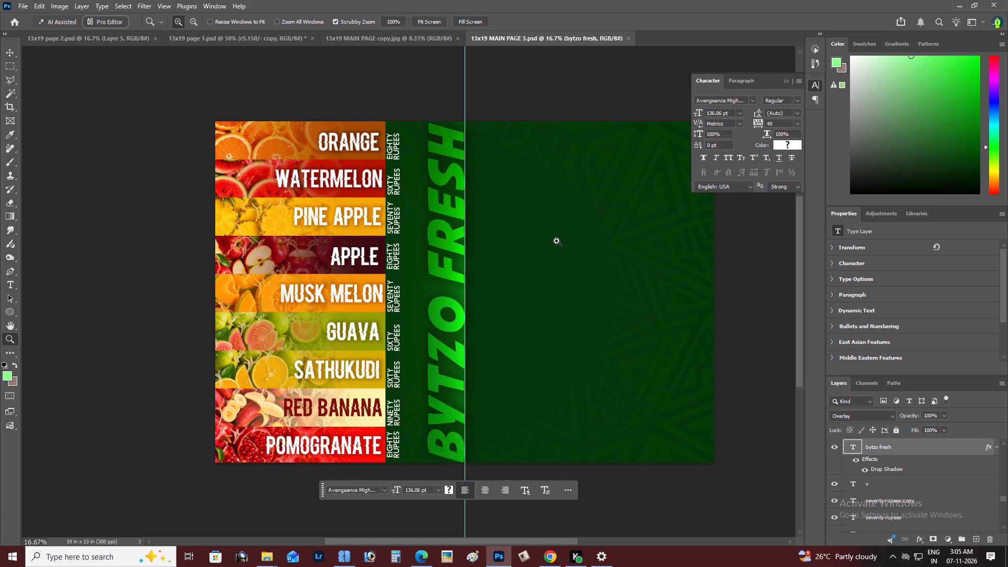
key(m)
drag(474, 115, 492, 148)
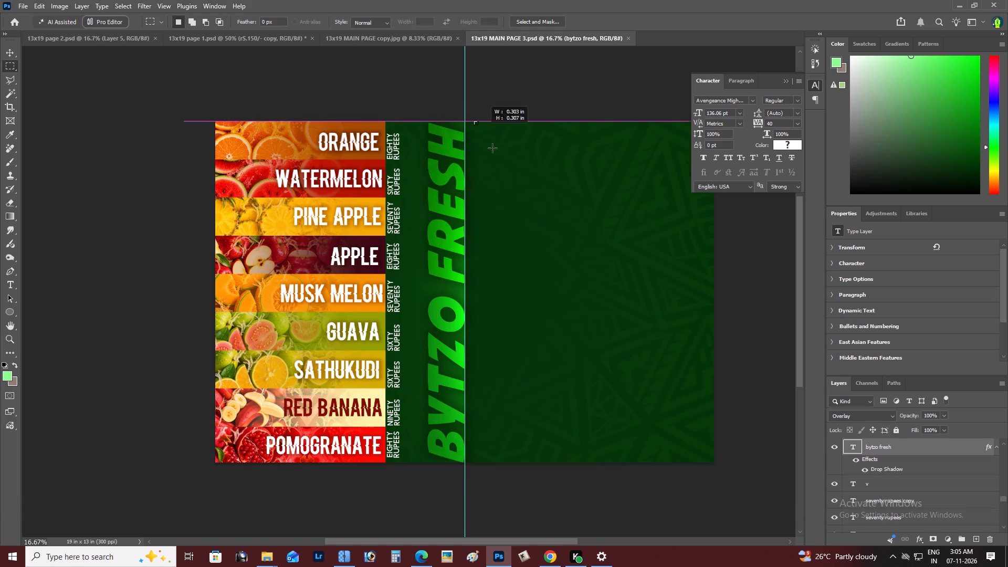
drag(492, 148, 564, 293)
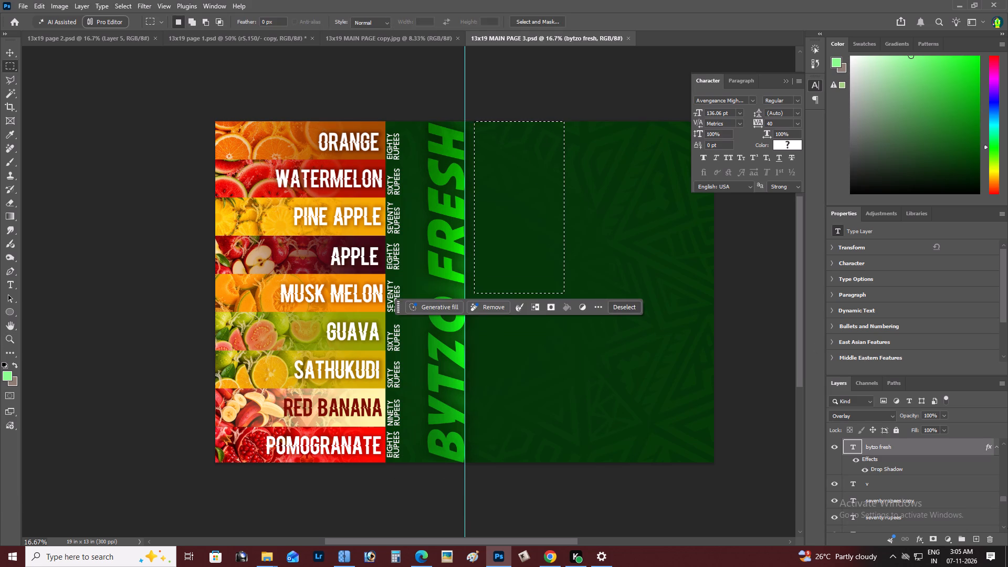
click(979, 537)
click(569, 307)
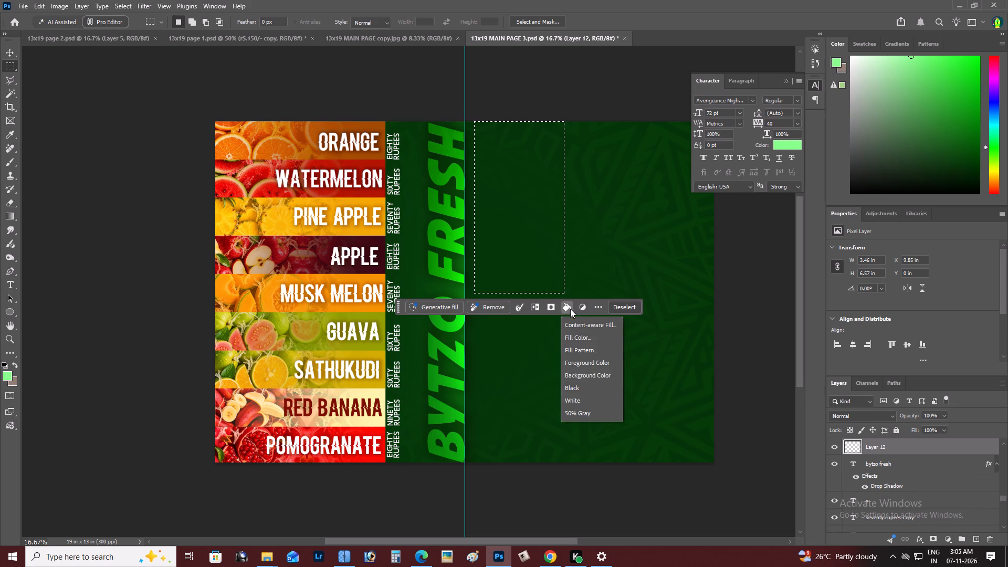
click(593, 339)
drag(777, 257, 765, 228)
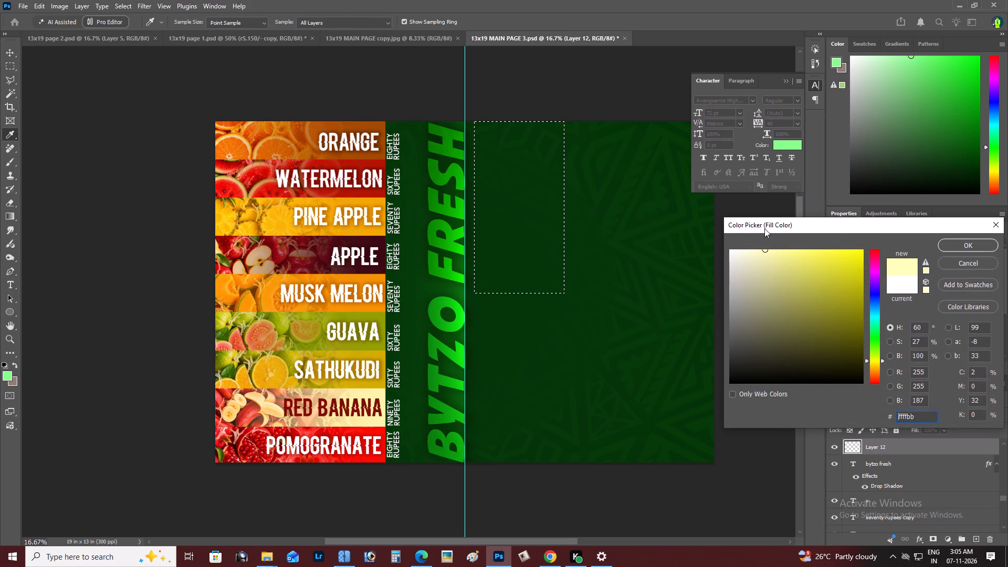
key(Return)
key(Return)
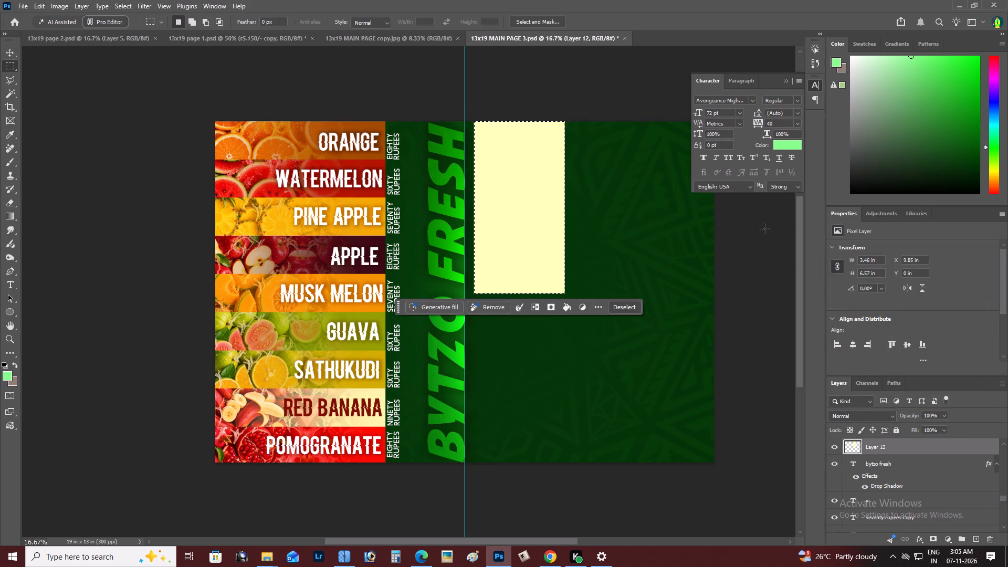
key(ctrl+d)
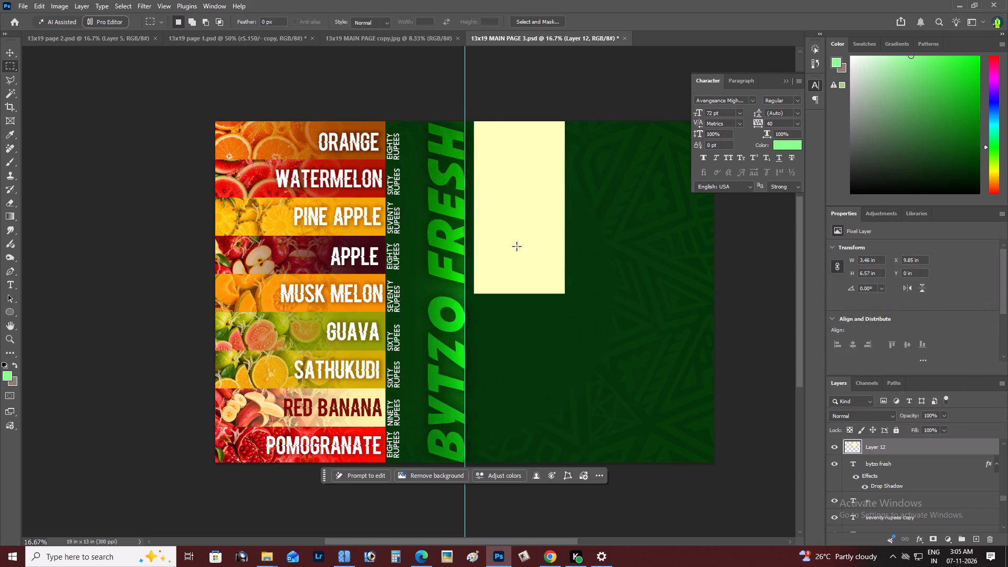
Duplicate the cream rectangle twice, placing one copy to its lower right and the other directly below the original.
key(v)
right_click(517, 239)
click(531, 244)
alt+drag(530, 246, 624, 371)
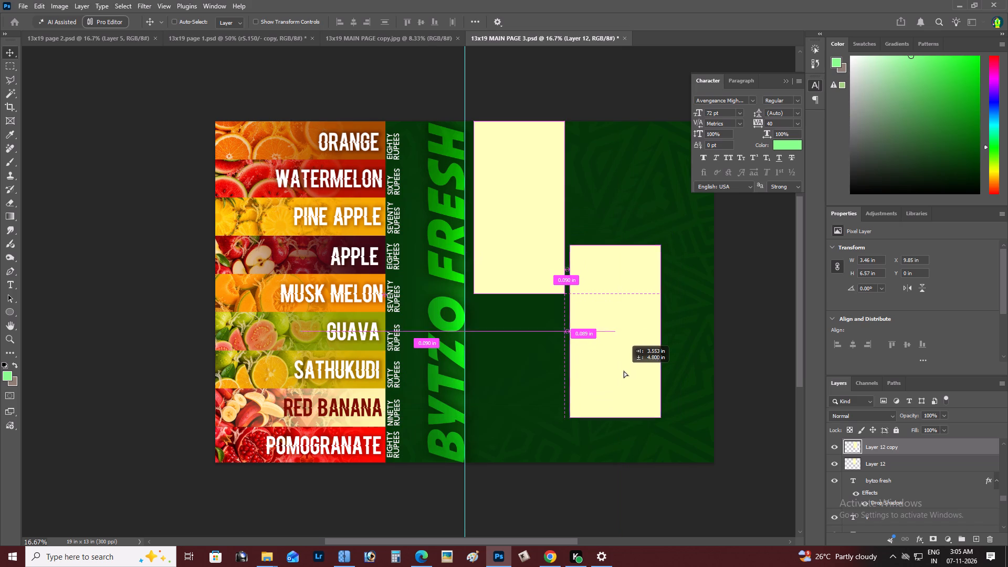
alt+drag(624, 371, 627, 374)
alt+drag(629, 373, 551, 432)
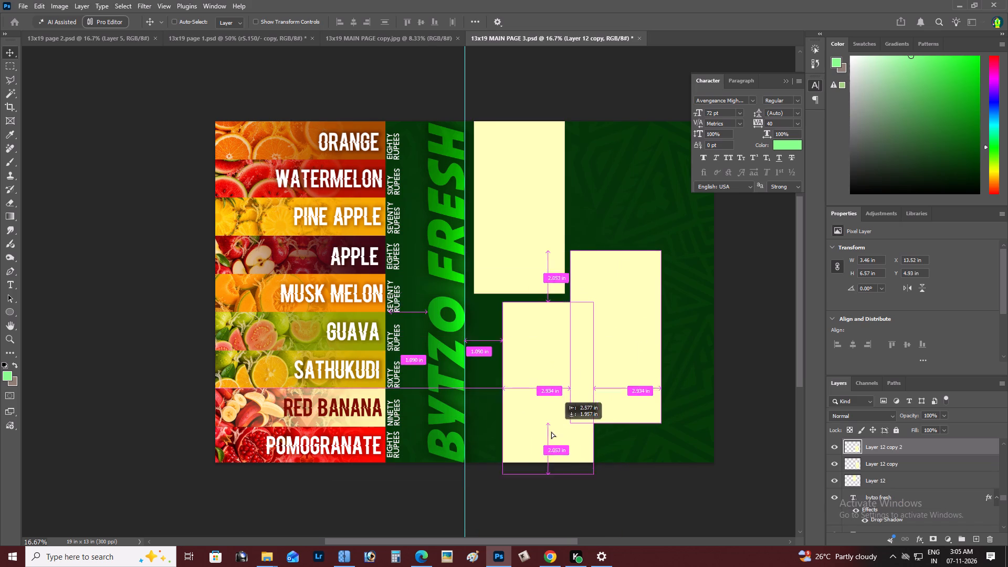
alt+drag(551, 432, 532, 428)
key(z)
key(alt+space)
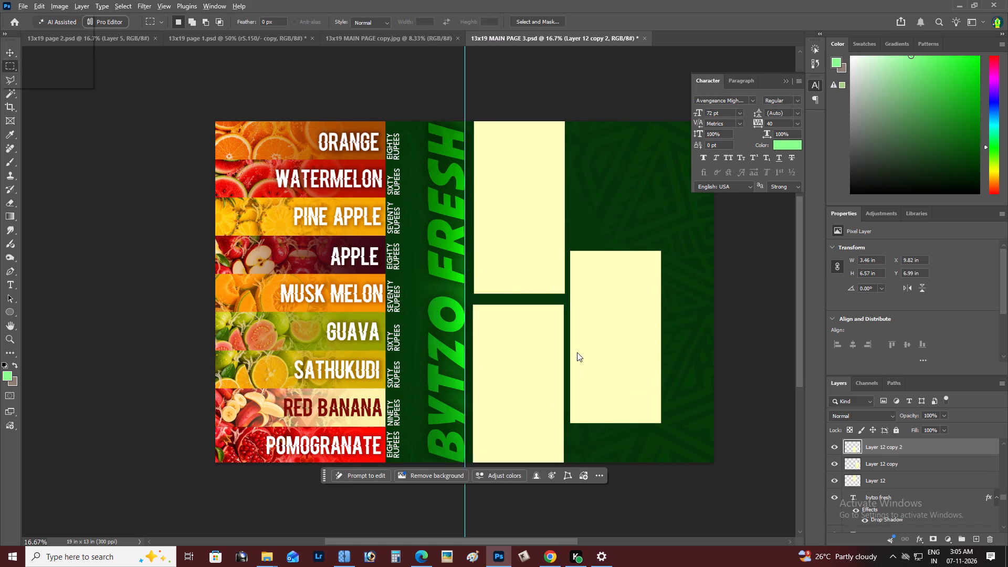
click(606, 295)
Move the lone cream rectangle copy, Layer 12 copy, over to near the page's right edge.
click(13, 53)
right_drag(612, 340, 616, 342)
click(630, 351)
drag(630, 351, 634, 344)
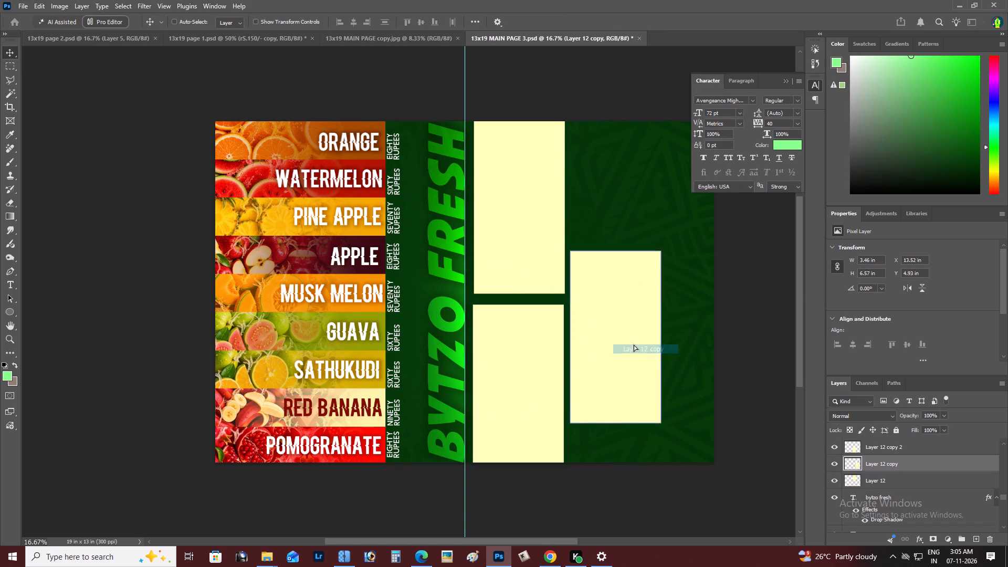
drag(634, 344, 604, 296)
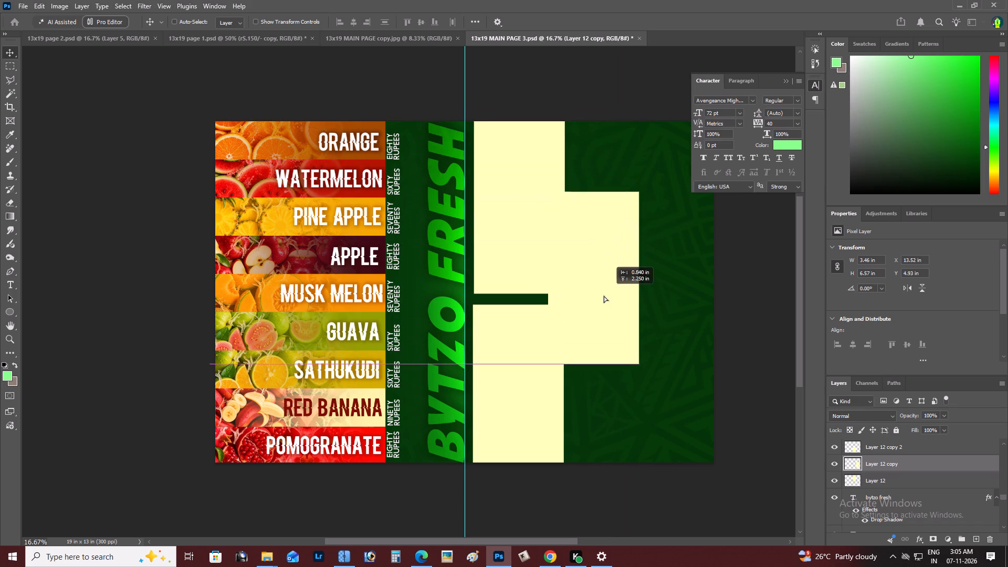
drag(604, 296, 676, 336)
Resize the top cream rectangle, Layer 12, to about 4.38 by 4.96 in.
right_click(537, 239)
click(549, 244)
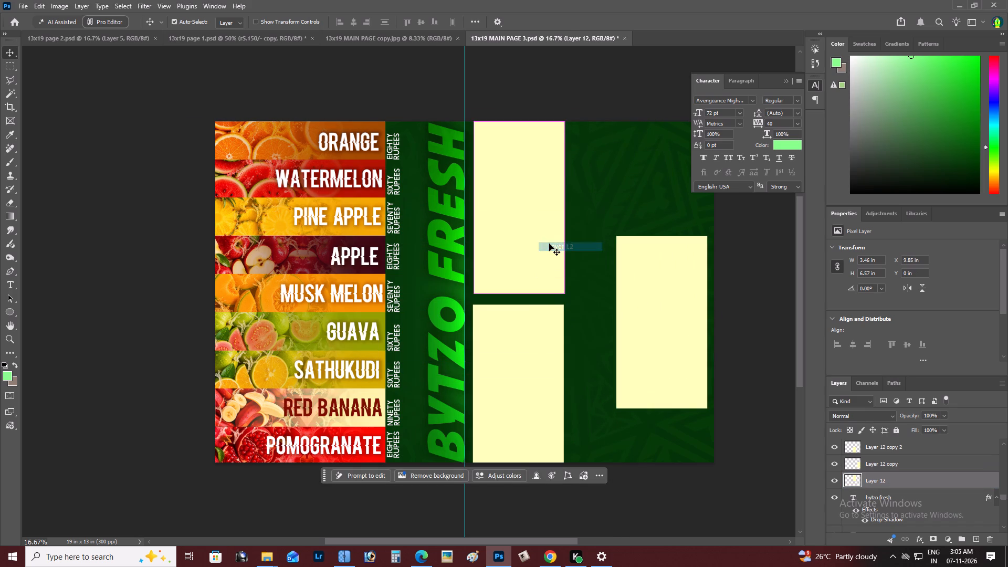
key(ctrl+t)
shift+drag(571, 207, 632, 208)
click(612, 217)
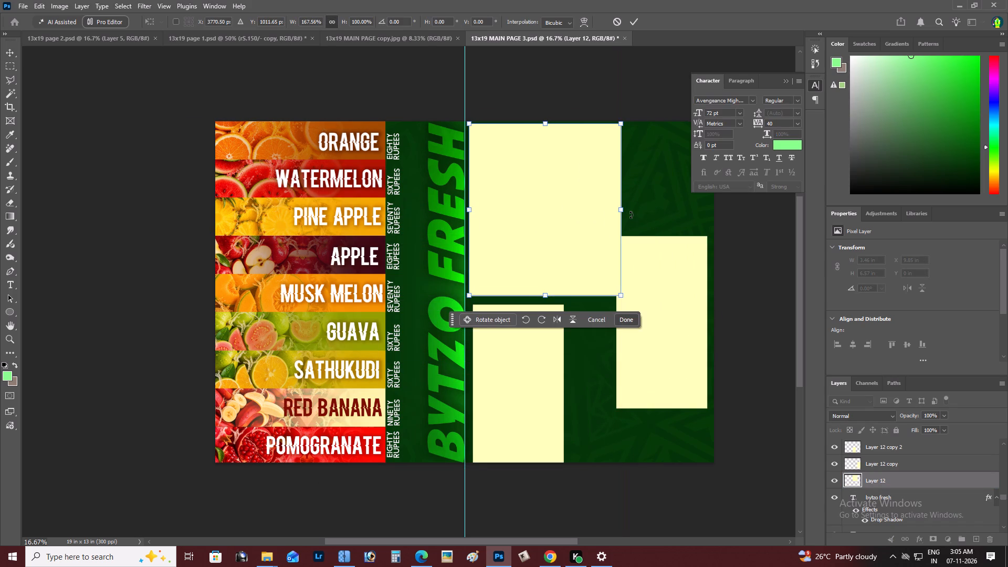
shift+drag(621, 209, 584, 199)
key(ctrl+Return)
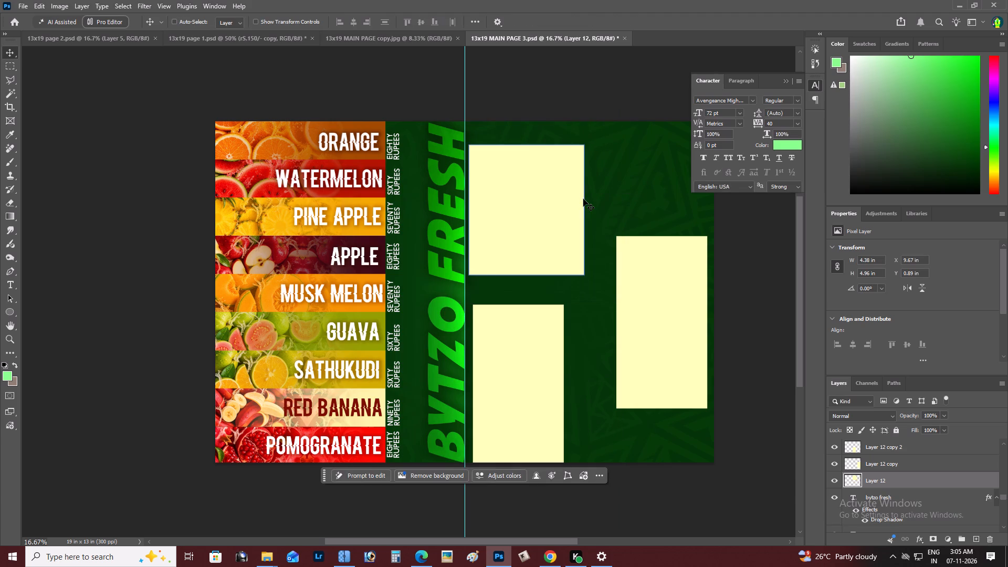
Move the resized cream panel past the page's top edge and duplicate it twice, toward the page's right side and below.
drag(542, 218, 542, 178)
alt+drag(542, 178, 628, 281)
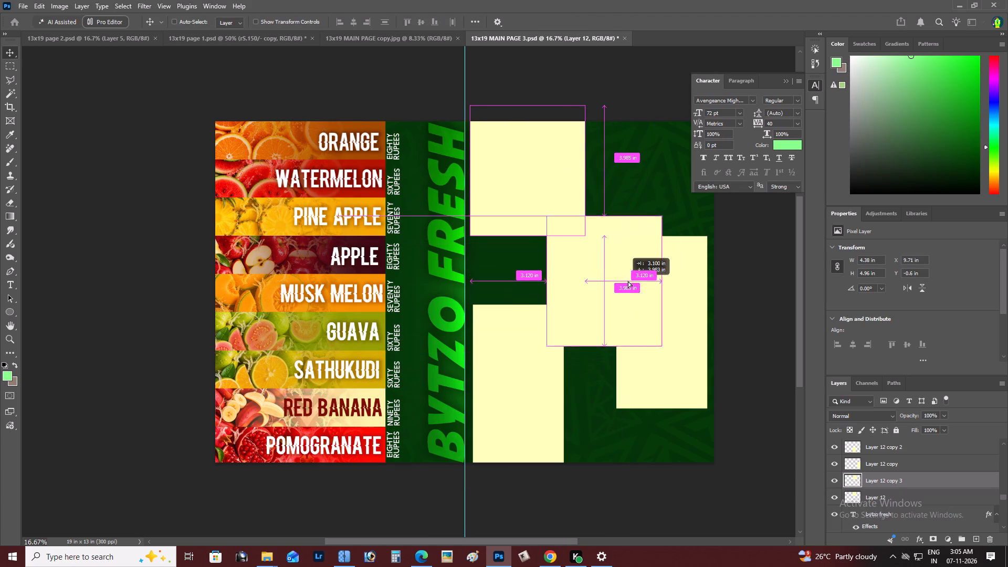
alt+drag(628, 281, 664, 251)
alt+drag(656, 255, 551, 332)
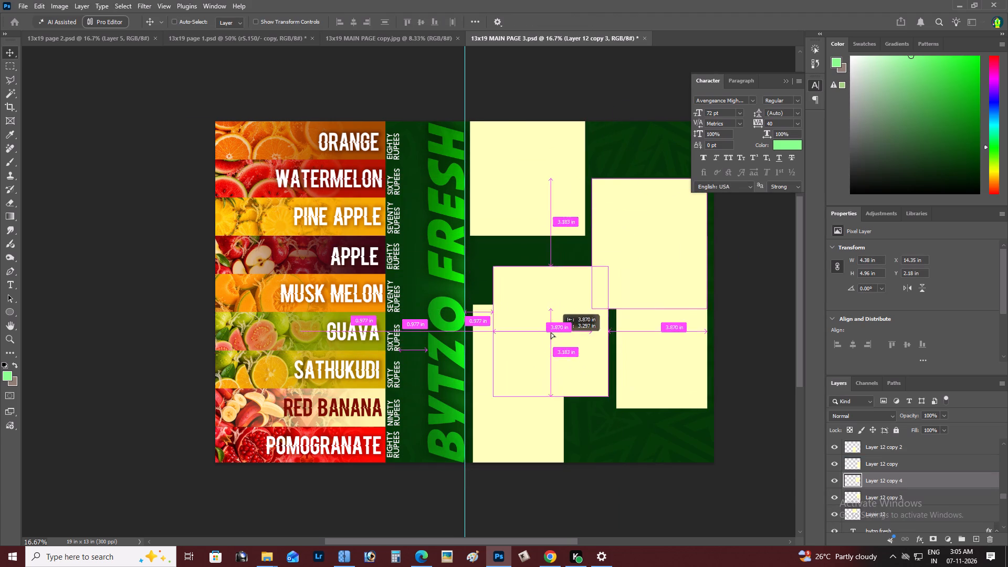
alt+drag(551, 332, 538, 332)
Delete the two new cream panel copies and the original Layer 12 panel.
key(BackSpace)
key(BackSpace)
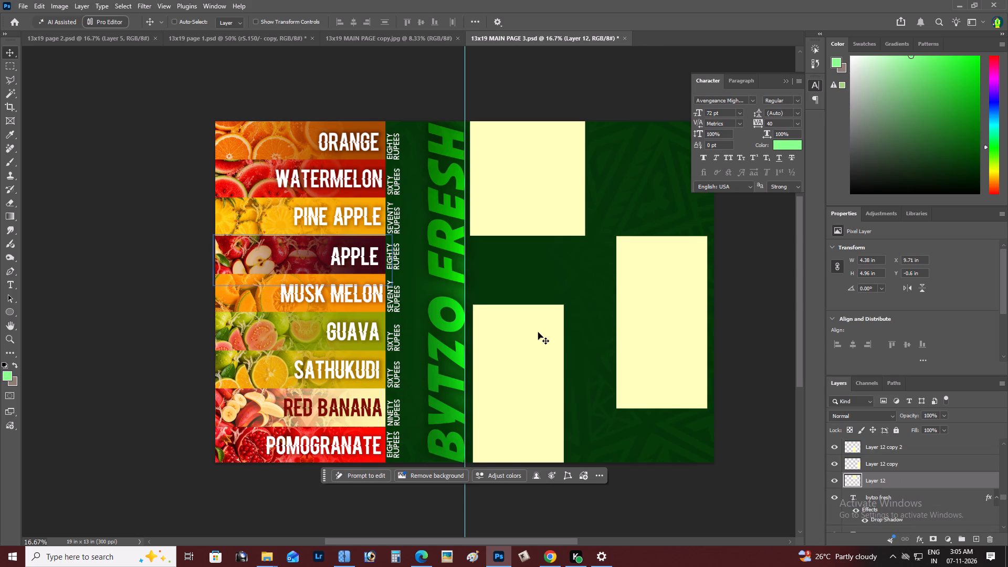
key(BackSpace)
Enlarge and tilt the cream rectangle Layer 12 copy 2 over the page's lower-right corner, with bounds of about 11.99 by 8.2 in.
right_click(538, 332)
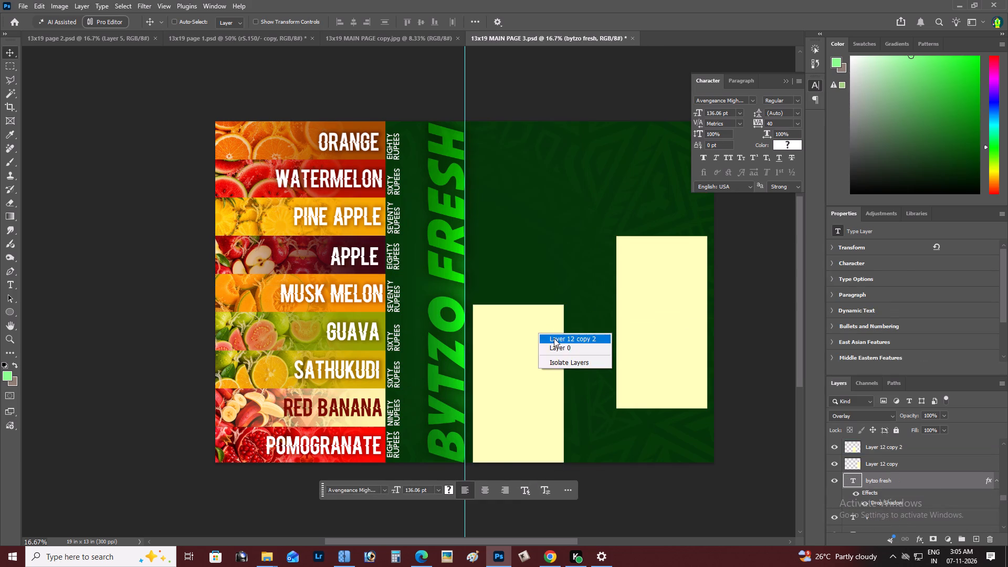
click(554, 338)
key(ctrl+t)
drag(570, 286, 621, 354)
drag(537, 370, 618, 390)
alt+drag(632, 319, 778, 295)
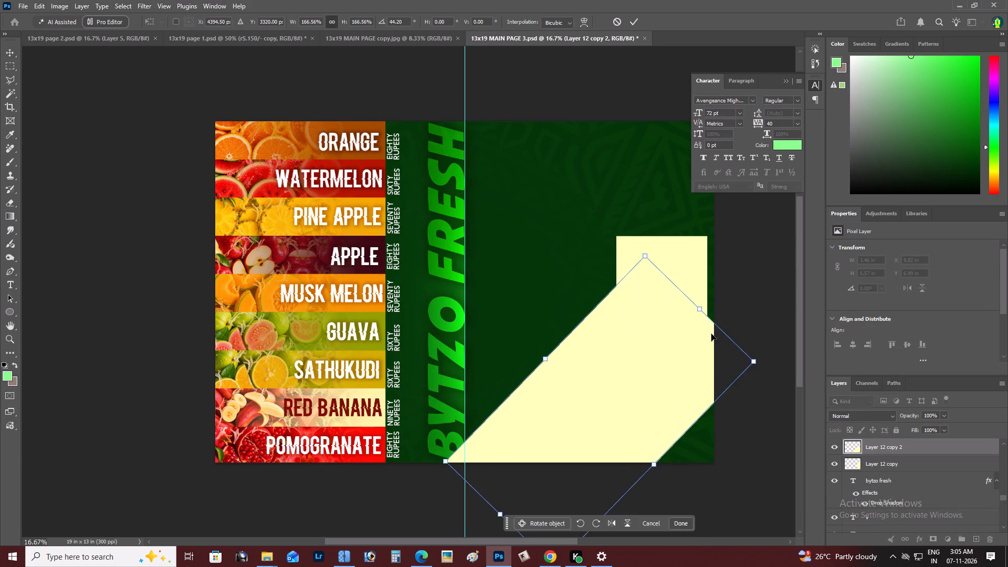
key(space)
key(space)
drag(670, 359, 612, 377)
drag(676, 286, 704, 396)
drag(541, 446, 591, 473)
key(ctrl+Return)
key(v)
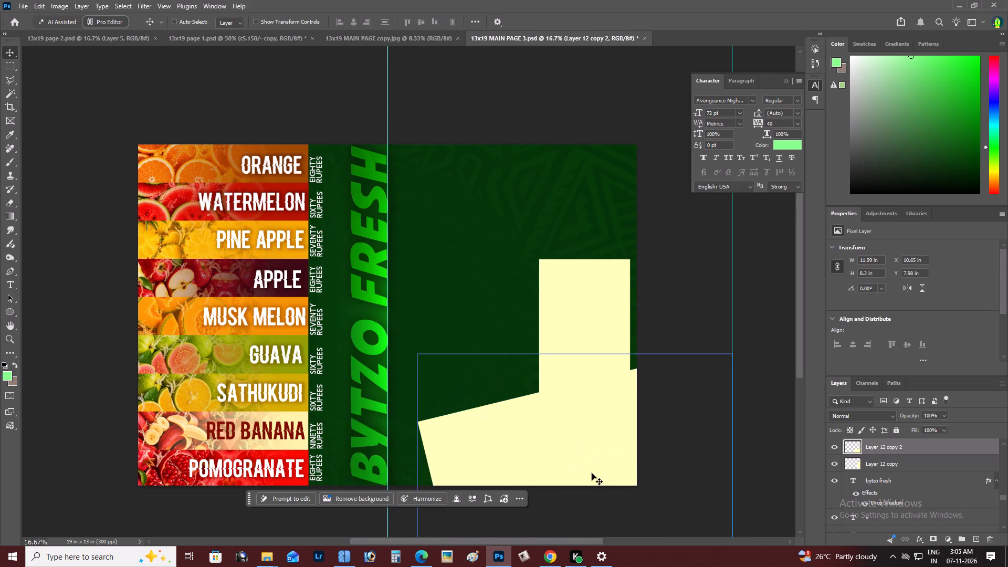
Delete the remaining upright cream rectangle, Layer 12 copy.
right_click(580, 320)
click(601, 332)
drag(597, 332, 470, 198)
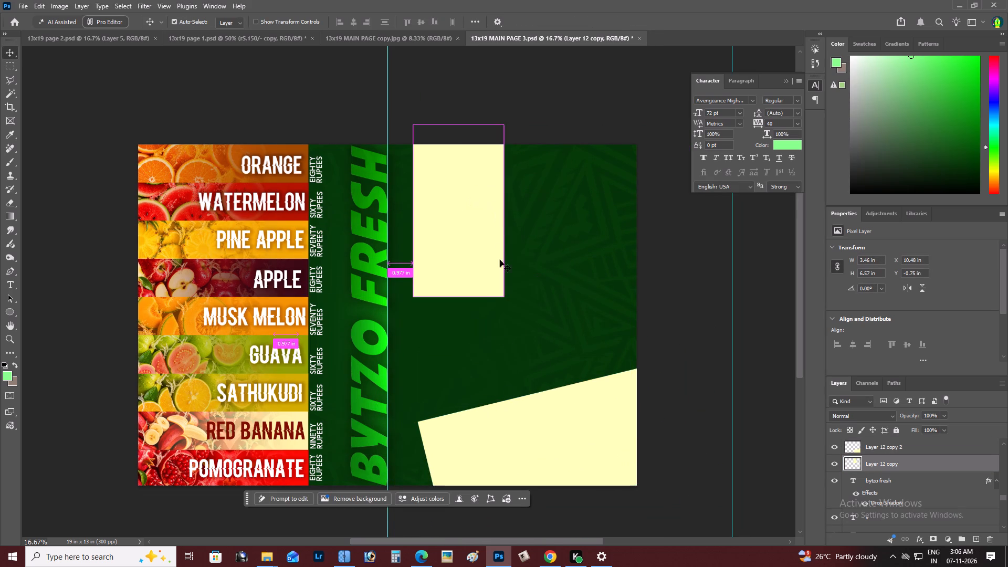
key(BackSpace)
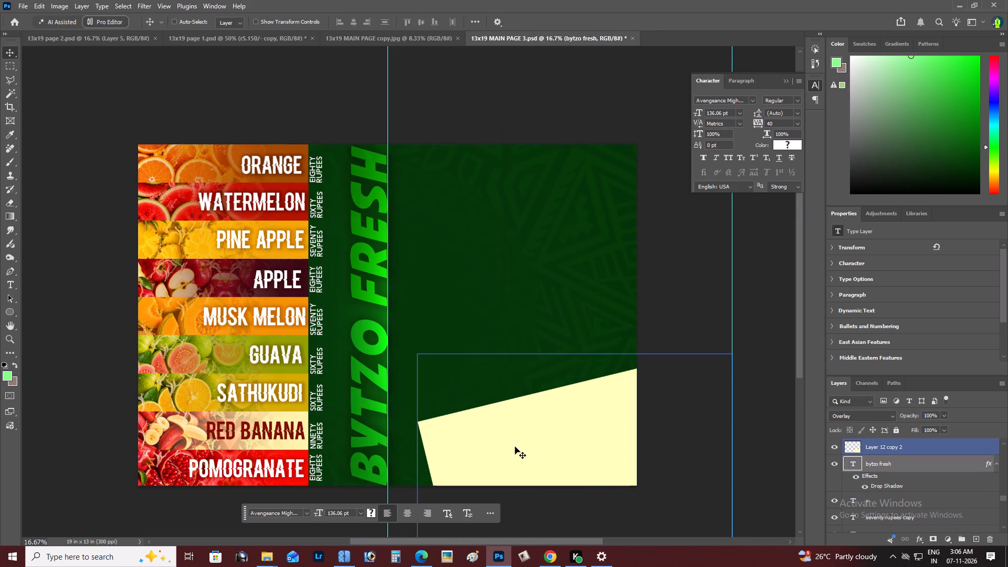
Duplicate the tilted cream panel and place the copy above it, overlapping the title, at about X 3.51, Y 3.51 in.
right_click(517, 435)
click(534, 440)
alt+drag(536, 445, 520, 209)
drag(522, 215, 430, 166)
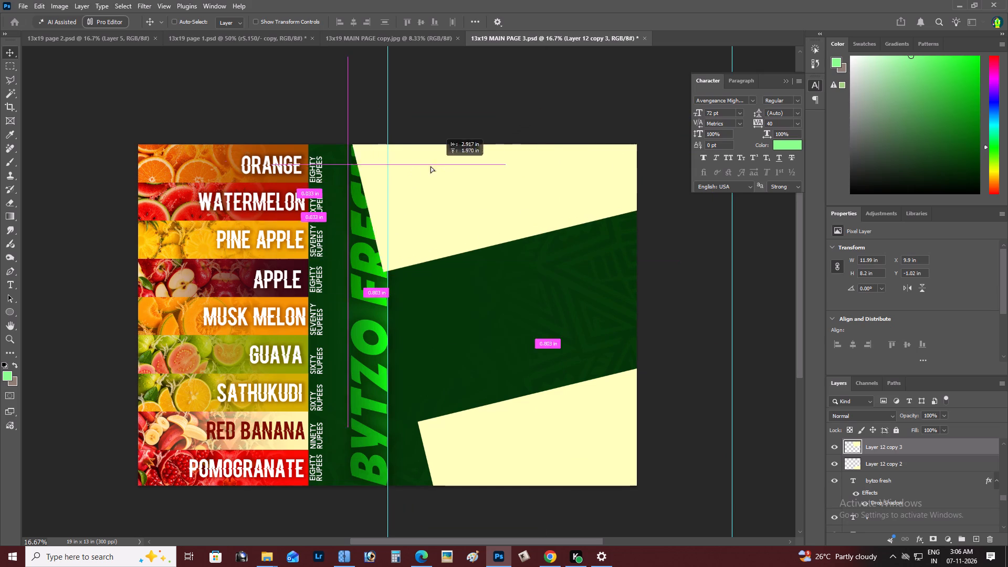
drag(430, 166, 402, 290)
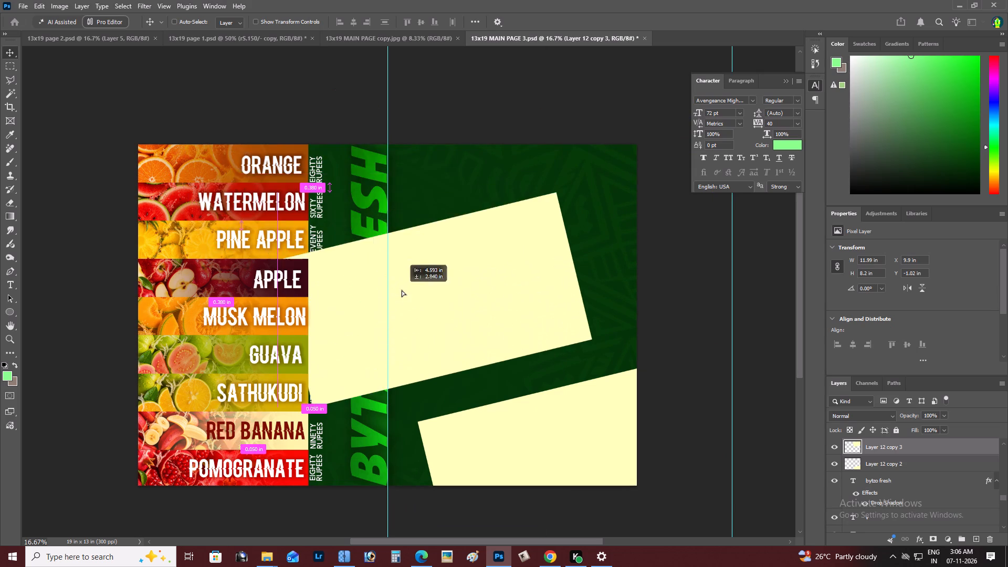
drag(402, 290, 320, 228)
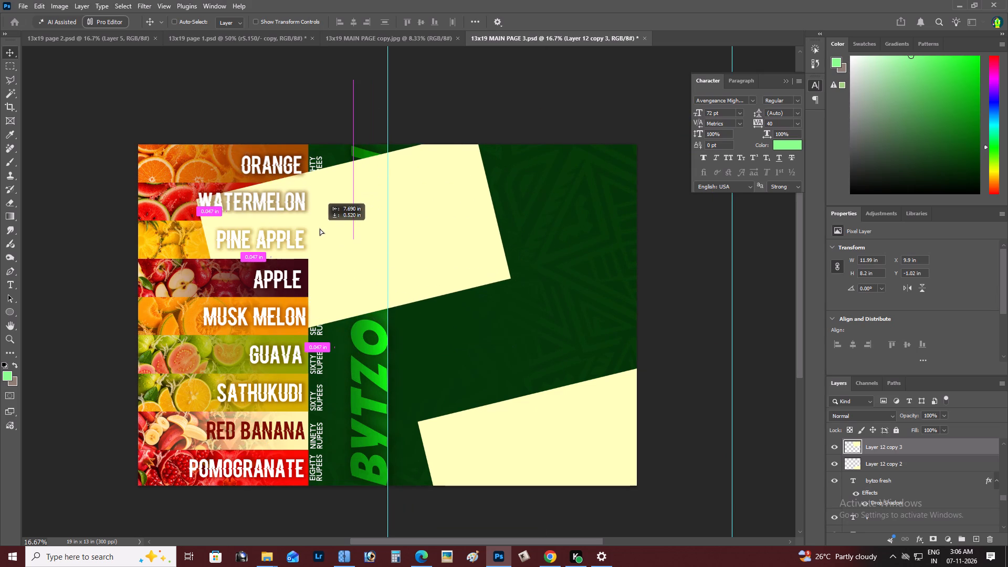
drag(320, 228, 323, 310)
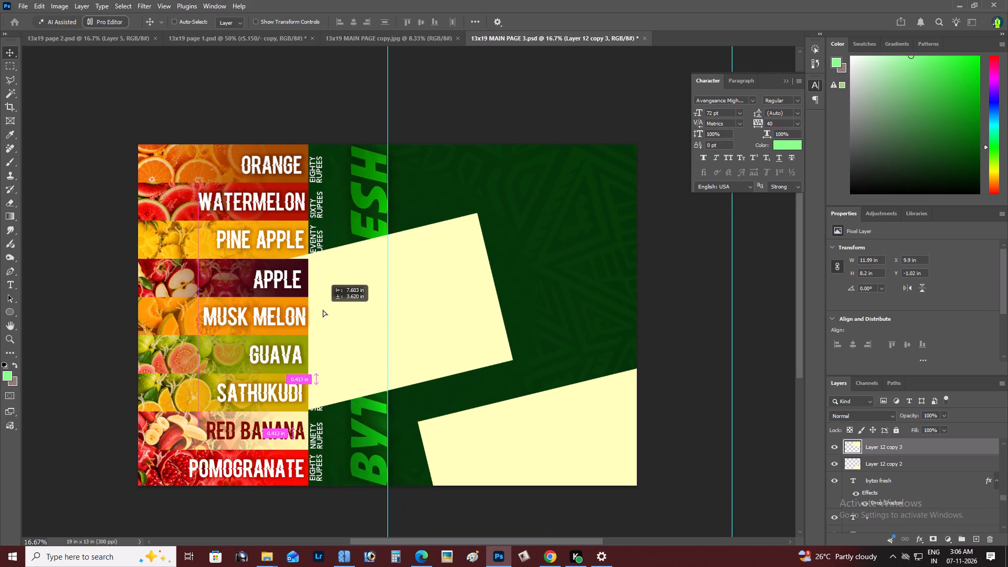
drag(323, 310, 340, 335)
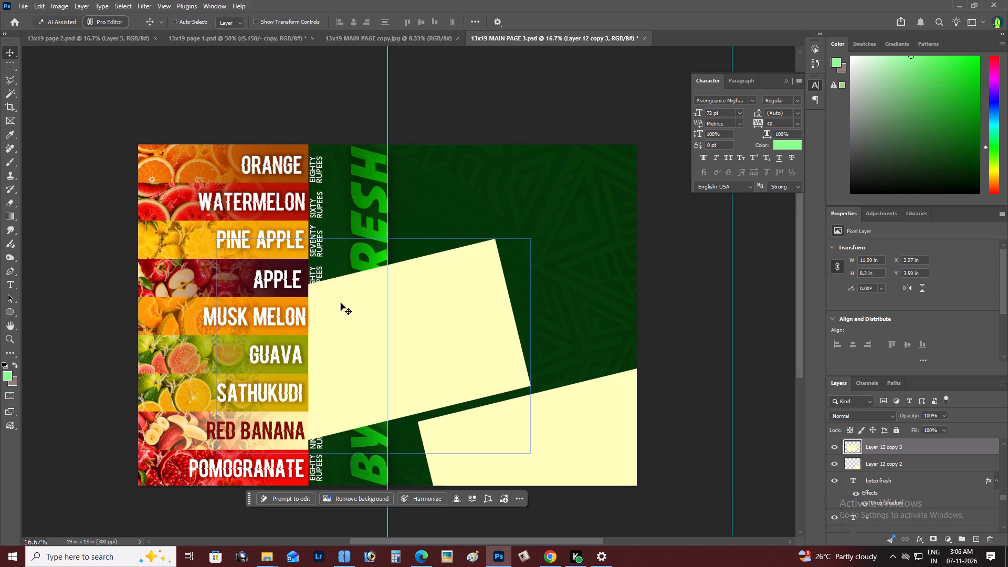
drag(391, 308, 408, 306)
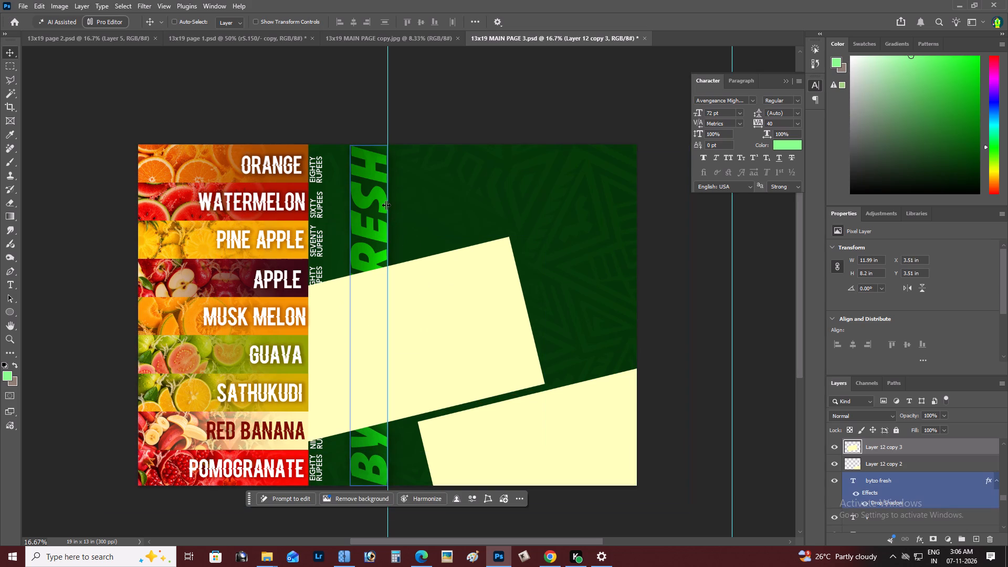
Cut away the part of the duplicated panel that covers the title and fruit strips, up to the center guide.
key(m)
drag(388, 205, 239, 438)
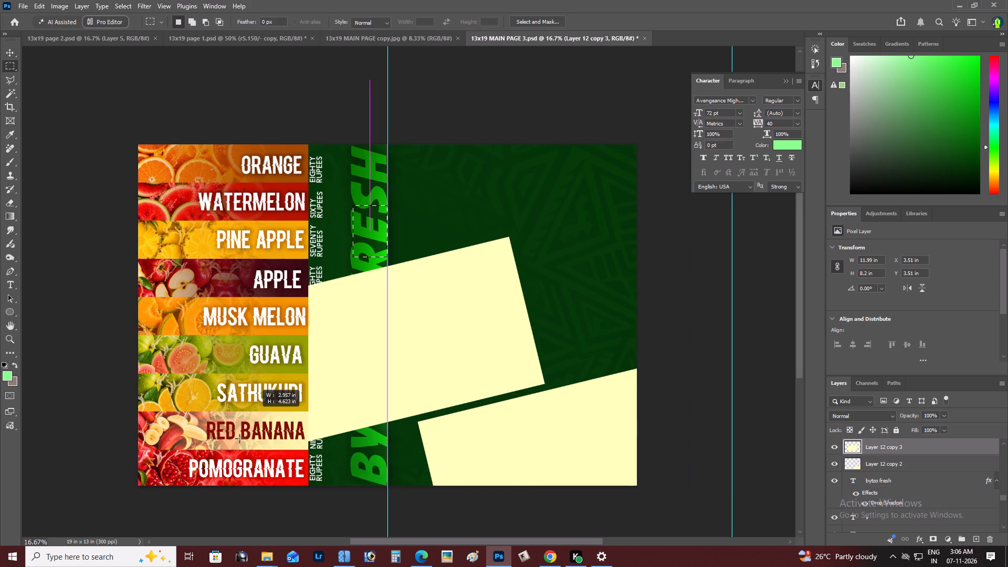
drag(239, 438, 203, 528)
key(BackSpace)
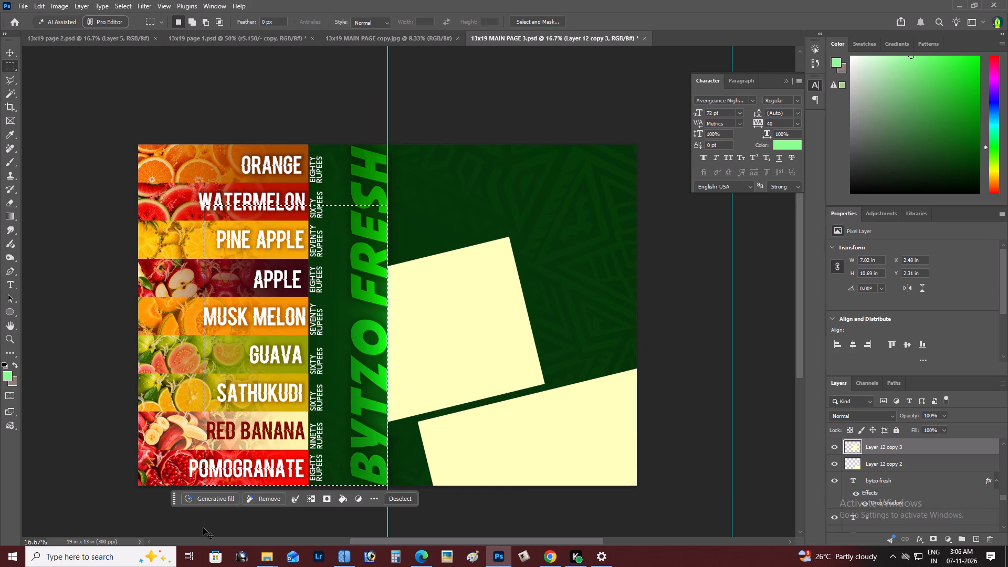
key(ctrl+d)
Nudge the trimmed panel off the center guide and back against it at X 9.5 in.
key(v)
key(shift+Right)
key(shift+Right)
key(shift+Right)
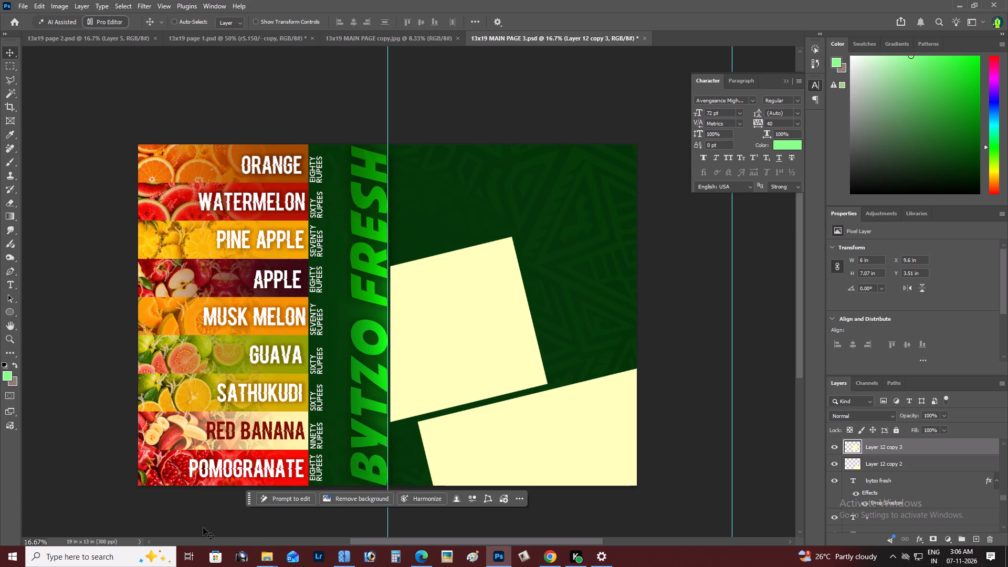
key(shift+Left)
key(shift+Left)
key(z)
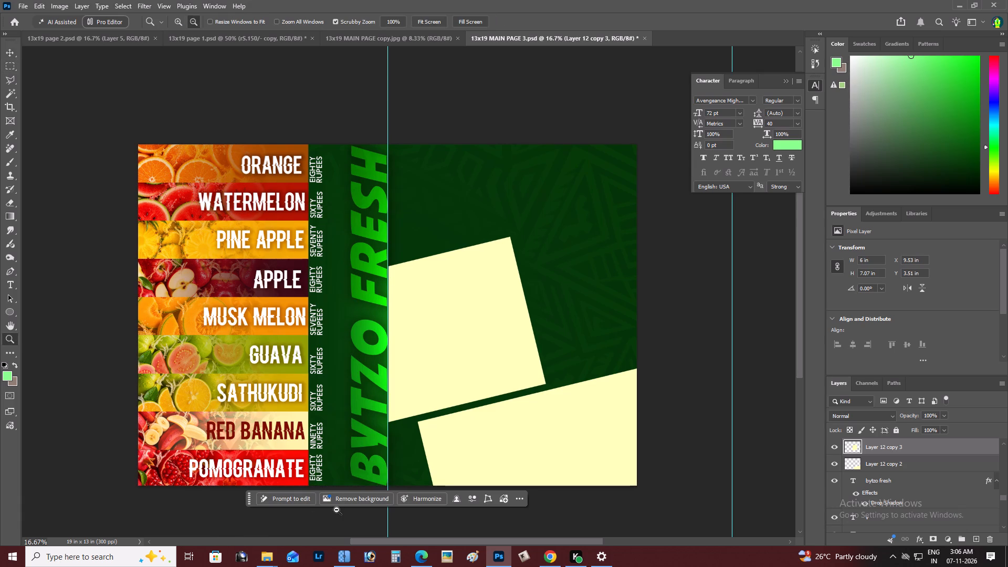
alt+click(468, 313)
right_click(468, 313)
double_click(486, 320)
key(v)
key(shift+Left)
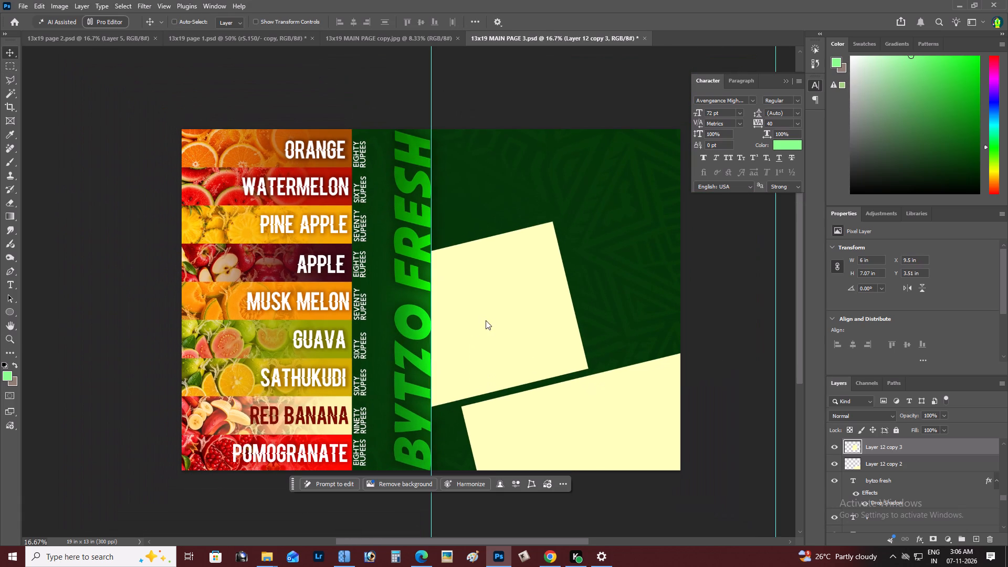
Hide the guides.
key(ctrl+semicolon)
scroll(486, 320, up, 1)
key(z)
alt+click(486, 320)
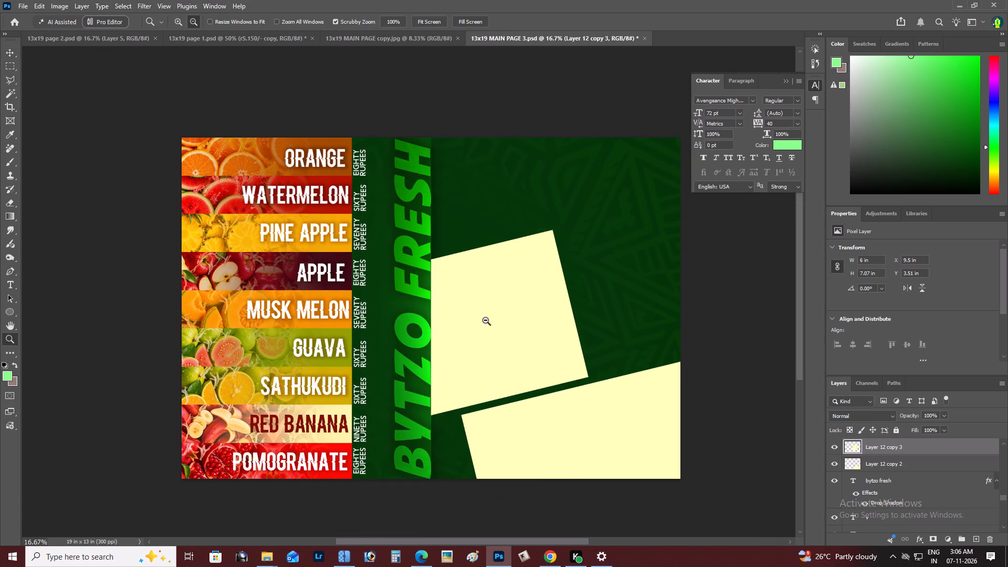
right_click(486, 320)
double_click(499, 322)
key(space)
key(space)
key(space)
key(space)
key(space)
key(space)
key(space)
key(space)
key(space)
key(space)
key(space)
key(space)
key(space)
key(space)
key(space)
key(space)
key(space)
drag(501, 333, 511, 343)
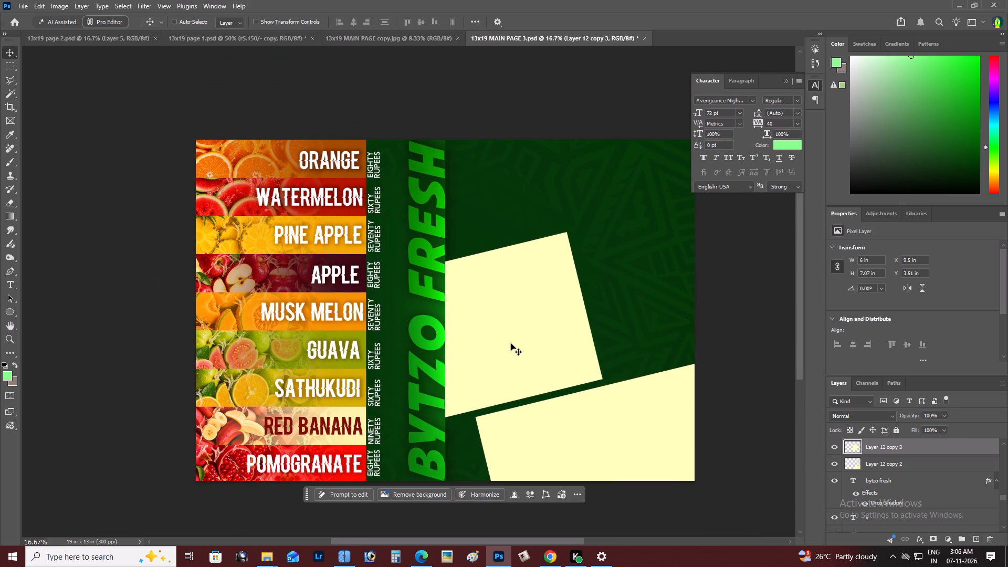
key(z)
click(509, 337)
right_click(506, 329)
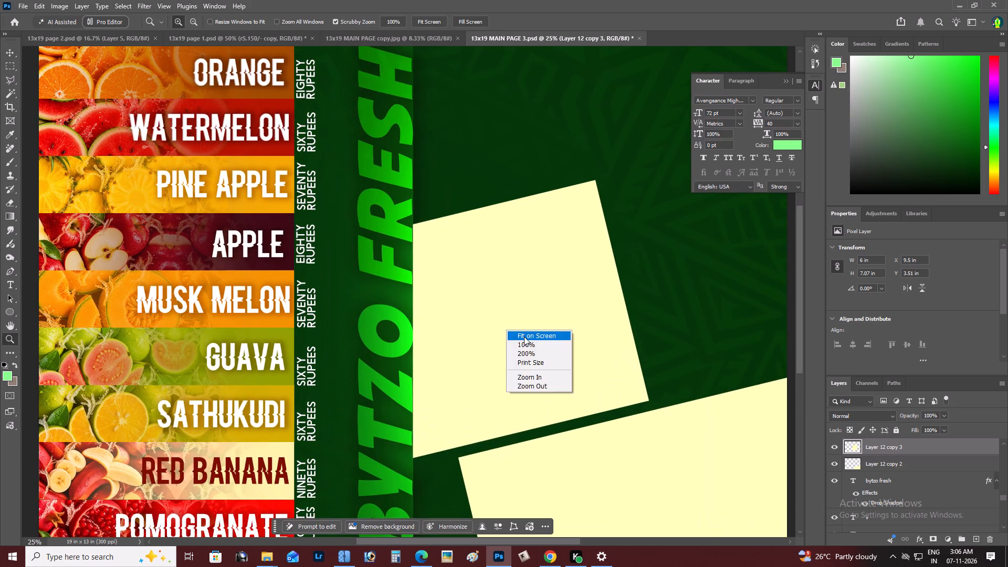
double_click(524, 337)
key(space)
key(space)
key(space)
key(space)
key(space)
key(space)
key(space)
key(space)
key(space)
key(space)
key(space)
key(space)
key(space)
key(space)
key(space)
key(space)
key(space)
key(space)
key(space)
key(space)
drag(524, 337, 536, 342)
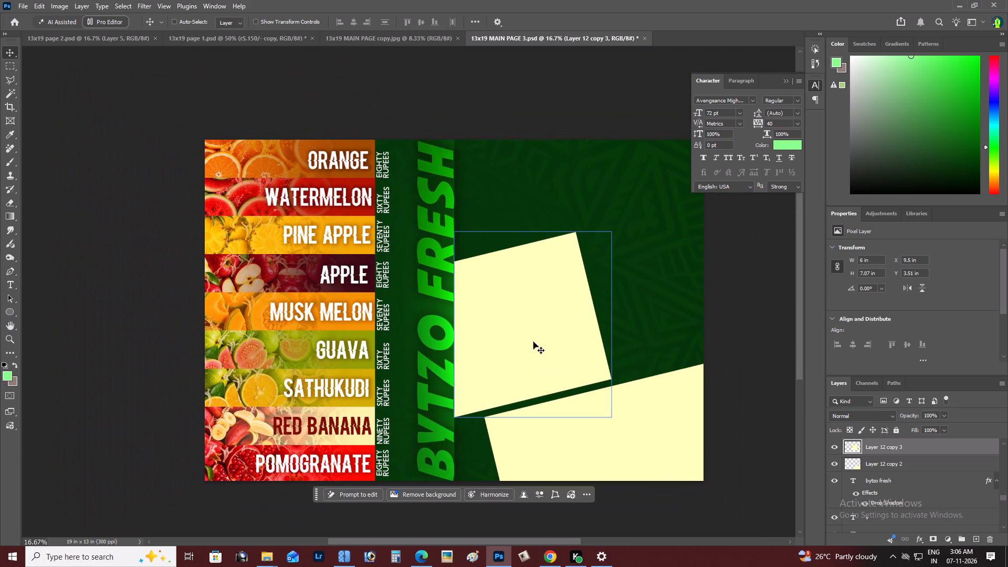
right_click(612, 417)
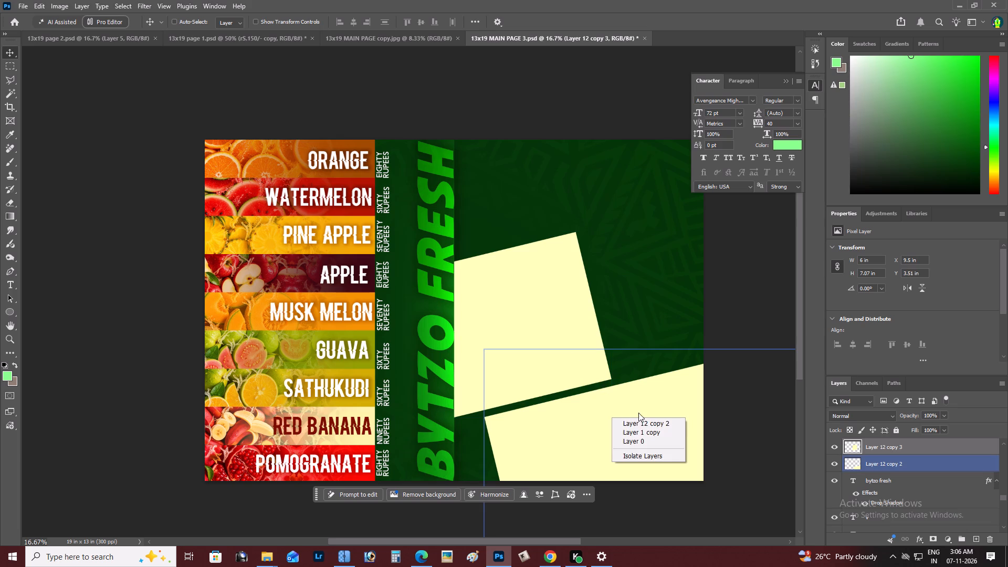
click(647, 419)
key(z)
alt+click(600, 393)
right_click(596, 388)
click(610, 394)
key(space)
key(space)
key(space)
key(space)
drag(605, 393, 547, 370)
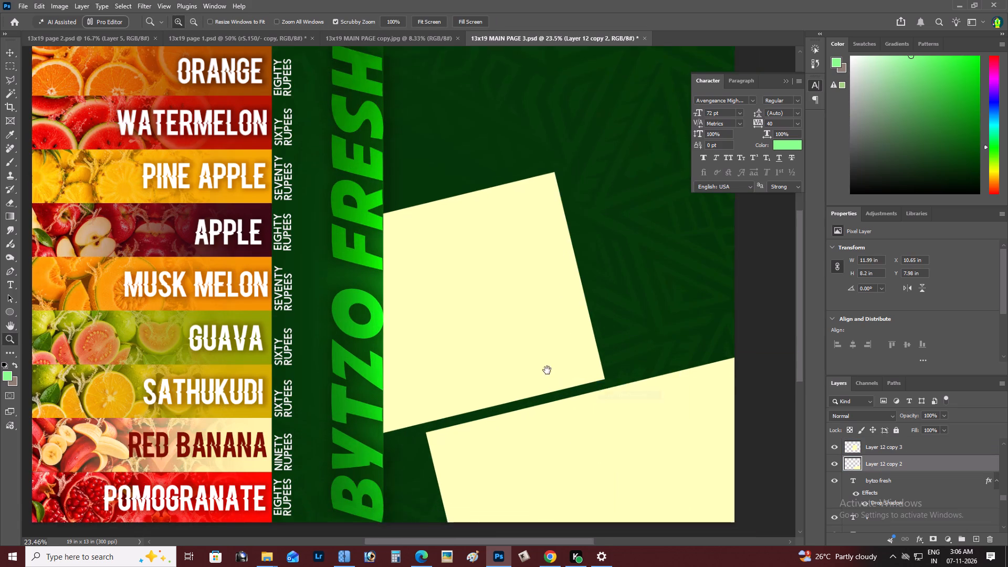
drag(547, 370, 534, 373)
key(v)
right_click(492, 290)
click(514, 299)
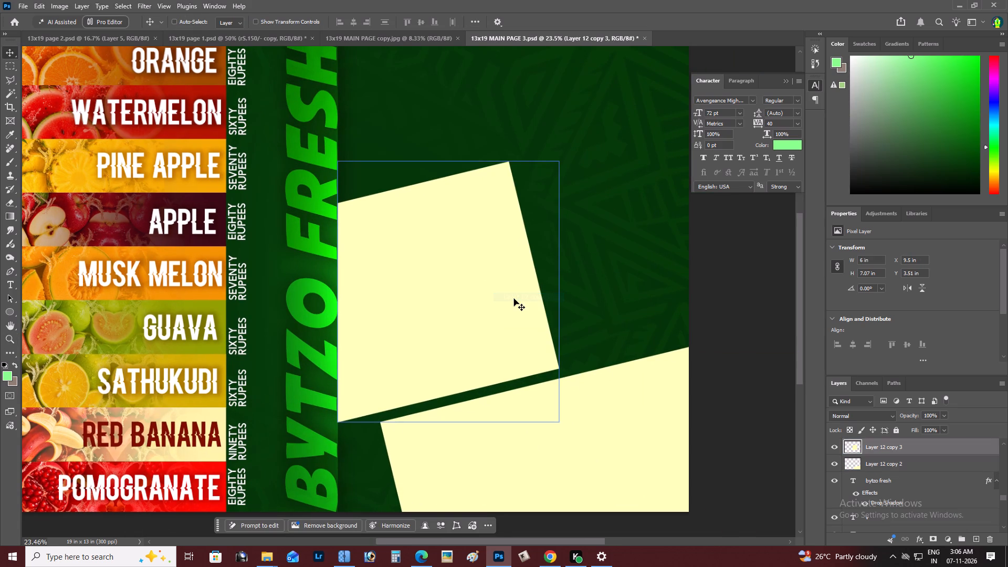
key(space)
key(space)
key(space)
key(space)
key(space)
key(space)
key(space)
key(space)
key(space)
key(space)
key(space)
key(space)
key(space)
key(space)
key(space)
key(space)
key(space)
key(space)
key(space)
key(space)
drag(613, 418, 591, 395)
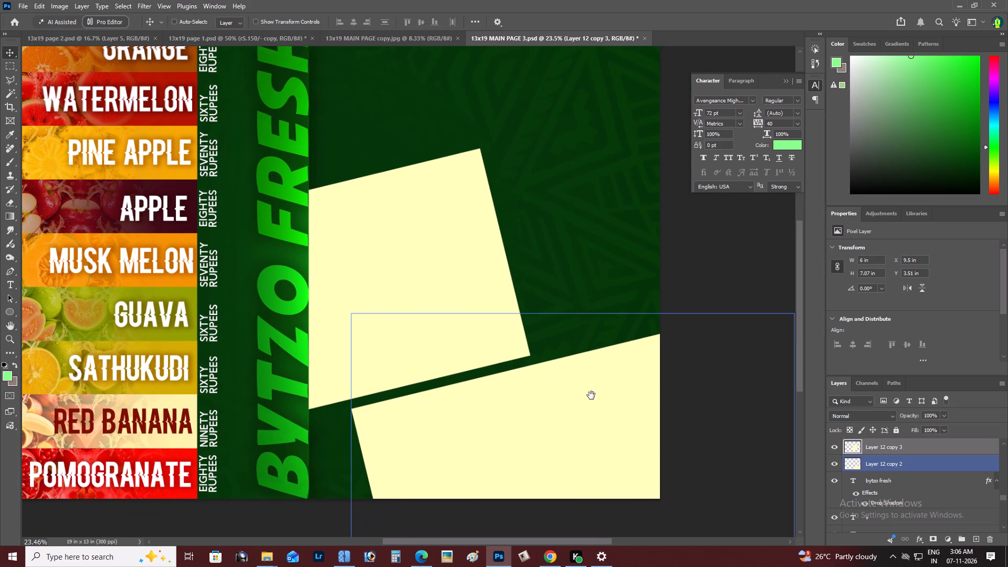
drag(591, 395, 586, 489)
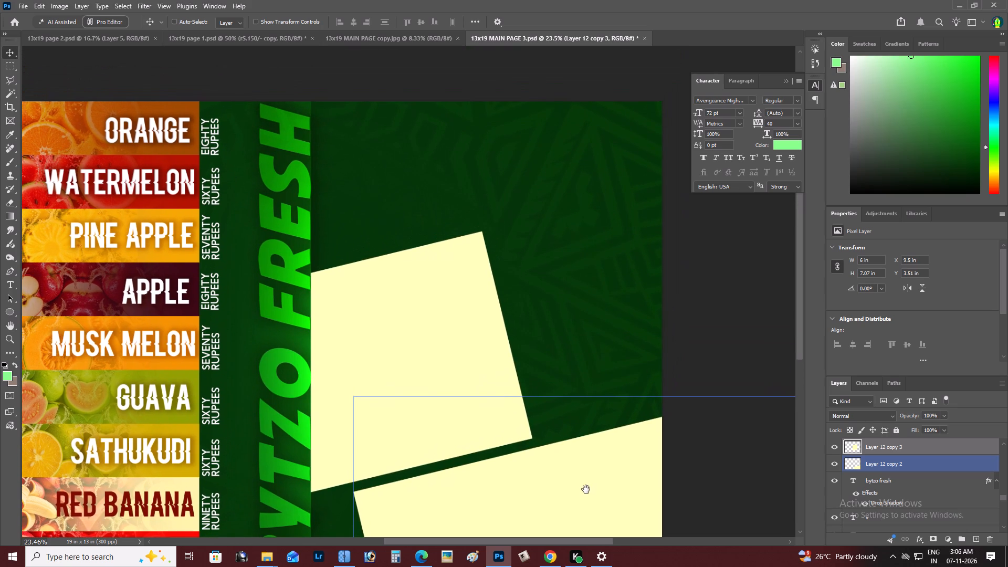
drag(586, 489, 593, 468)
Rotate the trimmed upper cream panel 180° and move it partly off the page's top-right corner.
right_click(482, 304)
click(498, 311)
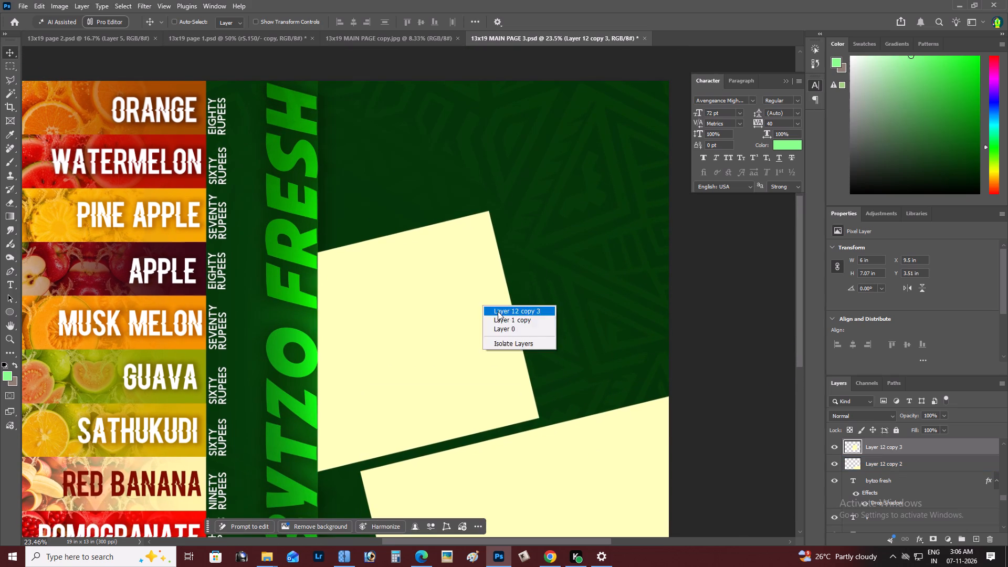
drag(498, 311, 612, 279)
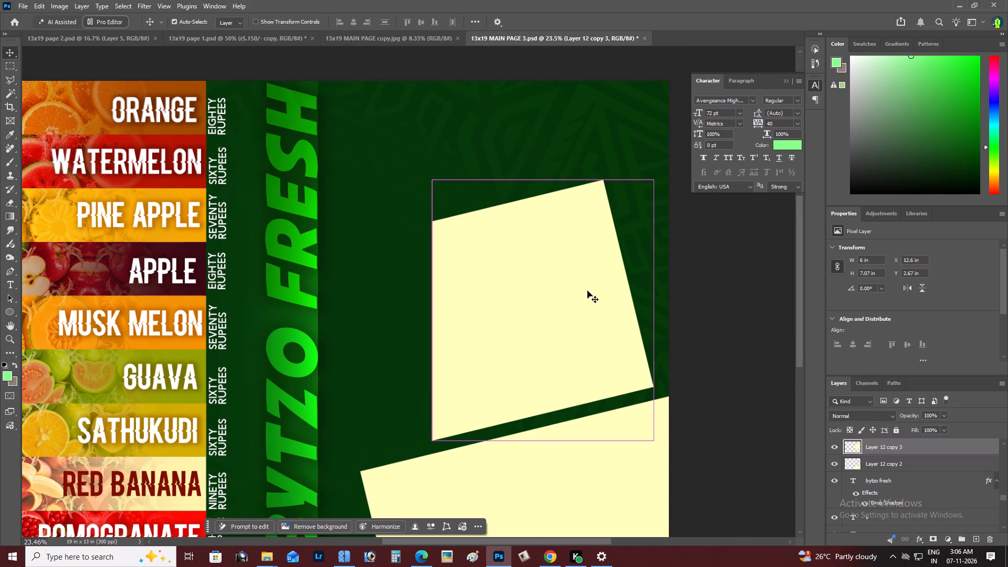
key(ctrl+t)
ctrl+right_click(587, 291)
click(635, 478)
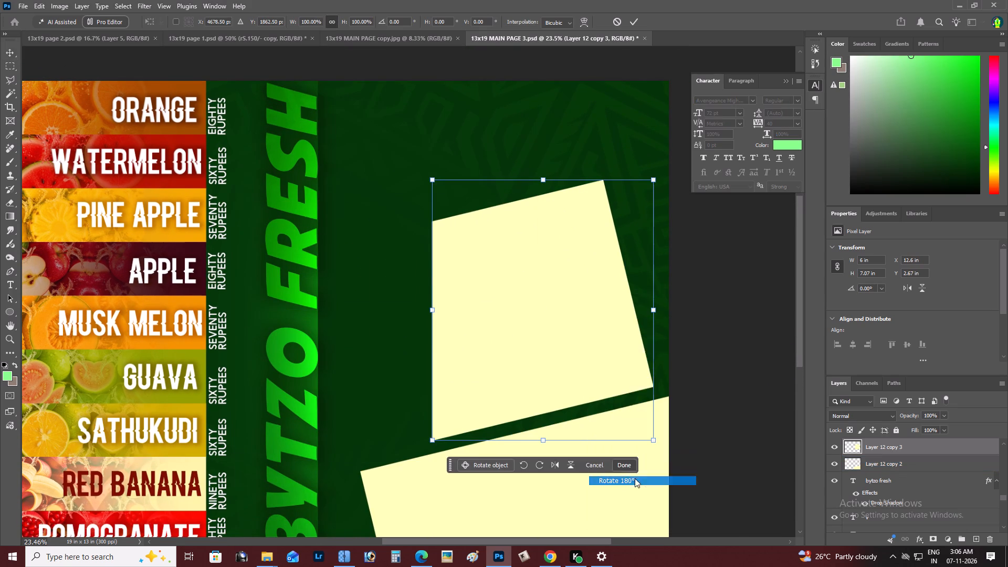
drag(603, 354, 577, 222)
key(space)
key(space)
key(space)
key(space)
key(space)
drag(559, 217, 562, 44)
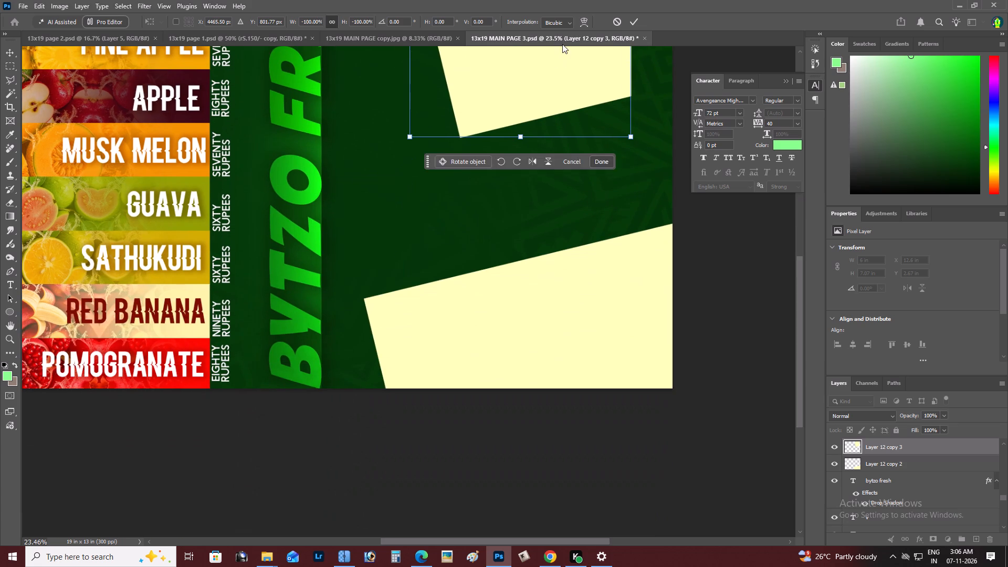
key(space)
key(space)
key(space)
drag(549, 83, 439, 222)
drag(439, 222, 543, 218)
key(space)
key(space)
drag(543, 226, 544, 376)
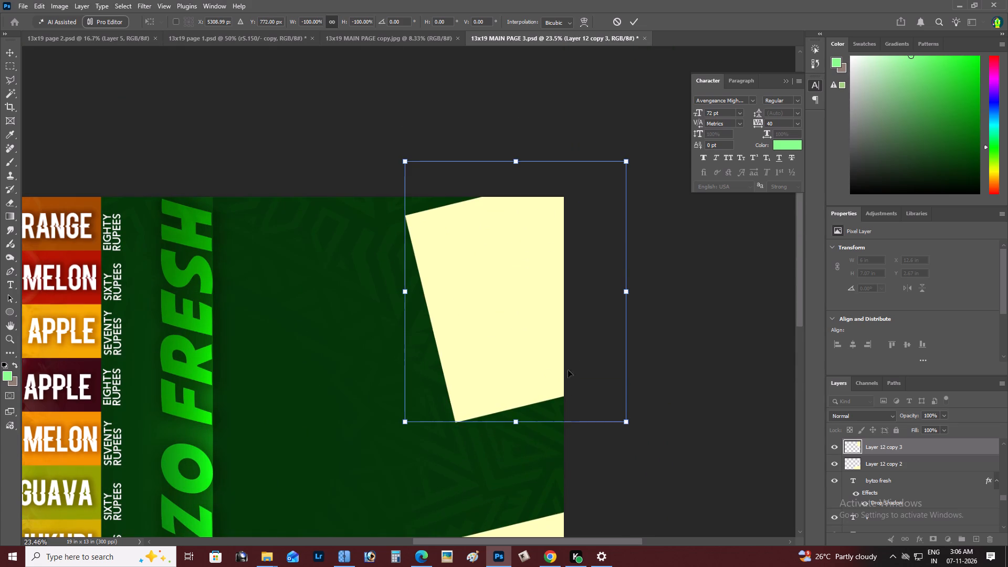
Rotate the panel freehand to about 87° and place it over the page's top-right corner at about X 14.24, Y -1.84 in.
drag(650, 206, 601, 173)
drag(478, 281, 430, 209)
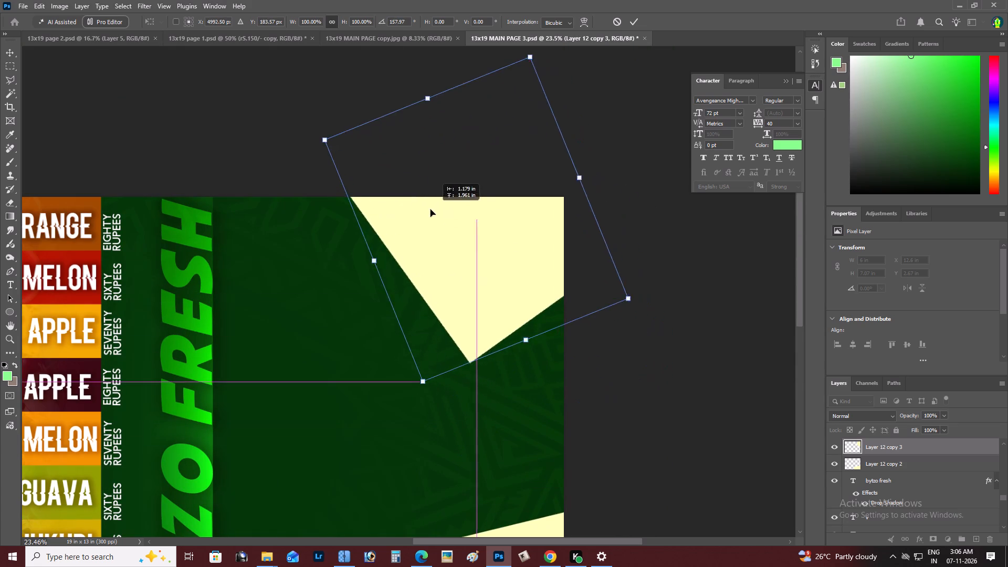
drag(430, 209, 425, 225)
drag(604, 183, 460, 142)
drag(451, 209, 504, 219)
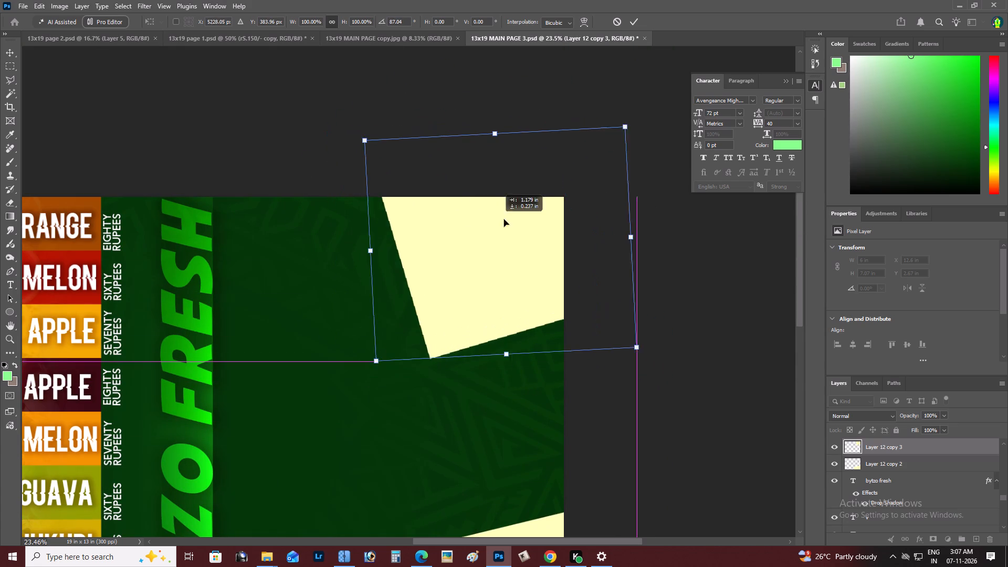
drag(504, 219, 513, 219)
key(ctrl+Return)
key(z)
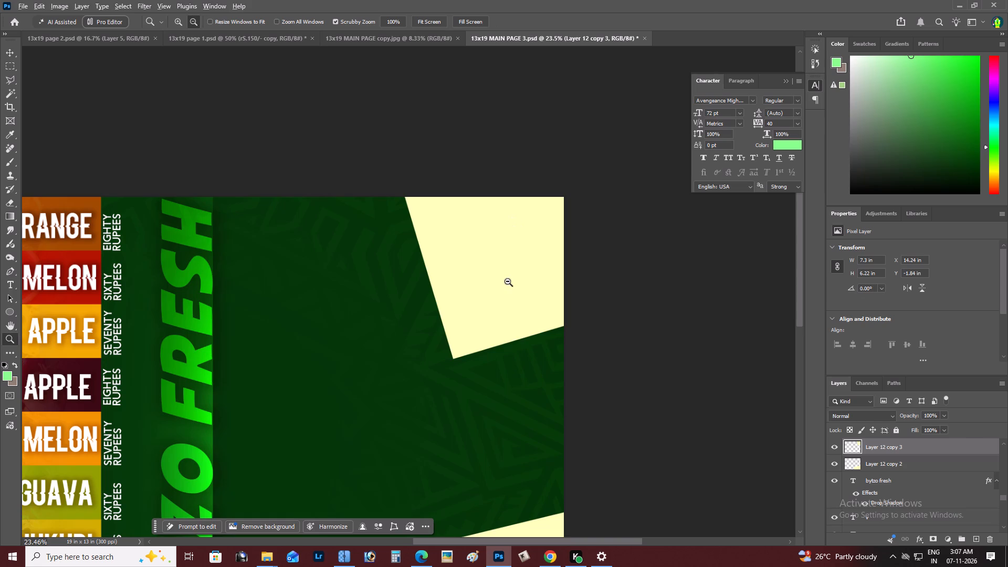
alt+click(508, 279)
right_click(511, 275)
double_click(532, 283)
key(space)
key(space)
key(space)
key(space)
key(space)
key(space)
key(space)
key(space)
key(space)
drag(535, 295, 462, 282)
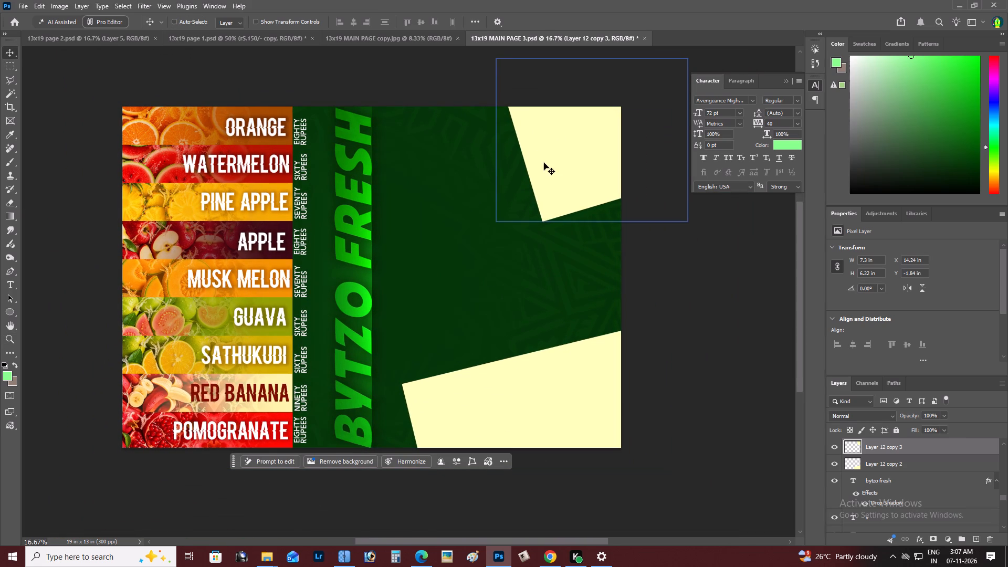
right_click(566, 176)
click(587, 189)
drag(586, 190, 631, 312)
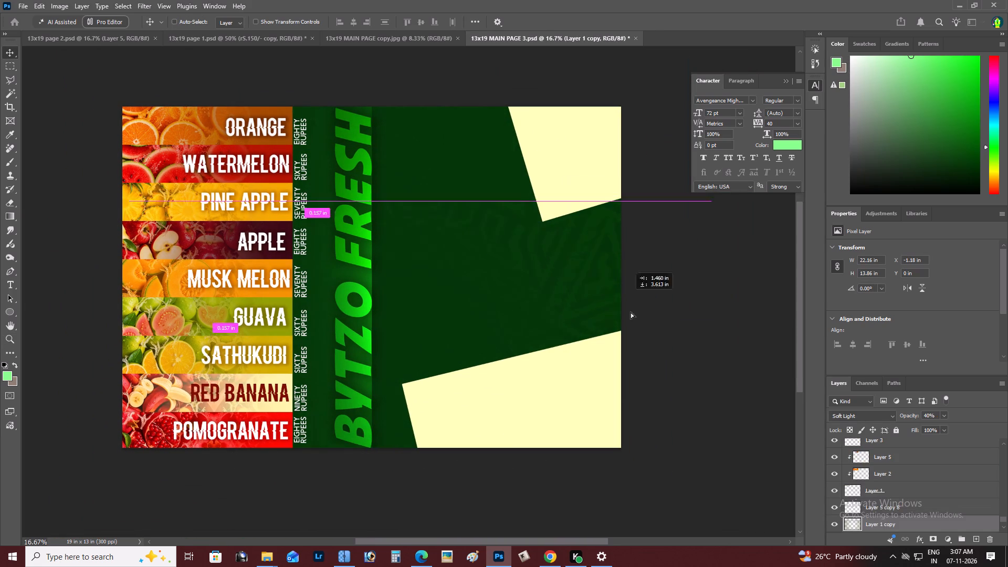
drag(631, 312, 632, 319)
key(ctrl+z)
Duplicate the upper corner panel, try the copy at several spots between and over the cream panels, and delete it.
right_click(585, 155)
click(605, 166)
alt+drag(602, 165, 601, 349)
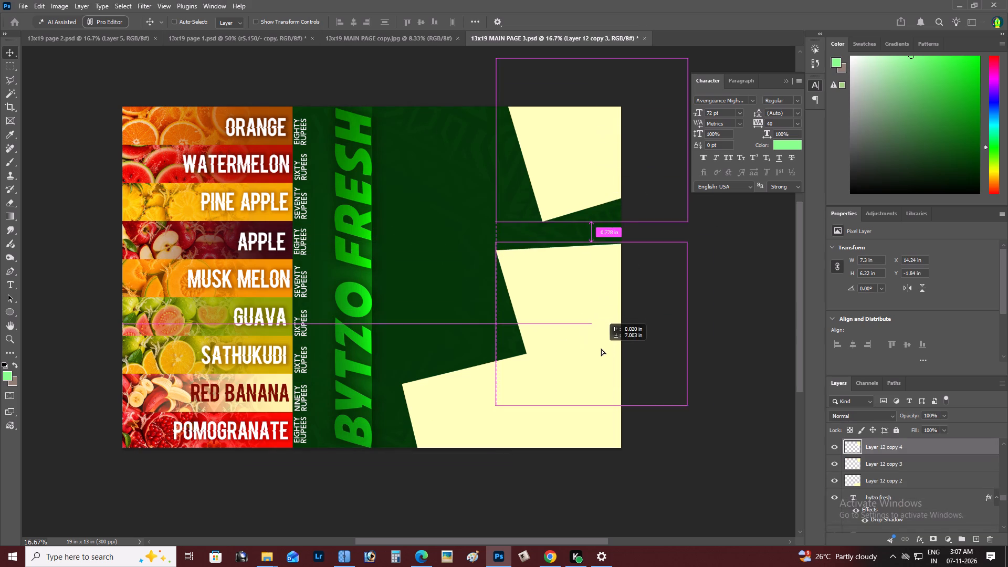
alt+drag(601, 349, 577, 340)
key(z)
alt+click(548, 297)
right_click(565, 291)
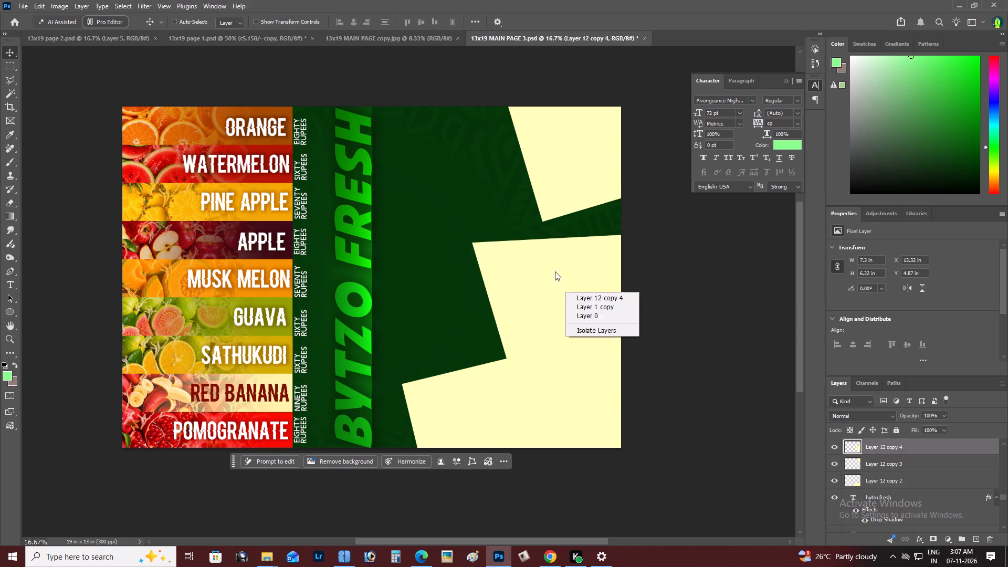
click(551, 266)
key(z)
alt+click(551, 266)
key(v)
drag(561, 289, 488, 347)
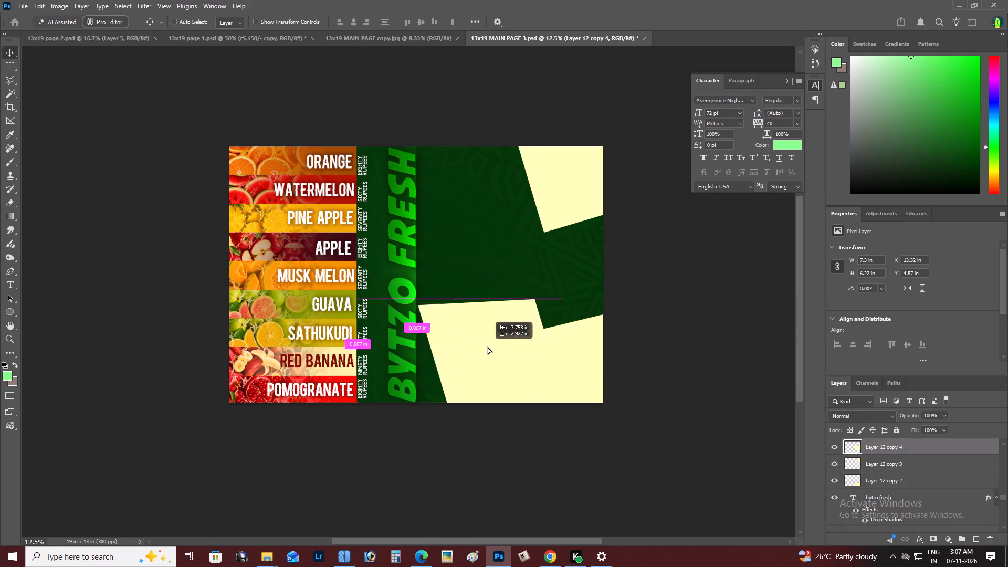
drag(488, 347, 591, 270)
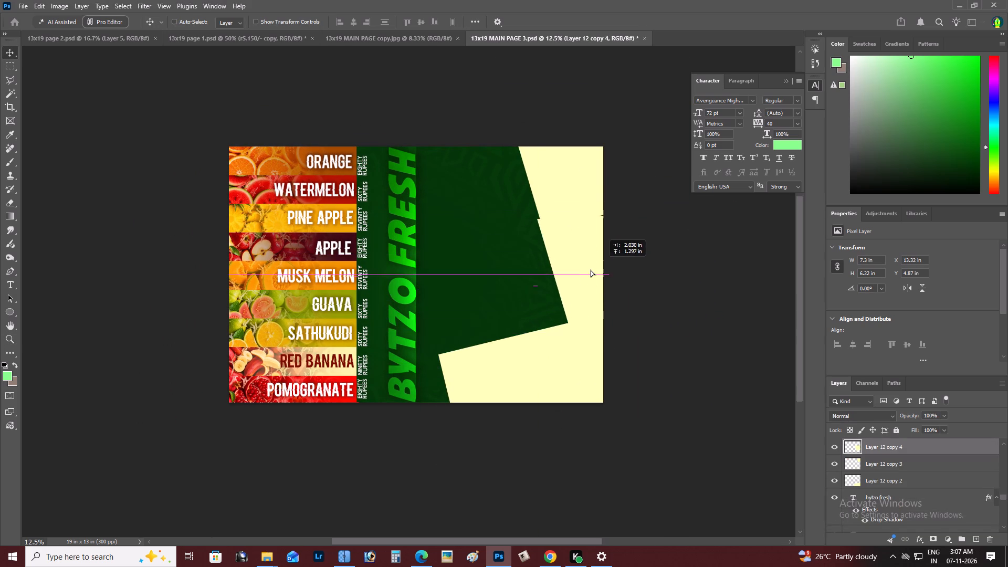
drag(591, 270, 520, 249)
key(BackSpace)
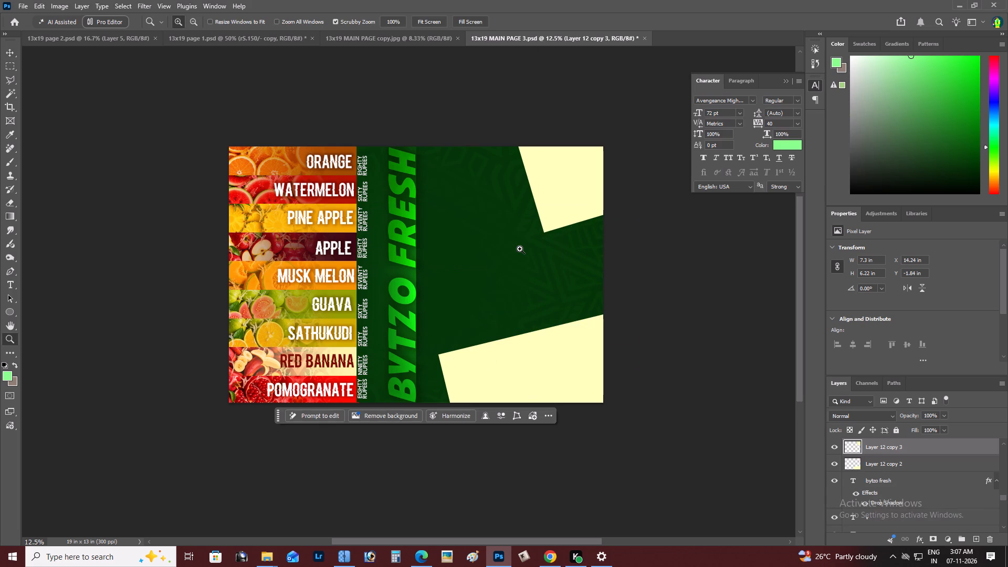
Move the lower tilted cream panel up the page to about X 10.8, Y 6.67 in.
key(z)
alt+click(520, 249)
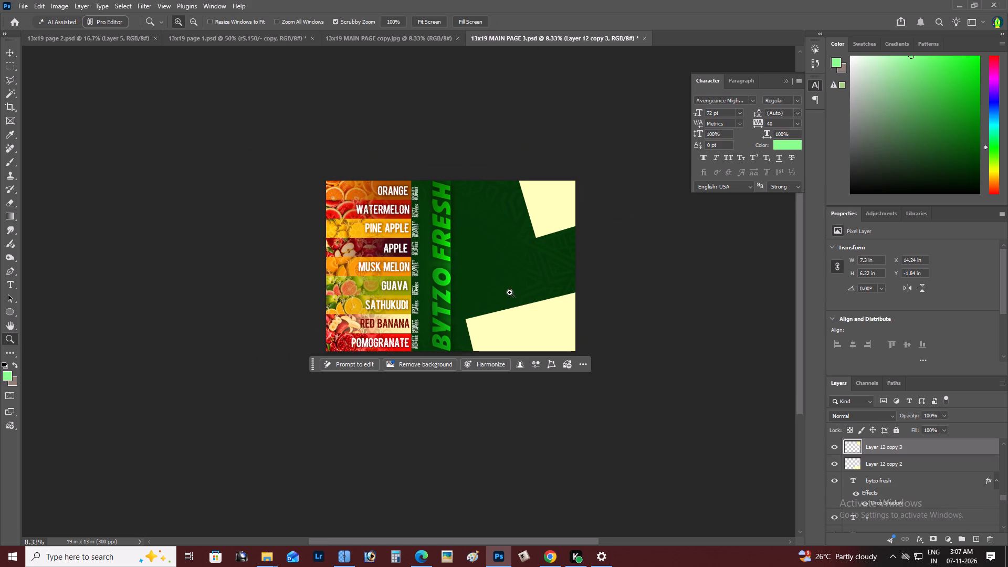
double_click(552, 319)
key(v)
right_click(527, 323)
click(539, 328)
drag(539, 328, 539, 313)
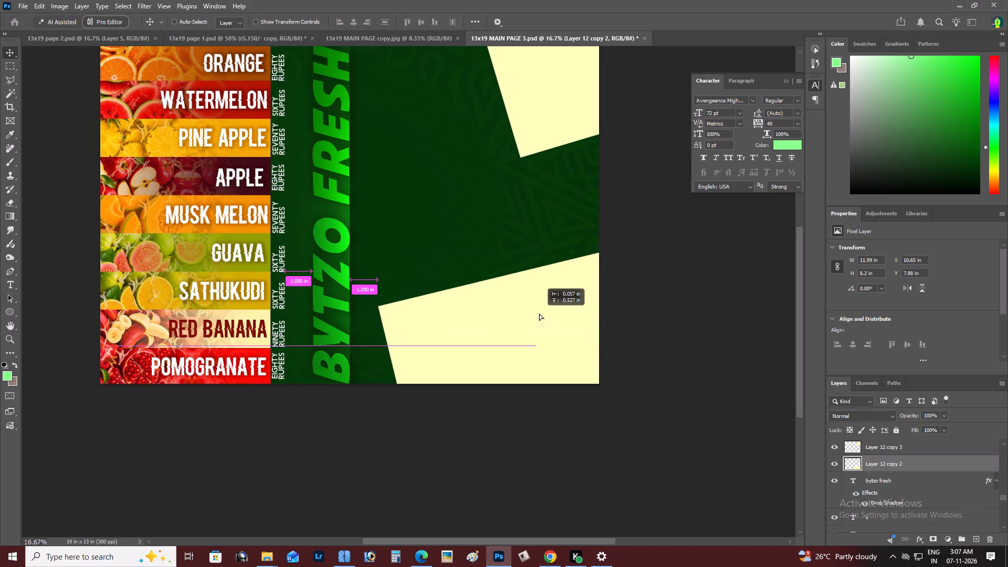
drag(539, 313, 543, 294)
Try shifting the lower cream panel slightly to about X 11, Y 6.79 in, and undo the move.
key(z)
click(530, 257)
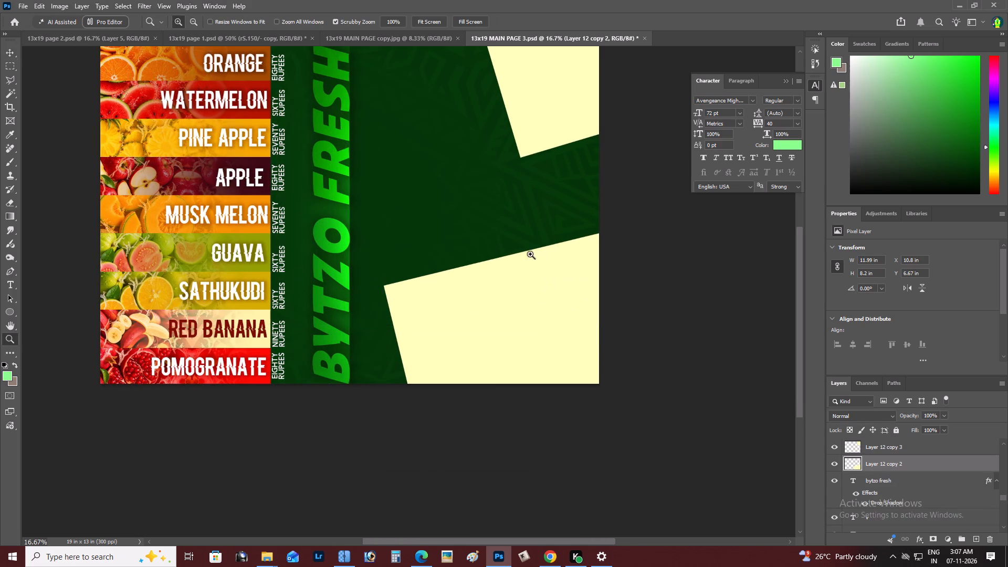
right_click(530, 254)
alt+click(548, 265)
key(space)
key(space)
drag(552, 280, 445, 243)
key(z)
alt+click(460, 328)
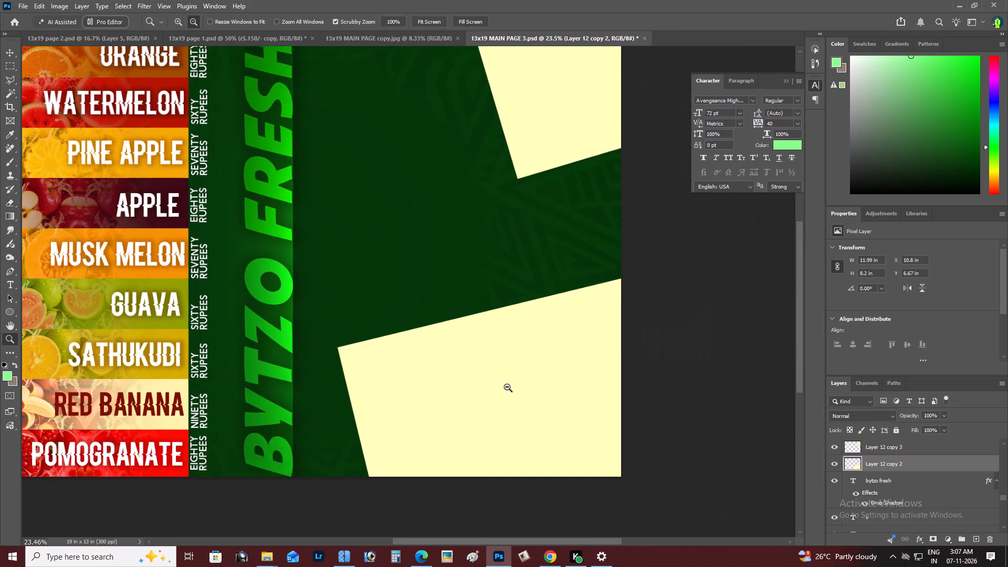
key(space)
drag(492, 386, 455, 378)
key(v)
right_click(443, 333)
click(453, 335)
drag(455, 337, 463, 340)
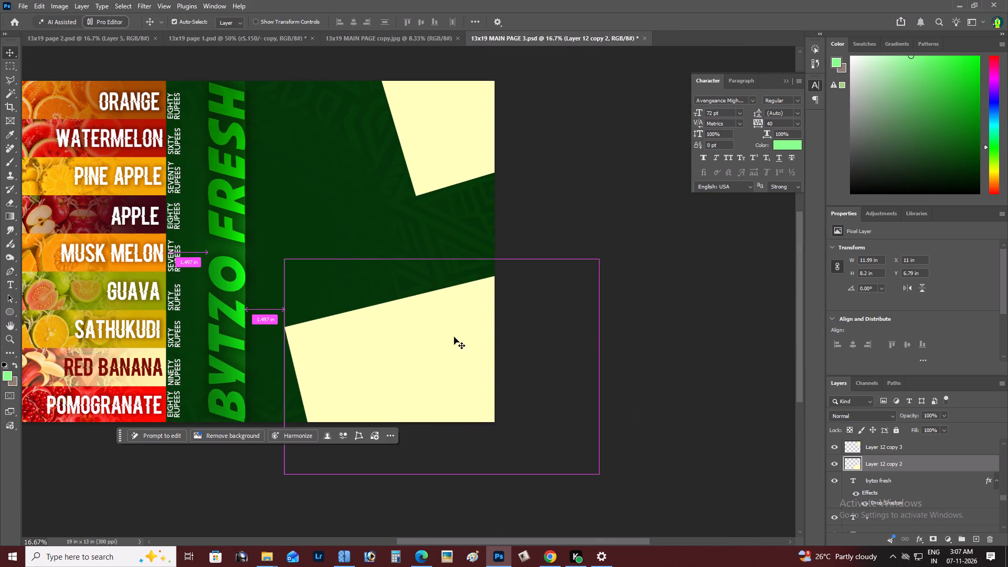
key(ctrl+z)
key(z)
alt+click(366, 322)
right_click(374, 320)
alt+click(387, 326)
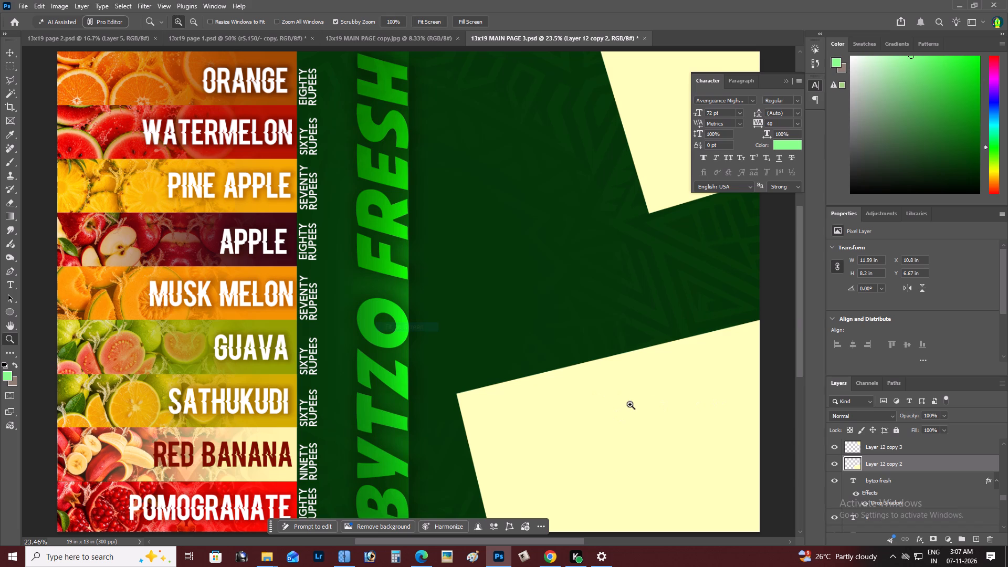
Switch to Pinterest in Chrome and search for "coffee tea background".
key(alt+Tab)
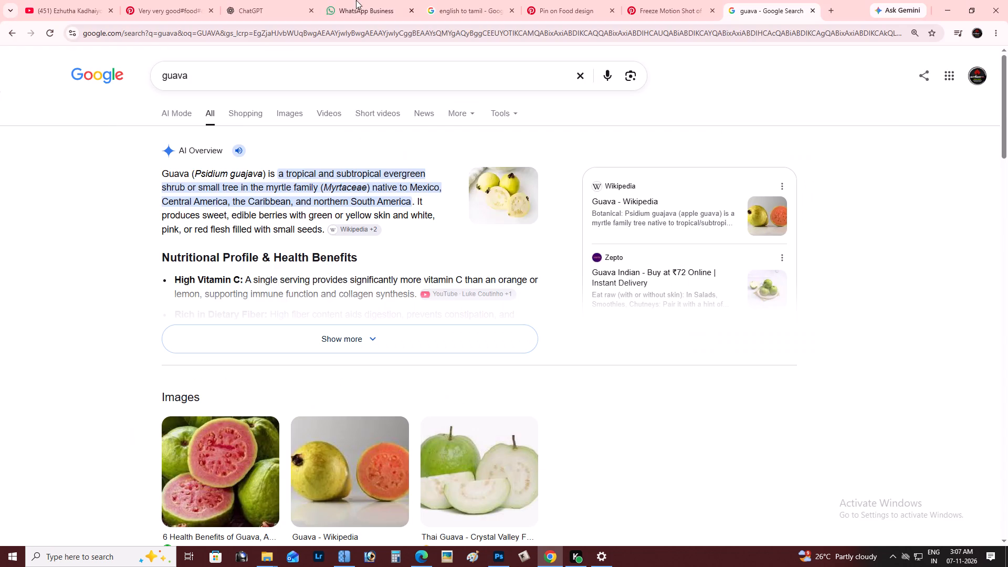
click(128, 3)
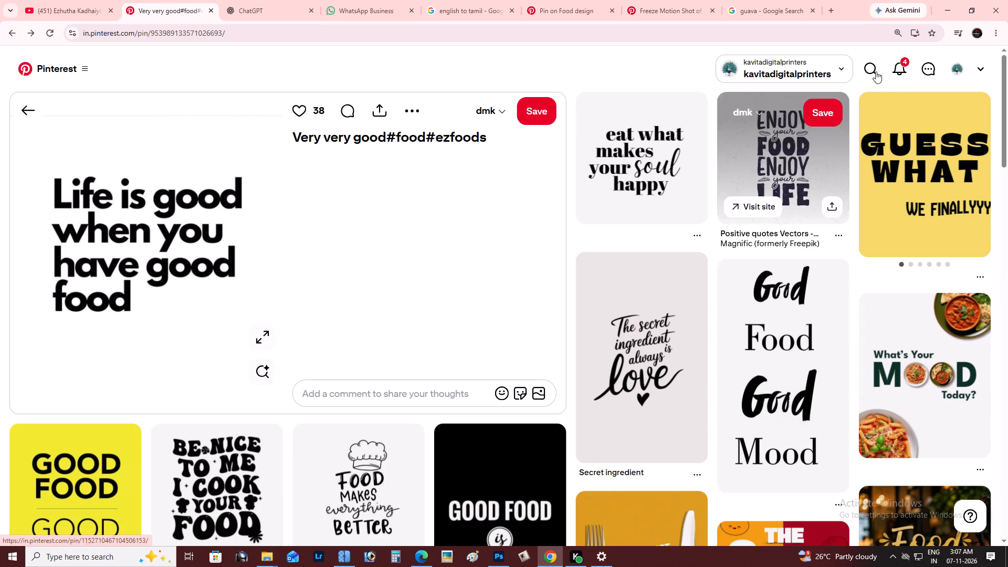
click(873, 70)
text(tea coffe bac)
key(Down)
key(Down)
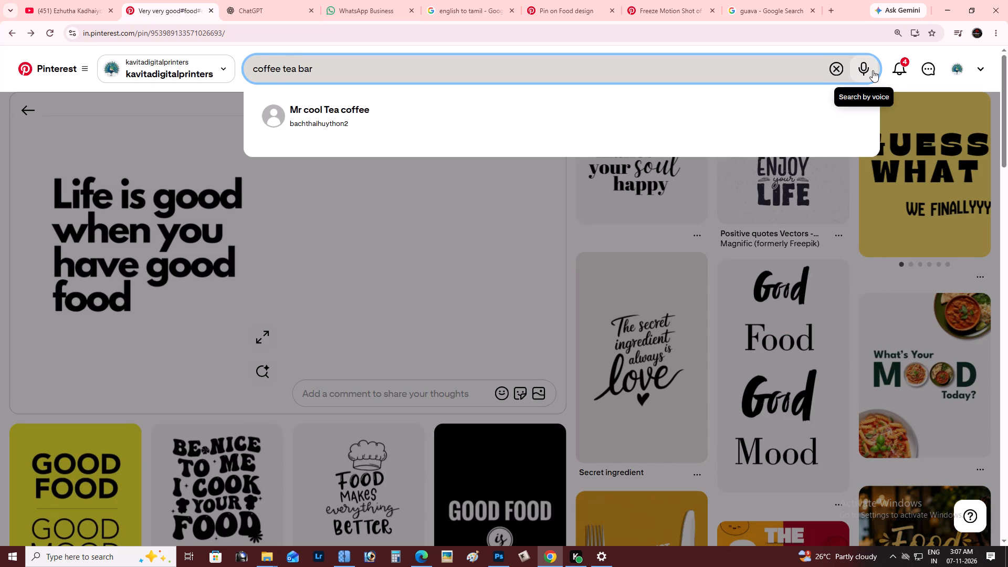
key(BackSpace)
key(BackSpace)
key(BackSpace)
text(back)
key(Down)
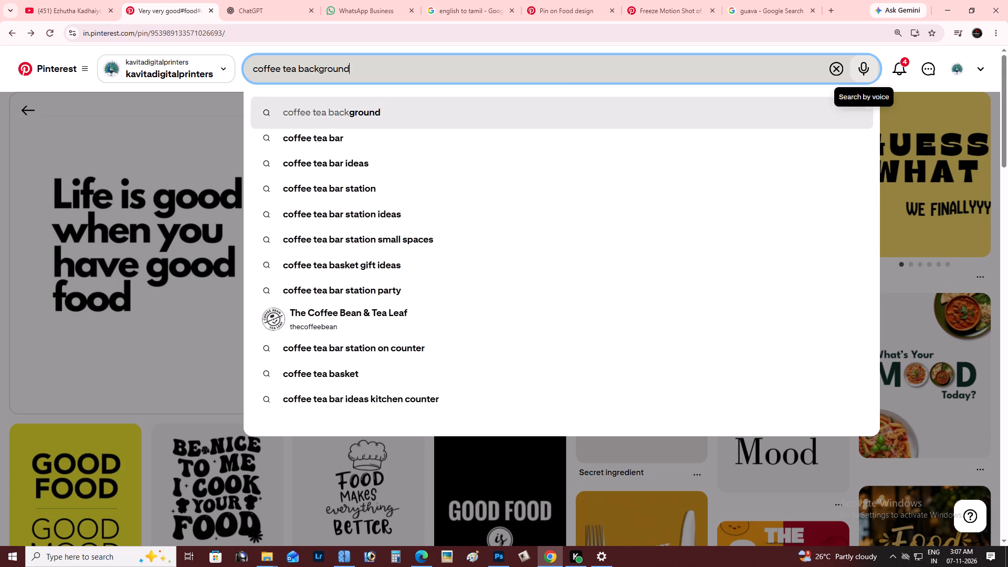
key(Return)
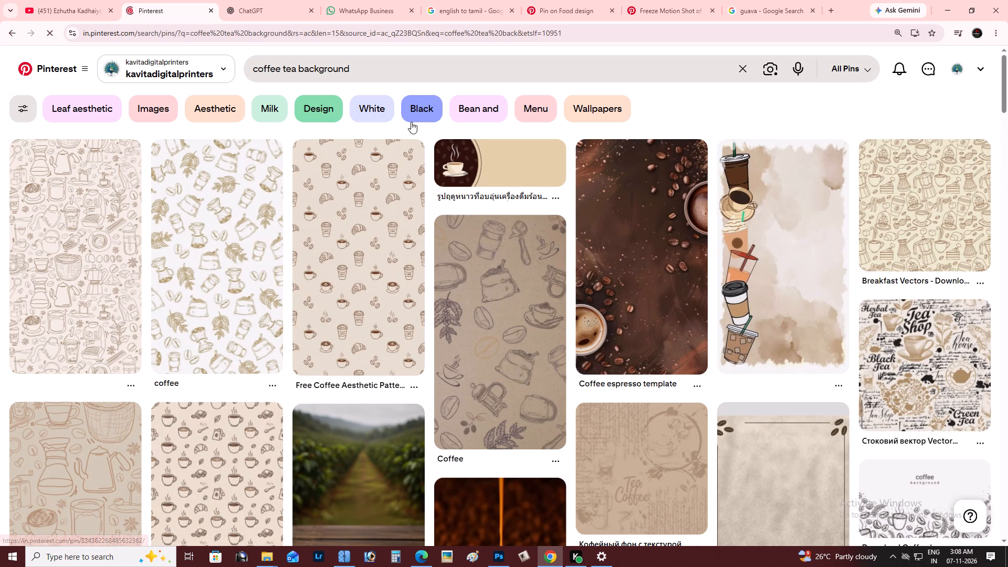
Shorten the Pinterest search to "coffee tea" and run it.
drag(363, 69, 297, 58)
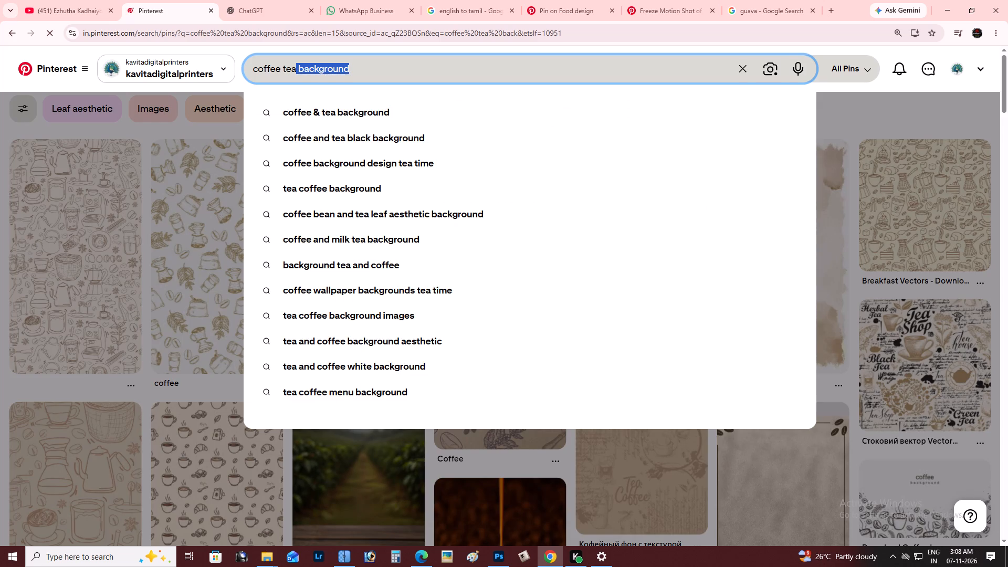
key(F11)
key(F12)
key(BackSpace)
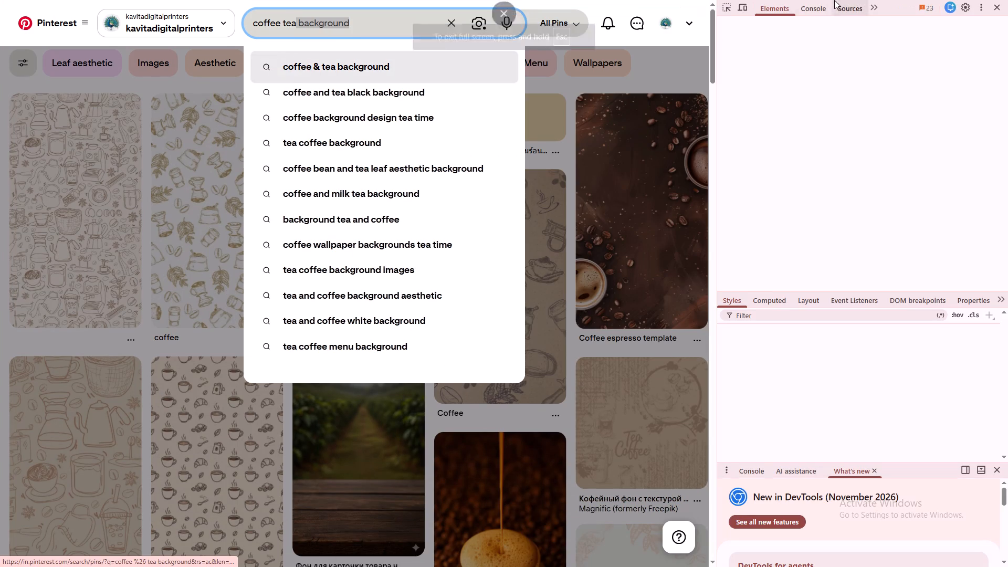
click(1005, 4)
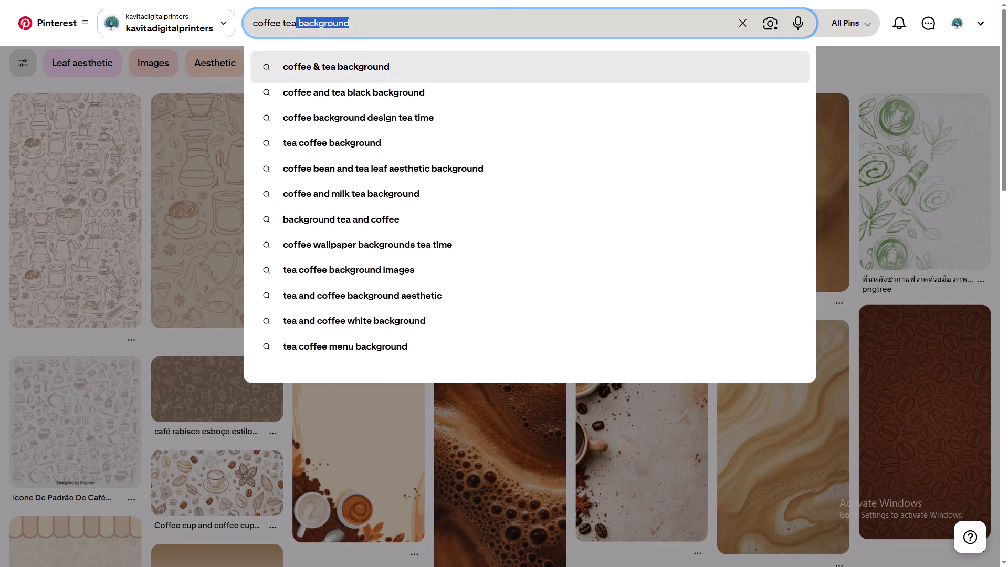
click(380, 23)
drag(386, 22, 300, 20)
key(BackSpace)
key(backslash)
key(Return)
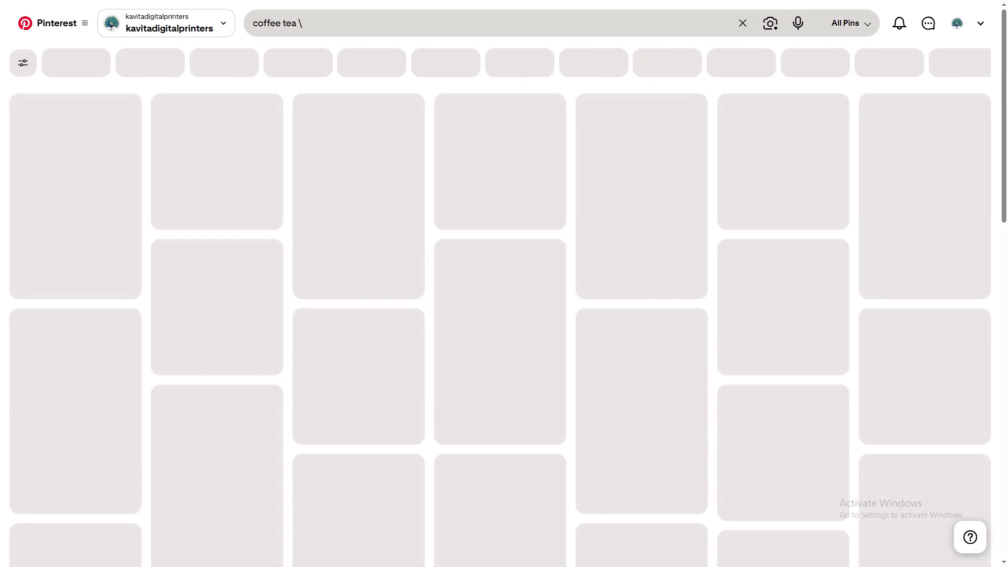
click(338, 22)
key(BackSpace)
key(Return)
key(F11)
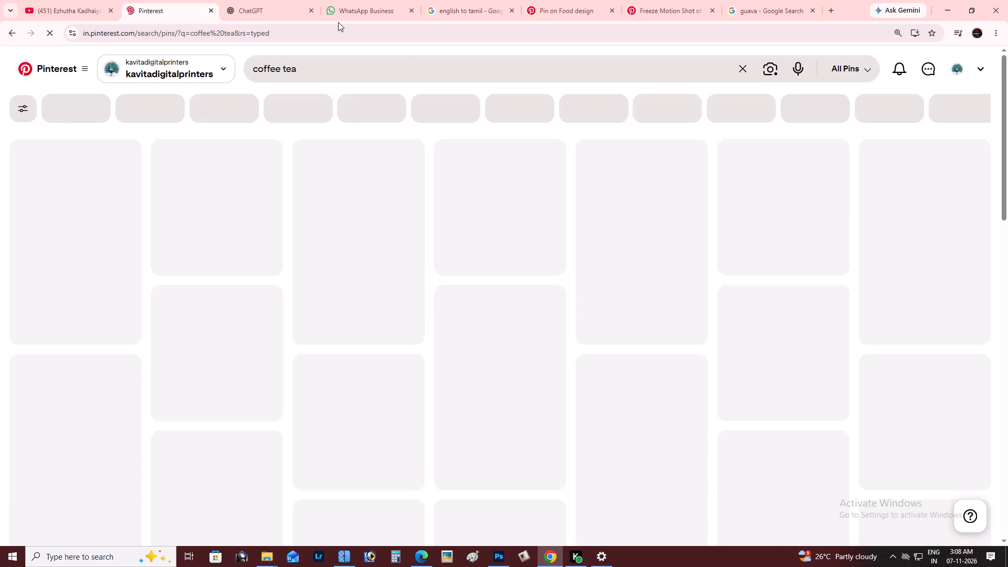
Return to Photoshop and examine how the two cream panels sit in the overall menu page layout.
key(alt+Tab)
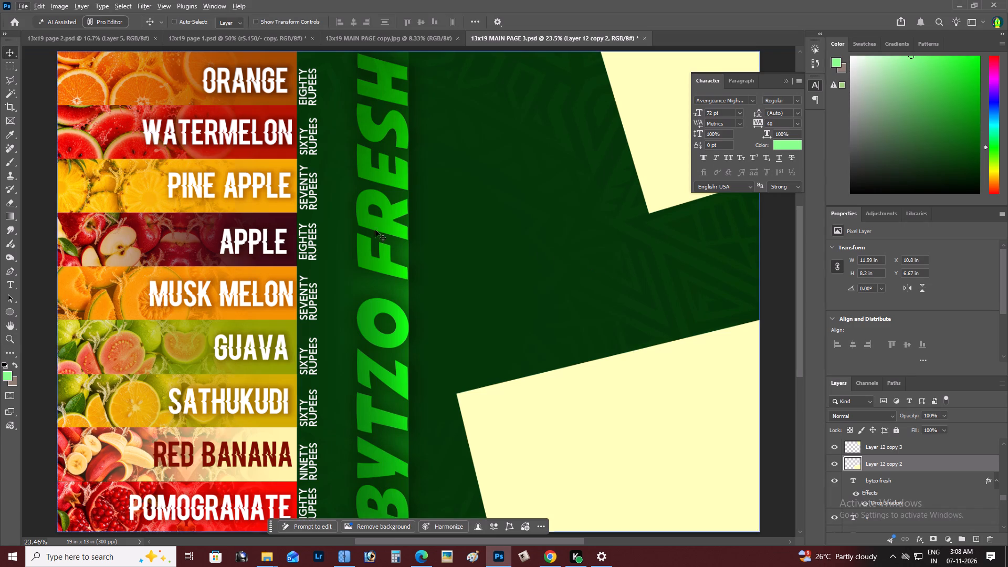
key(z)
alt+click(360, 235)
right_click(371, 231)
double_click(385, 237)
key(space)
drag(338, 283, 371, 297)
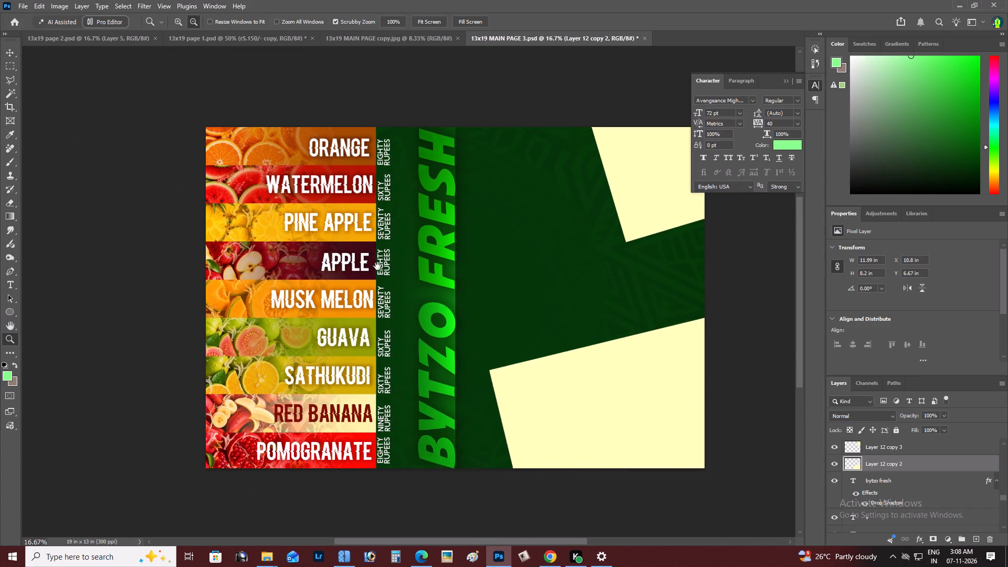
key(z)
triple_click(381, 258)
alt+click(459, 256)
right_click(463, 253)
double_click(480, 258)
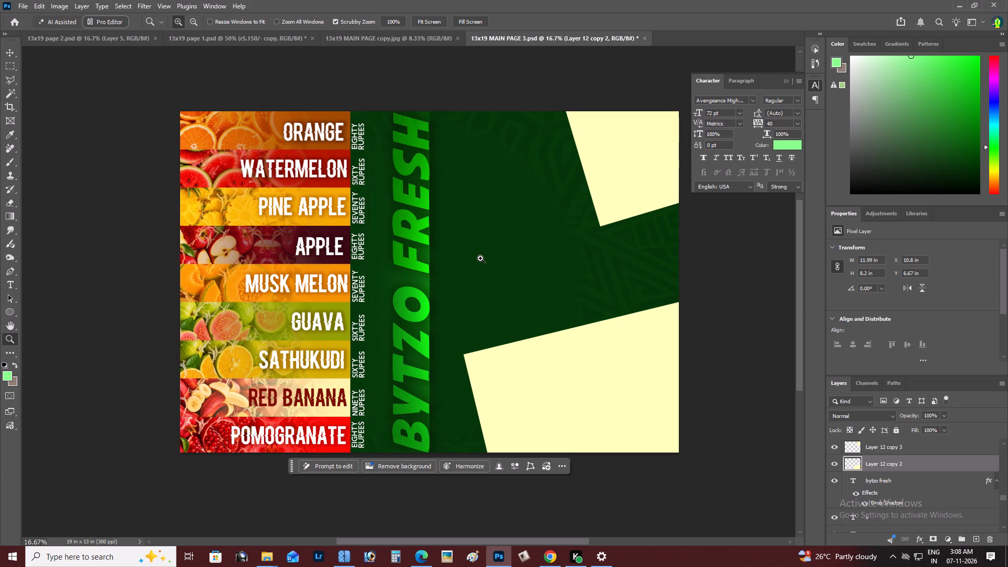
Switch to Pinterest in Chrome, browse the coffee tea results and open the pin of two latte cups among green leaves.
key(alt+Tab)
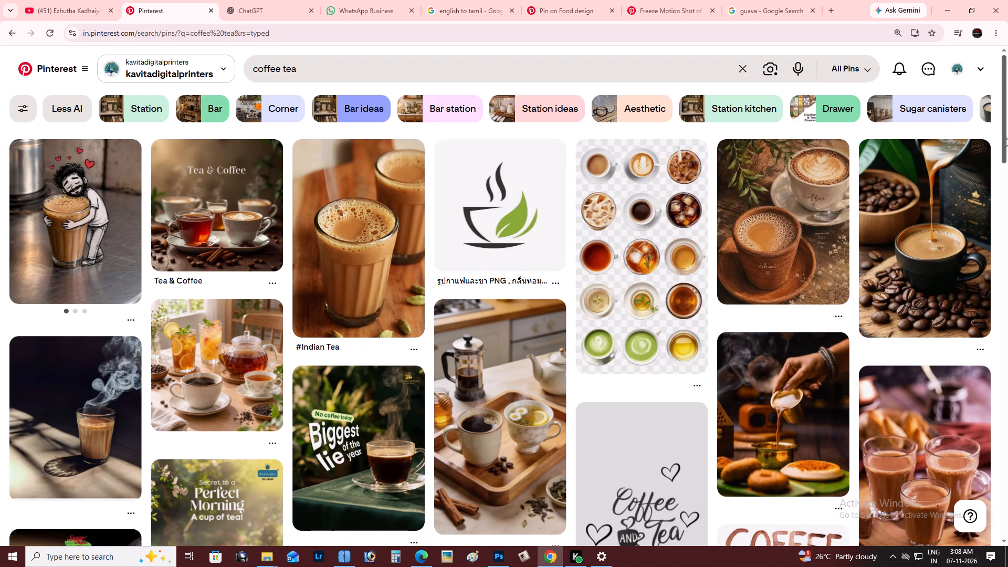
drag(1006, 135, 1007, 227)
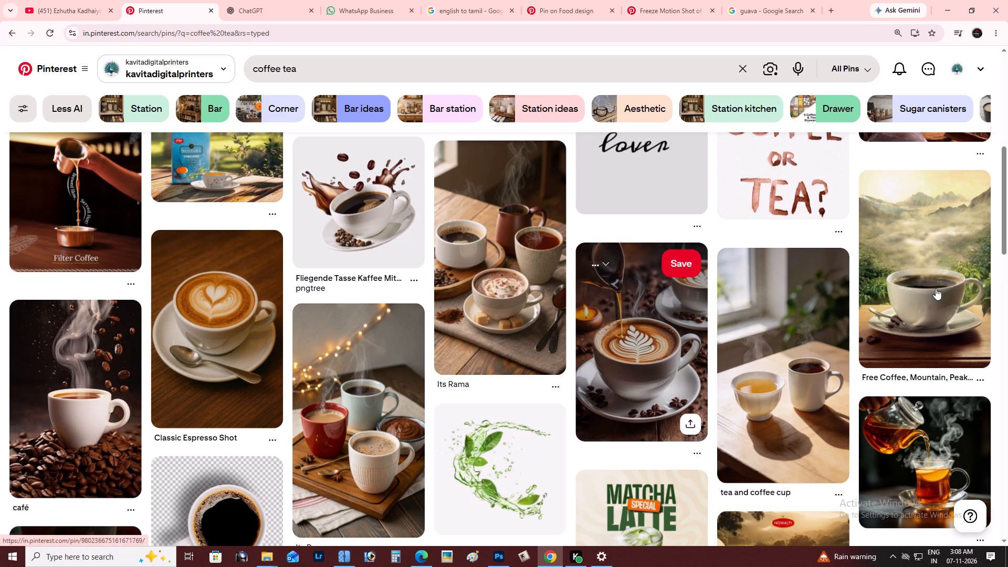
drag(1007, 228, 1007, 287)
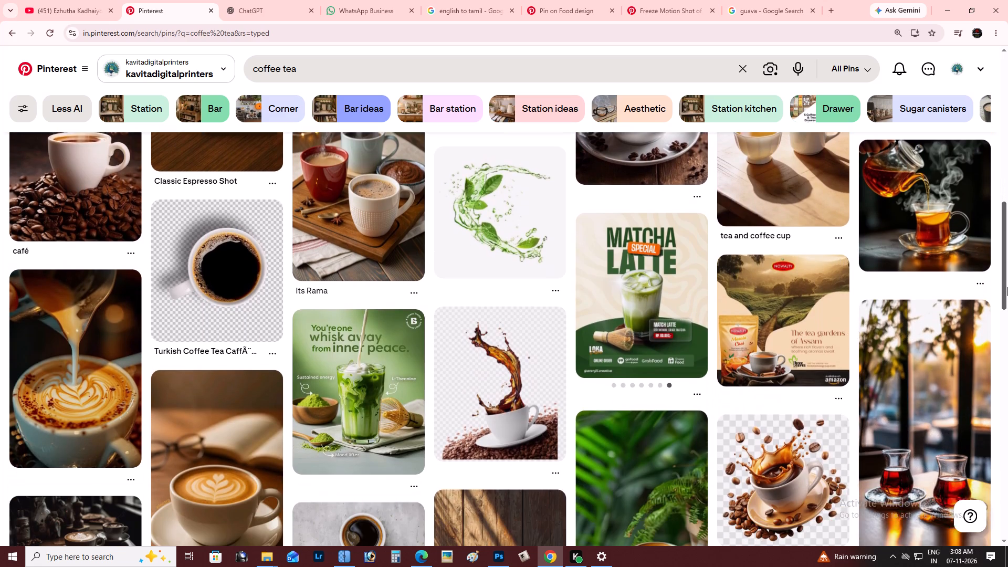
drag(1007, 287, 1007, 361)
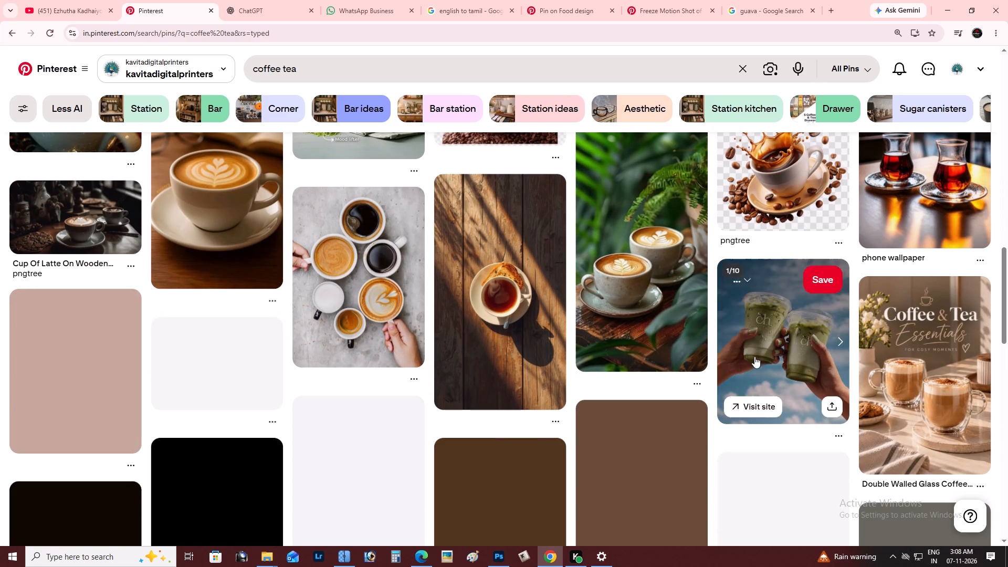
click(647, 230)
Compare the opened latte pin and its related coffee images with the menu page layout in Photoshop, ending in Photoshop.
key(alt+Tab)
key(alt+Tab)
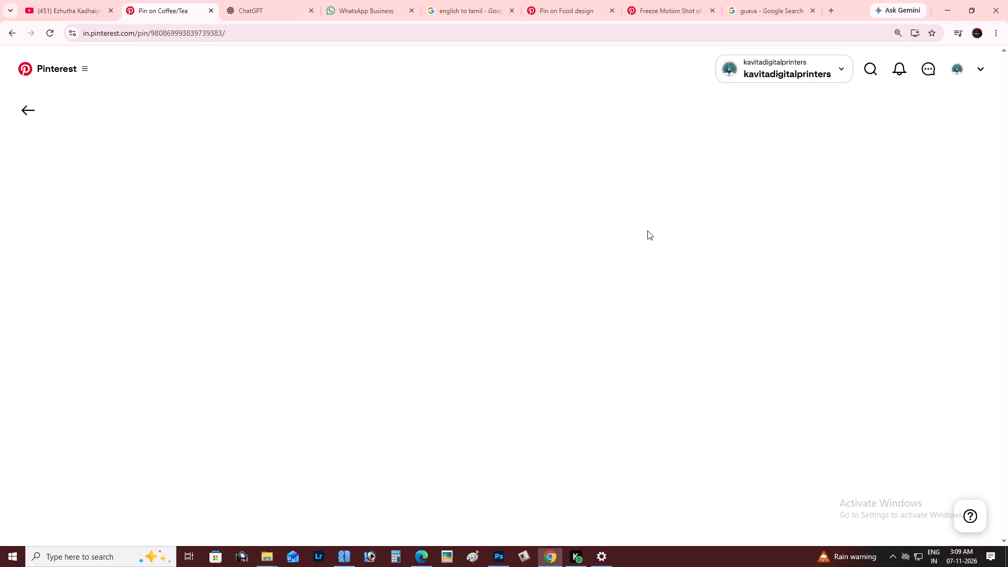
key(alt+Tab)
key(alt+Tab)
key(alt+Tab)
key(alt+Tab)
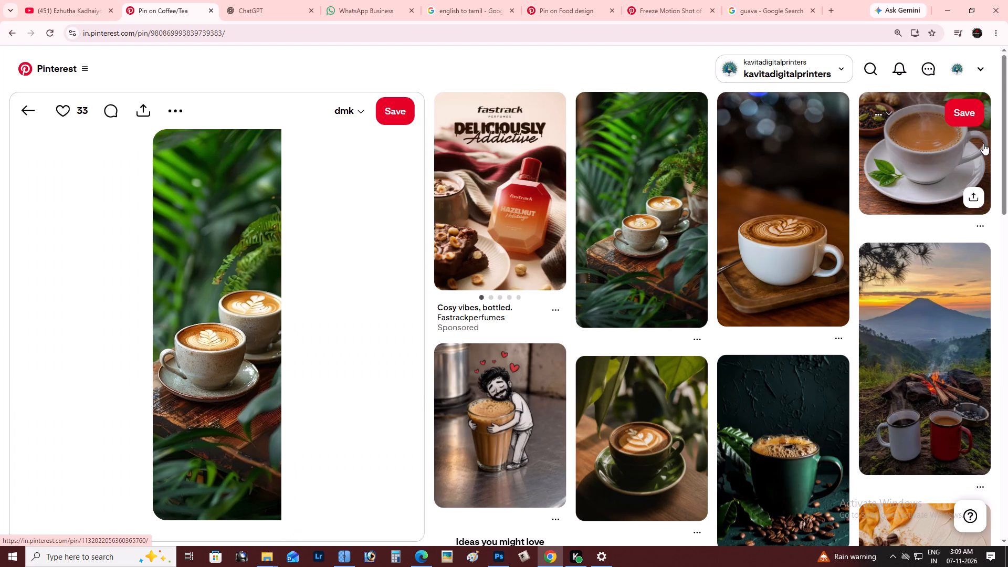
drag(1007, 146, 1007, 282)
key(alt+Tab)
key(alt+Tab)
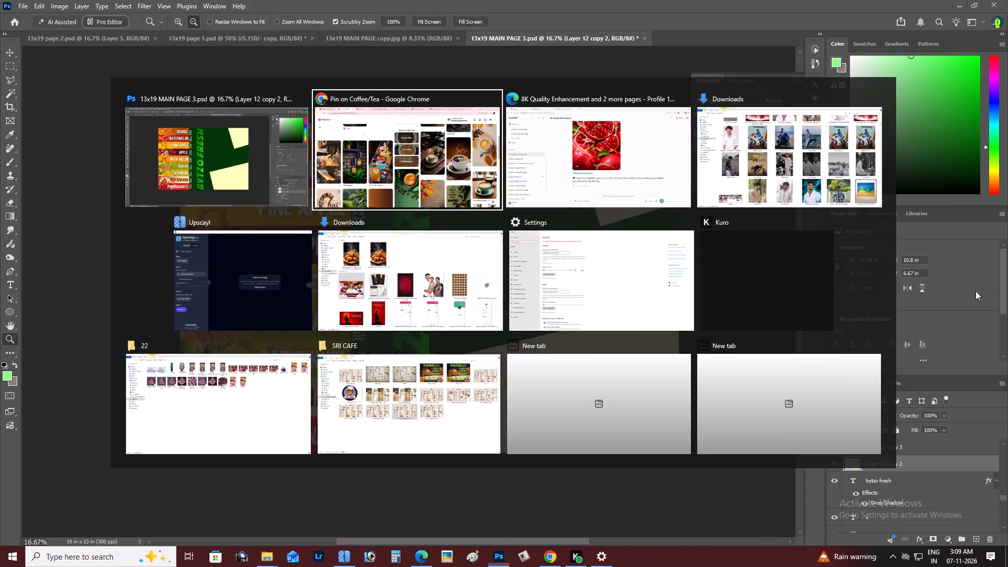
key(alt+Tab)
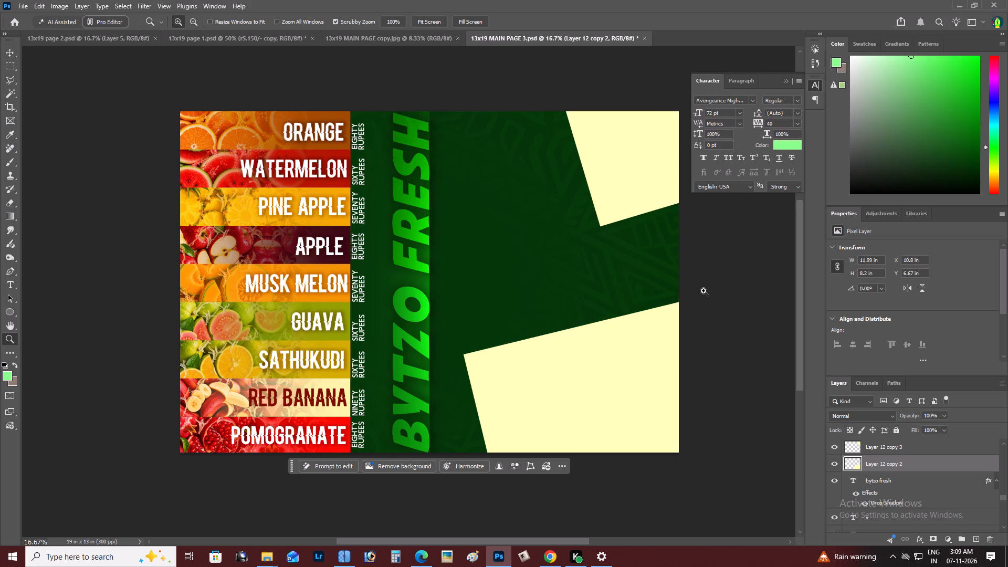
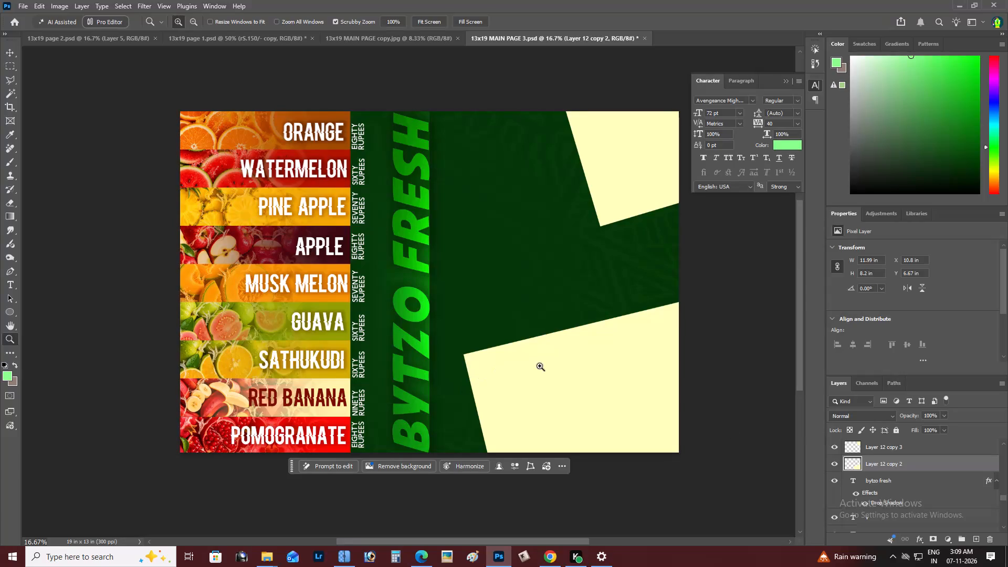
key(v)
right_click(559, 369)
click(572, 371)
Switch to Pinterest in Chrome, open the pin of colourful cocktails on a dark wooden table and browse its related drink images.
key(alt+Tab)
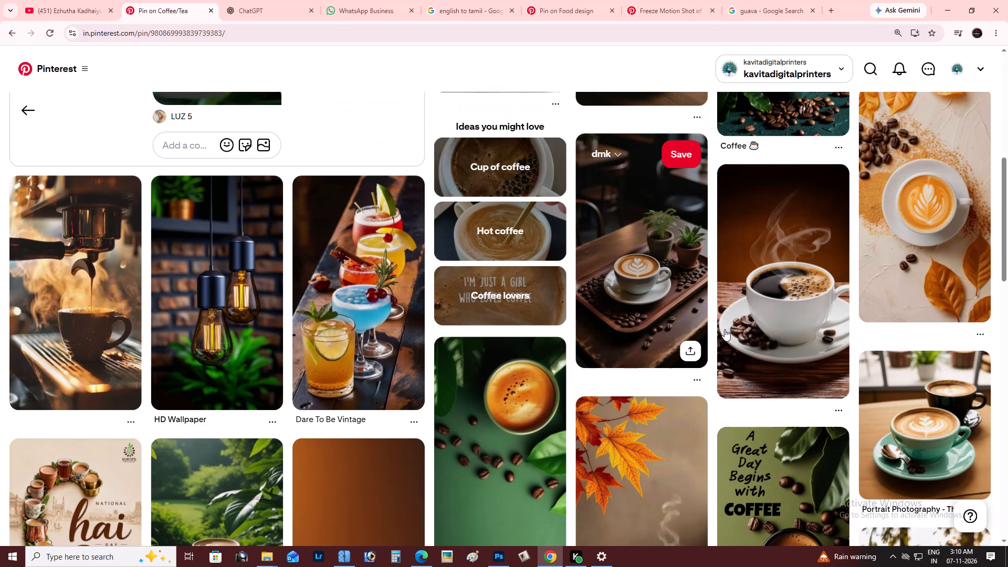
click(371, 285)
key(alt+Tab)
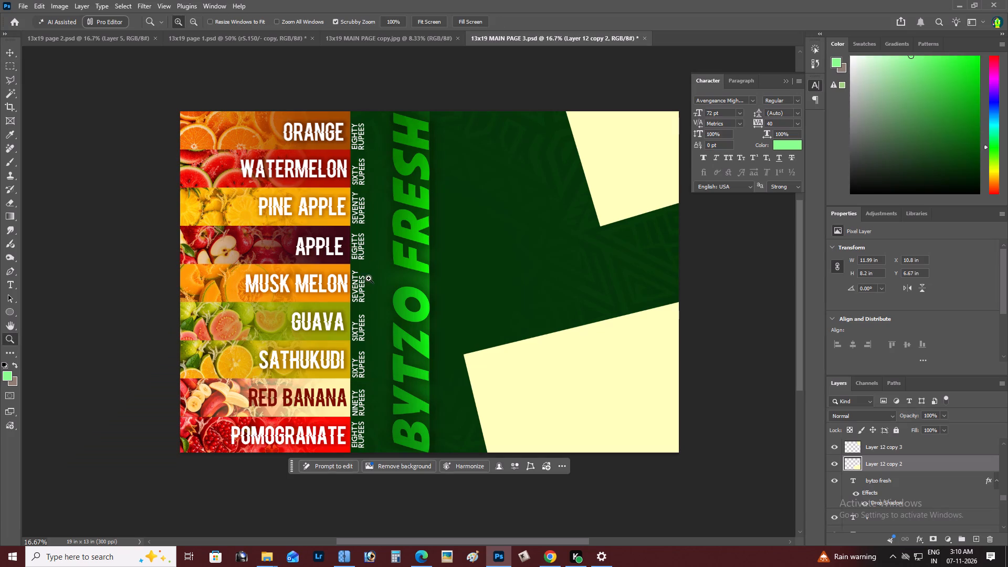
key(alt+Tab)
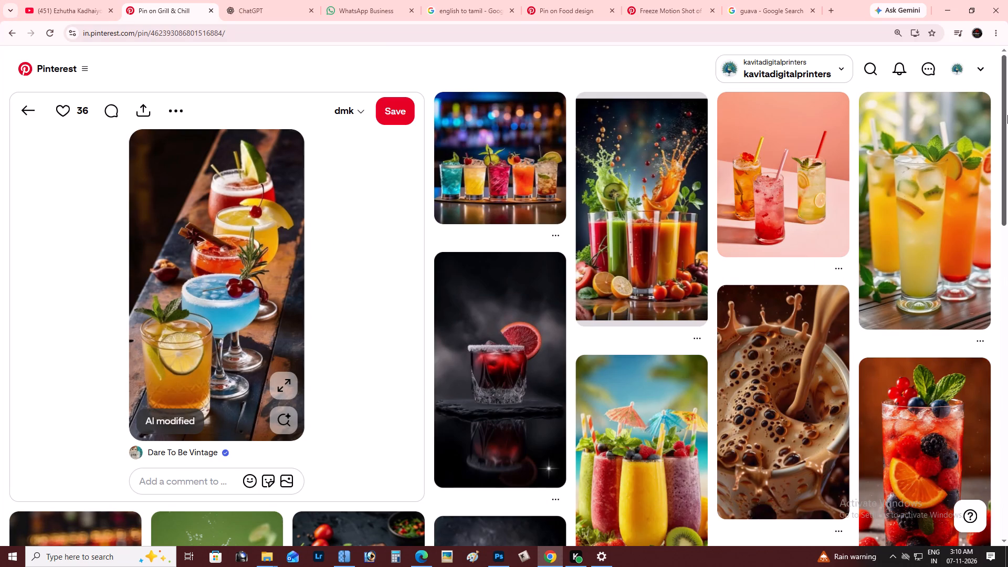
drag(1007, 107, 1007, 214)
key(alt+Tab)
key(alt+Tab)
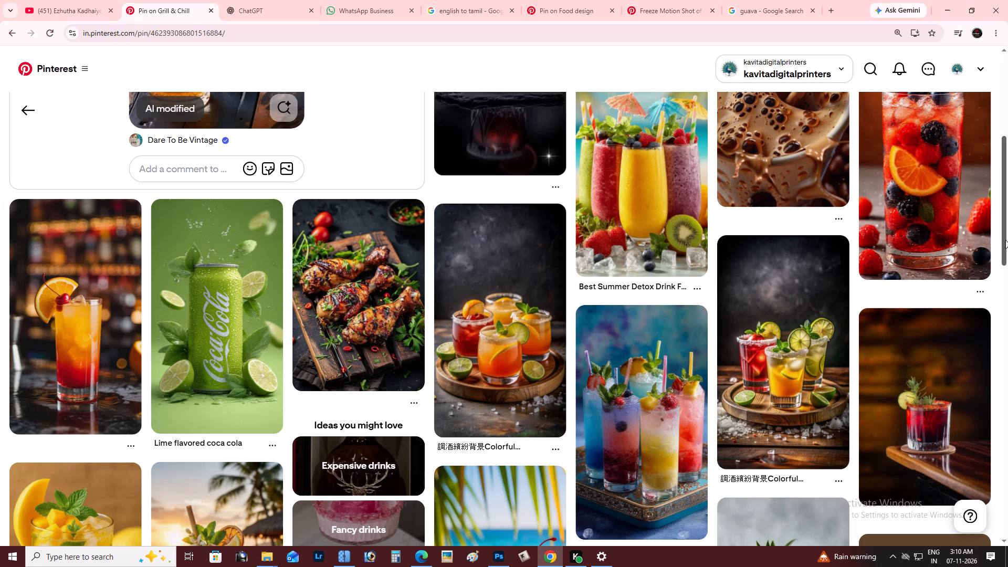
drag(1005, 204, 1007, 282)
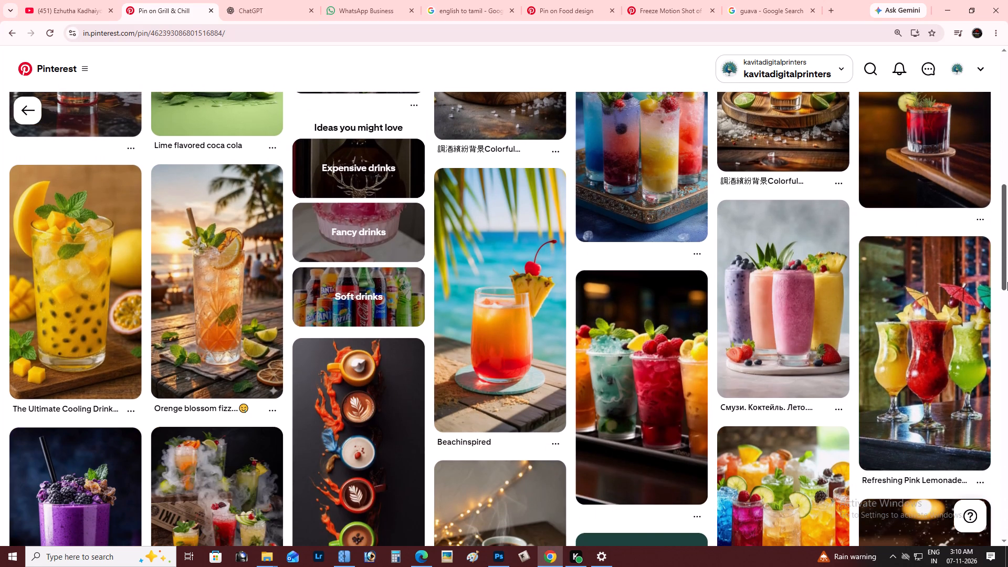
drag(1007, 282, 1007, 291)
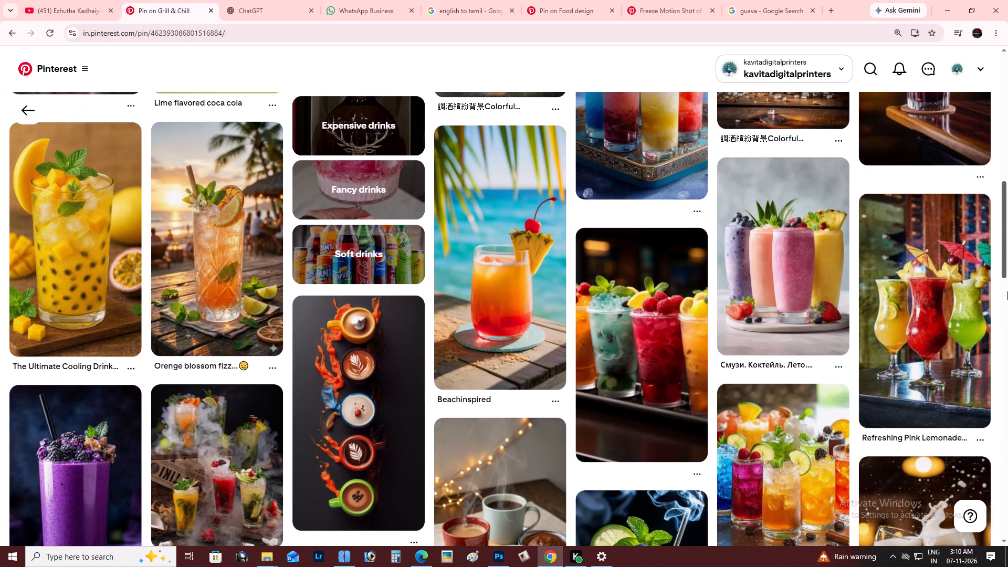
drag(1007, 291, 1007, 318)
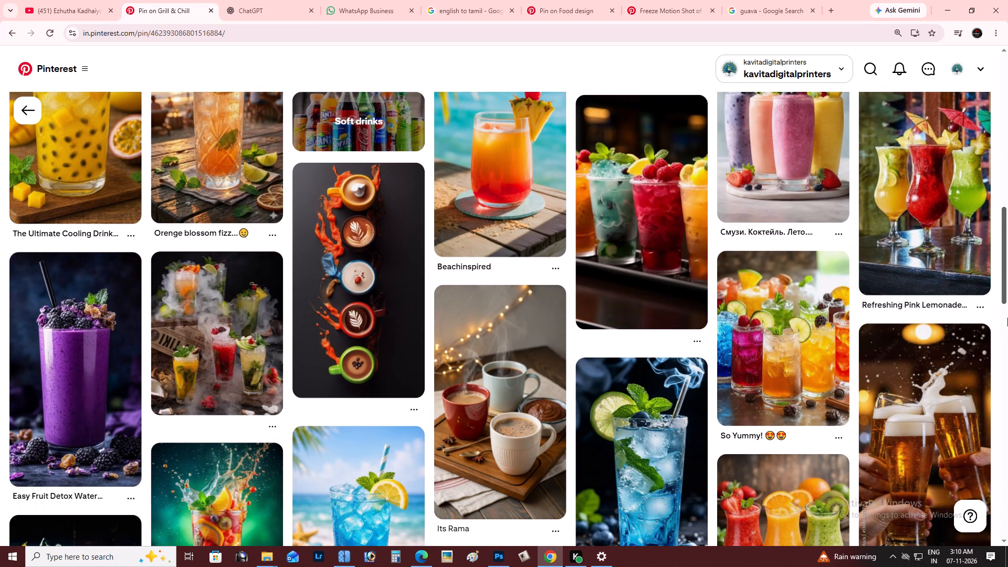
drag(1007, 318, 1007, 406)
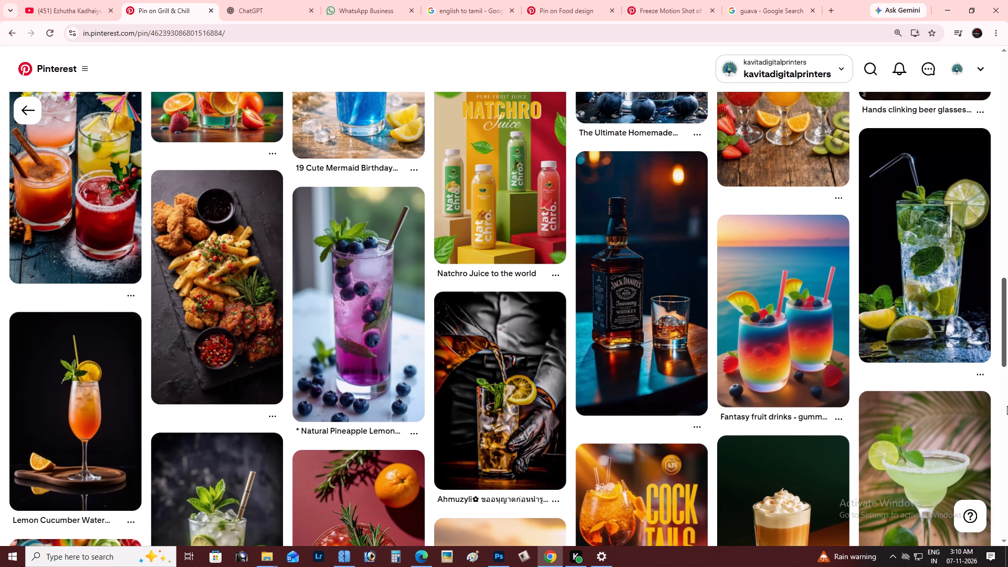
drag(1007, 406, 1007, 413)
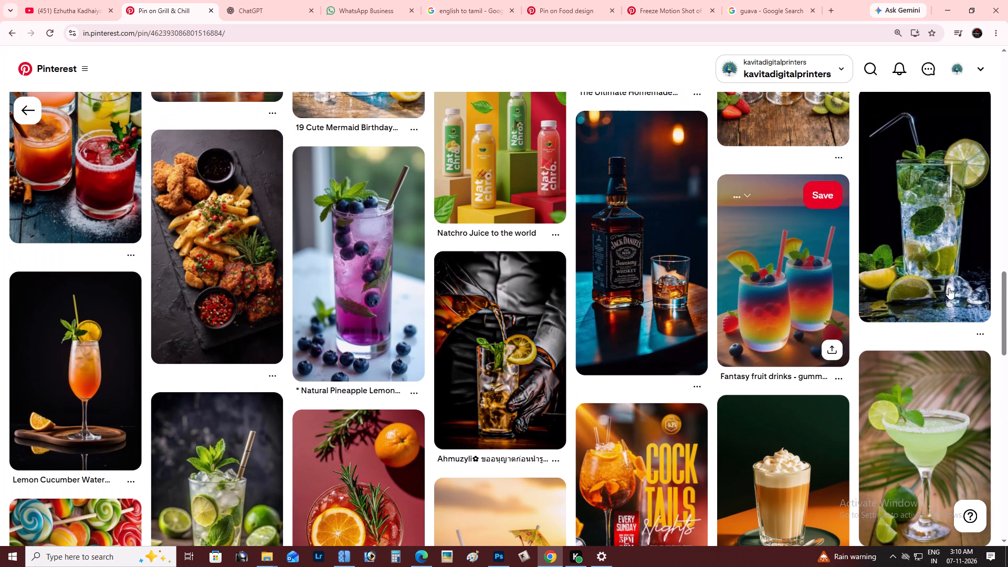
drag(1007, 298, 1007, 354)
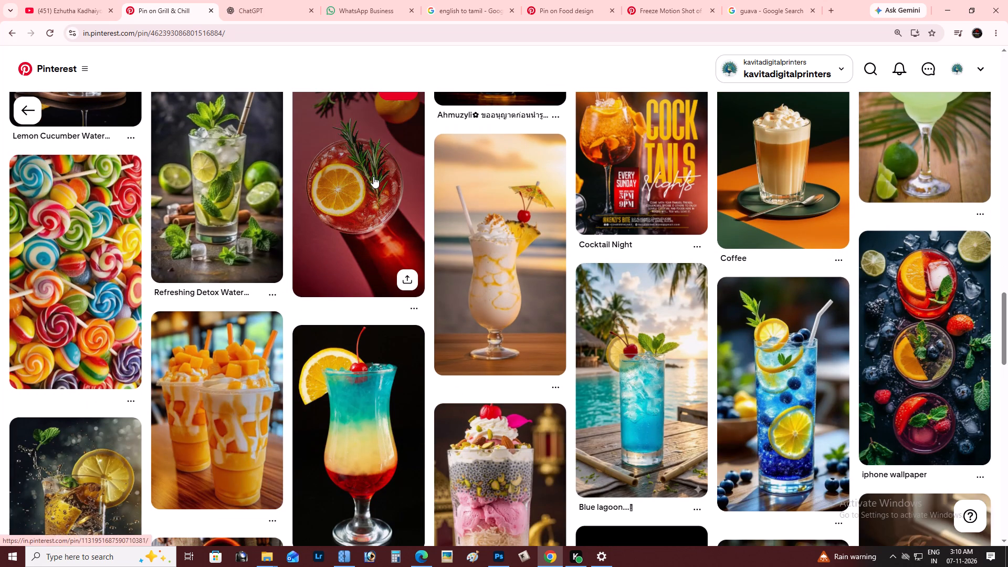
Open the pin of a red drink with orange slice and rosemary, browse its related images and go back to the cocktail pin.
click(348, 200)
key(alt+Tab)
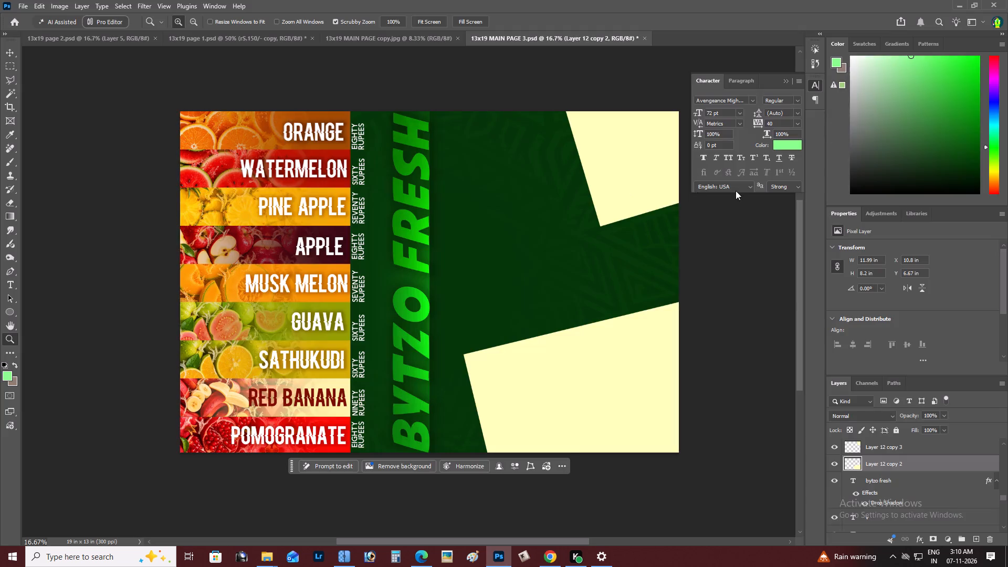
key(alt+Tab)
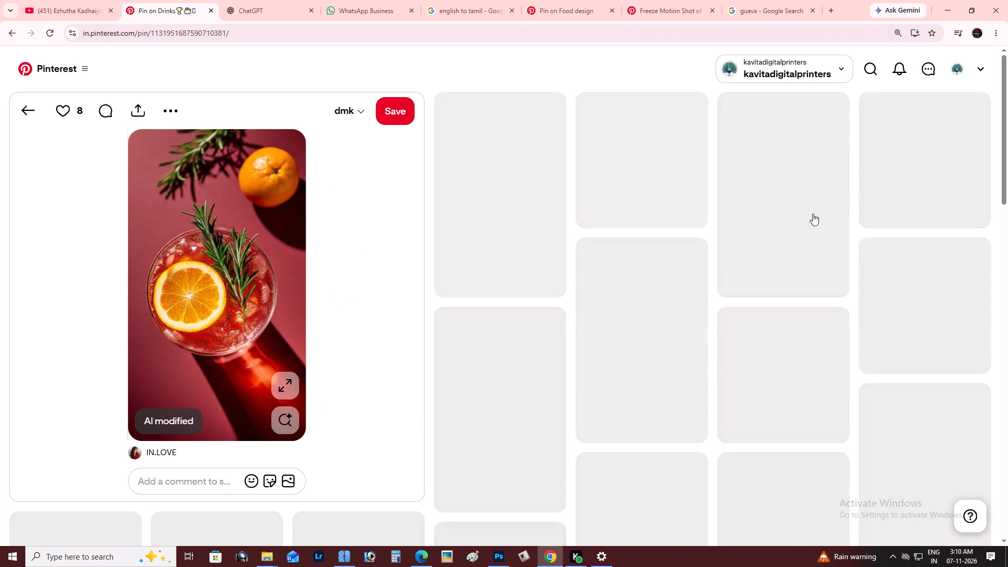
drag(1007, 189, 1007, 227)
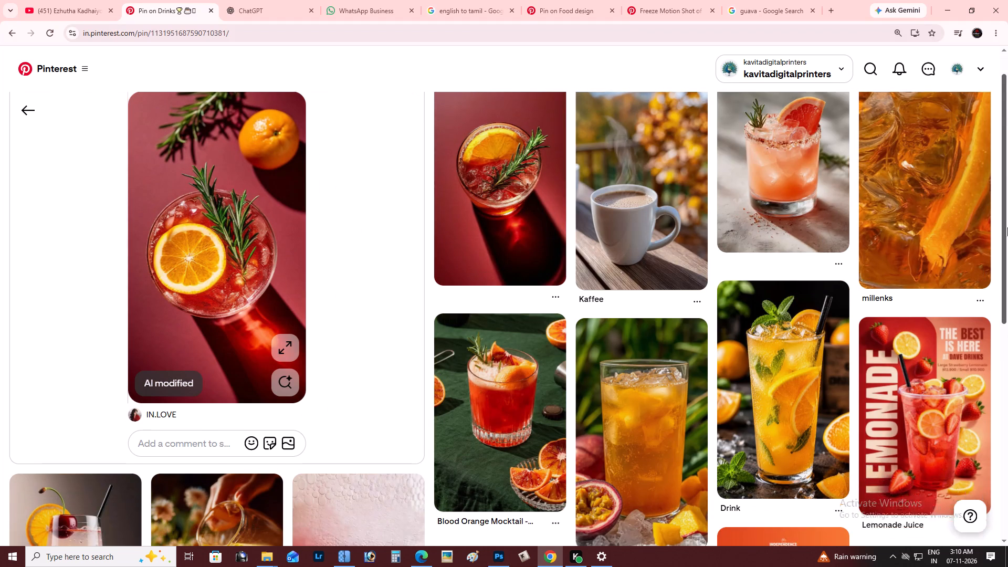
drag(1007, 227, 1007, 386)
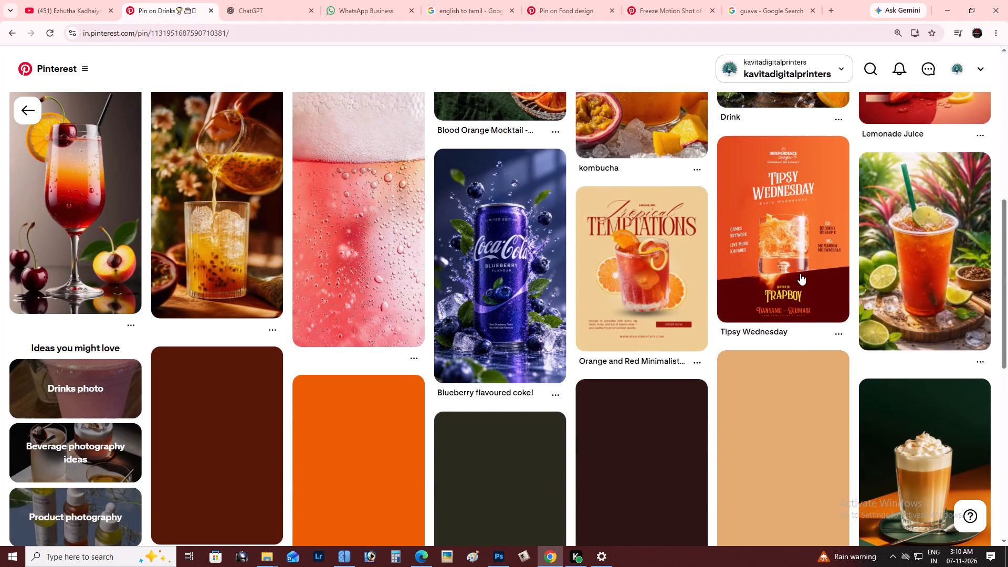
drag(1007, 264, 1007, 341)
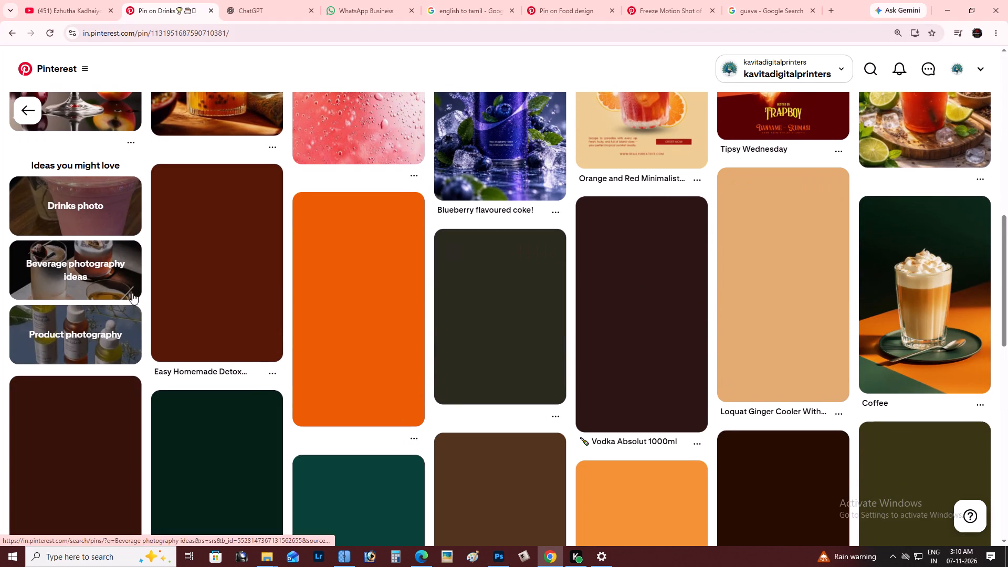
click(331, 225)
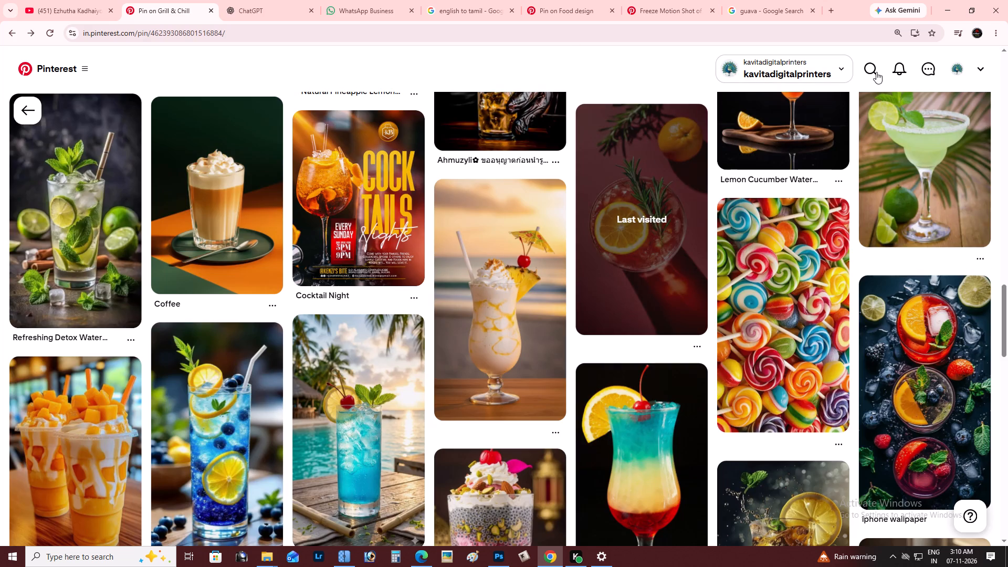
Search Pinterest for "coffe and tea" and browse the resulting coffee and tea images.
click(876, 72)
text(coffe and tea)
key(Return)
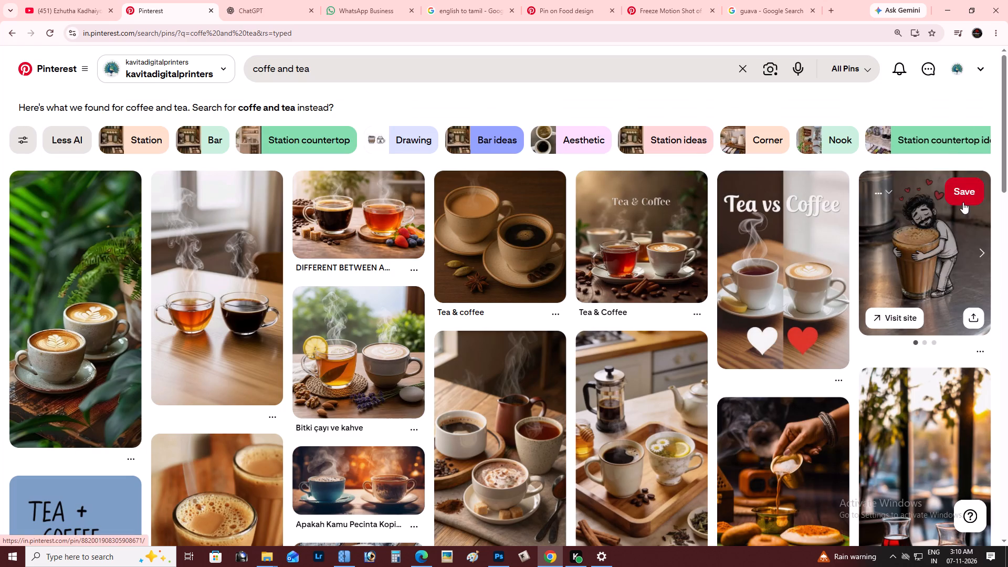
drag(1007, 177, 1007, 229)
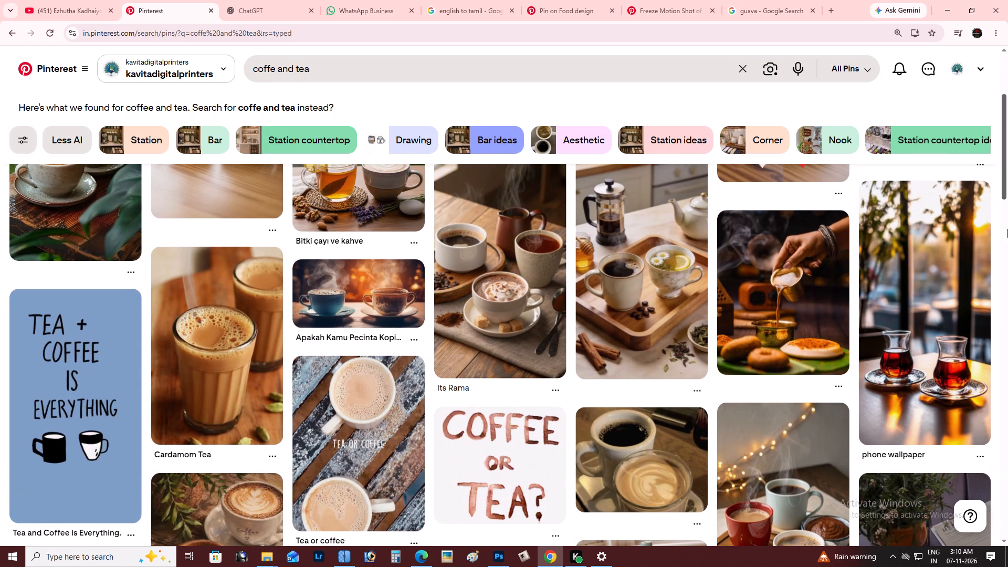
drag(1007, 229, 1006, 351)
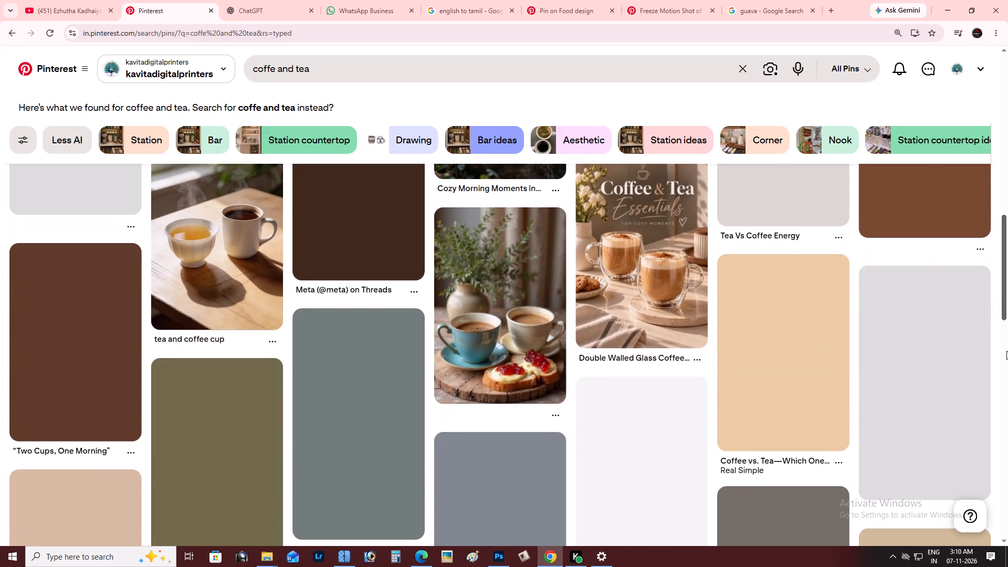
drag(1006, 351, 995, 150)
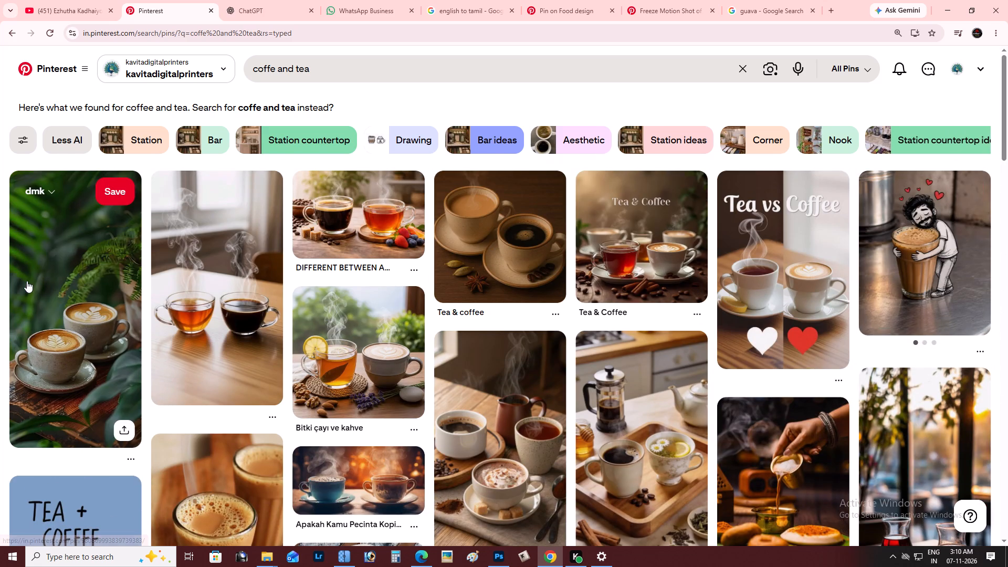
Open the pin of two latte cups among green leaves and examine its related coffee images.
click(27, 281)
key(alt+Tab)
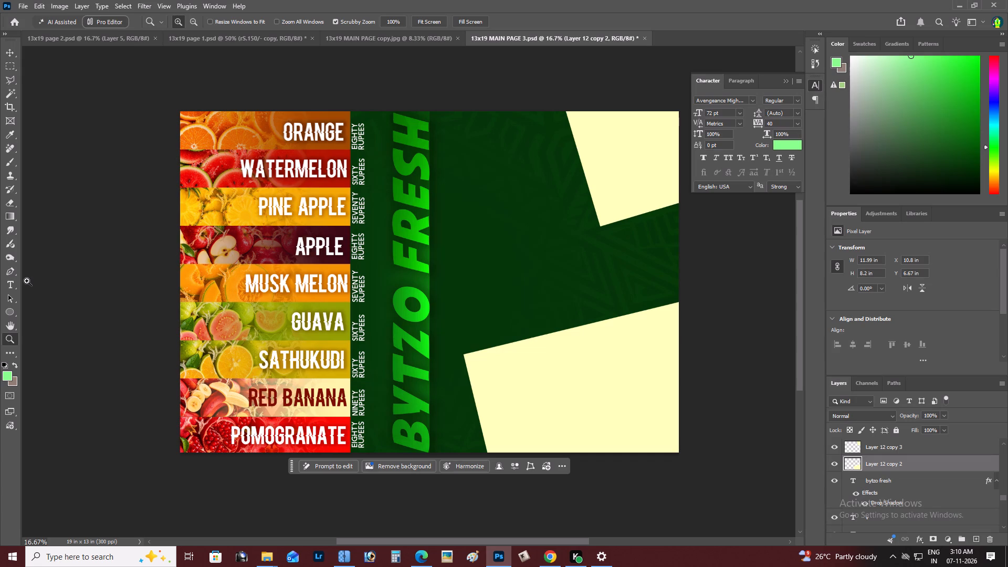
key(alt+Tab)
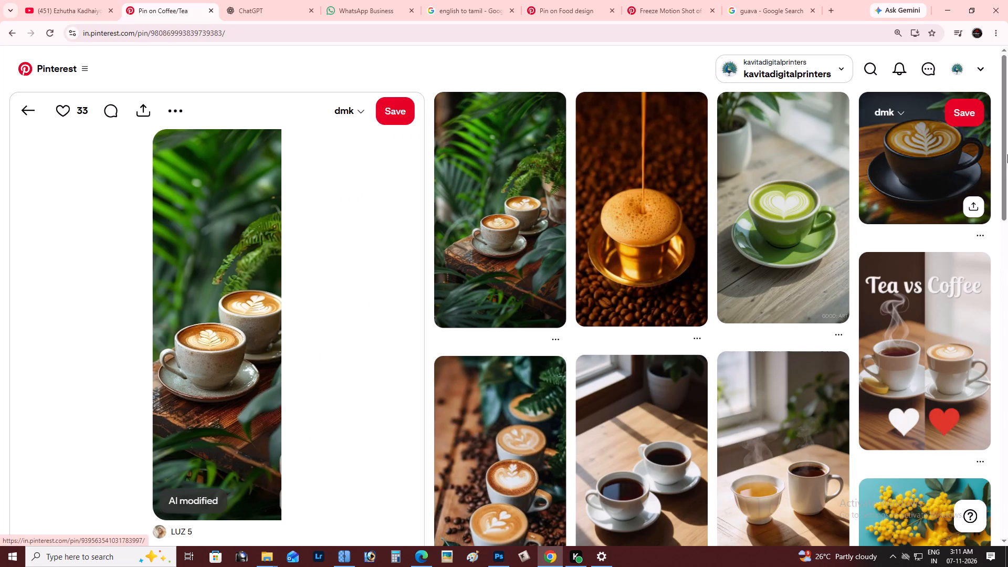
drag(1007, 150, 1007, 243)
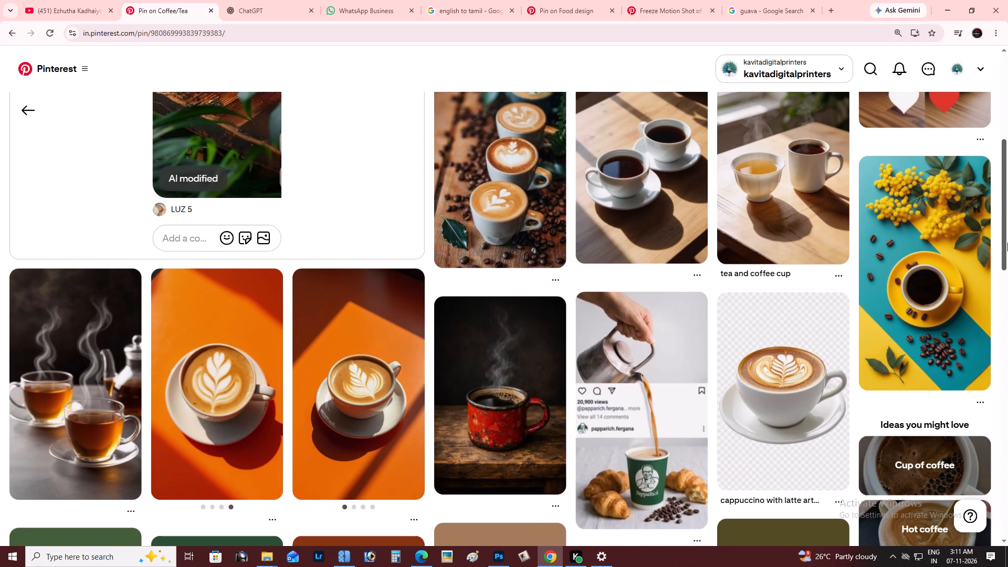
drag(1007, 243, 1007, 264)
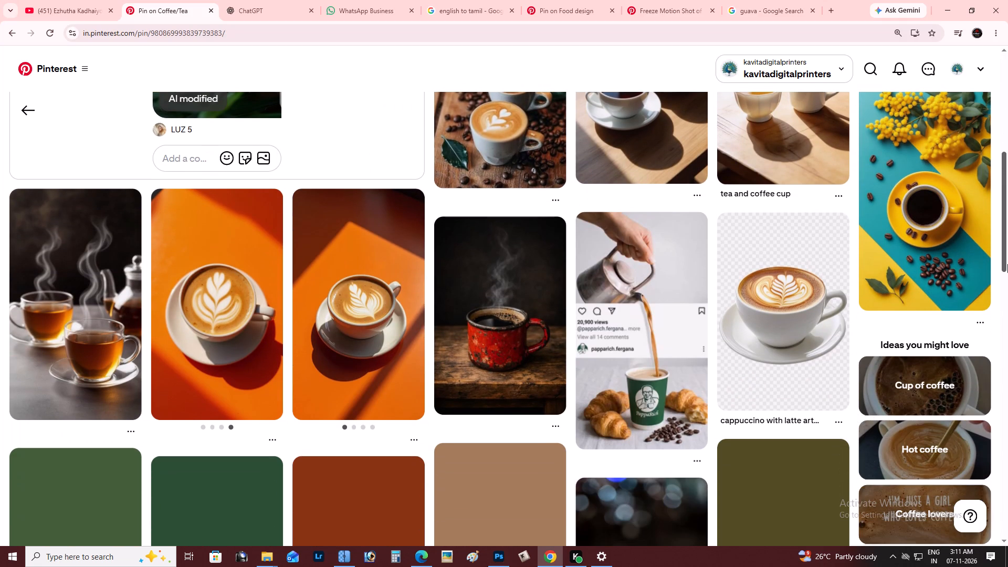
drag(1007, 264, 1007, 75)
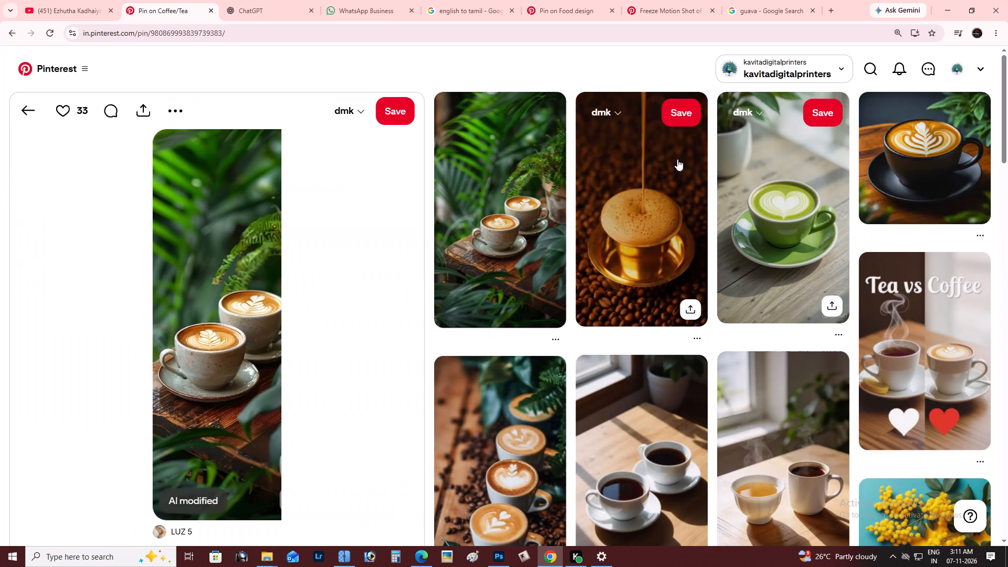
click(540, 192)
key(alt+Tab)
key(alt+Tab)
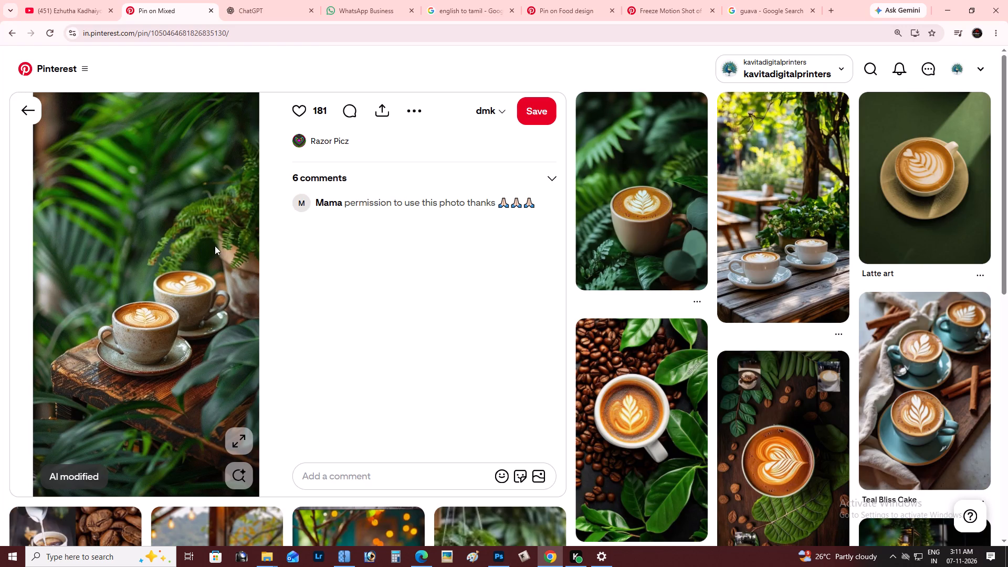
right_click(135, 235)
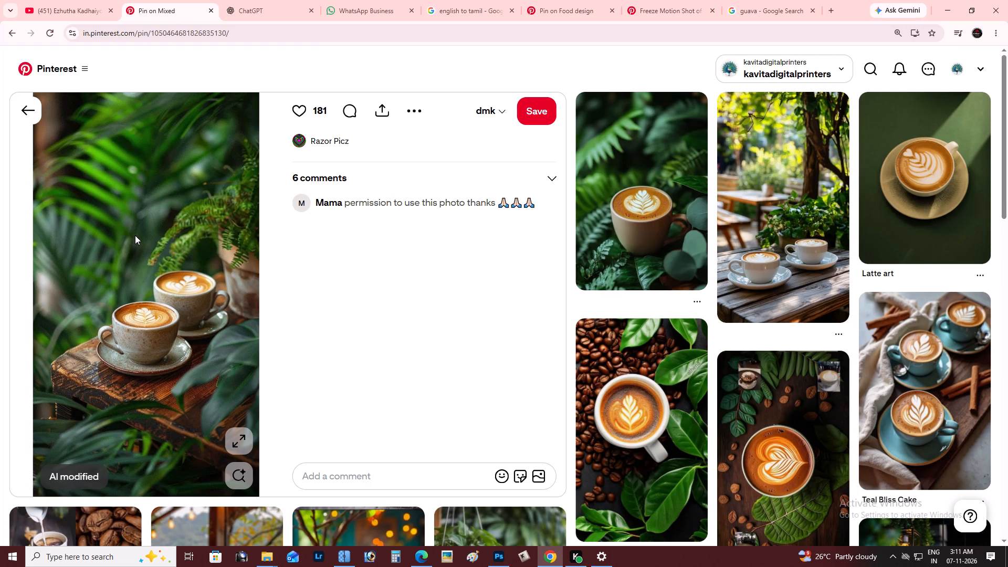
click(181, 273)
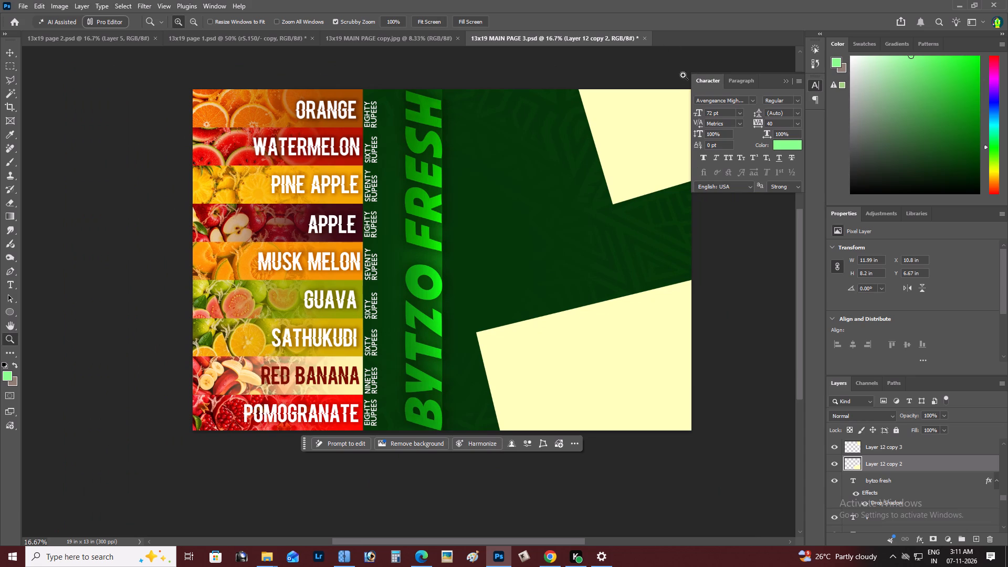
Add a horizontal bar about 7.9 by 0.98 in on a new layer between the cream panels, filled with cream #ffffbb.
key(space)
key(space)
key(space)
key(space)
key(space)
drag(574, 246, 545, 260)
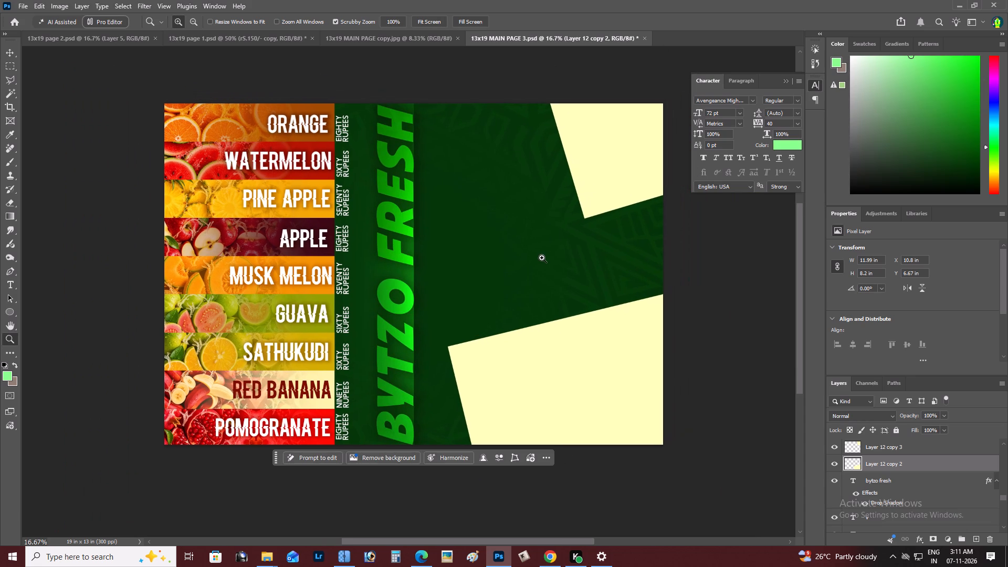
key(m)
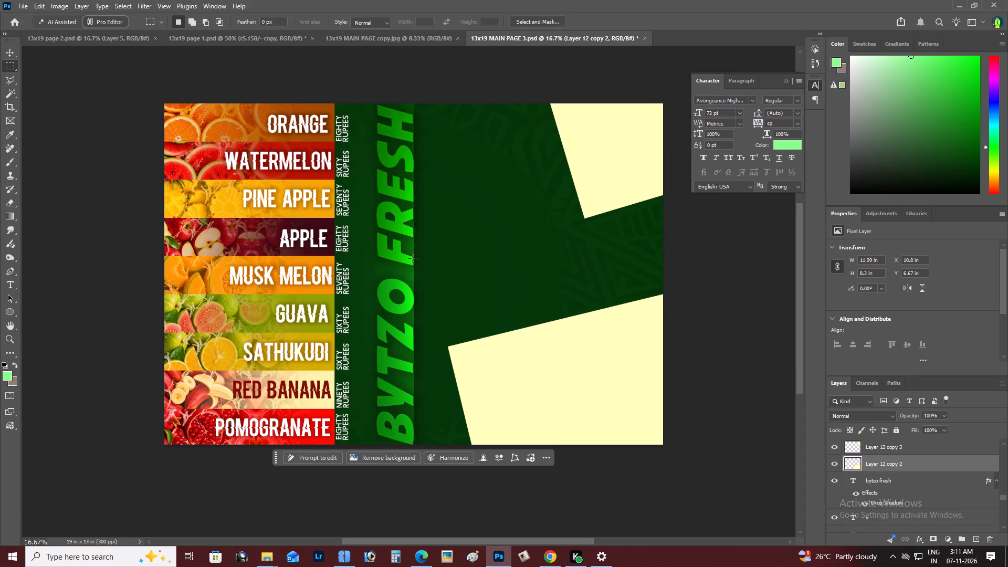
drag(412, 258, 619, 283)
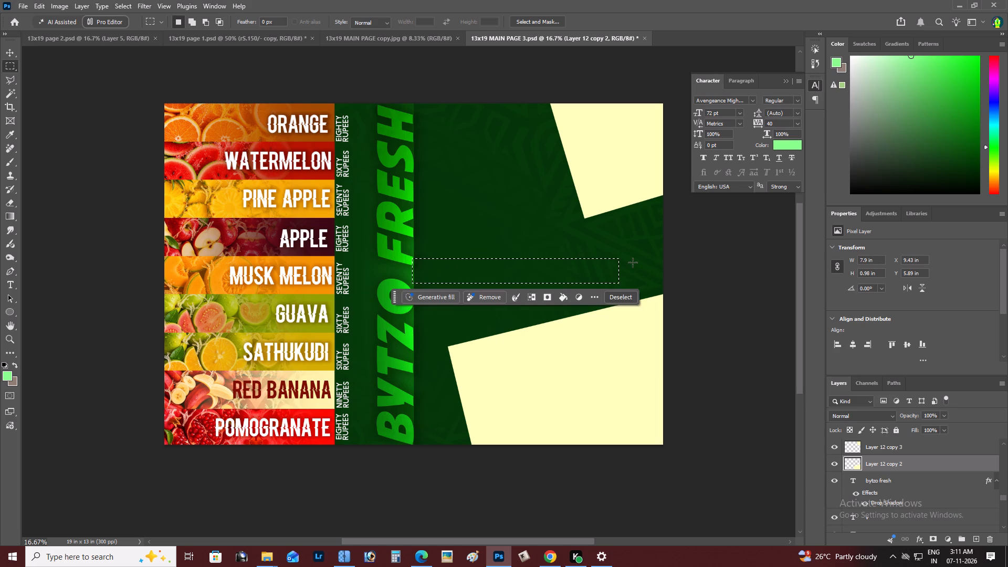
click(978, 540)
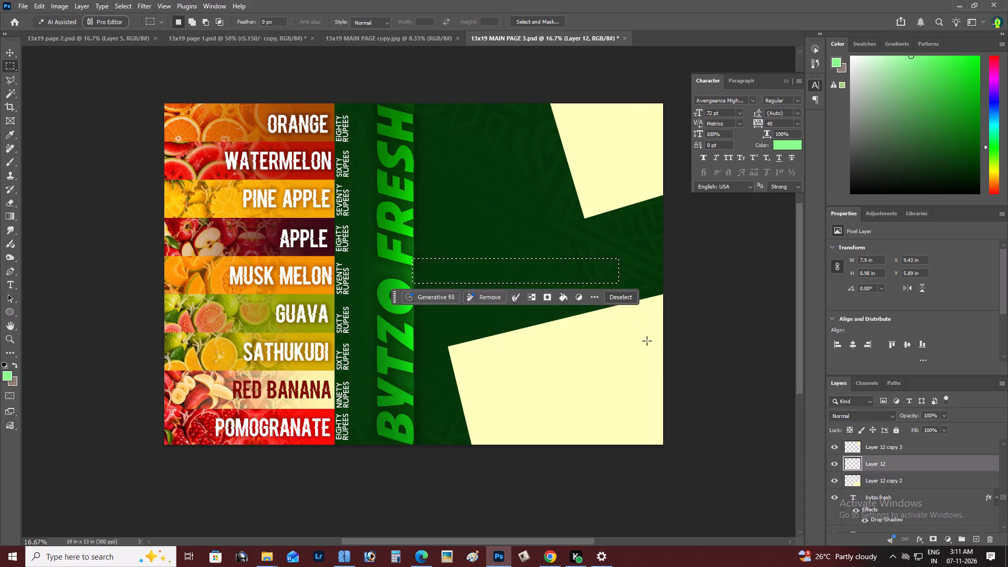
click(565, 297)
click(582, 324)
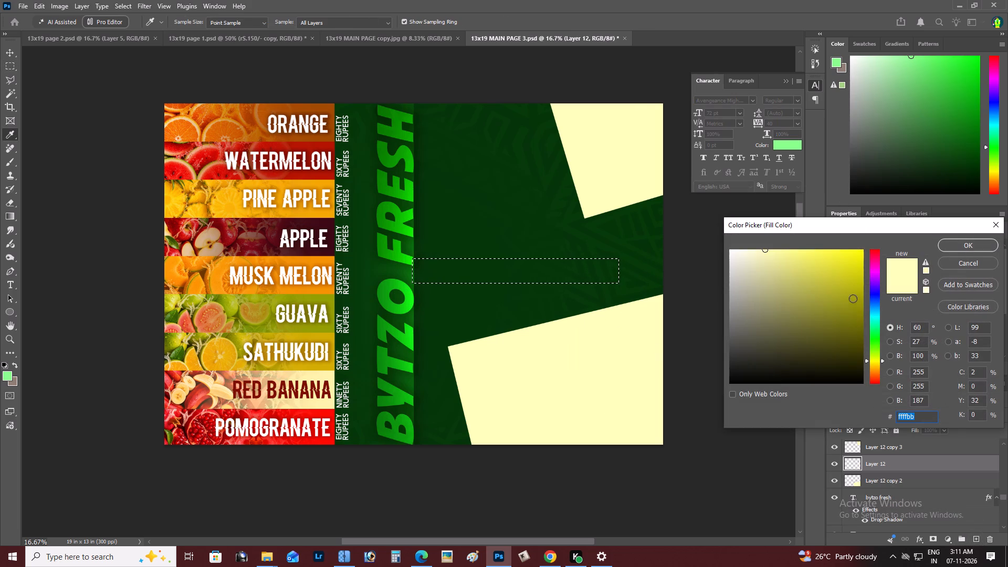
click(972, 244)
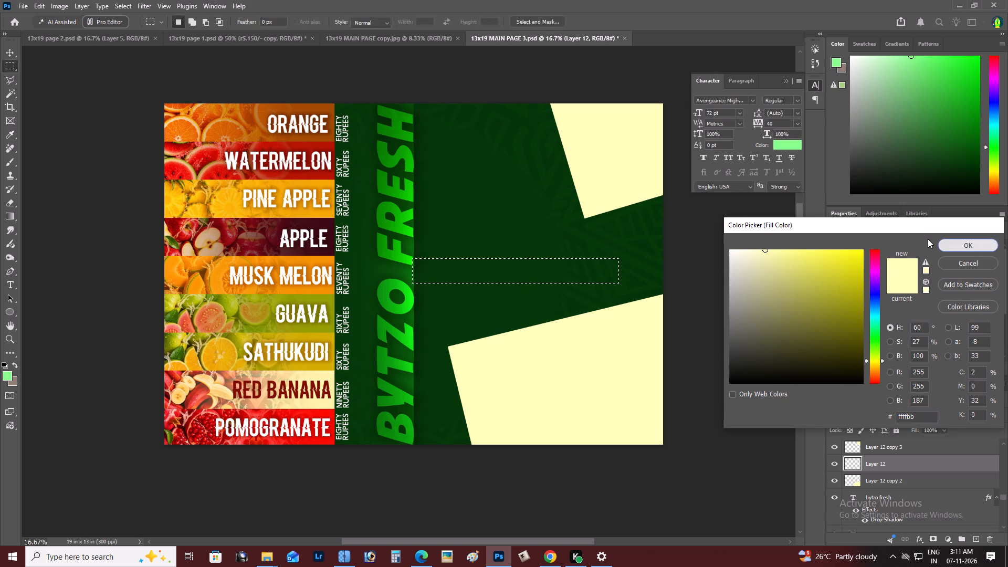
click(567, 140)
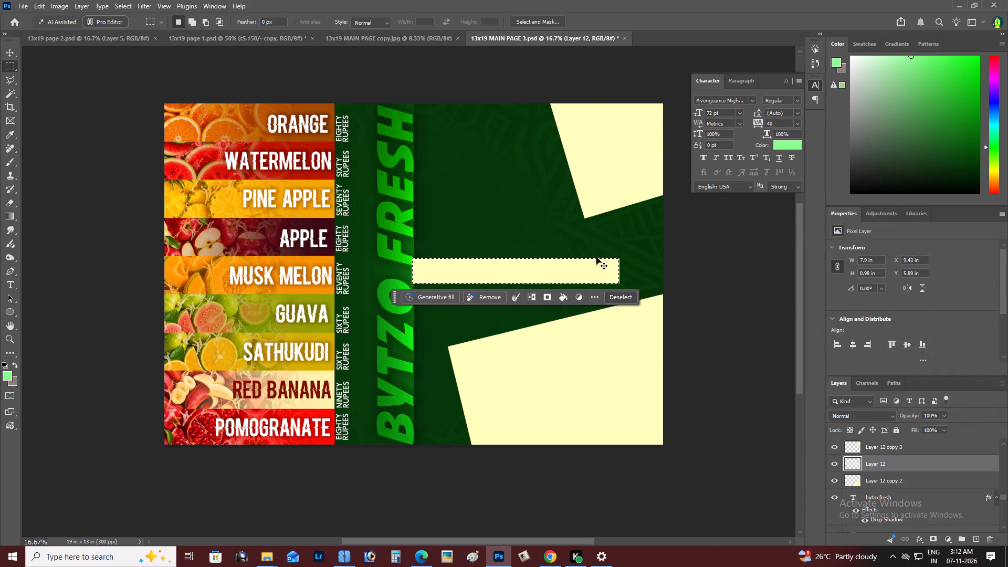
key(ctrl+d)
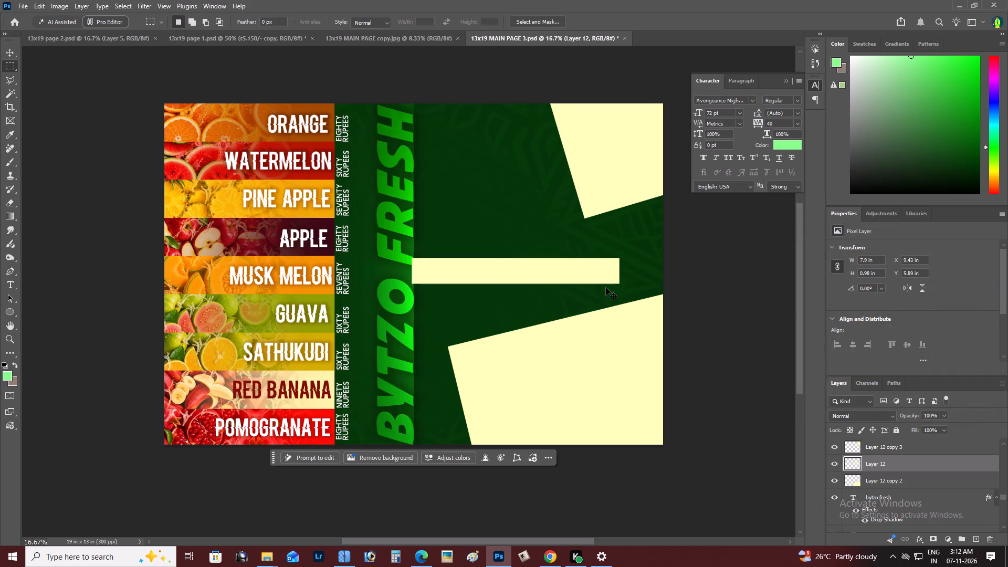
Turn the new bar white with Levels, setting the input black point to 99 and white point to 181.
key(ctrl+l)
drag(804, 268, 805, 268)
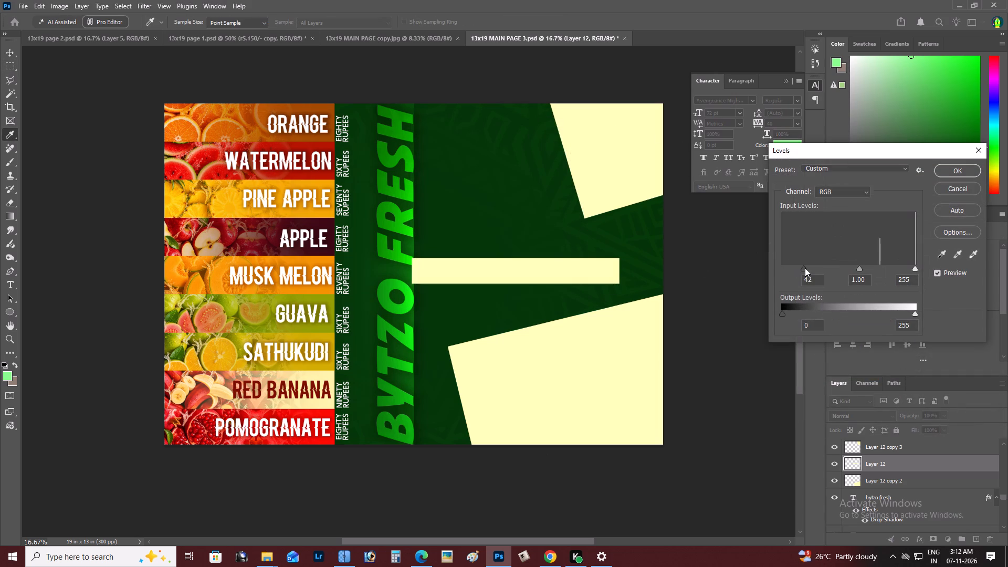
drag(805, 268, 834, 268)
drag(917, 266, 877, 262)
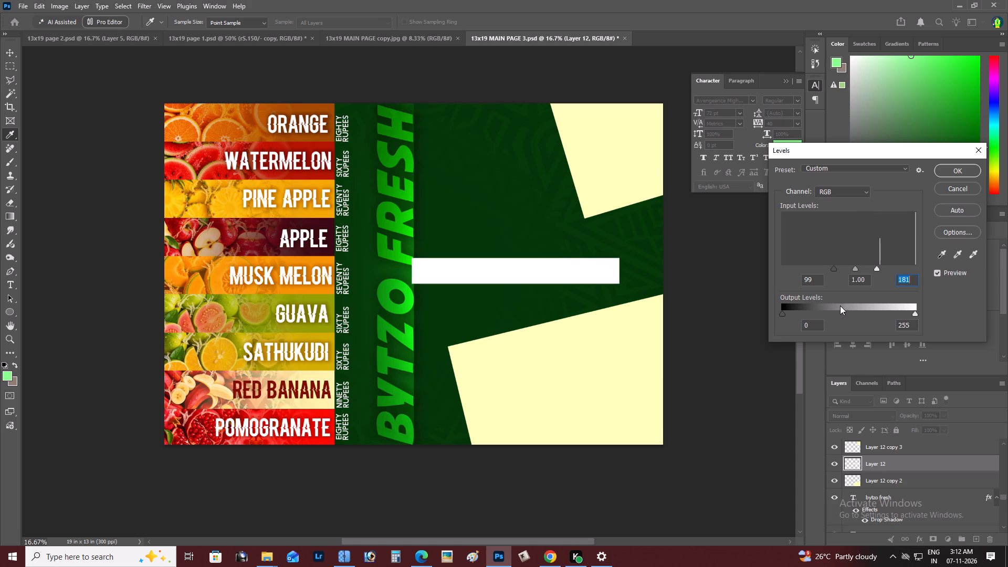
click(972, 167)
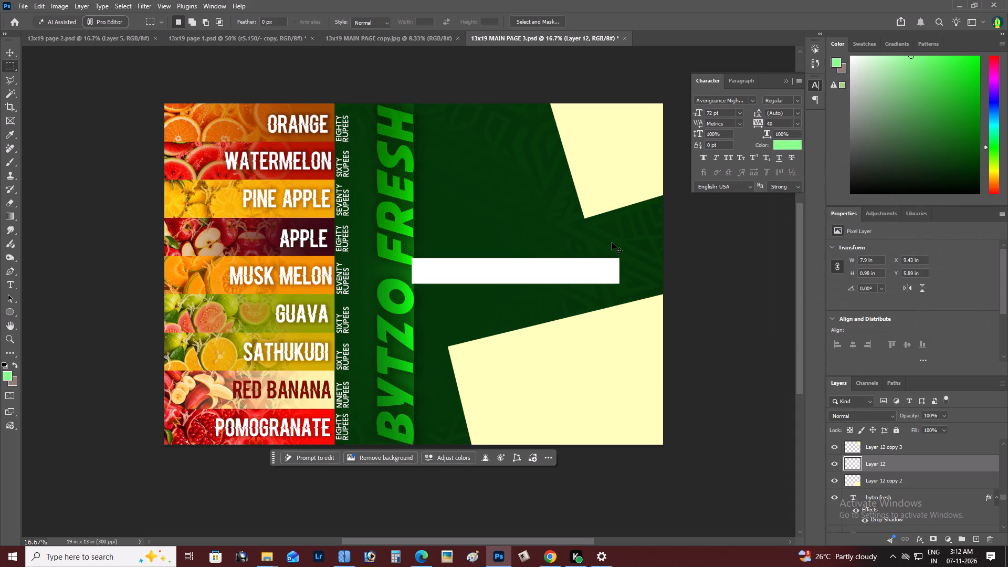
Rotate the white bar to about -15.2° and scale it to about 370% so it fills the gap between the cream panels.
key(ctrl+t)
drag(639, 249, 644, 217)
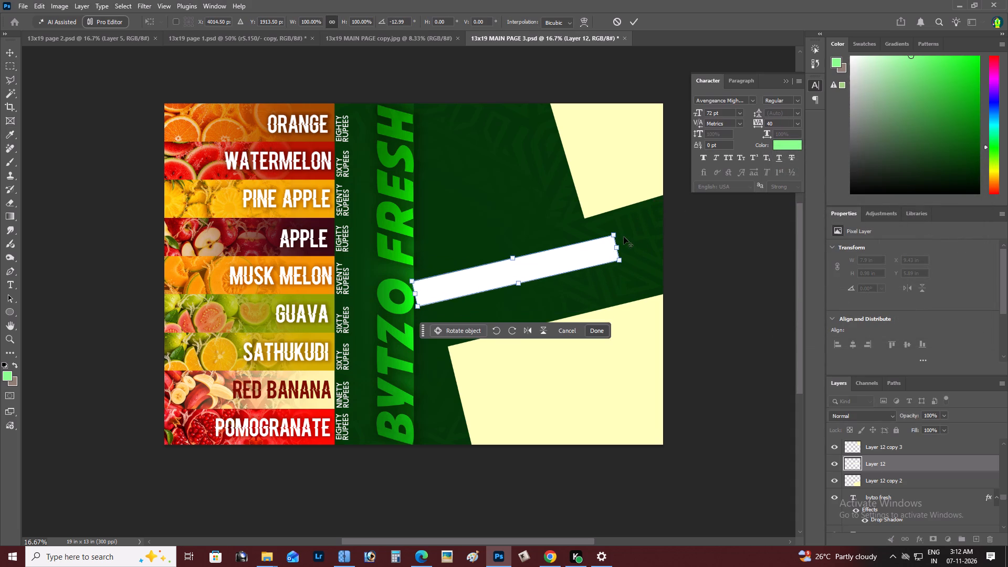
alt+drag(617, 235, 707, 208)
key(space)
drag(650, 237, 521, 262)
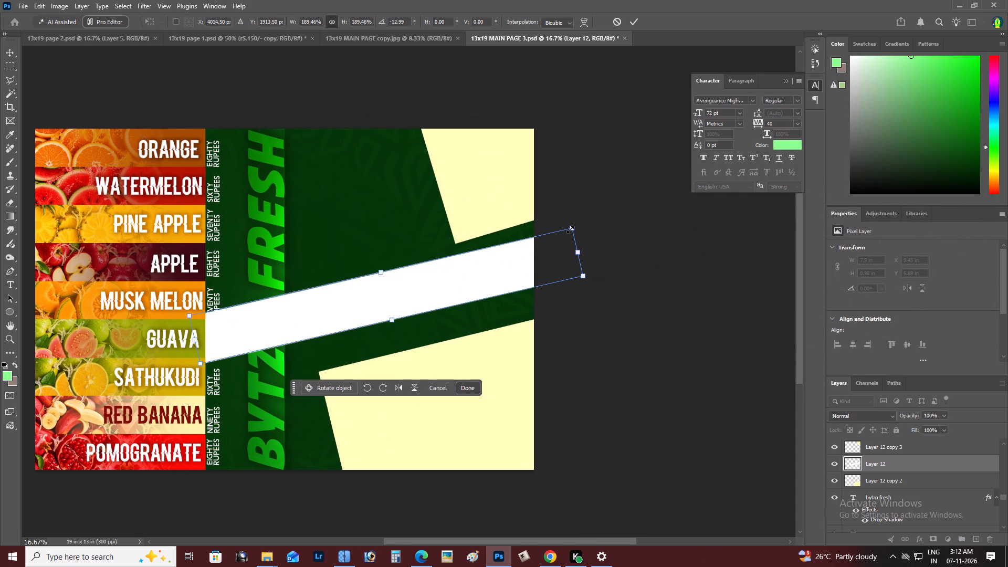
alt+drag(569, 230, 695, 195)
drag(613, 230, 604, 246)
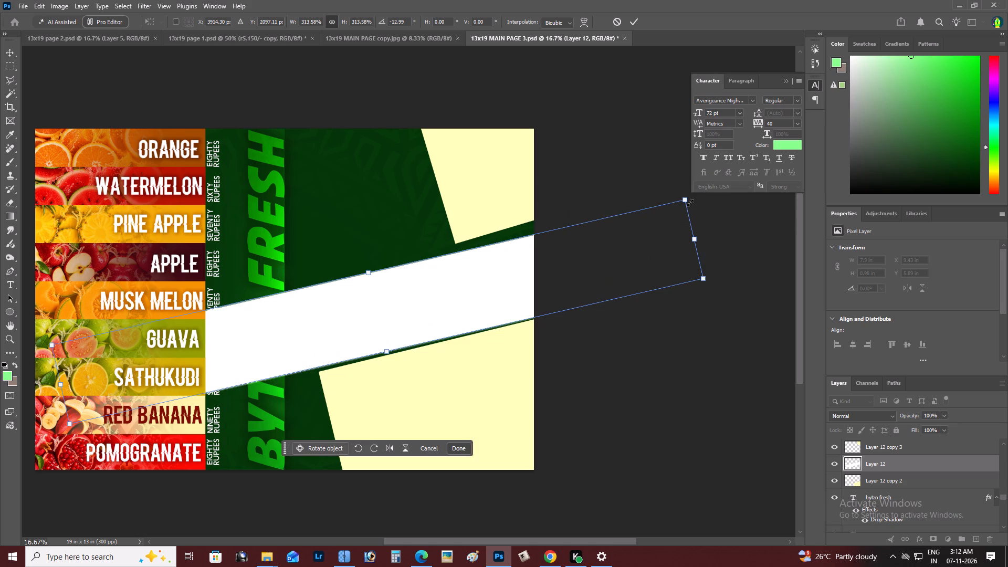
alt+drag(690, 203, 747, 185)
drag(778, 215, 781, 202)
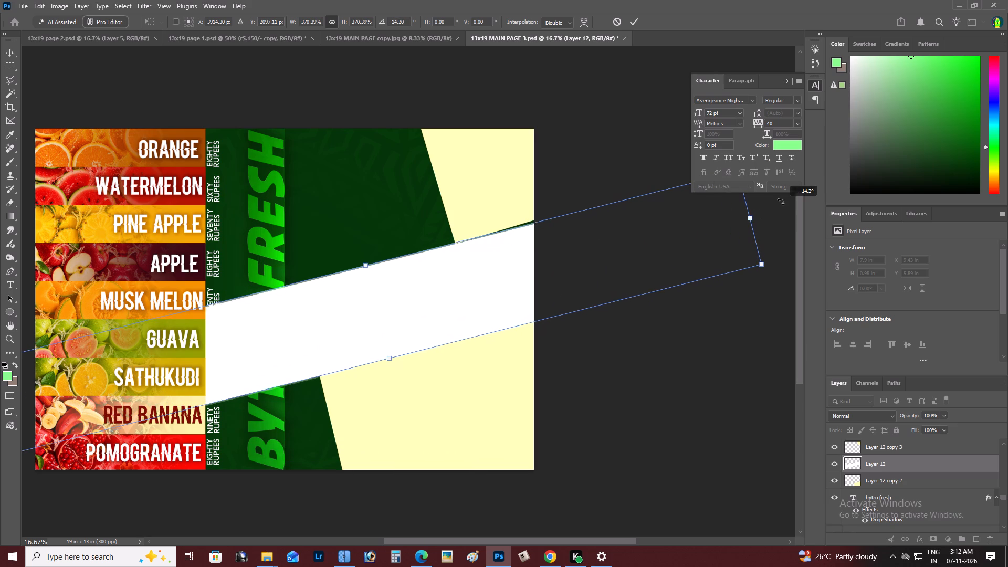
drag(781, 202, 784, 197)
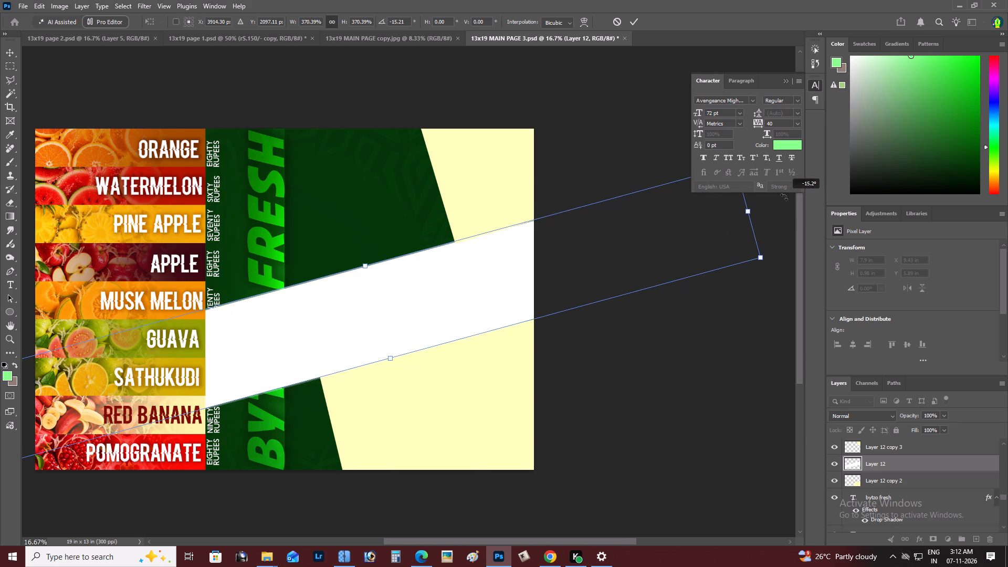
drag(784, 197, 784, 197)
key(ctrl+Return)
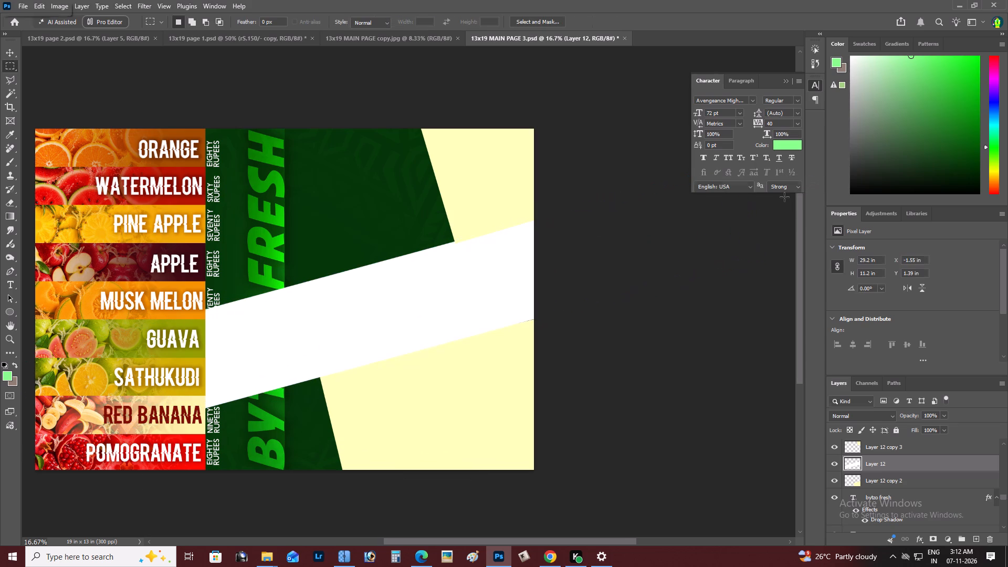
Delete the part of the white band covering the vertical BYTZO FRESH title, using a rectangular selection about 2.72 in wide.
key(space)
key(space)
key(space)
key(space)
drag(372, 279, 514, 244)
key(m)
drag(355, 164, 431, 489)
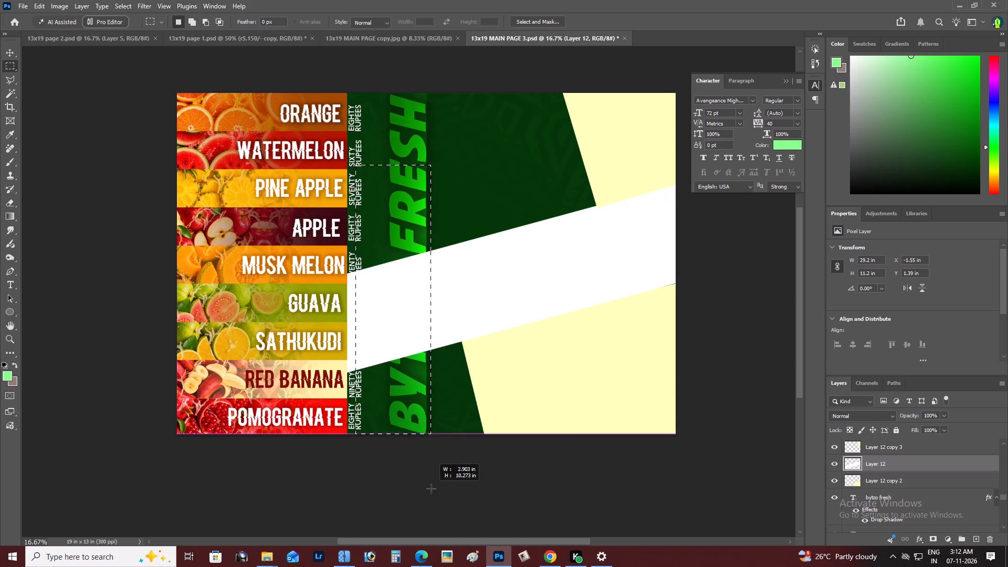
drag(431, 489, 426, 479)
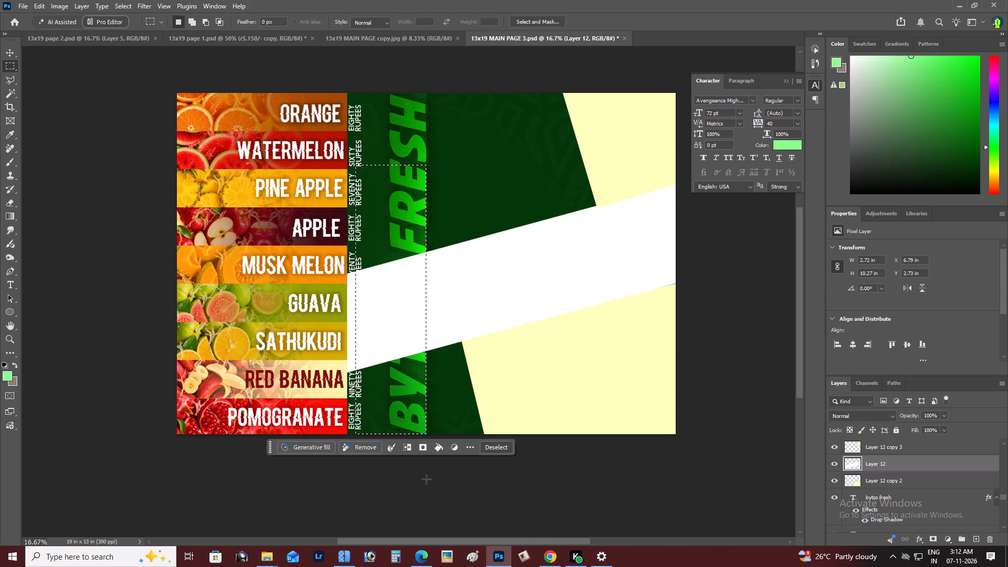
key(BackSpace)
key(ctrl+d)
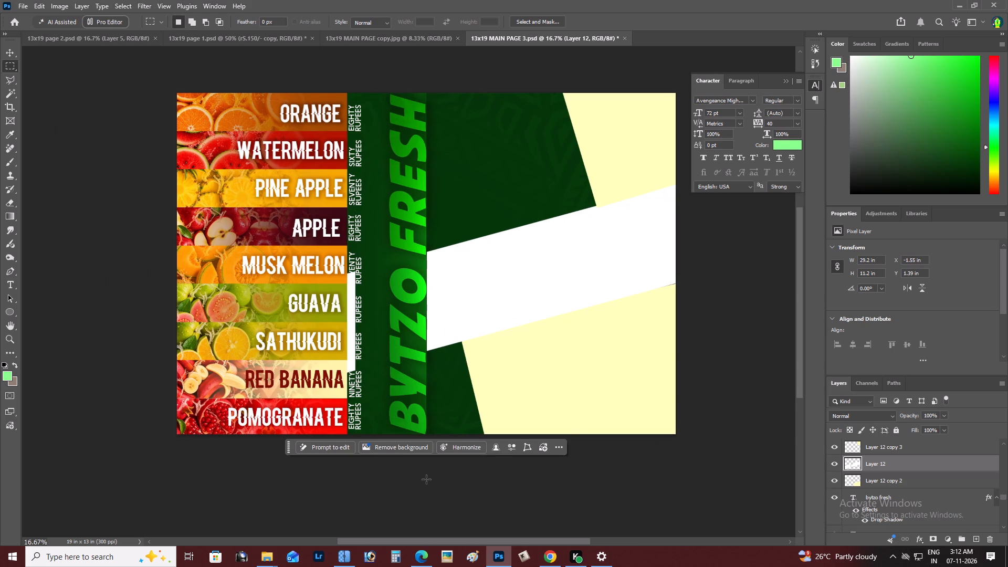
Move the lower cream panel to about X 11.11 in, Y 6.51 in and rotate it about -1.4° to follow the white band.
key(z)
alt+click(596, 271)
right_click(596, 271)
click(615, 277)
key(space)
key(space)
key(space)
key(space)
key(space)
key(space)
key(space)
key(space)
key(space)
key(space)
drag(615, 277, 541, 267)
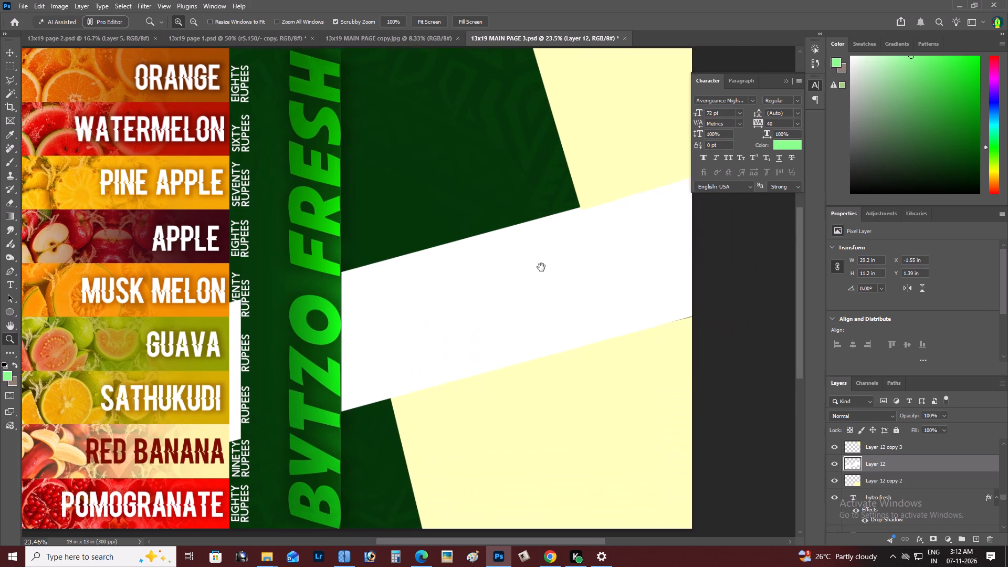
drag(541, 267, 478, 272)
key(v)
right_click(457, 399)
click(477, 404)
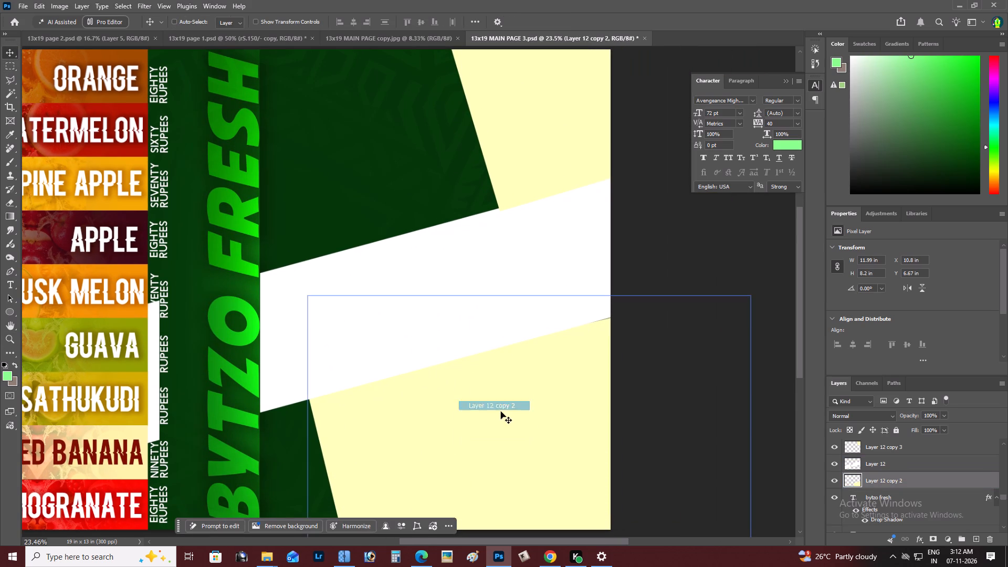
drag(503, 412, 514, 406)
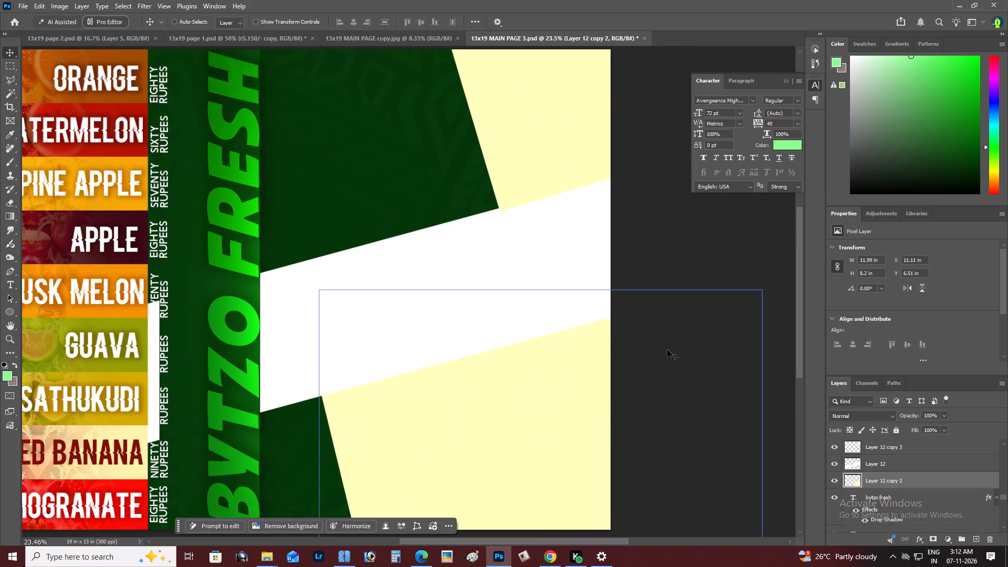
key(ctrl+t)
drag(730, 252, 727, 246)
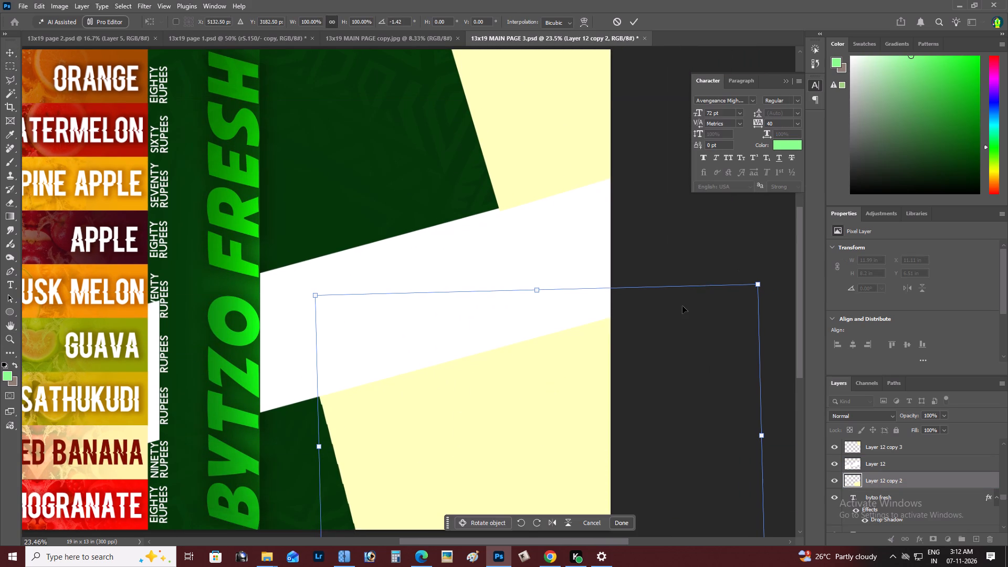
key(ctrl+Return)
Make the white diagonal band's layer the active layer.
key(z)
alt+click(507, 282)
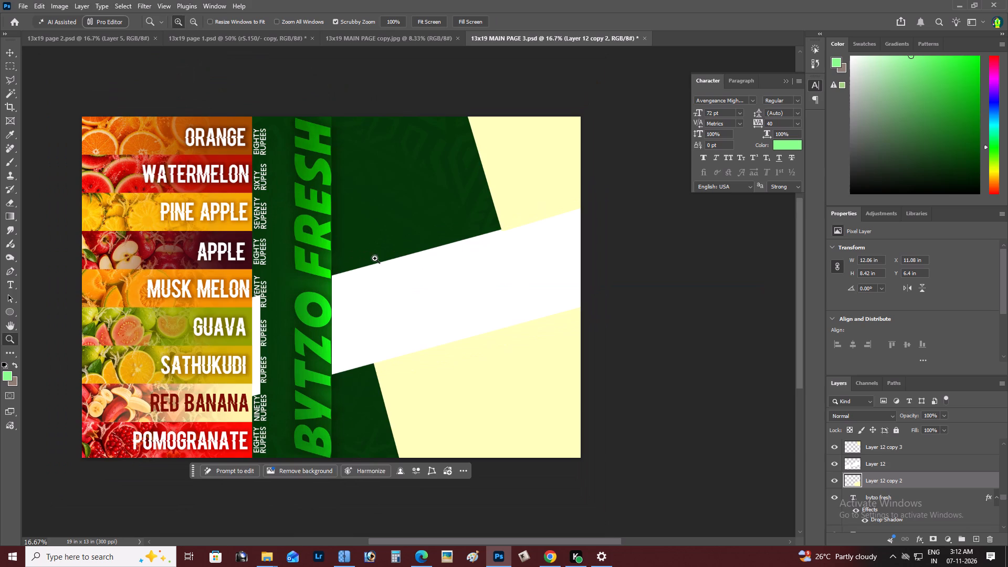
alt+click(426, 289)
right_click(435, 283)
click(457, 291)
key(space)
drag(455, 292, 418, 306)
key(v)
right_click(496, 286)
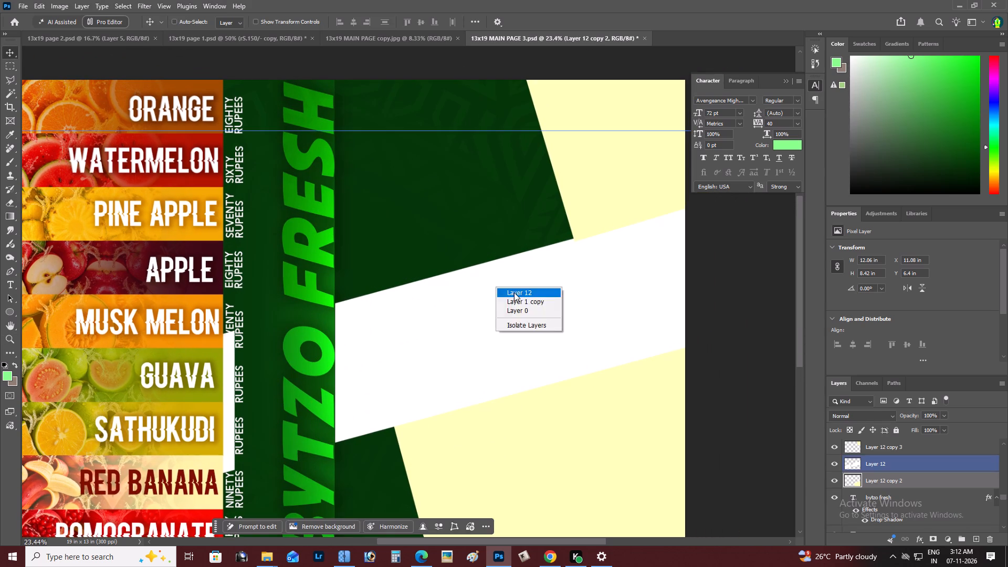
click(514, 292)
key(z)
alt+click(506, 299)
right_click(513, 323)
double_click(522, 327)
key(space)
key(space)
key(space)
key(space)
key(space)
key(space)
key(space)
key(space)
key(space)
key(space)
key(space)
key(space)
key(space)
key(space)
key(space)
key(space)
key(space)
key(space)
key(space)
key(space)
drag(522, 327, 394, 346)
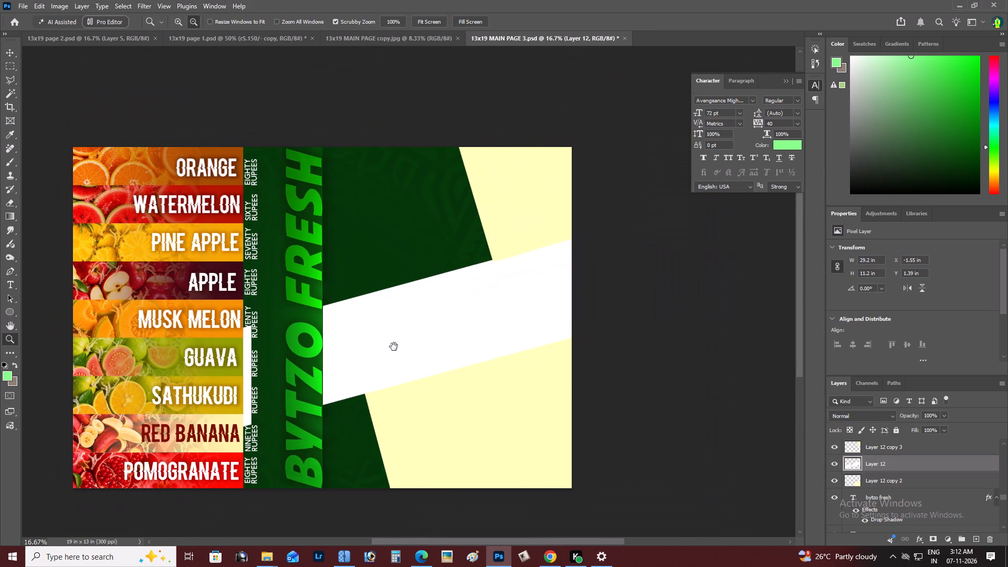
drag(394, 346, 354, 355)
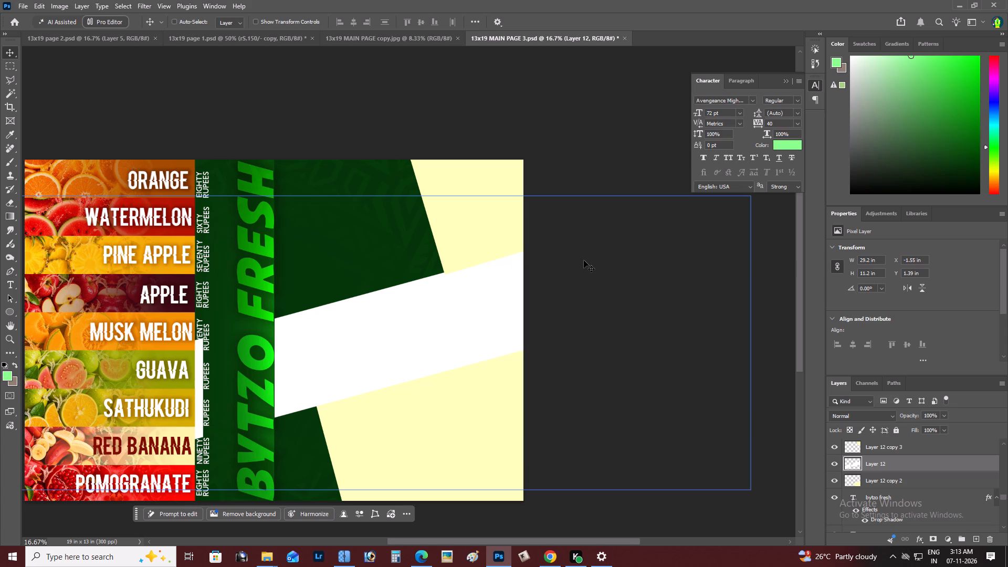
Review the 13x19 page 1 and page 2 menu designs for reference and return to MAIN PAGE 3.
click(385, 29)
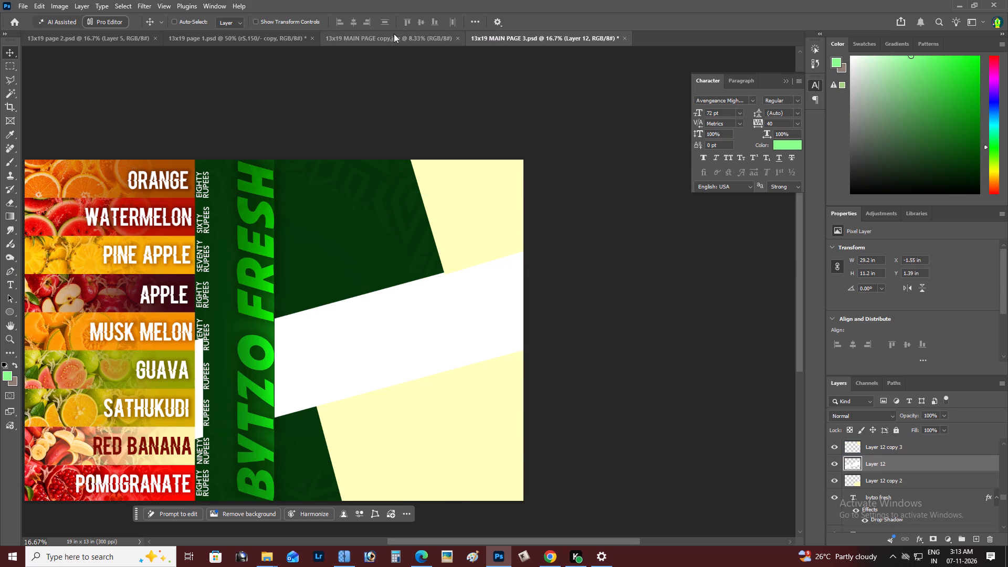
click(394, 34)
click(254, 41)
key(z)
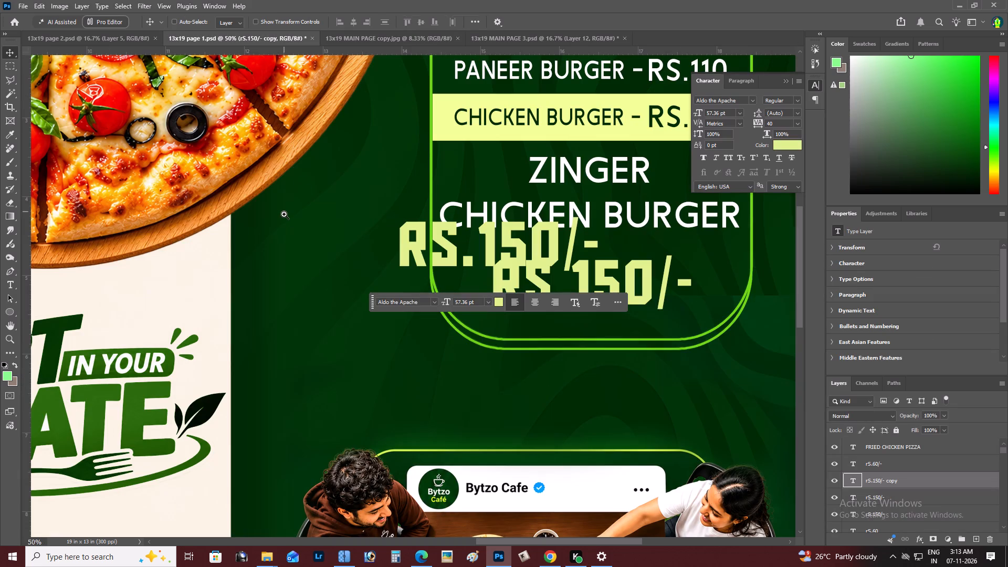
alt+click(283, 215)
right_click(277, 203)
click(294, 209)
alt+click(294, 209)
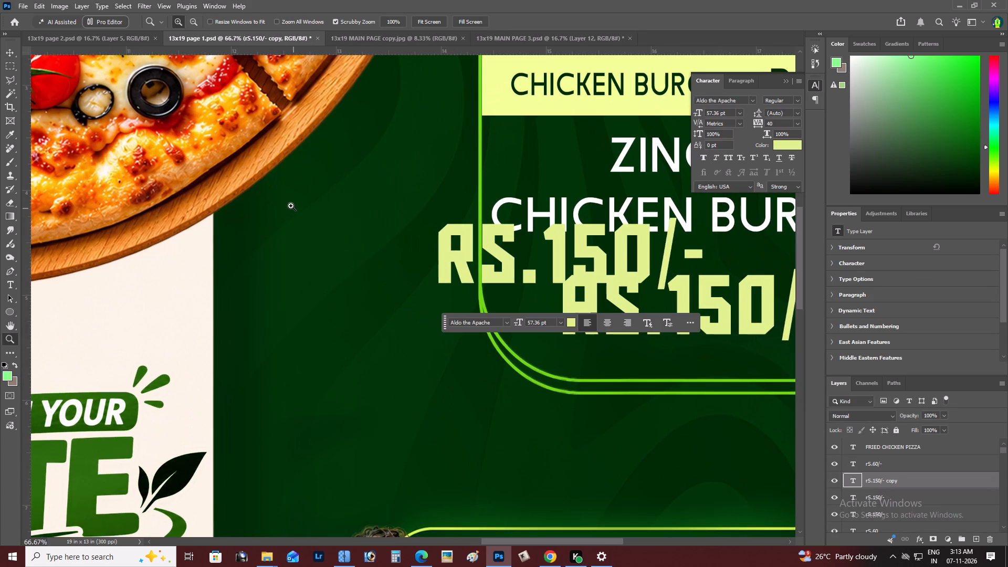
alt+click(291, 206)
right_click(291, 200)
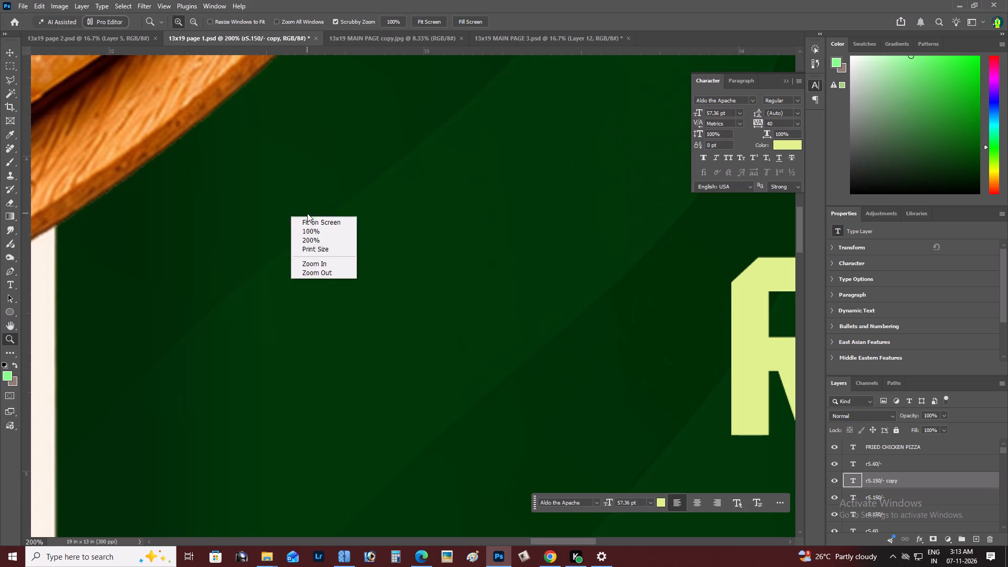
click(319, 222)
click(101, 39)
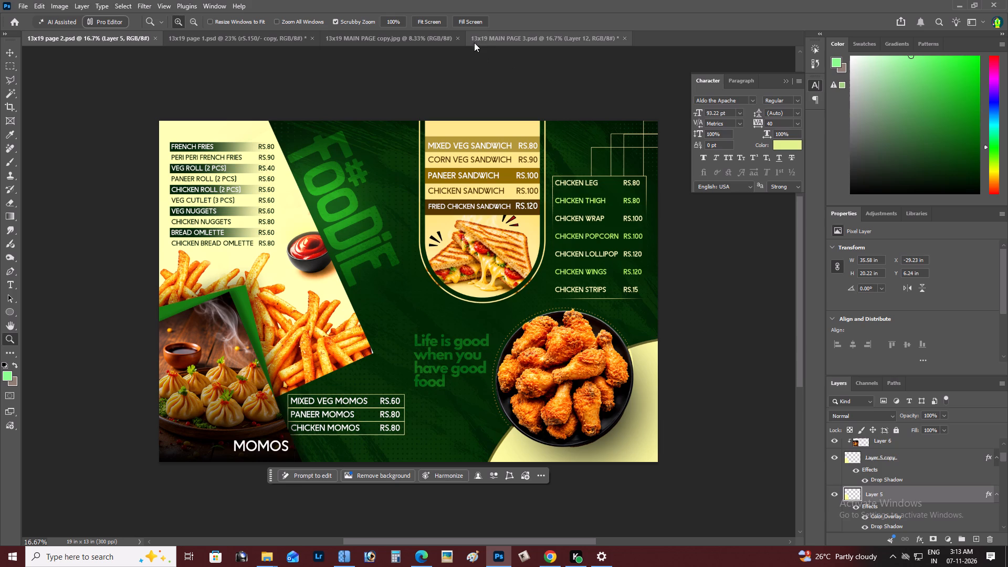
click(488, 39)
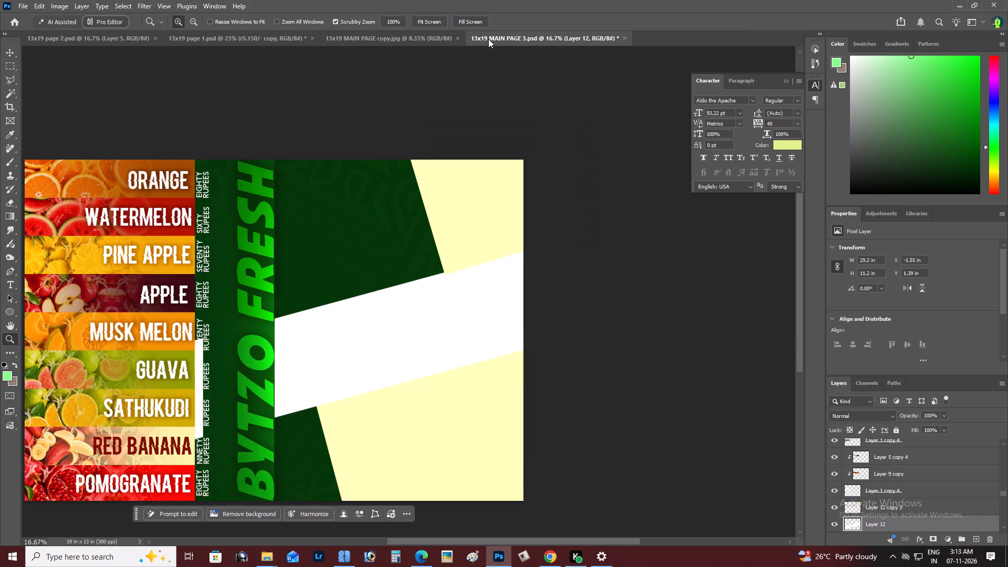
Delete the stray white patch of the band's layer behind the rupee price labels beside the MUSK MELON through RED BANANA strips.
alt+click(360, 255)
click(287, 299)
click(267, 328)
key(v)
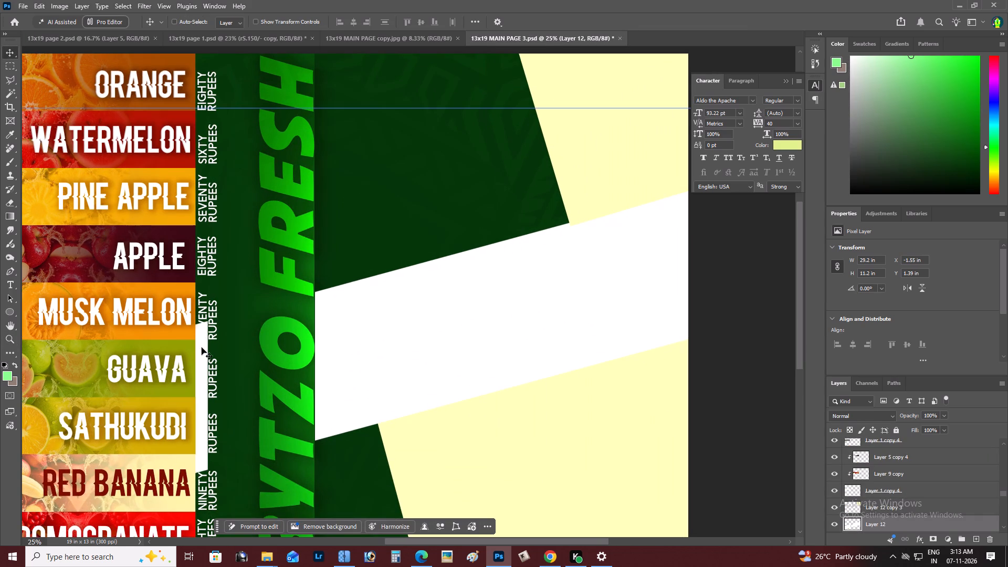
right_click(204, 332)
click(214, 335)
drag(275, 335, 326, 327)
key(ctrl+z)
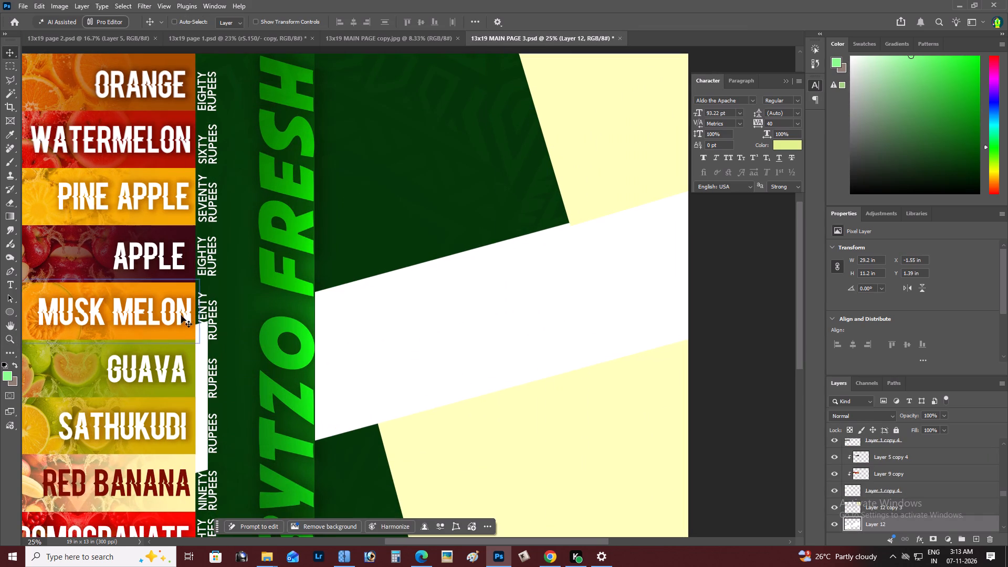
key(m)
drag(149, 266, 240, 513)
key(BackSpace)
key(ctrl+d)
Save the 13x19 MAIN PAGE 3 document.
key(z)
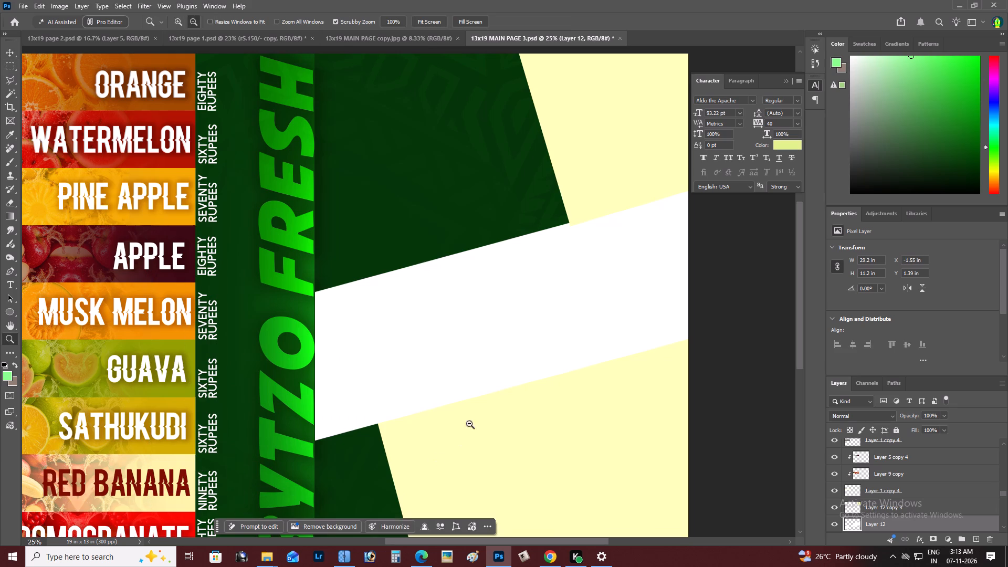
alt+click(440, 335)
right_click(440, 335)
double_click(466, 343)
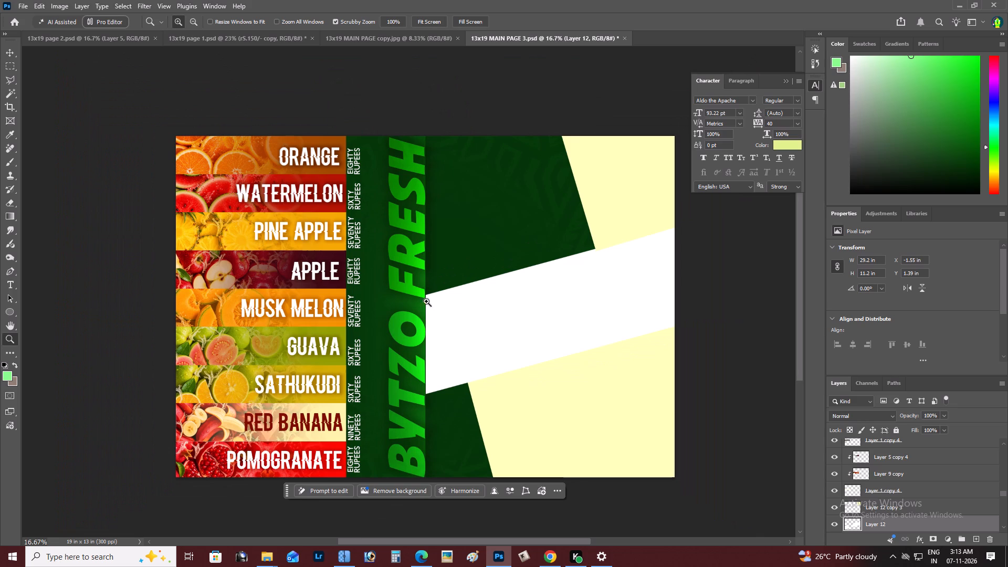
key(ctrl+s)
Make the upper cream panel's layer the active layer.
key(v)
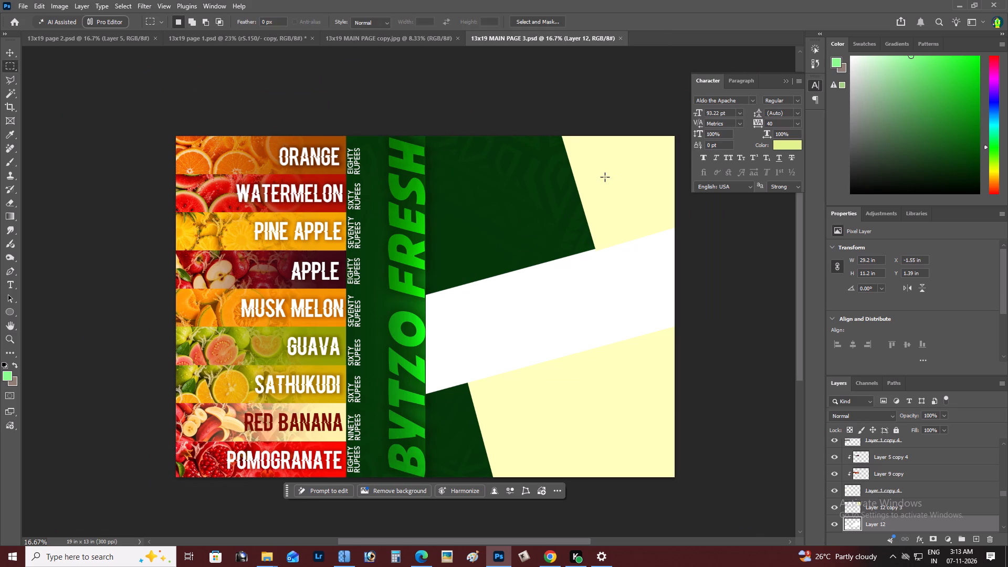
right_click(605, 177)
click(517, 169)
key(v)
right_click(616, 186)
click(625, 189)
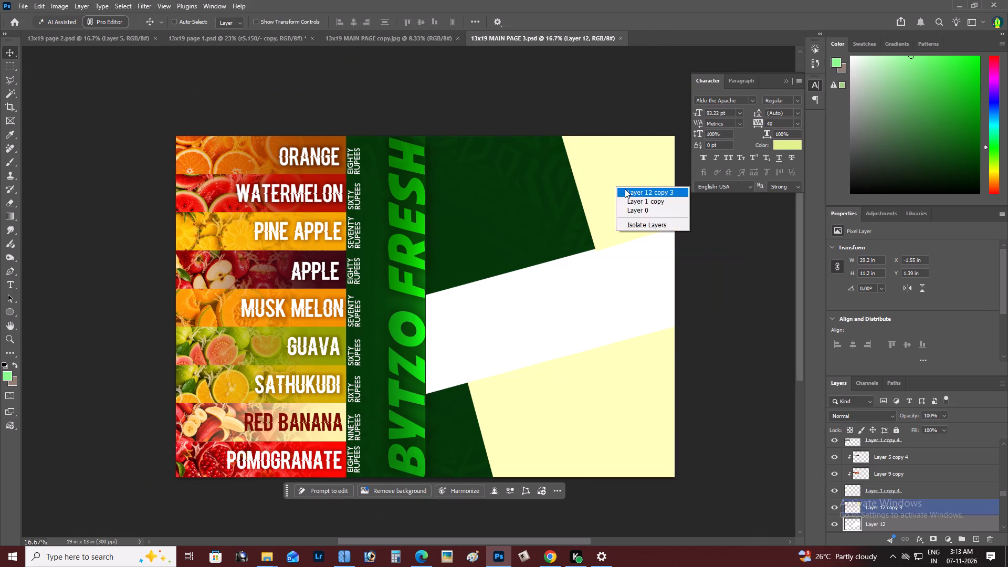
Switch to Microsoft Edge and copy the enhanced coffee image from the ChatGPT conversation.
key(alt+Tab)
scroll(453, 251, down, 1)
click(494, 218)
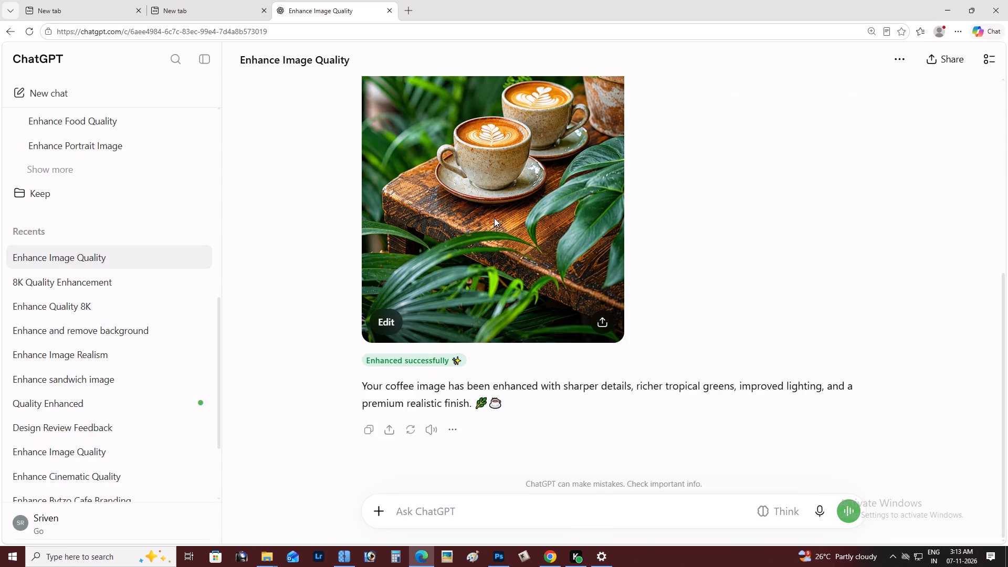
right_click(550, 212)
click(582, 255)
key(alt+Tab)
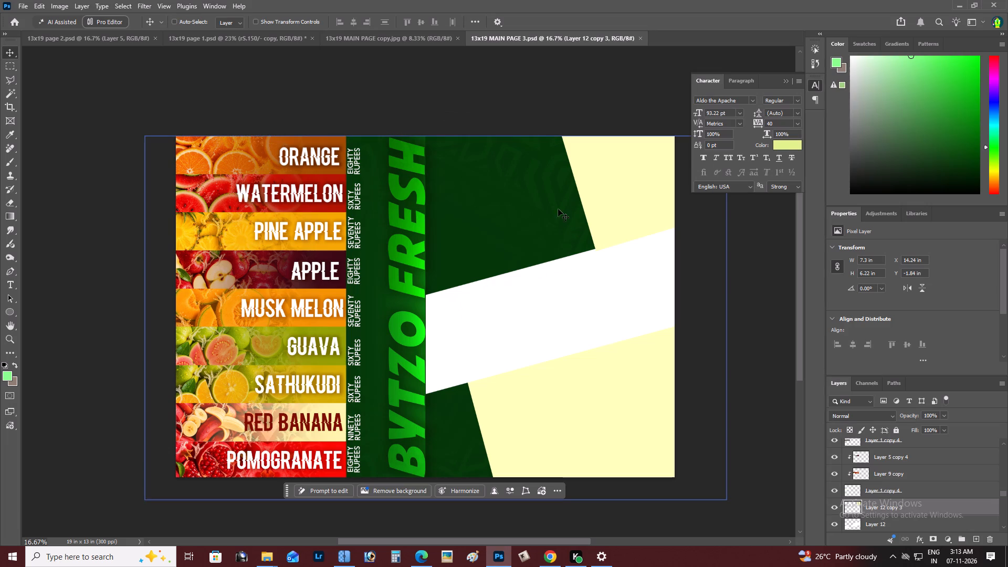
Back in Photoshop, paste the coffee image above the upper cream panel's layer and move it over that panel.
right_click(589, 188)
click(603, 193)
key(ctrl+v)
key(space)
drag(589, 256, 533, 268)
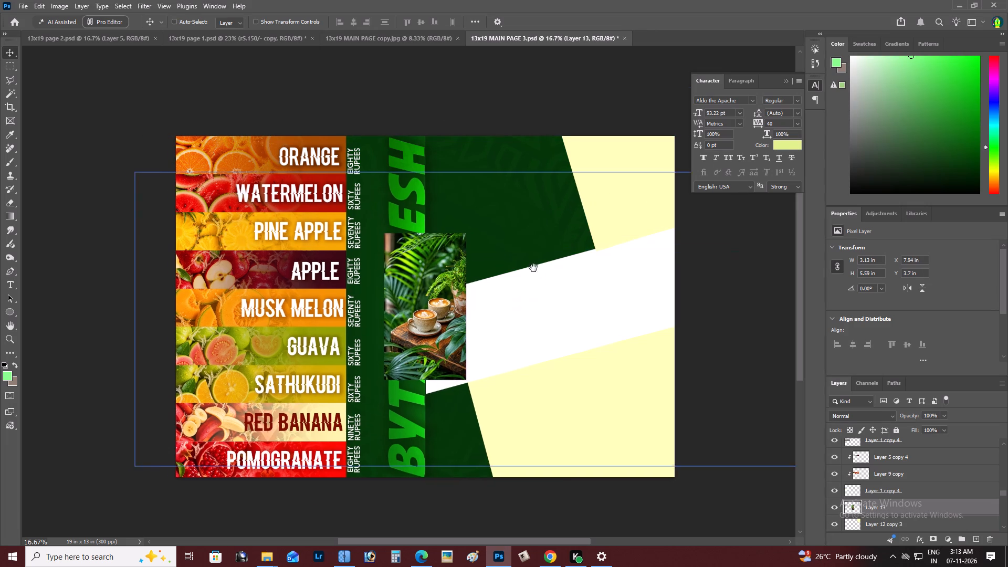
drag(533, 268, 500, 274)
drag(352, 314, 526, 192)
Enlarge the coffee image to about 6.83 x 12.21 in so it covers the upper cream panel.
key(ctrl+t)
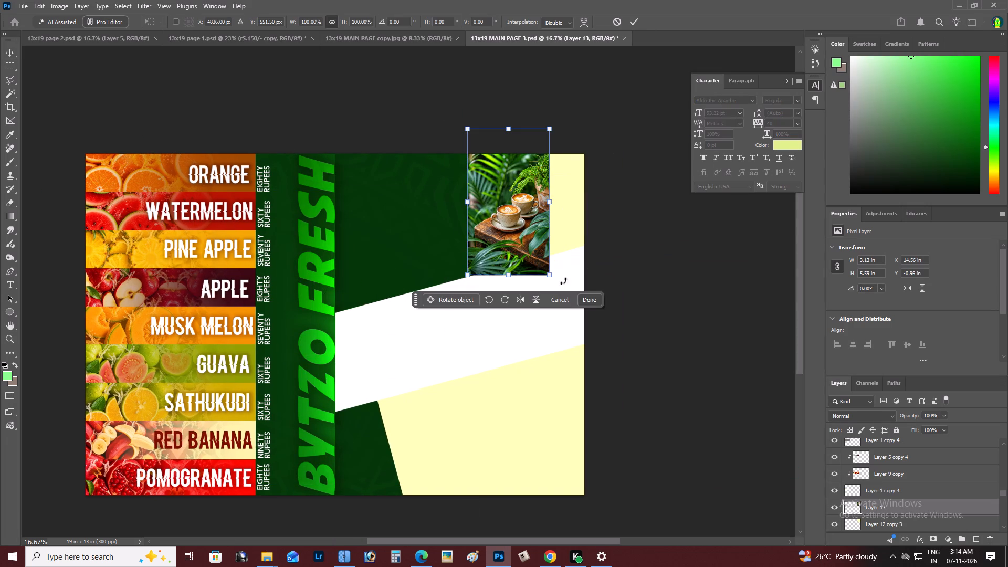
alt+drag(552, 276, 648, 337)
drag(548, 304, 553, 300)
key(ctrl+Return)
key(ctrl+bracketleft)
key(ctrl+bracketright)
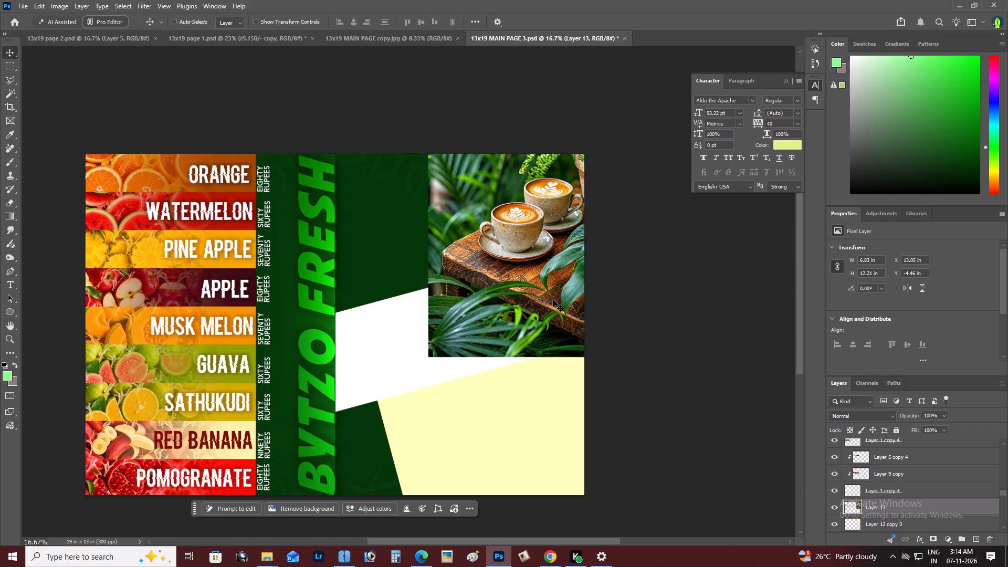
Clip the coffee image to the upper cream panel and shift it to about X 13.23 in, Y -4.85 in.
key(ctrl+alt+g)
key(space)
drag(499, 229, 459, 246)
key(z)
drag(467, 241, 469, 238)
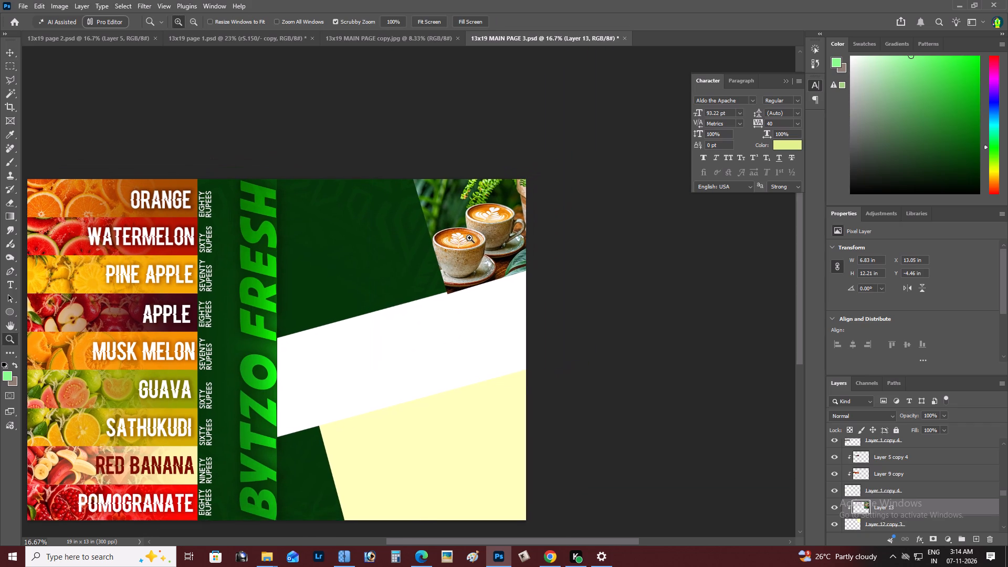
drag(469, 238, 500, 222)
key(space)
drag(480, 232, 423, 257)
key(v)
drag(430, 253, 448, 235)
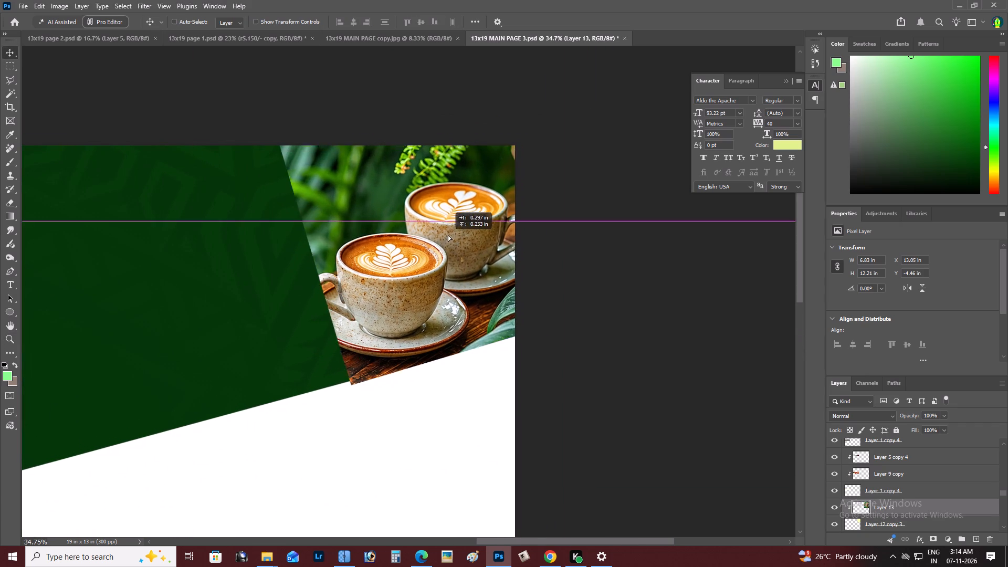
drag(448, 235, 440, 230)
Apply Levels to the coffee image with input black at about 12 and input white at 232.
key(z)
alt+click(446, 218)
right_click(449, 216)
key(space)
key(space)
key(space)
key(space)
key(space)
key(space)
key(space)
key(space)
key(space)
key(space)
key(space)
key(space)
key(space)
click(469, 224)
drag(464, 225, 430, 232)
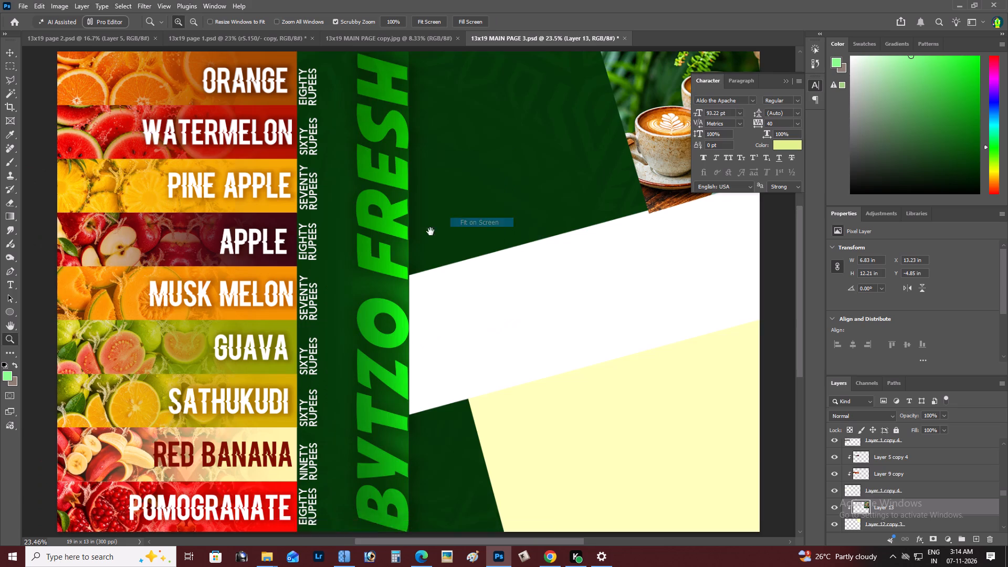
drag(430, 232, 227, 302)
key(ctrl+l)
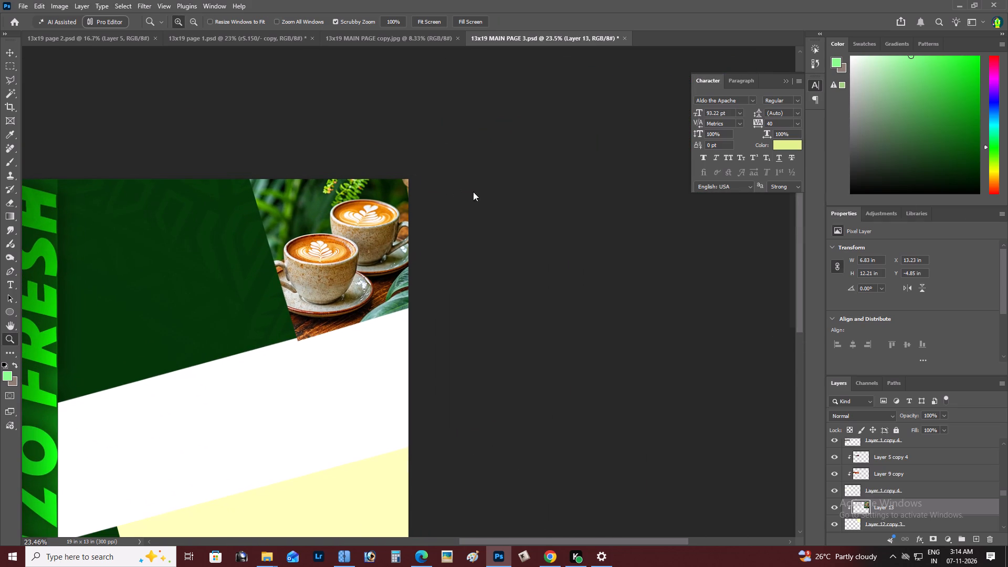
drag(912, 270, 908, 268)
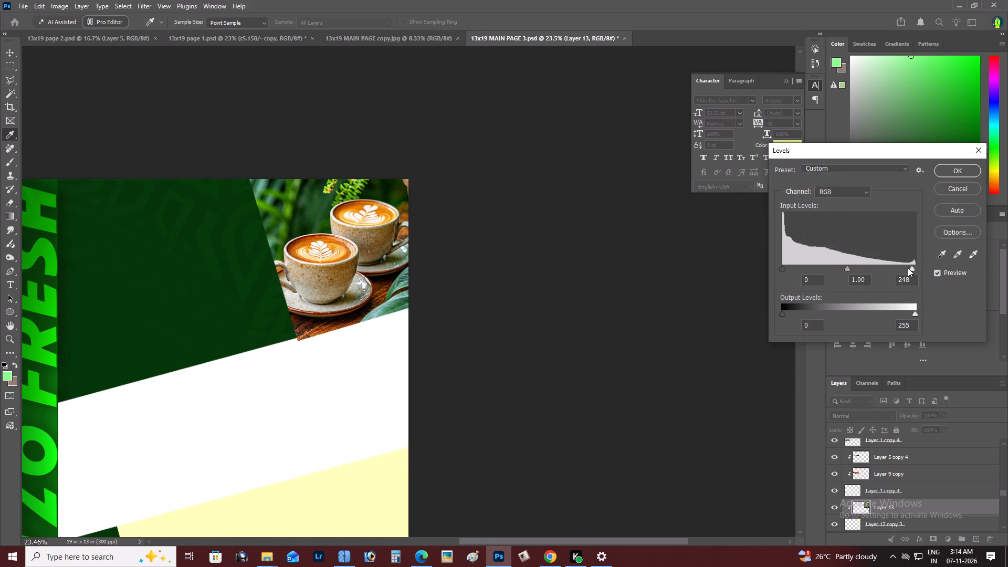
drag(908, 268, 903, 267)
click(785, 269)
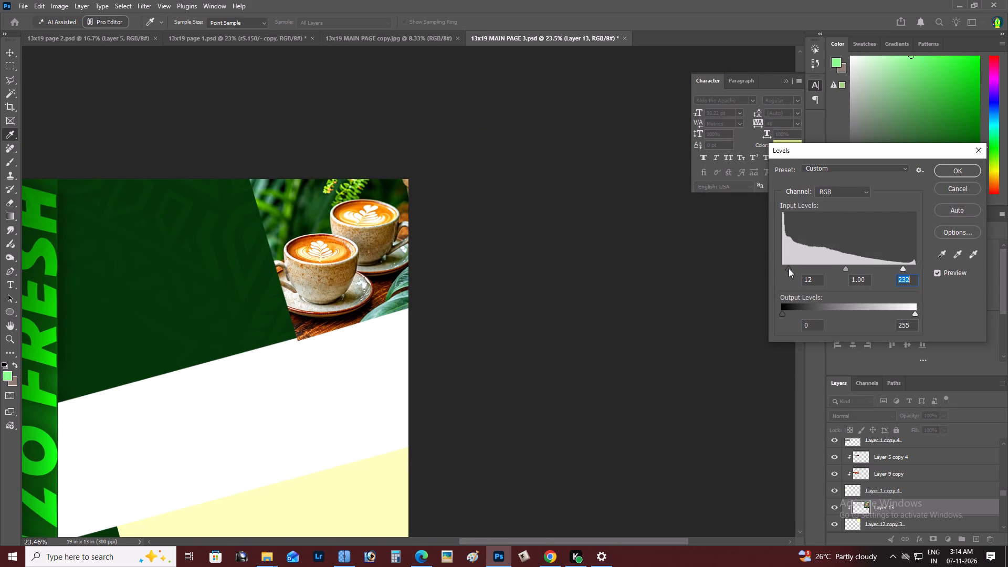
key(Return)
Rotate the white diagonal band about -1.97° and shift it down to meet the coffee panel's lower corner.
key(z)
alt+click(386, 261)
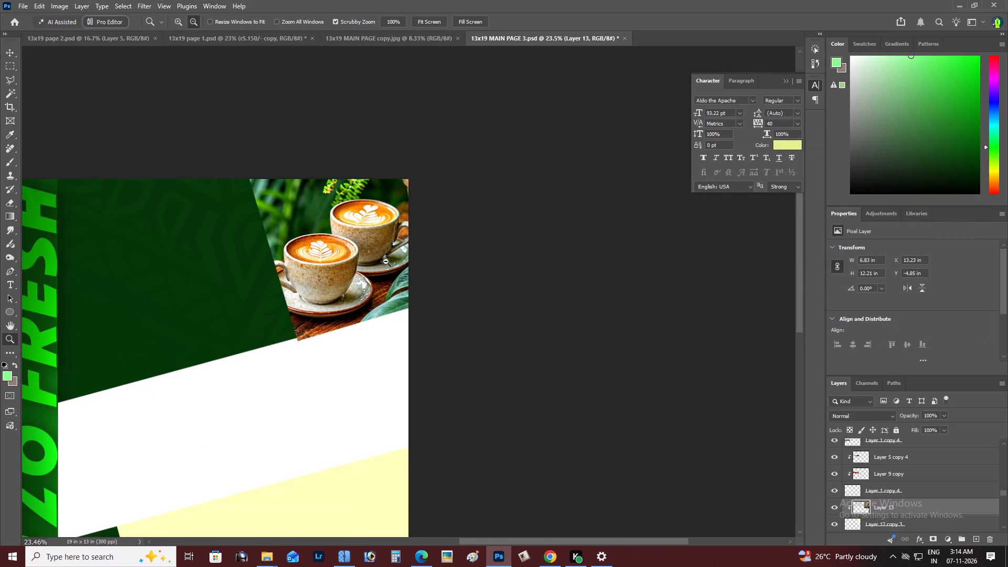
right_click(386, 261)
click(391, 263)
key(space)
key(space)
key(space)
key(space)
key(space)
key(space)
key(space)
key(space)
key(space)
key(space)
key(space)
key(space)
key(space)
key(space)
key(space)
key(space)
key(space)
key(space)
key(space)
key(space)
drag(392, 263, 404, 264)
click(404, 264)
drag(411, 266, 307, 264)
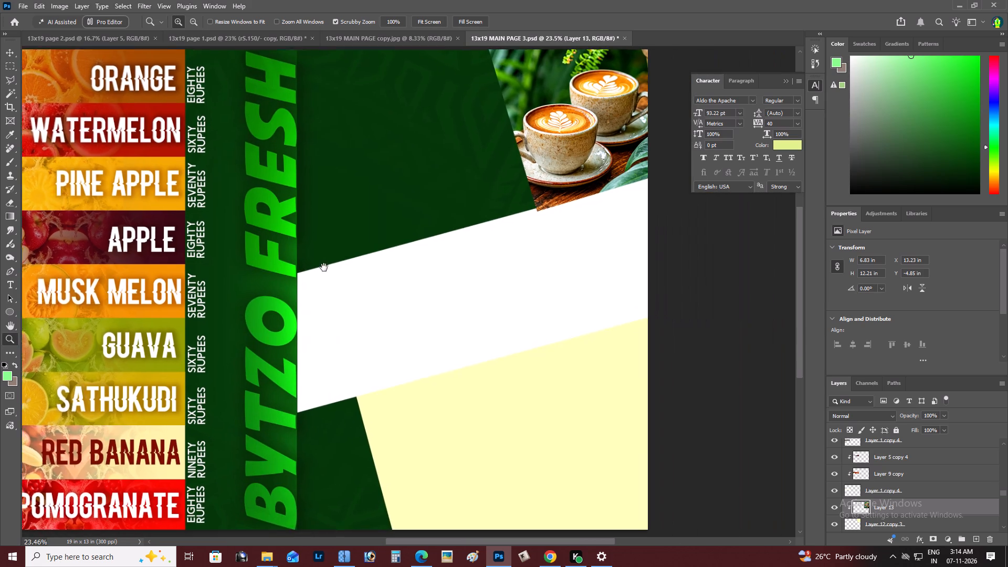
key(z)
double_click(532, 237)
drag(529, 235, 531, 250)
key(space)
key(v)
right_click(521, 245)
double_click(533, 249)
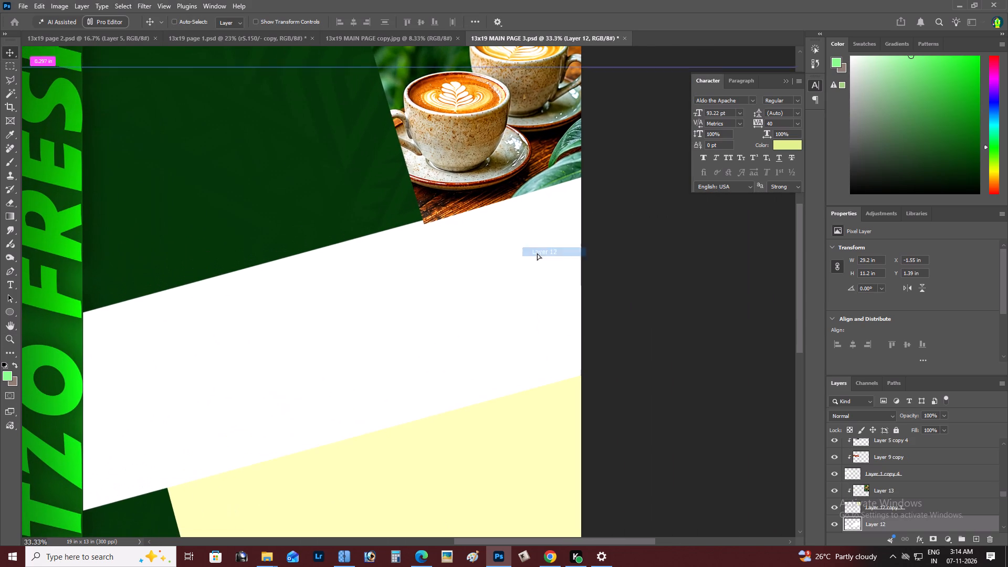
key(ctrl+t)
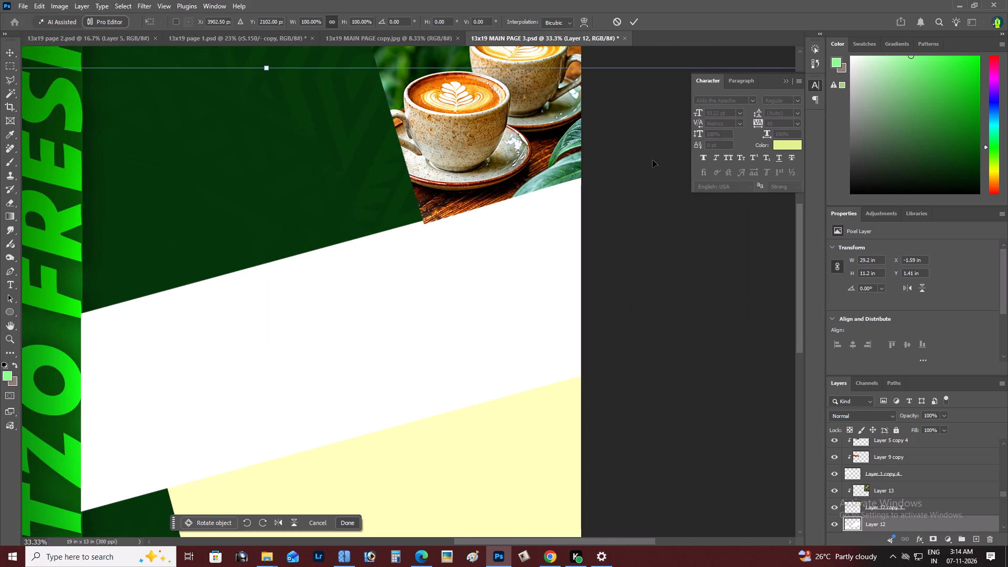
drag(424, 60, 414, 55)
drag(408, 155, 410, 160)
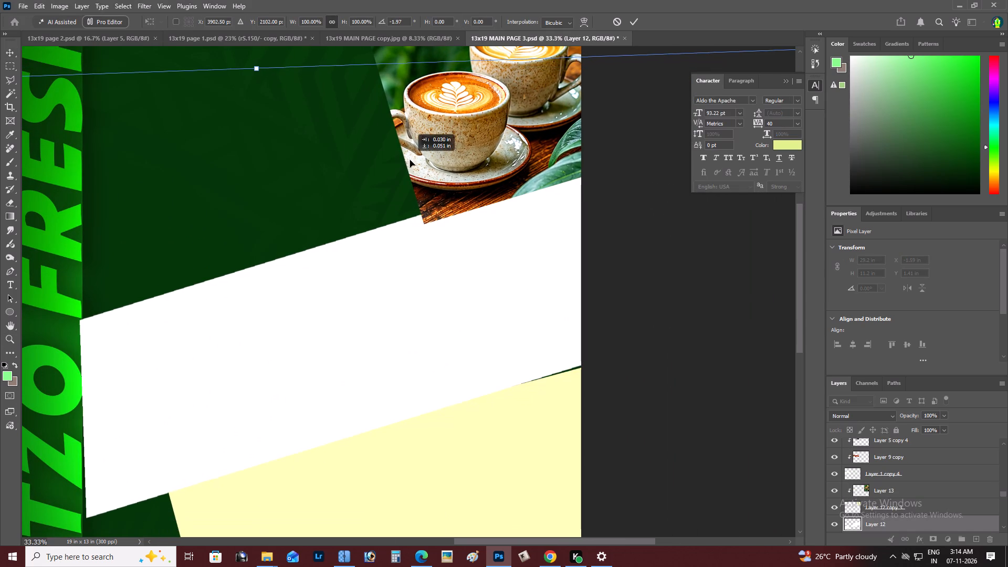
drag(410, 160, 404, 166)
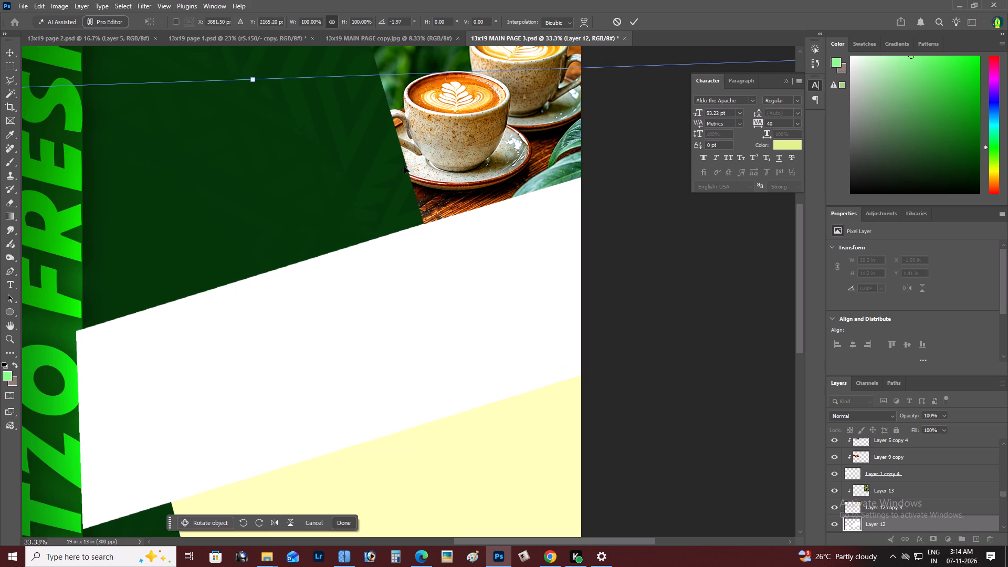
Nudge the rotated white band to about X -1.76 in, Y 1.22 in and apply the transform.
key(v)
key(shift+Left)
key(shift+Left)
key(shift+Left)
key(shift+Left)
key(shift+Left)
key(shift+Down)
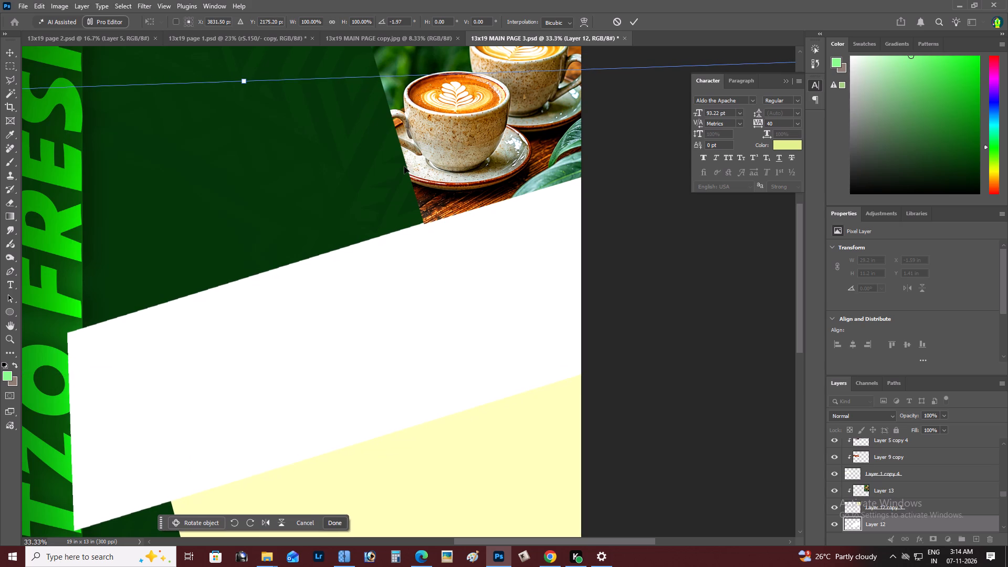
key(shift+Down)
key(shift+Down)
key(Up)
key(Up)
key(Up)
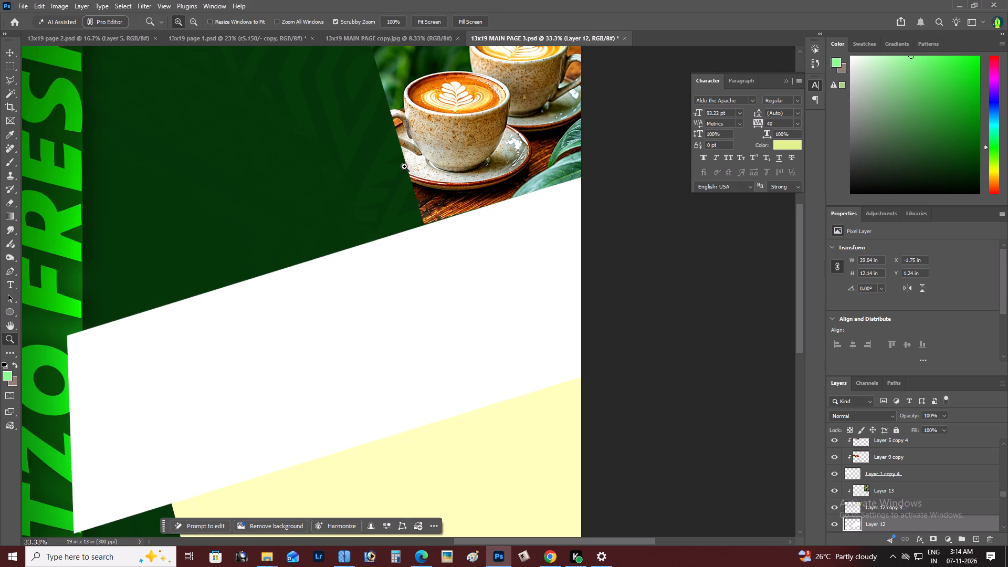
key(v)
key(Up)
key(Up)
key(Left)
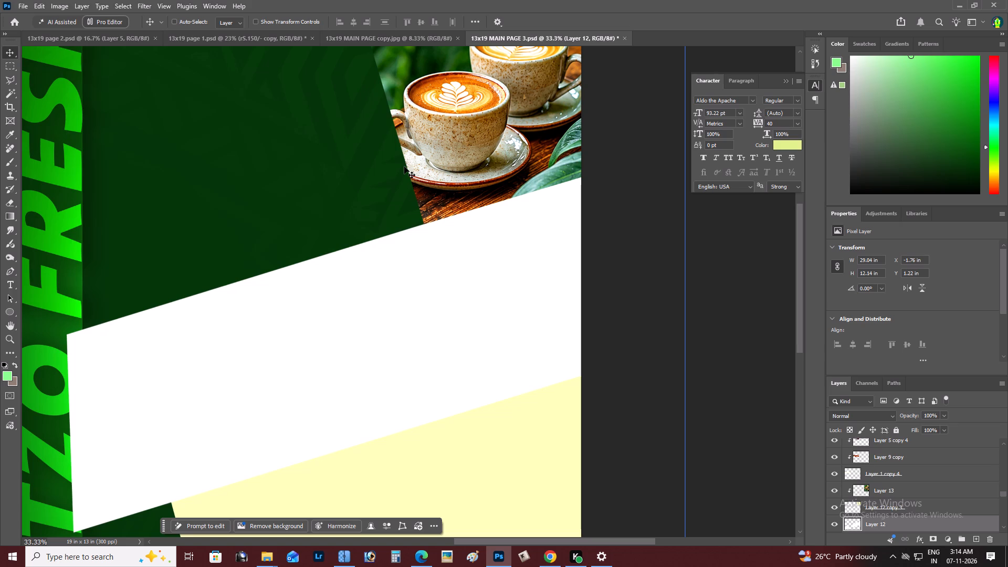
Delete the end of the white band overlapping the vertical BYTZO FRESH title, using a rectangular selection about 1.04 x 6.58 in.
key(space)
key(space)
key(space)
key(space)
key(space)
key(space)
key(space)
key(space)
key(space)
key(space)
key(space)
key(space)
key(space)
drag(347, 247, 383, 152)
key(m)
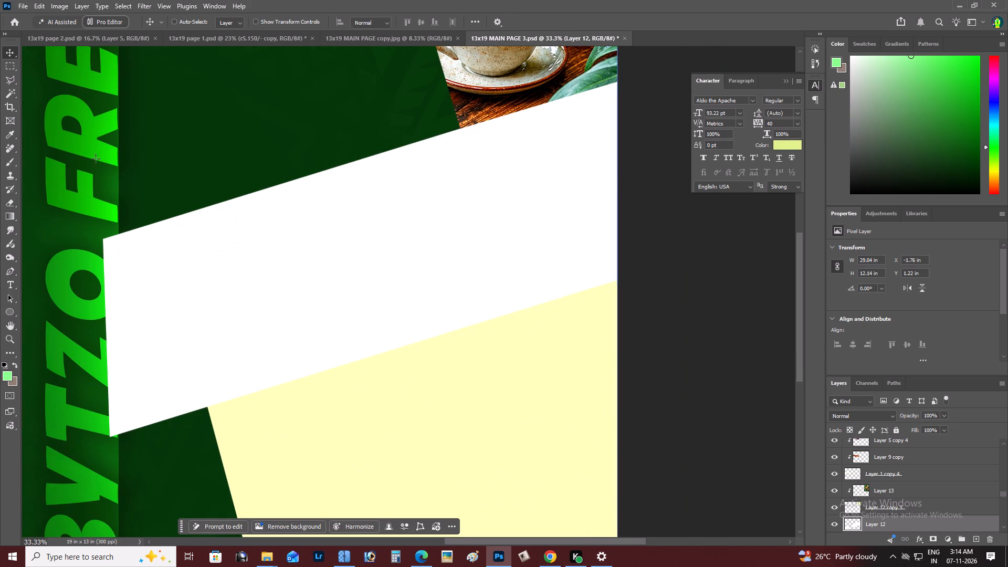
drag(64, 145, 118, 487)
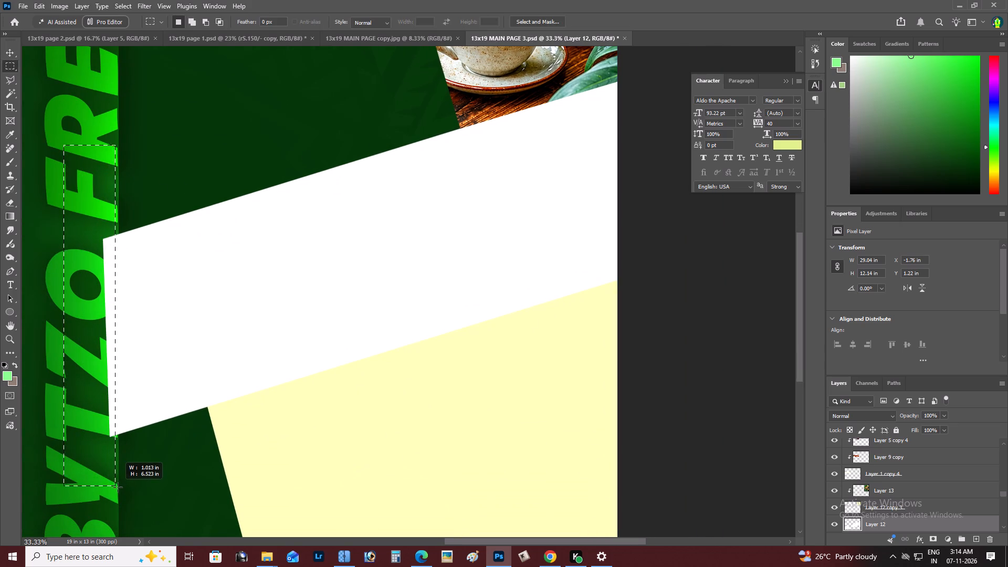
drag(118, 487, 118, 490)
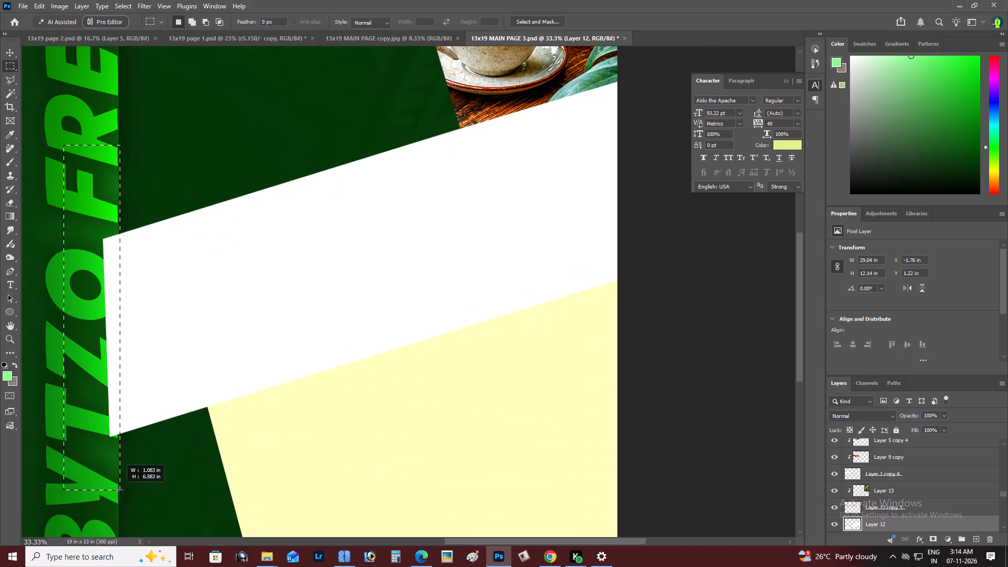
drag(118, 490, 118, 490)
key(BackSpace)
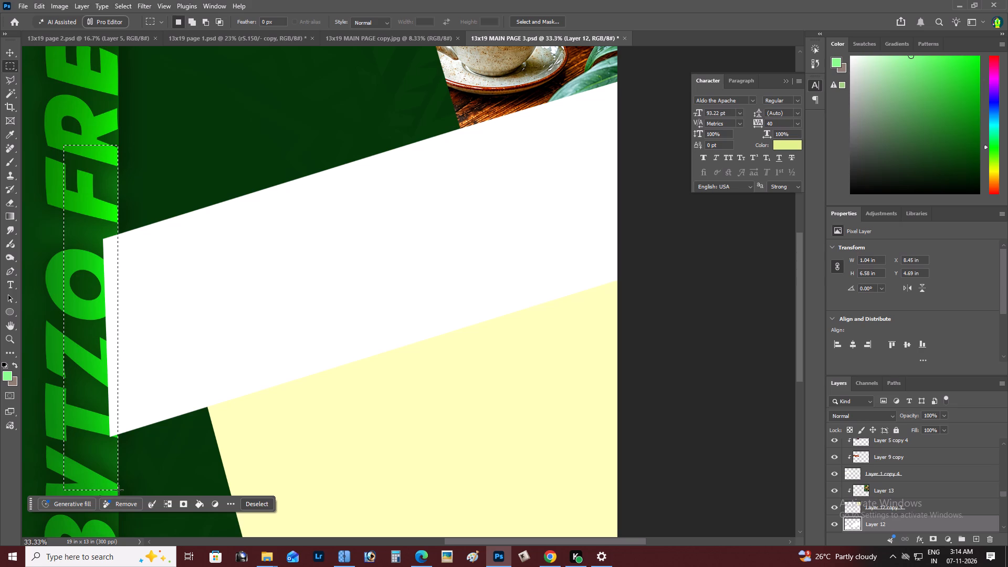
key(ctrl+d)
key(z)
alt+click(251, 290)
right_click(262, 286)
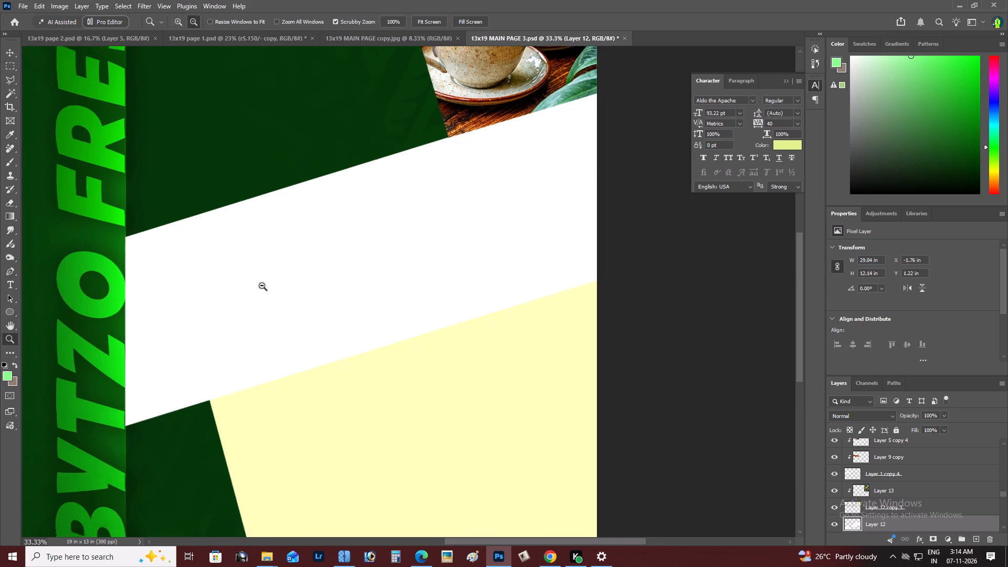
Inspect the full page and the trimmed white diagonal band beside the coffee panel.
double_click(276, 290)
key(space)
key(space)
key(space)
key(space)
key(space)
drag(316, 310, 237, 343)
key(z)
alt+click(401, 294)
right_click(423, 307)
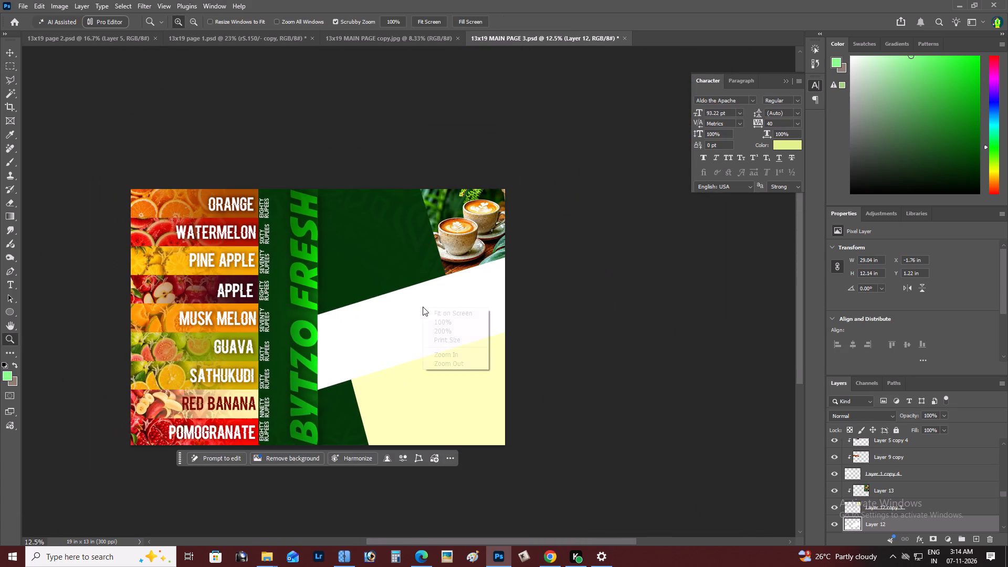
click(437, 313)
key(space)
key(space)
key(space)
key(space)
key(space)
key(space)
key(space)
key(space)
key(space)
key(space)
key(space)
key(space)
key(space)
key(space)
key(space)
key(space)
click(437, 313)
drag(437, 313, 282, 372)
key(z)
drag(392, 313, 303, 332)
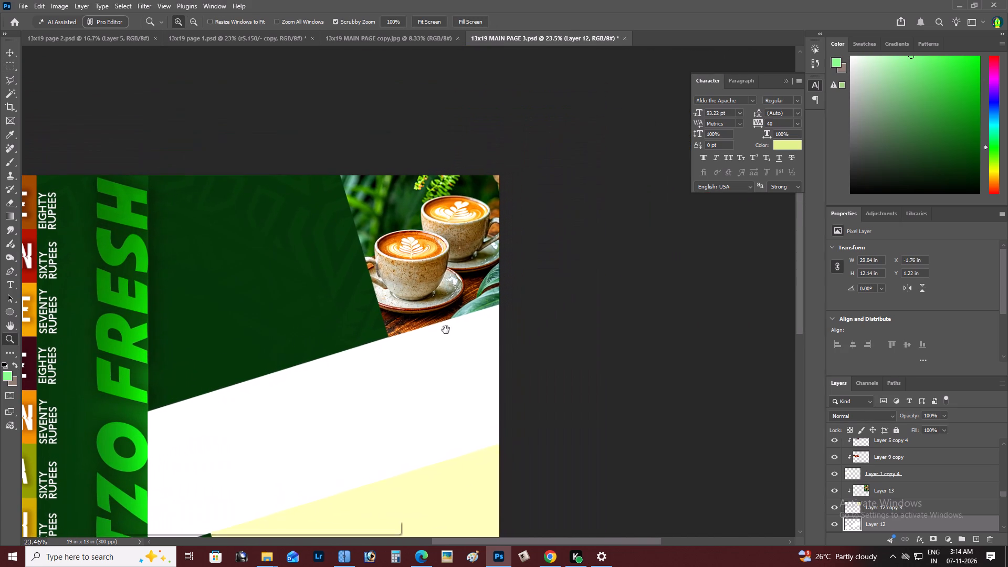
Duplicate the pale-yellow shape behind the coffee image and nudge the lower copy left to X 14.17 in as a thin edge line.
key(v)
right_click(376, 224)
click(388, 227)
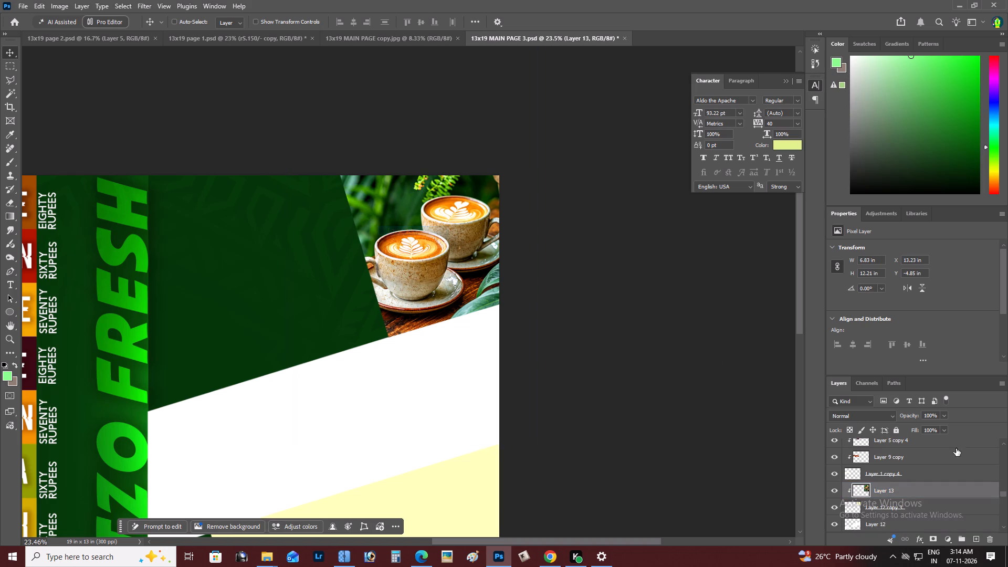
click(926, 511)
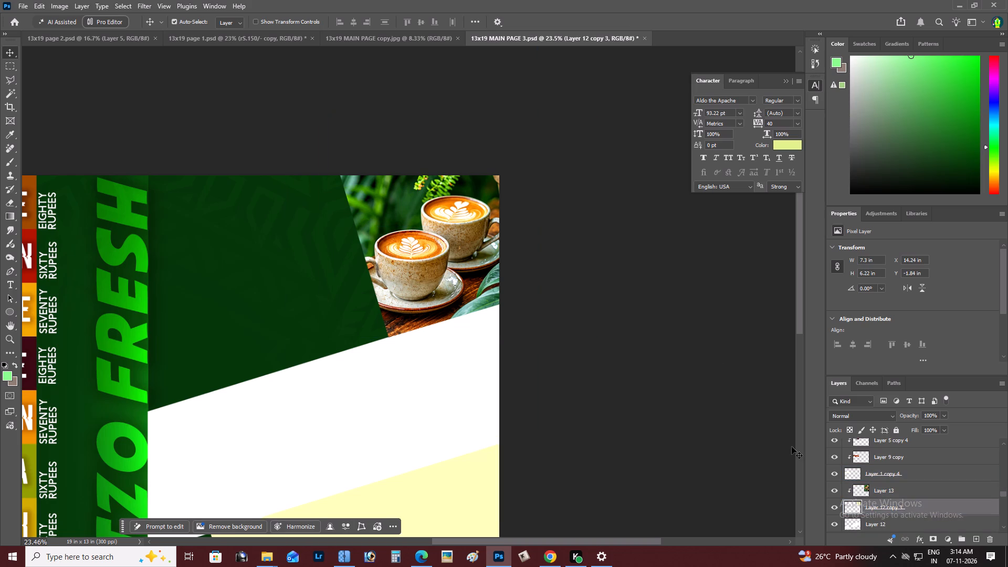
key(ctrl+j)
click(923, 526)
key(v)
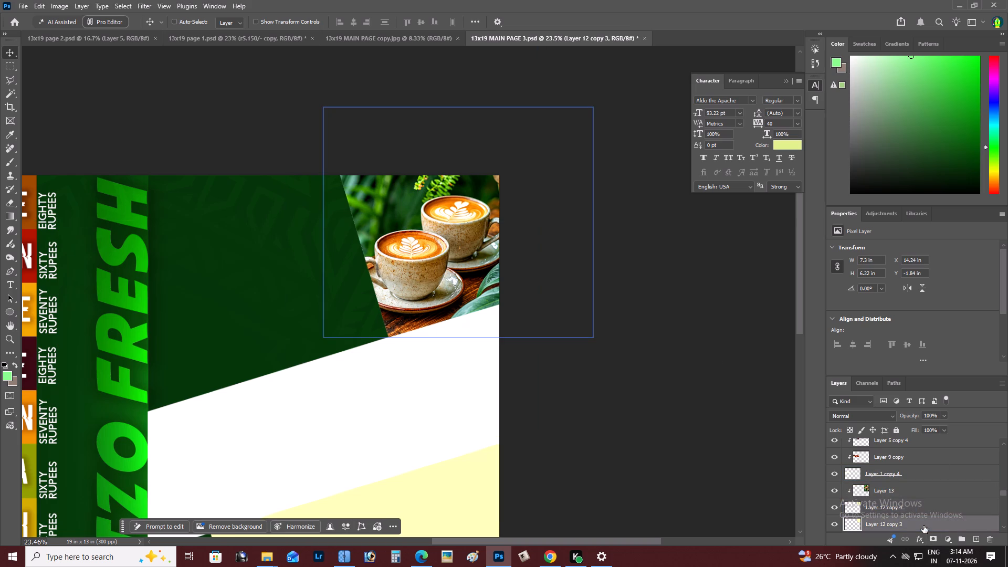
key(shift+Left)
key(shift+Left)
Check the coffee panel's pale edge line and the lower yellow panel, in full-page and closer views.
key(z)
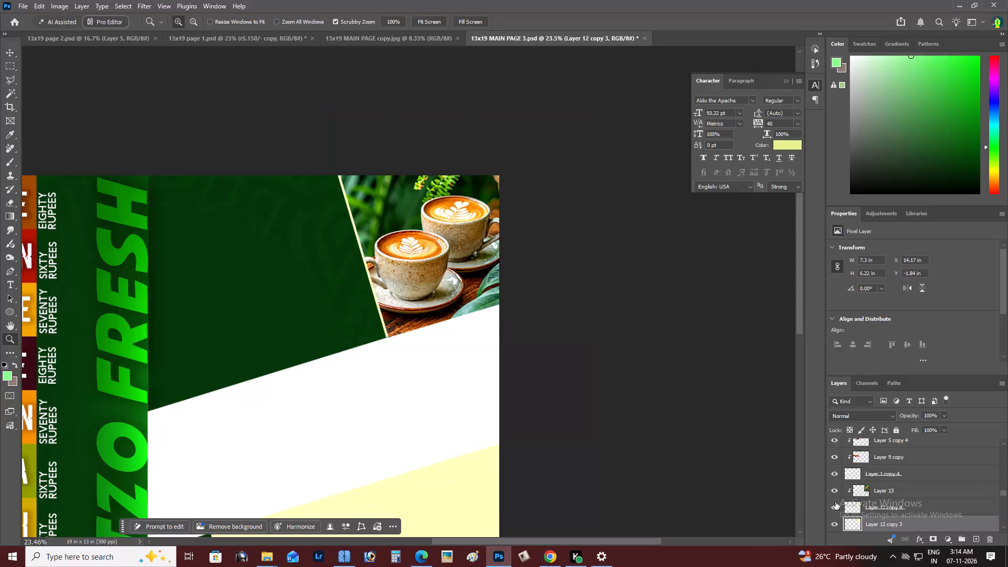
alt+click(460, 352)
right_click(460, 352)
double_click(474, 357)
key(space)
key(space)
key(space)
key(space)
key(space)
key(space)
key(space)
drag(474, 358, 384, 386)
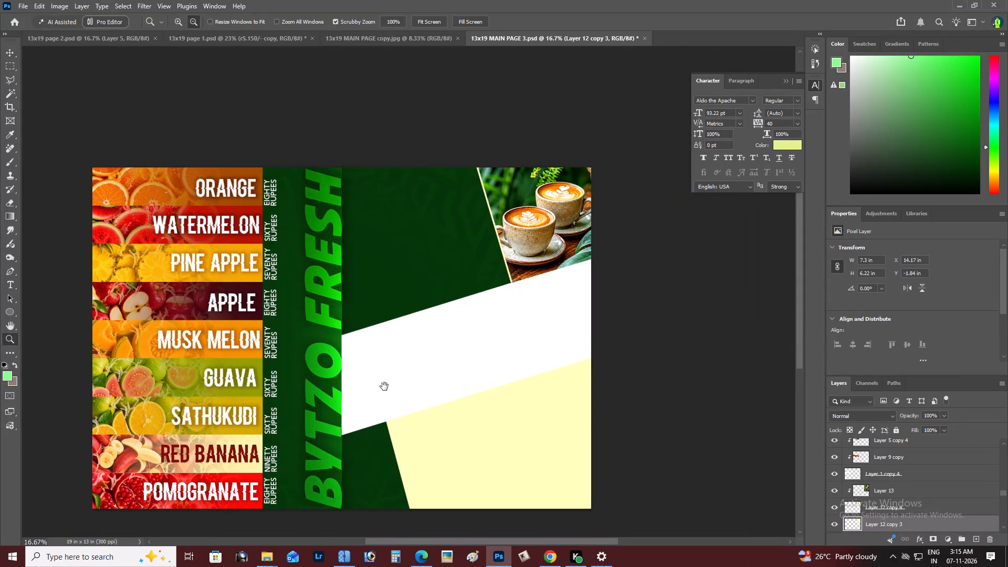
drag(384, 386, 387, 386)
key(z)
alt+click(402, 358)
right_click(402, 358)
click(424, 365)
key(space)
drag(424, 365, 345, 334)
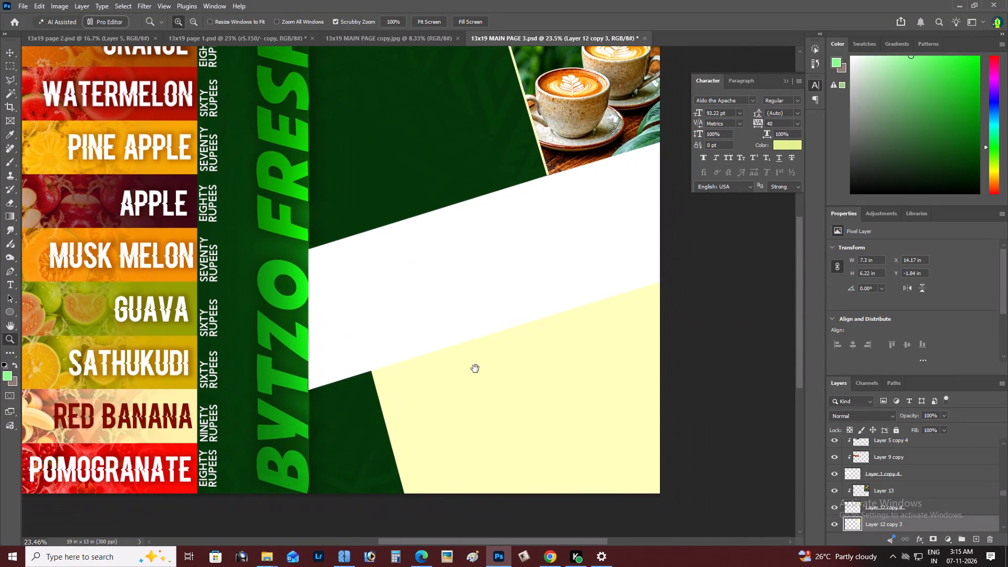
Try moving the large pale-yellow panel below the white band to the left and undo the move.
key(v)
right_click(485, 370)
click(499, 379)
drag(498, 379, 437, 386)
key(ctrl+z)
Review the page layout around the empty pale-yellow panel below the white band.
key(z)
alt+click(478, 368)
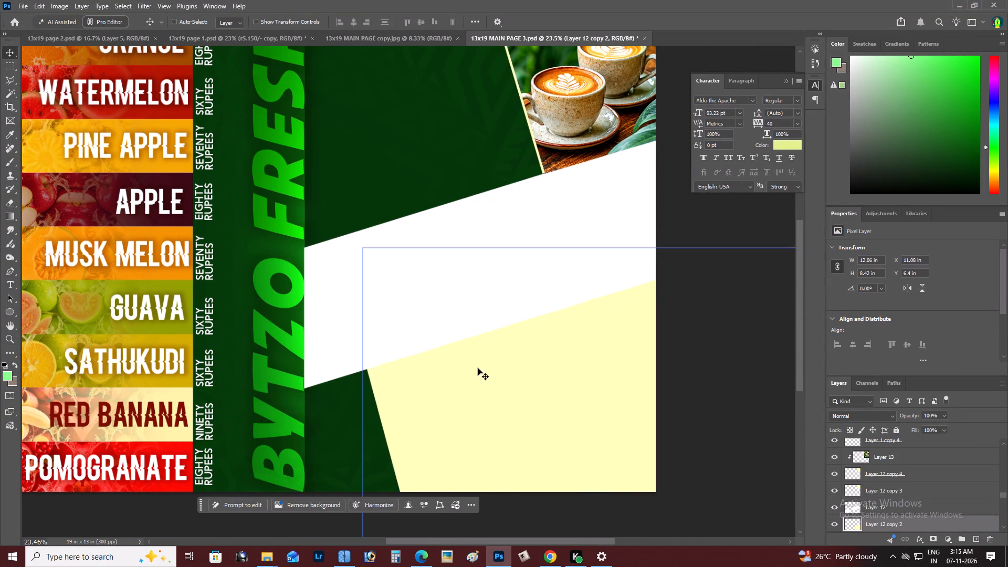
right_click(478, 368)
click(472, 360)
key(z)
alt+click(472, 360)
right_click(472, 360)
click(489, 366)
key(space)
drag(489, 366, 458, 371)
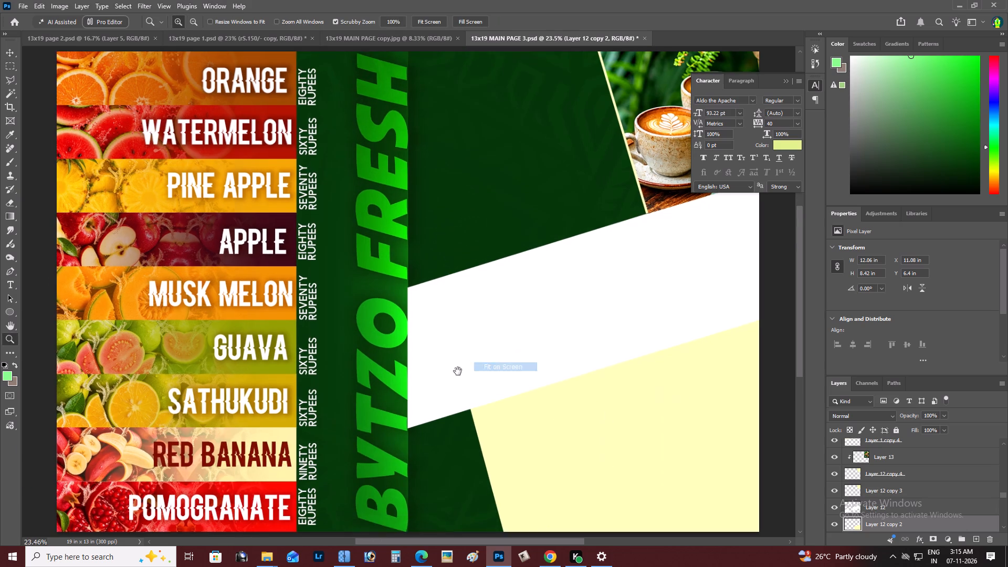
drag(458, 371, 456, 372)
Switch to Pinterest in Chrome and search for "milkshakes and moito".
key(alt+Tab)
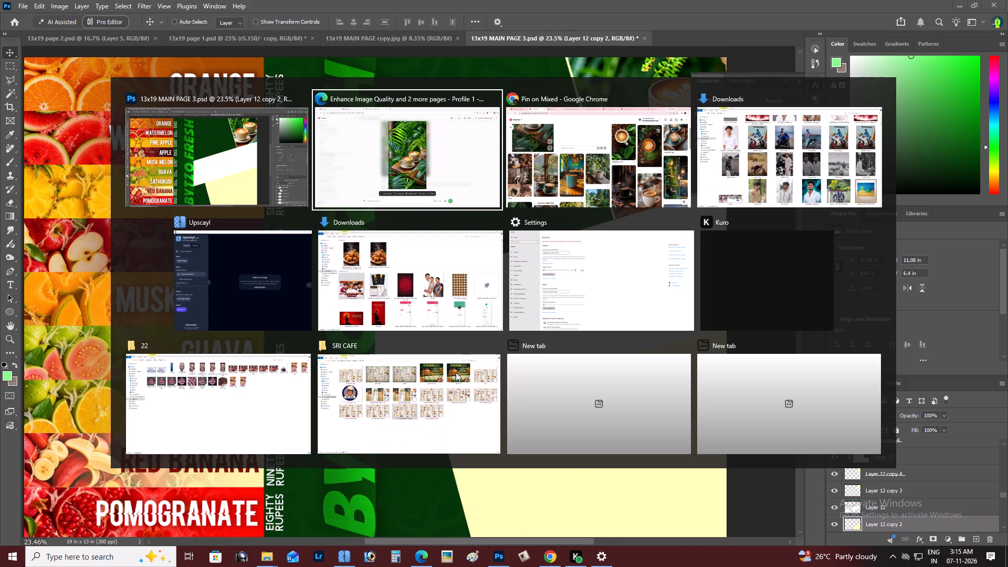
key(alt+Tab)
click(875, 72)
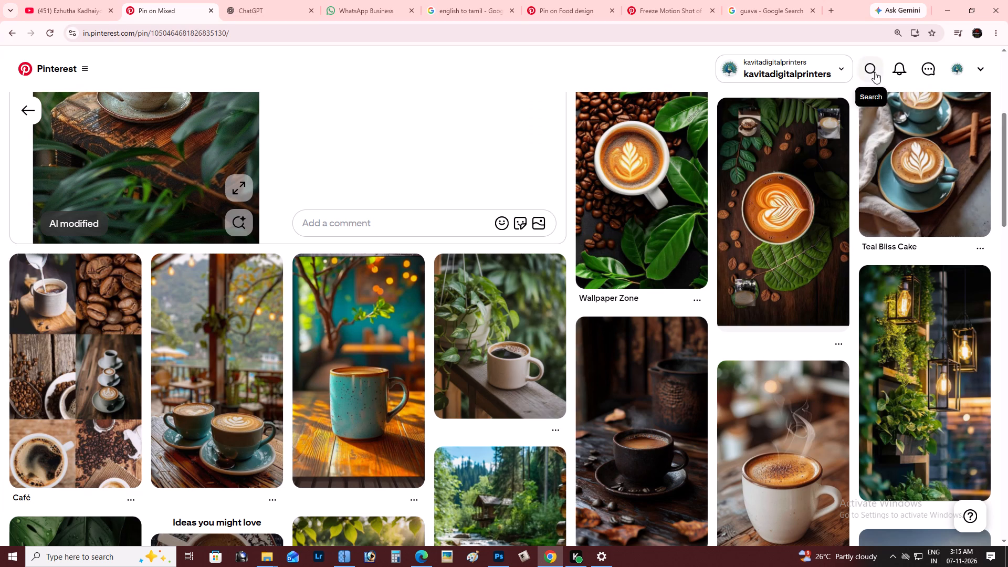
text(milkd)
key(BackSpace)
text(shakes and)
key(space)
text(moito)
key(Return)
Browse the drink results and open the 4-Flavor Shake Flight pin.
key(alt+Tab)
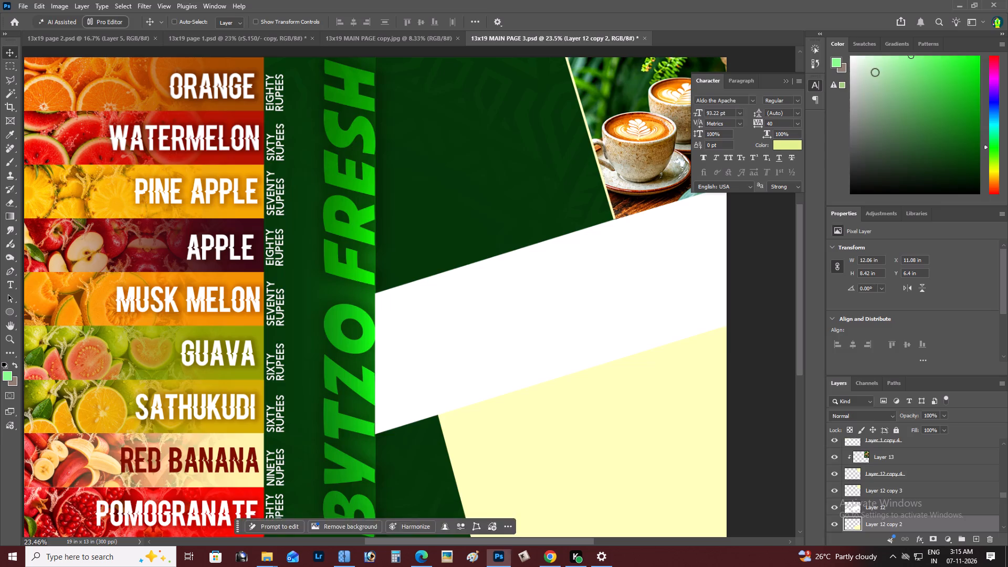
key(alt+Tab)
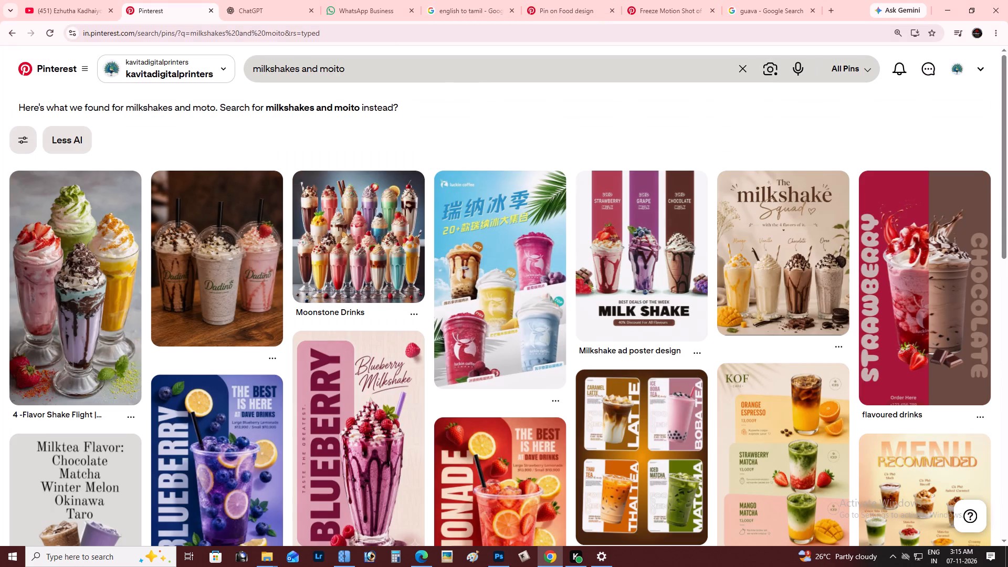
drag(1007, 138, 1007, 155)
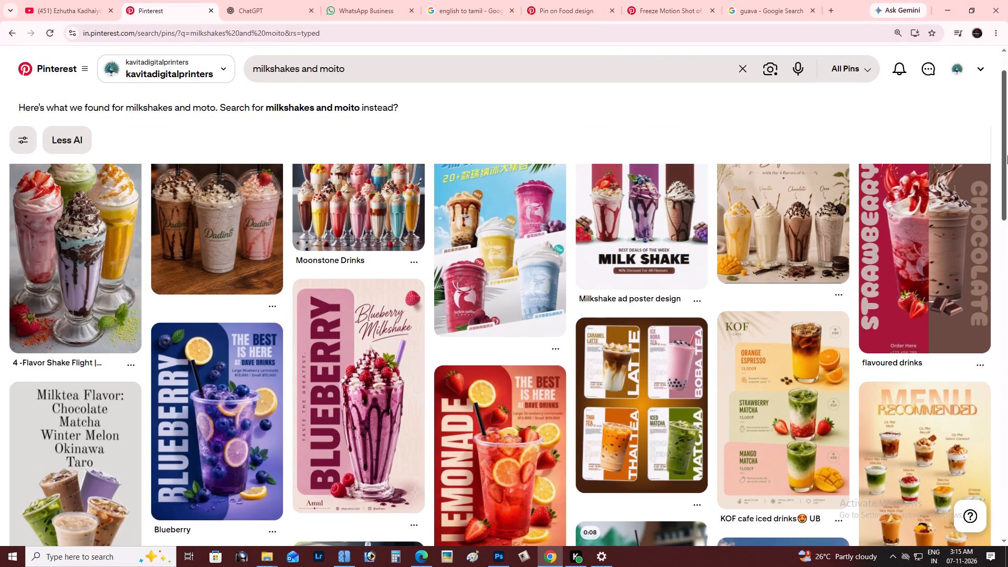
drag(1007, 155, 1007, 241)
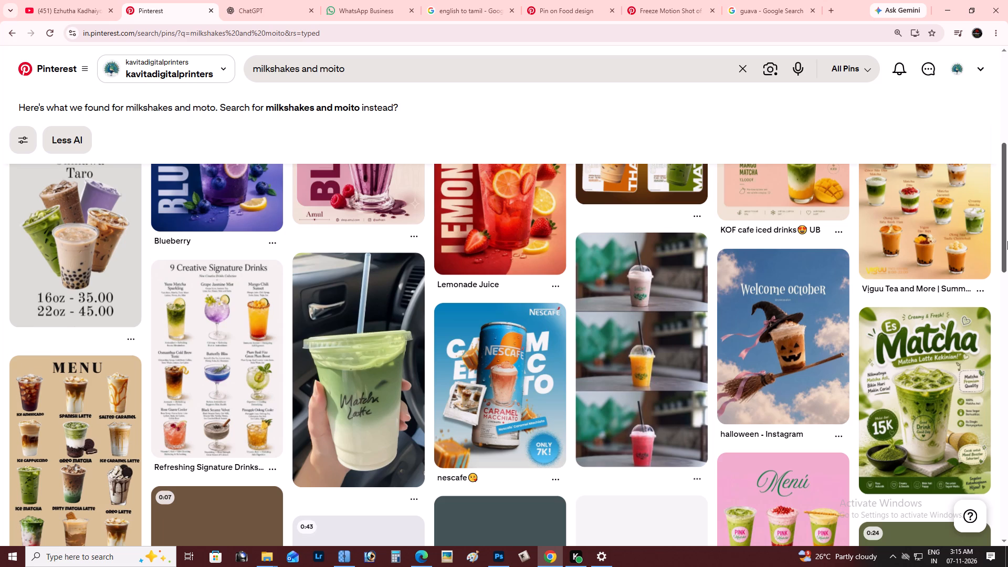
drag(1007, 241, 1007, 162)
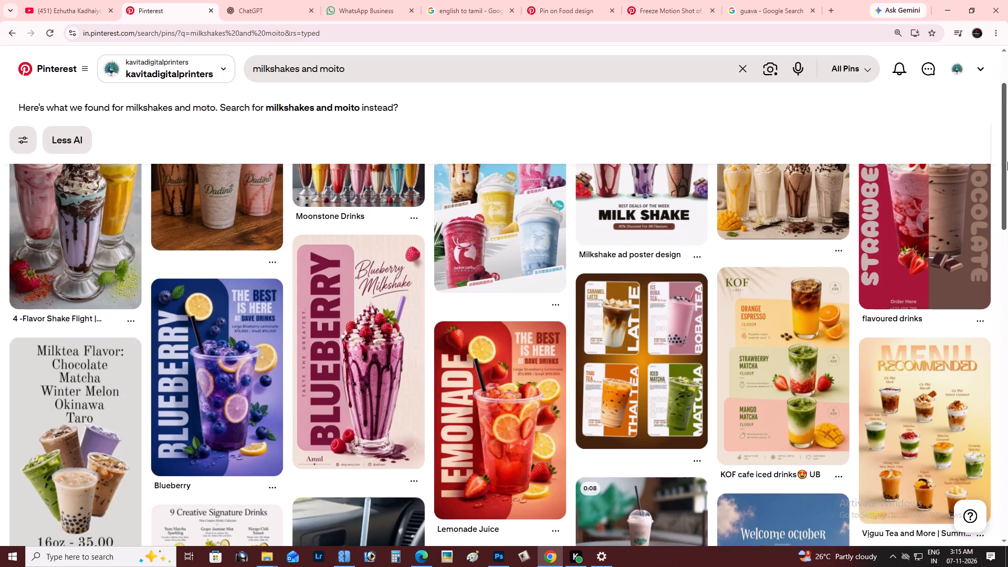
drag(1007, 162, 1007, 82)
click(36, 291)
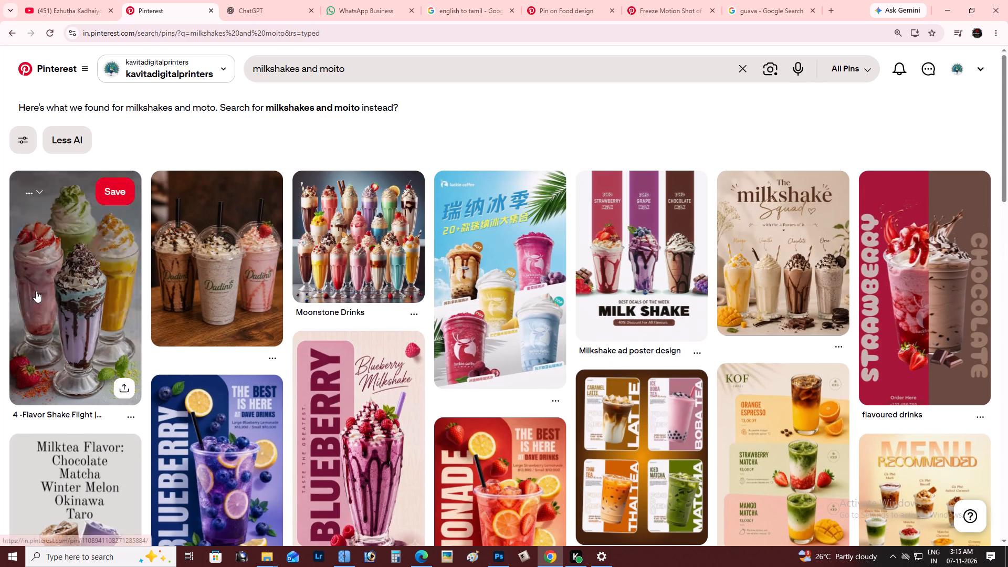
key(alt+Tab)
key(alt+Tab)
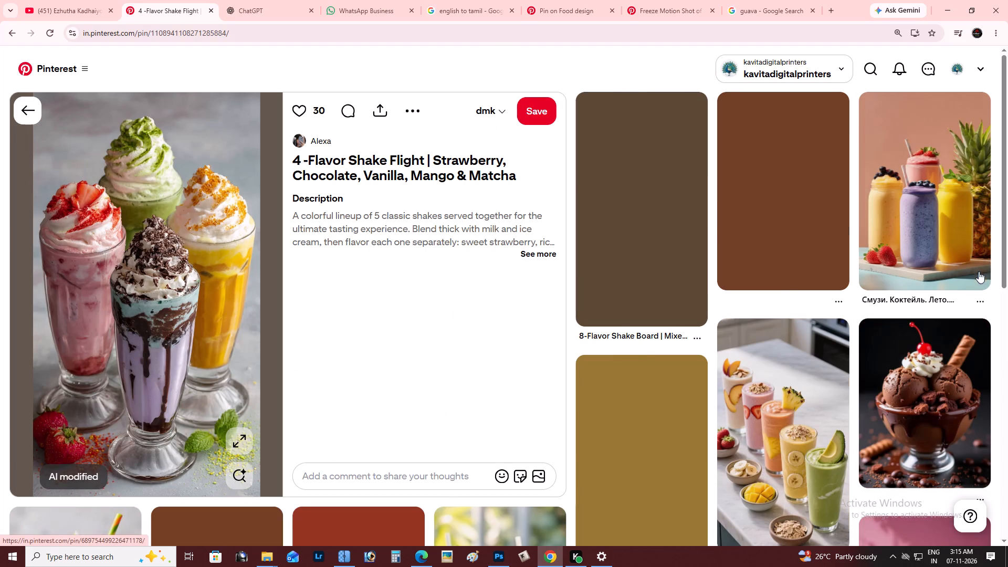
Browse related pins, opening the mint-topped lemonade glasses and the five colourful drinks on a bar counter.
drag(1007, 188, 1007, 239)
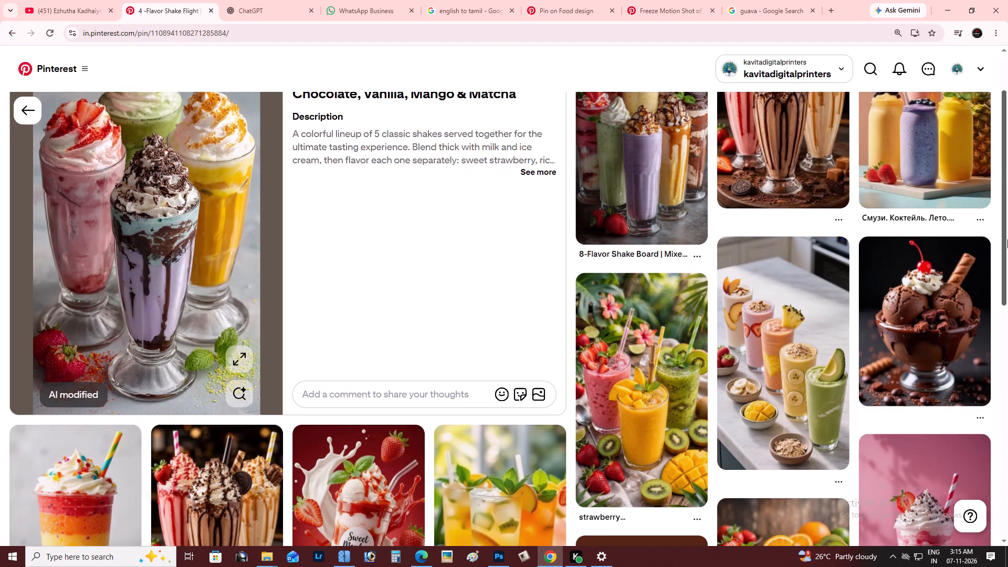
drag(1007, 239, 1007, 366)
click(537, 199)
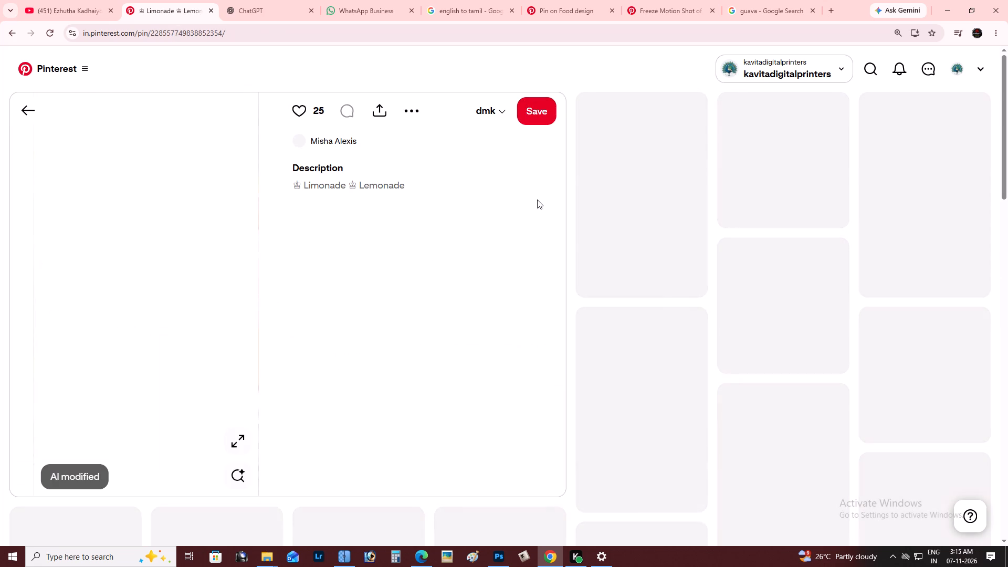
key(alt+Tab)
key(alt+Tab)
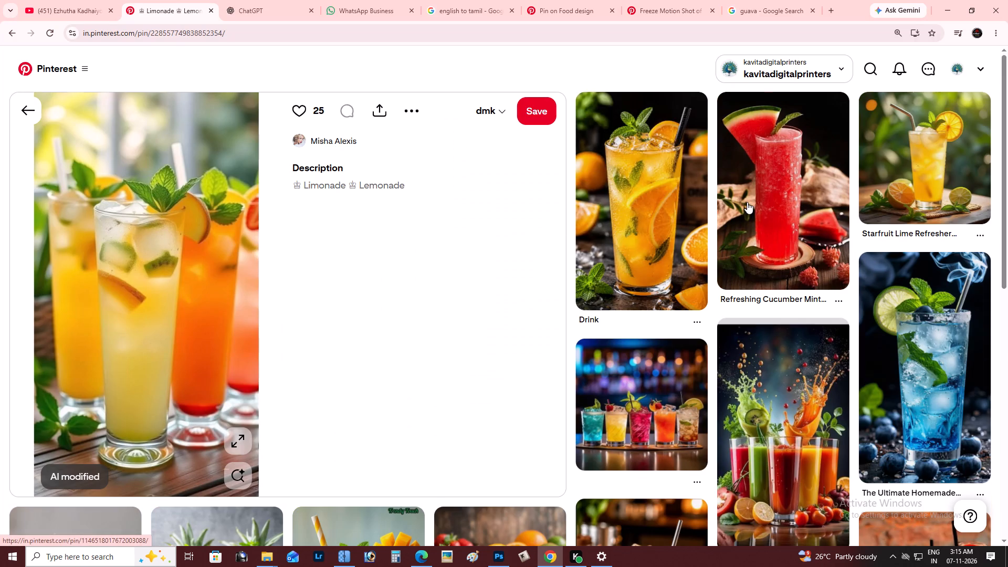
scroll(747, 202, down, 1)
scroll(642, 284, up, 1)
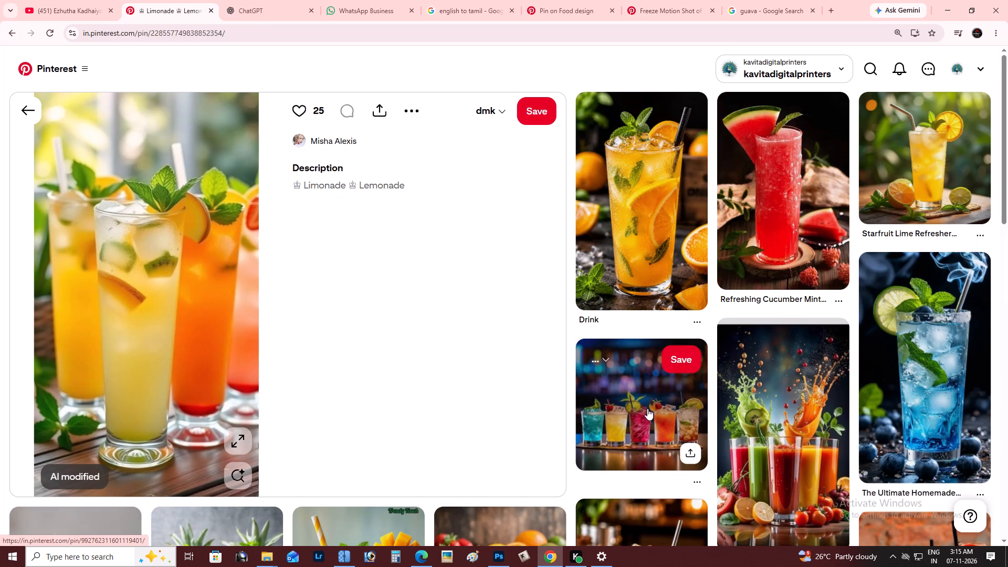
click(647, 408)
key(alt+Tab)
key(alt+Tab)
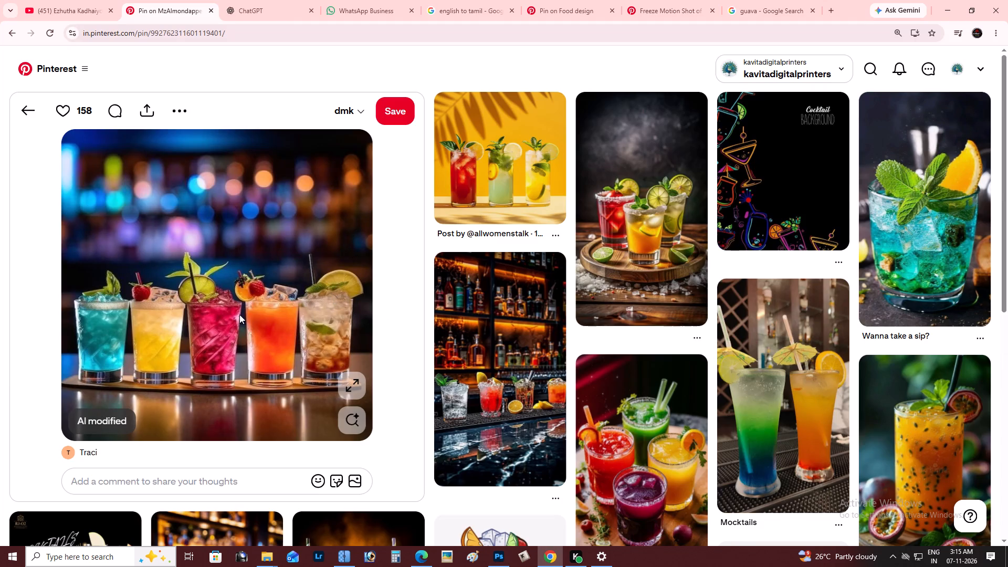
right_click(239, 314)
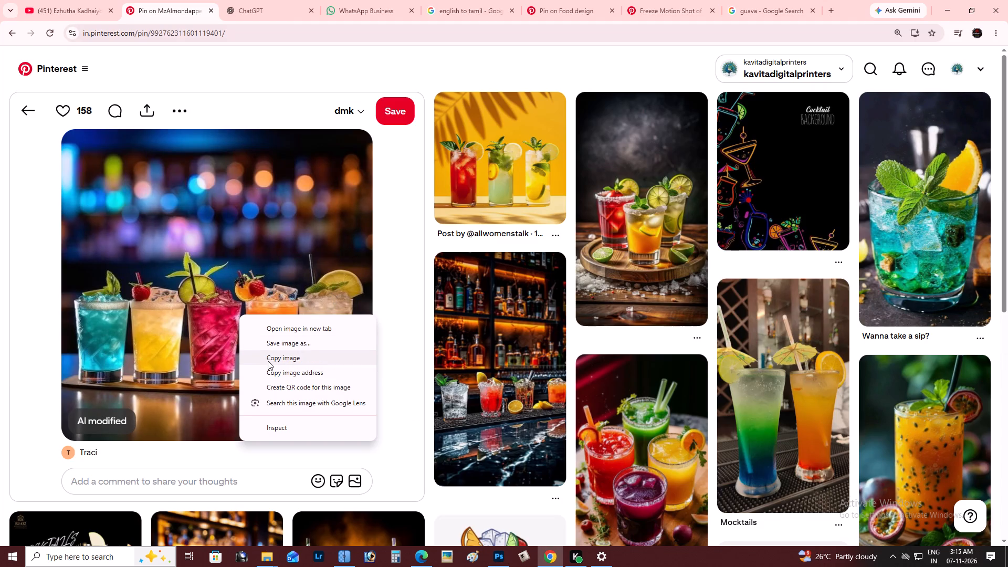
click(678, 217)
key(alt+Tab)
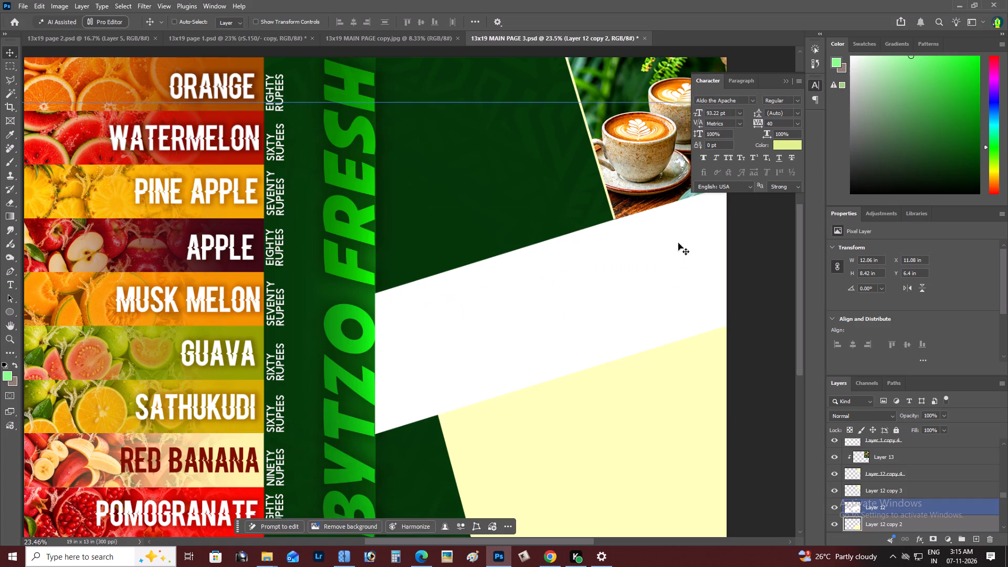
key(alt+Tab)
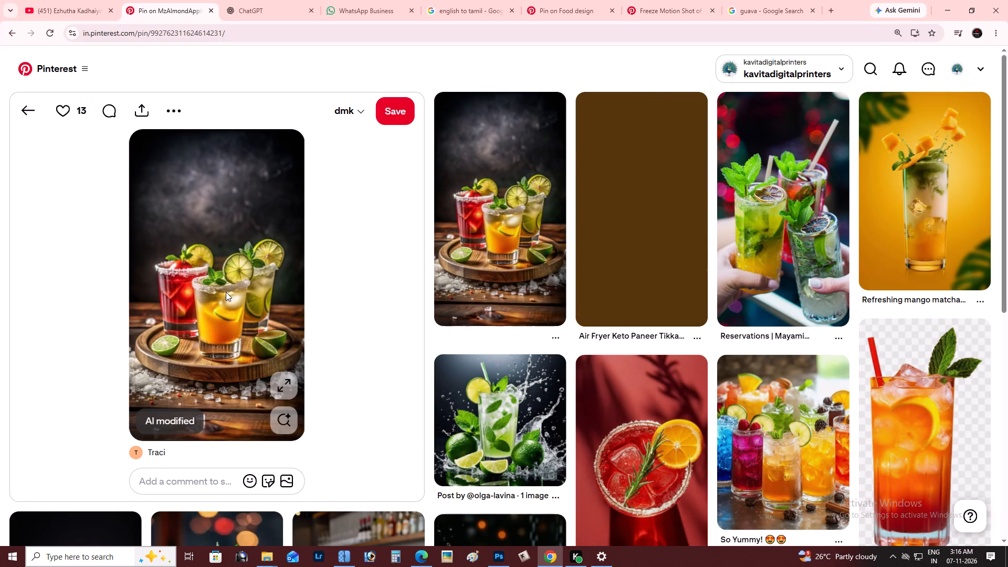
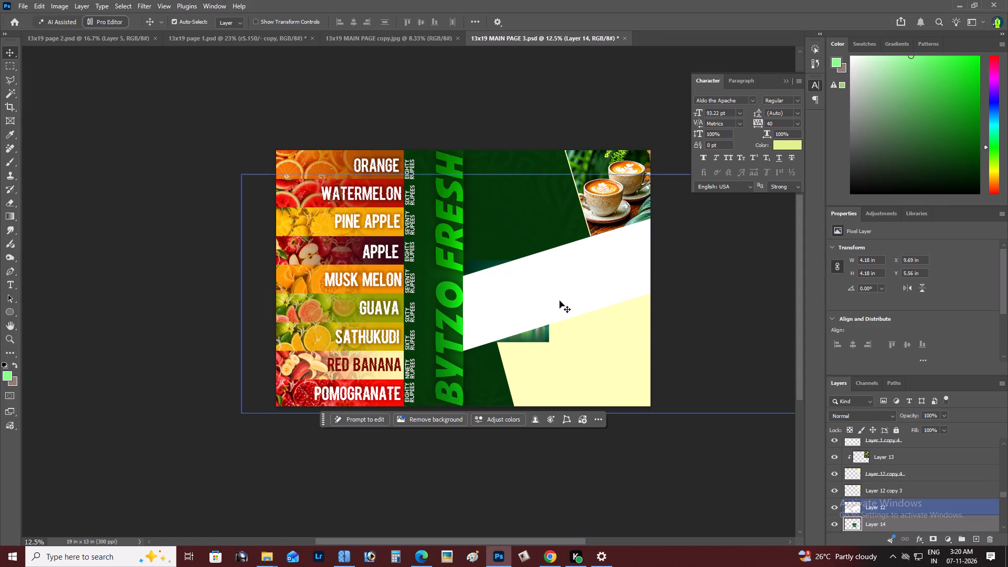
key(ctrl+bracketright)
key(ctrl+bracketright)
key(ctrl+bracketleft)
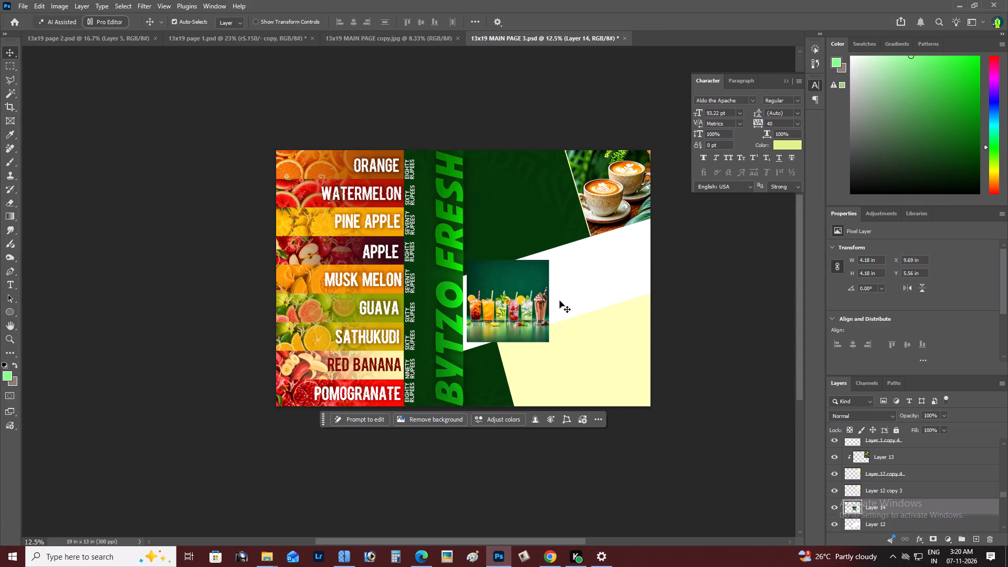
key(ctrl+bracketleft)
key(ctrl+bracketright)
key(ctrl+alt+g)
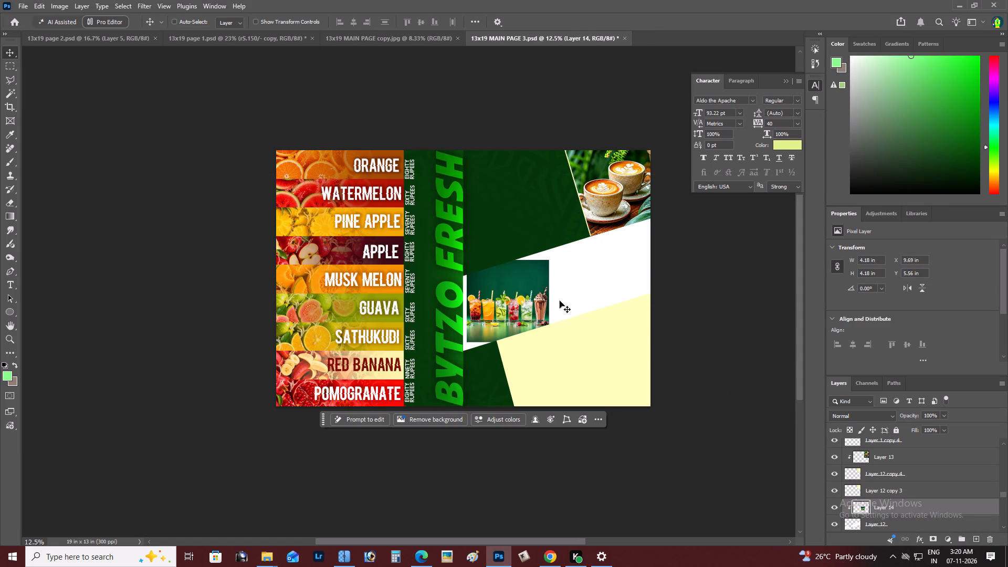
Enlarge the drinks image and rotate it about -16° so the row of glasses follows and fills the diagonal band.
key(ctrl+t)
drag(550, 265, 668, 211)
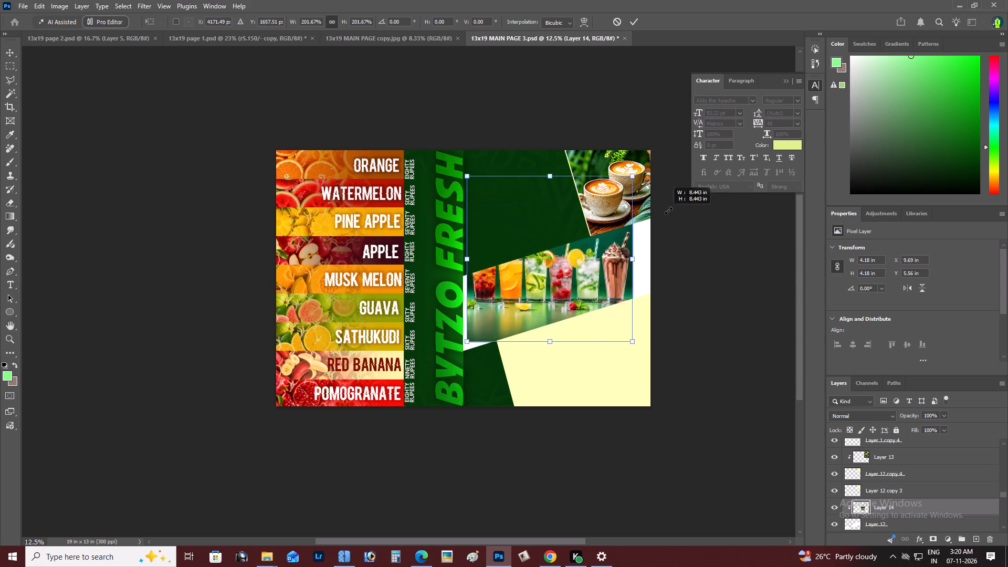
drag(668, 211, 672, 208)
drag(684, 207, 681, 161)
drag(580, 285, 575, 312)
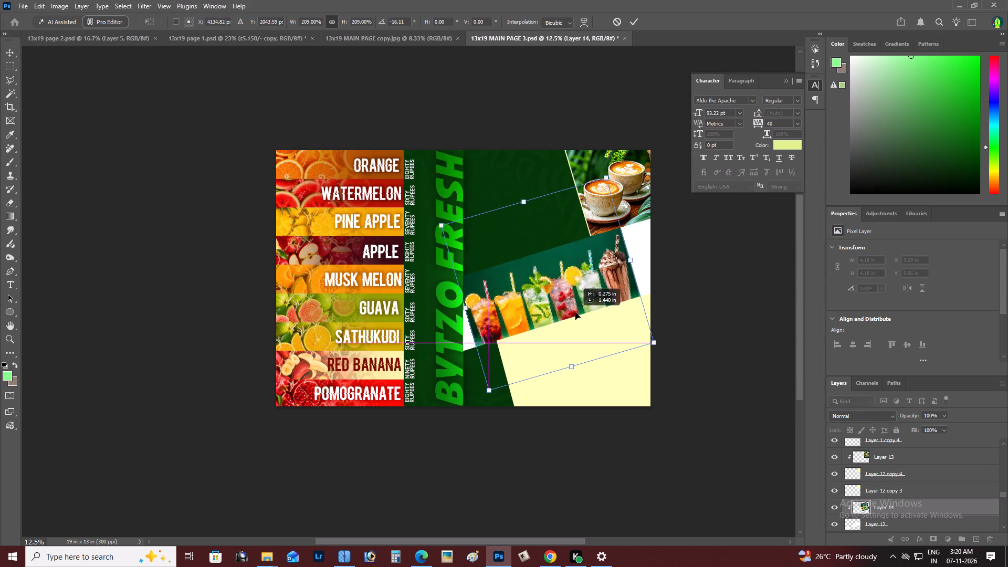
drag(575, 312, 573, 312)
drag(607, 181, 604, 181)
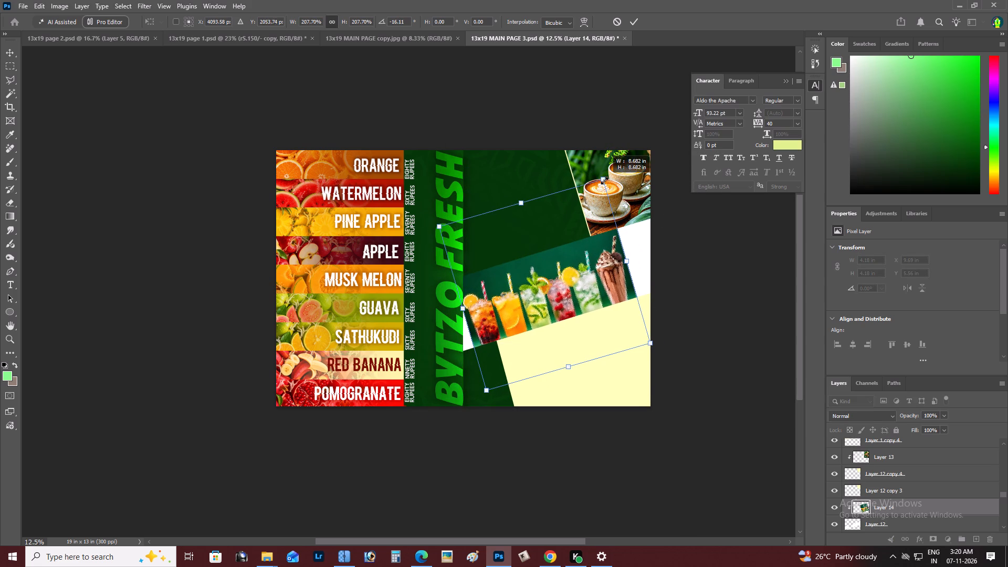
drag(604, 181, 665, 163)
drag(570, 287, 572, 303)
key(ctrl+Return)
Reposition the drinks image within the diagonal band so the whole chocolate milkshake fits inside the page edge.
key(z)
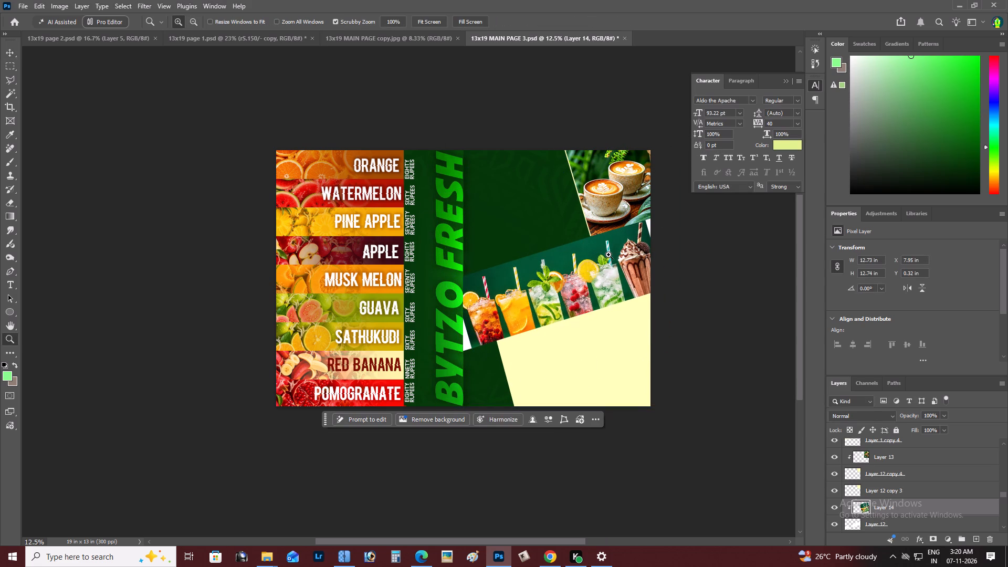
double_click(608, 255)
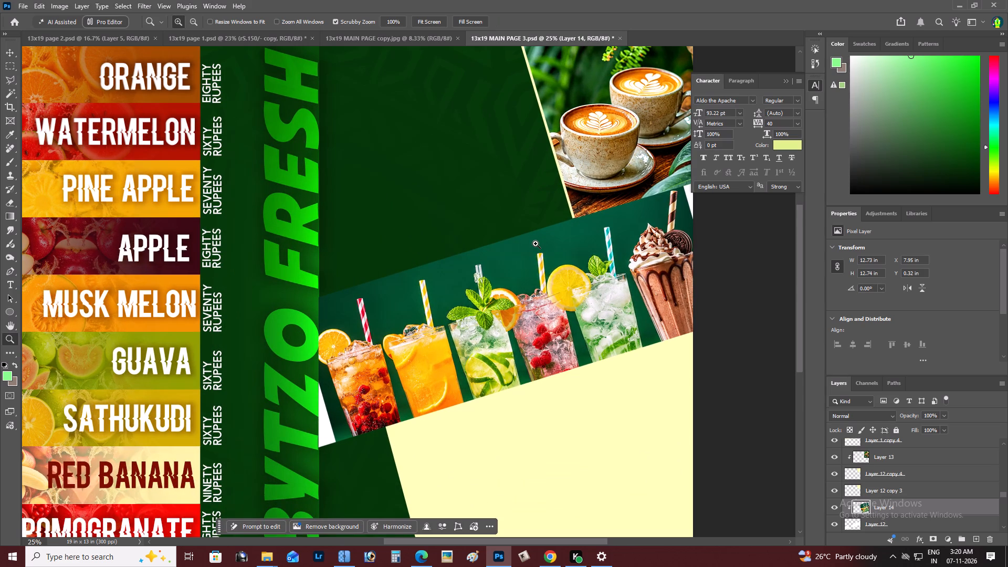
click(652, 276)
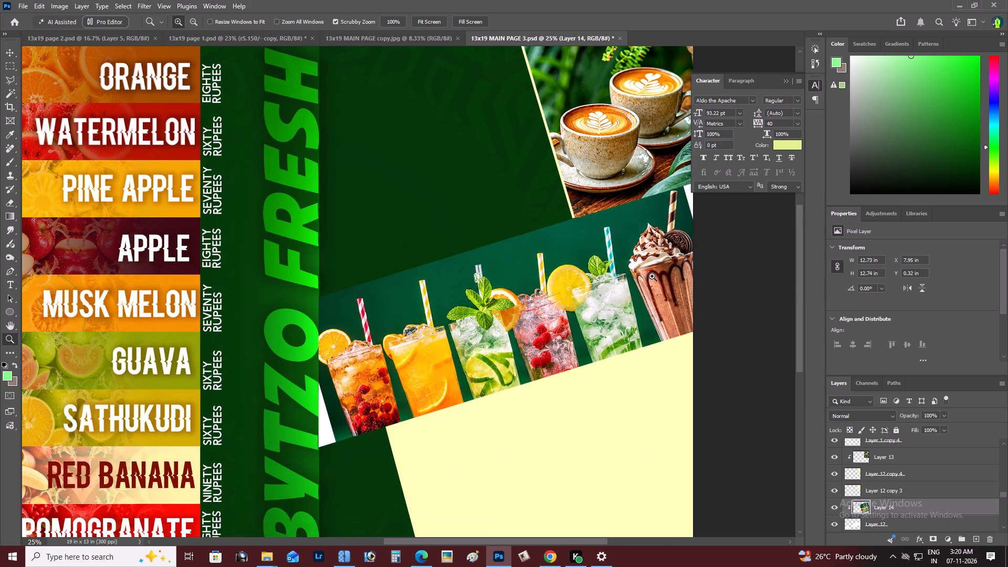
key(space)
key(space)
key(space)
key(space)
key(space)
key(space)
drag(650, 277, 530, 270)
key(v)
drag(527, 267, 548, 260)
key(z)
alt+click(486, 270)
right_click(486, 267)
click(503, 274)
key(z)
alt+click(501, 274)
key(space)
drag(501, 276, 512, 264)
key(v)
drag(511, 263, 476, 274)
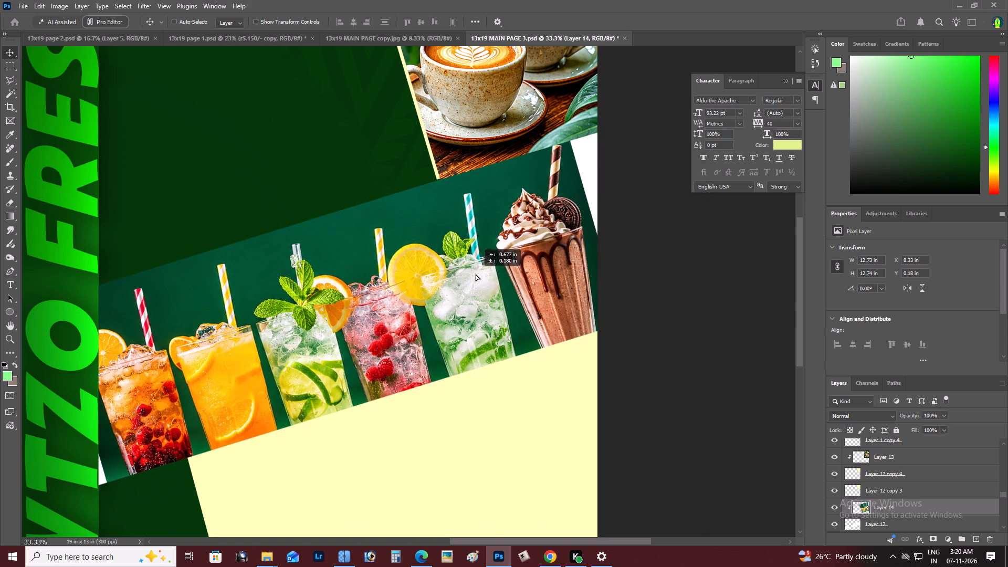
drag(476, 274, 472, 275)
Sample the image's dark green and brush it at 125 px over the white gap beside the milkshake.
key(space)
drag(543, 224, 476, 233)
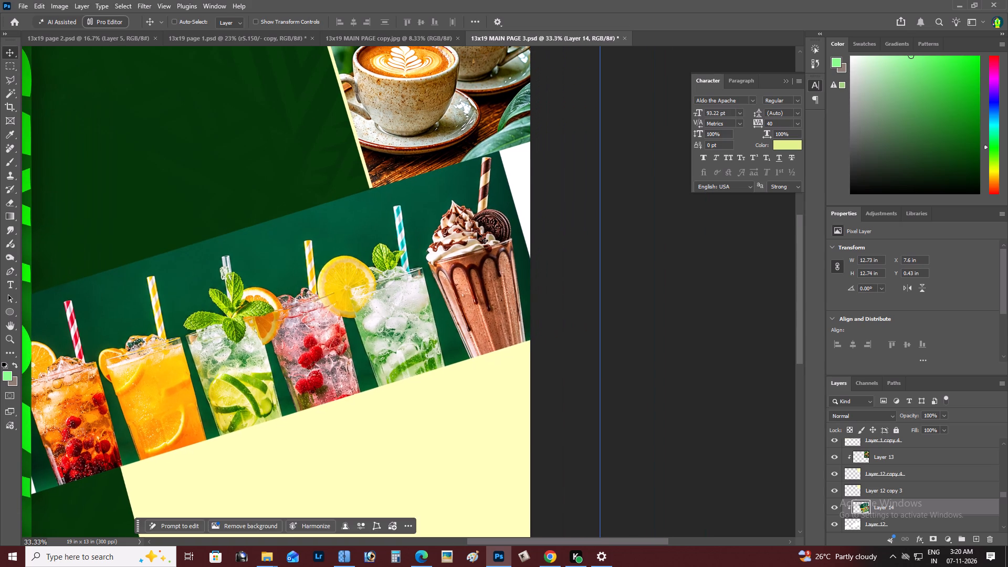
key(i)
click(504, 188)
key(b)
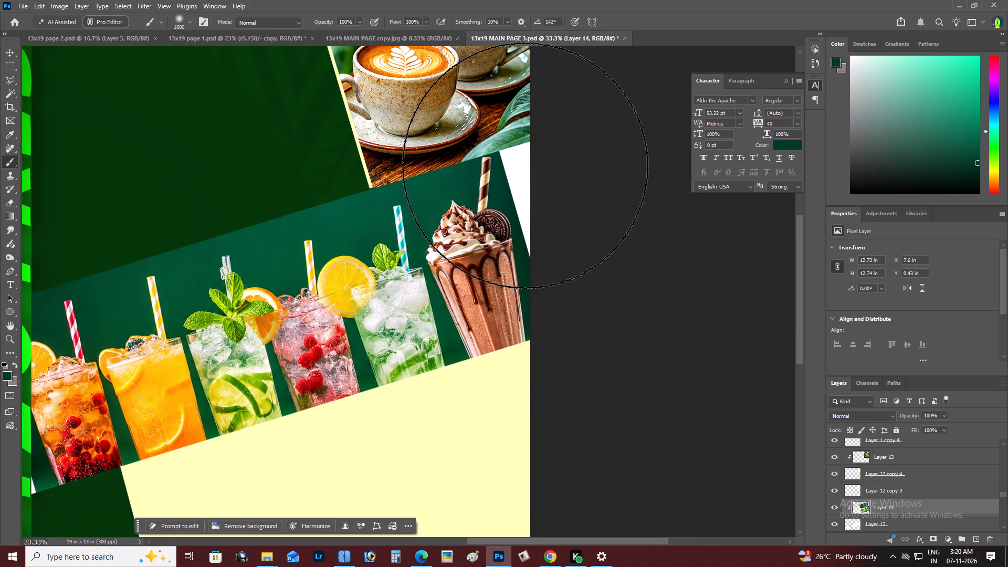
key(bracketright)
key(bracketright)
key(bracketright)
key(bracketright)
key(bracketright)
key(bracketright)
key(bracketright)
key(bracketright)
key(bracketright)
key(bracketright)
key(bracketright)
key(bracketright)
key(bracketright)
key(bracketright)
key(bracketleft)
key(bracketleft)
key(bracketleft)
key(bracketleft)
key(bracketleft)
key(bracketleft)
key(bracketleft)
key(bracketleft)
key(bracketleft)
key(bracketleft)
key(bracketleft)
key(bracketleft)
key(bracketleft)
key(bracketleft)
key(bracketleft)
key(bracketleft)
key(bracketleft)
key(bracketleft)
key(bracketleft)
key(bracketleft)
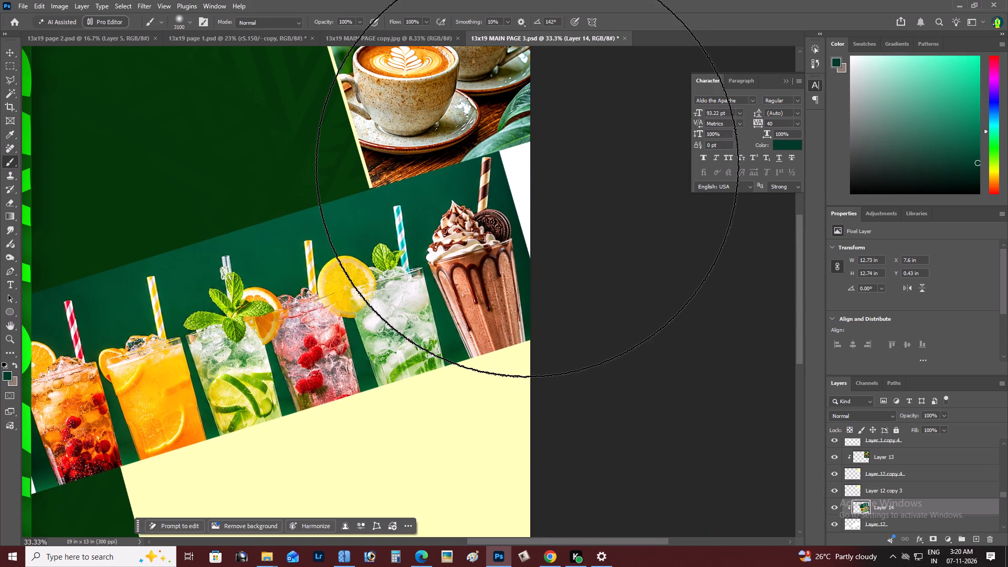
drag(521, 142, 528, 168)
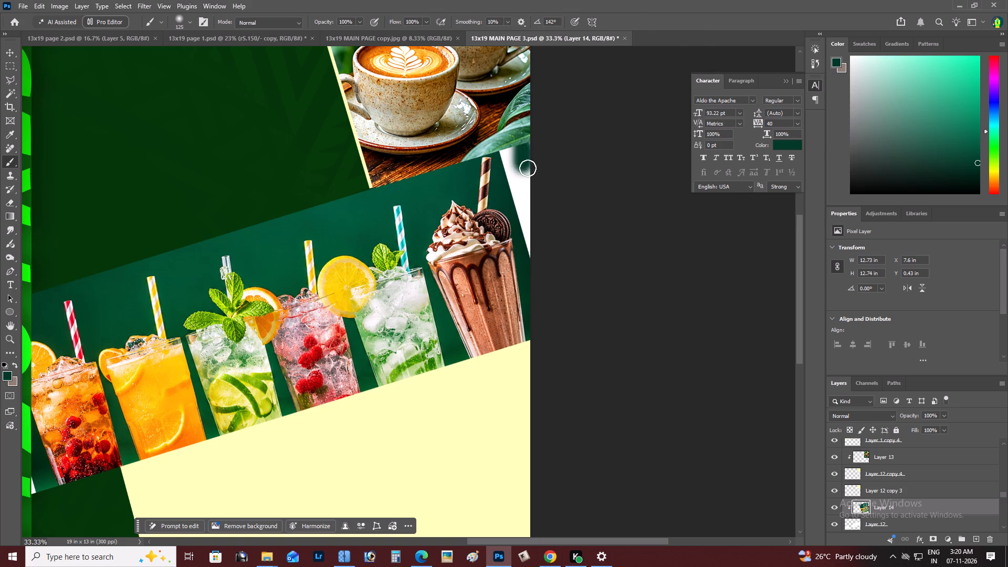
drag(528, 168, 532, 257)
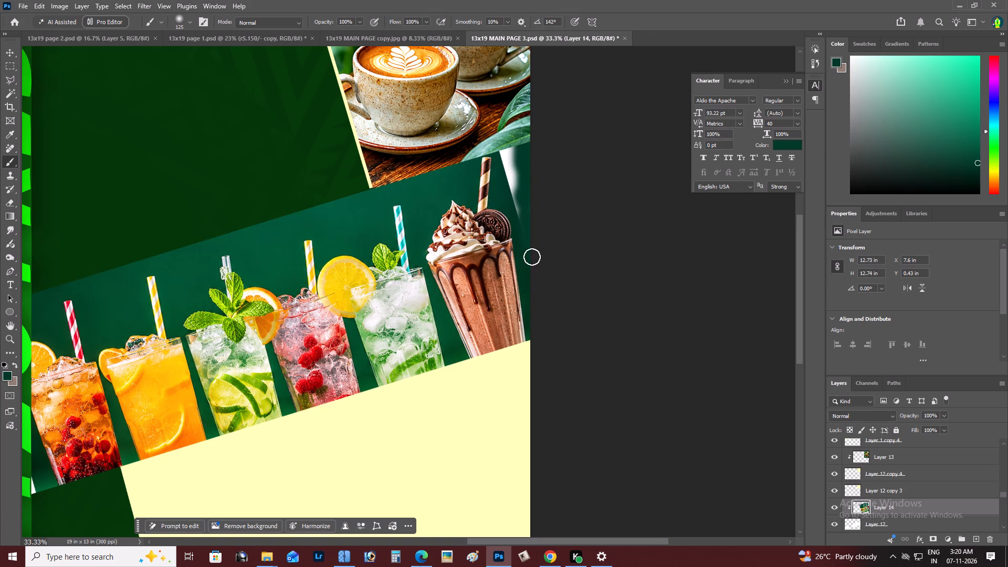
drag(532, 257, 510, 159)
drag(510, 159, 507, 142)
click(510, 143)
drag(499, 148, 507, 191)
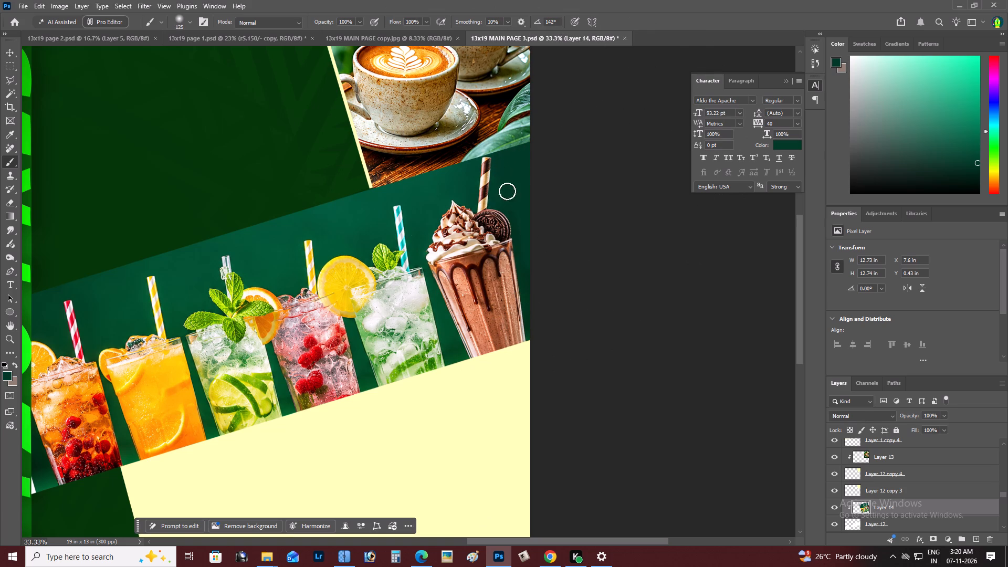
drag(507, 191, 552, 275)
Apply Levels to the drinks image with input black at 33 and input white at 206.
key(z)
alt+click(417, 238)
right_click(417, 235)
click(425, 237)
key(space)
key(space)
key(space)
key(space)
key(space)
key(space)
key(space)
key(space)
key(space)
key(space)
key(space)
key(space)
key(space)
key(space)
key(space)
key(space)
key(space)
key(space)
key(space)
key(space)
drag(425, 237, 407, 245)
click(431, 240)
drag(449, 256, 362, 254)
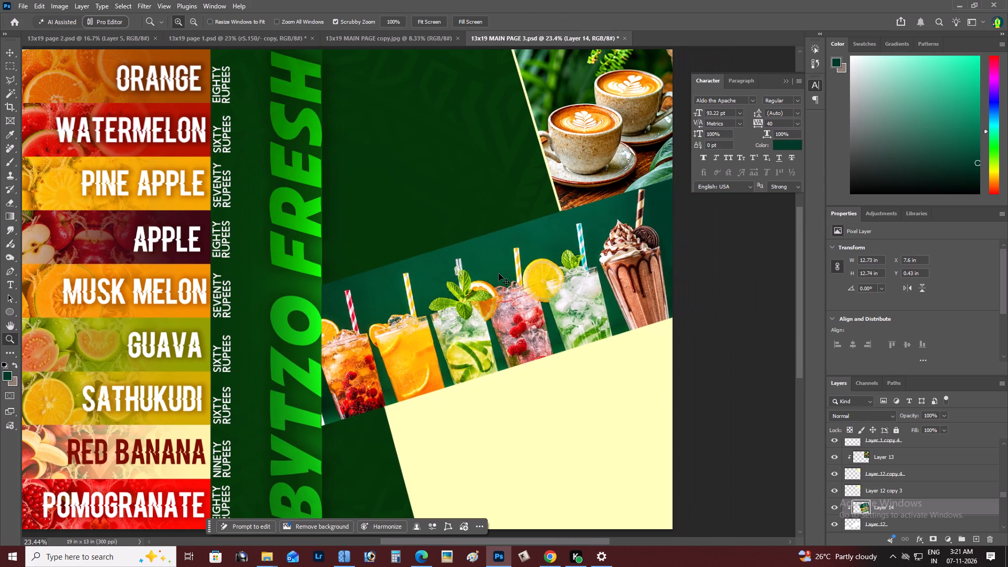
key(ctrl+l)
drag(908, 267, 889, 262)
drag(794, 269, 806, 269)
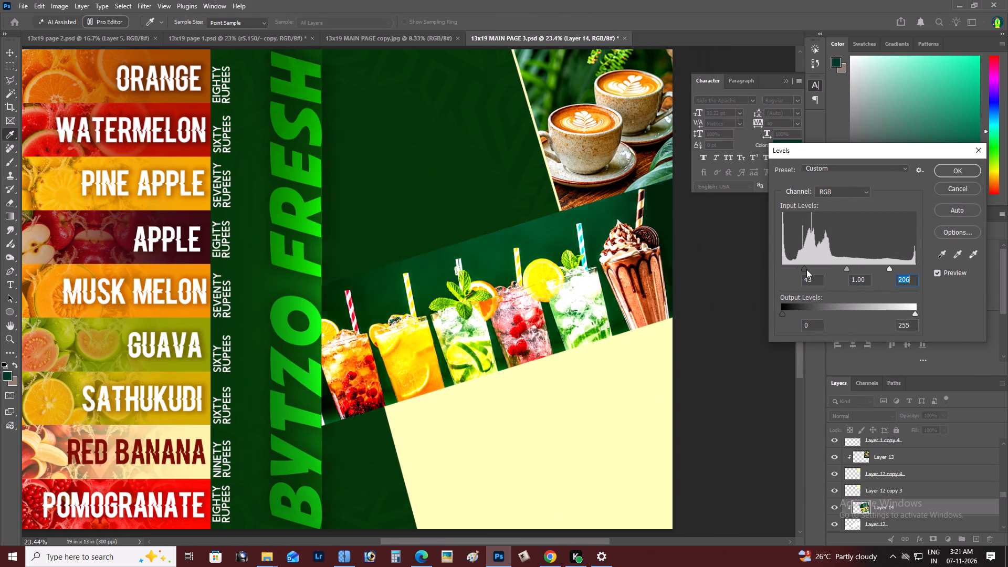
drag(806, 269, 800, 268)
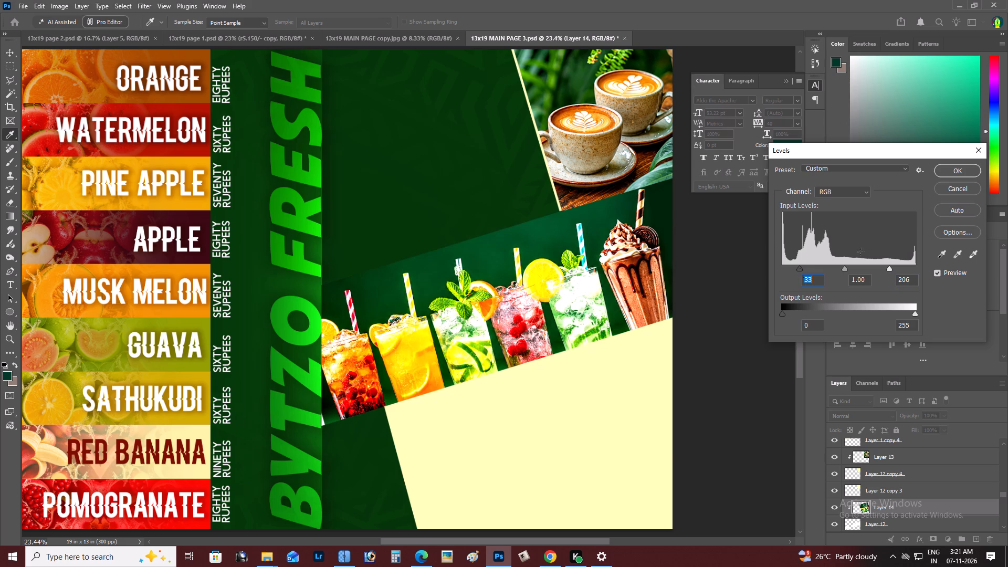
click(949, 178)
click(951, 173)
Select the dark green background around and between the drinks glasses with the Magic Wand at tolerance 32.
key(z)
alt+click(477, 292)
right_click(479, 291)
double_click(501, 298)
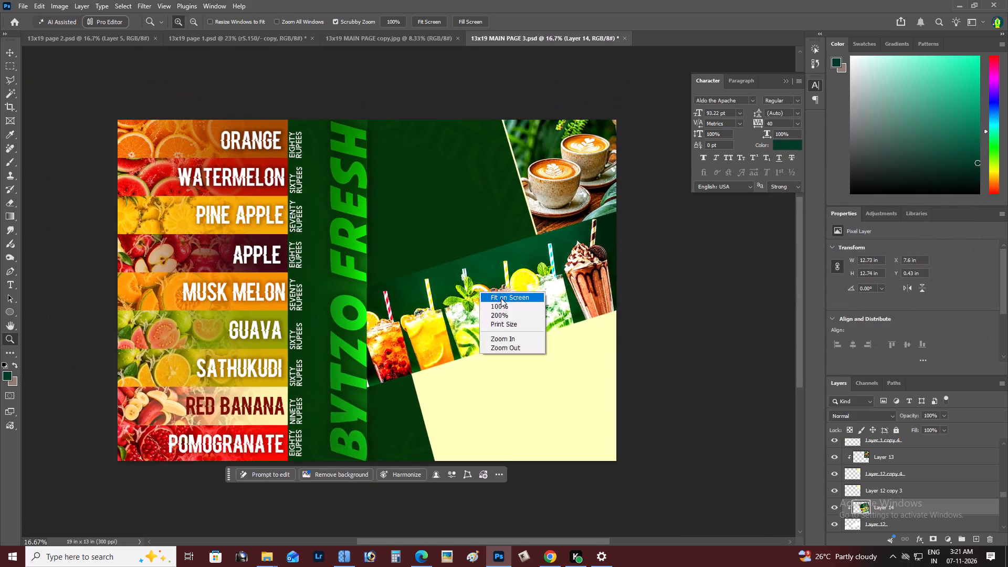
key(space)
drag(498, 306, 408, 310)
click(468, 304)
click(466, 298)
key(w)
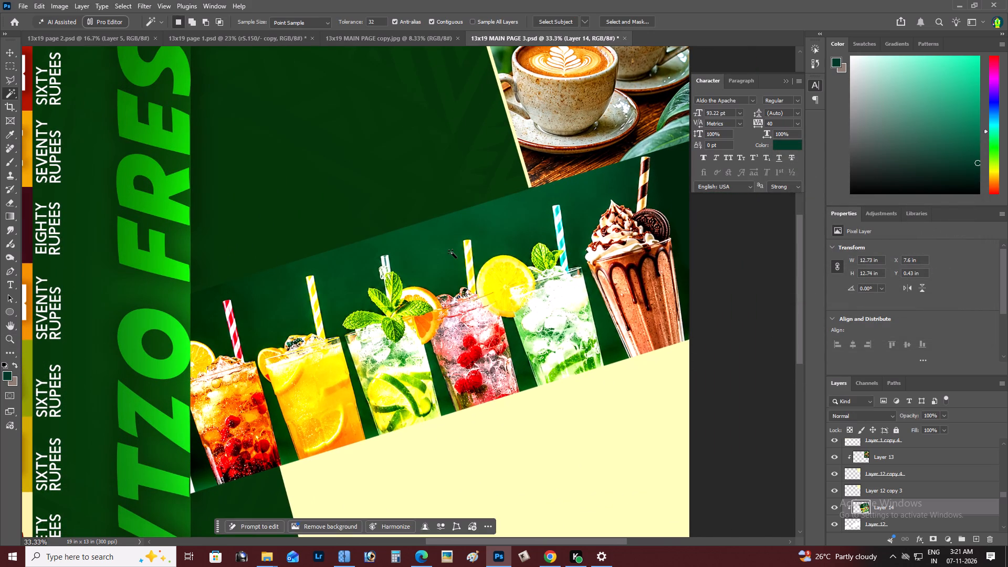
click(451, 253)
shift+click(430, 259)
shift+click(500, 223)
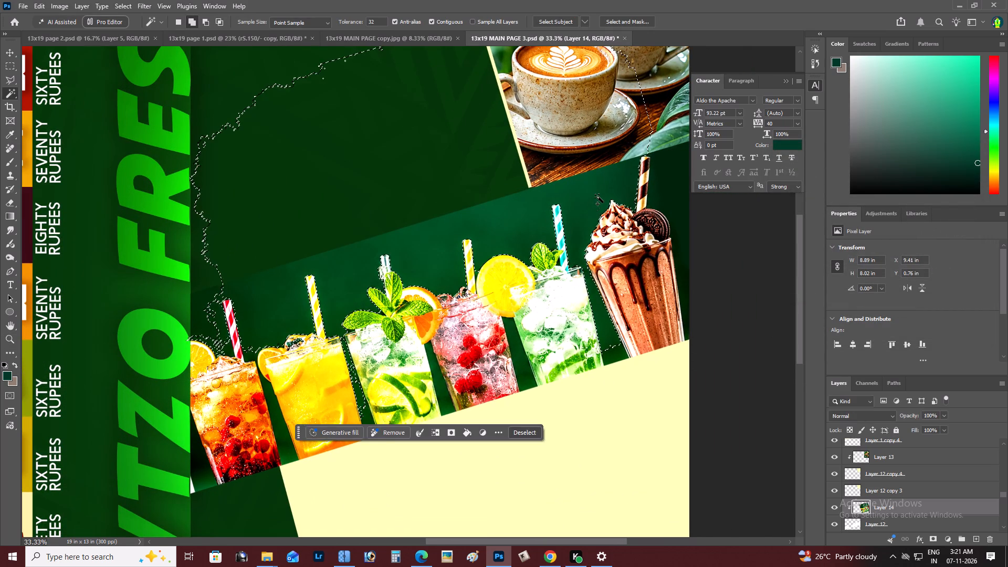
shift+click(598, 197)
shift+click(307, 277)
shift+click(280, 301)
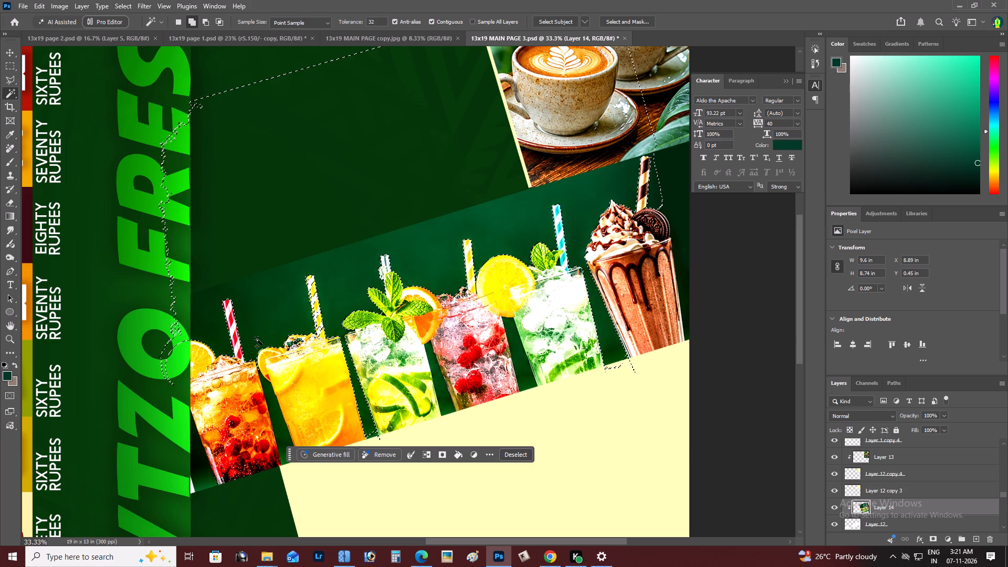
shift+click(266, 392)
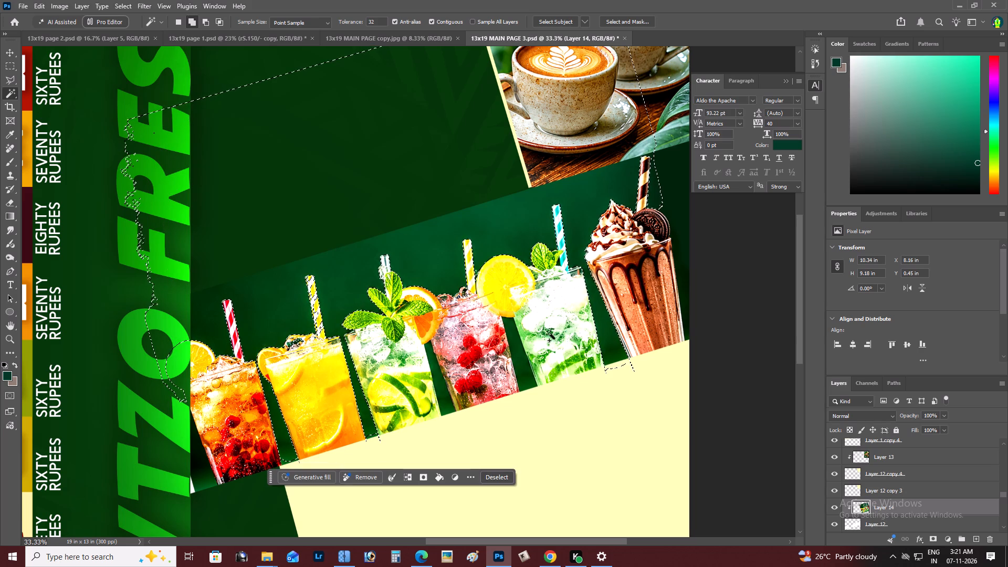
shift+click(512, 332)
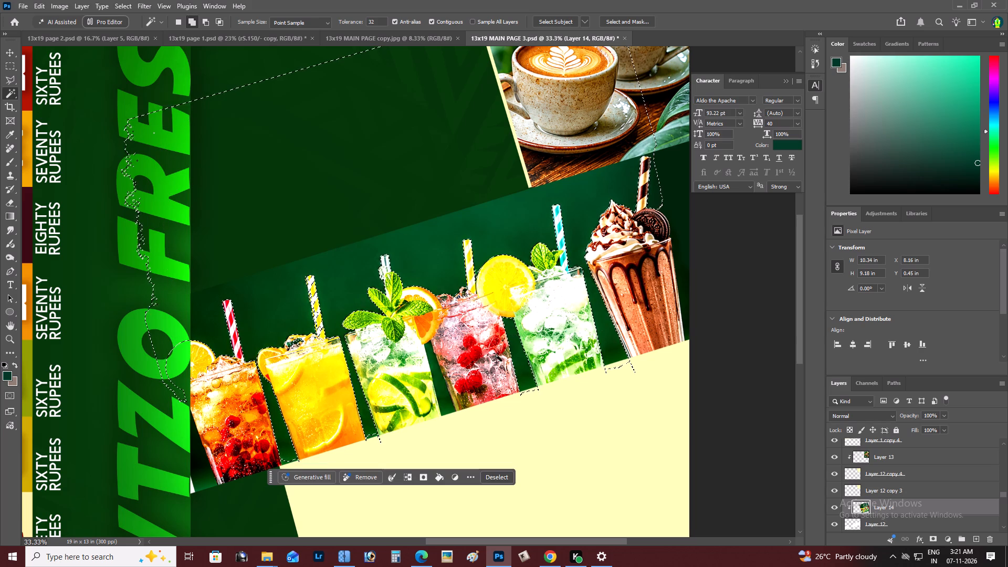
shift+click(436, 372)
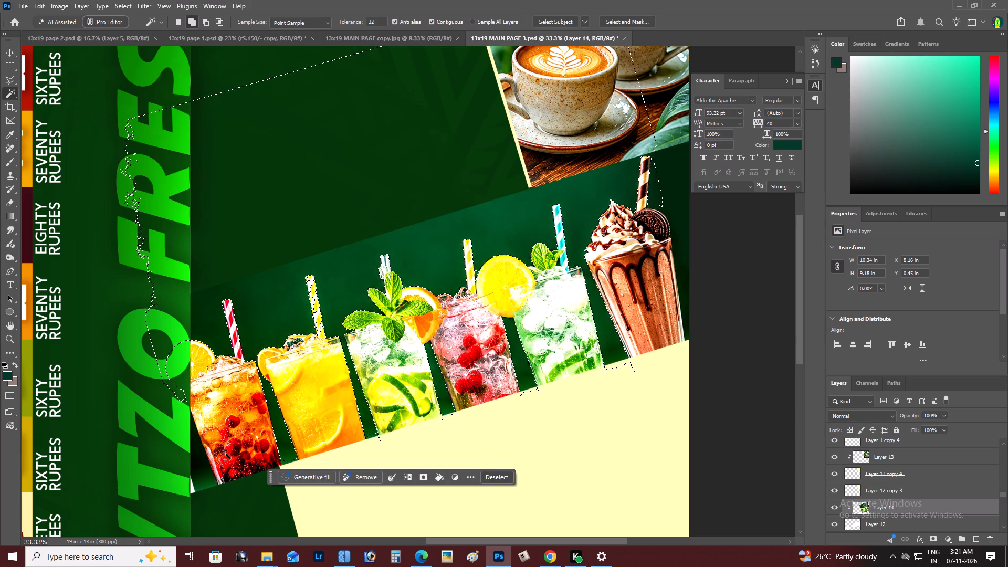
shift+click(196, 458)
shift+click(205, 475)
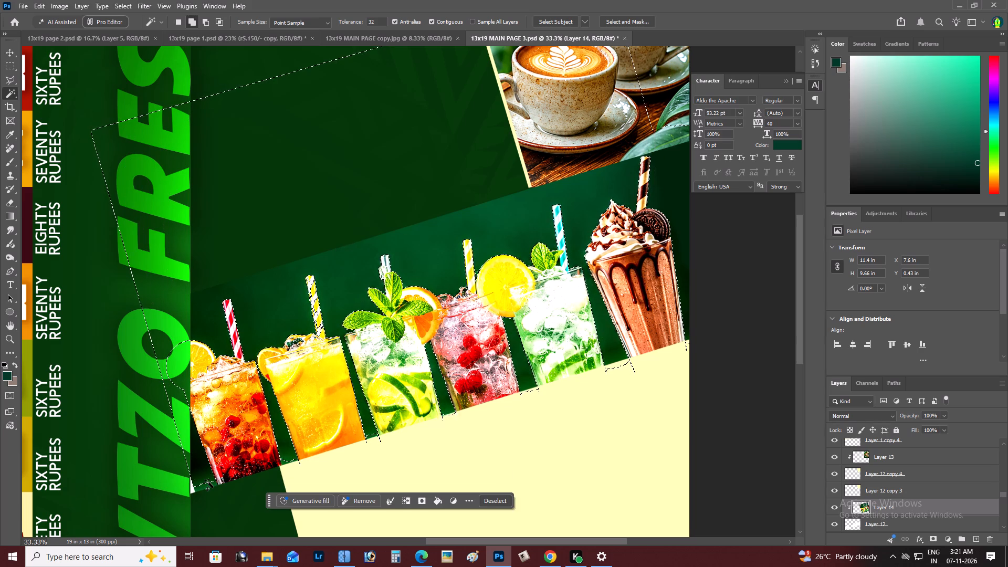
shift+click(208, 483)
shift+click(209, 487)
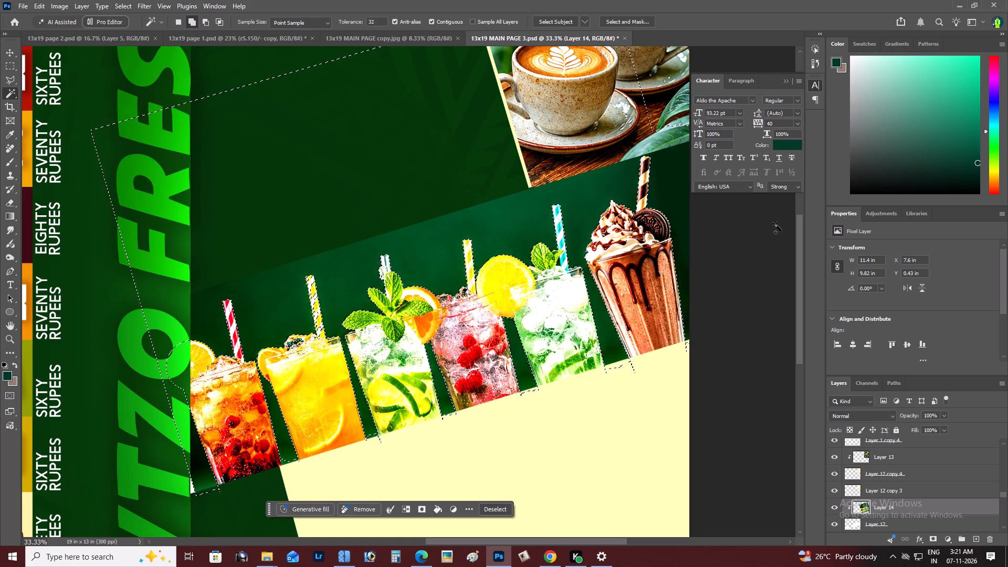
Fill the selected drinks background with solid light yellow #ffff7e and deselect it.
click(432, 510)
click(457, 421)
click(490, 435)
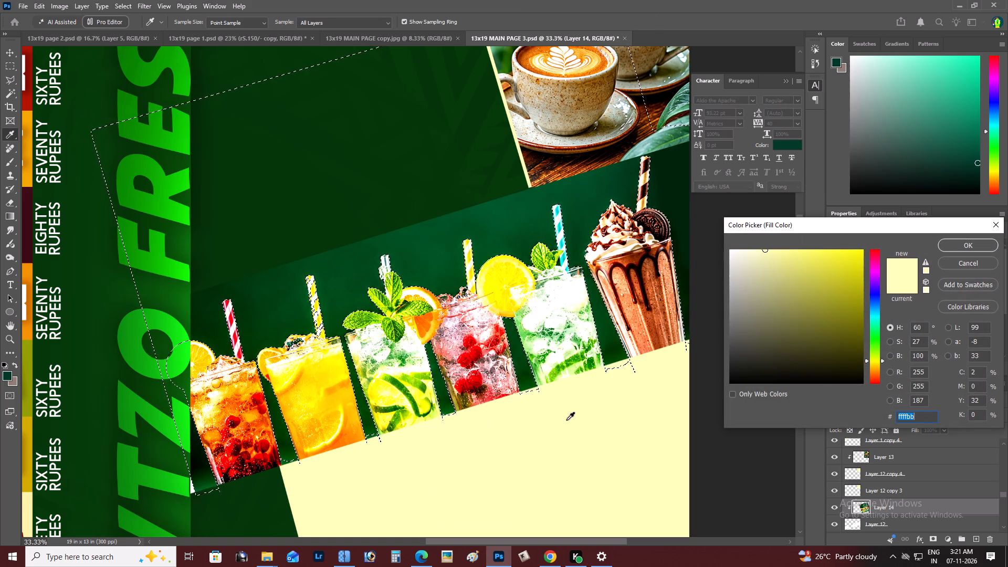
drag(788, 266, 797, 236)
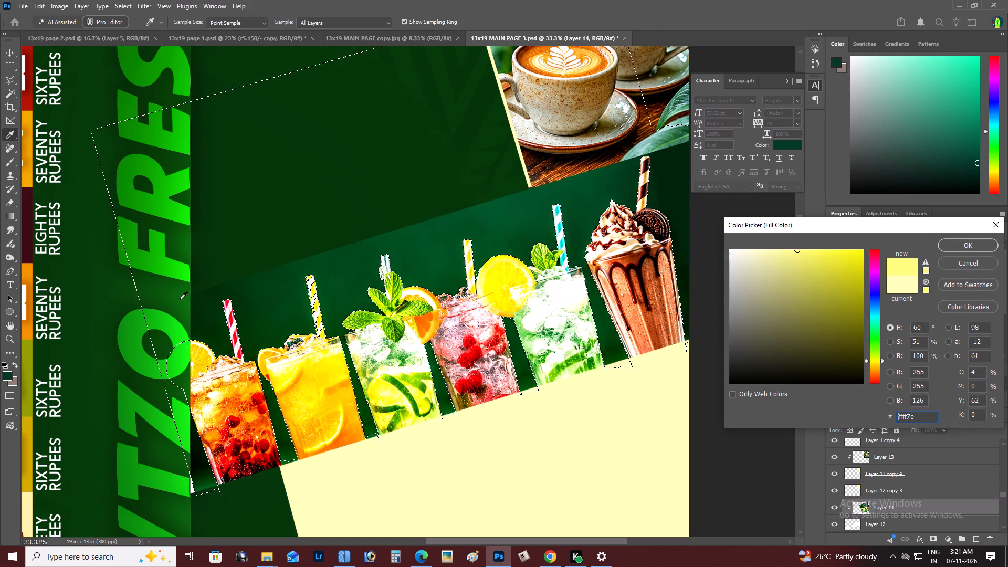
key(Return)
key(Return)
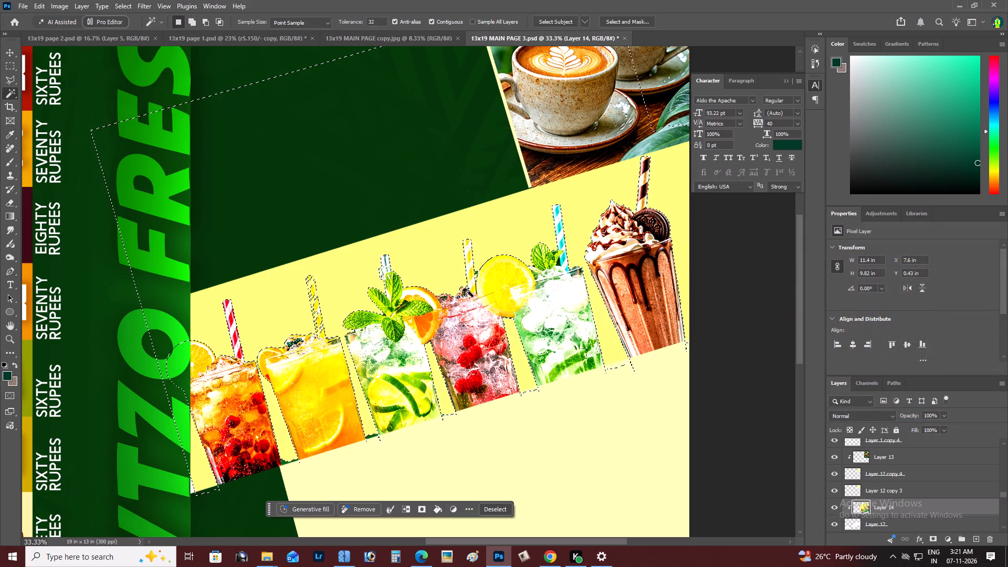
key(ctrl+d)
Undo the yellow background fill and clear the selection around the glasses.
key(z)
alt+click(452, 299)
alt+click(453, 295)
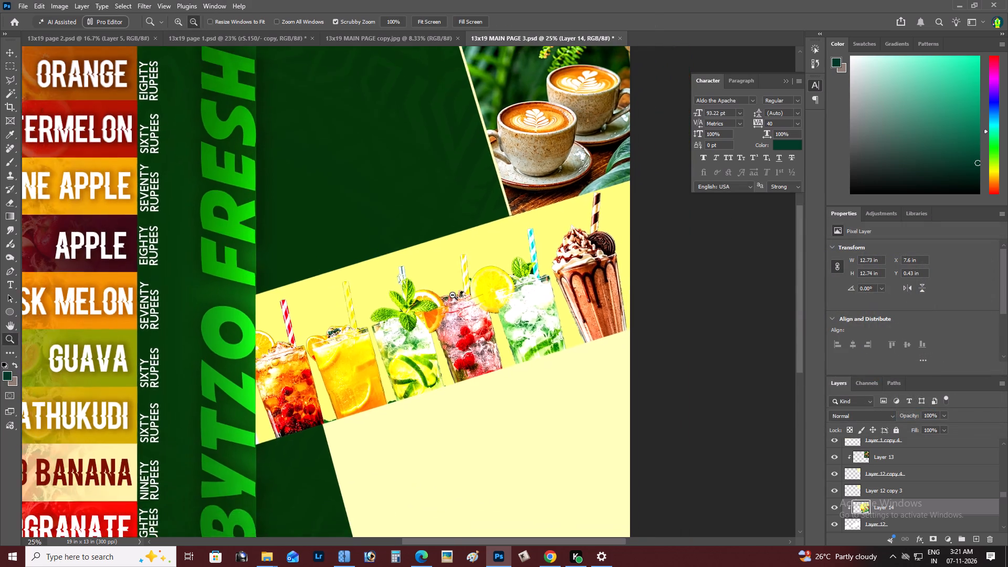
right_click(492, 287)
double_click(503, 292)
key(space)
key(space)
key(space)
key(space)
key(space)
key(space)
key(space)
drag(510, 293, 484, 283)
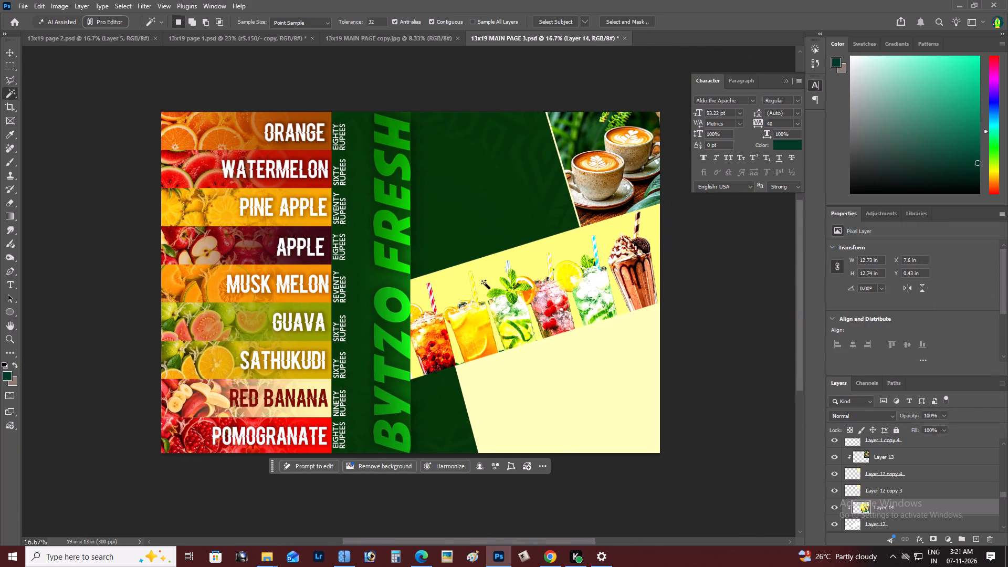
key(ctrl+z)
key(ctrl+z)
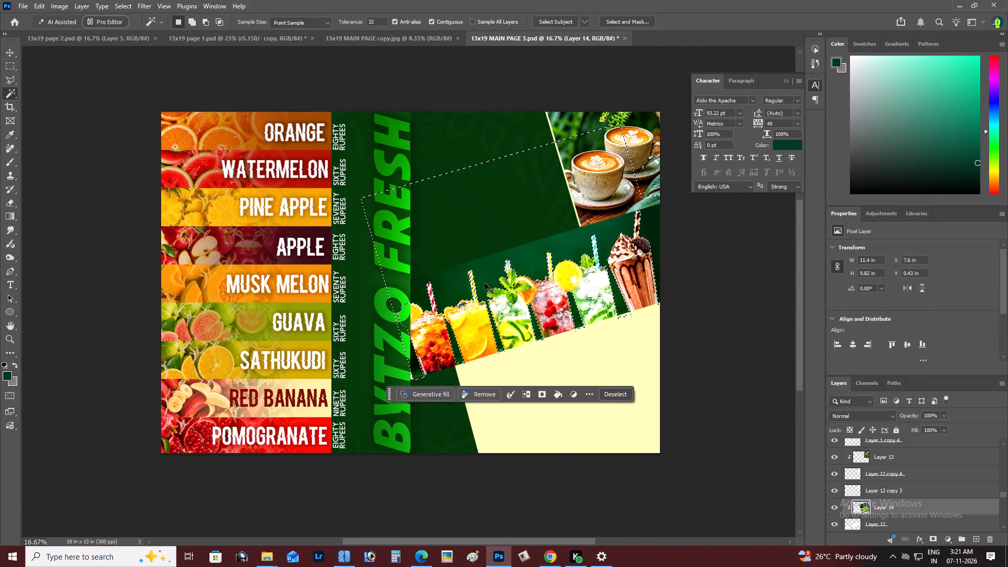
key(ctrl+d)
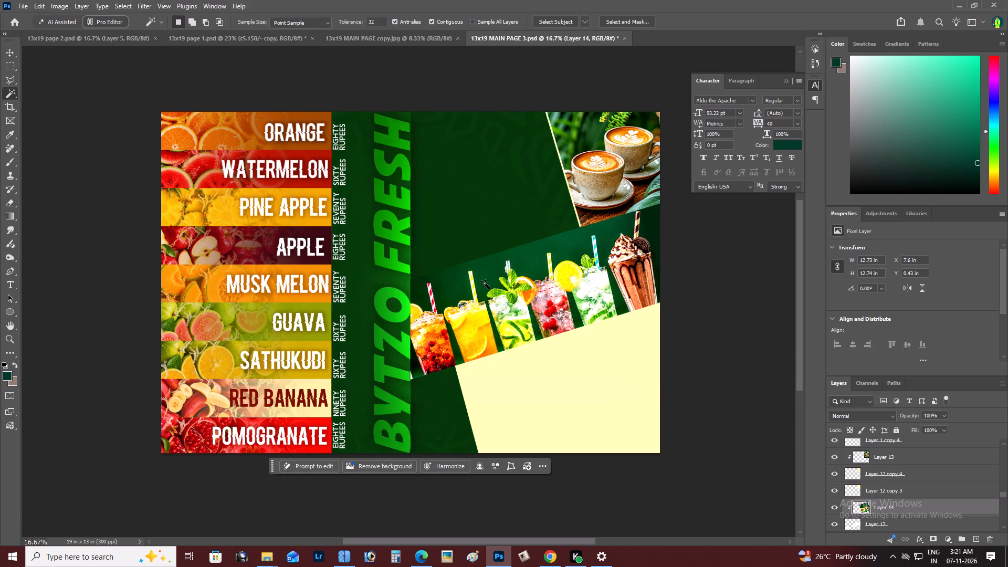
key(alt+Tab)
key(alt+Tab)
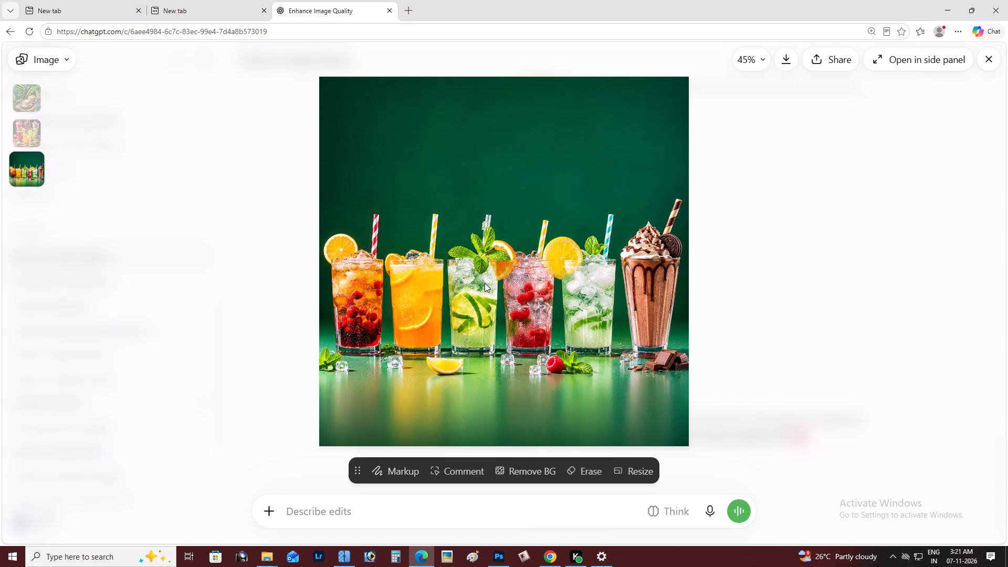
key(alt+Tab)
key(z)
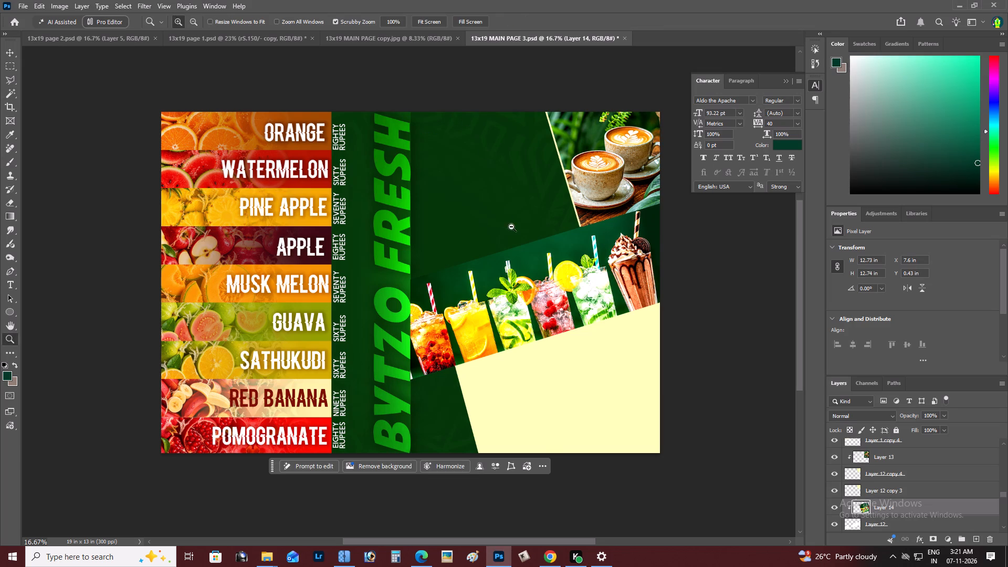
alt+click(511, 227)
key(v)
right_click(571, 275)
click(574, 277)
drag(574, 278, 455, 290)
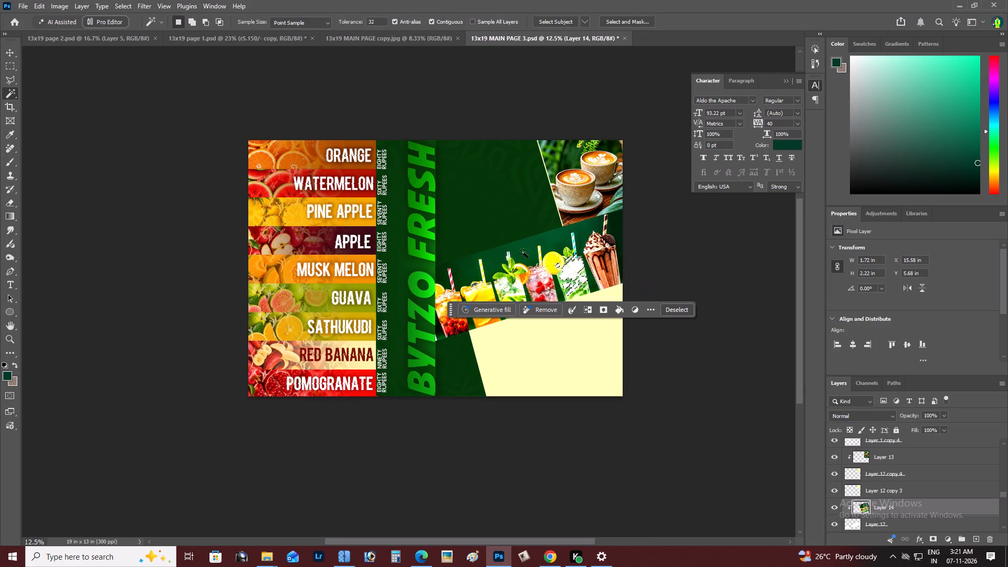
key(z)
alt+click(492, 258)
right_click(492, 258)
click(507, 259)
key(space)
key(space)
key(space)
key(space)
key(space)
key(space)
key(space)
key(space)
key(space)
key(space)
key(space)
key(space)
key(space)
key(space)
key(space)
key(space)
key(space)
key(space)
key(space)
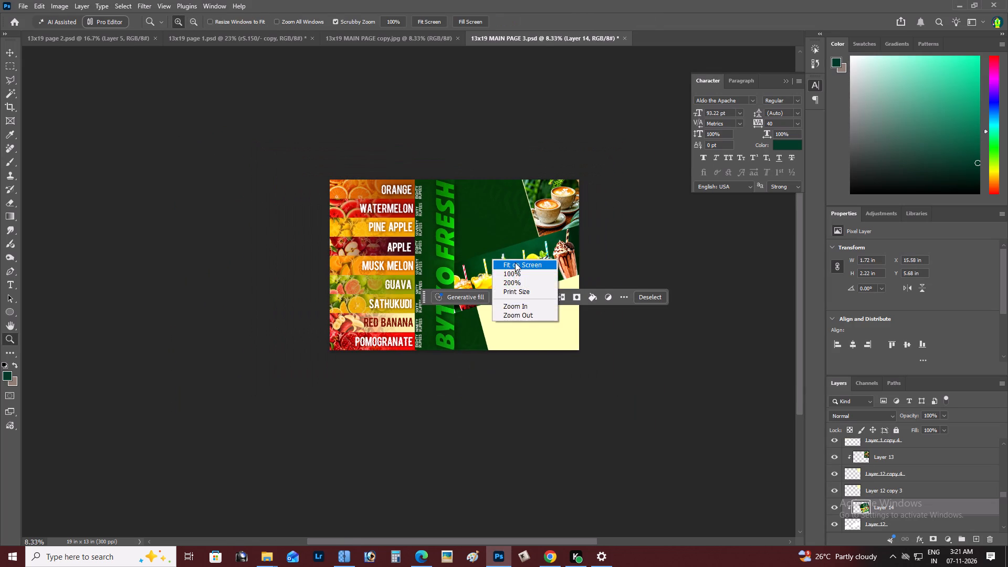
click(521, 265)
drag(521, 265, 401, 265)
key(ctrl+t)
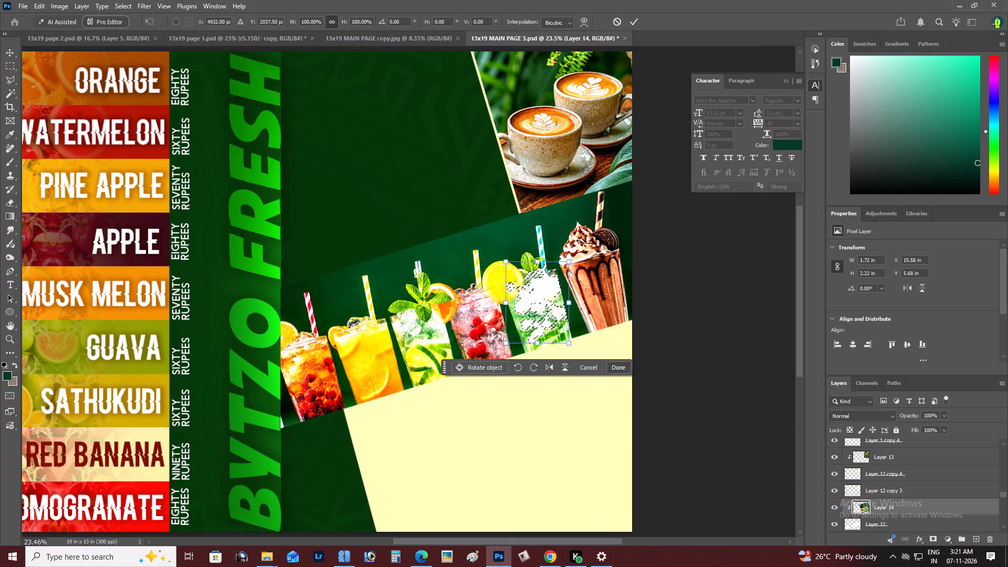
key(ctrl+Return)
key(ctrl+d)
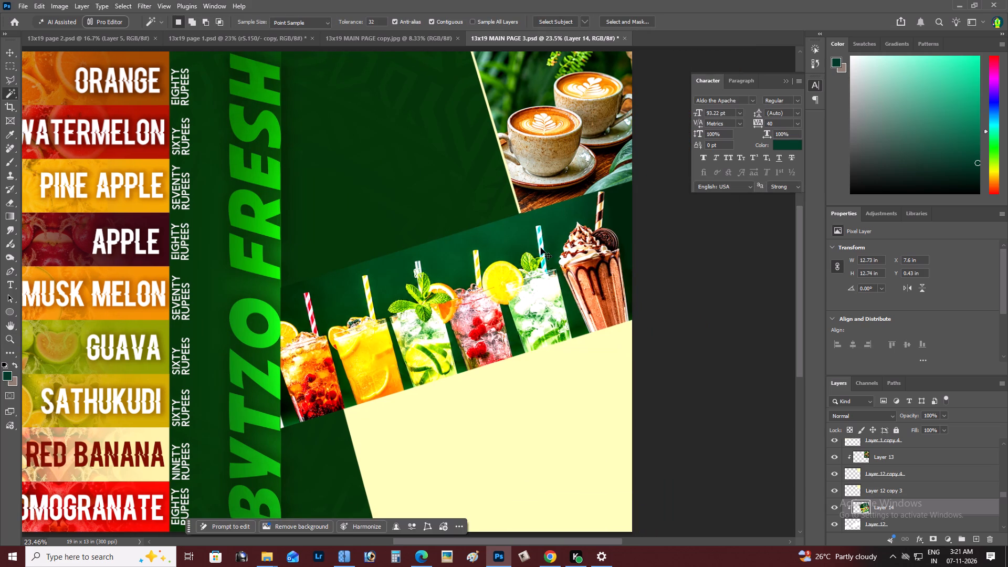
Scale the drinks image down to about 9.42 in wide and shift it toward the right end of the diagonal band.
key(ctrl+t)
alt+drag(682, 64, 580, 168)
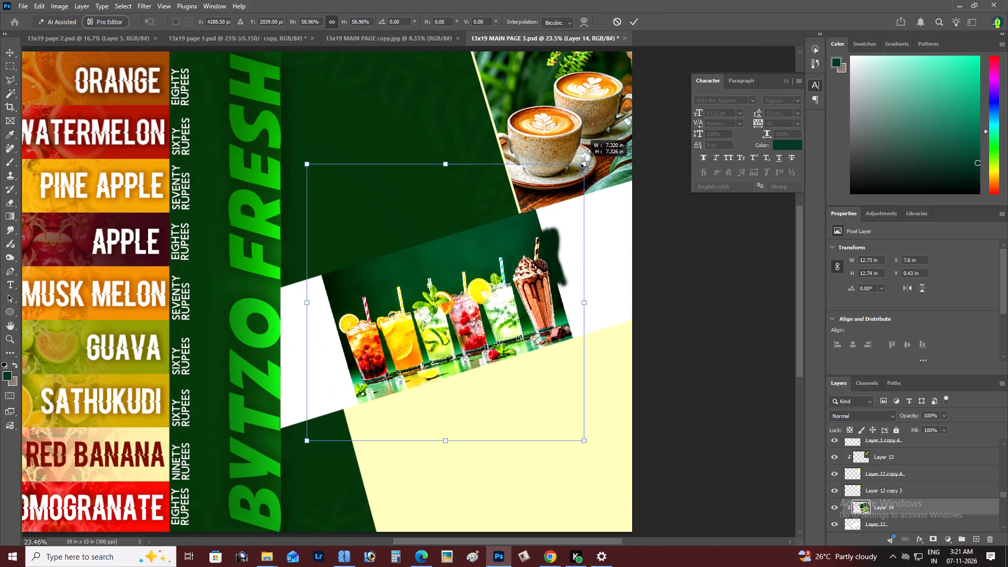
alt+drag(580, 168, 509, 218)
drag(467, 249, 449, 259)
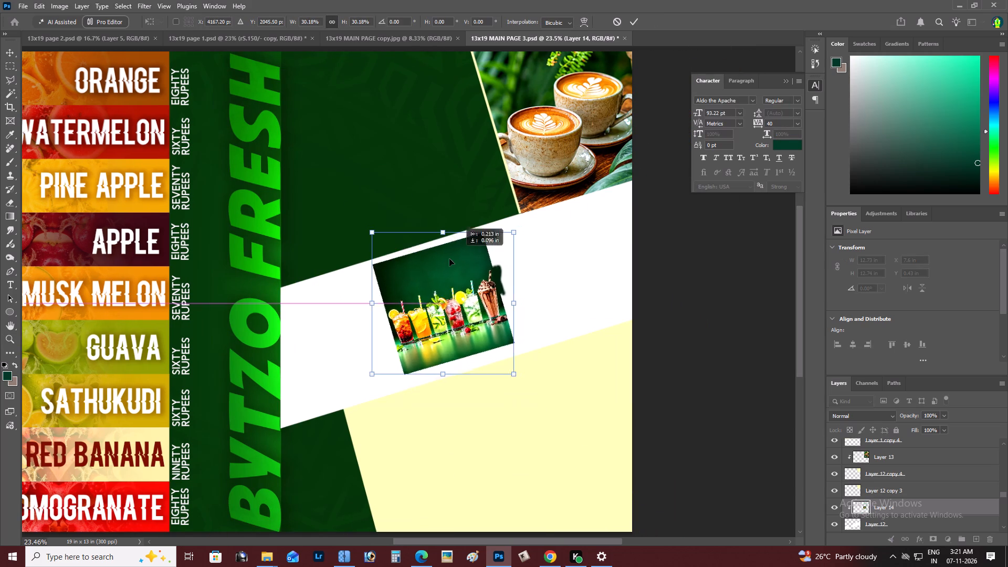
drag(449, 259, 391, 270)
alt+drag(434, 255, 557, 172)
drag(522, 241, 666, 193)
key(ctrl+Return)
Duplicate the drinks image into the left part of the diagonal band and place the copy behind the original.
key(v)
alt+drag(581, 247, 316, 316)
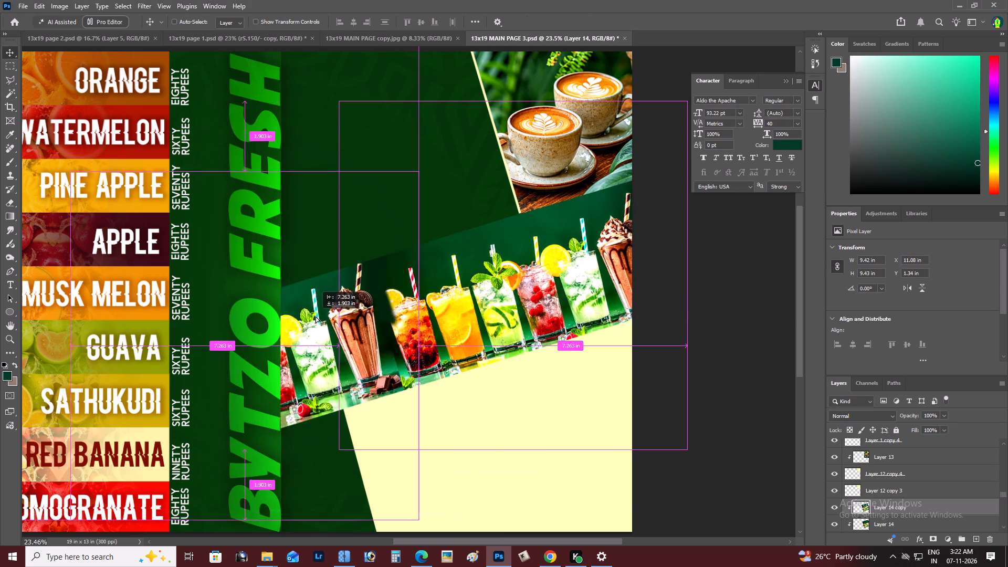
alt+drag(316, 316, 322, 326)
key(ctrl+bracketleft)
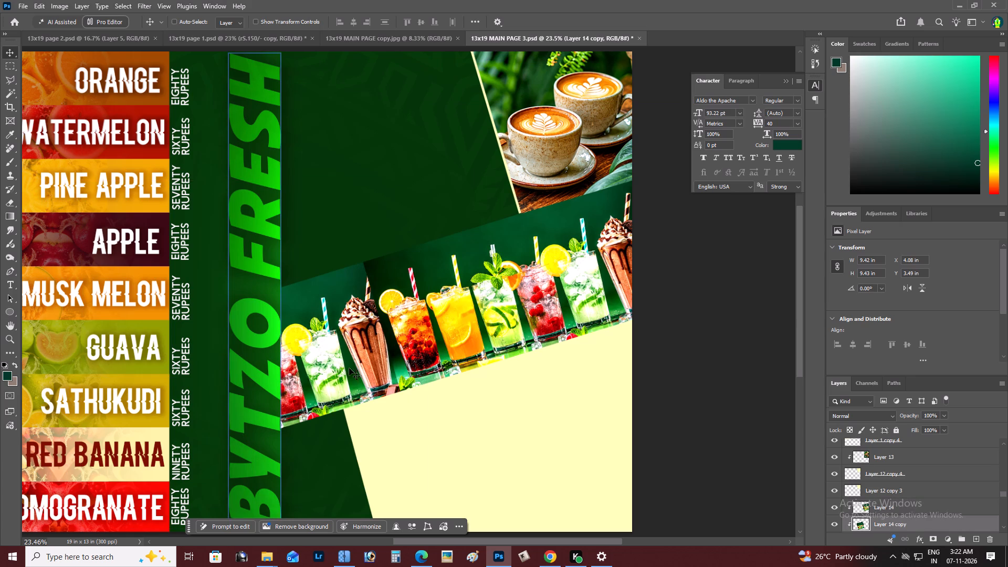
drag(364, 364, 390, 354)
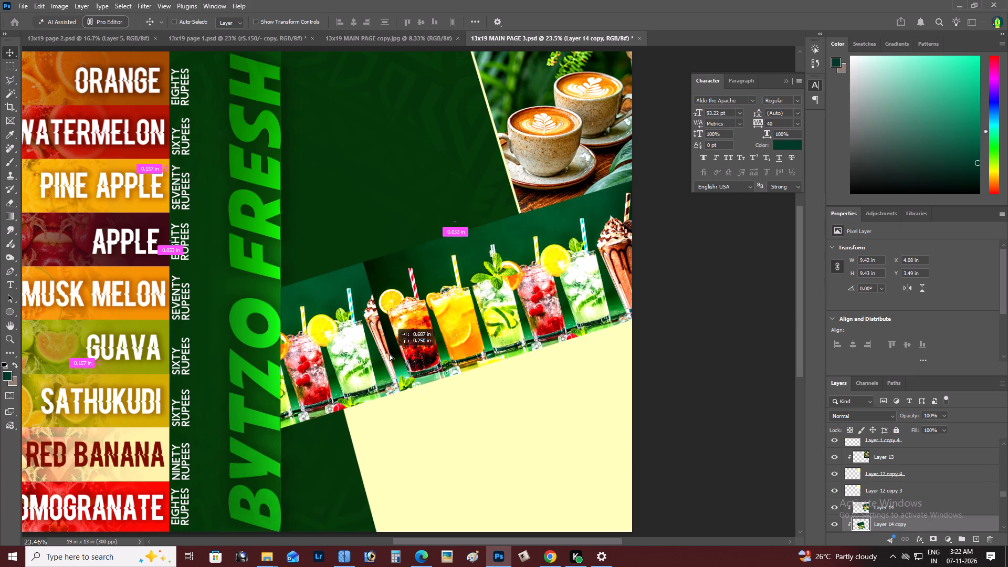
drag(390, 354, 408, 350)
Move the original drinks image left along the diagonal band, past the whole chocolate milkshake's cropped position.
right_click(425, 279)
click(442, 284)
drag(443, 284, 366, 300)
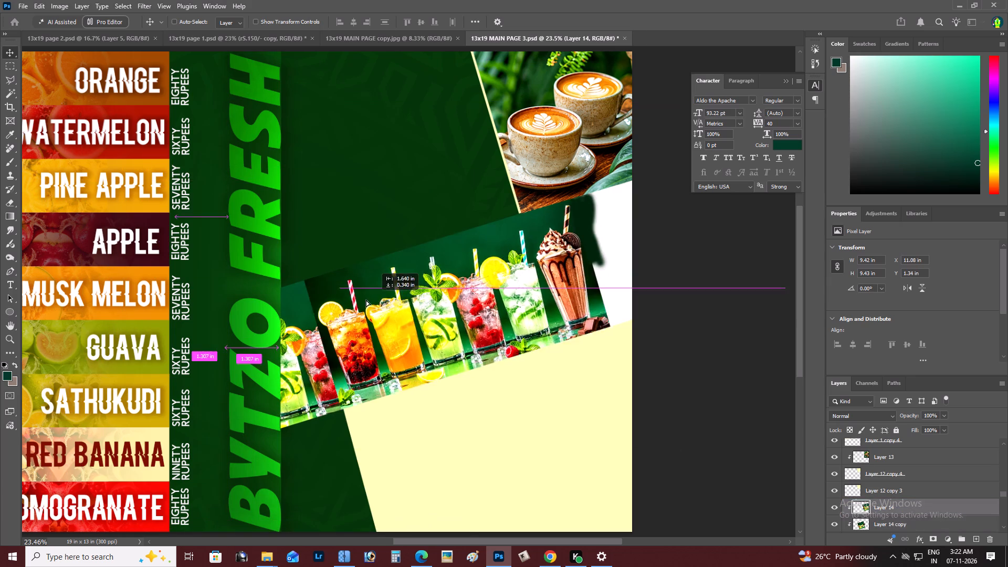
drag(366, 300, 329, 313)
Undo the drinks image edits back to before the Levels adjustment.
key(ctrl+z)
key(ctrl+z)
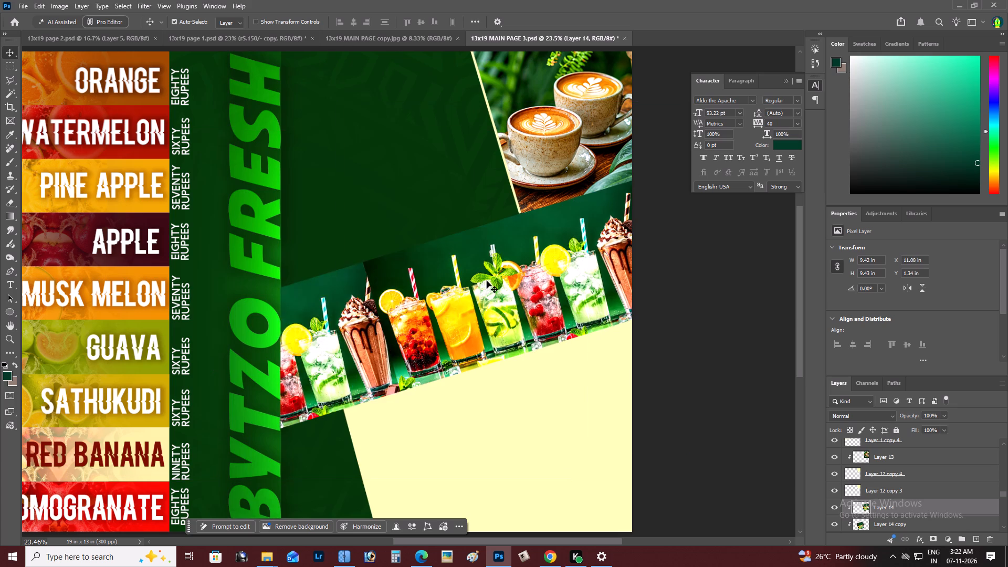
key(ctrl+z)
key(ctrl+z)
key(ctrl+z)
key(ctrl+z)
key(ctrl+z)
key(ctrl+z)
key(ctrl+z)
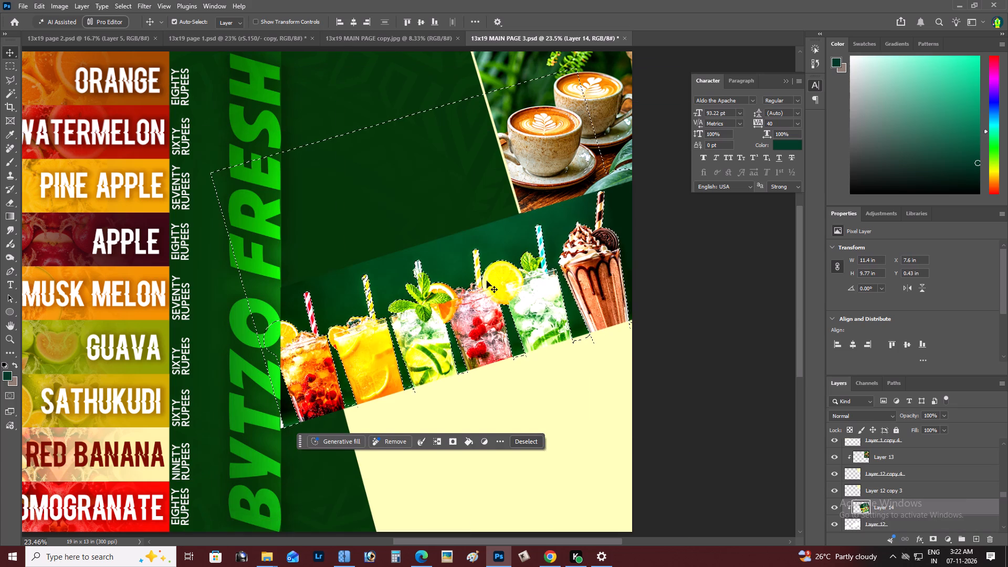
key(ctrl+z)
key(ctrl+z)
key(ctrl+z)
key(ctrl+z)
key(ctrl+z)
key(ctrl+z)
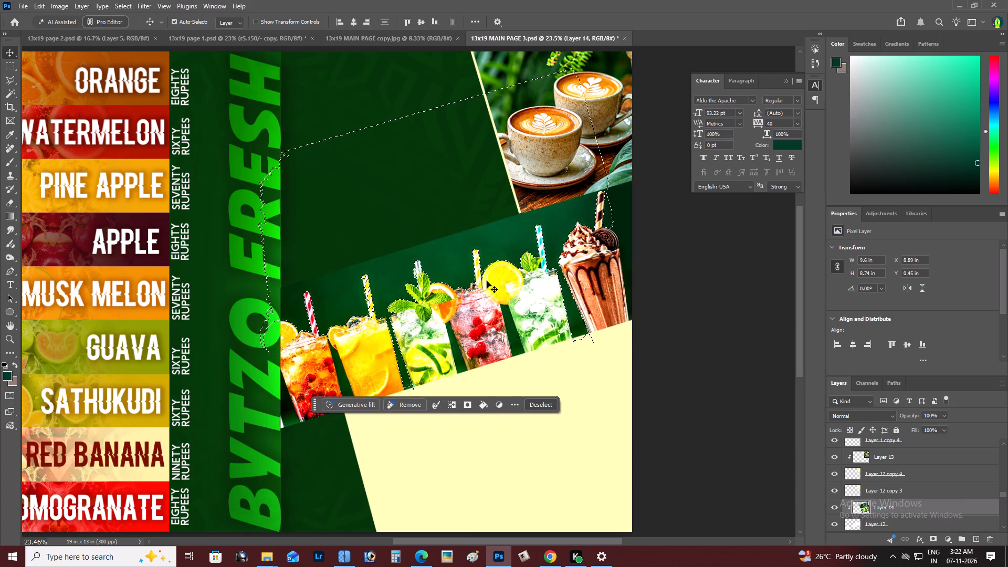
key(ctrl+z)
key(ctrl+z)
key(ctrl+z)
key(ctrl+z)
key(ctrl+z)
key(ctrl+z)
key(ctrl+z)
key(ctrl+z)
key(ctrl+z)
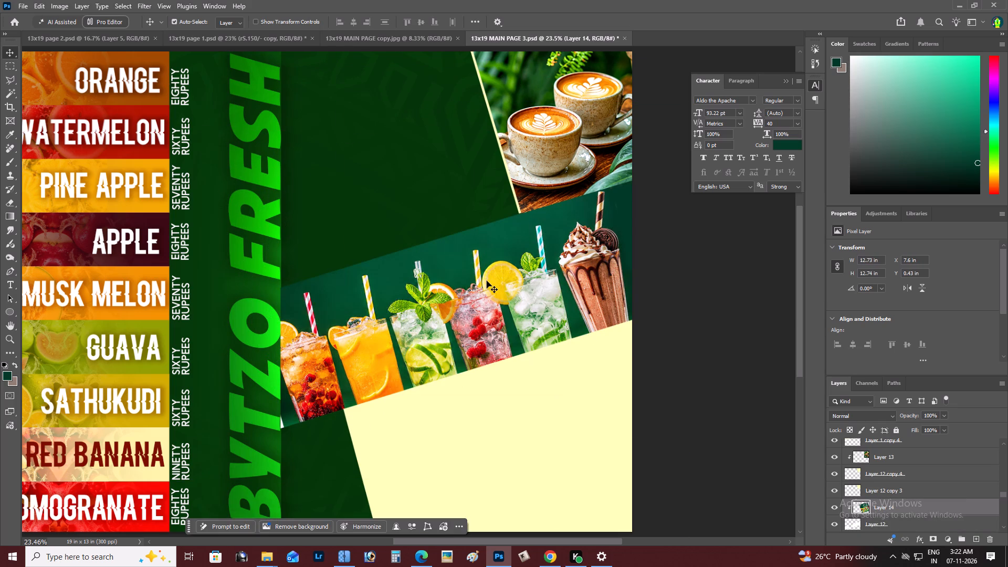
Undo the green brushwork over the white gap beside the chocolate milkshake.
key(v)
right_click(570, 284)
click(587, 291)
key(ctrl+z)
key(ctrl+z)
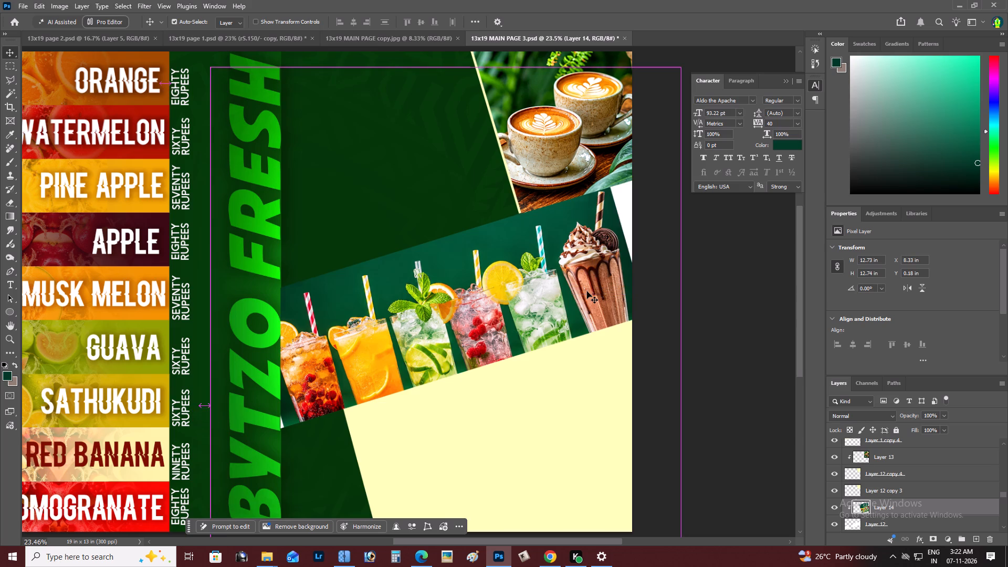
Move the drinks image left in the diagonal band, scale it to 76.92% and rotate it about -2°.
right_click(575, 285)
click(590, 293)
drag(587, 293, 467, 308)
key(ctrl+t)
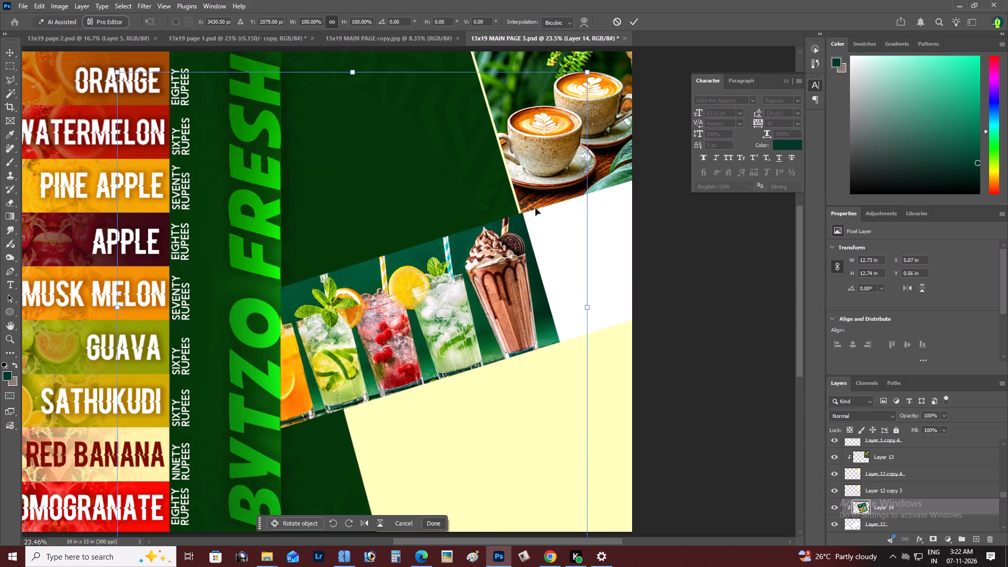
alt+drag(589, 75, 518, 113)
drag(471, 249, 485, 254)
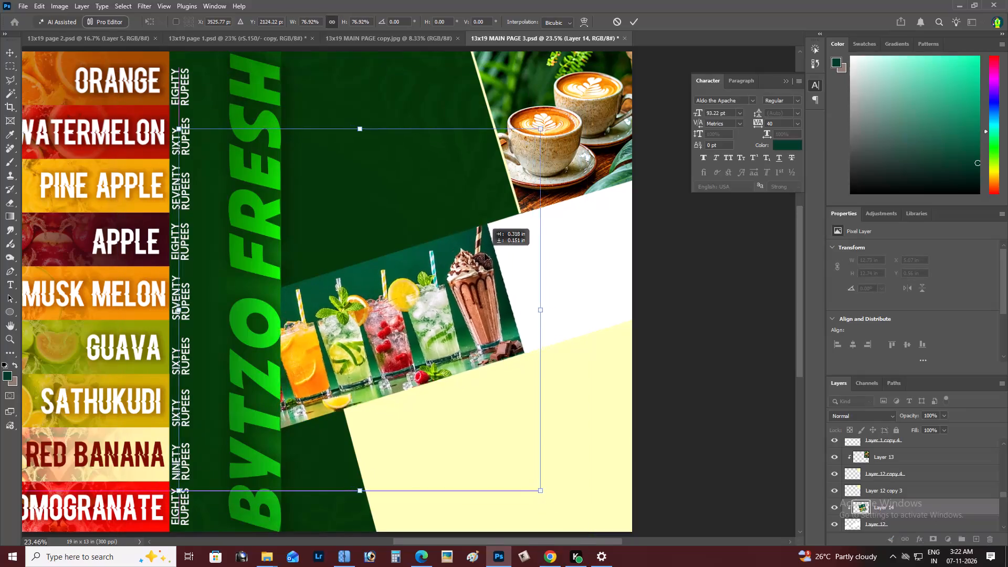
drag(485, 254, 524, 237)
drag(603, 112, 595, 107)
drag(537, 188, 523, 194)
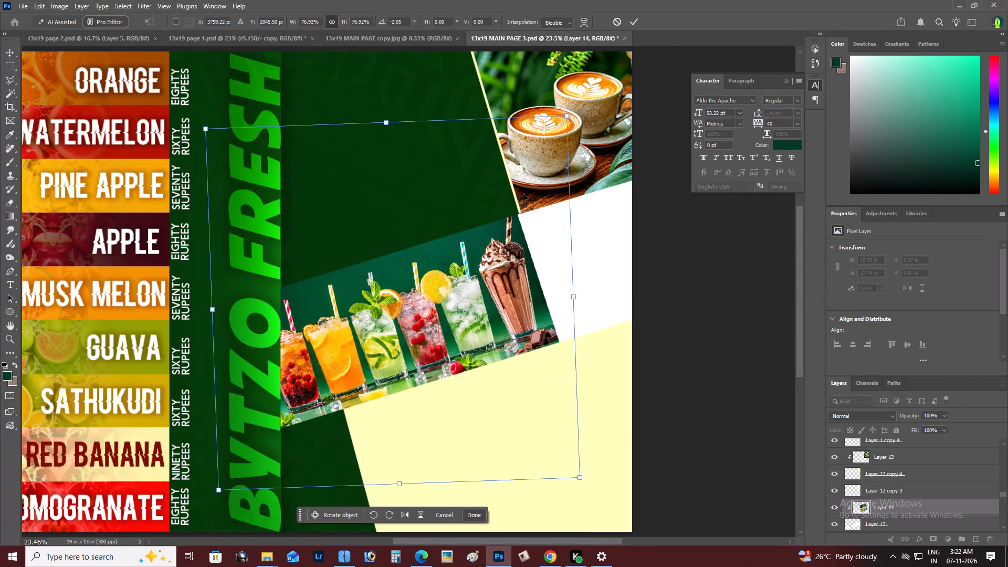
key(ctrl+Return)
Duplicate the drinks image up along the diagonal band and align the copy edge to edge beside the chocolate milkshake.
key(space)
drag(470, 230, 373, 251)
key(v)
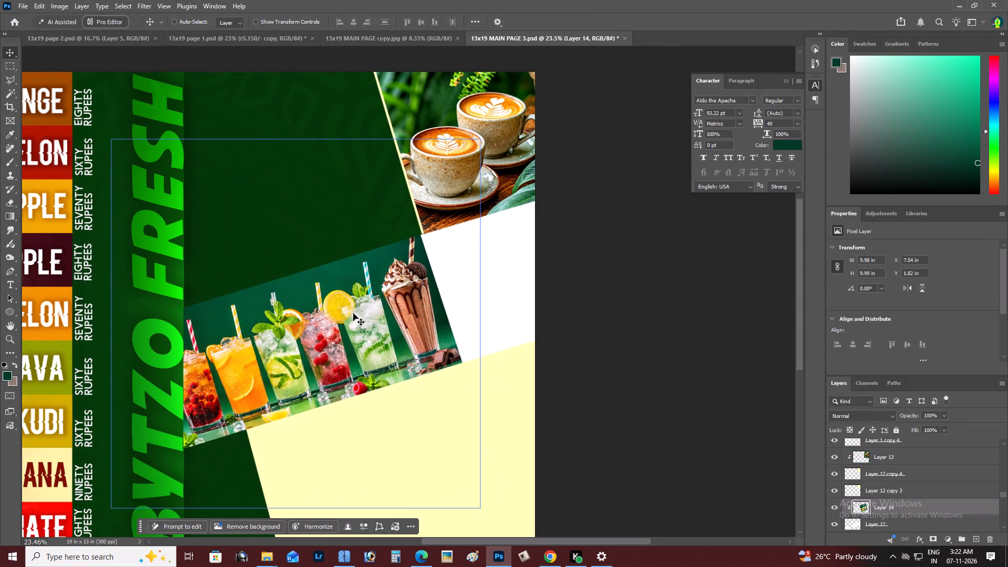
alt+drag(356, 313, 632, 220)
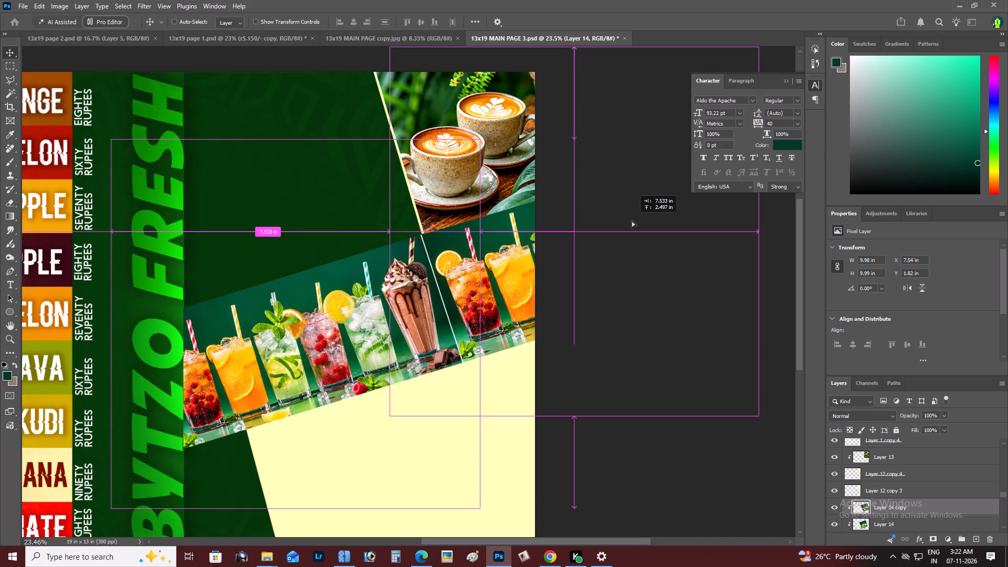
alt+drag(632, 220, 628, 220)
key(space)
drag(577, 248, 535, 248)
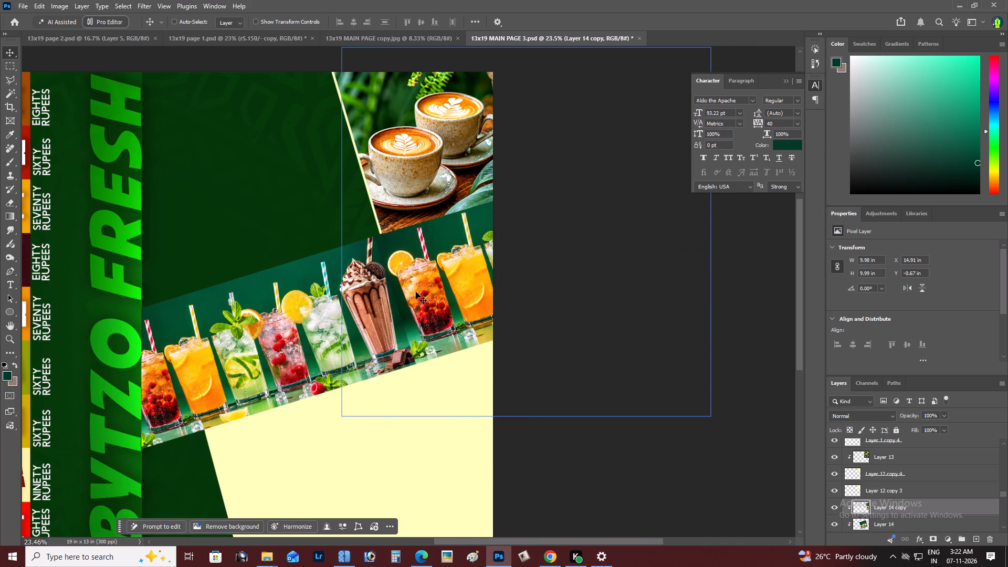
right_click(440, 280)
click(446, 283)
click(450, 285)
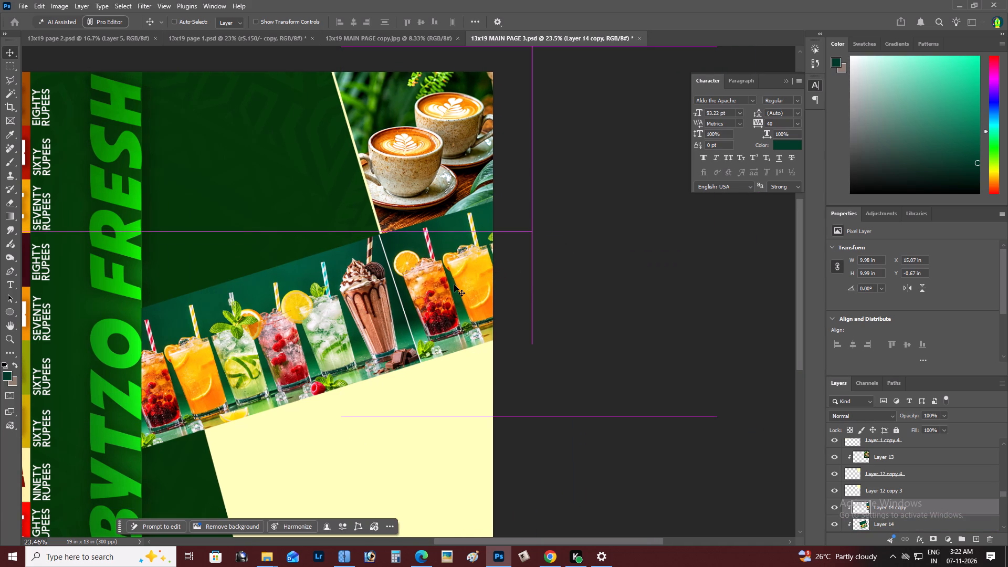
key(Left)
key(Left)
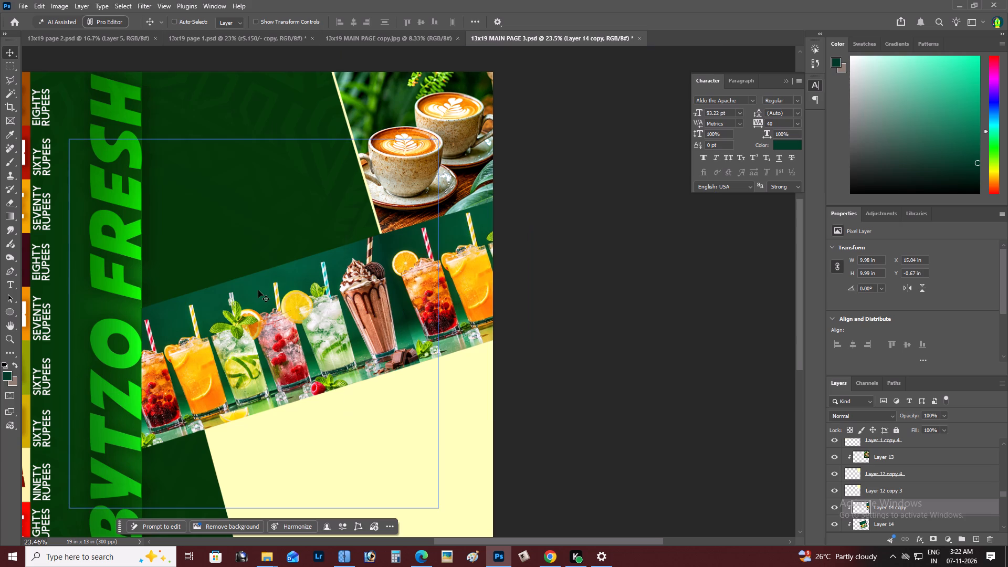
Merge the drinks image and its copy into one layer.
shift+right_click(284, 304)
shift+click(300, 311)
drag(311, 313, 345, 308)
key(ctrl+z)
key(ctrl+e)
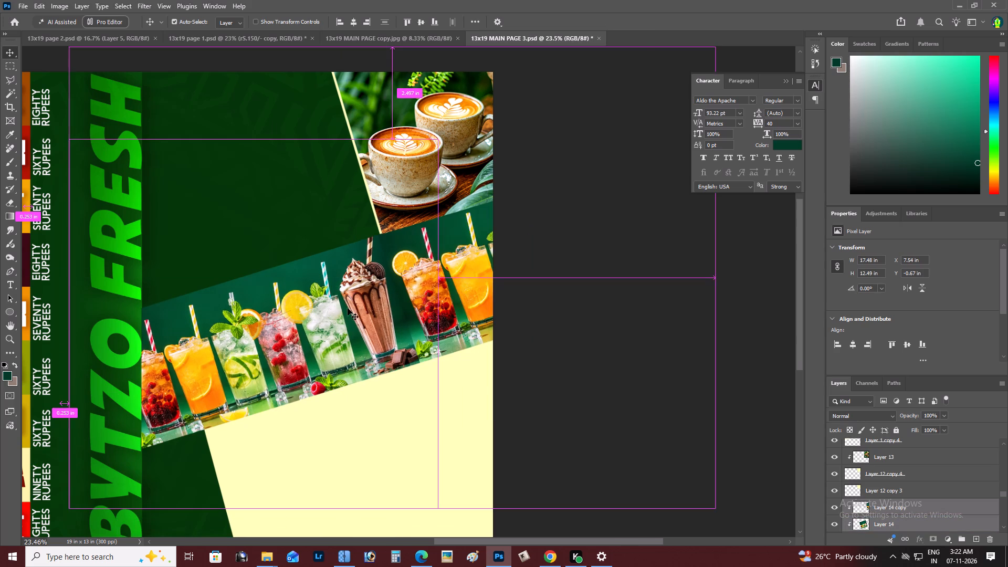
Slide the merged drinks image along the diagonal band so it fills the band from end to end.
drag(374, 299, 351, 309)
key(z)
key(z)
alt+click(362, 290)
right_click(365, 288)
double_click(384, 294)
key(space)
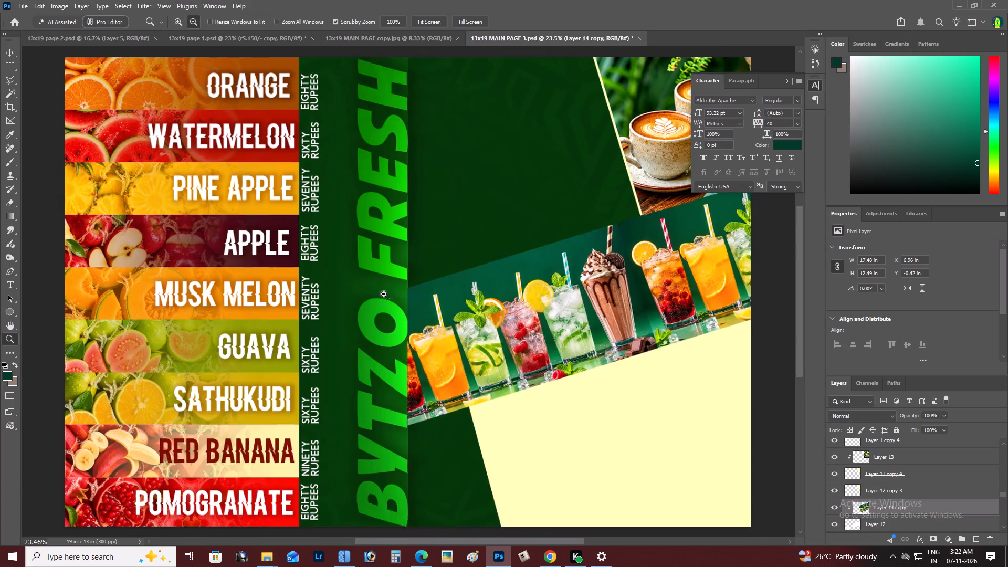
drag(384, 294, 286, 298)
key(v)
drag(412, 300, 430, 295)
key(z)
alt+click(336, 303)
right_click(373, 297)
double_click(384, 301)
key(space)
key(space)
key(space)
key(space)
drag(384, 301, 358, 304)
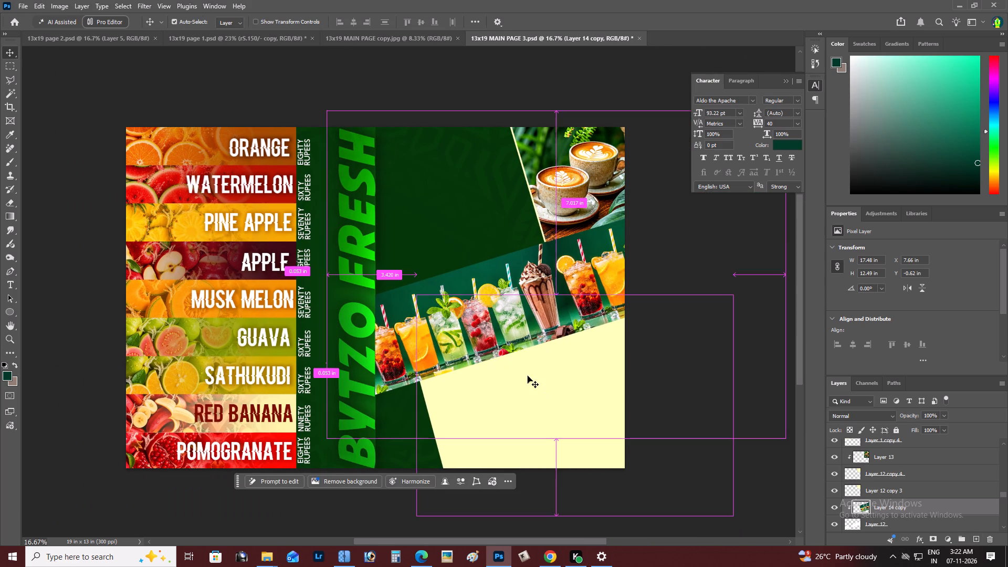
Darken the merged drinks image with a strongly negative Lightness in Hue/Saturation.
key(ctrl+u)
click(778, 233)
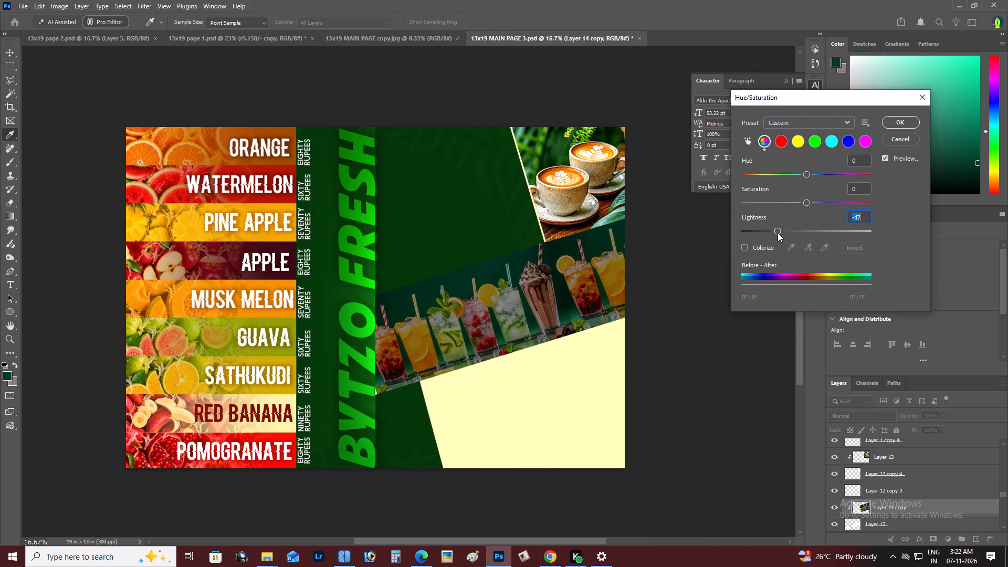
drag(778, 233, 772, 238)
click(889, 121)
Add the text MILKSHAKES & MOJITOS over the darkened drinks band.
key(z)
click(438, 353)
click(500, 338)
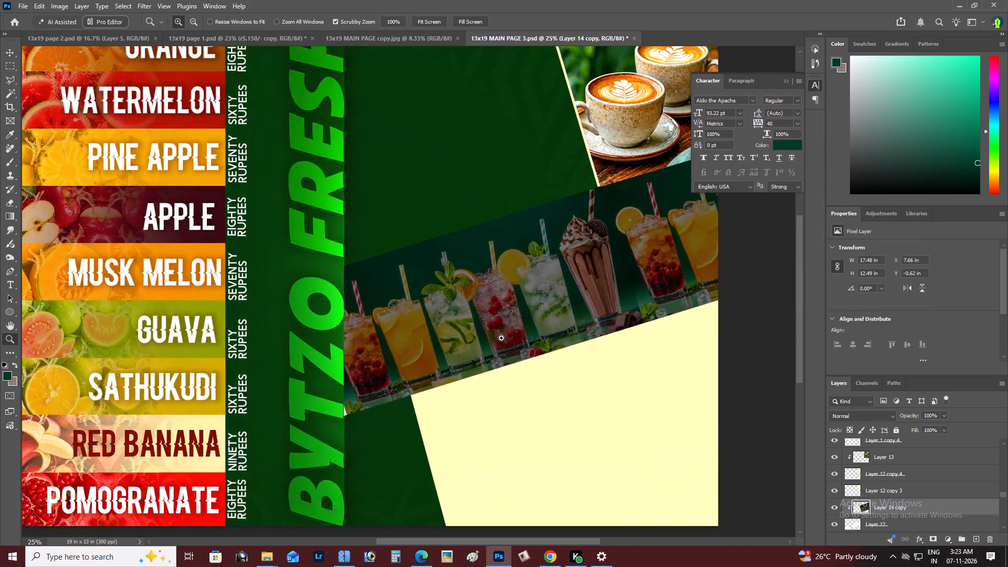
key(space)
drag(501, 338, 324, 387)
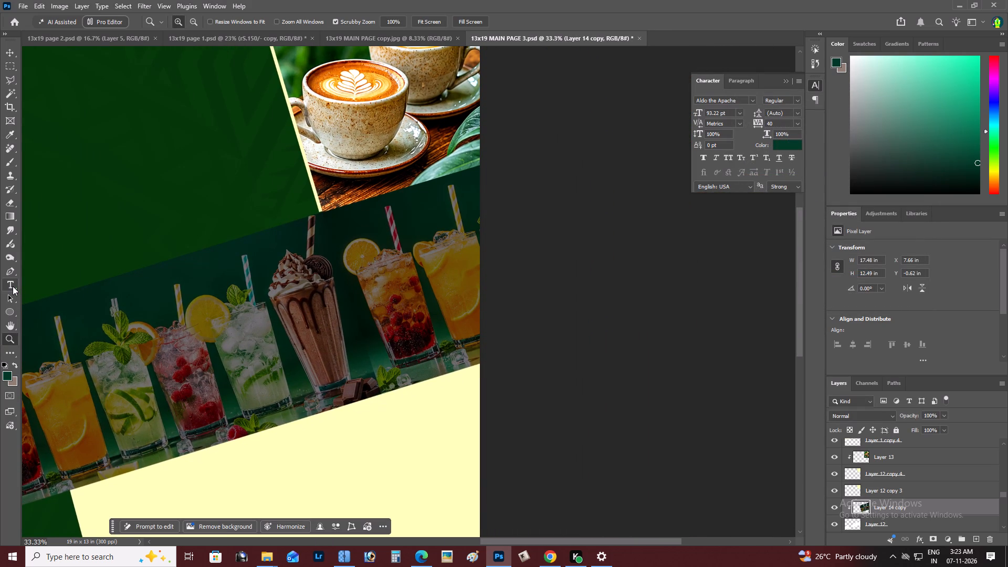
click(13, 286)
click(120, 318)
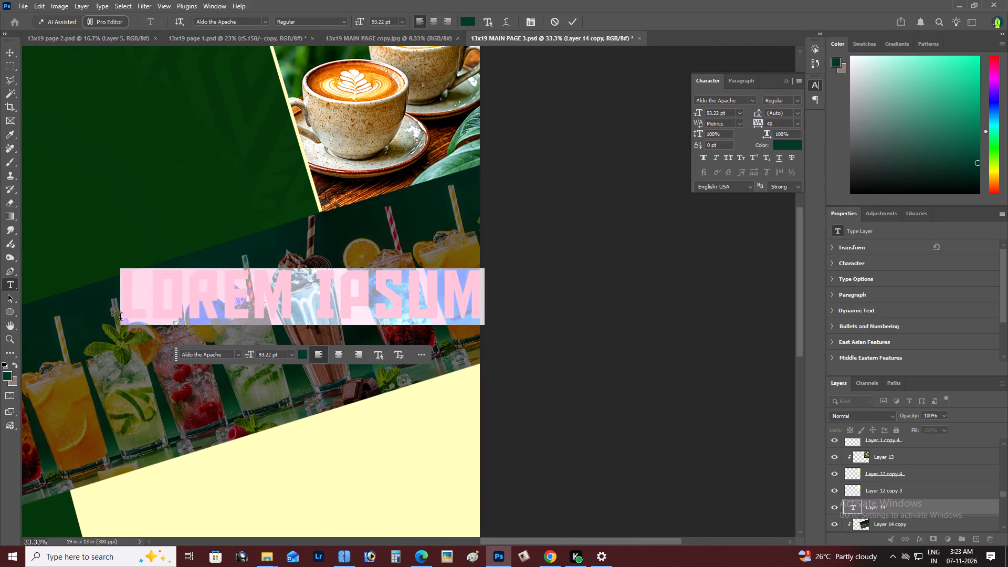
text(mil)
key(BackSpace)
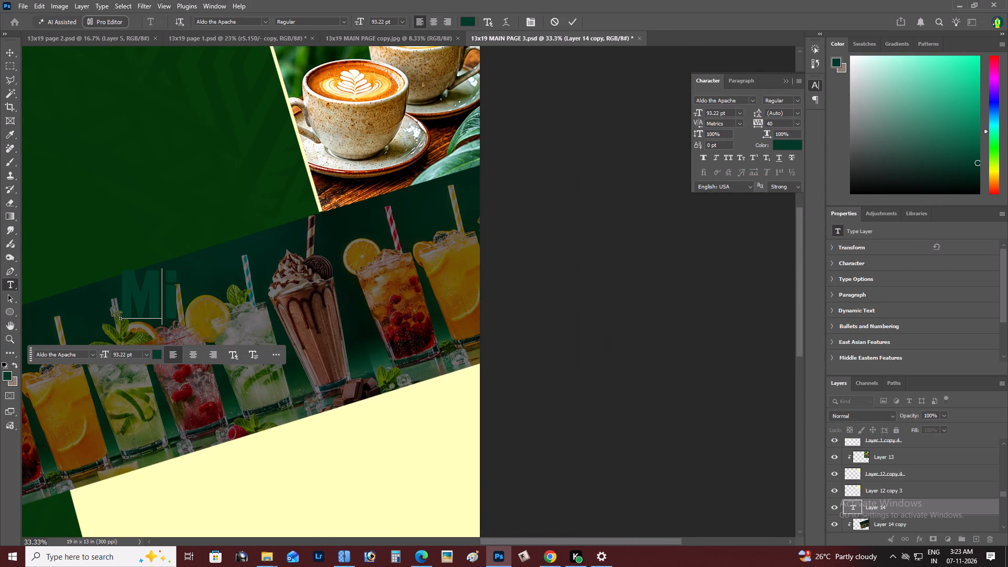
text(ILK)
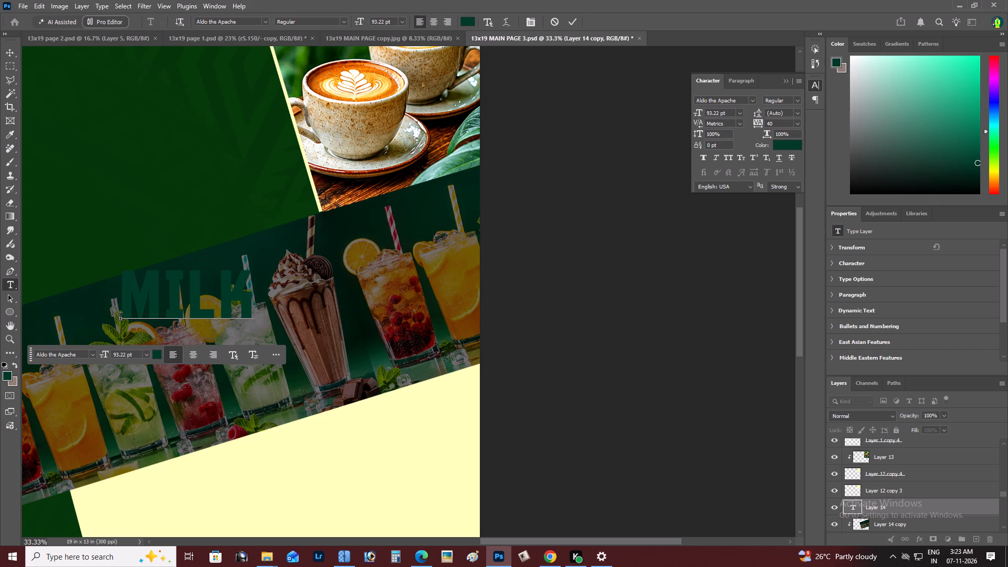
text(SHAKE)
text(S)
key(space)
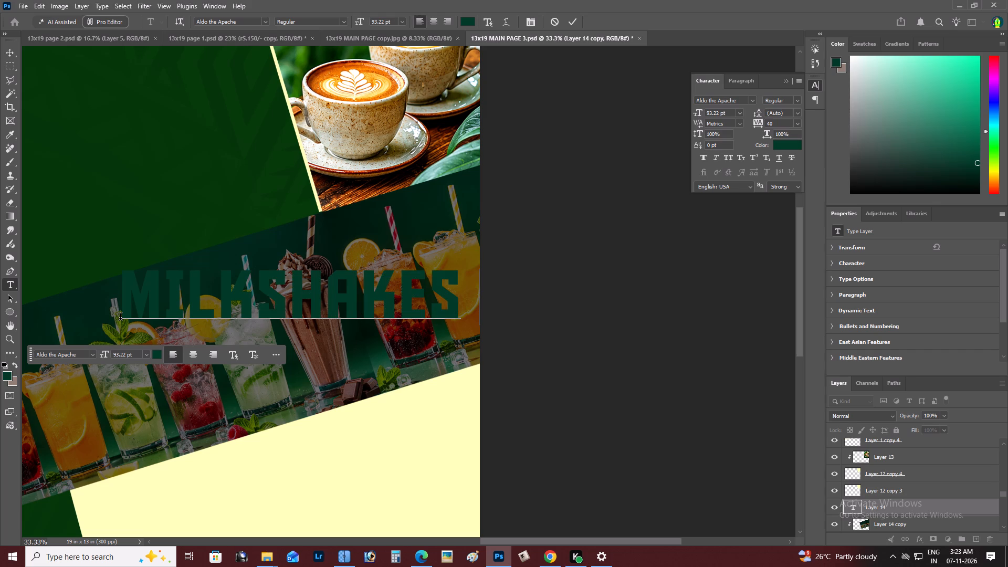
text(& M)
text(OJITOS)
key(ctrl+shift+Return)
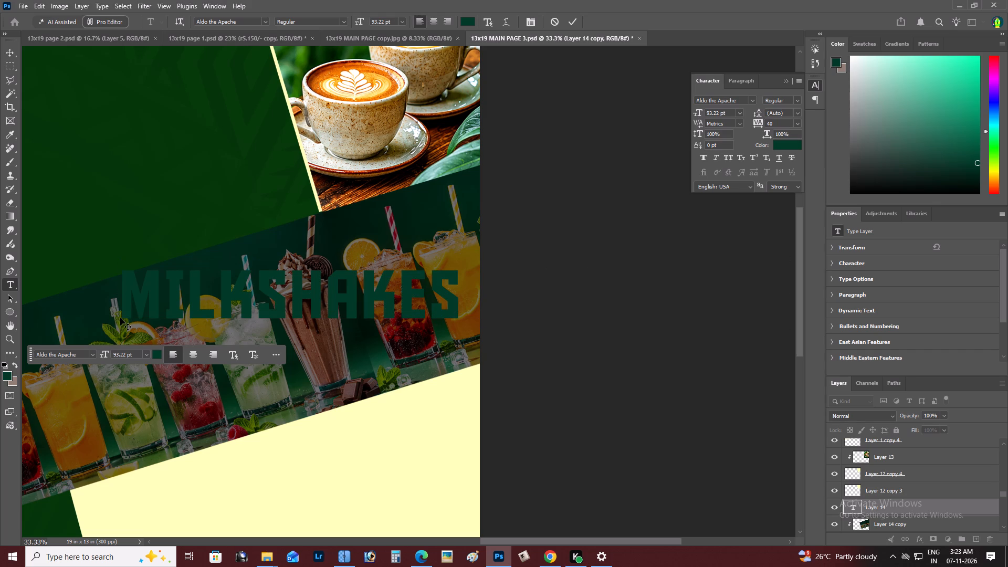
Scale the MILKSHAKES & MOJITOS title to about 68%, rotate it about -17° and place it along the band's upper edge.
key(z)
alt+click(120, 318)
key(space)
drag(186, 324, 262, 296)
key(v)
drag(366, 248, 365, 248)
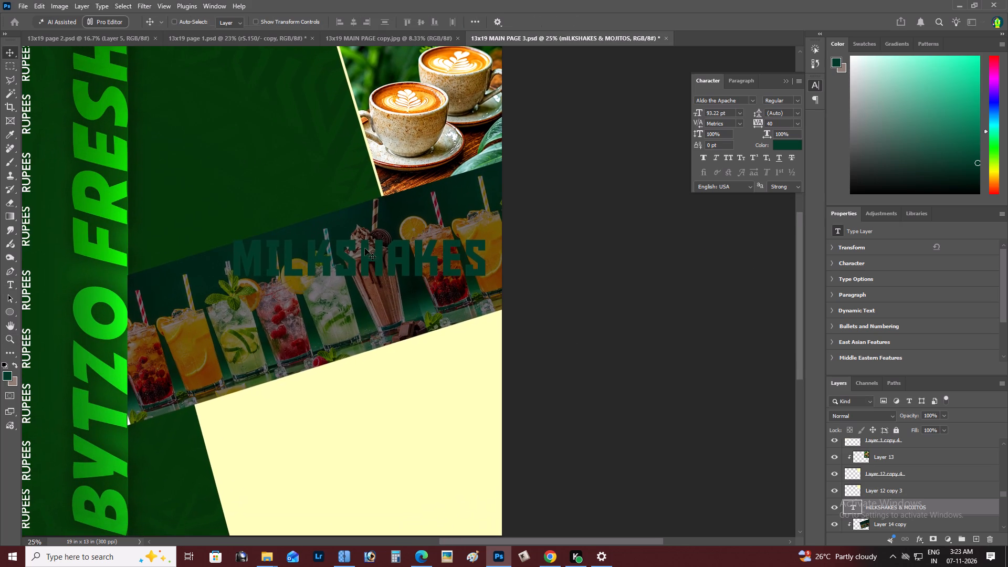
drag(365, 248, 272, 261)
key(ctrl+t)
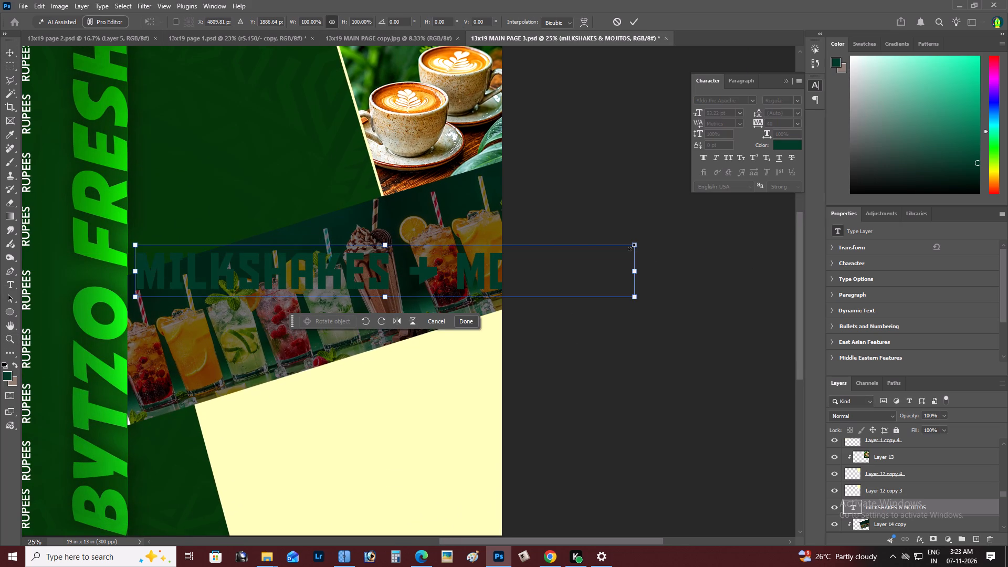
alt+drag(632, 247, 498, 259)
drag(549, 244, 520, 204)
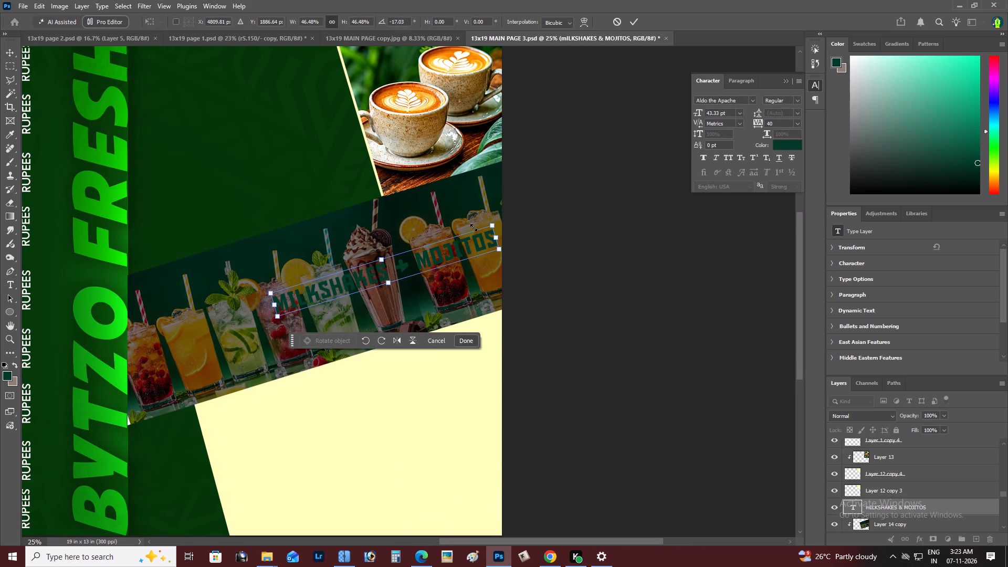
drag(445, 248, 398, 227)
drag(449, 195, 454, 194)
alt+drag(448, 203, 488, 188)
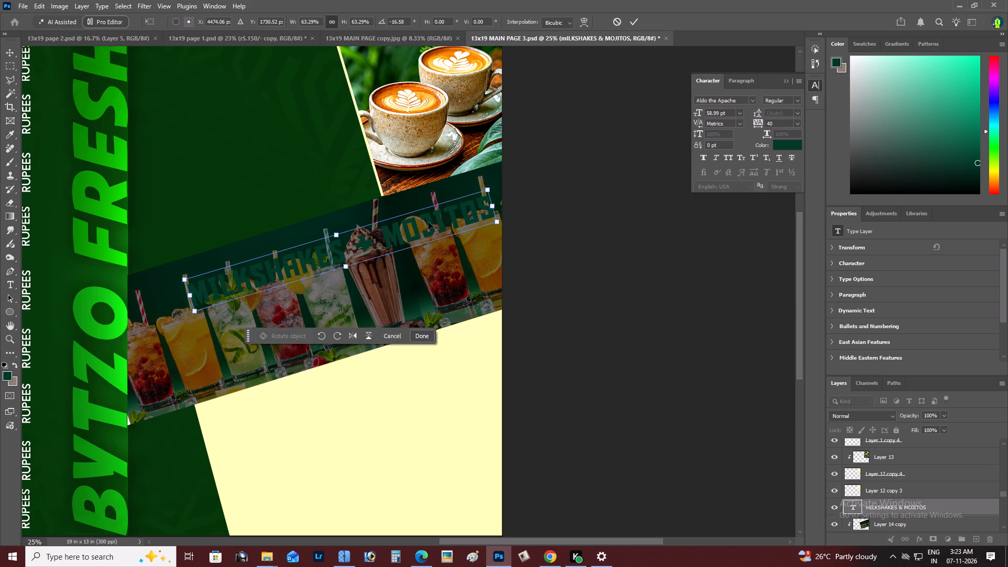
drag(423, 223, 407, 212)
alt+drag(471, 181, 483, 178)
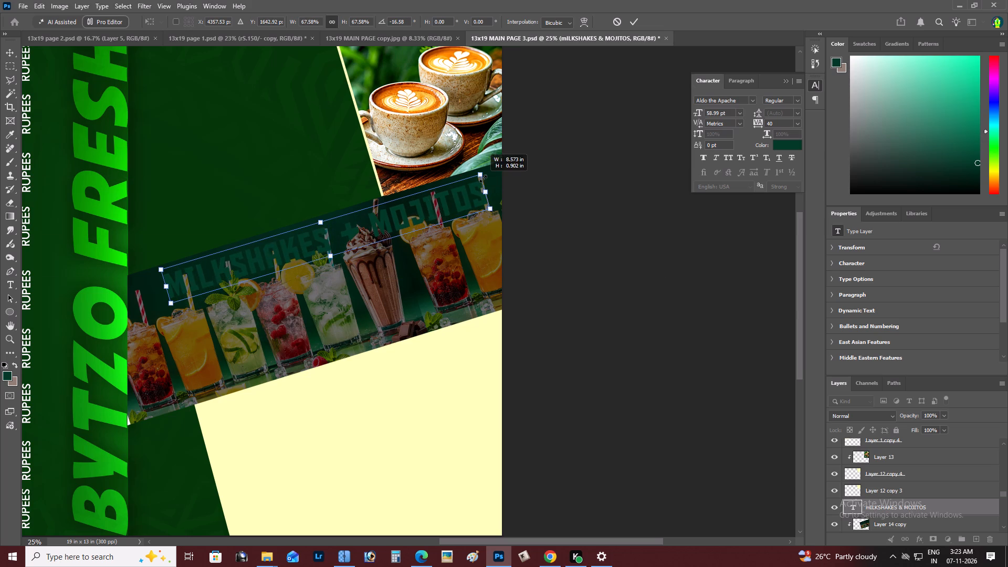
alt+drag(483, 178, 484, 178)
click(492, 160)
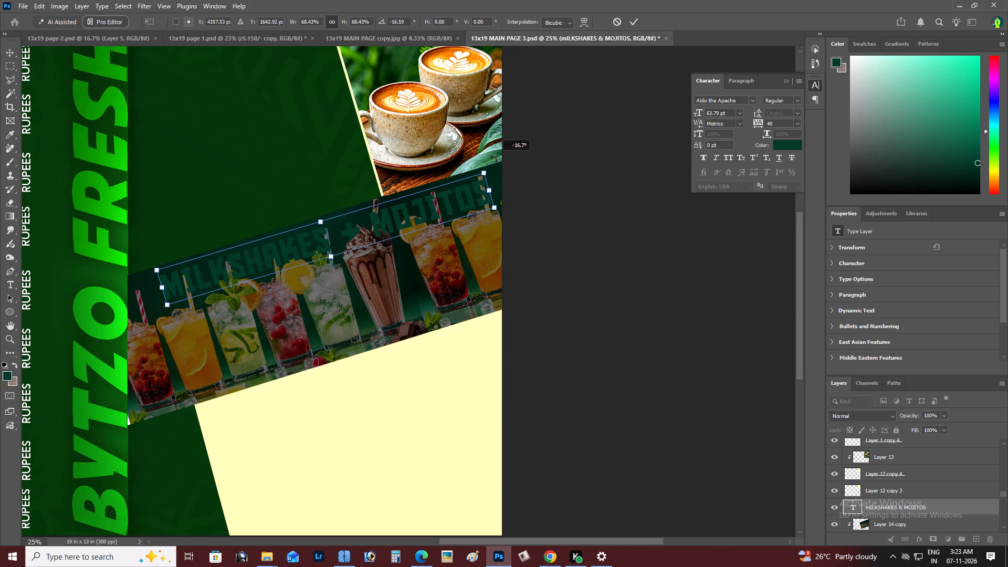
key(ctrl+Return)
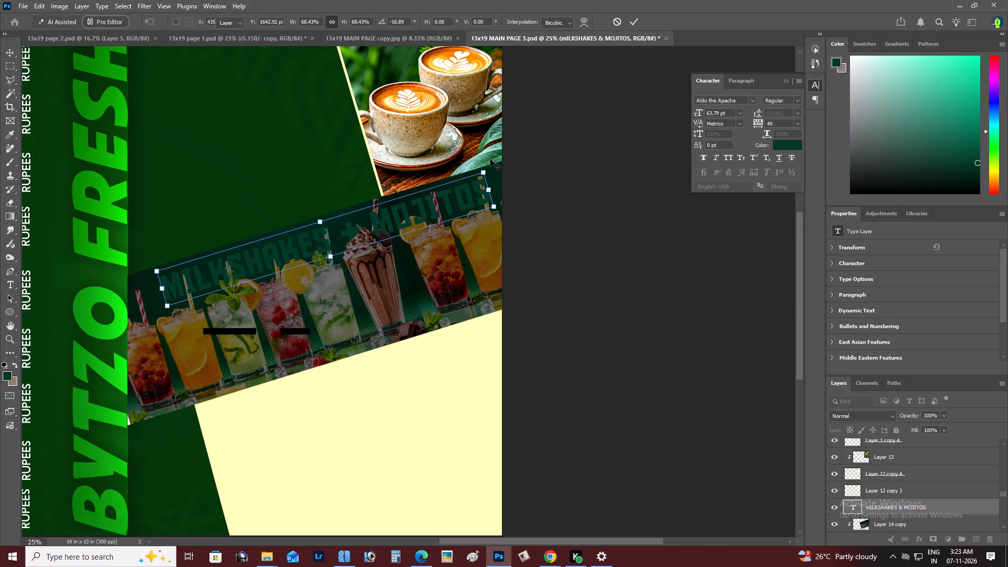
Retype the ampersand between MILKSHAKES and MOJITOS in the title.
scroll(490, 159, up, 1)
key(t)
drag(364, 236, 345, 237)
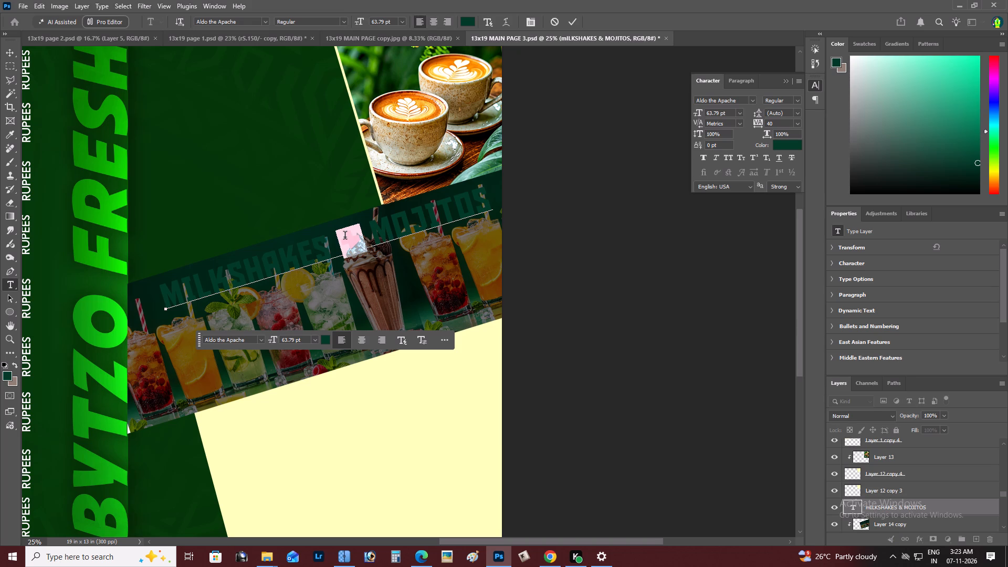
key(shift+ampersand)
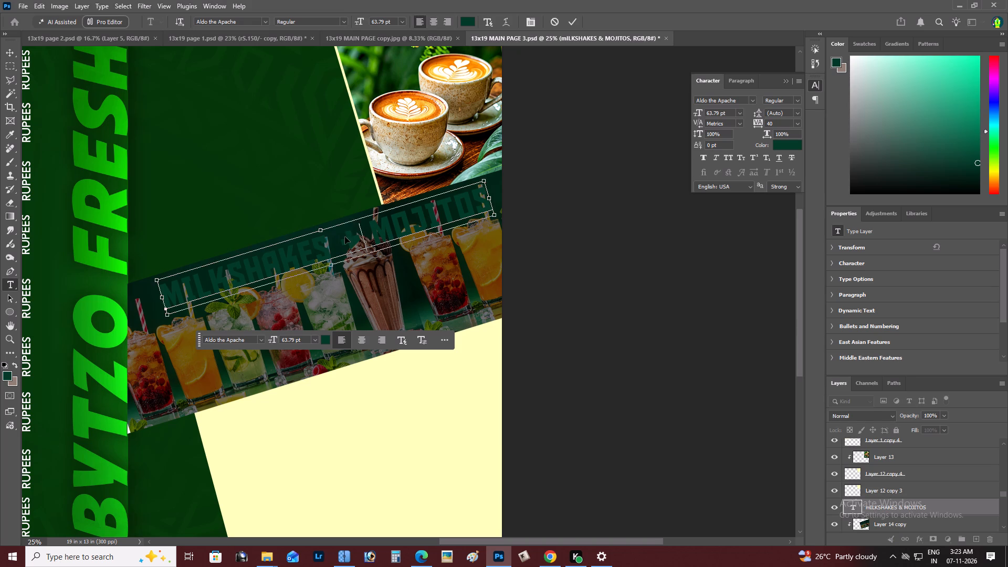
key(ctrl+Return)
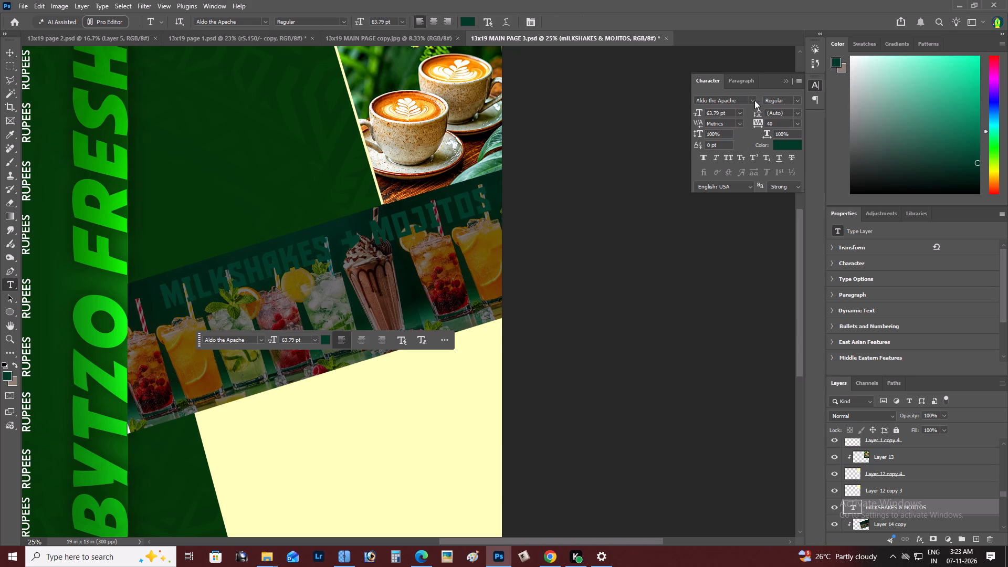
Change the title's font to Blacklisted and shift the title down-left along the band.
click(752, 100)
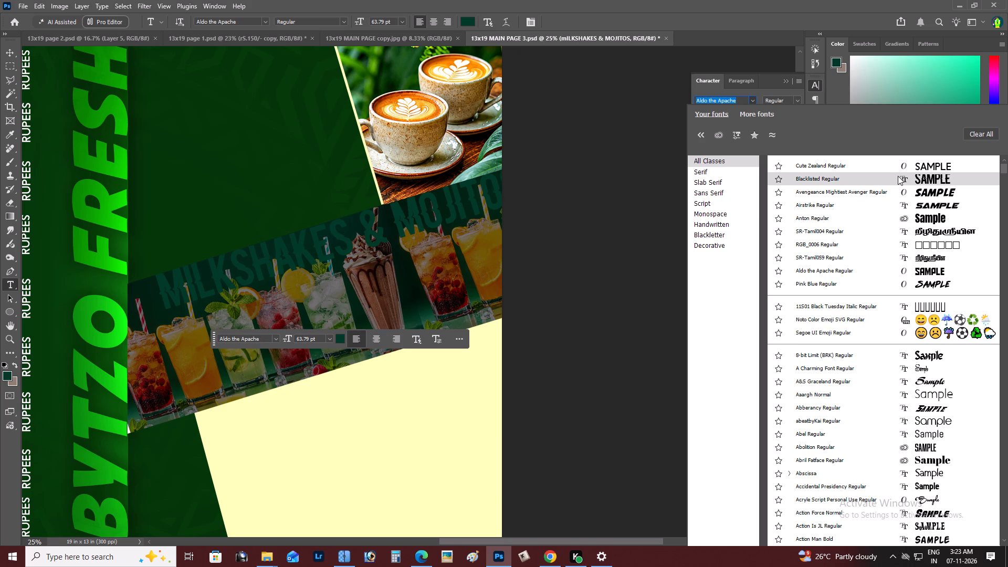
click(898, 176)
key(v)
drag(440, 212, 423, 223)
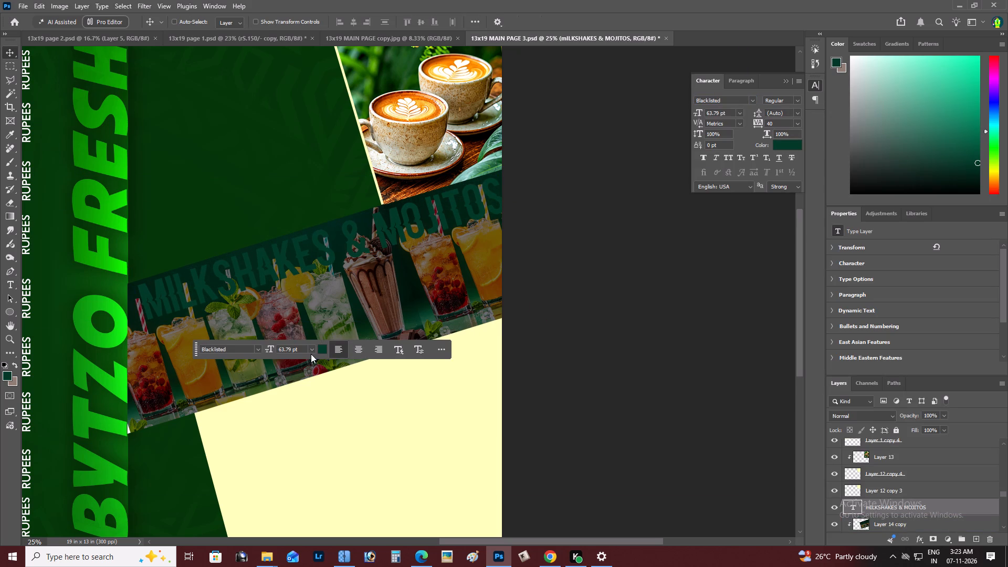
Set the MILKSHAKES & MOJITOS title's colour to white (ffffff).
click(324, 349)
drag(804, 262, 697, 228)
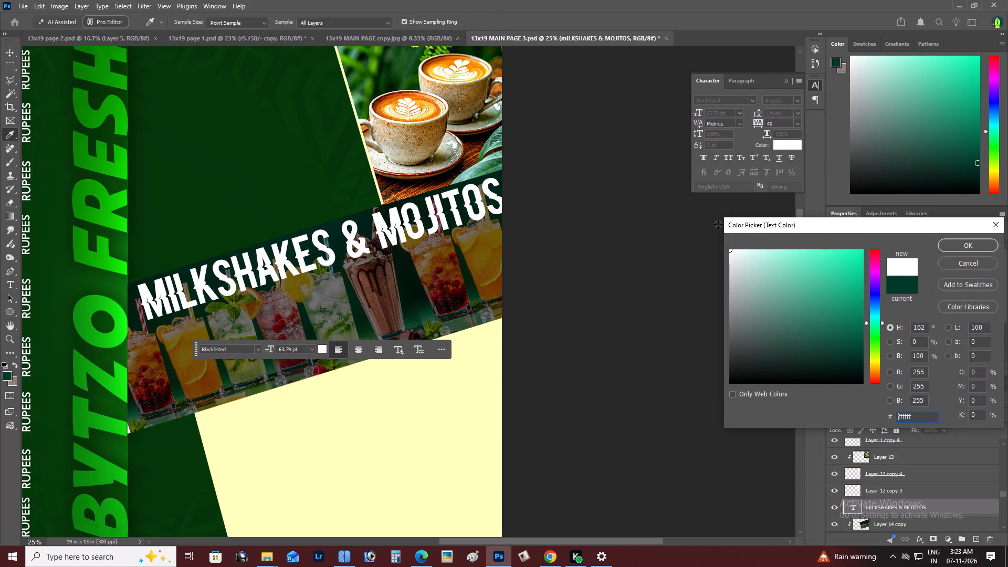
click(979, 239)
Move the white title slightly down and left so it sits within the diagonal drinks band.
key(z)
alt+click(424, 289)
right_click(432, 270)
click(443, 276)
key(space)
drag(446, 278, 455, 281)
key(v)
drag(553, 272, 552, 274)
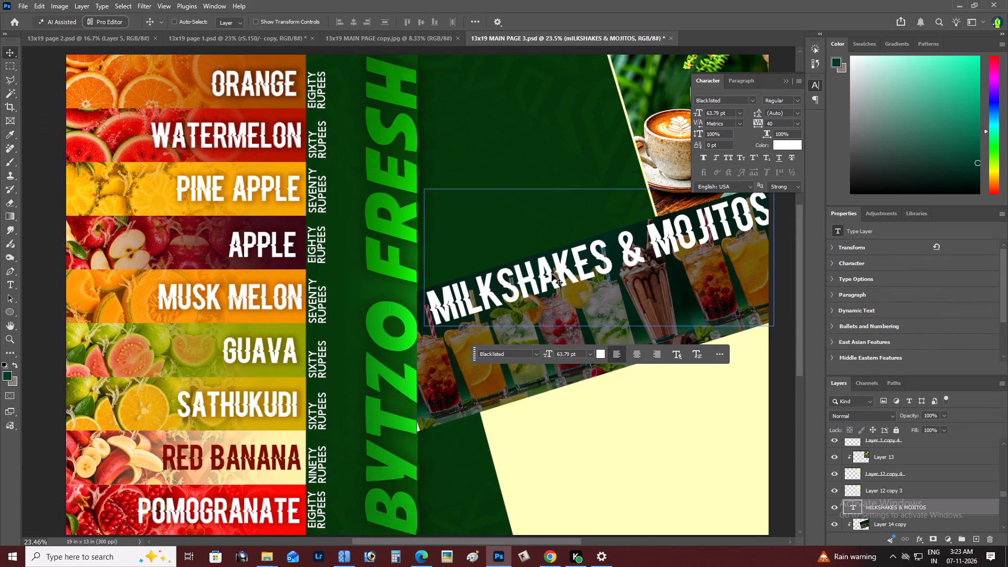
drag(552, 274, 547, 284)
Scale the MILKSHAKES & MOJITOS title down to about 51.15 pt and nudge it up within the drinks band.
key(z)
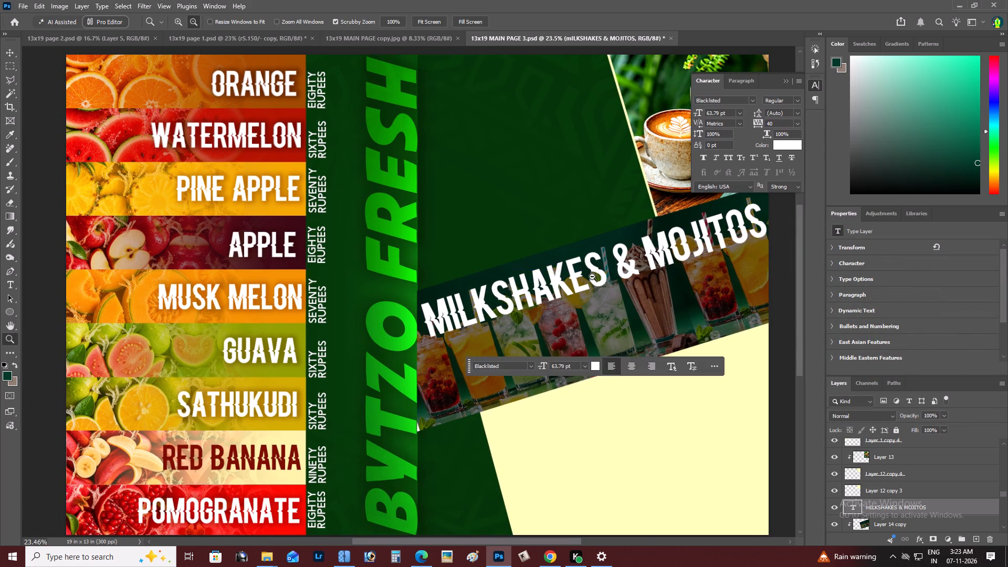
alt+click(592, 277)
key(space)
drag(596, 276, 538, 284)
key(ctrl+t)
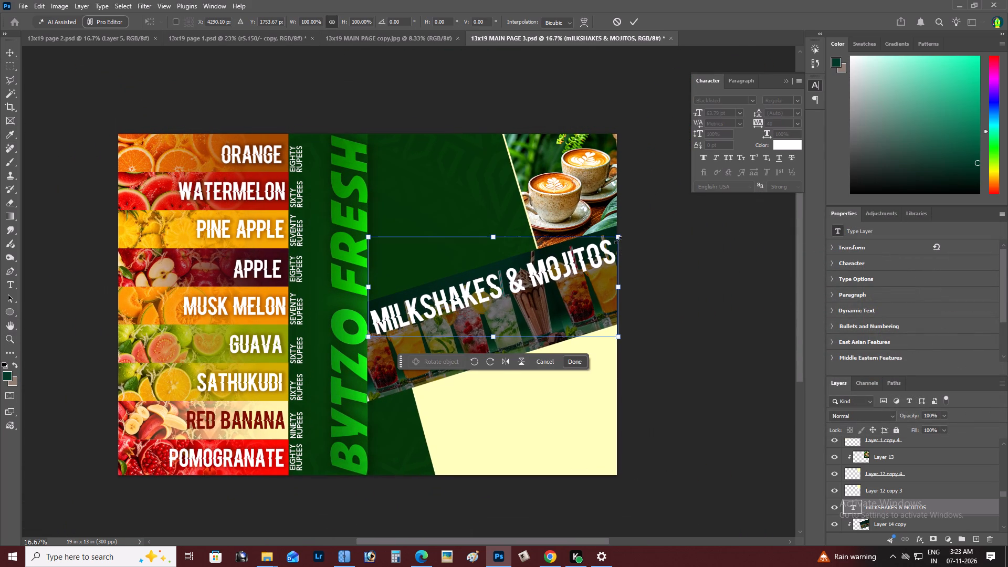
alt+drag(618, 240, 592, 246)
key(ctrl+Return)
key(v)
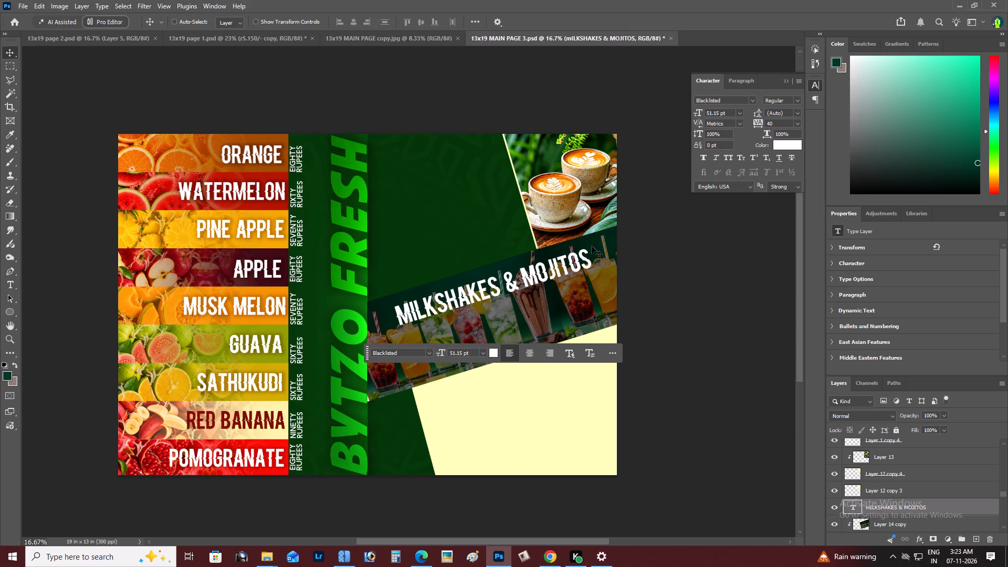
key(shift+Up)
key(shift+Up)
Add a drop shadow to the MILKSHAKES & MOJITOS title with 81% opacity and a near-black shadow colour.
key(z)
alt+click(573, 296)
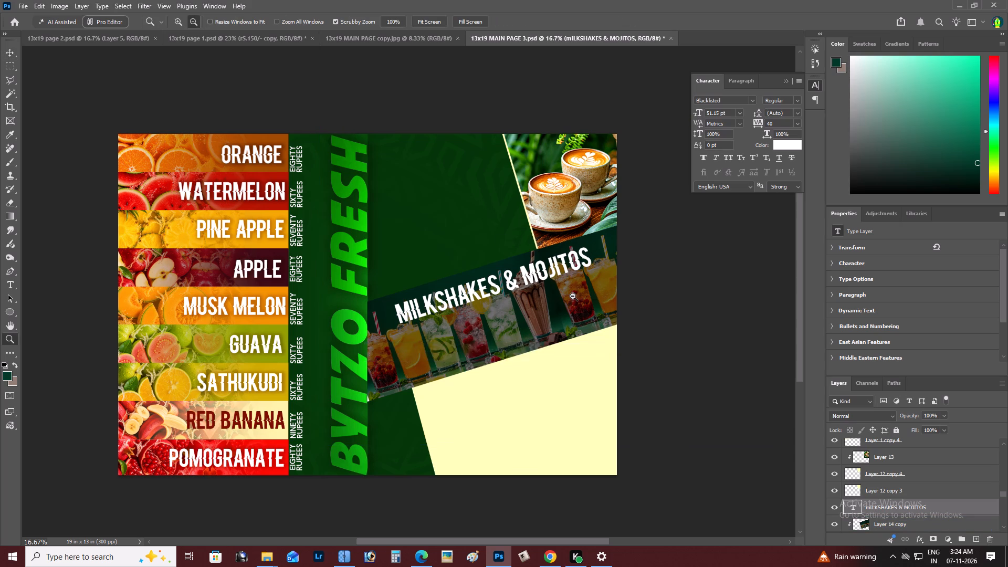
key(space)
drag(573, 296, 528, 298)
key(z)
drag(510, 285, 496, 279)
triple_click(445, 273)
click(445, 275)
key(space)
drag(437, 280, 405, 266)
key(v)
click(421, 284)
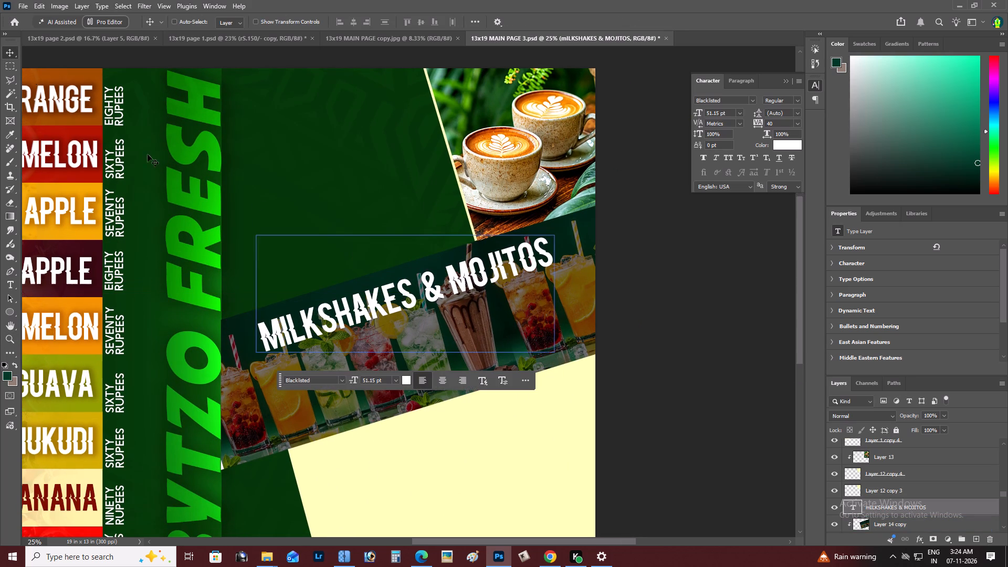
click(80, 6)
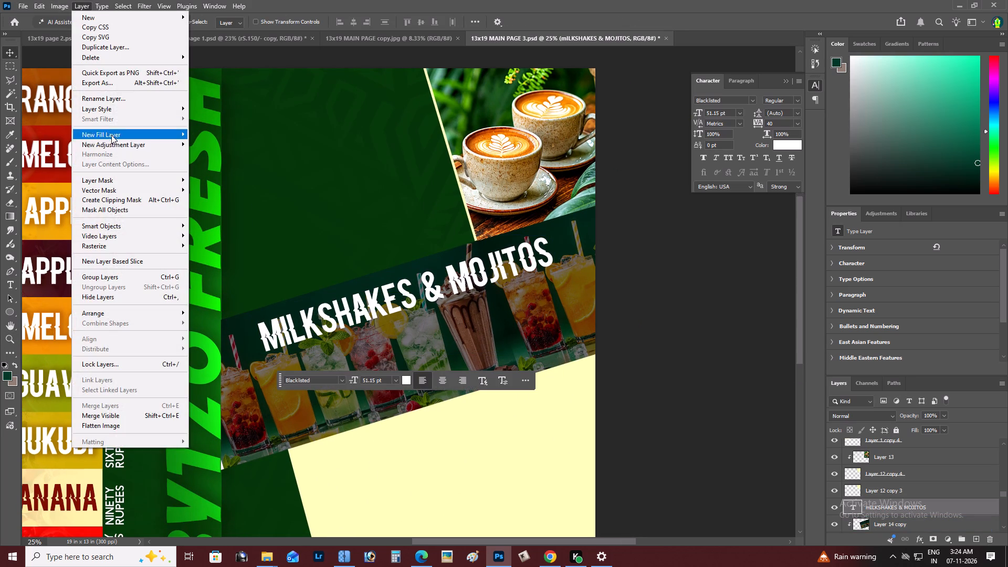
click(101, 111)
click(198, 212)
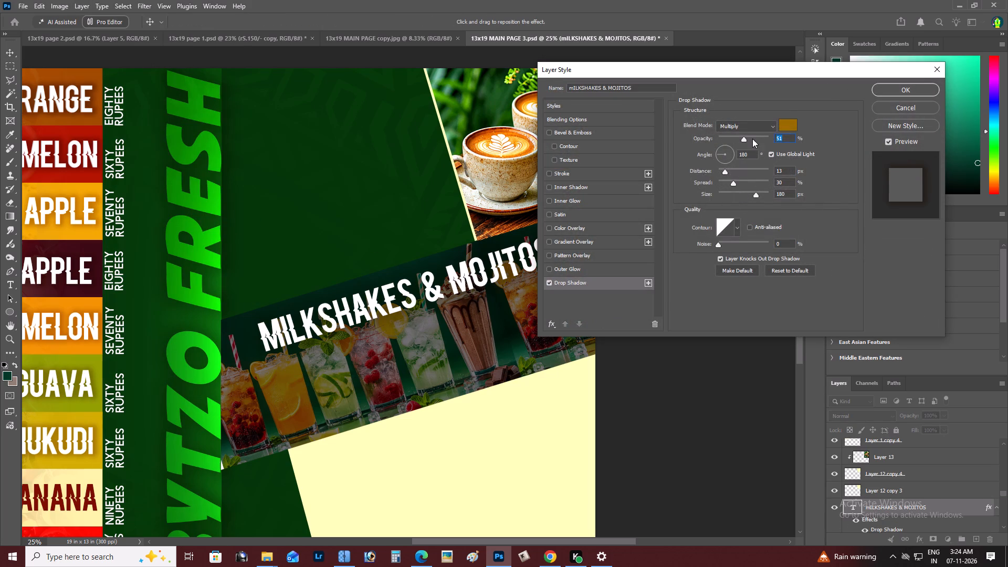
drag(751, 137, 760, 138)
click(789, 121)
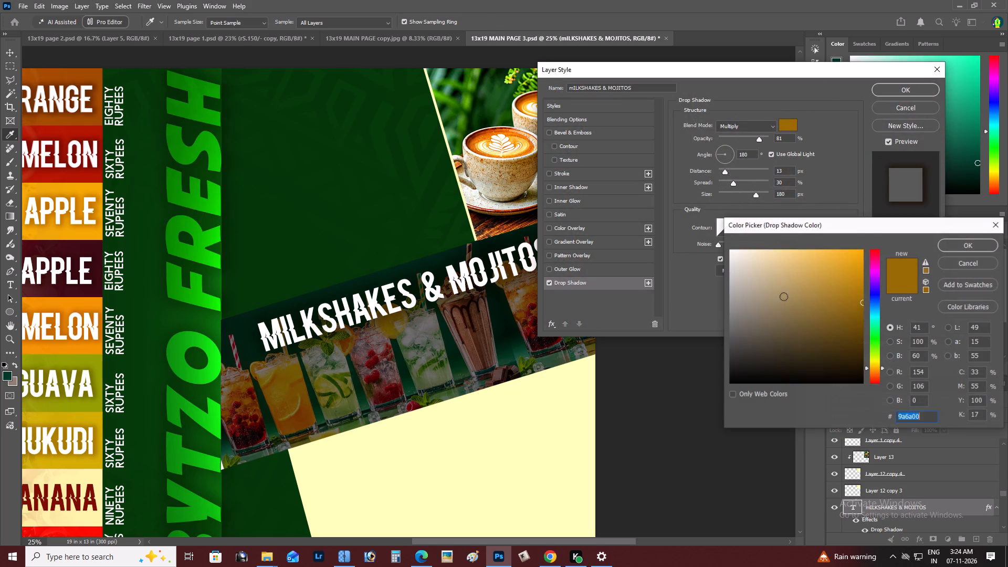
drag(785, 300, 821, 376)
click(961, 243)
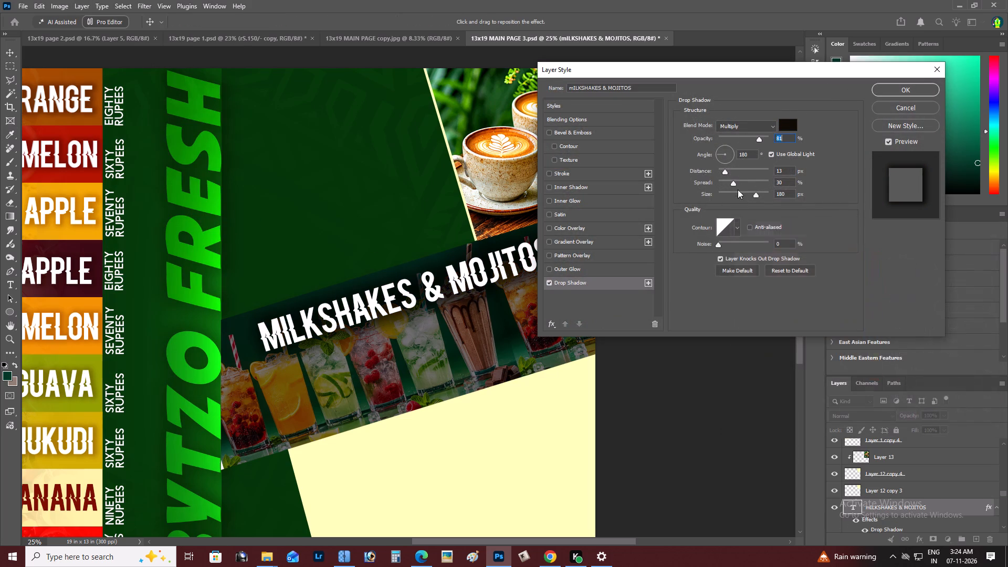
Set the title's drop shadow opacity to 32% and apply the layer style.
drag(741, 139, 726, 140)
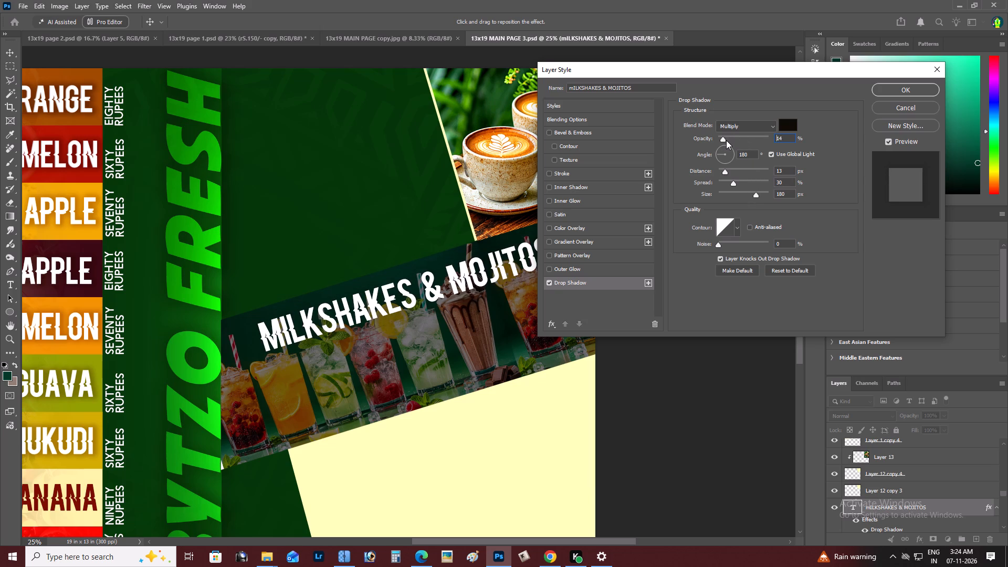
drag(726, 140, 731, 141)
click(733, 140)
click(911, 82)
click(919, 89)
Duplicate Layer 12, the white base shape beneath the drinks picture.
key(z)
alt+click(593, 282)
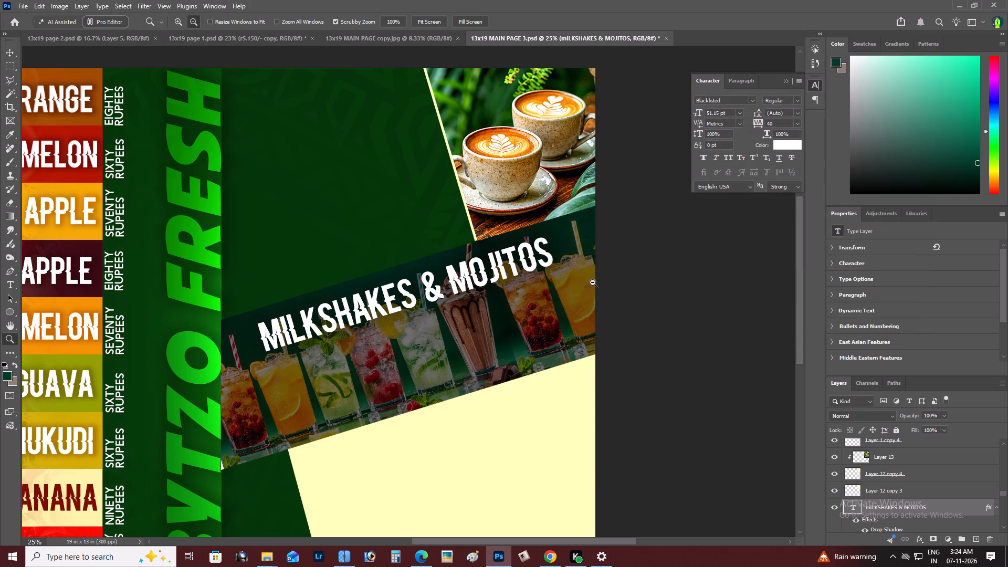
right_click(592, 286)
click(605, 290)
key(space)
drag(601, 290, 520, 280)
scroll(951, 496, down, 1)
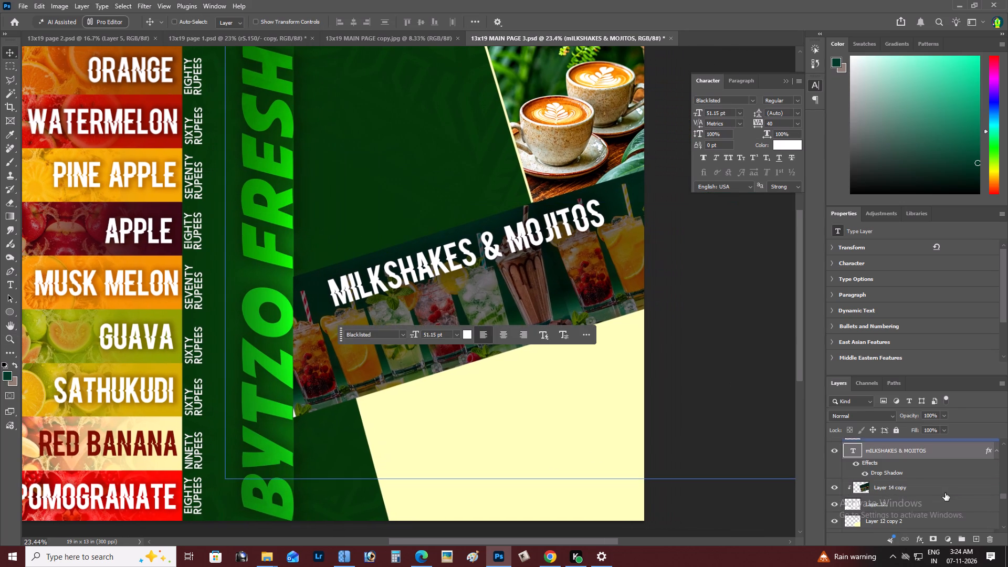
click(917, 484)
click(918, 502)
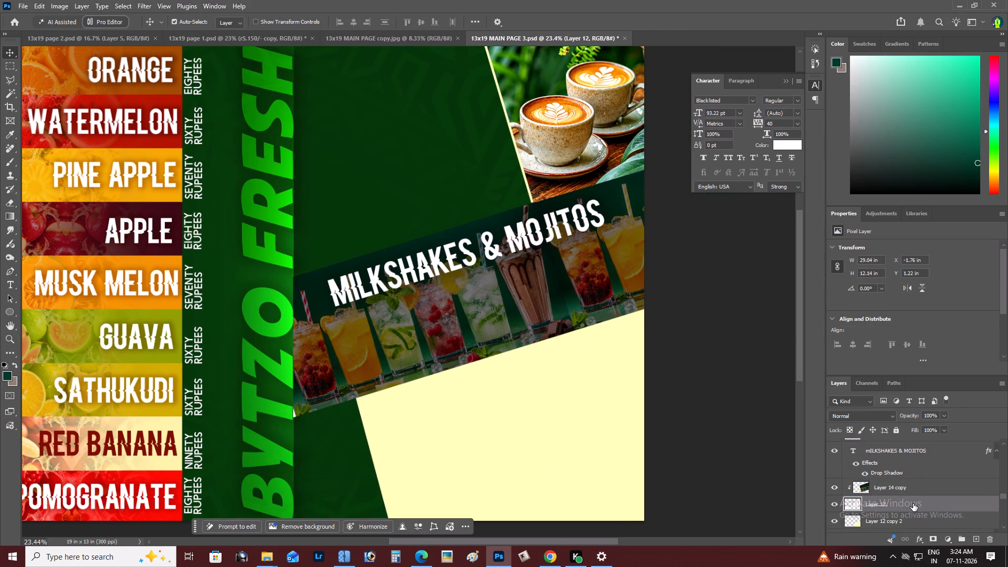
key(ctrl+j)
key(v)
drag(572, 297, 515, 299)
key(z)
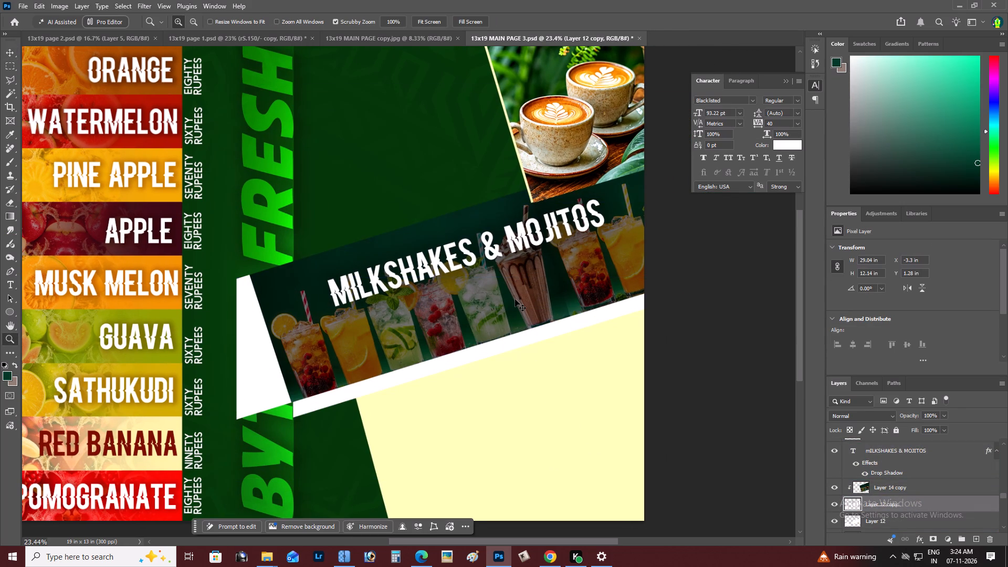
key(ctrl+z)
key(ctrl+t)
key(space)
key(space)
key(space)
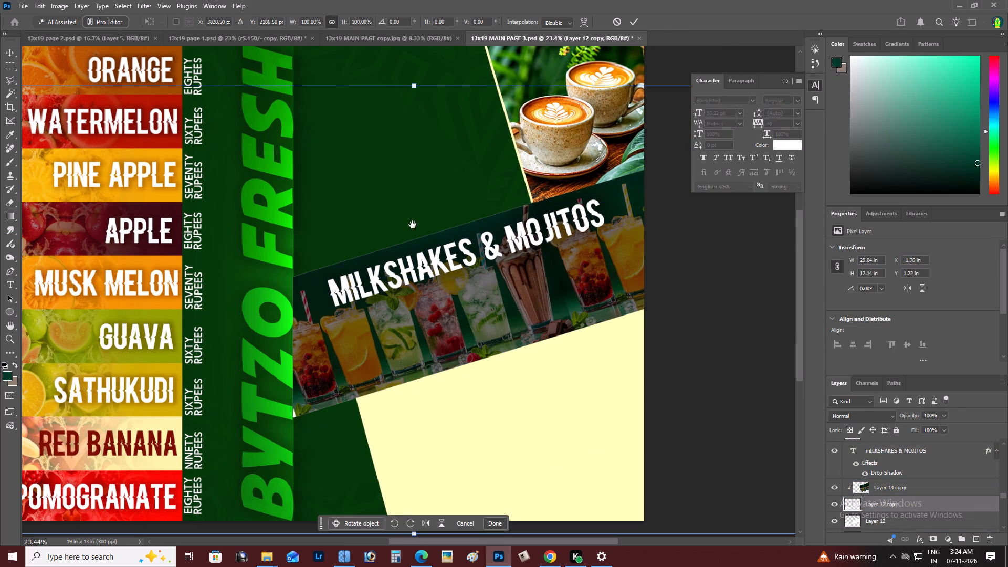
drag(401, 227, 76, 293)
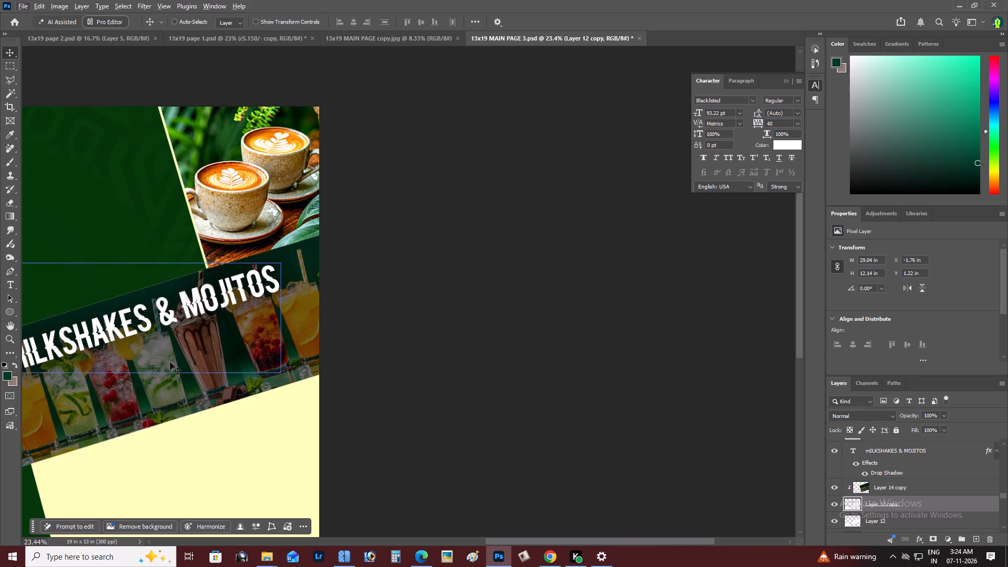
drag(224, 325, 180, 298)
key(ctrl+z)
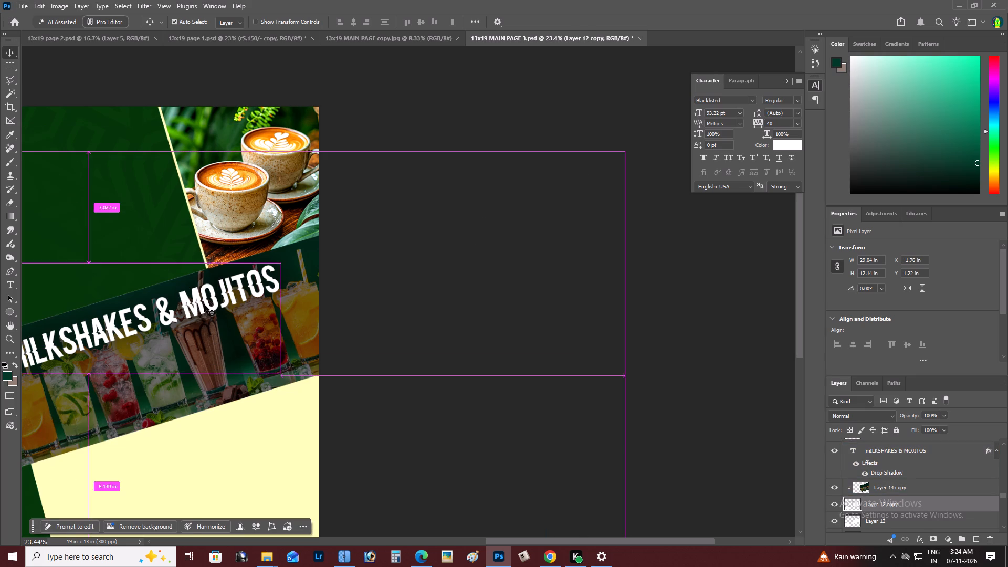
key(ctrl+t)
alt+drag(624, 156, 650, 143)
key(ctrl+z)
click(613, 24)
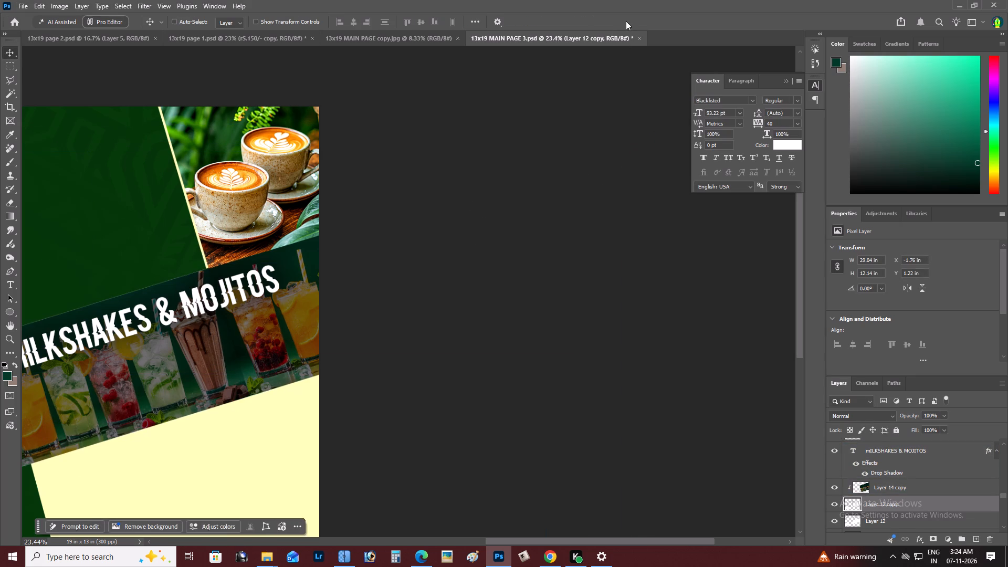
Enlarge the original Layer 12 to about 30.8 by 12.87 in as a white border around the drinks band, and nudge it down.
click(887, 518)
drag(427, 276, 352, 248)
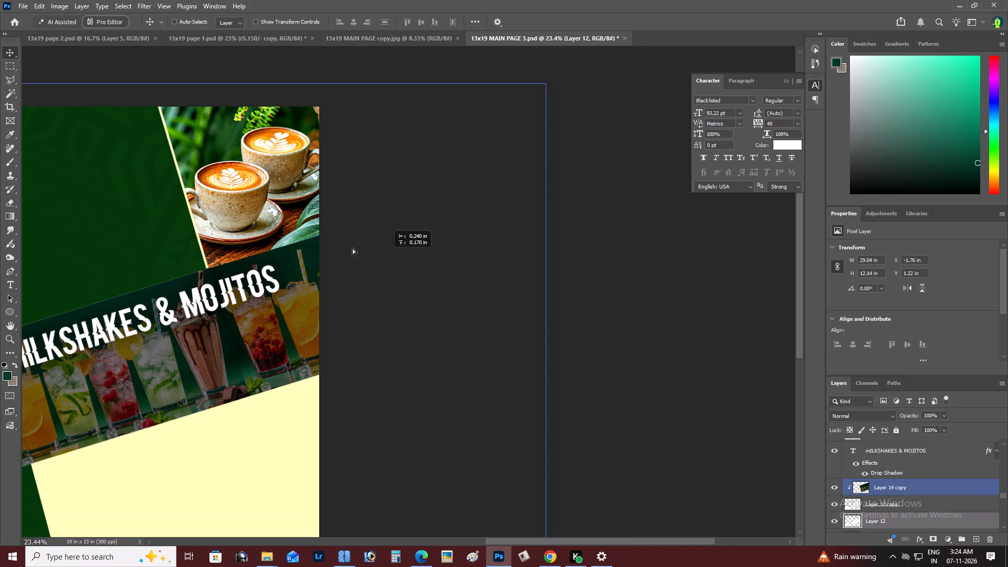
drag(352, 248, 302, 238)
key(ctrl+z)
key(ctrl+t)
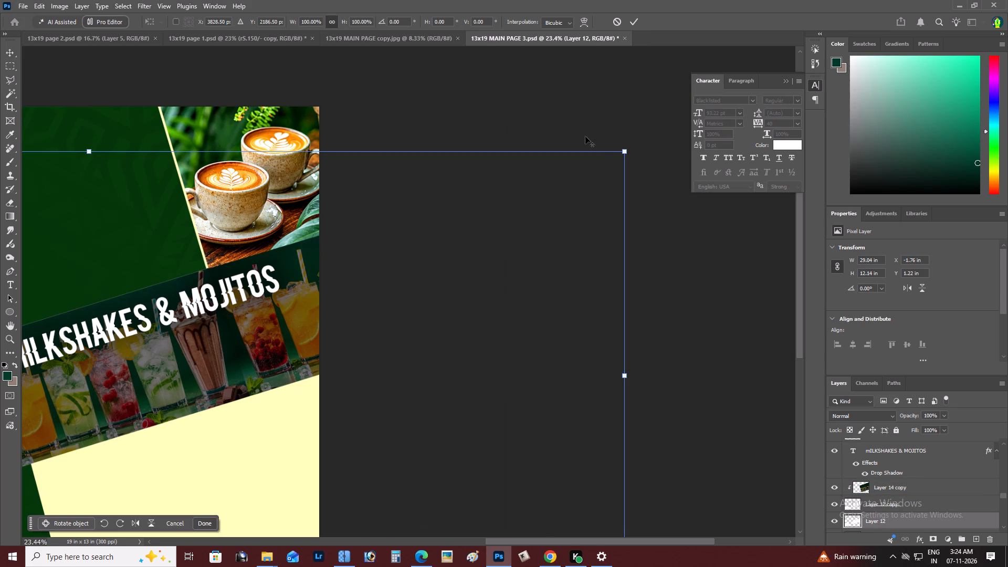
alt+drag(625, 150, 678, 127)
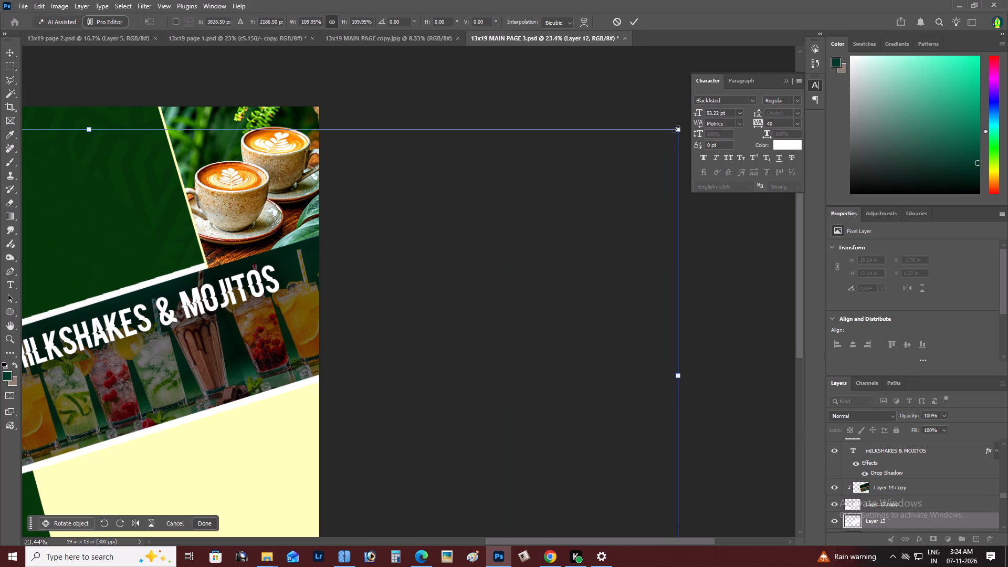
alt+drag(677, 132, 654, 139)
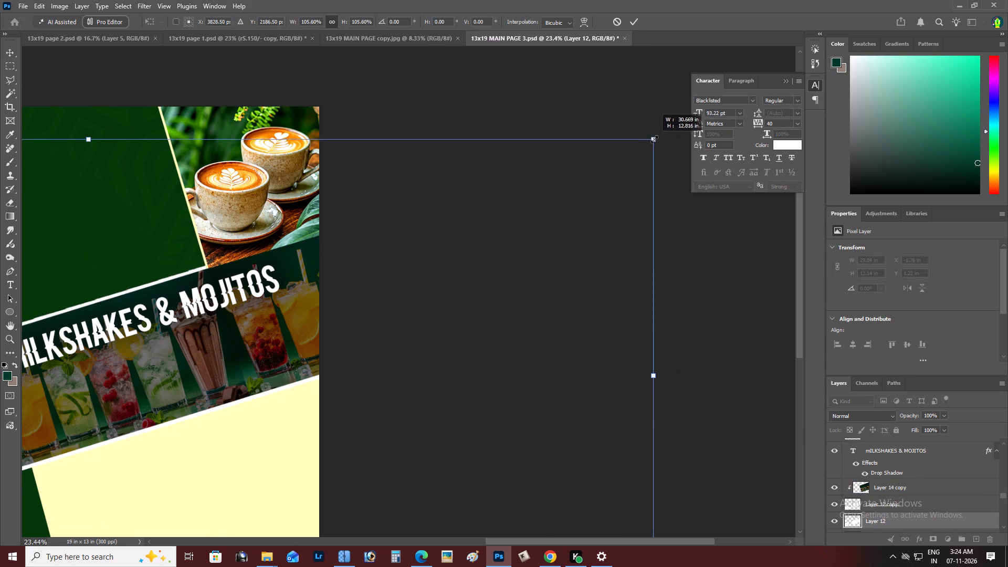
alt+drag(654, 139, 656, 139)
key(ctrl+Return)
key(v)
key(shift+Down)
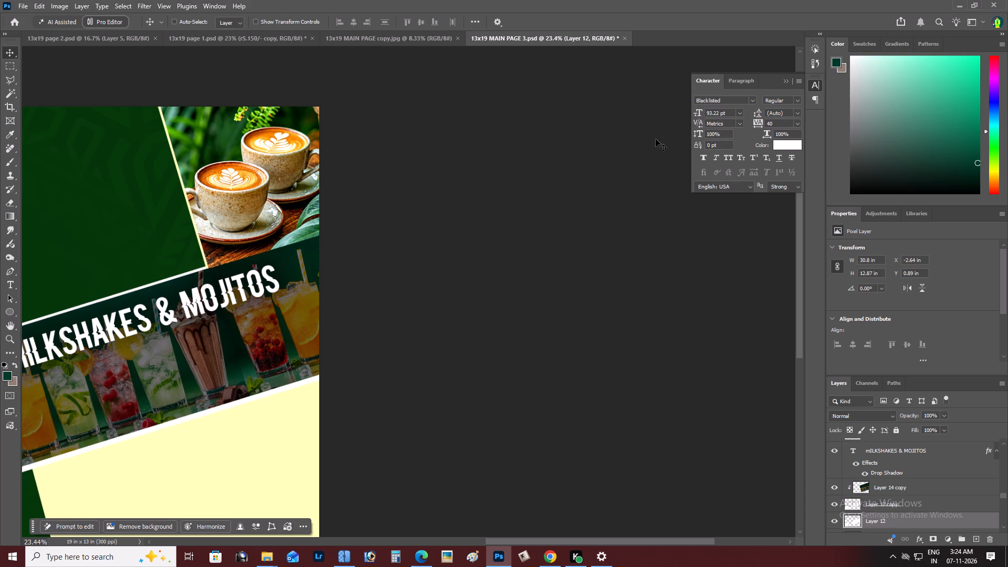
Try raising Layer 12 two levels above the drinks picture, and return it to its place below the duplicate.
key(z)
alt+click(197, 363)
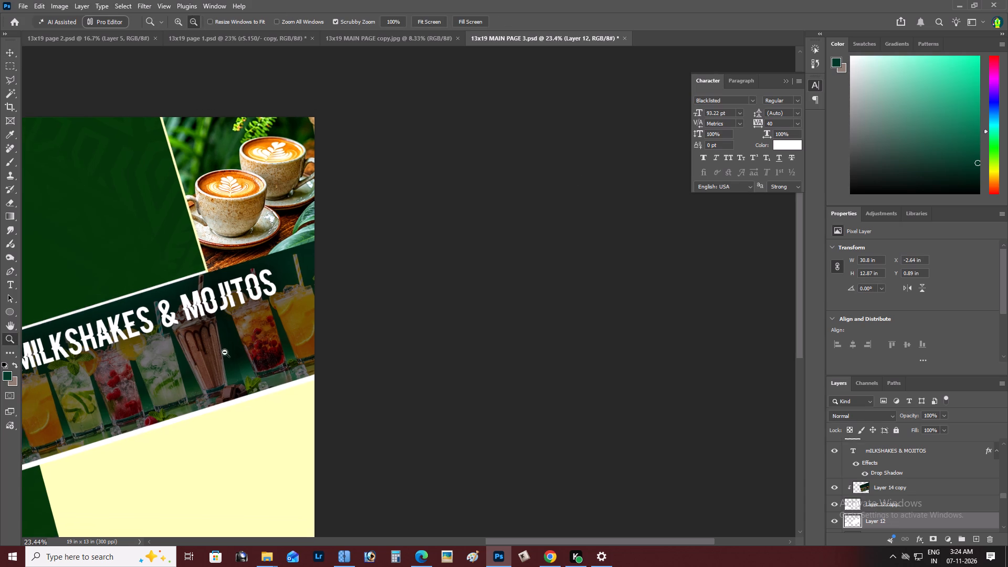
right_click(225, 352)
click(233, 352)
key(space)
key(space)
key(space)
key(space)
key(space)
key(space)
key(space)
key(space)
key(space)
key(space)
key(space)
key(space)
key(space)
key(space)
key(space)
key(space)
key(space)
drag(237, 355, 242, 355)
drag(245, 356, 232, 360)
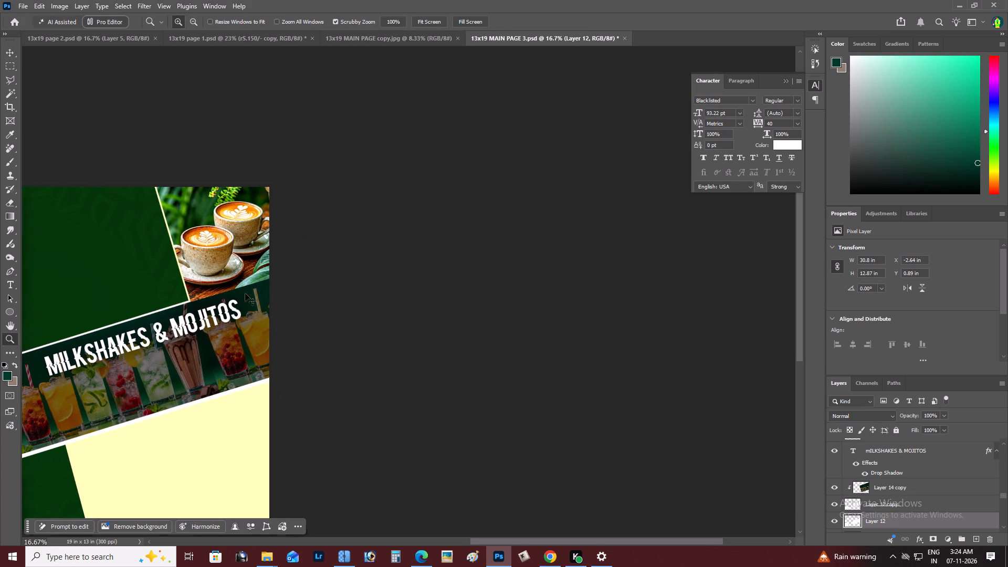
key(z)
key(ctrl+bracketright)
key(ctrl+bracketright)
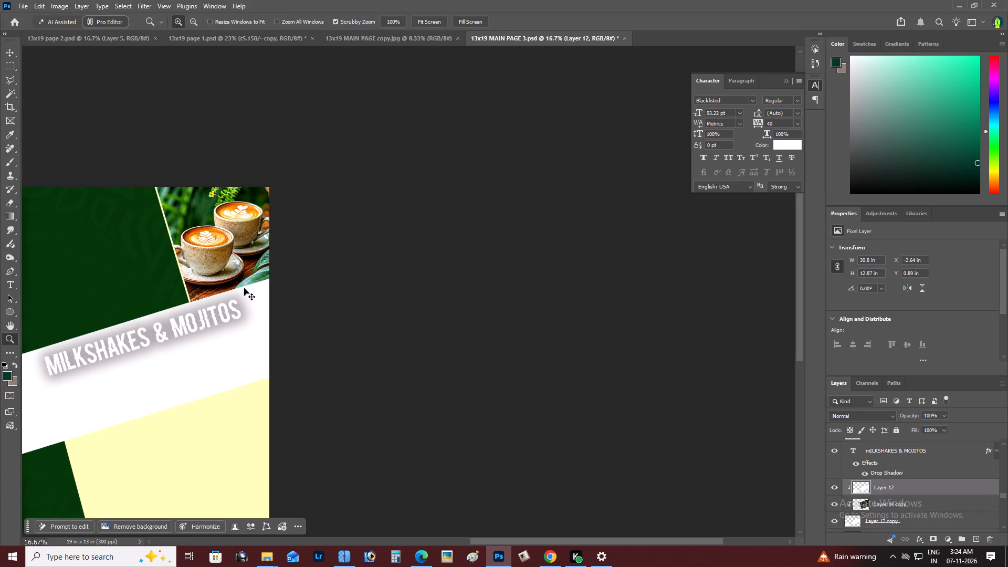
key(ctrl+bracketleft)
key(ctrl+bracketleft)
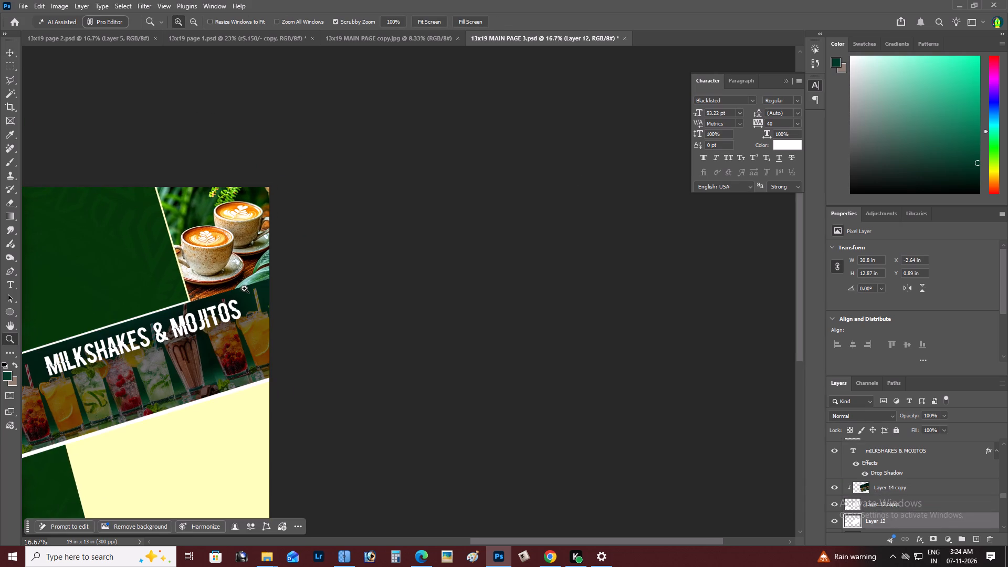
Delete the part of Layer 12 overlapping the BYTZO FRESH strip, using a rectangular selection about 1.4 by 5.79 in, and deselect.
key(z)
alt+click(244, 288)
right_click(244, 288)
double_click(243, 287)
key(space)
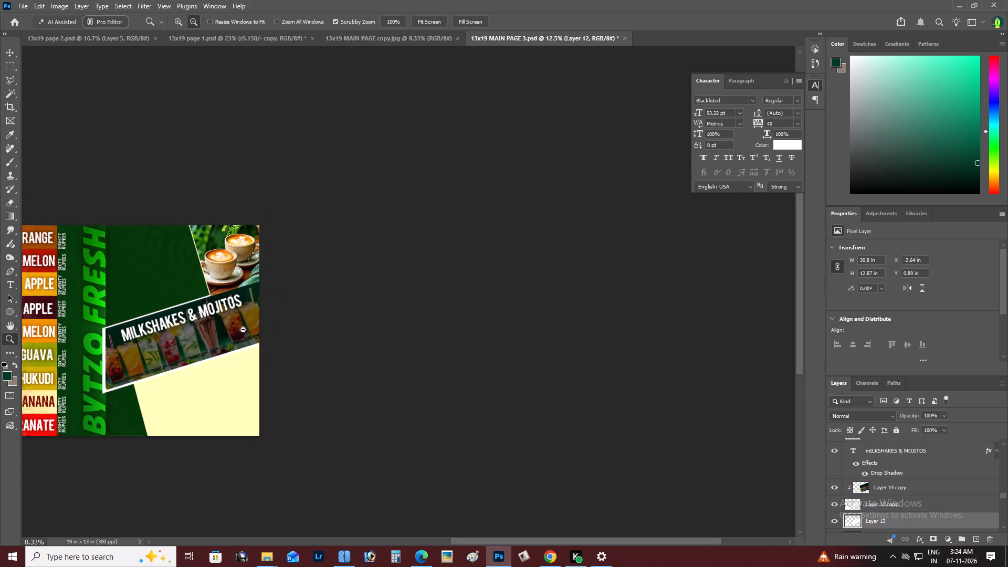
drag(243, 330, 288, 332)
key(z)
click(228, 331)
click(185, 341)
double_click(178, 343)
key(space)
drag(178, 343, 190, 345)
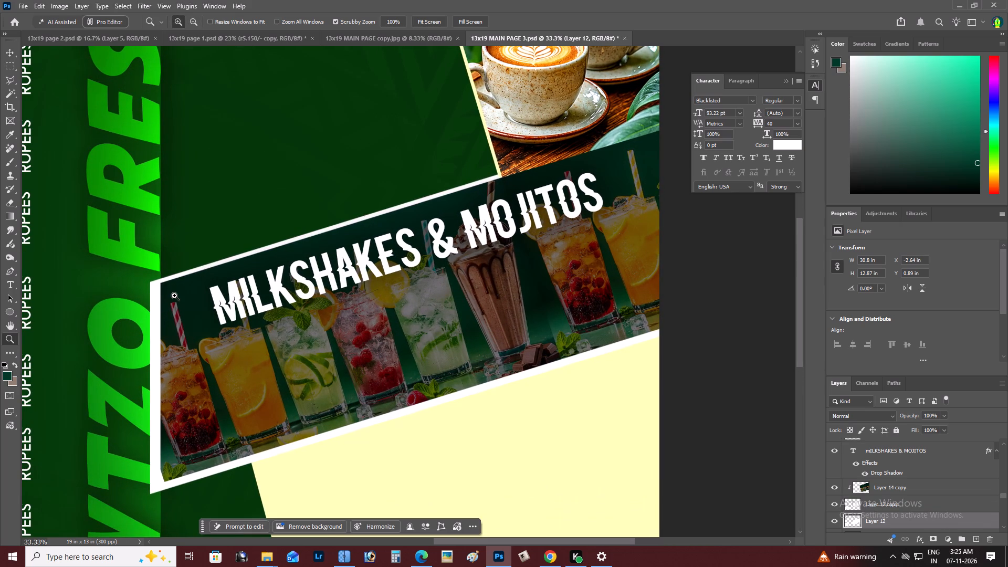
key(m)
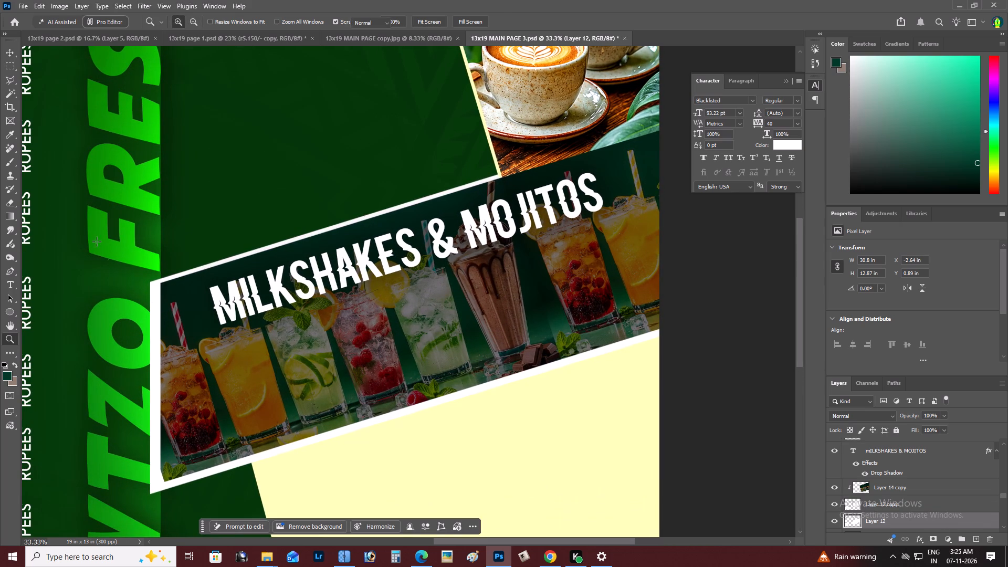
drag(84, 215, 157, 518)
key(BackSpace)
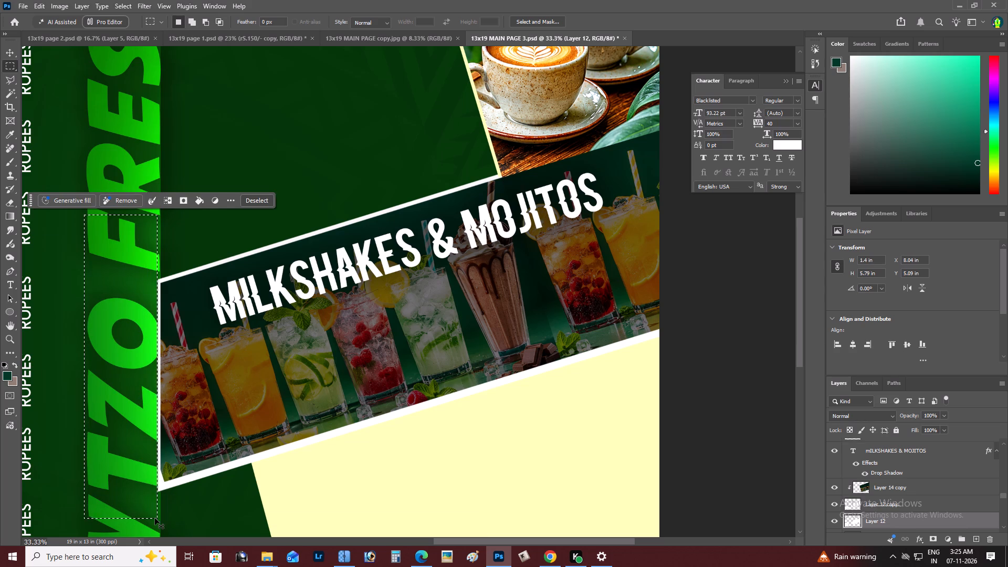
key(ctrl+d)
Nudge Layer 12 up two small steps to adjust the white border above and below the drinks band.
key(z)
alt+click(272, 386)
right_click(276, 383)
double_click(286, 385)
key(space)
key(space)
key(space)
key(space)
key(space)
key(space)
key(space)
key(space)
key(space)
key(space)
drag(262, 408, 169, 399)
key(z)
click(506, 334)
click(377, 374)
click(355, 381)
key(space)
key(space)
key(space)
drag(296, 386, 318, 385)
key(v)
key(Up)
key(Up)
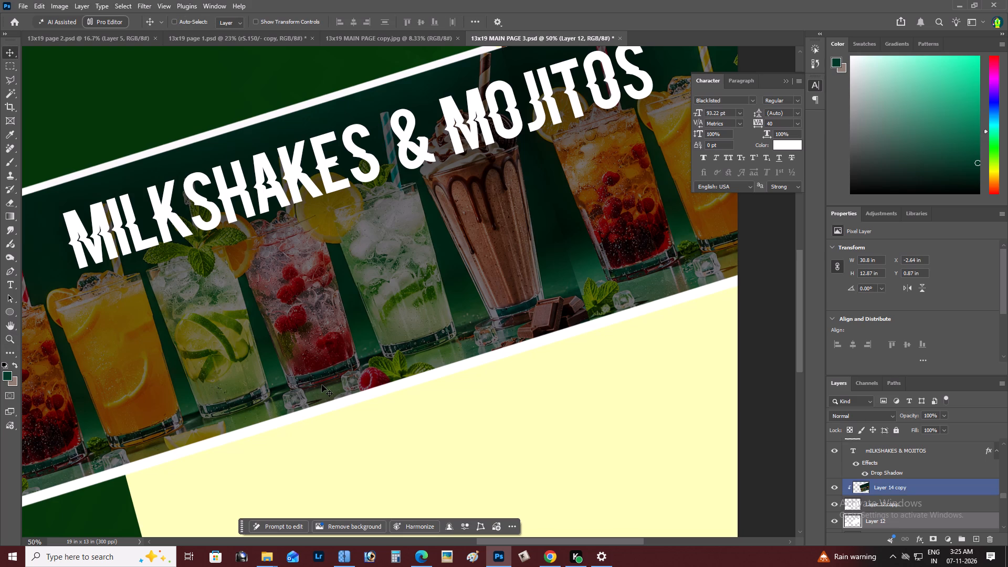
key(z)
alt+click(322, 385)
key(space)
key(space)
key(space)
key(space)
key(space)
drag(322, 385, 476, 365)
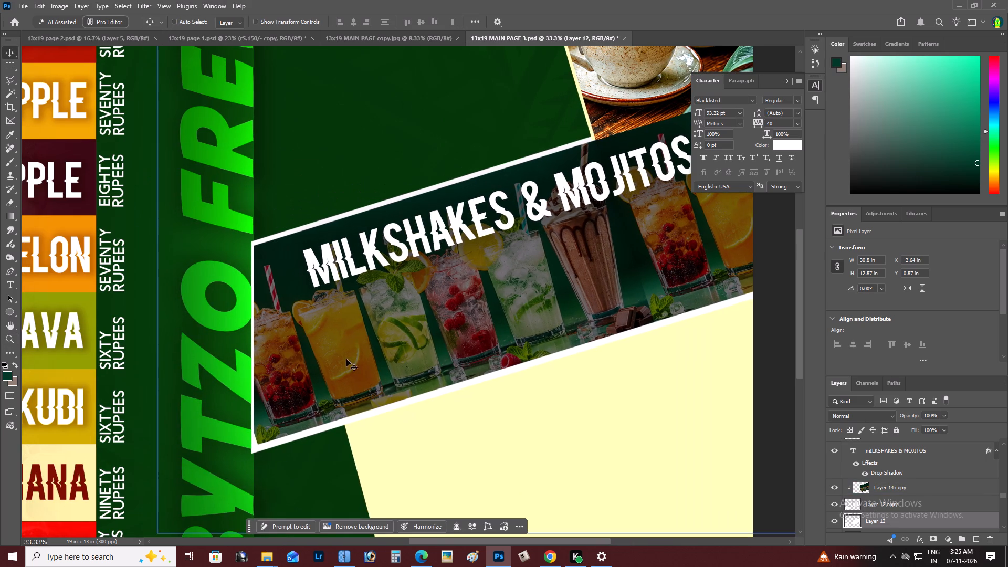
Delete the part of Layer 12 overlapping the BYTZO FRESH strip using a tall rectangular selection, and deselect.
key(m)
drag(143, 167, 258, 507)
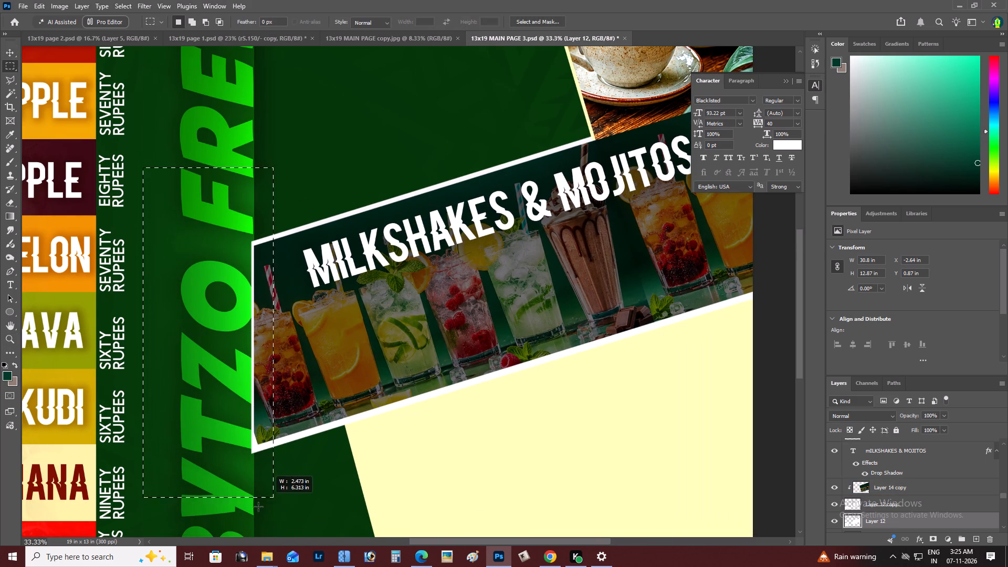
drag(258, 507, 254, 507)
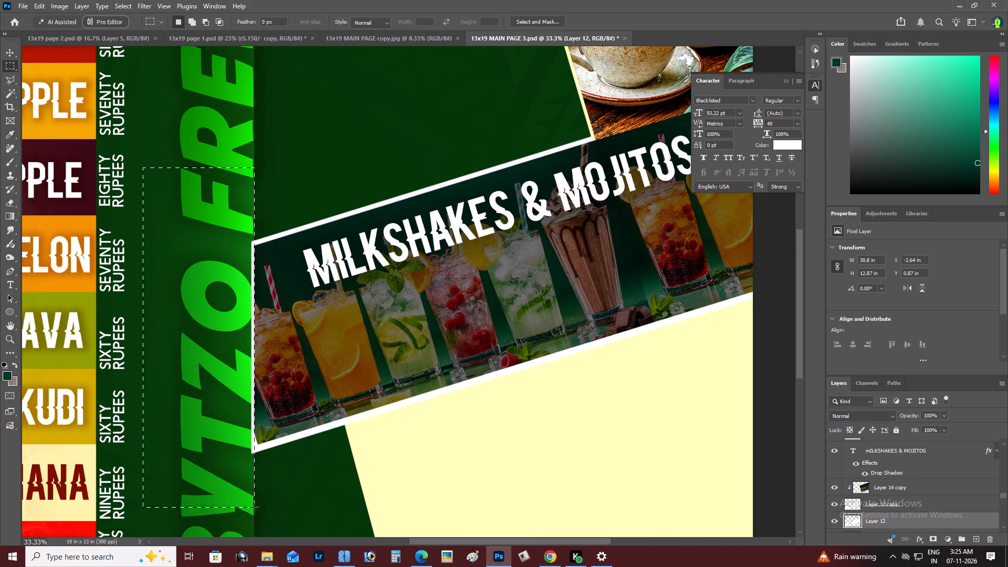
key(BackSpace)
key(ctrl+d)
Clear Layer 12 beside the drinks band's lower corner with a rectangular selection about 0.48 by 2.08 in along the BYTZO FRESH strip, and deselect.
key(z)
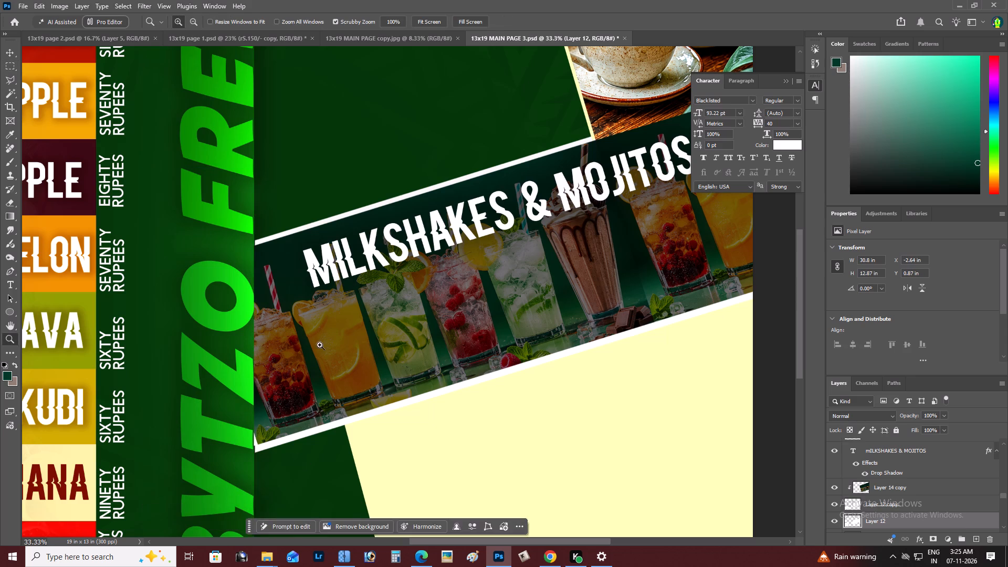
alt+click(320, 345)
right_click(336, 338)
click(358, 344)
key(space)
key(space)
key(space)
key(space)
key(space)
key(space)
key(space)
key(space)
key(space)
key(space)
key(space)
key(space)
key(space)
key(space)
key(space)
key(space)
key(space)
drag(358, 344, 182, 331)
key(z)
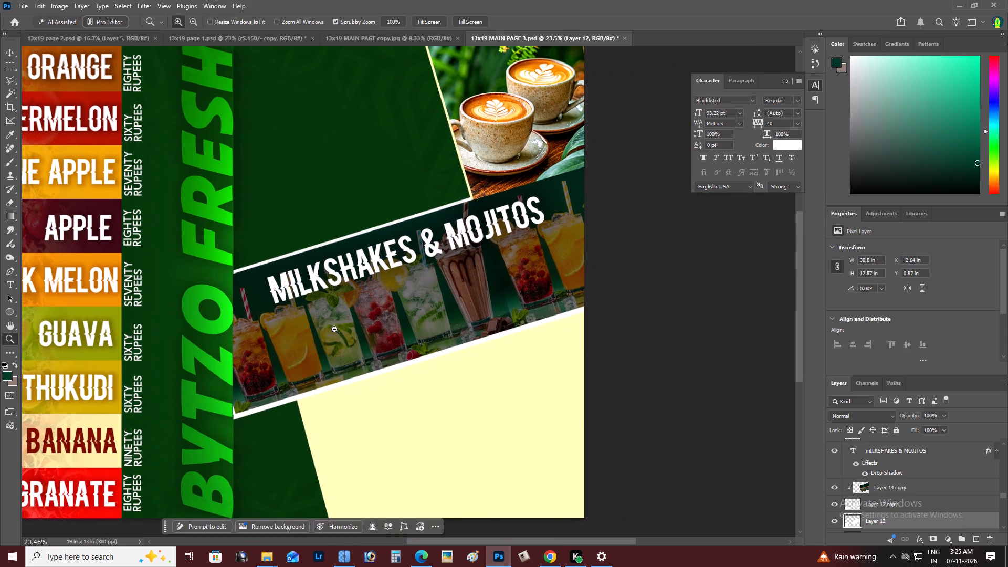
alt+click(334, 329)
key(space)
key(space)
key(space)
key(space)
key(space)
key(space)
key(space)
key(space)
key(space)
key(space)
key(space)
key(space)
key(space)
key(space)
key(space)
key(space)
key(space)
key(space)
key(space)
key(space)
drag(312, 359, 389, 385)
key(z)
triple_click(357, 389)
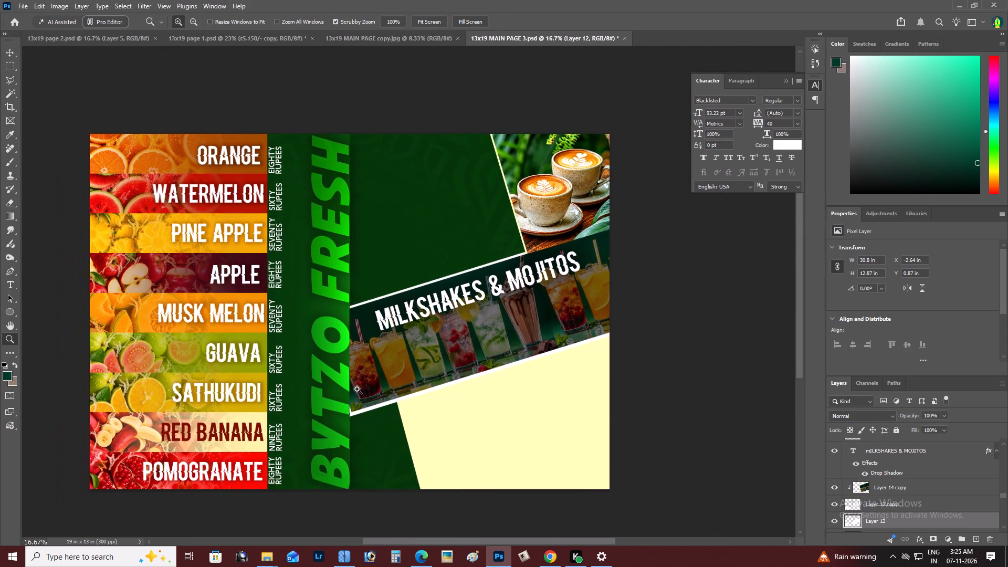
key(m)
drag(299, 373, 335, 532)
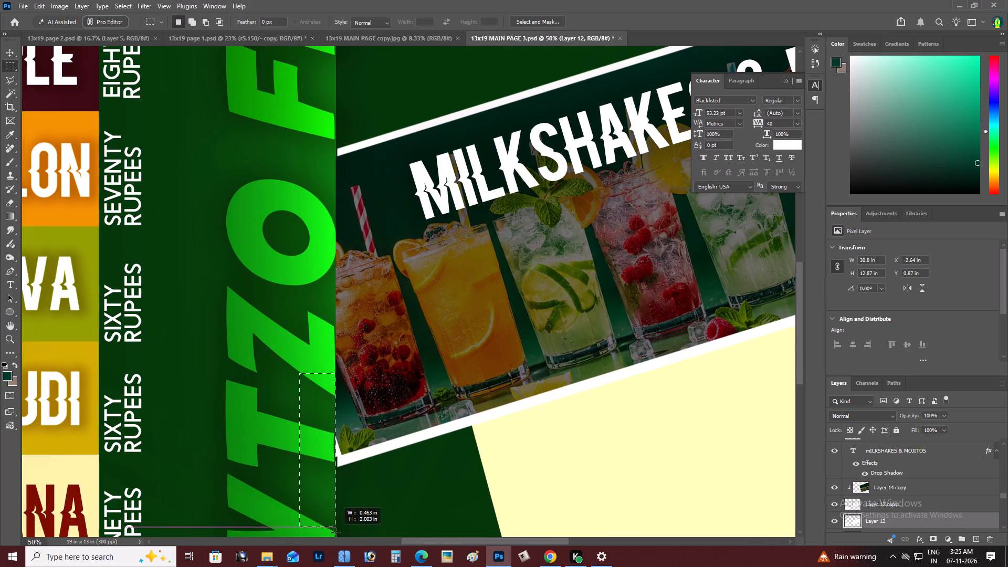
drag(335, 532, 336, 537)
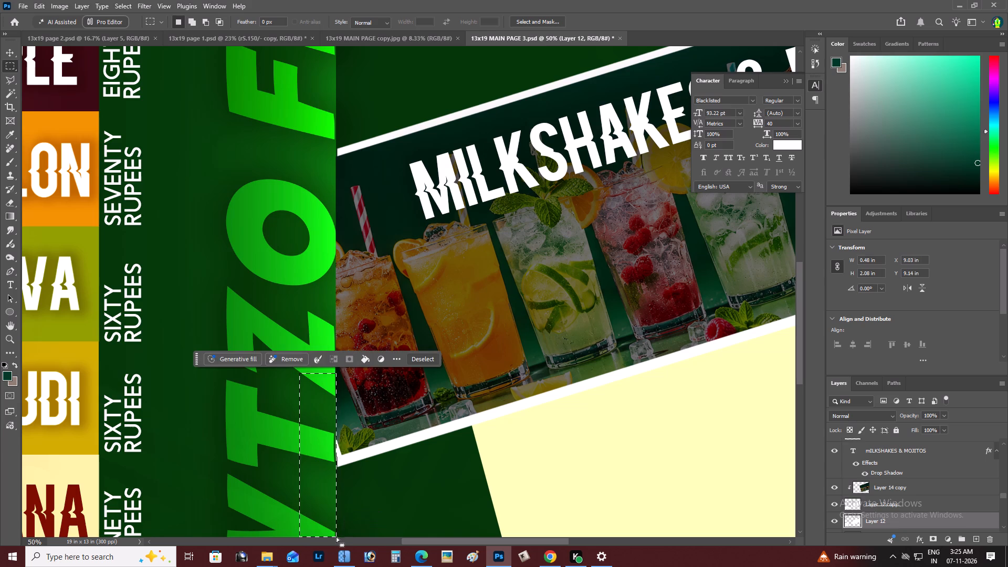
key(BackSpace)
key(ctrl+d)
Nudge Layer 12 slightly left to X about -2.66 in so the white border meets the BYTZO FRESH strip.
key(v)
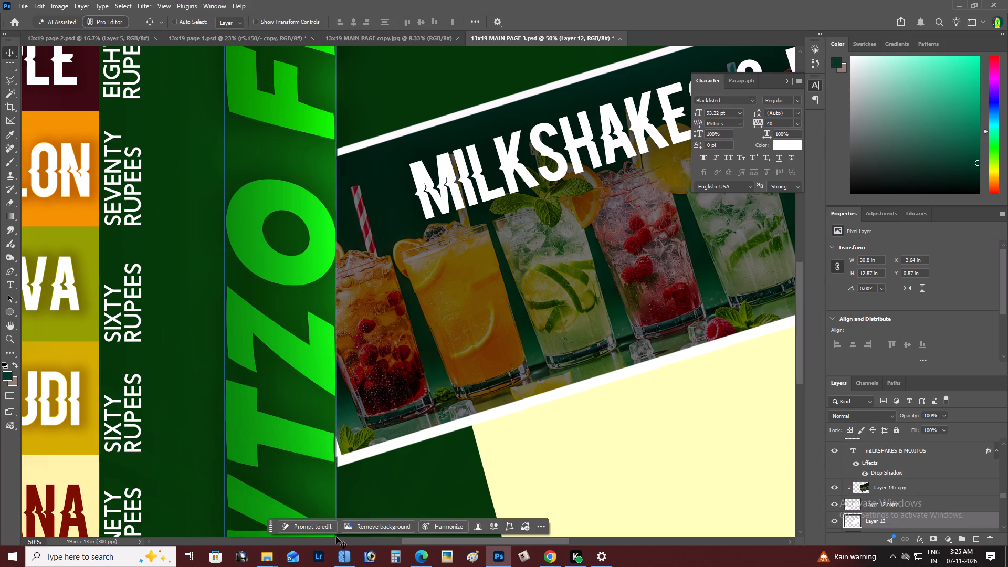
key(Left)
key(Left)
key(Left)
key(Left)
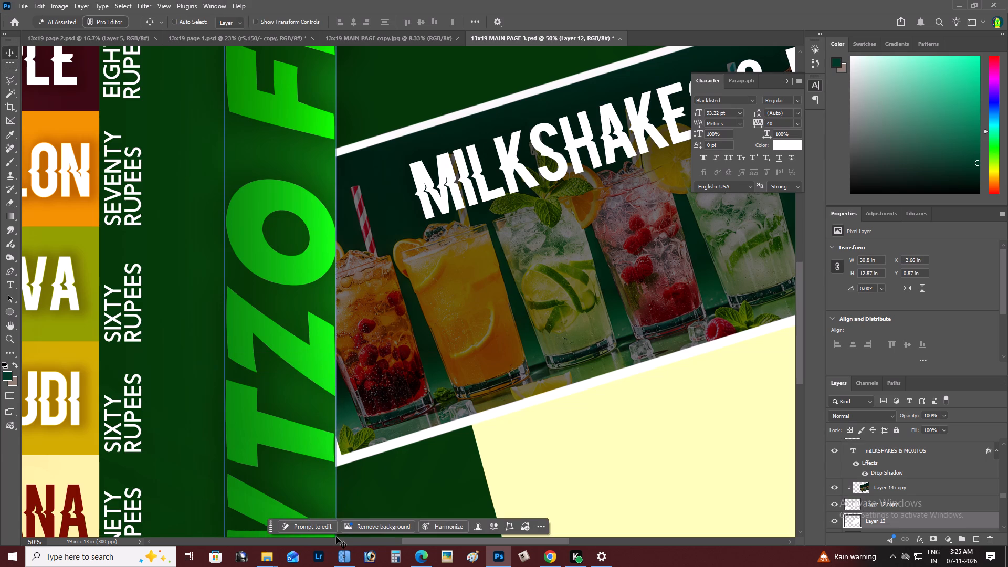
key(Right)
Examine the white border beside the BYTZO FRESH strip and the balance of the drinks band on the page.
key(z)
alt+click(481, 401)
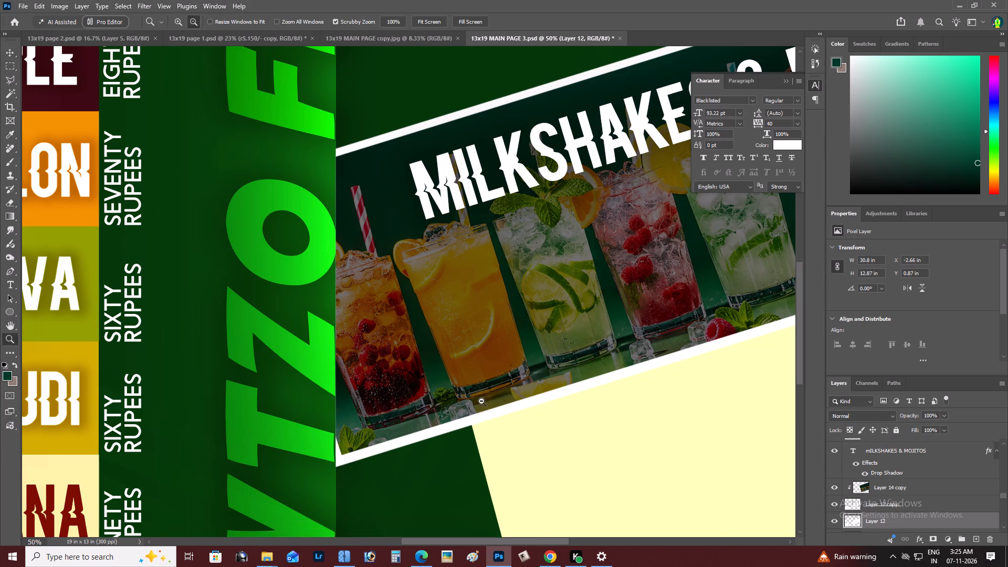
right_click(481, 389)
click(497, 393)
key(space)
drag(490, 394, 449, 390)
key(z)
alt+click(513, 339)
right_click(516, 333)
click(537, 334)
key(space)
key(space)
key(space)
key(space)
key(space)
key(space)
key(space)
key(space)
key(space)
key(space)
key(space)
key(space)
key(space)
key(space)
key(space)
key(space)
key(space)
key(space)
key(space)
key(space)
drag(537, 334, 469, 352)
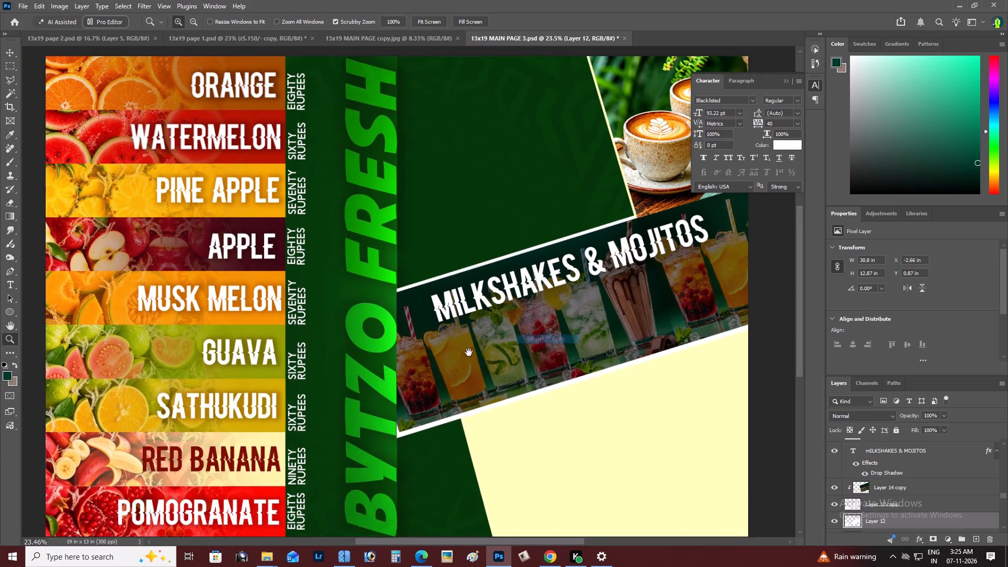
drag(469, 352, 316, 382)
key(z)
double_click(336, 361)
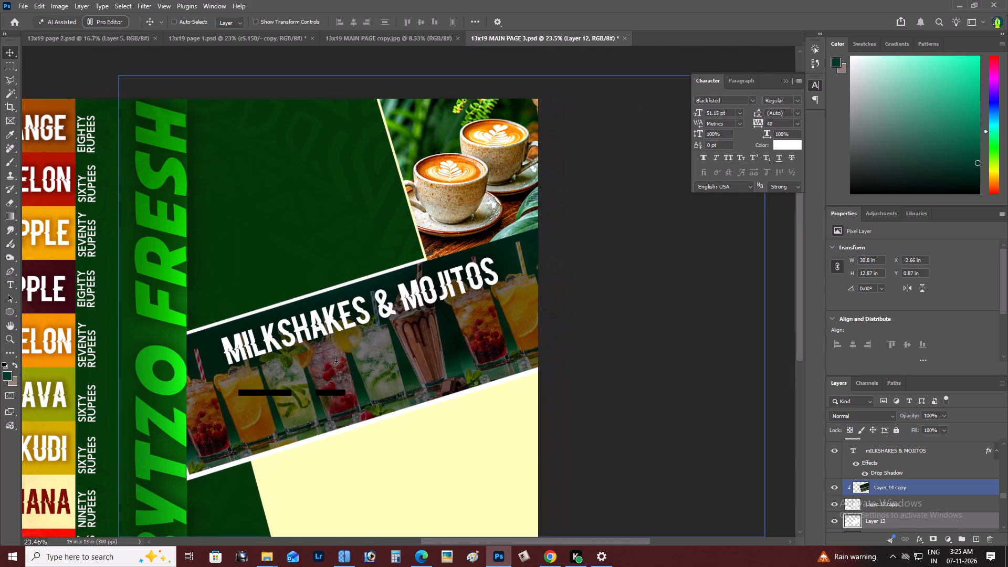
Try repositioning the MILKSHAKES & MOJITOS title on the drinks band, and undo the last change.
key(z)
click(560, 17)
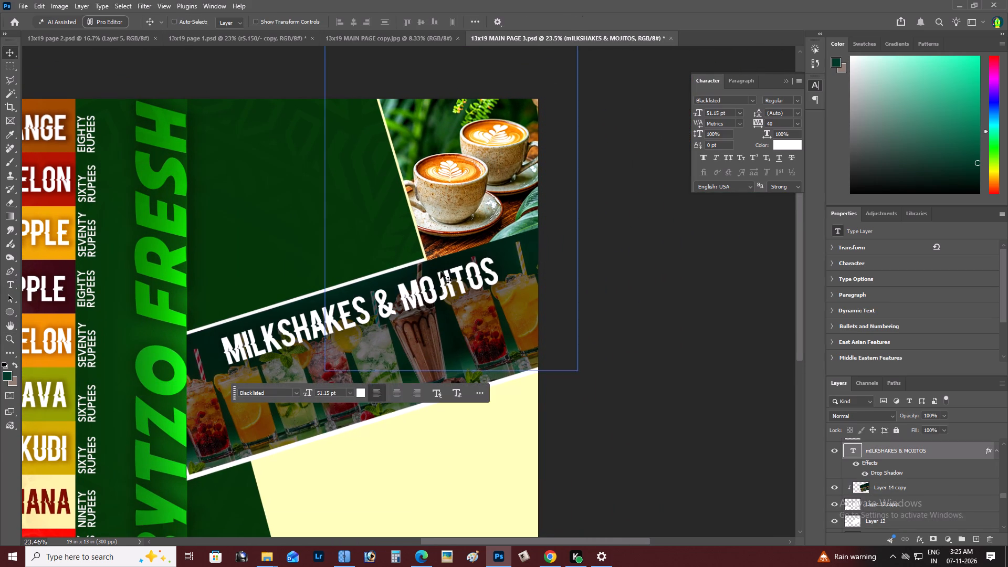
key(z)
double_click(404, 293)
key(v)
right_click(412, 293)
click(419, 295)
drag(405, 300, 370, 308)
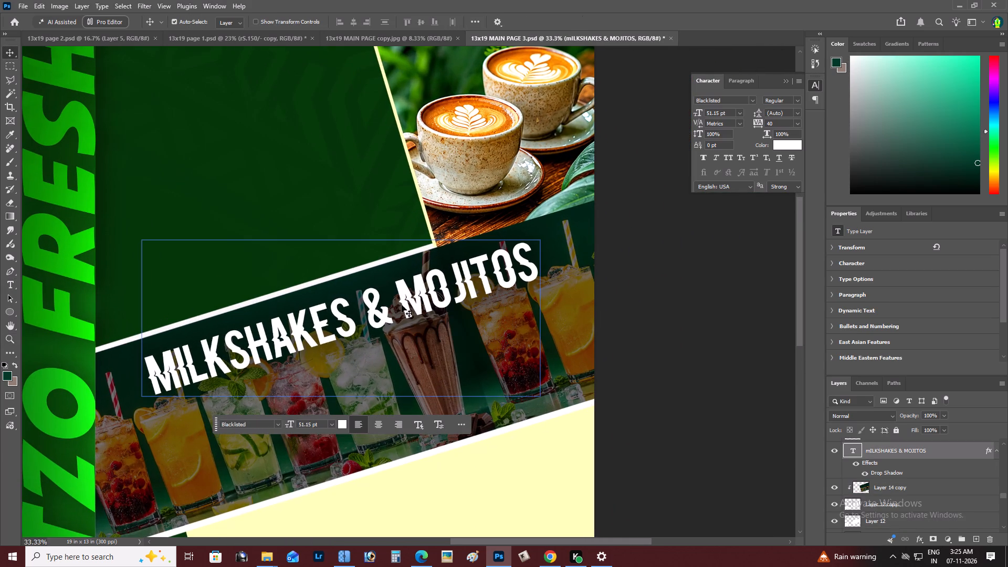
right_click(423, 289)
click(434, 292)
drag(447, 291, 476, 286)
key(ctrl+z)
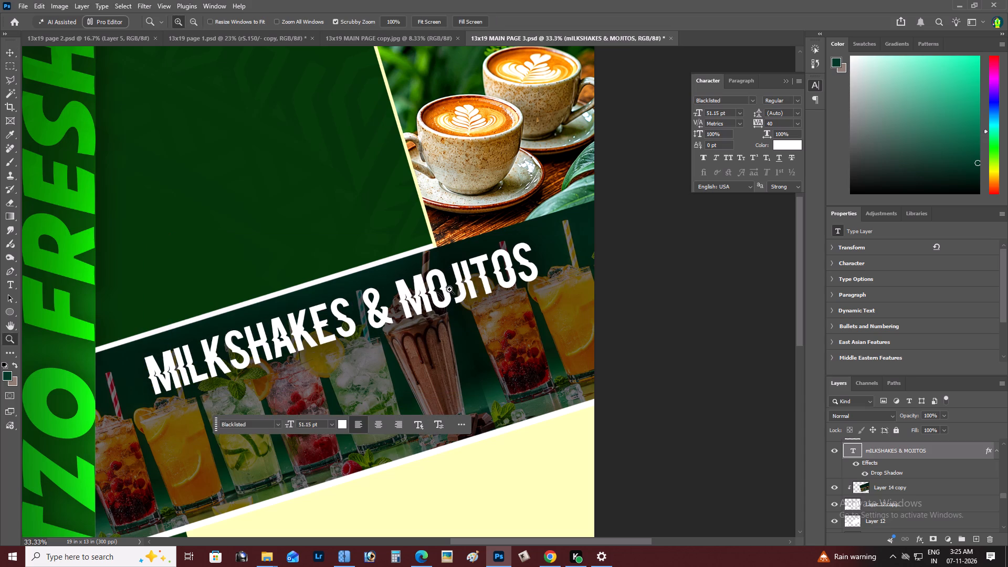
Recolour the word MOJITOS in the drinks band title pale yellow, #faffa3, and commit the text edit.
key(t)
drag(396, 294, 562, 260)
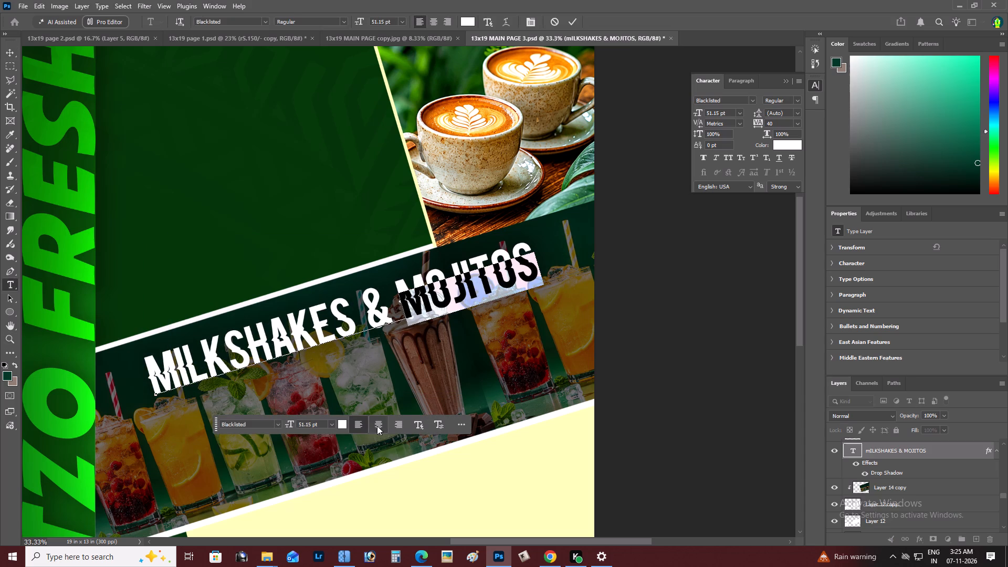
click(338, 425)
click(56, 315)
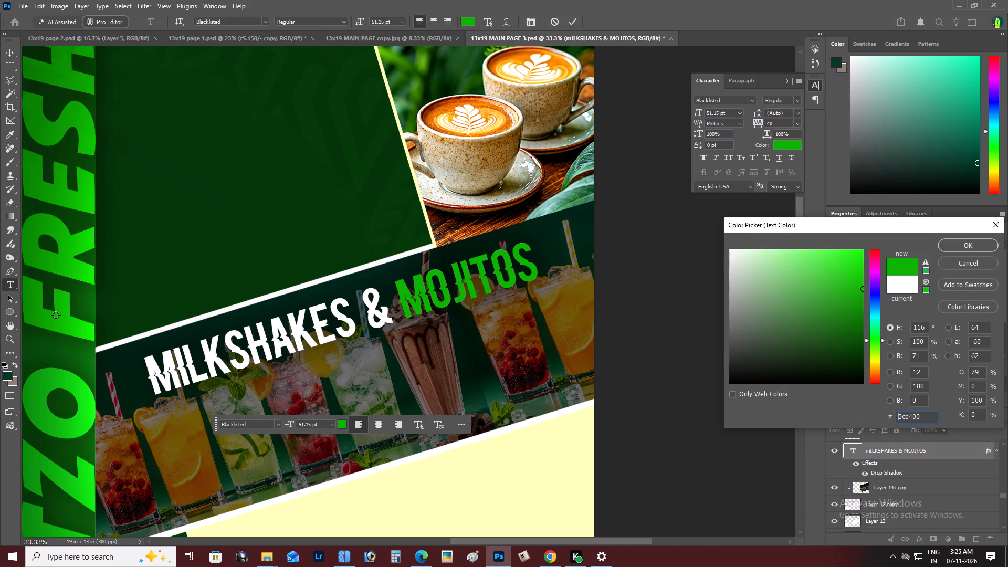
drag(796, 311, 782, 244)
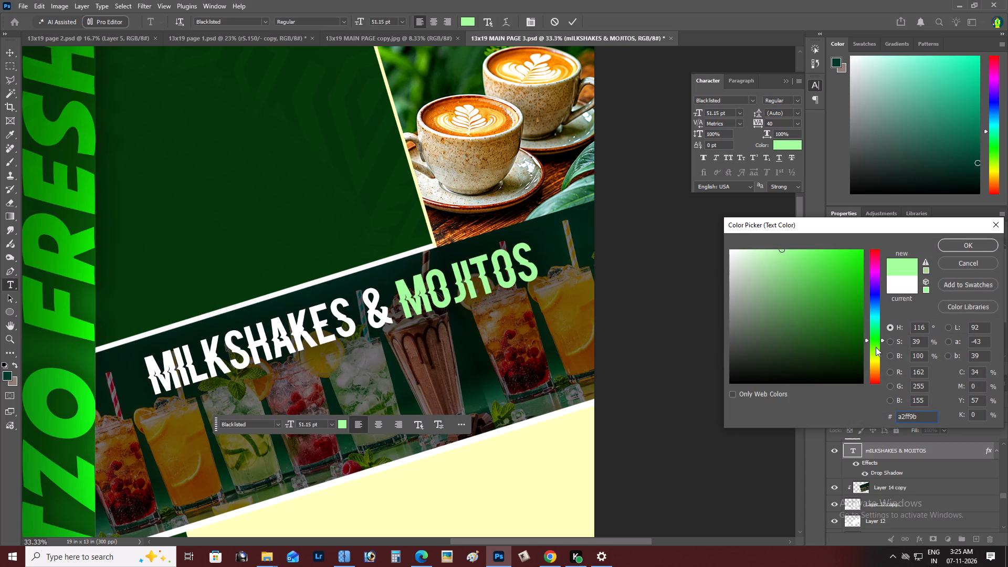
drag(874, 348, 883, 321)
drag(797, 267, 786, 213)
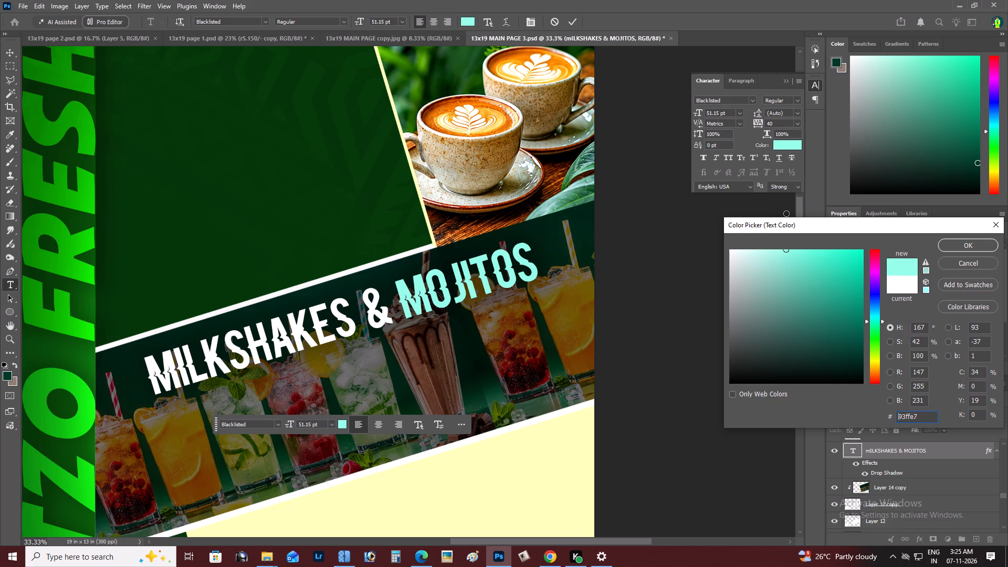
drag(786, 213, 778, 206)
drag(872, 354, 873, 360)
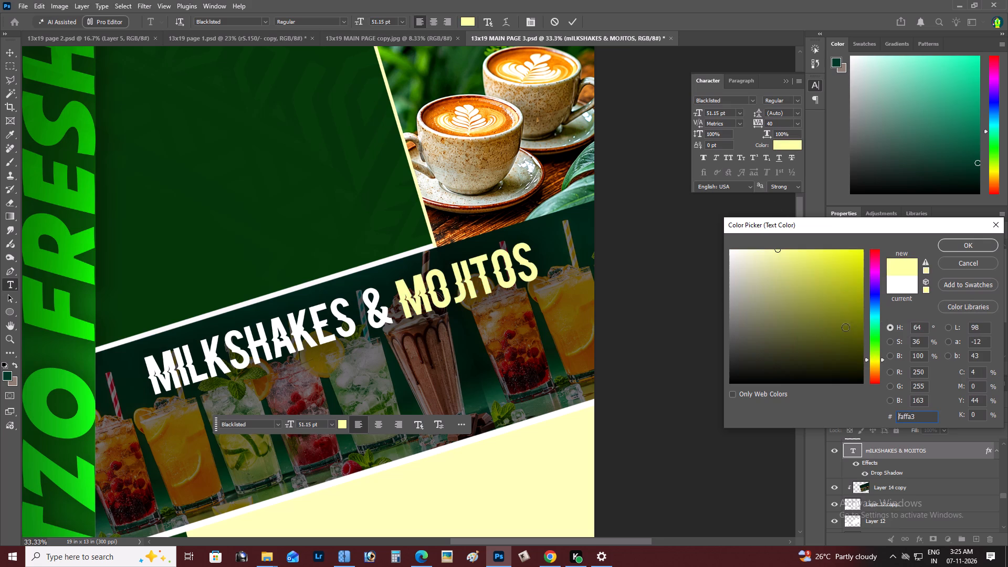
click(957, 247)
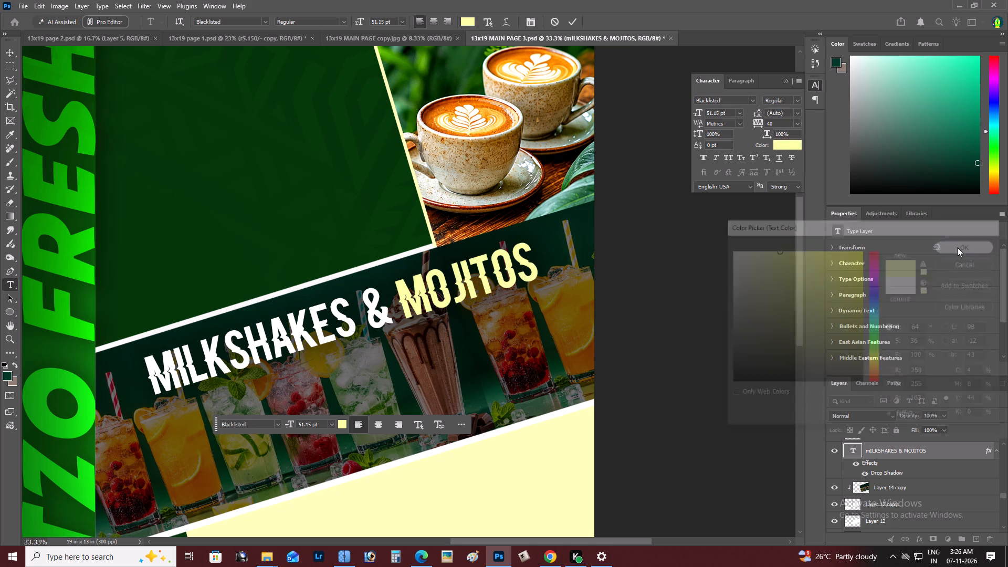
click(576, 20)
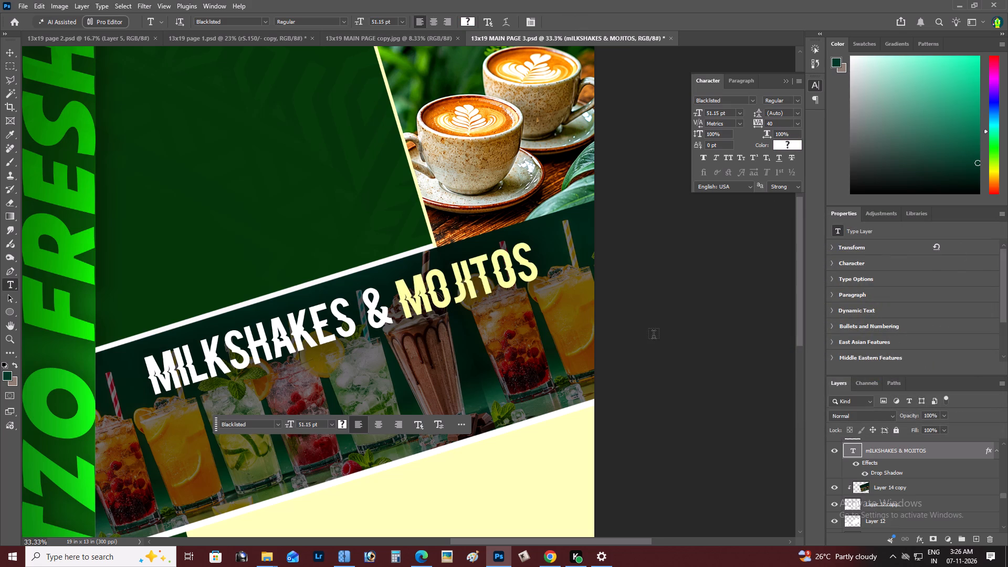
Set the drop shadow opacity of the MILKSHAKES & MOJITOS title to 63%.
click(83, 1)
click(230, 214)
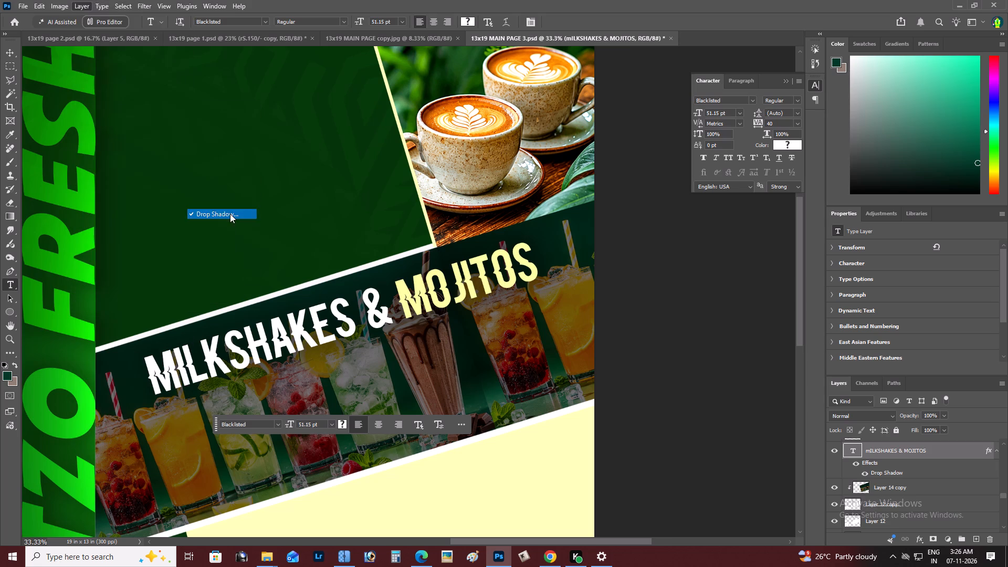
drag(743, 136, 750, 136)
click(884, 94)
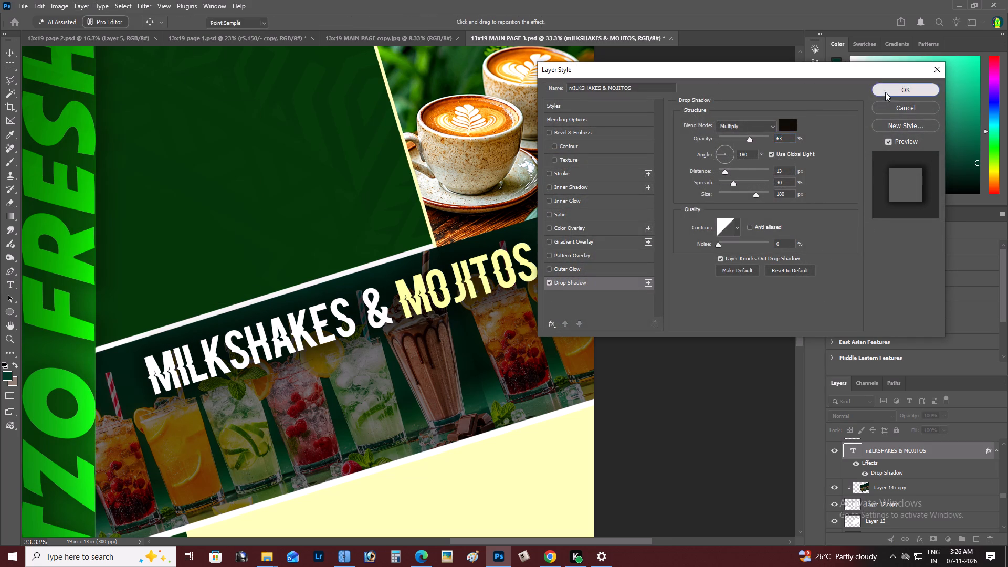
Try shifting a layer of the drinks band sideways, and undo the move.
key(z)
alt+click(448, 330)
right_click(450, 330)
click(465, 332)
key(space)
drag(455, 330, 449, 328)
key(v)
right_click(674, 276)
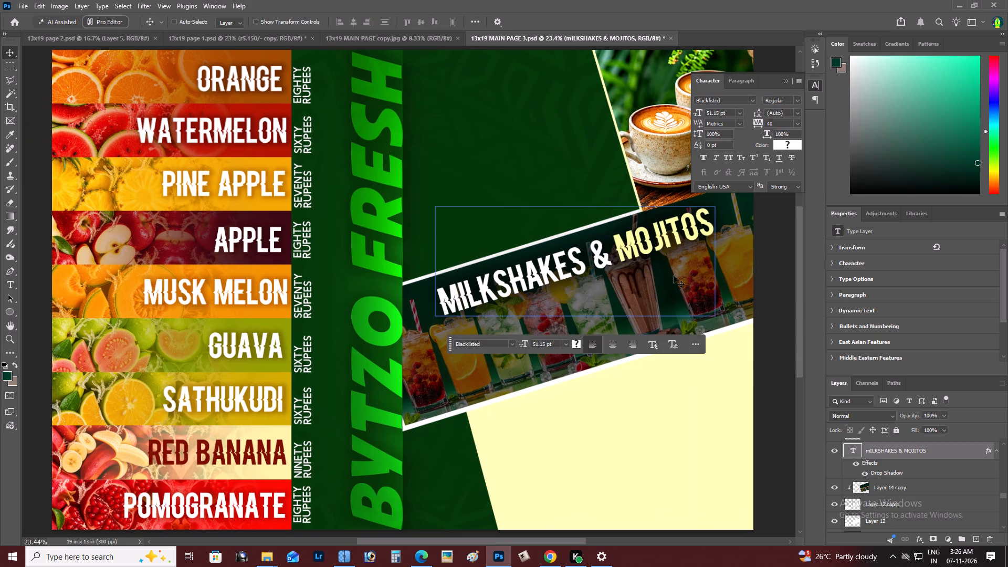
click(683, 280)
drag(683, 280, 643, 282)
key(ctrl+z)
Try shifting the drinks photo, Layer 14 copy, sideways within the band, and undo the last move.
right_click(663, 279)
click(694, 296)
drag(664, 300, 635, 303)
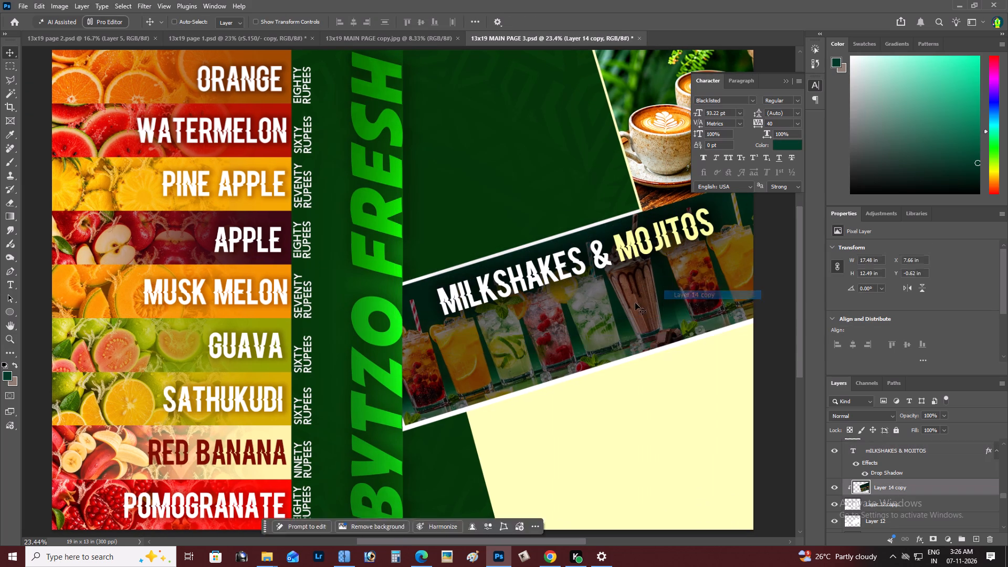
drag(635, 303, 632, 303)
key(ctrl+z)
Darken the drinks band photo, Layer 14 copy, with Hue/Saturation at a Lightness of -26.
key(ctrl+u)
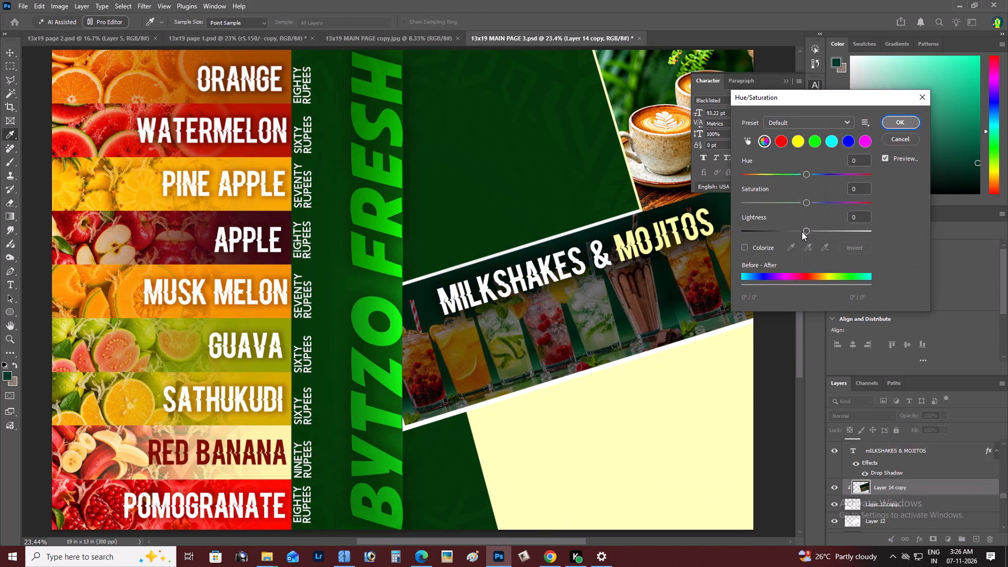
click(797, 230)
click(790, 227)
click(786, 232)
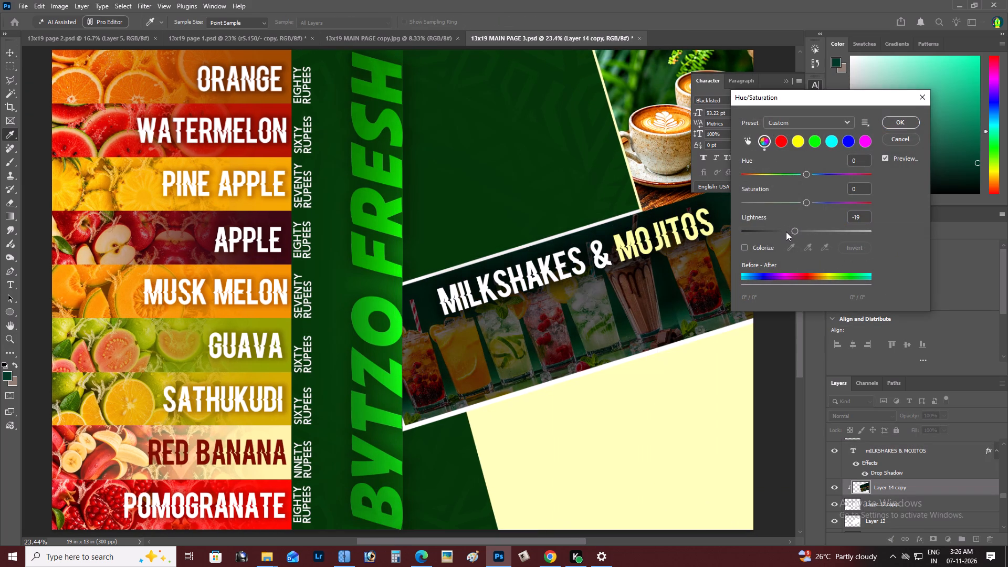
click(898, 120)
Rotate the MILKSHAKES & MOJITOS title by about -0.5° to follow the band's slope, and nudge it slightly upward.
key(z)
alt+click(682, 327)
right_click(684, 321)
click(693, 323)
key(space)
key(space)
key(space)
key(space)
key(space)
key(space)
key(space)
key(space)
key(space)
key(space)
key(space)
key(space)
key(space)
key(space)
key(space)
key(space)
key(space)
key(space)
key(space)
key(space)
drag(690, 327, 582, 331)
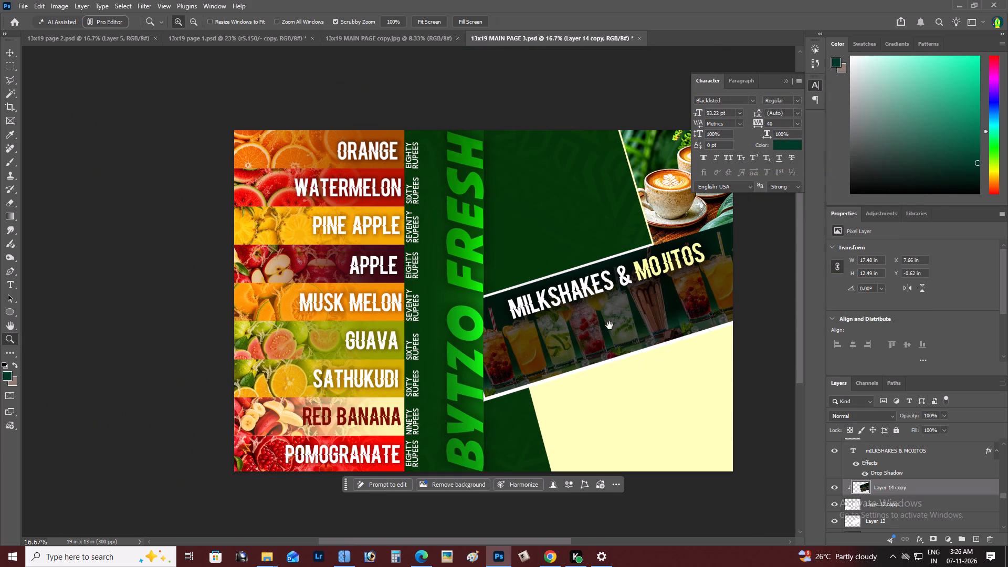
click(610, 325)
drag(620, 331, 469, 325)
key(z)
double_click(427, 319)
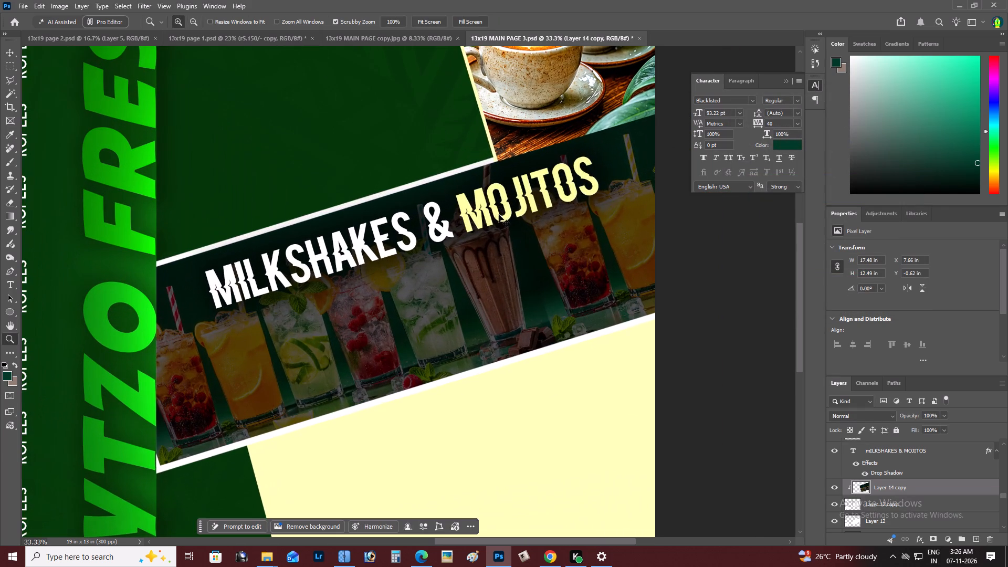
key(v)
right_click(498, 213)
click(507, 217)
key(ctrl+t)
click(616, 139)
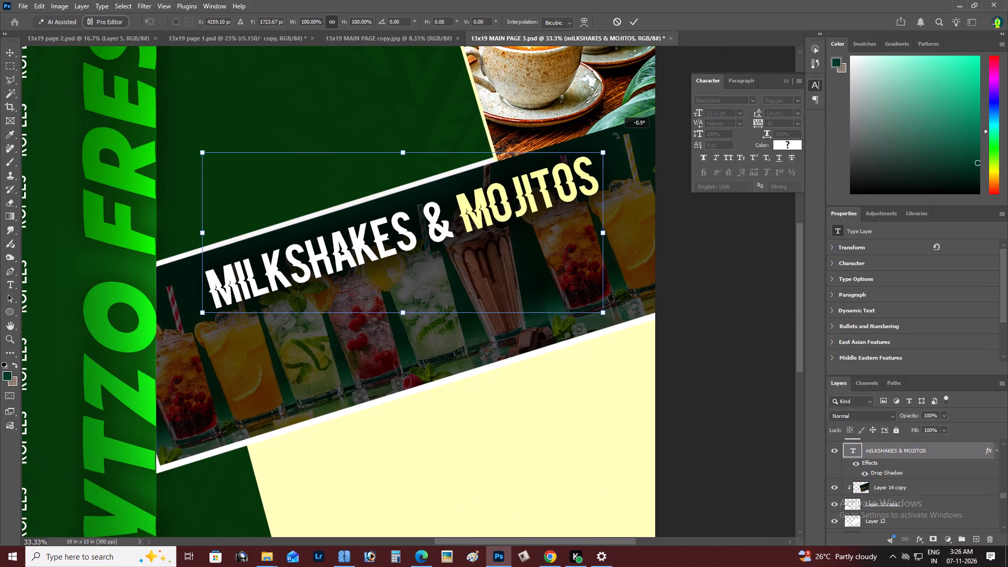
key(ctrl+Return)
key(v)
key(shift+Up)
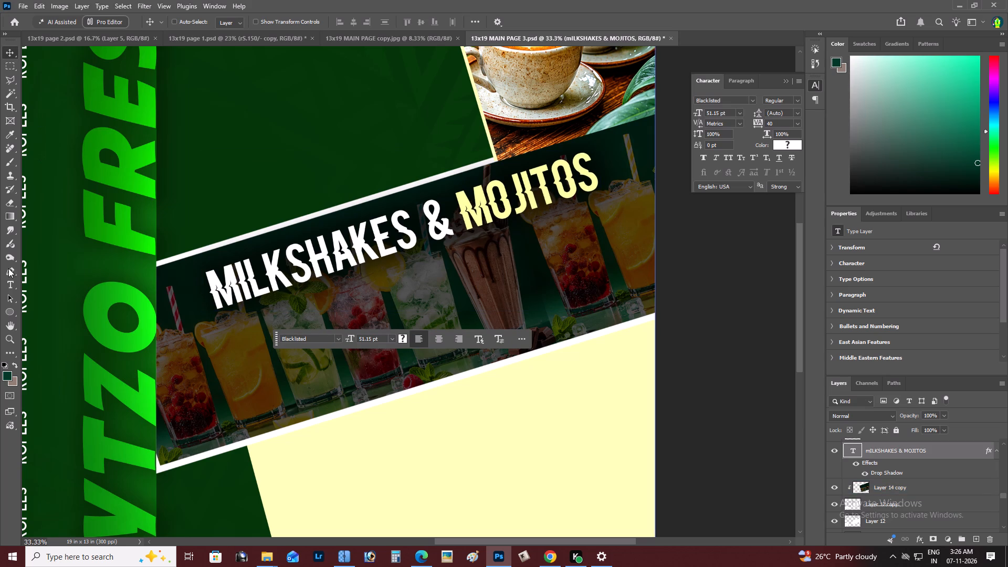
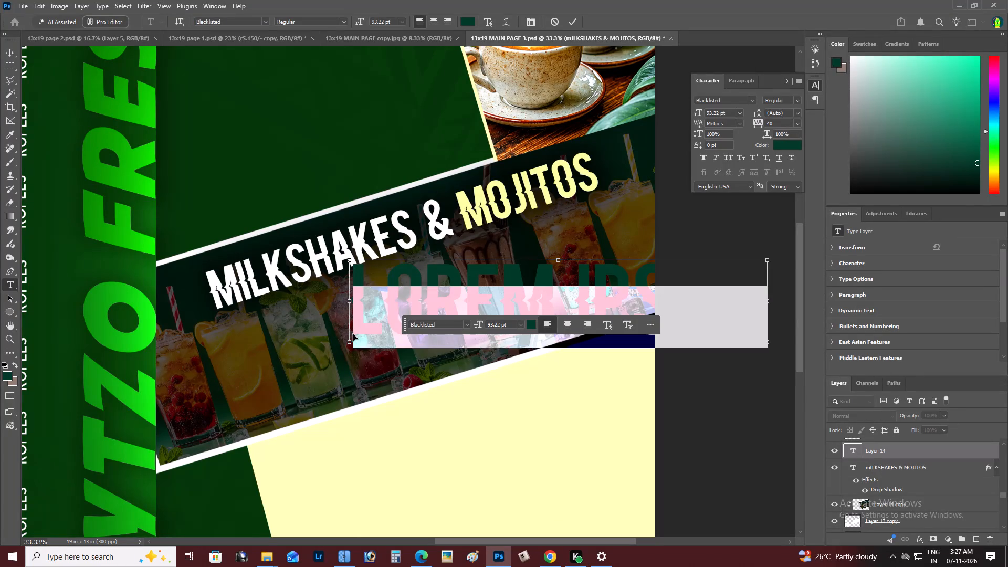
Add the Blue Mojito, Green Apple and Lime Mint Mojito Rs 70 list as text and set its font to Cute Zealand.
key(ctrl+Return)
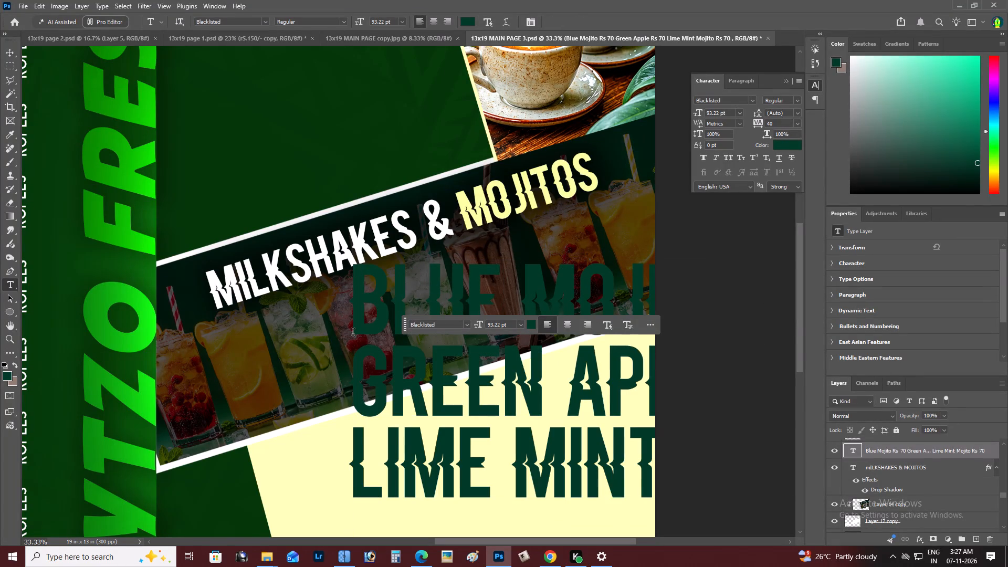
click(757, 98)
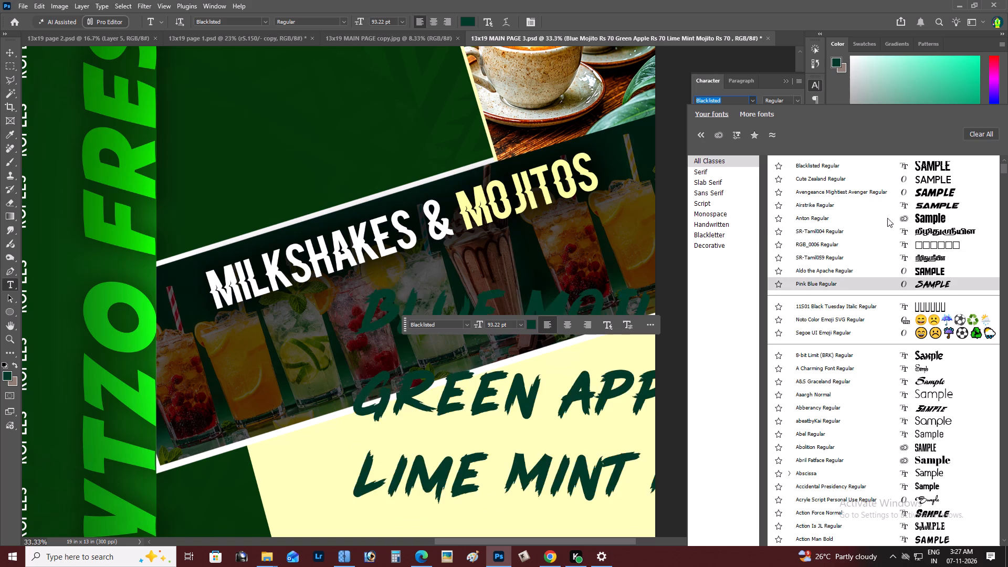
click(874, 180)
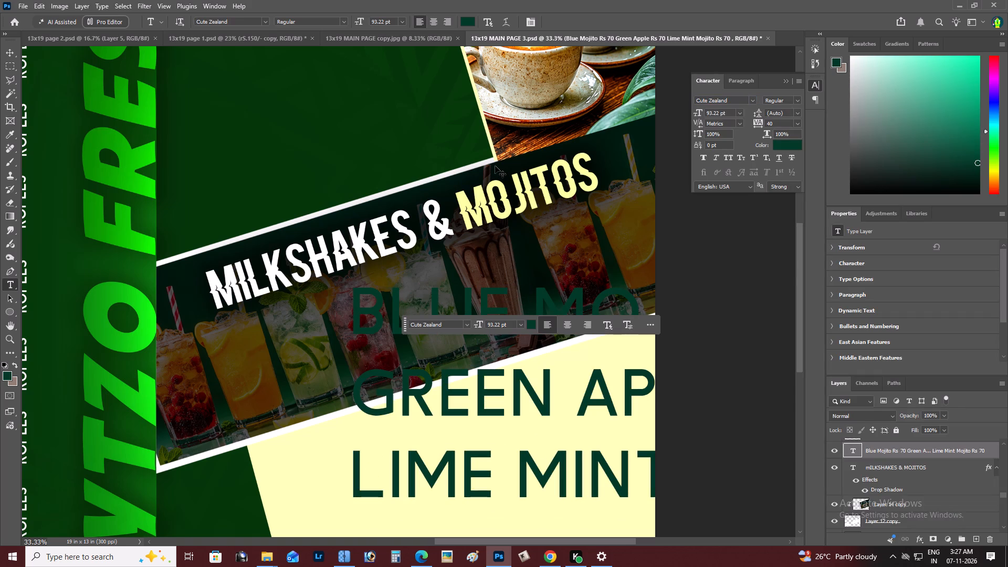
Scale the mojito price list down to about 24.7 pt and place it over the lower part of the drinks band.
key(ctrl+t)
alt+drag(354, 275, 362, 288)
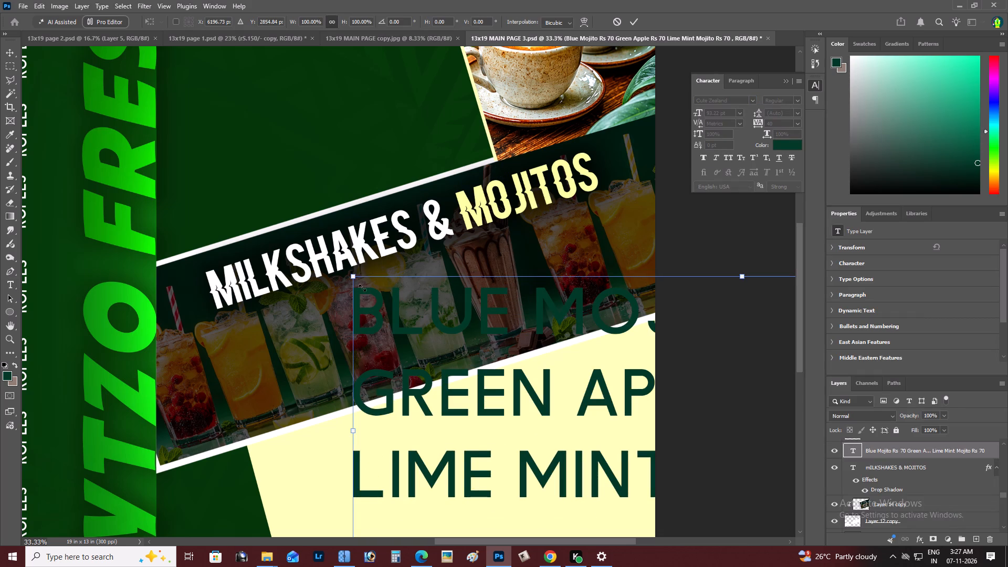
alt+drag(362, 288, 550, 358)
drag(583, 374, 259, 312)
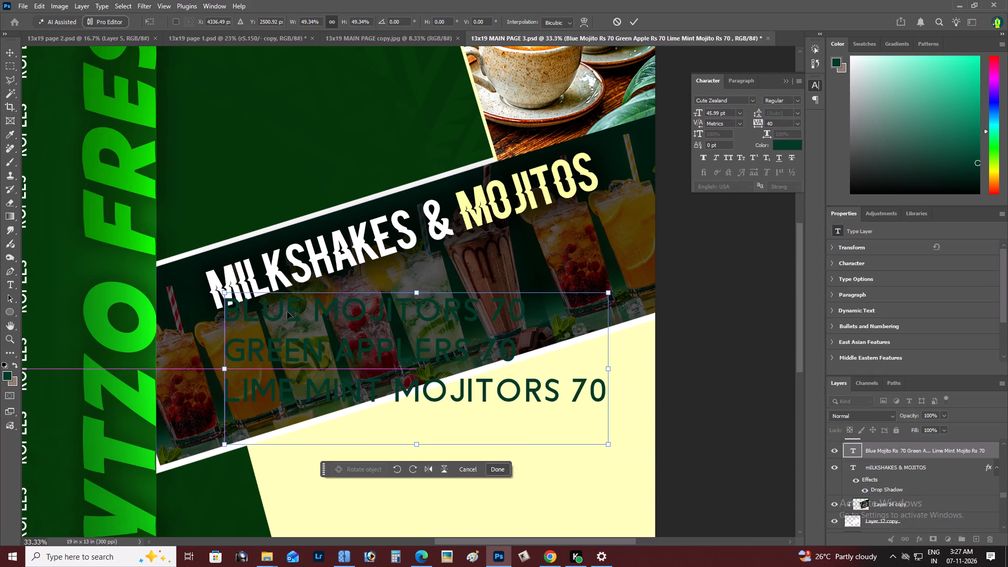
alt+drag(606, 293, 537, 302)
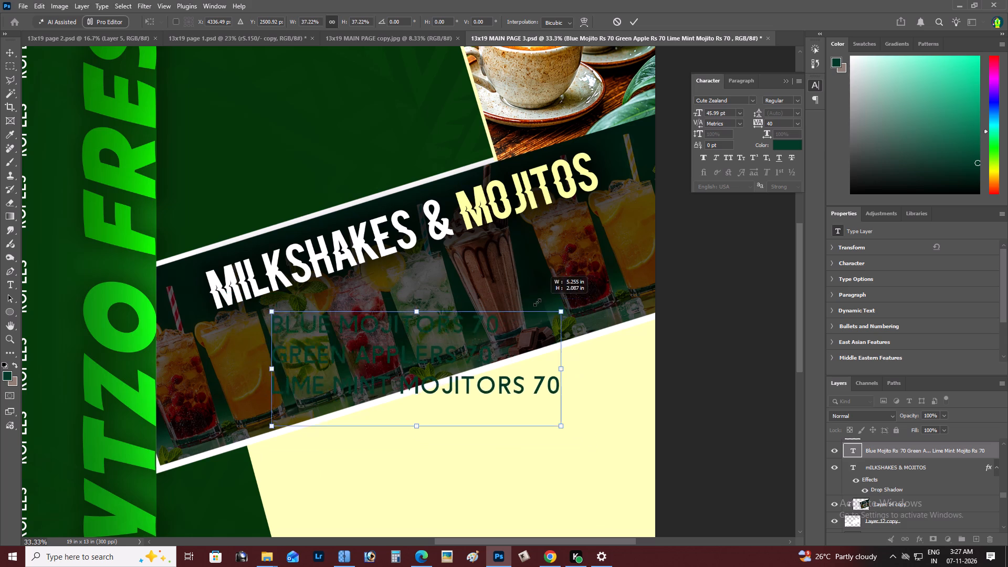
alt+drag(537, 302, 509, 307)
key(ctrl+Return)
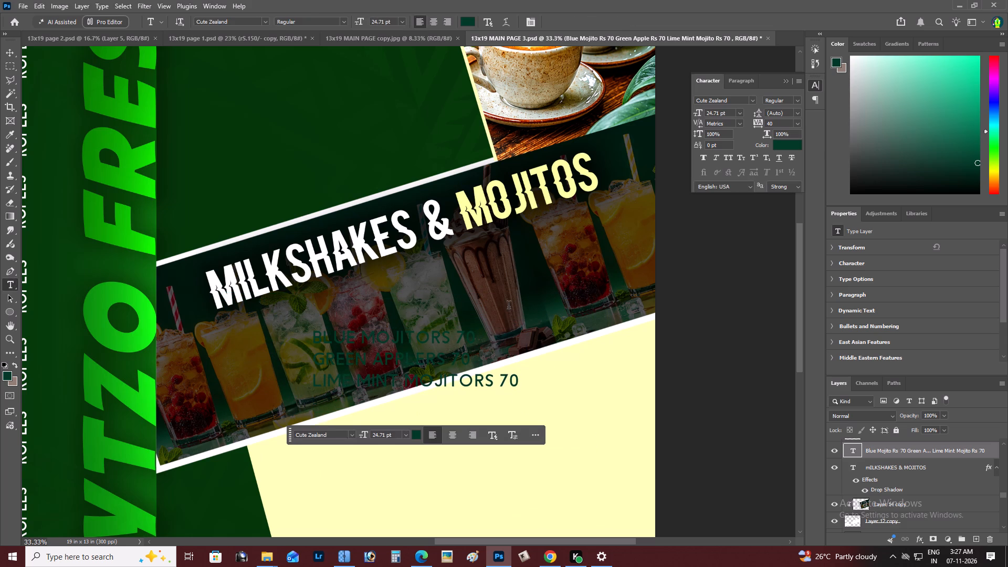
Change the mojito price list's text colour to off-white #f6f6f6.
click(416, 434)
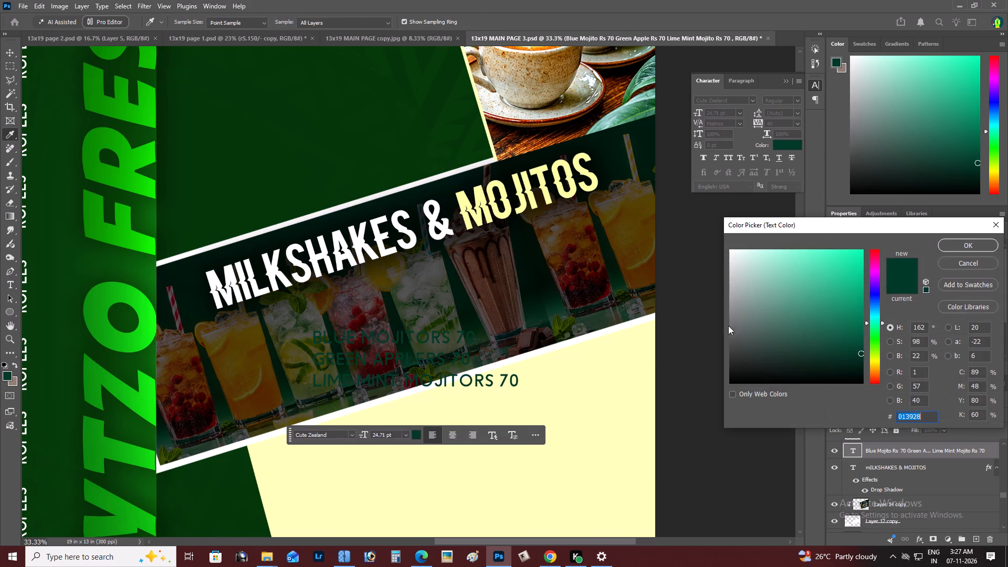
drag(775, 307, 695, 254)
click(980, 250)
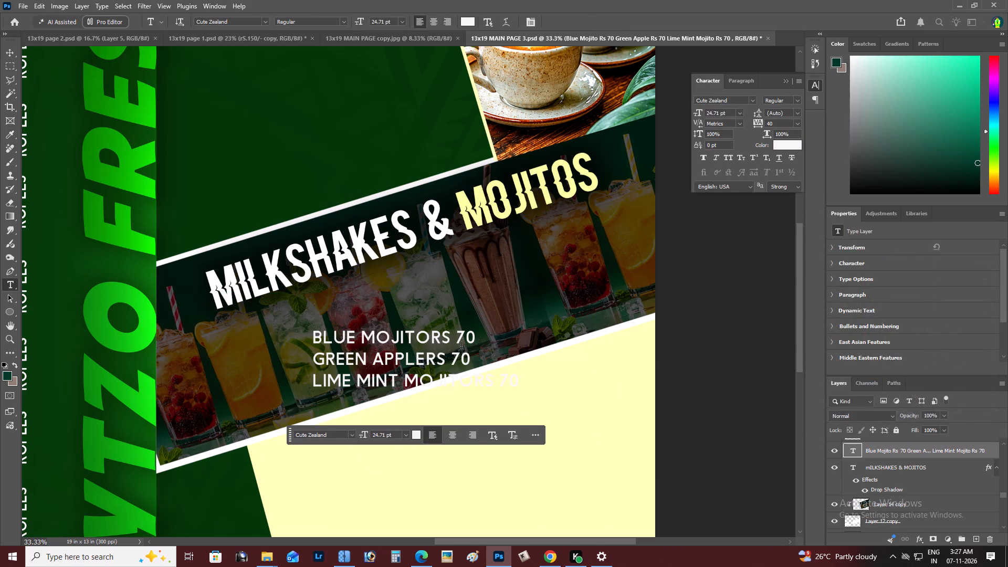
Rotate the mojito list about -17° to match the band's slope, position it under MILKSHAKES, and enlarge it to about 27 pt.
key(ctrl+t)
drag(530, 299, 504, 277)
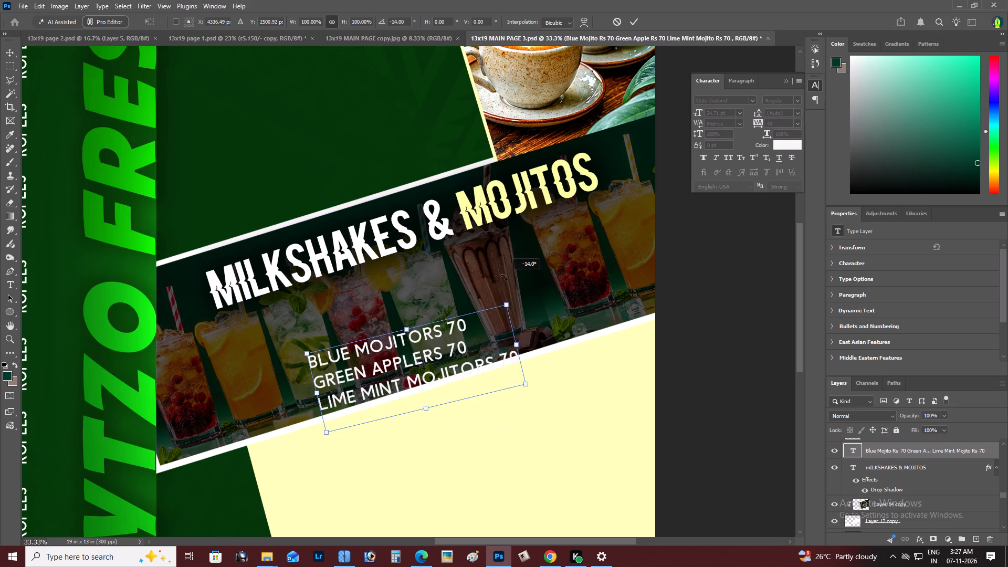
drag(504, 277, 499, 274)
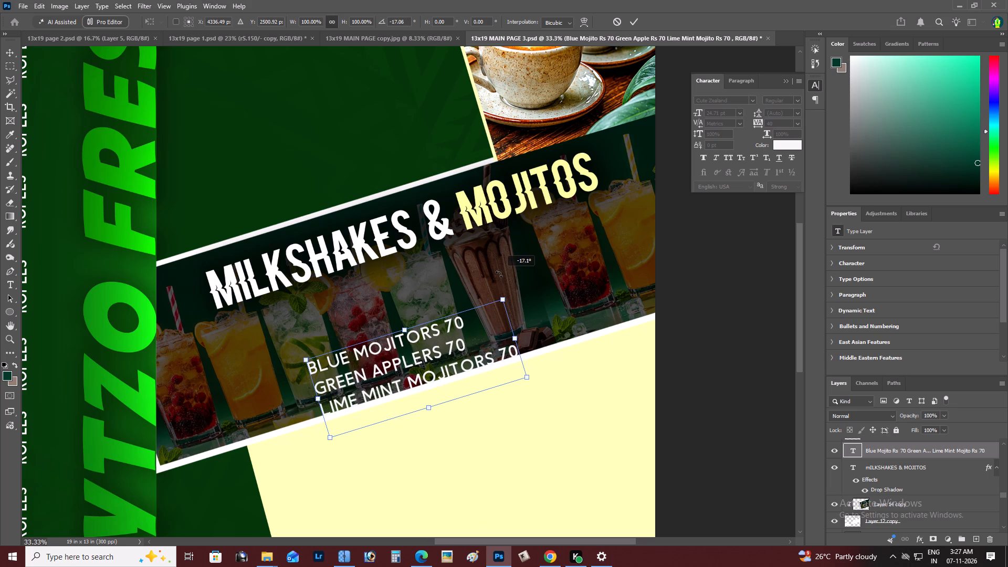
drag(499, 274, 497, 272)
drag(470, 347, 393, 329)
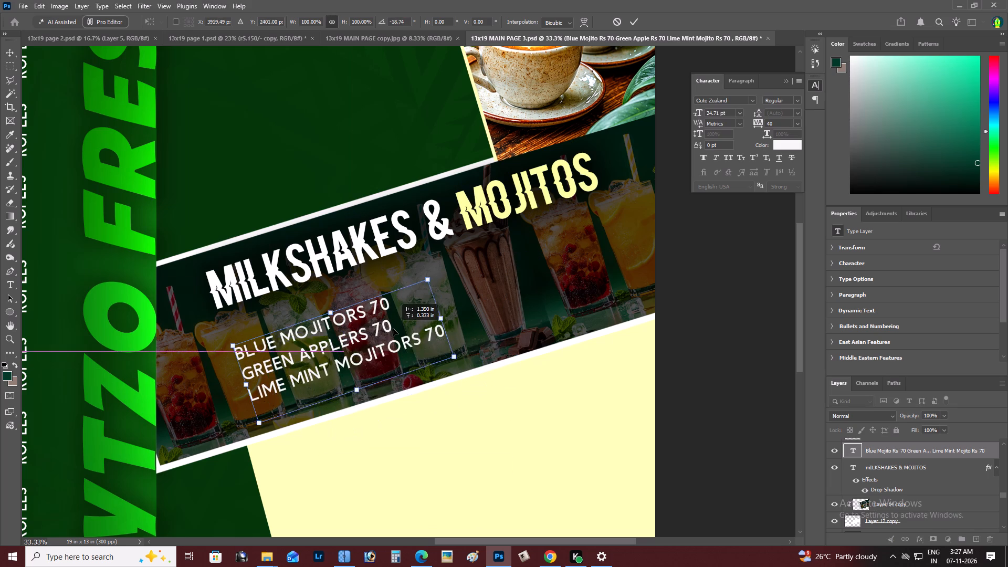
drag(393, 329, 385, 333)
drag(452, 285, 457, 286)
click(441, 287)
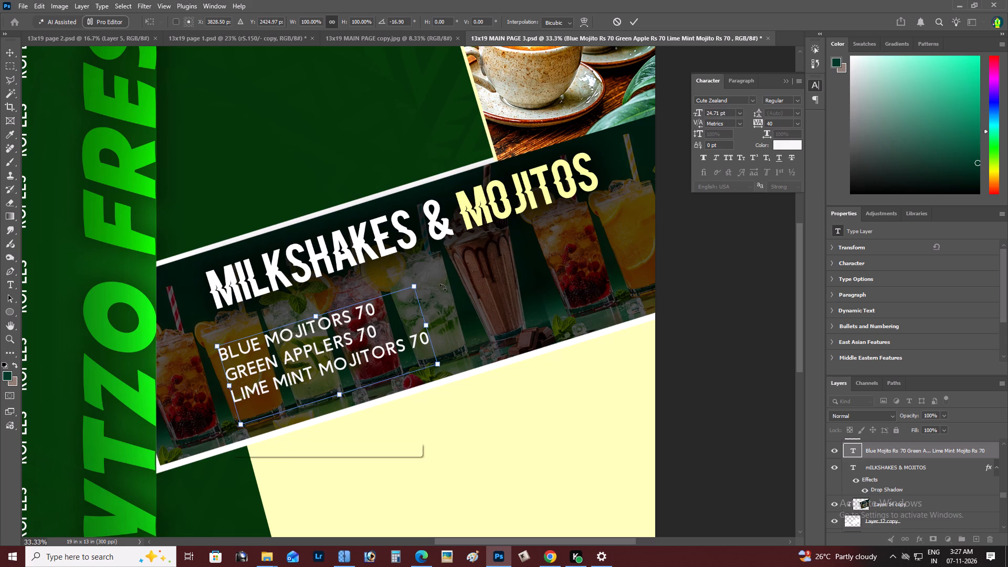
alt+drag(414, 284, 427, 283)
drag(401, 332, 394, 332)
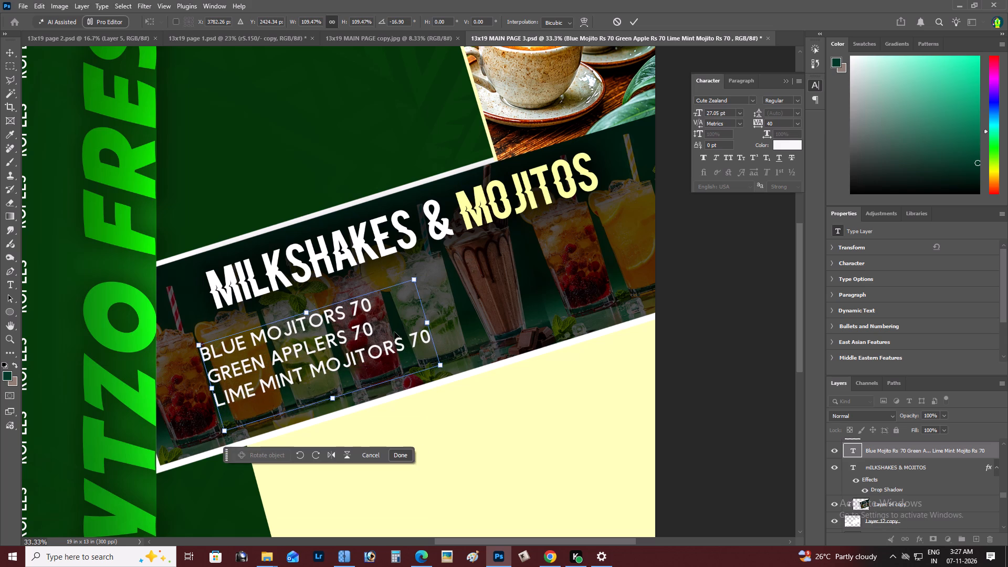
key(ctrl+Return)
Correct the first line of the price list to read BLUE MOJITO RS.70, separating the drink name from the price.
key(z)
alt+click(394, 332)
right_click(394, 332)
click(411, 338)
key(space)
key(space)
key(space)
key(space)
key(space)
key(space)
key(space)
key(space)
key(space)
key(space)
key(space)
key(space)
key(space)
drag(411, 338, 432, 340)
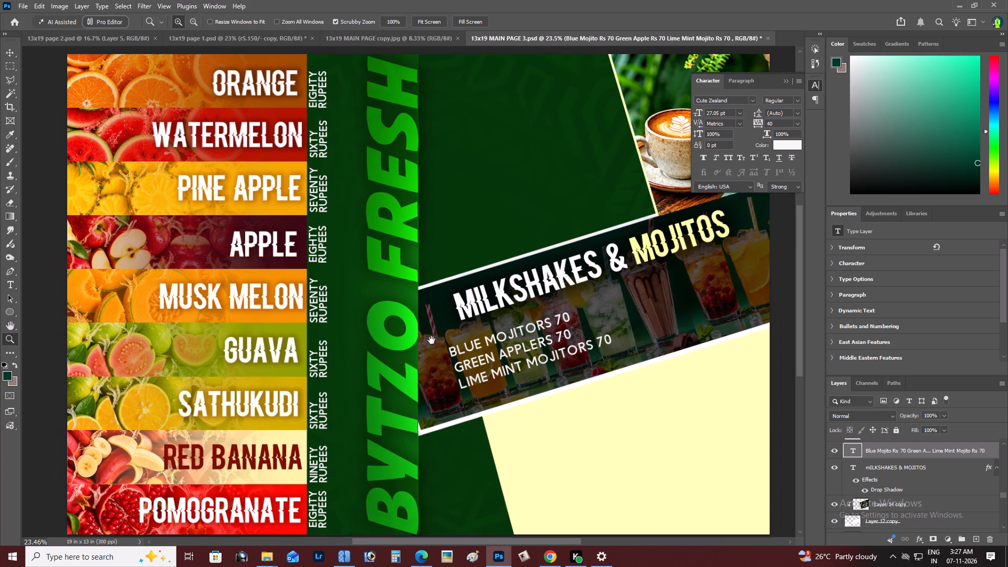
drag(432, 340, 379, 307)
key(z)
triple_click(495, 302)
click(498, 300)
key(space)
key(space)
drag(498, 300, 416, 329)
key(t)
click(317, 280)
key(space)
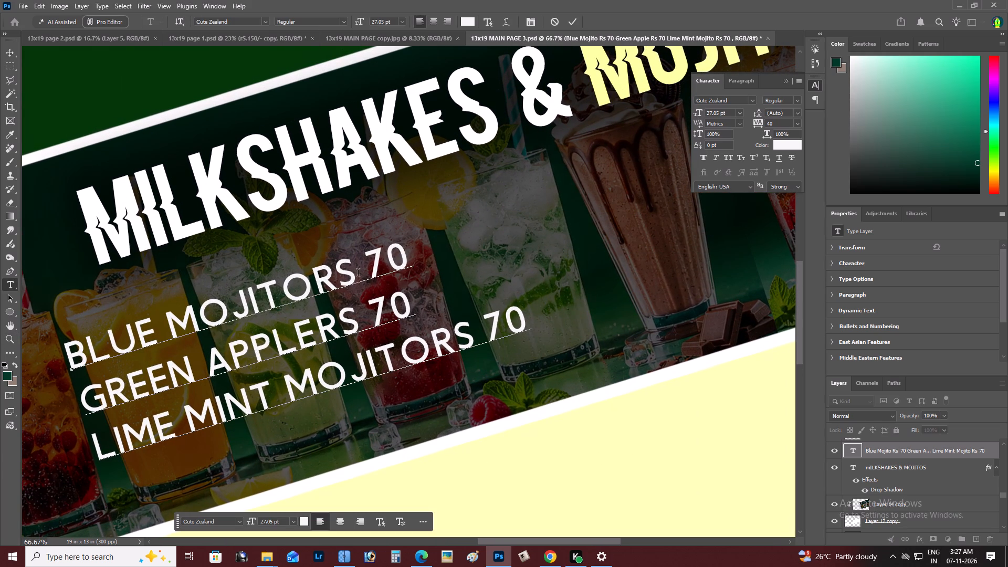
drag(384, 262, 365, 261)
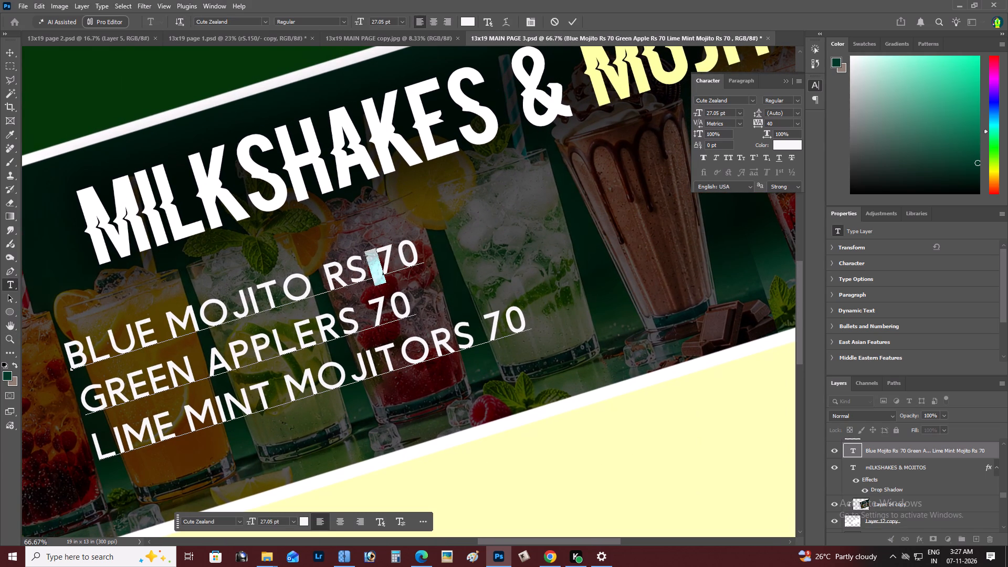
key(BackSpace)
key(period)
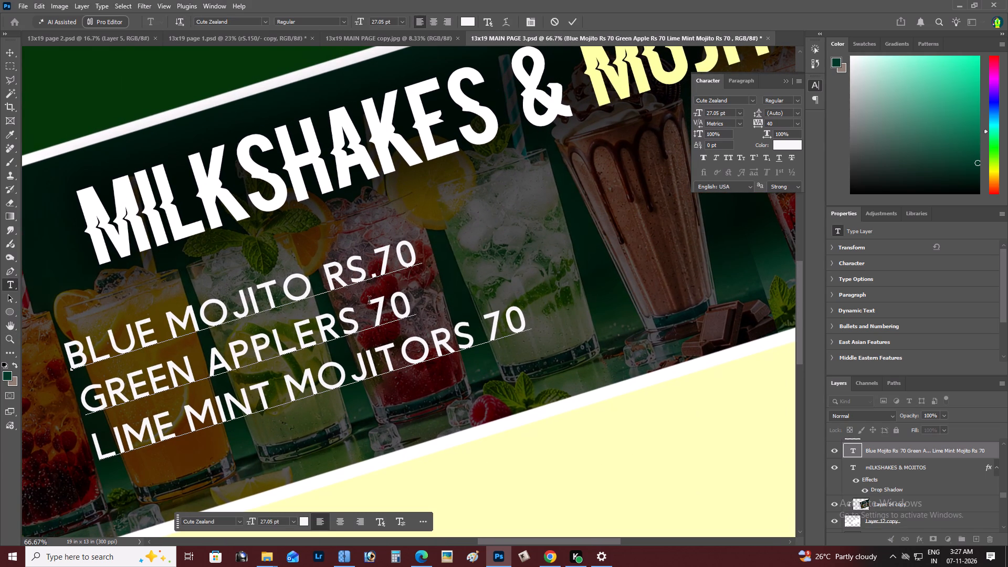
Correct the second line to read GREEN APPLE RS.70, with two extra spaces before RS and a period before 70.
drag(369, 302, 350, 306)
key(period)
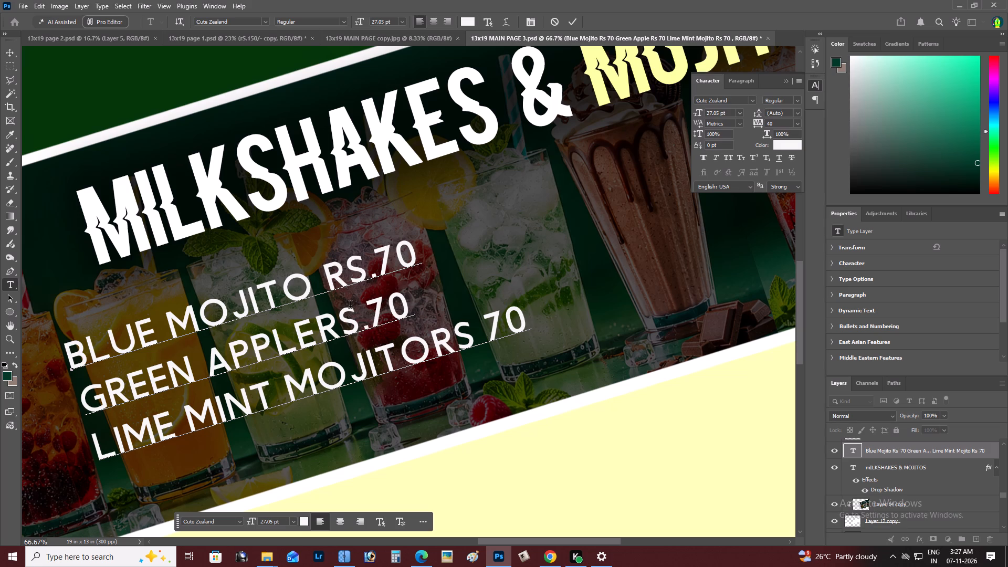
key(Left)
key(Left)
key(Left)
key(0)
key(0)
key(0)
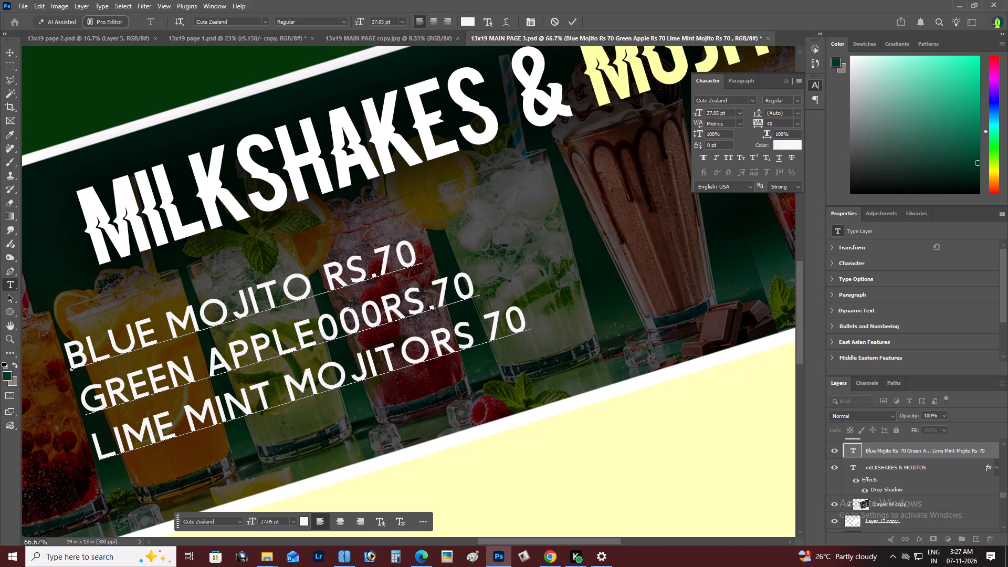
key(BackSpace)
key(BackSpace)
key(BackSpace)
key(space)
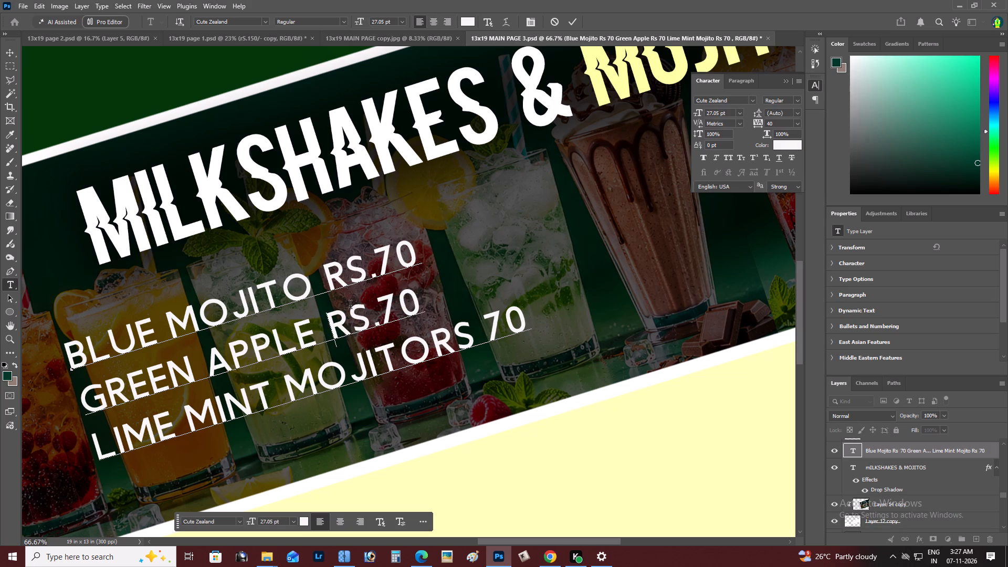
key(space)
Correct the third line to read LIME MINT MOJITO RS.70, with a space before RS and a period before 70.
key(Down)
key(Right)
key(Right)
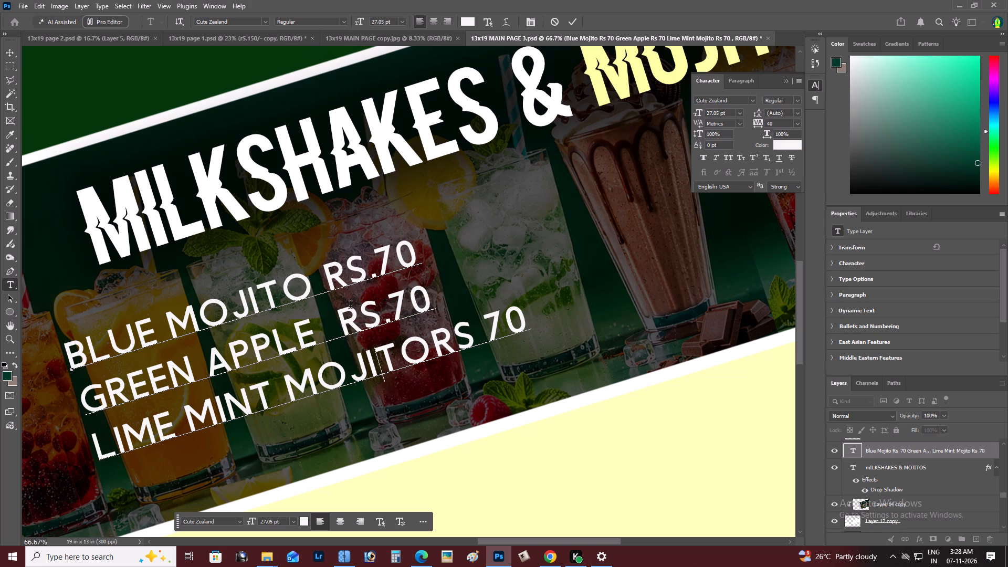
key(Right)
key(Right)
key(space)
key(Right)
key(Right)
key(Right)
key(Right)
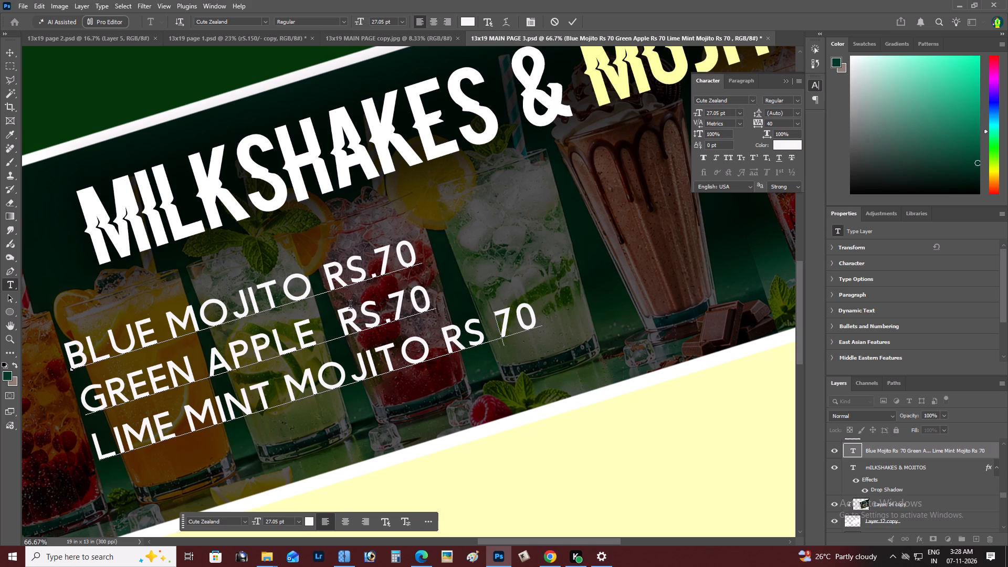
key(BackSpace)
key(period)
key(ctrl+Return)
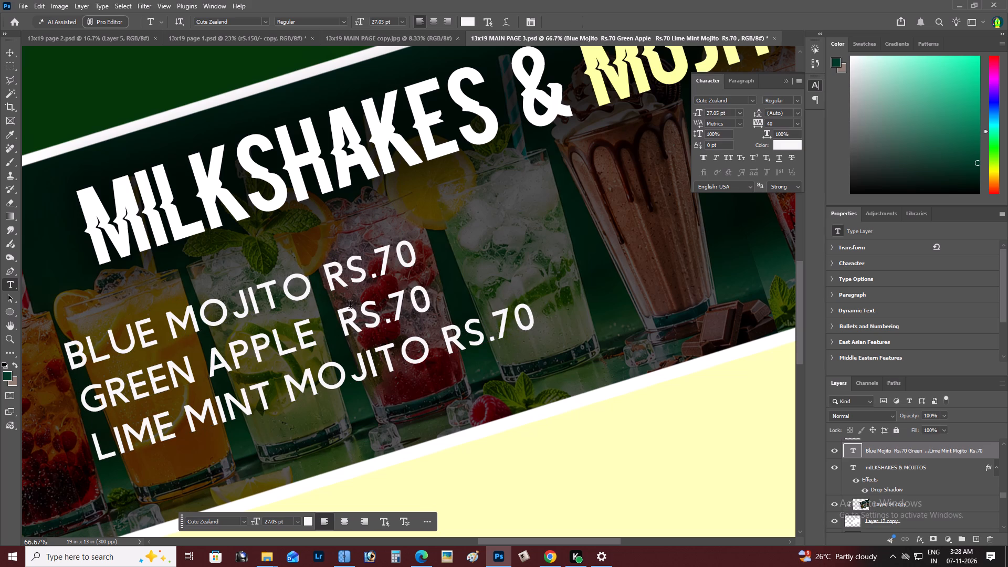
Scale the corrected mojito price list down to about 23.4 pt.
key(z)
alt+click(352, 302)
key(space)
drag(401, 352, 445, 350)
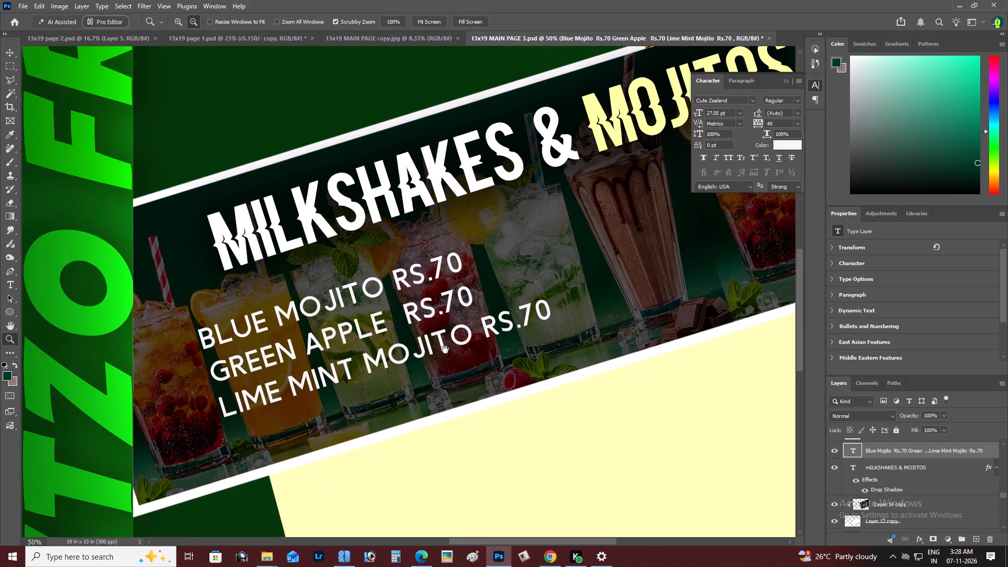
key(ctrl+t)
alt+drag(606, 222, 584, 220)
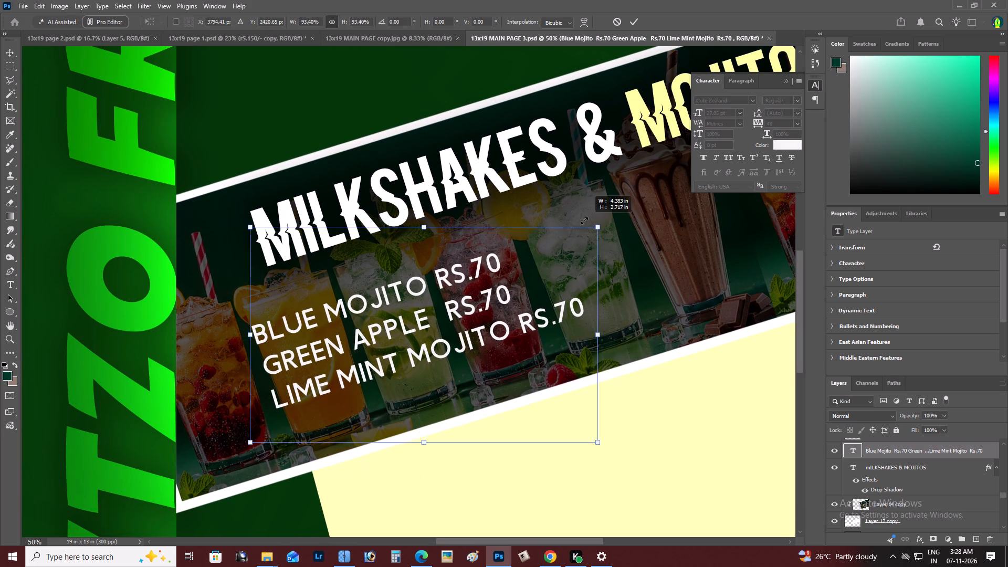
alt+drag(584, 220, 573, 223)
key(ctrl+Return)
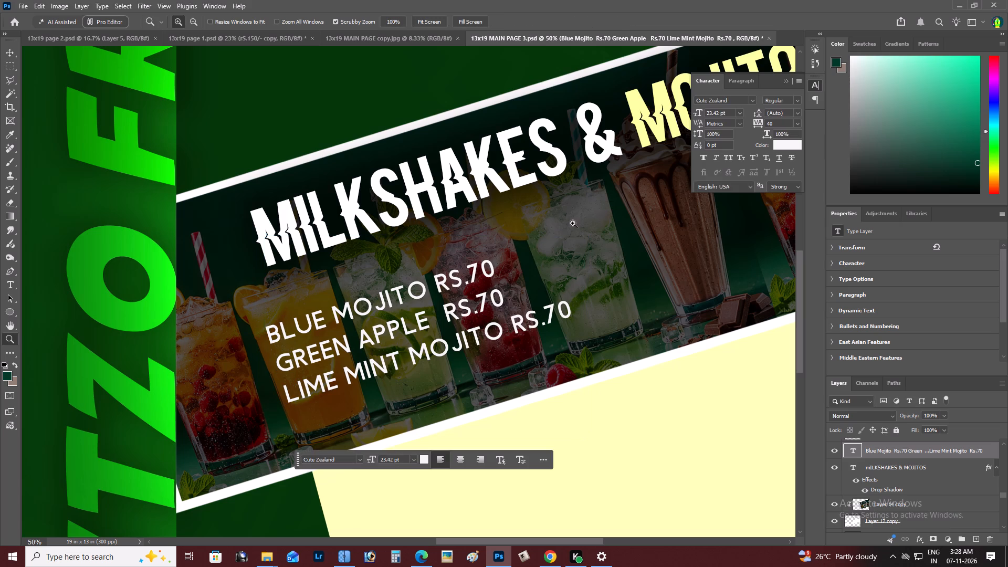
Add a Multiply drop shadow to the mojito price list and lower the shadow's opacity.
key(z)
alt+click(528, 290)
right_click(528, 290)
click(545, 297)
key(space)
key(space)
key(space)
key(space)
key(space)
key(space)
key(space)
key(space)
key(space)
drag(534, 300, 437, 292)
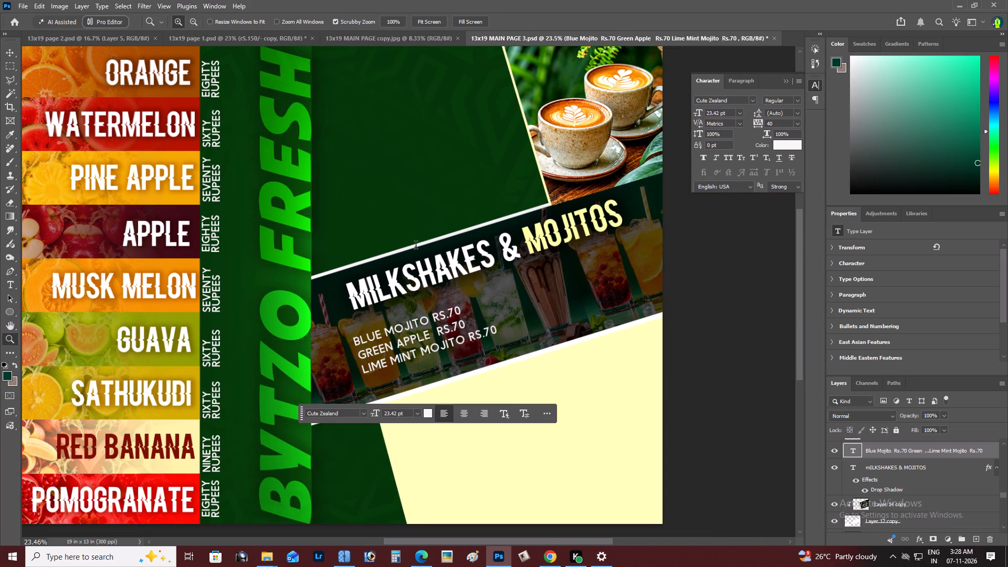
click(85, 1)
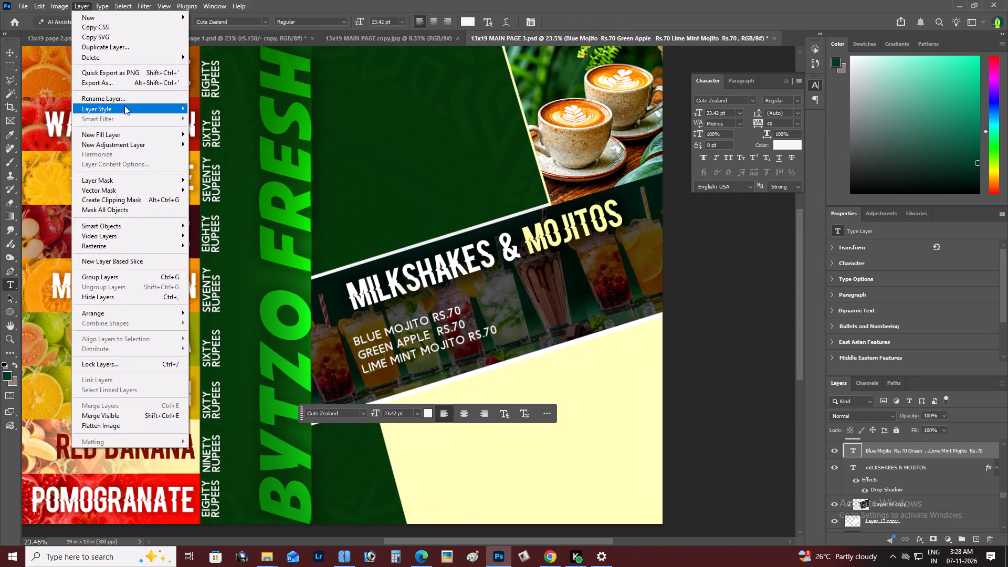
click(212, 217)
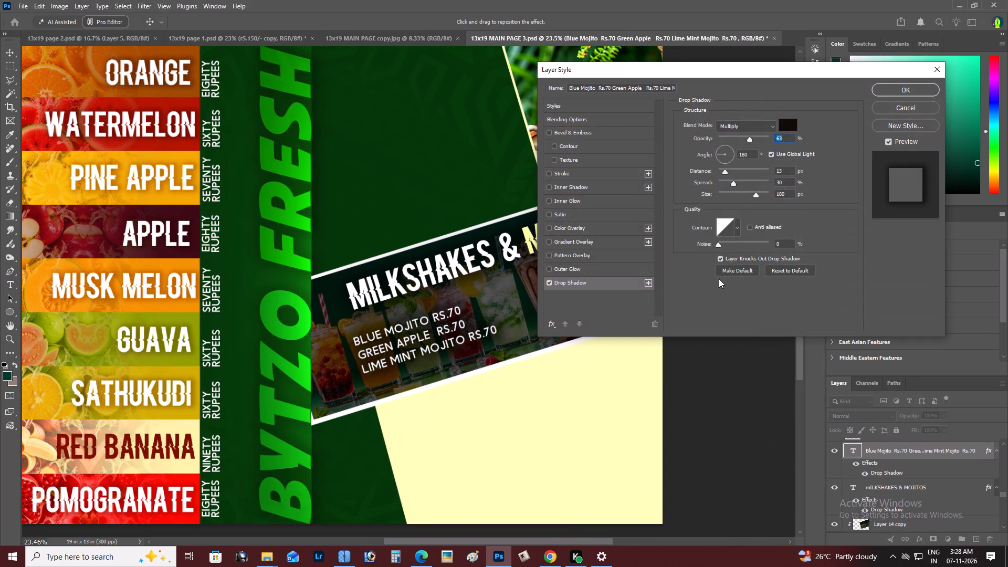
drag(730, 137, 727, 136)
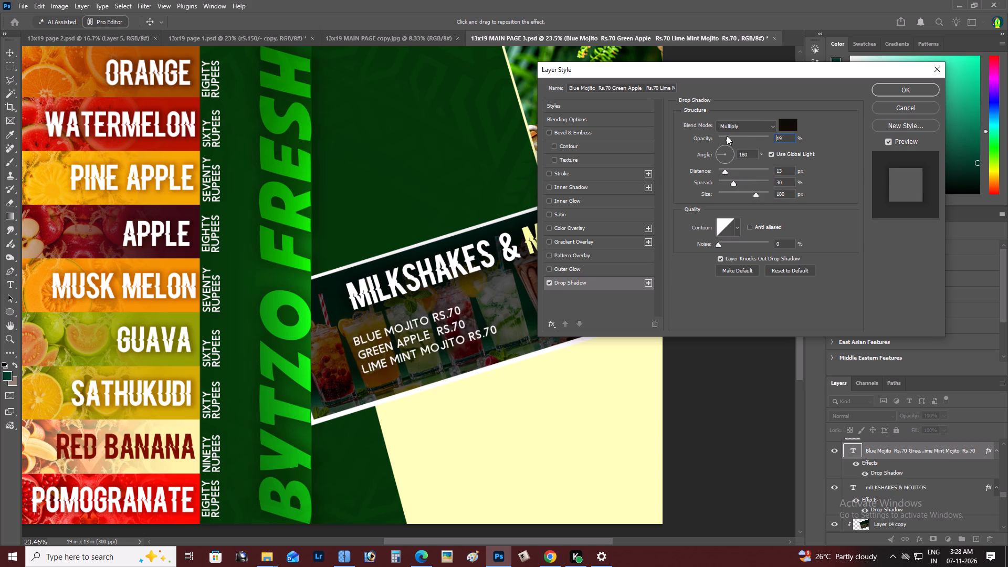
drag(727, 136, 732, 143)
click(885, 93)
Recolour the mojito price list with the pale yellow #faffa3 sampled from the word MOJITOS.
key(z)
click(470, 339)
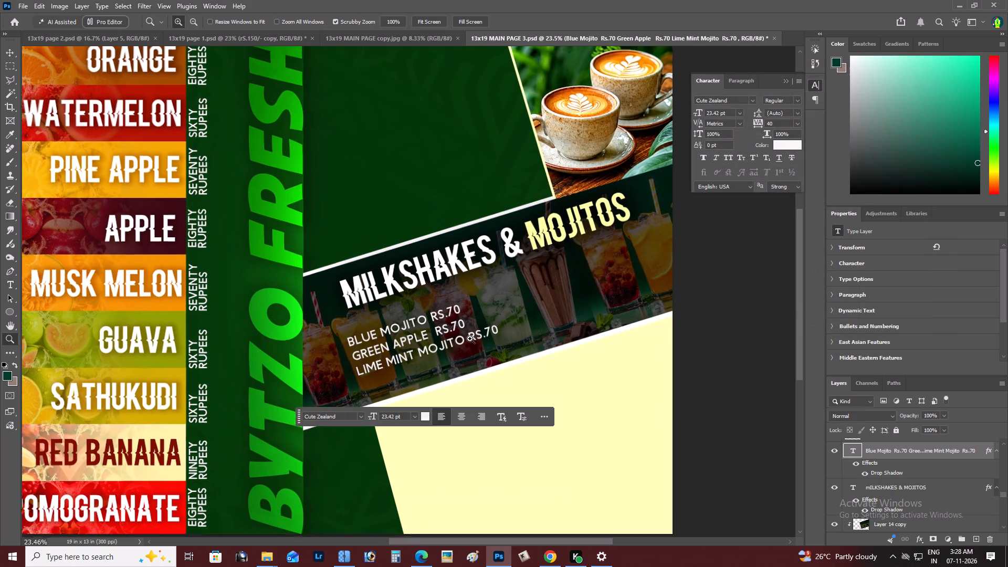
click(470, 339)
click(410, 438)
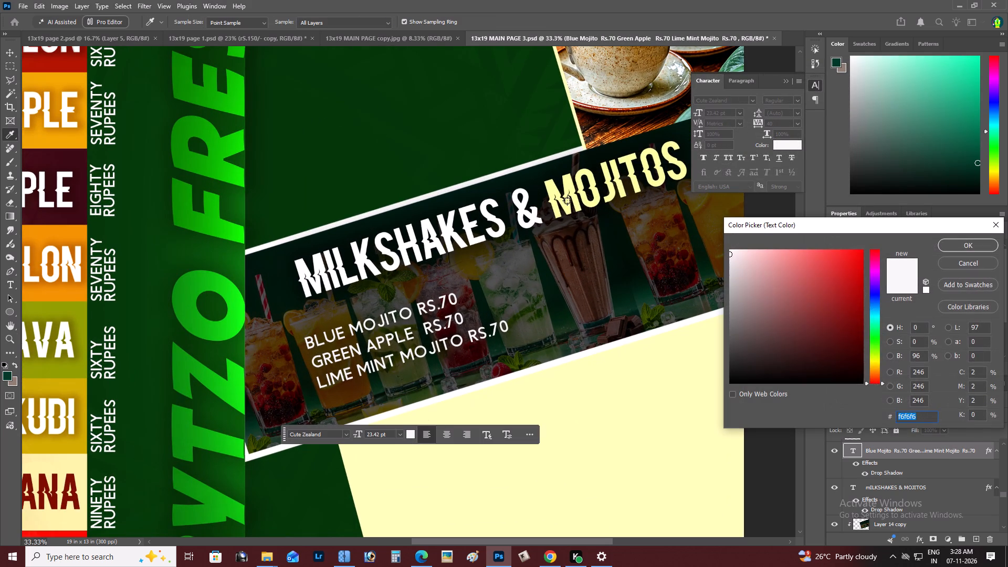
click(567, 198)
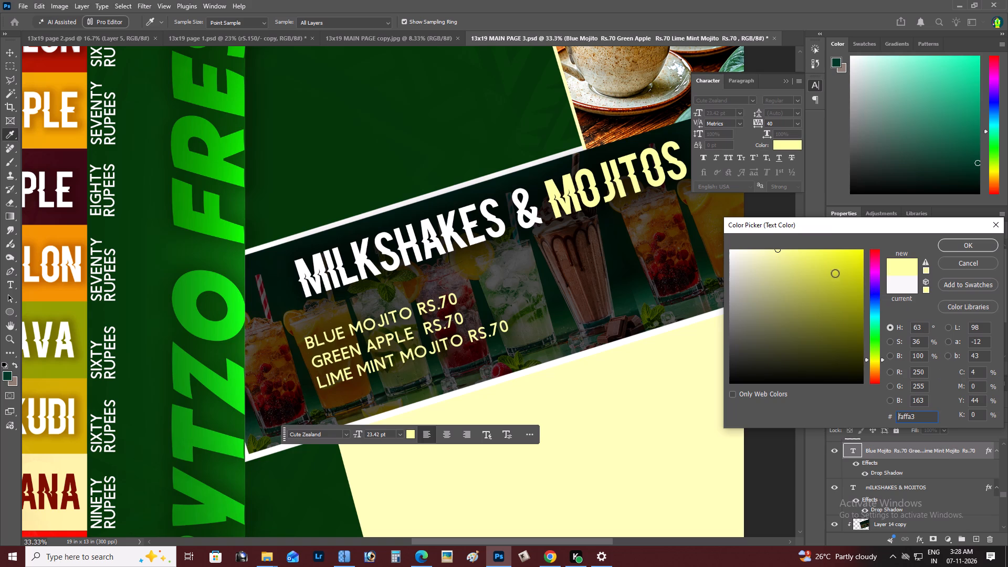
click(962, 245)
key(z)
alt+click(517, 300)
right_click(517, 300)
double_click(534, 308)
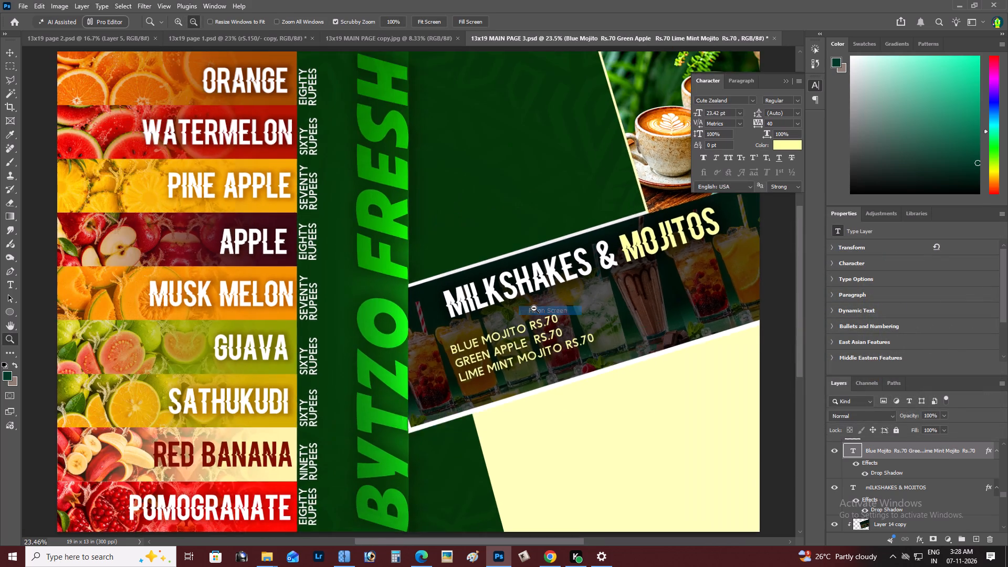
On a new layer, paint one large soft black brush dab of about 1200 px over the mojito price list.
key(space)
key(space)
key(space)
key(space)
drag(531, 308, 411, 288)
key(z)
triple_click(419, 294)
key(space)
key(space)
drag(423, 293, 443, 290)
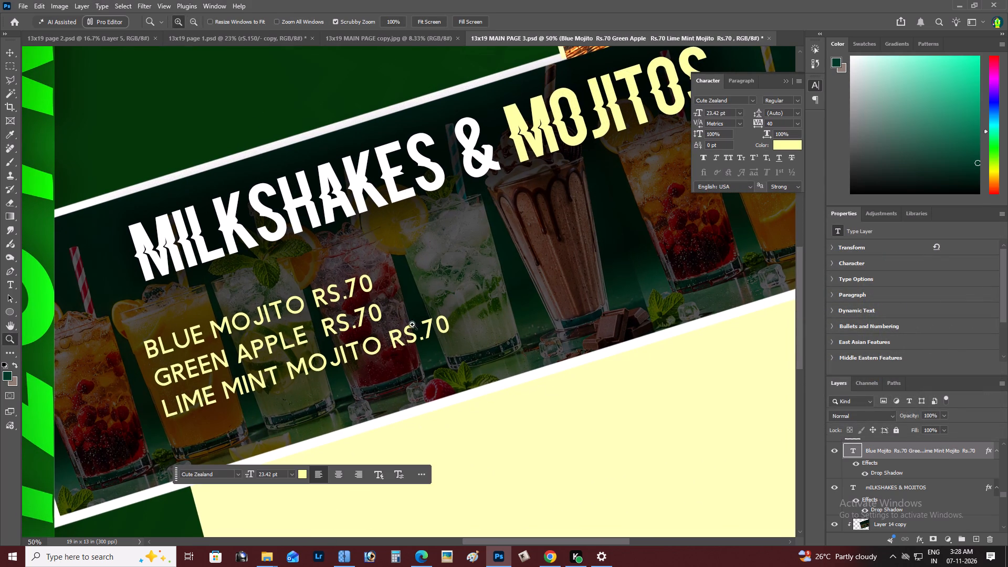
click(973, 535)
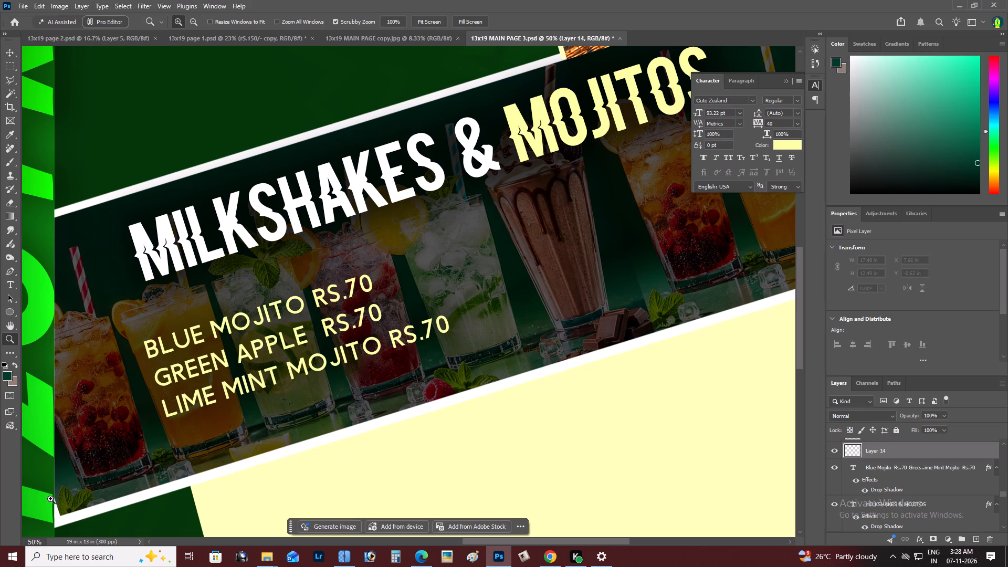
click(8, 372)
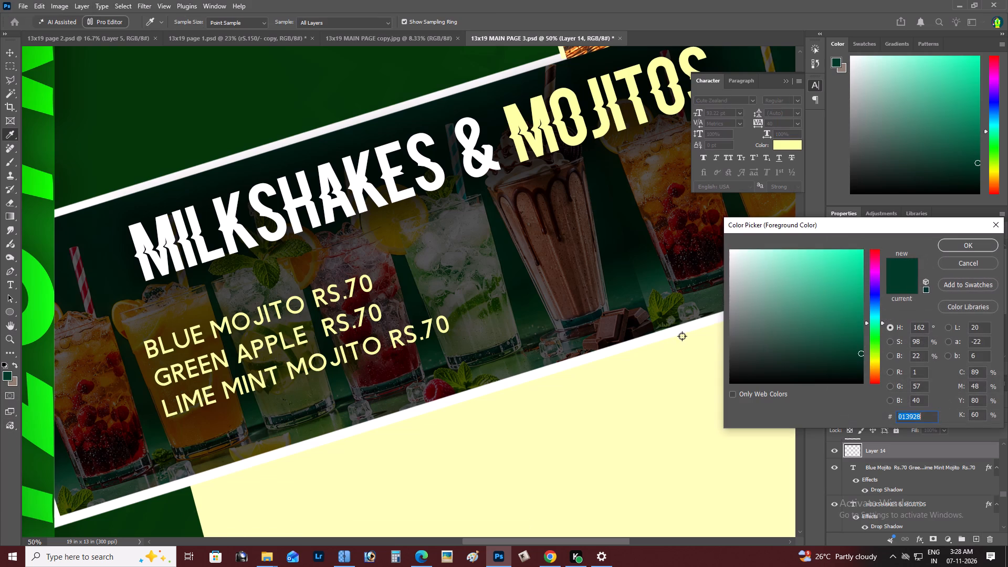
drag(733, 350, 664, 498)
click(976, 246)
key(b)
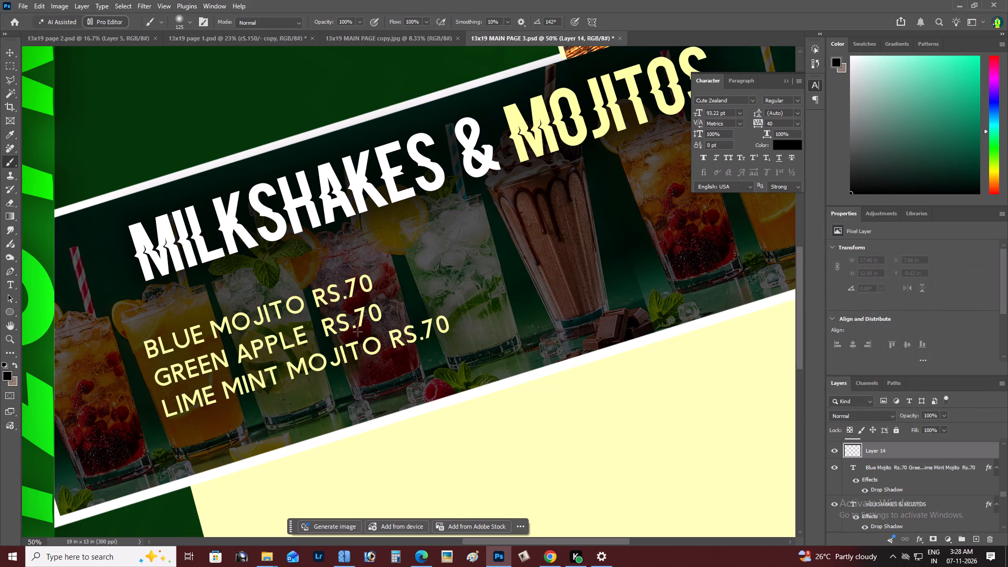
key(bracketright)
key(bracketright)
key(bracketright)
key(bracketright)
key(bracketright)
key(bracketright)
key(bracketright)
key(bracketright)
key(bracketright)
key(bracketright)
key(bracketright)
key(bracketright)
key(bracketright)
key(bracketright)
key(bracketright)
click(296, 377)
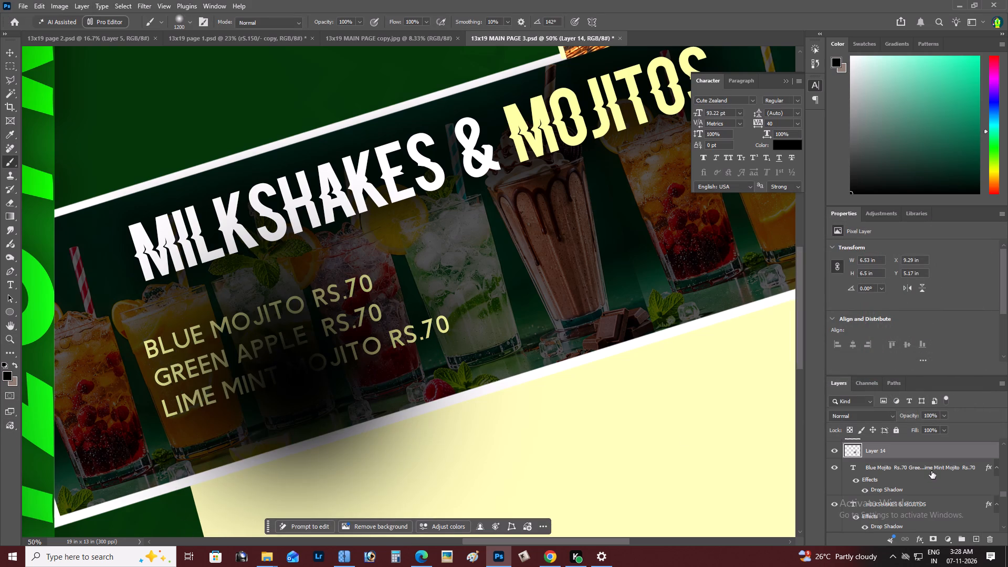
Move the black dab layer beneath the band's text, clipped directly above Layer 14 copy, and set its opacity to 50%.
key(v)
key(ctrl+bracketleft)
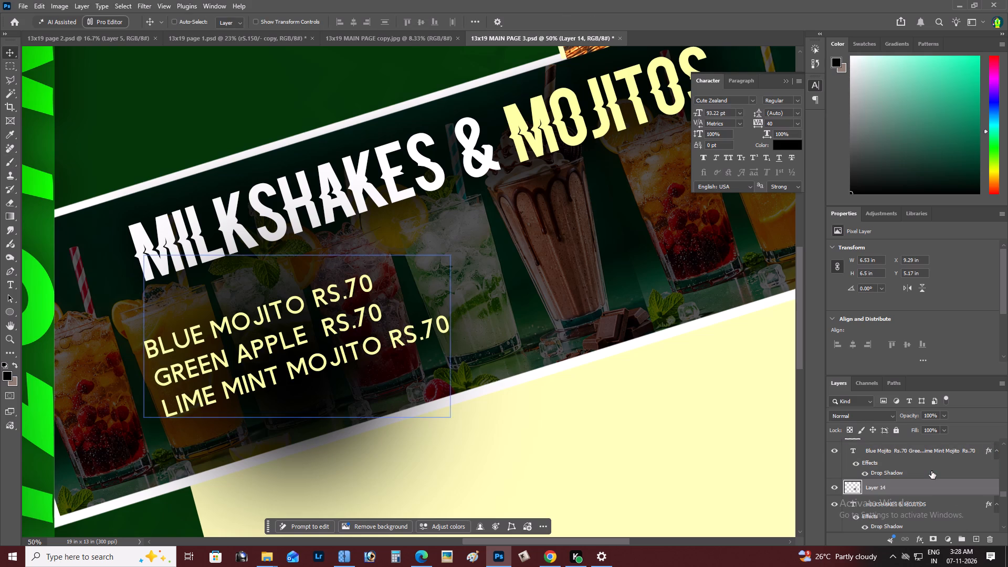
key(ctrl+bracketleft)
key(ctrl+bracketleft)
key(ctrl+bracketleft)
key(ctrl+bracketleft)
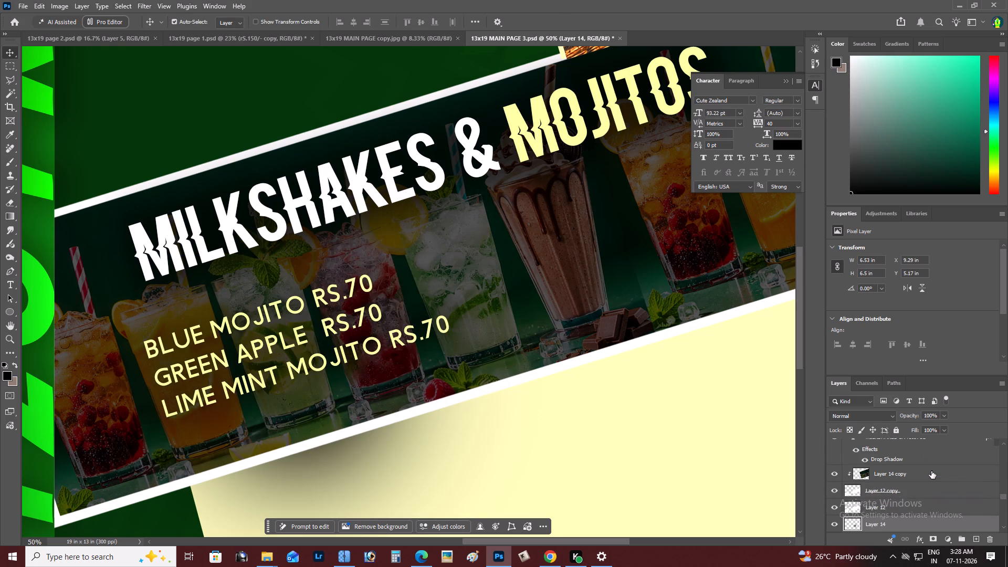
key(ctrl+bracketleft)
key(ctrl+bracketright)
key(ctrl+bracketright)
key(ctrl+bracketright)
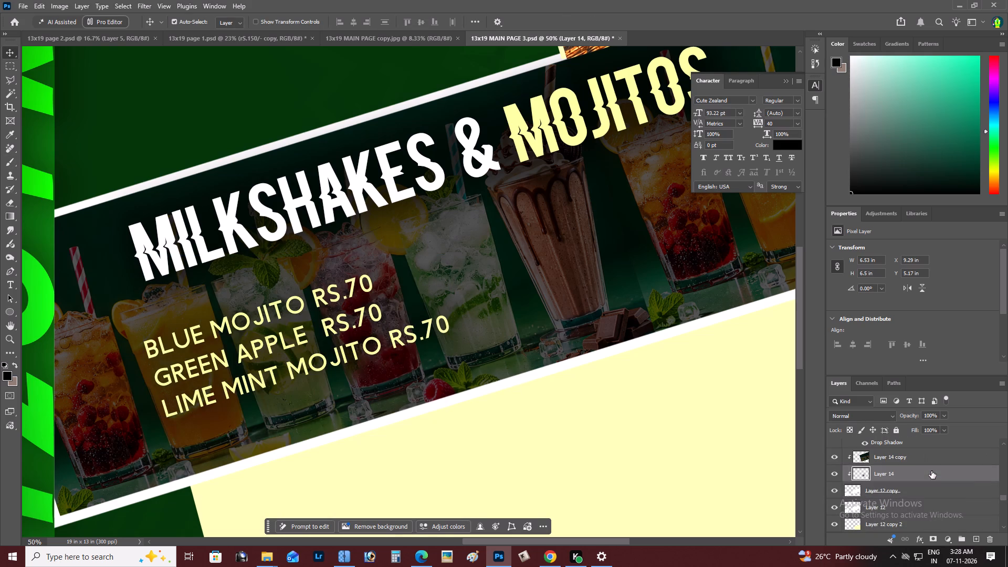
key(ctrl+bracketright)
text(5)
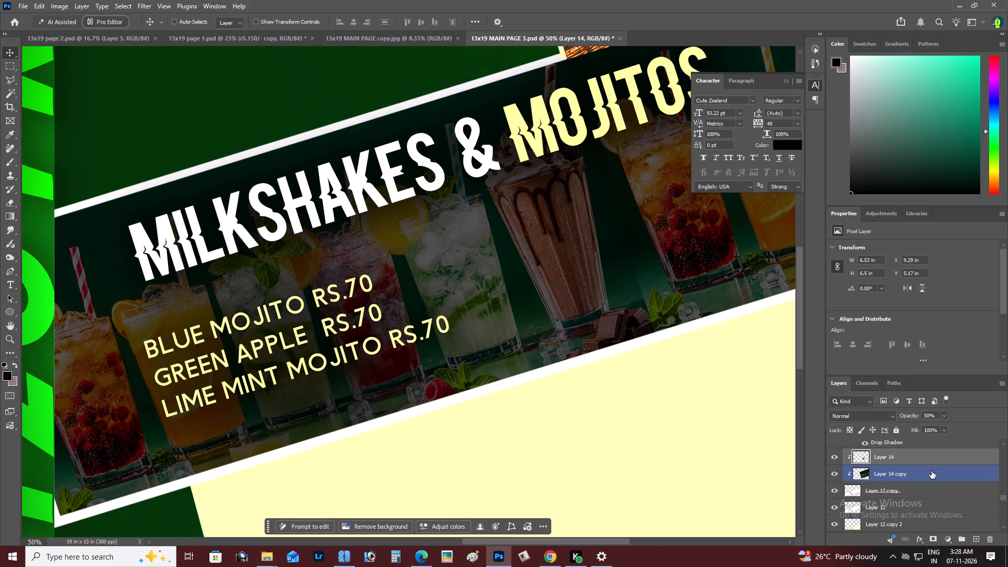
Shift the dark dab slightly to fine-tune its position behind the mojito price list.
key(space)
drag(718, 436, 687, 342)
key(v)
drag(298, 288, 266, 275)
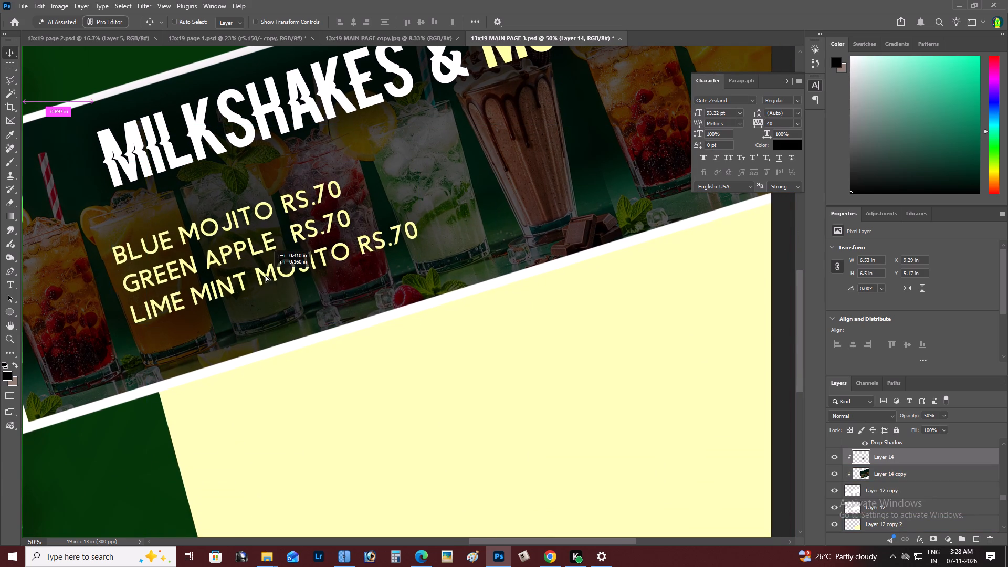
drag(266, 275, 292, 287)
Soften the dark dab's lower and outer edges with a very large soft eraser at 89% opacity.
key(e)
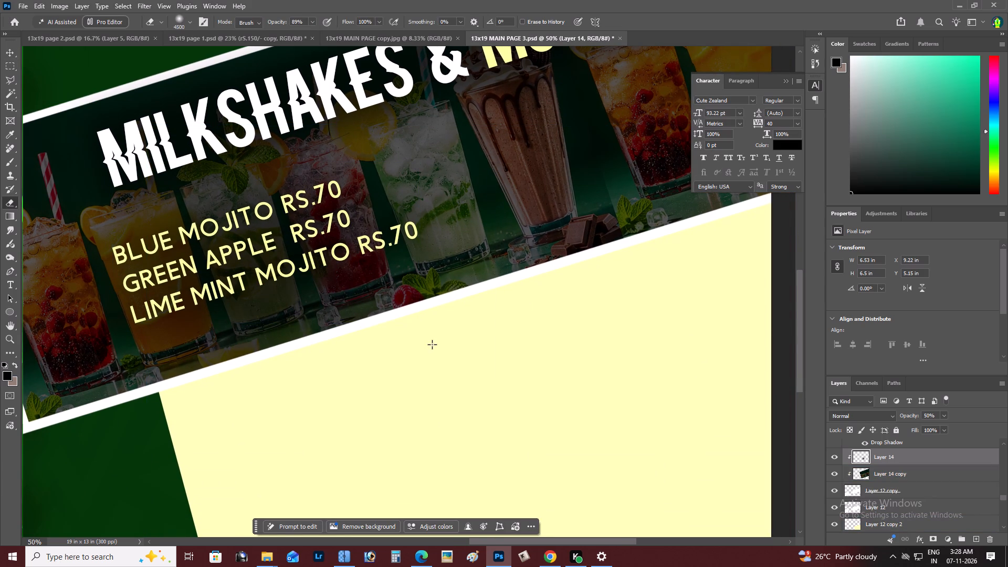
click(288, 309)
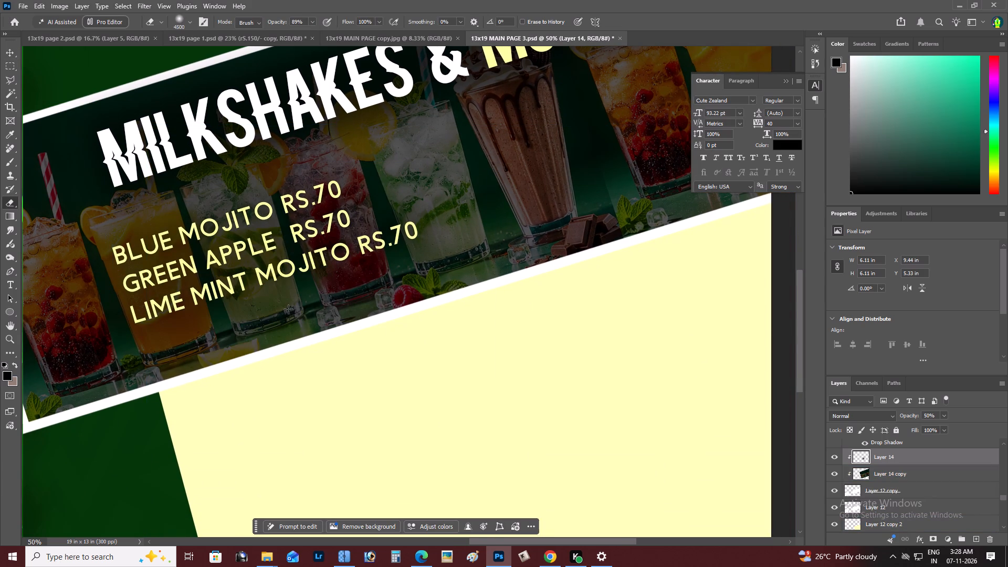
click(385, 298)
Reduce the eraser to about 700 px and erase the dark dab along the lower edge of the milkshake band.
key(z)
alt+click(96, 304)
right_click(131, 301)
double_click(148, 307)
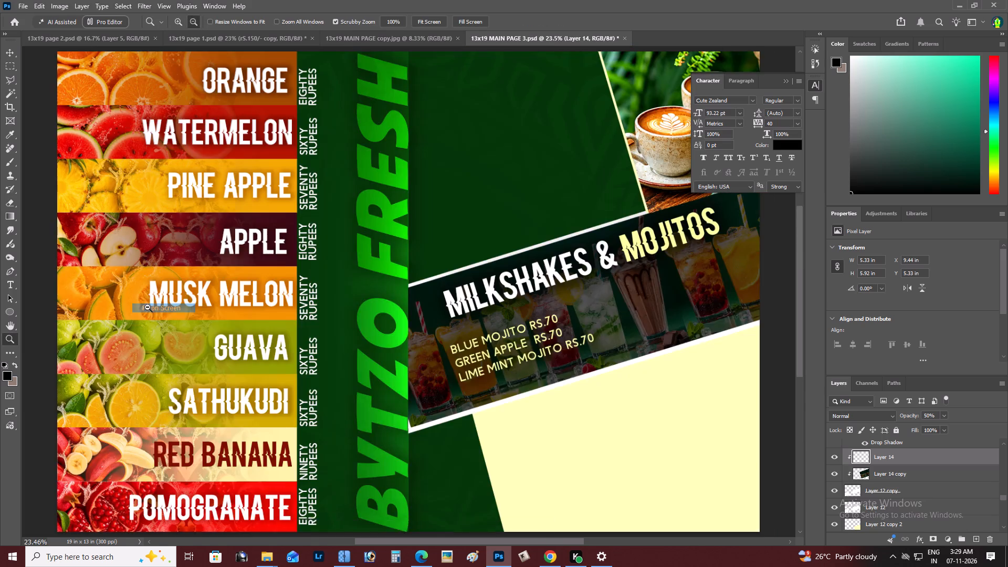
key(z)
click(445, 385)
key(z)
click(461, 347)
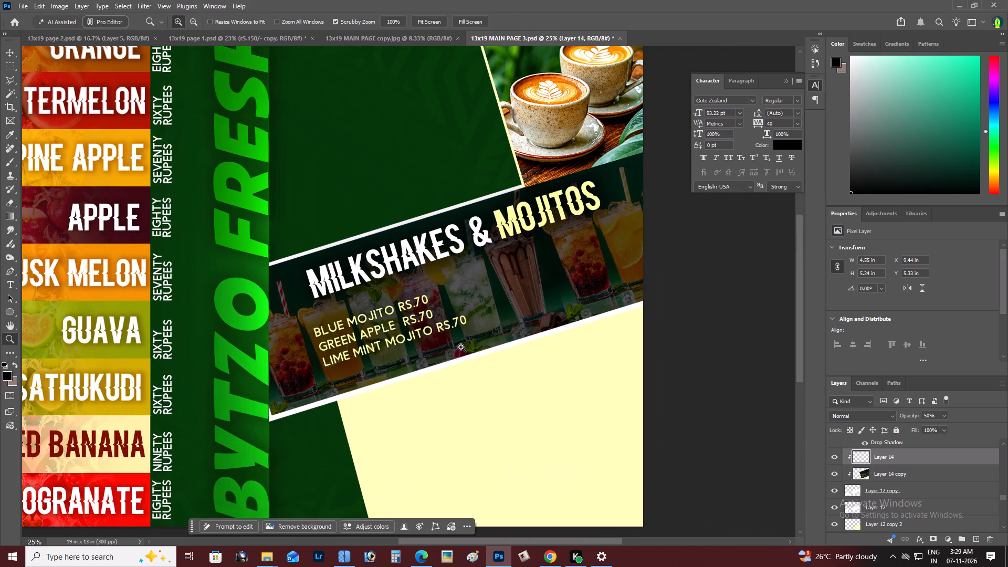
key(e)
key(bracketleft)
key(bracketleft)
key(bracketleft)
key(bracketleft)
key(bracketleft)
key(bracketleft)
key(bracketleft)
key(bracketleft)
key(bracketleft)
key(bracketleft)
key(bracketleft)
key(bracketleft)
key(bracketleft)
key(bracketleft)
key(bracketleft)
key(bracketleft)
key(bracketleft)
key(bracketleft)
key(bracketleft)
key(bracketleft)
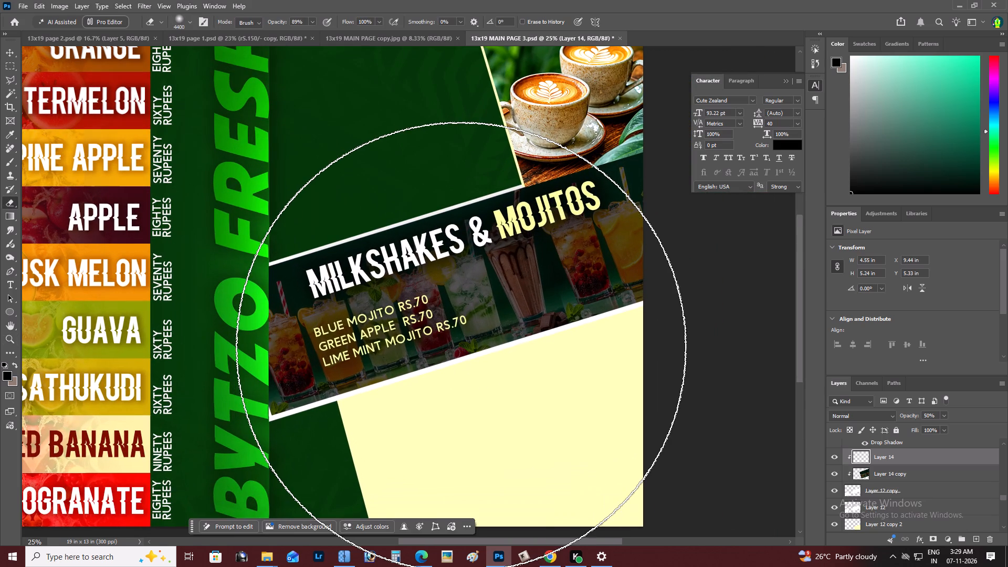
drag(468, 380, 269, 471)
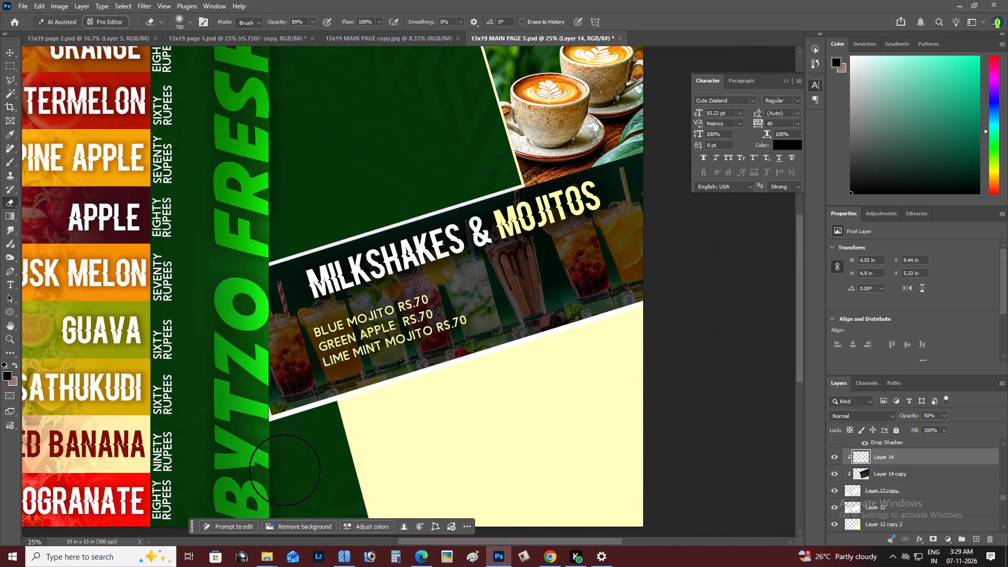
On a new layer, fill a rectangular selection about 2.54 by 1.1 in beside the mojito price list with white, and deselect.
key(z)
triple_click(394, 342)
key(space)
key(space)
key(space)
key(space)
key(space)
key(space)
key(space)
key(space)
key(space)
key(space)
key(space)
key(space)
key(space)
key(space)
key(space)
key(space)
key(space)
key(space)
key(space)
key(space)
drag(394, 342, 338, 358)
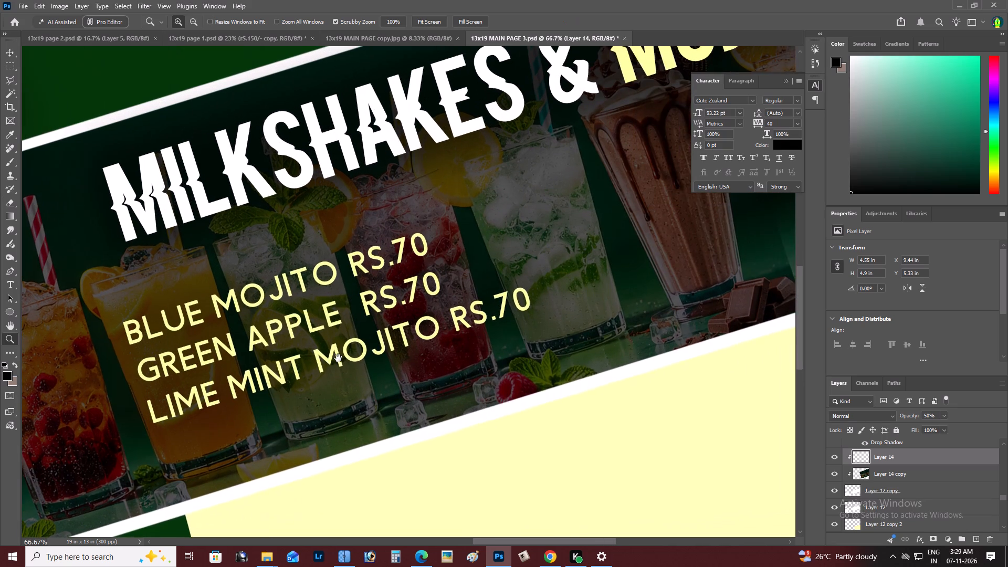
drag(338, 358, 354, 361)
key(z)
alt+click(324, 350)
key(space)
key(space)
key(space)
key(space)
drag(324, 350, 304, 353)
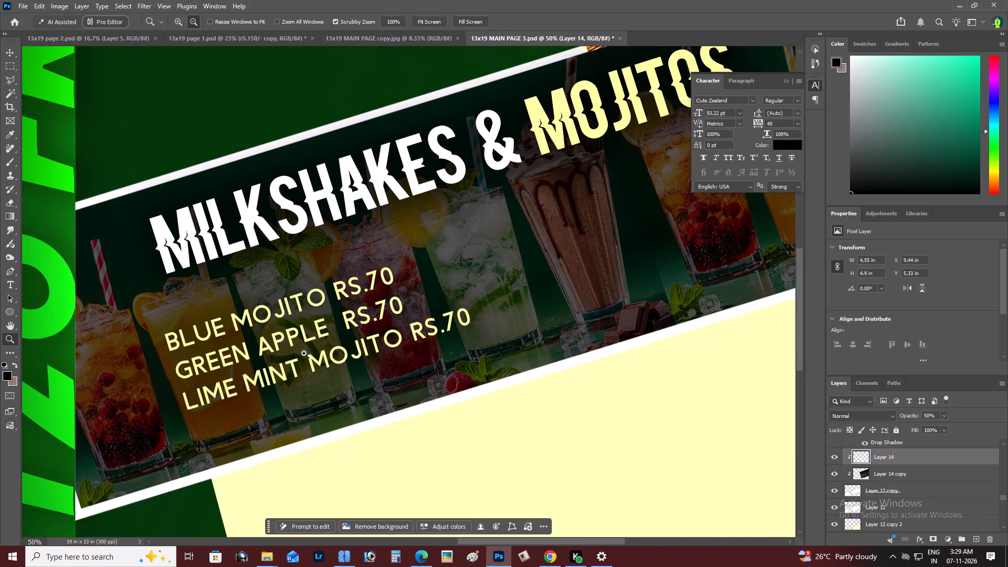
key(m)
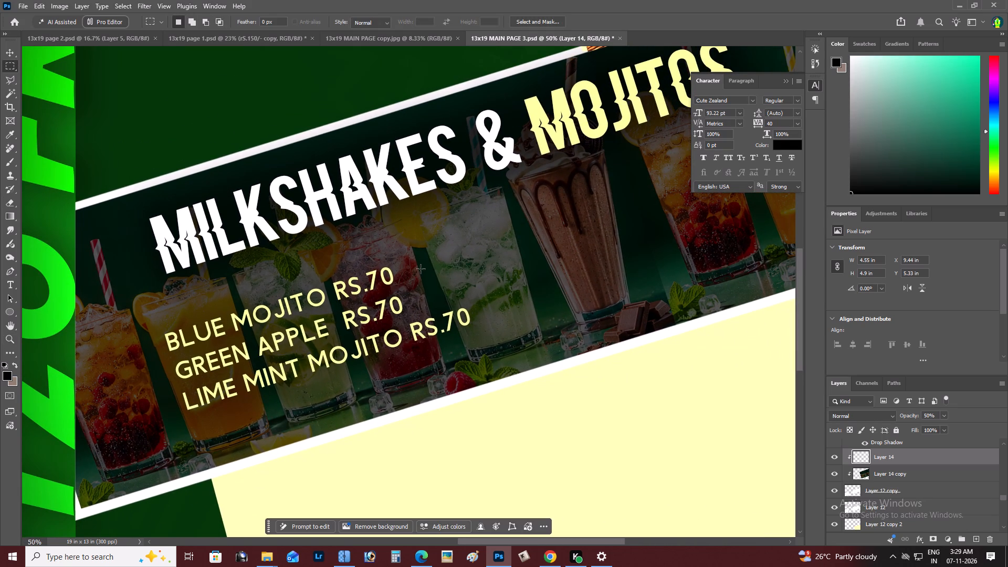
drag(421, 269, 619, 354)
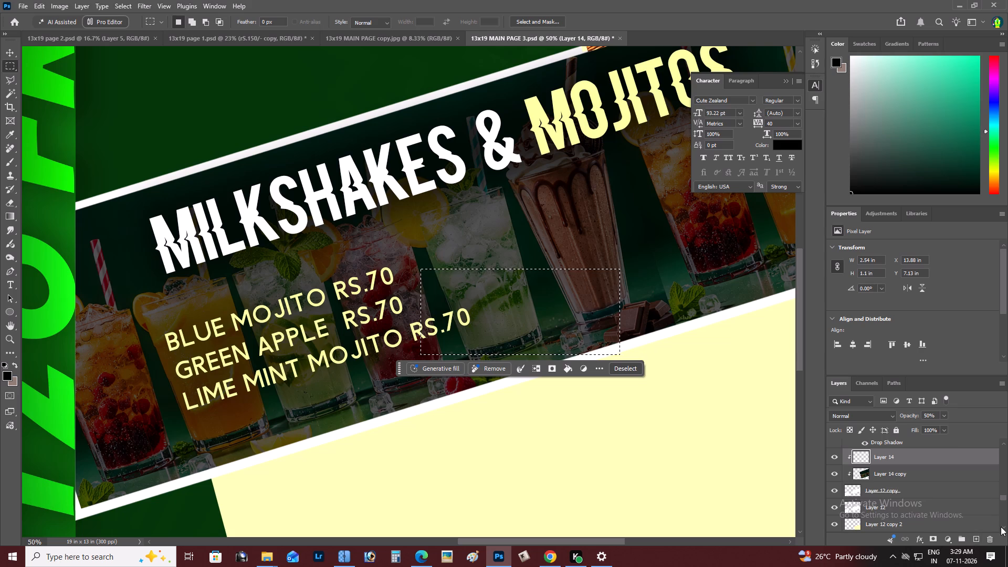
click(975, 538)
click(567, 375)
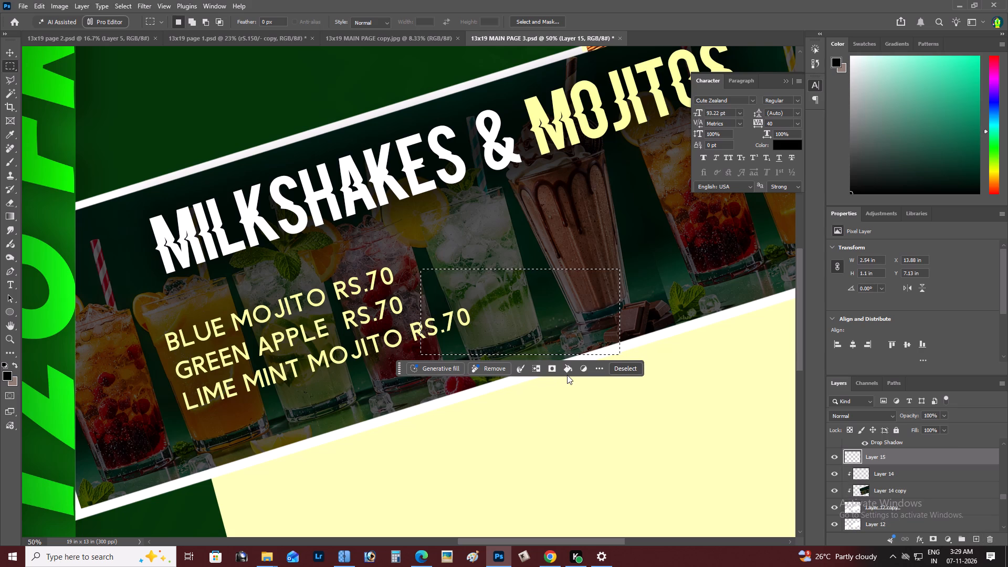
click(569, 372)
click(593, 399)
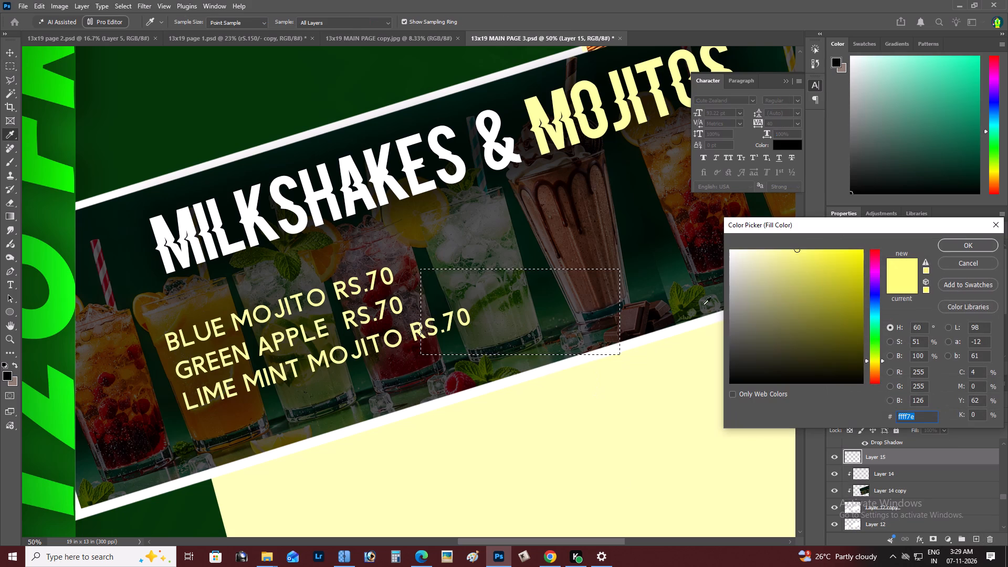
drag(878, 351, 876, 341)
drag(827, 279, 848, 216)
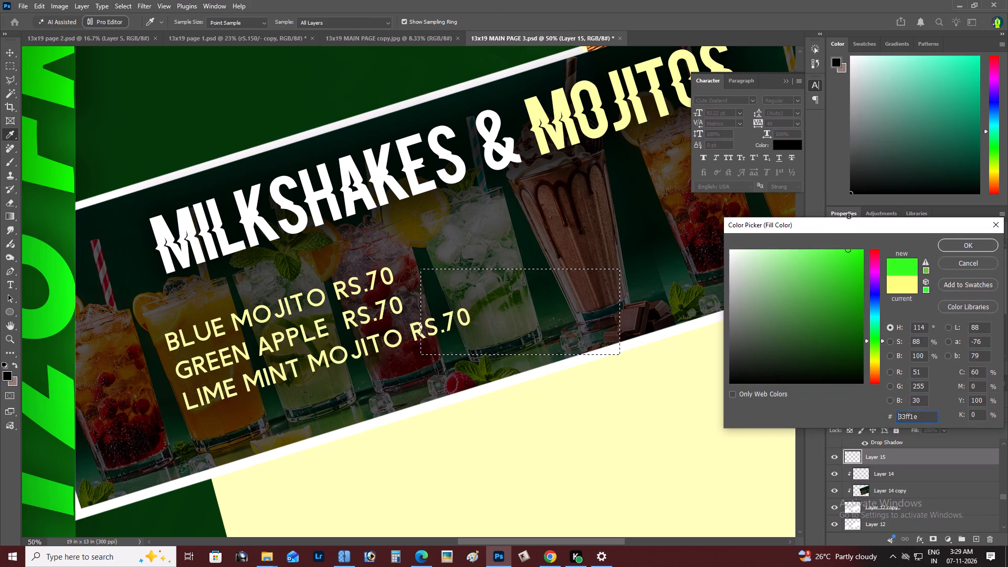
drag(848, 216, 843, 254)
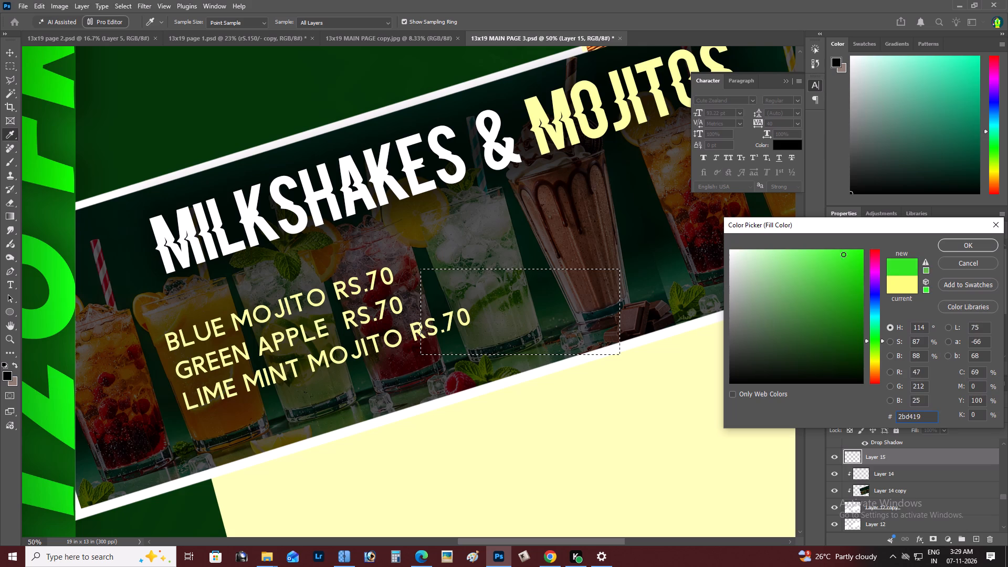
drag(843, 254, 717, 219)
click(992, 242)
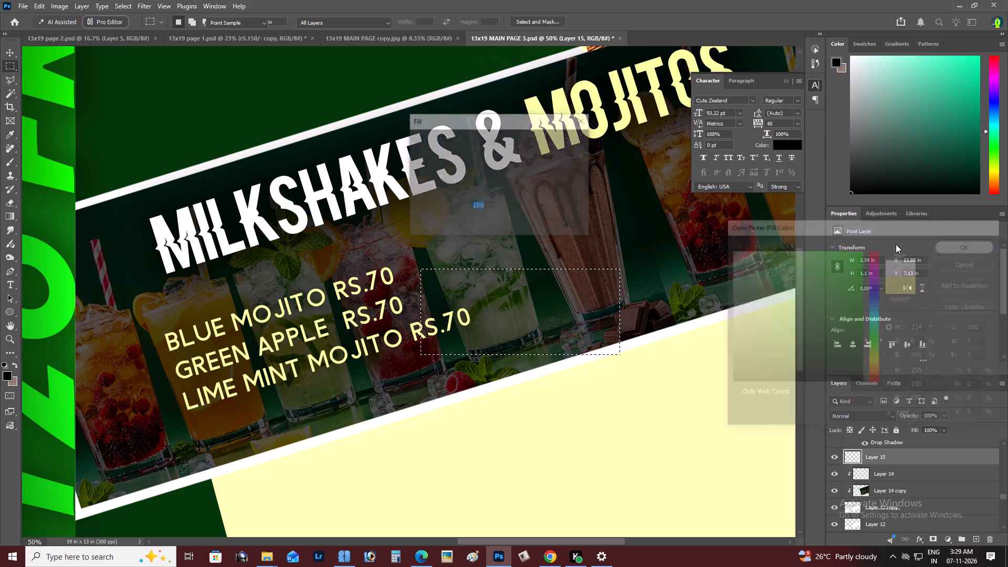
click(572, 139)
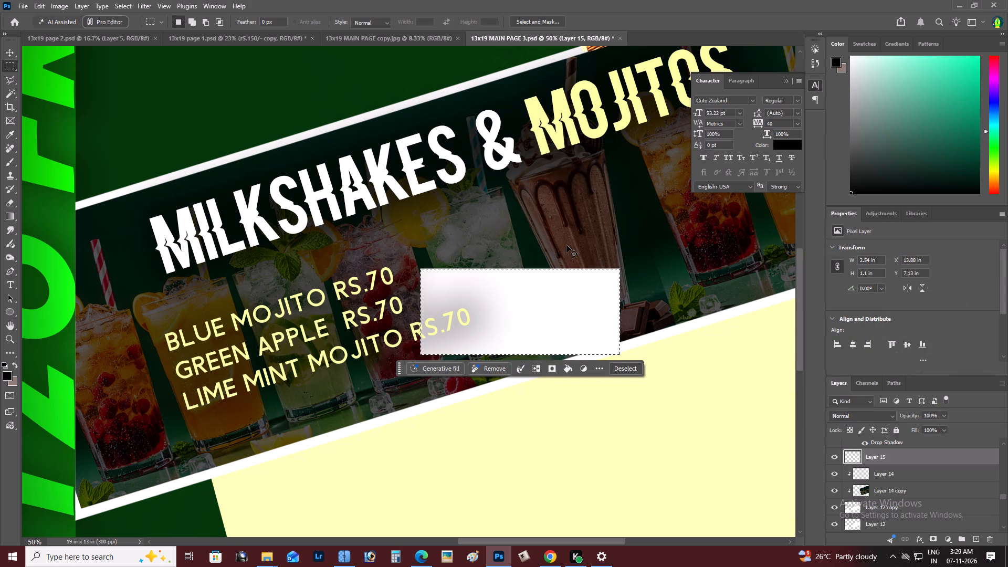
key(ctrl+d)
Resize the white rectangle into a thin bar about 4.2 in wide and 0.4 in high.
key(ctrl+t)
shift+drag(521, 268, 523, 313)
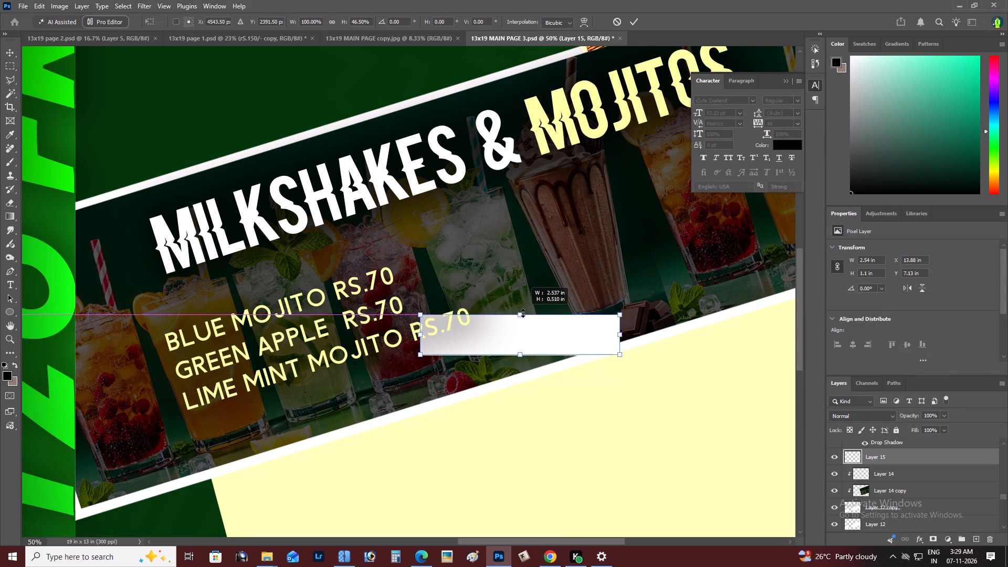
shift+drag(523, 313, 527, 318)
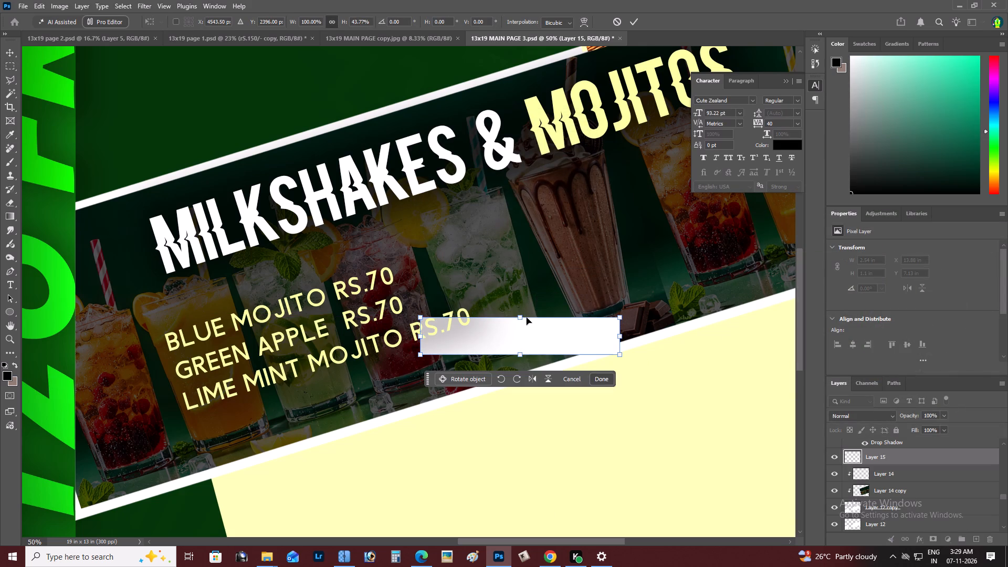
shift+drag(518, 314, 520, 320)
key(ctrl+Return)
key(ctrl+backslash)
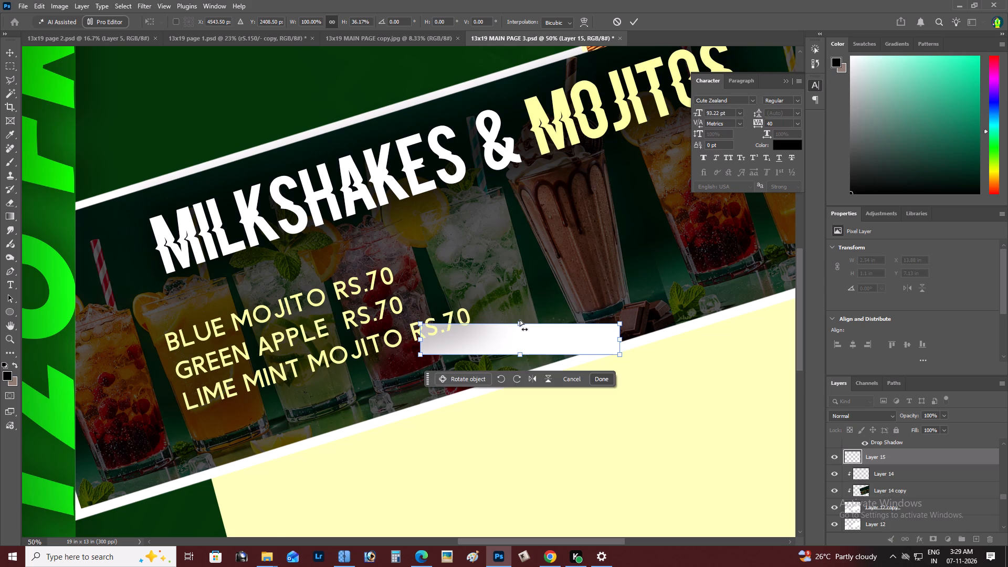
key(ctrl+t)
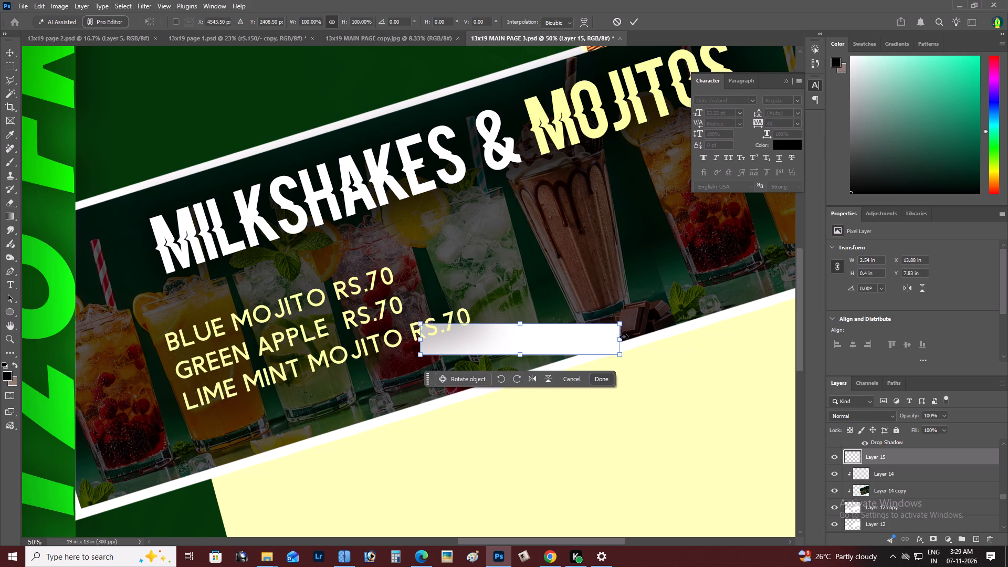
shift+drag(621, 338, 752, 324)
key(ctrl+Return)
key(ctrl+backslash)
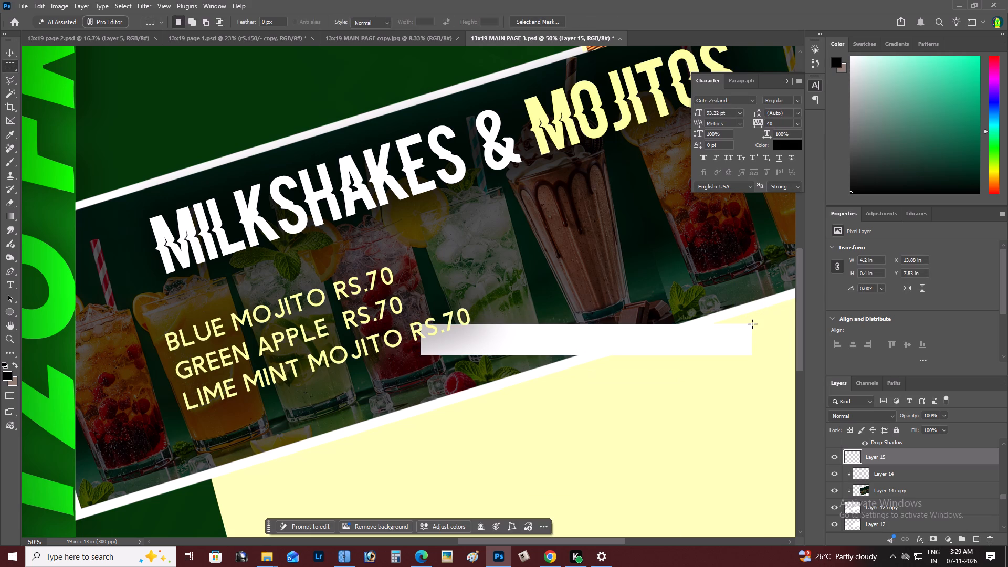
Move the white bar onto the GREEN APPLE line of the mojito price list and rotate it about -16.4° to match.
key(v)
drag(625, 338, 447, 321)
key(ctrl+t)
drag(570, 281, 560, 255)
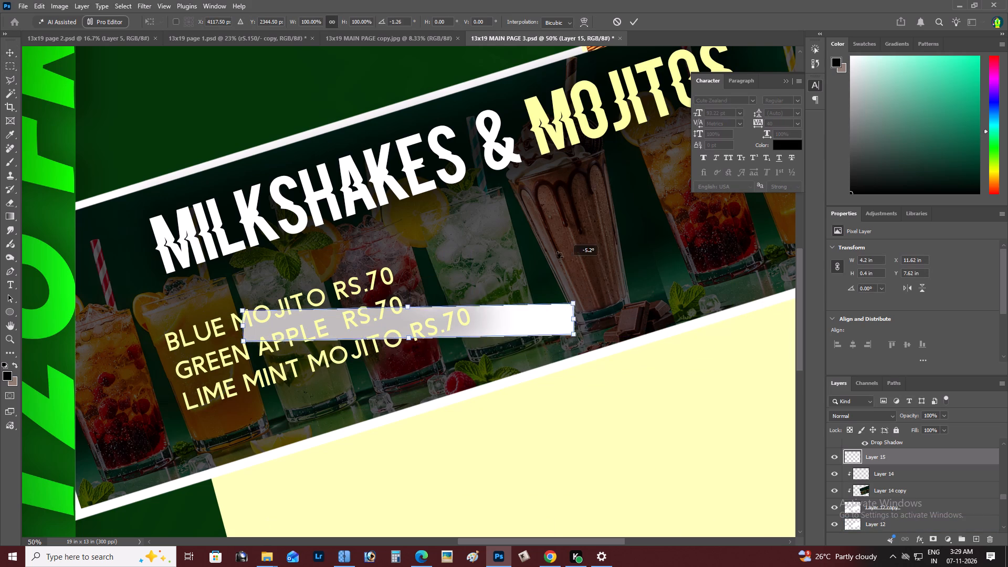
drag(560, 255, 543, 242)
drag(508, 285, 438, 285)
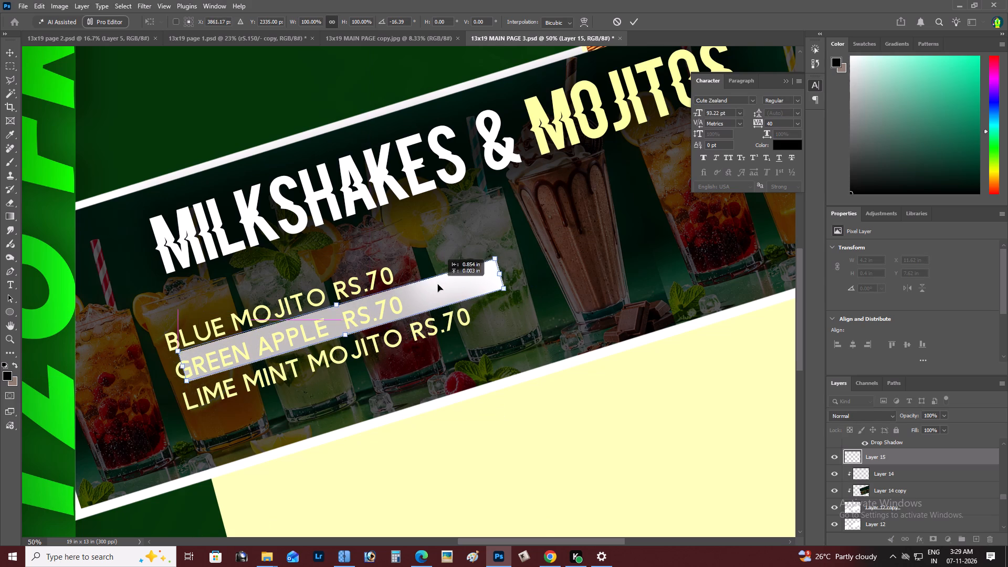
drag(438, 285, 435, 289)
key(ctrl+Return)
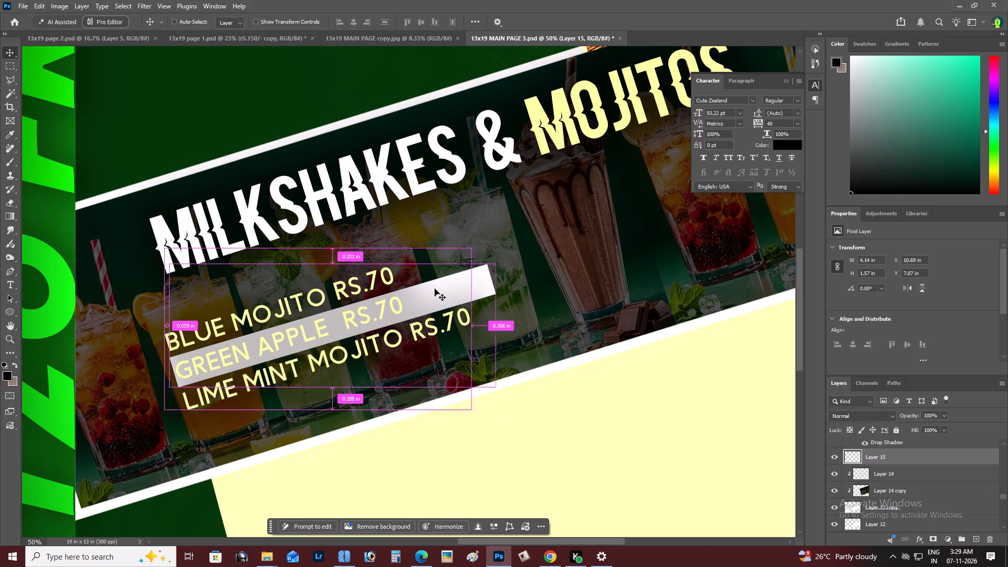
Bring the white bar to the top of the layer stack, with the mojito price list text directly above it.
key(ctrl+bracketright)
key(ctrl+bracketright)
key(ctrl+bracketright)
key(ctrl+bracketright)
key(ctrl+bracketright)
key(ctrl+bracketright)
key(ctrl+bracketright)
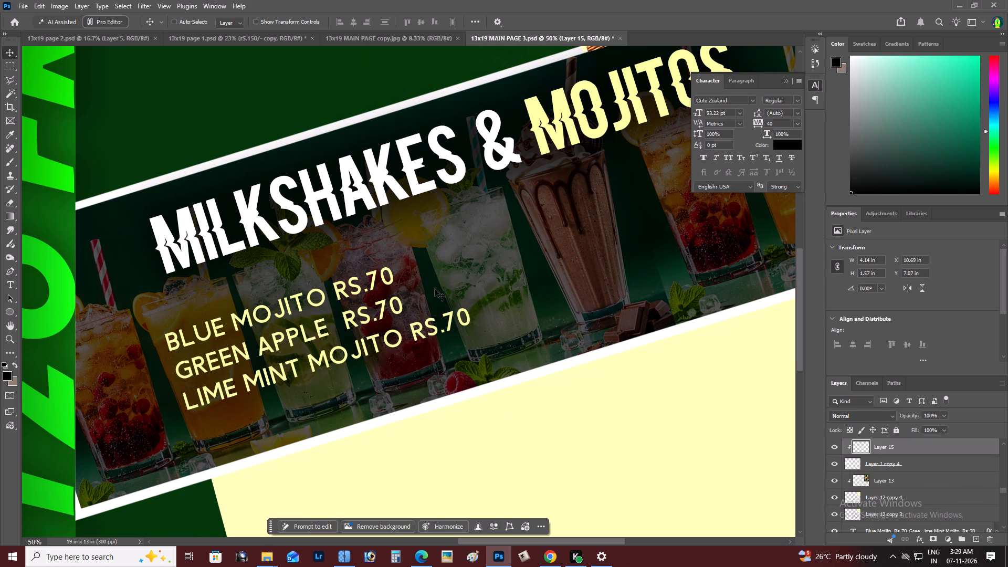
key(ctrl+bracketright)
key(ctrl+bracketright)
key(ctrl+bracketright)
key(ctrl+bracketright)
key(ctrl+shift+bracketright)
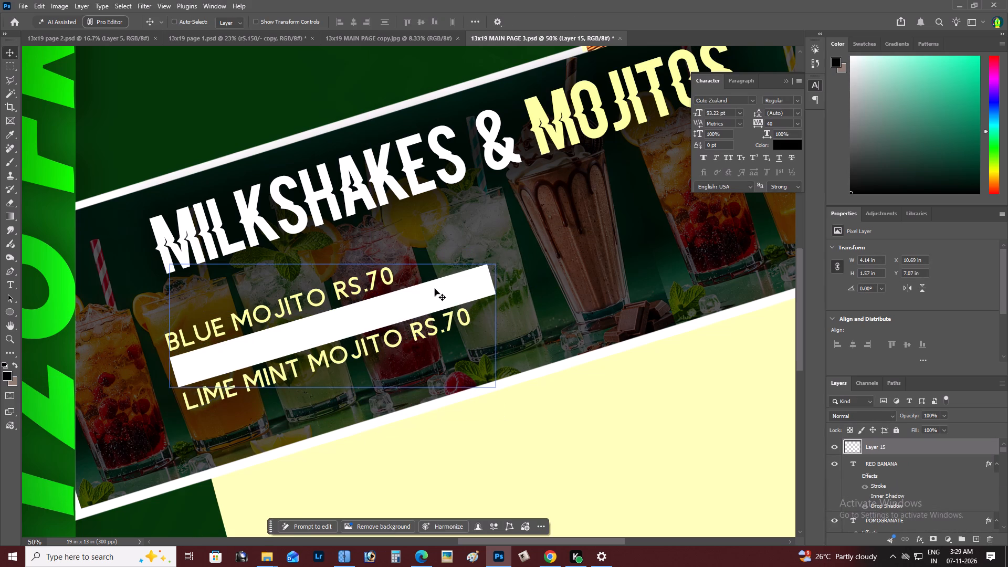
right_click(423, 331)
click(434, 338)
drag(434, 338, 417, 339)
key(ctrl+z)
key(ctrl+shift+bracketright)
Examine the white bar behind the price list both up close and within the whole page.
key(z)
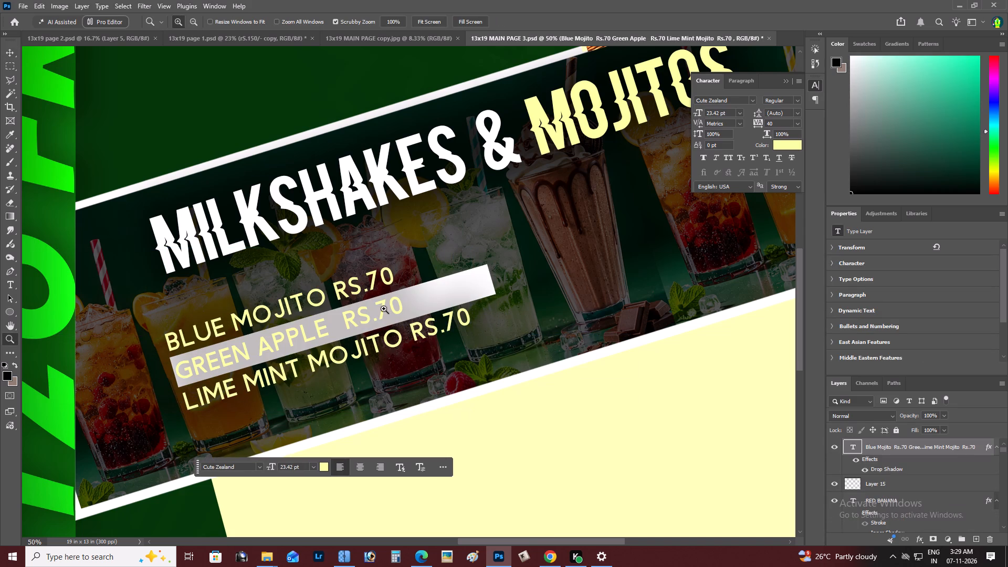
alt+click(382, 308)
click(414, 302)
key(space)
drag(337, 320, 402, 304)
key(z)
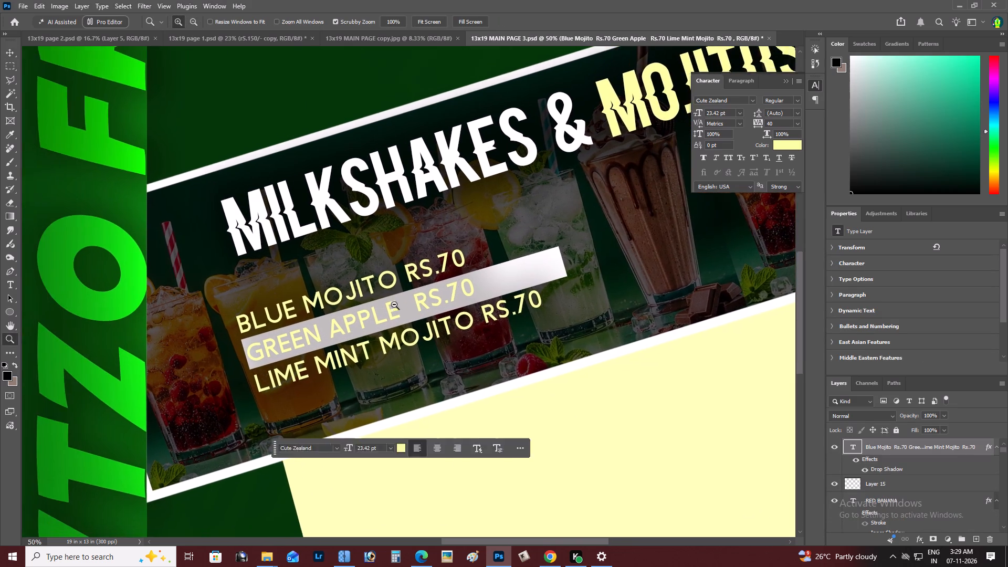
alt+click(394, 304)
right_click(394, 304)
double_click(403, 310)
key(space)
key(space)
key(space)
key(space)
key(space)
key(space)
key(space)
key(space)
drag(403, 310, 366, 304)
key(z)
triple_click(477, 321)
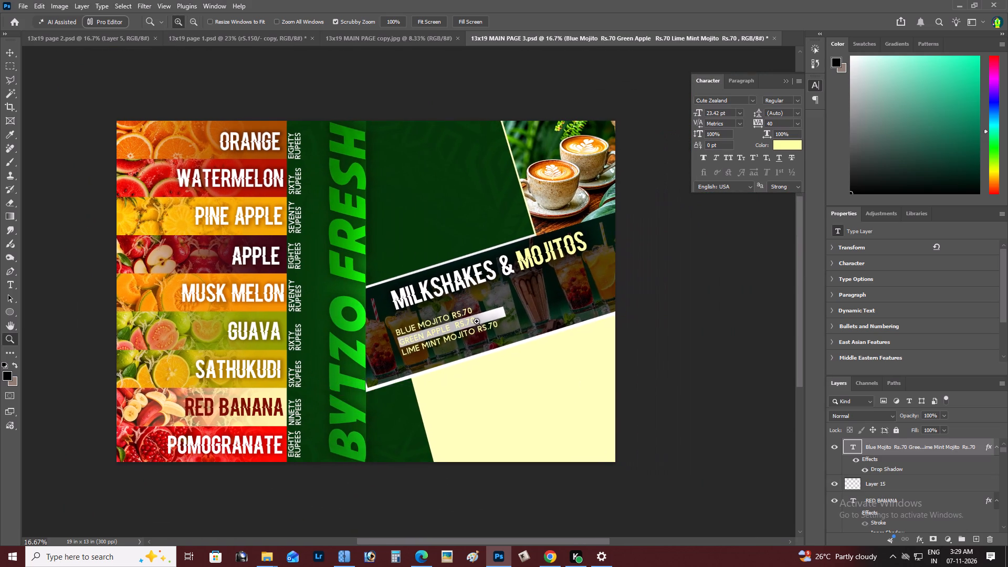
Turn off the drop shadow on the mojito price list text layer.
key(v)
right_click(421, 326)
click(433, 330)
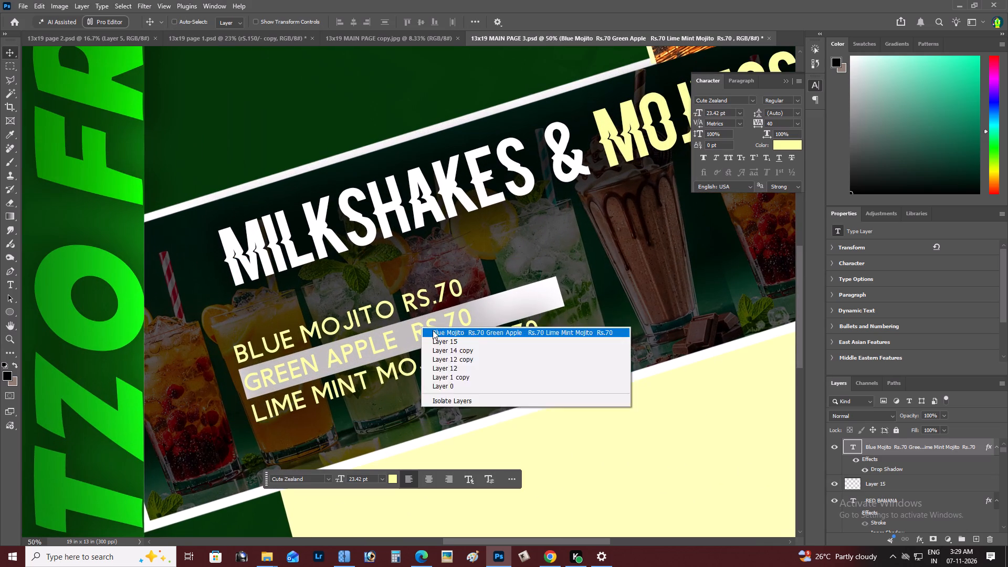
drag(426, 328, 396, 322)
key(ctrl+z)
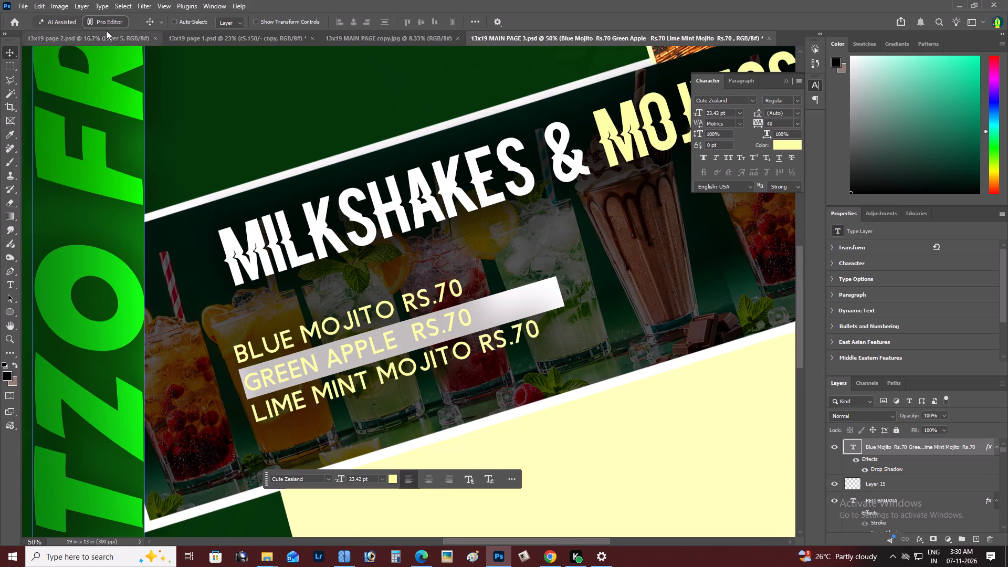
click(86, 6)
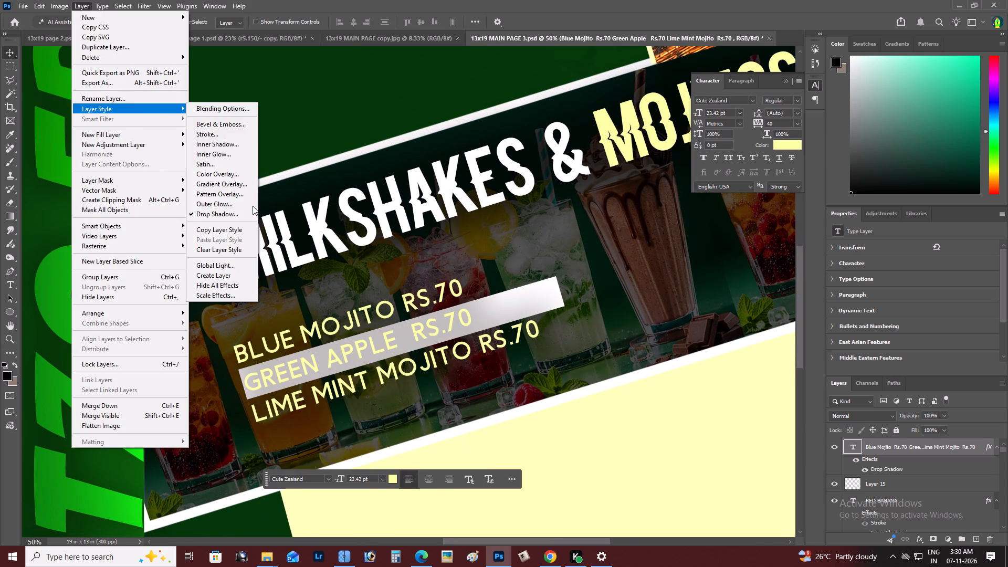
click(245, 211)
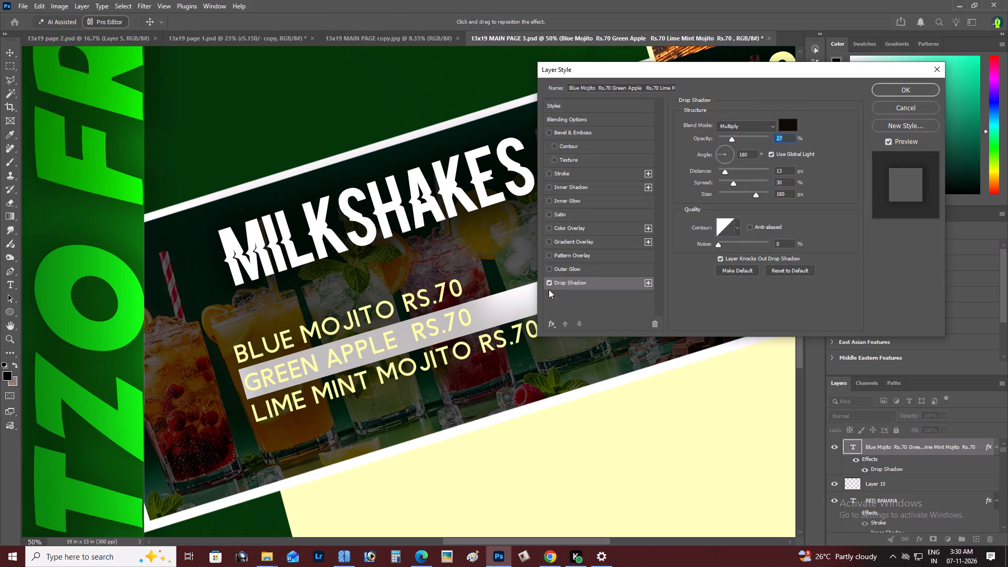
click(549, 284)
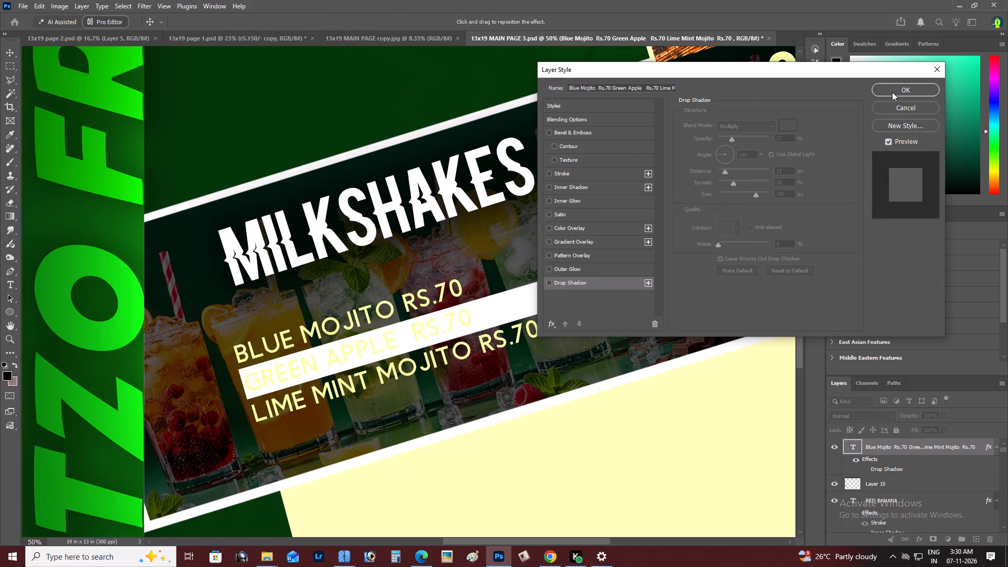
click(893, 91)
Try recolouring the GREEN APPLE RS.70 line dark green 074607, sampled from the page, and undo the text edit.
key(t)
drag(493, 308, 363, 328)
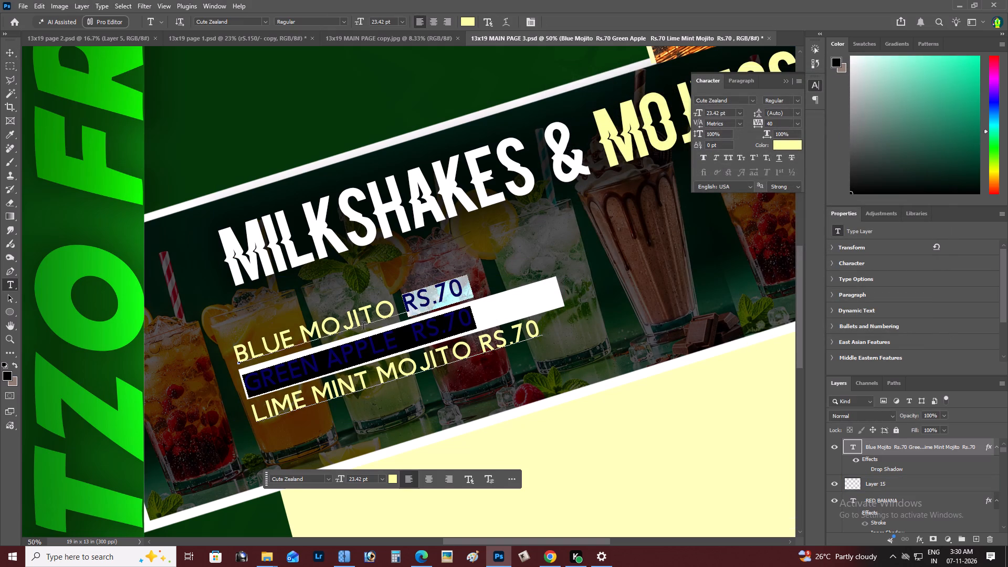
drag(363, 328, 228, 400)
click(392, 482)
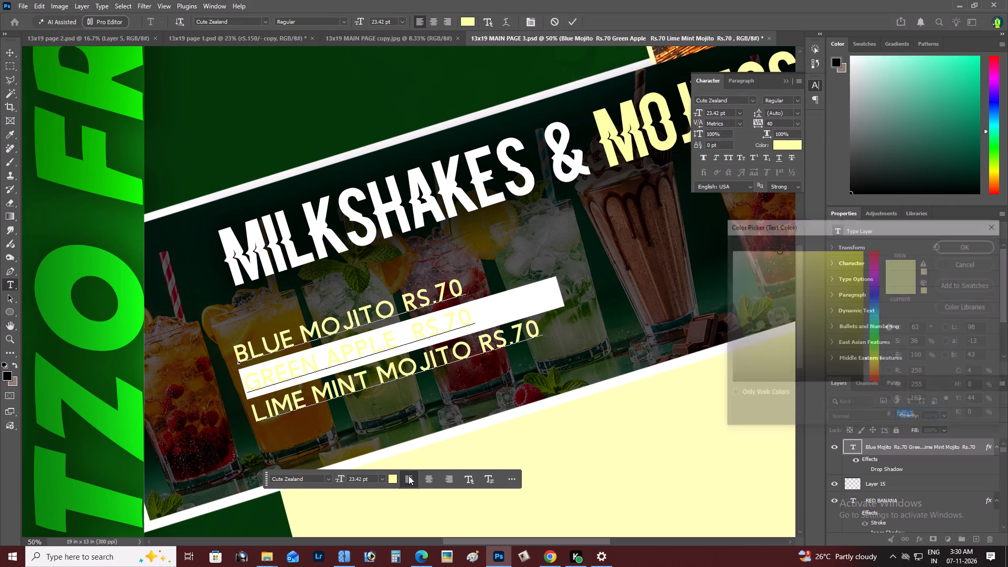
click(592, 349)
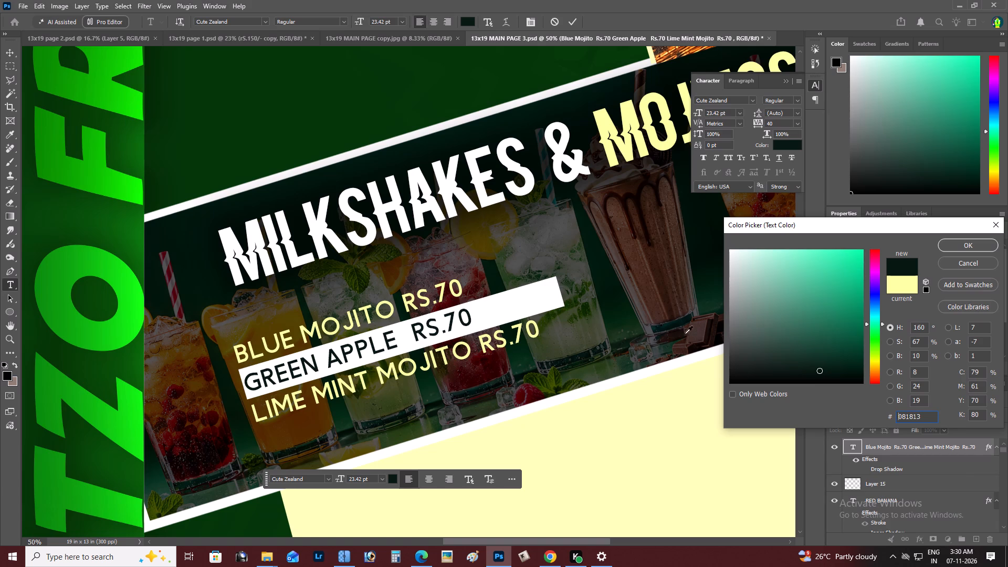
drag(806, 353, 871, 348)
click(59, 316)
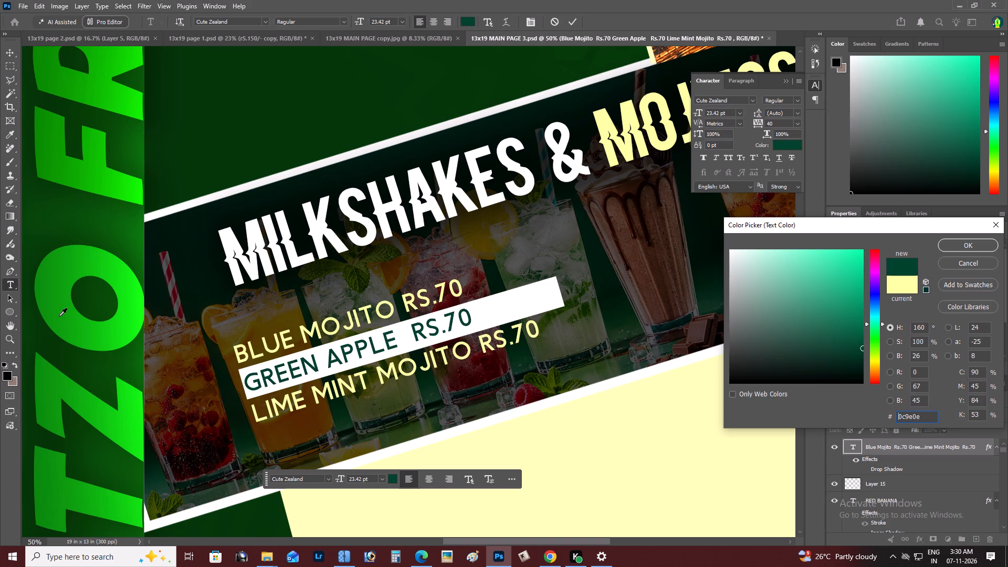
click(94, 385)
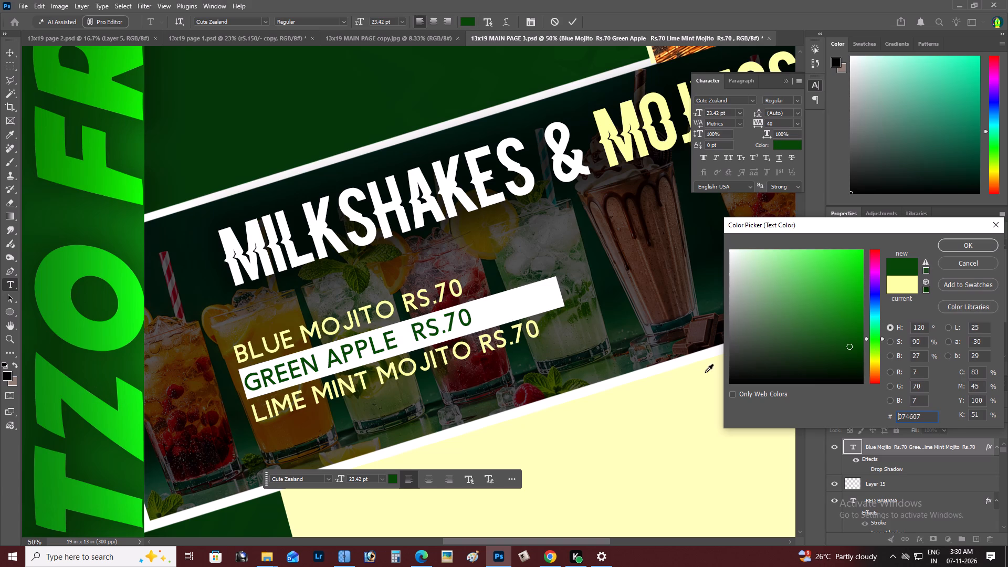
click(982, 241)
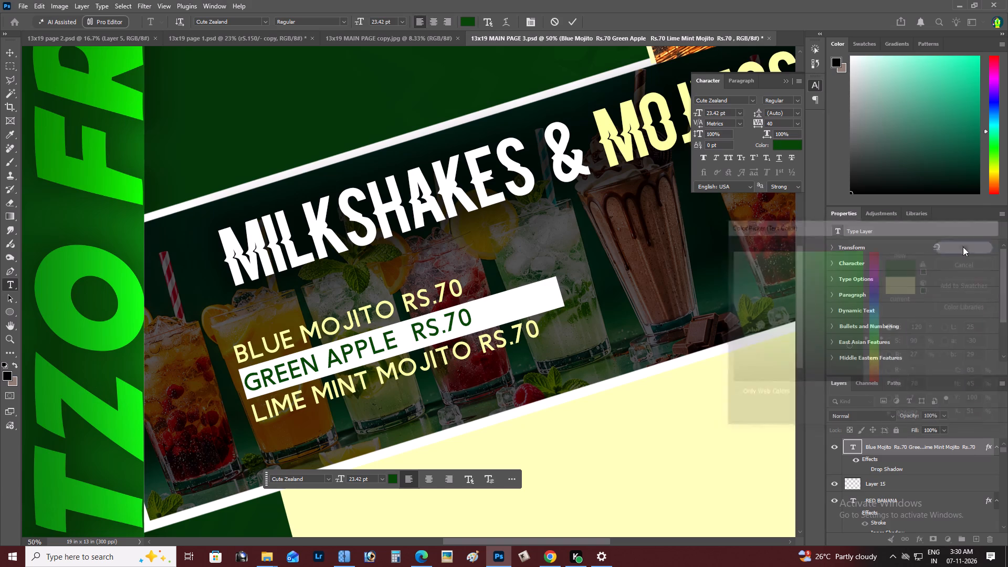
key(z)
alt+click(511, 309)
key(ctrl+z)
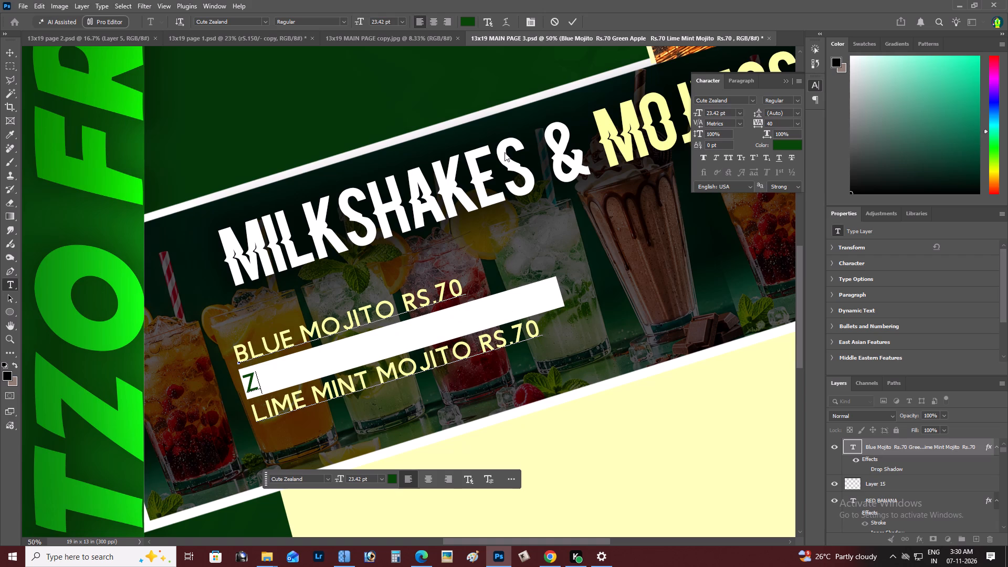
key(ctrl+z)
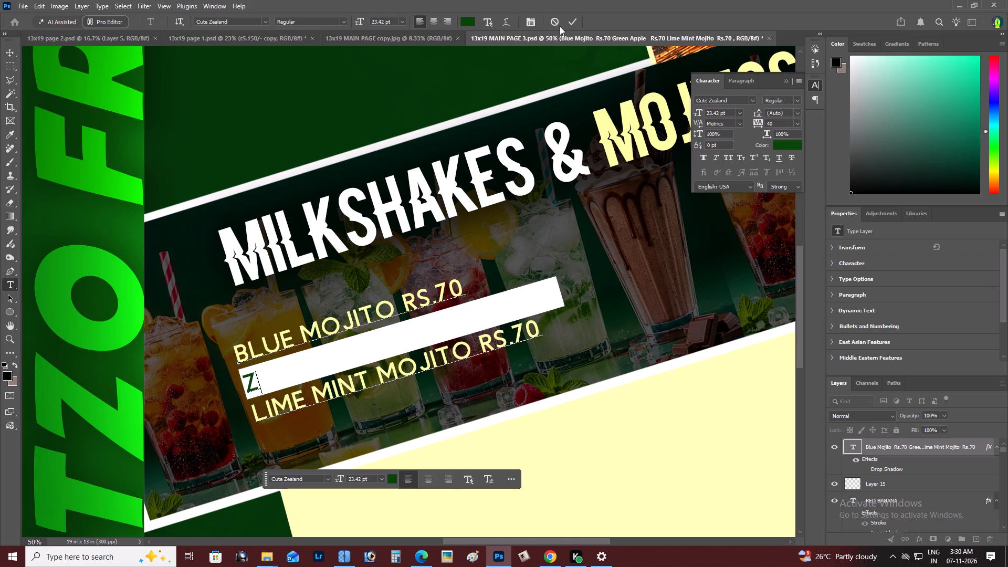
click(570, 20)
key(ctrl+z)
Recolour the GREEN APPLE RS.70 line to the dark green 085609 sampled from the BYTZO FRESH strip.
drag(481, 303, 407, 306)
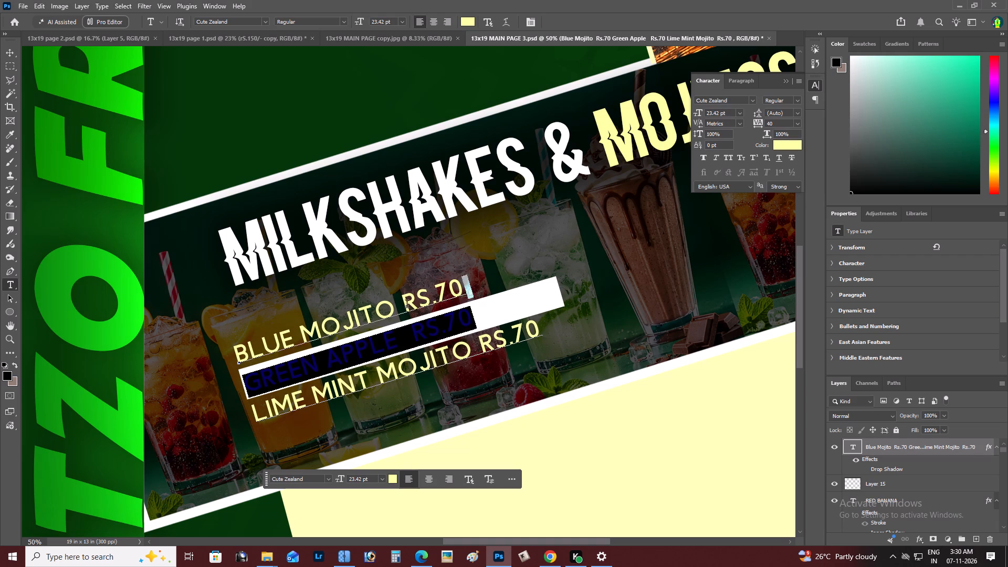
drag(407, 306, 223, 391)
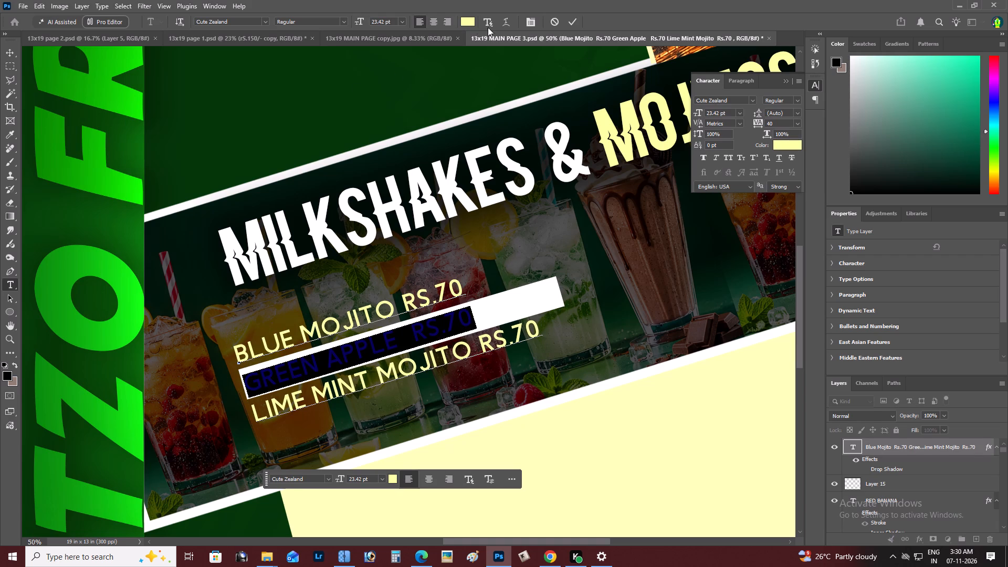
click(469, 24)
click(125, 353)
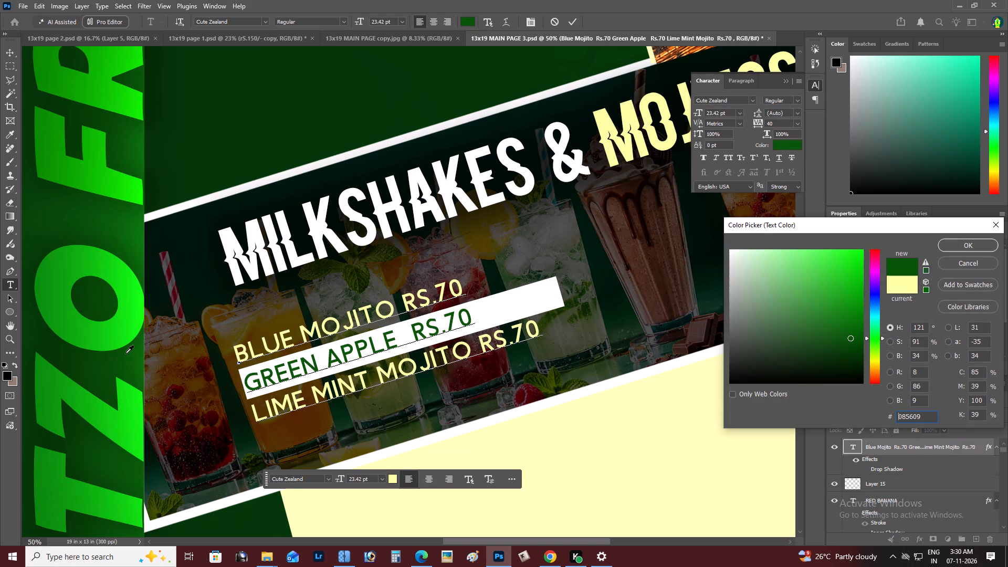
click(967, 248)
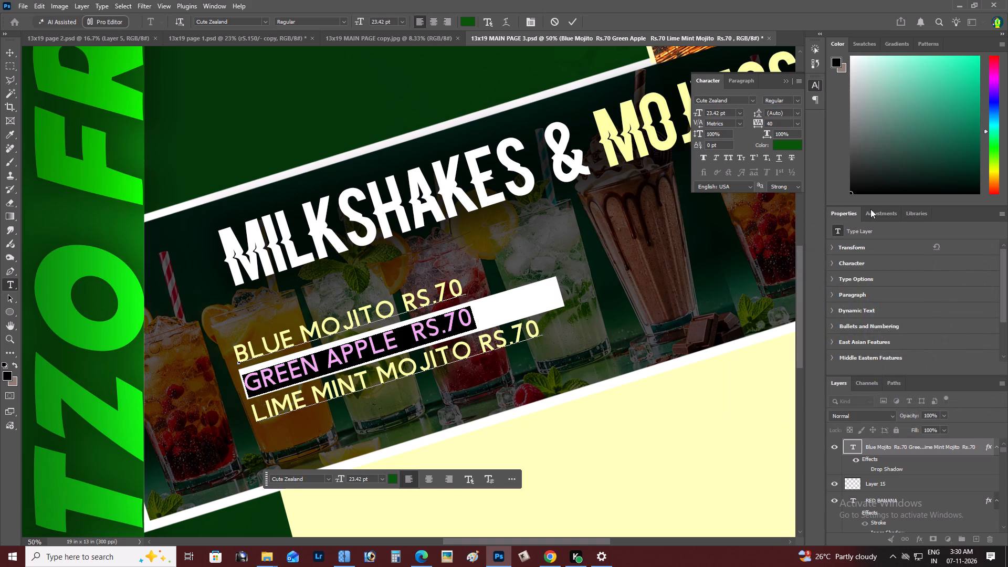
click(566, 23)
Examine the recoloured GREEN APPLE line and its white bar within the whole page and up close.
key(z)
alt+click(548, 309)
right_click(548, 309)
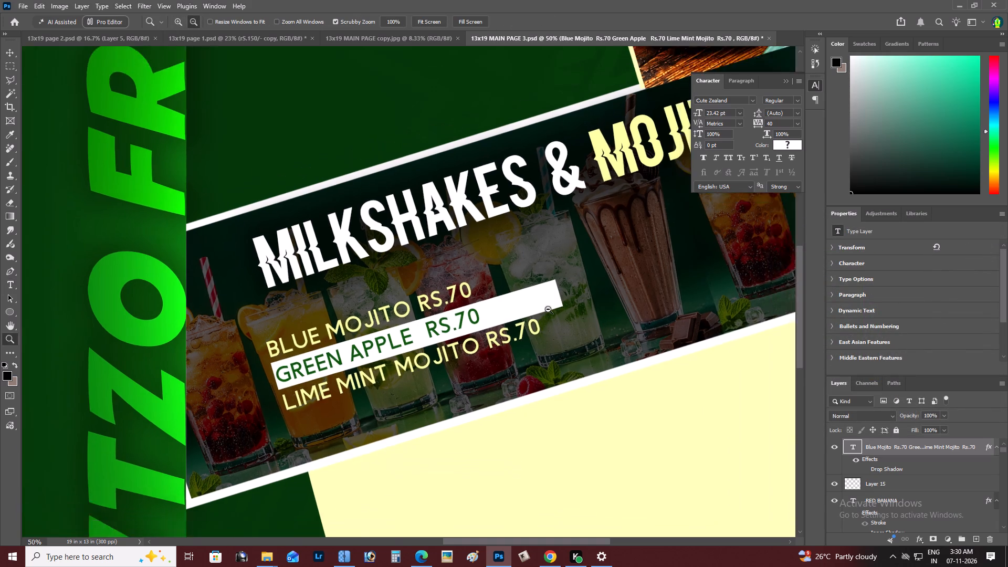
double_click(554, 312)
key(space)
key(space)
key(space)
key(space)
key(space)
drag(552, 323, 480, 322)
key(z)
double_click(479, 325)
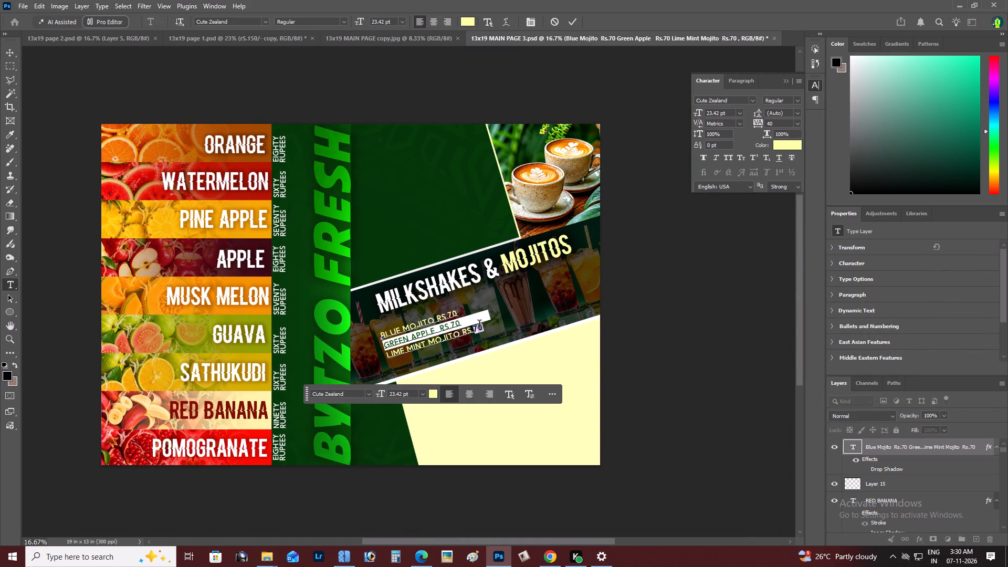
click(573, 14)
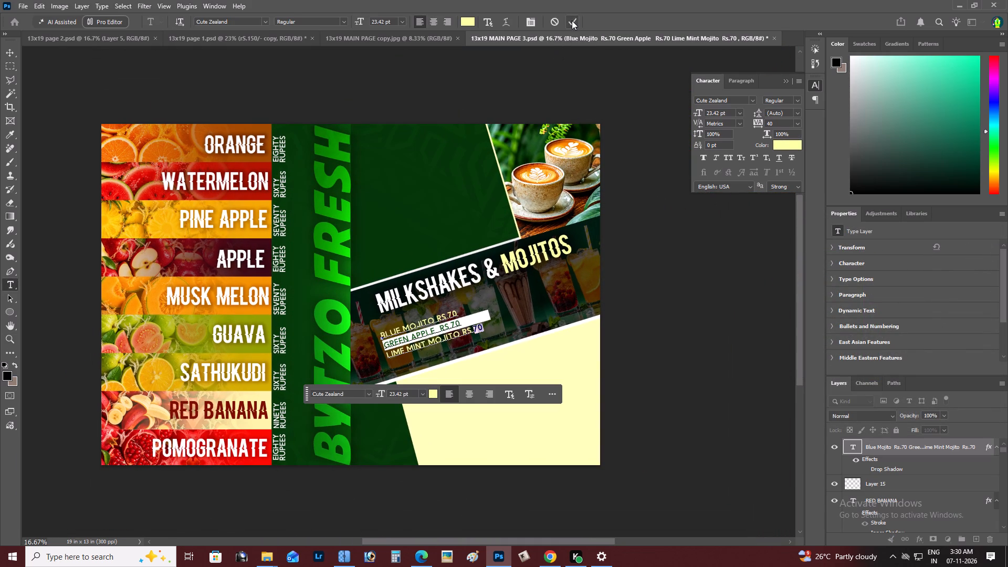
click(572, 20)
key(z)
alt+click(460, 321)
key(space)
drag(466, 325, 428, 326)
key(z)
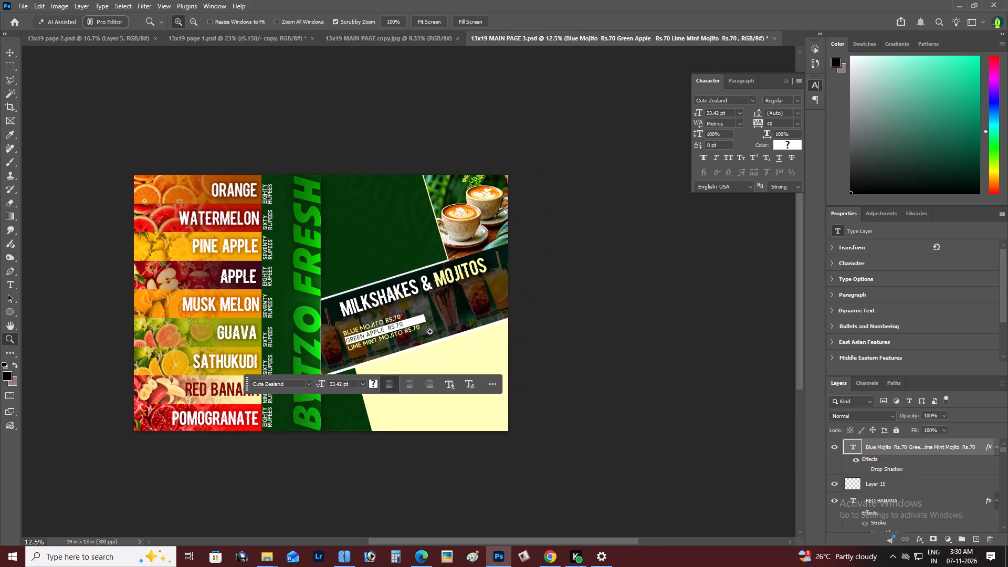
click(430, 332)
triple_click(412, 323)
key(space)
click(384, 323)
Fade out the white bar's end beyond the GREEN APPLE price using the 700 px soft eraser at 89% opacity.
key(e)
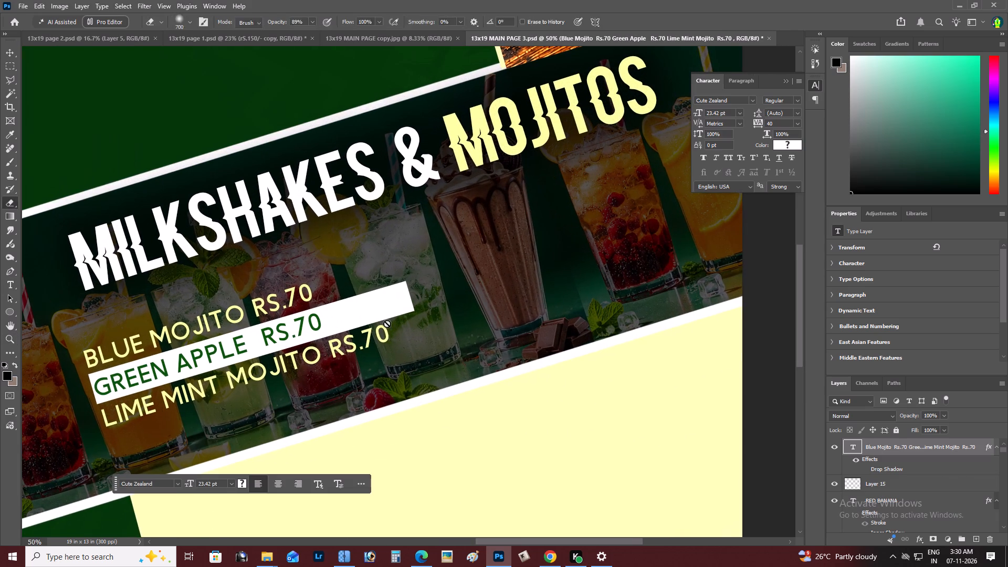
key(v)
right_click(373, 303)
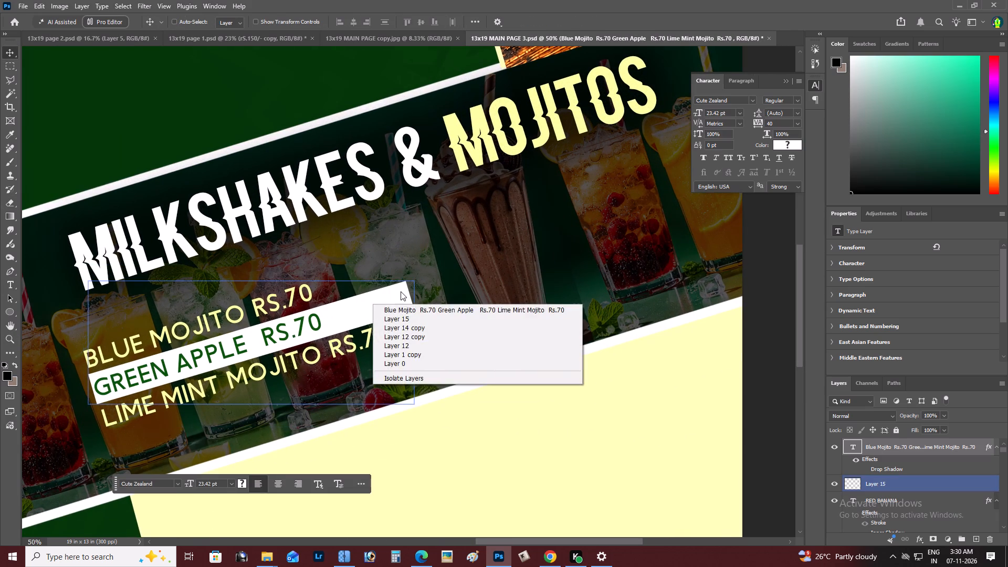
right_click(401, 291)
click(405, 292)
drag(392, 295, 359, 298)
right_click(401, 293)
click(414, 300)
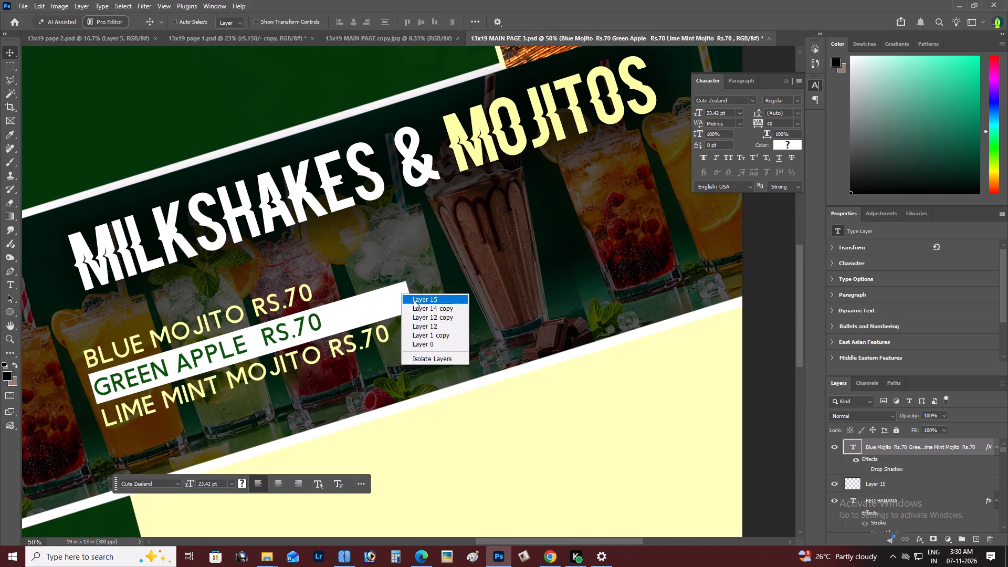
drag(416, 300, 451, 295)
key(ctrl+z)
key(e)
double_click(387, 290)
drag(391, 290, 398, 290)
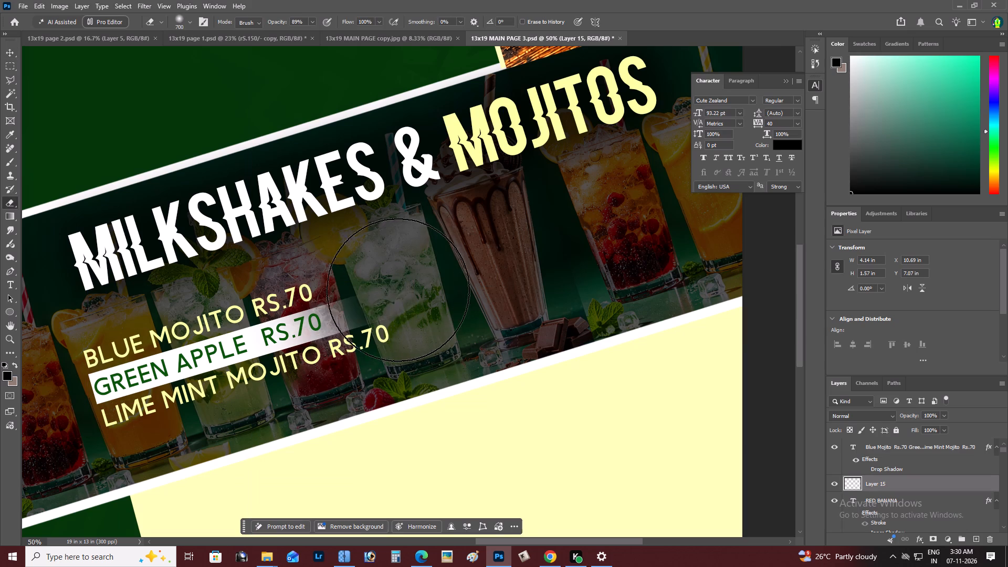
drag(398, 290, 554, 283)
Check the faded bar against the whole page and undo the last eraser stroke.
key(z)
alt+click(412, 298)
right_click(417, 300)
key(space)
key(space)
click(430, 305)
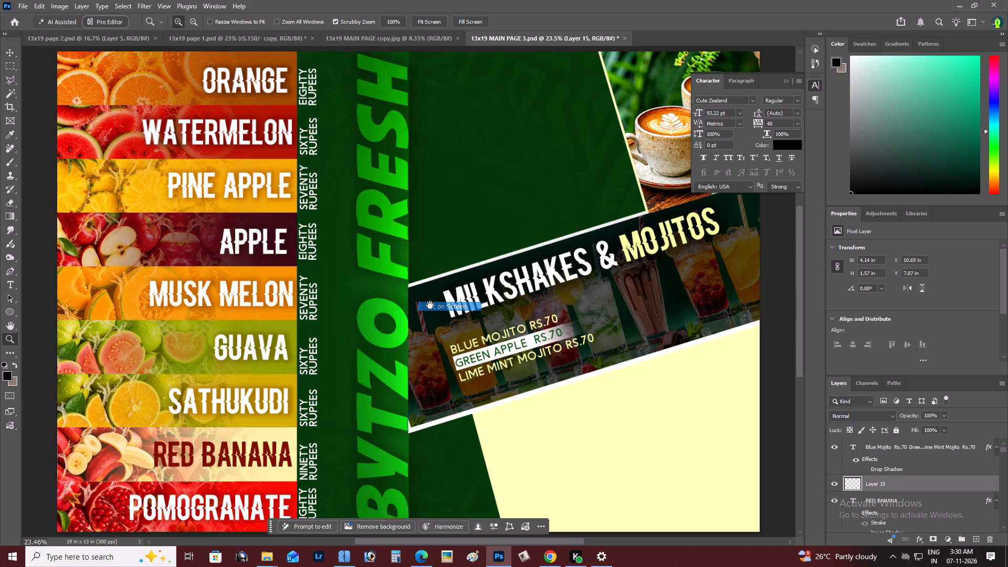
drag(430, 305, 442, 304)
key(ctrl+z)
key(space)
drag(603, 321, 581, 319)
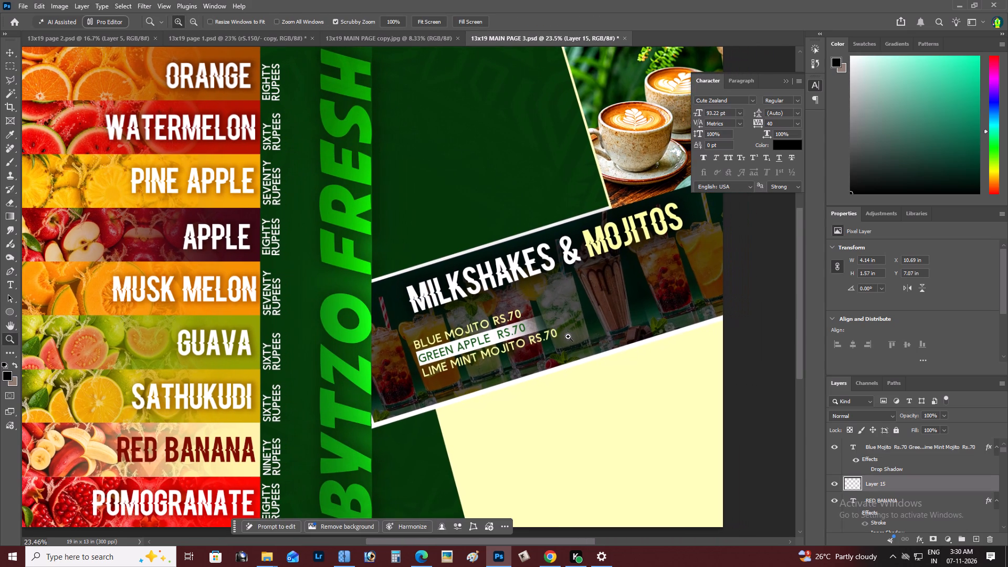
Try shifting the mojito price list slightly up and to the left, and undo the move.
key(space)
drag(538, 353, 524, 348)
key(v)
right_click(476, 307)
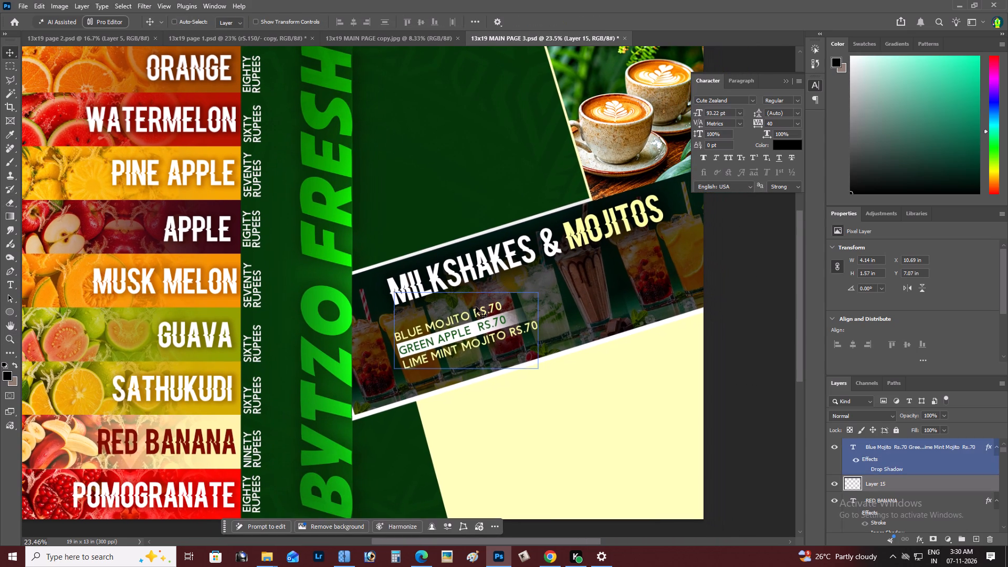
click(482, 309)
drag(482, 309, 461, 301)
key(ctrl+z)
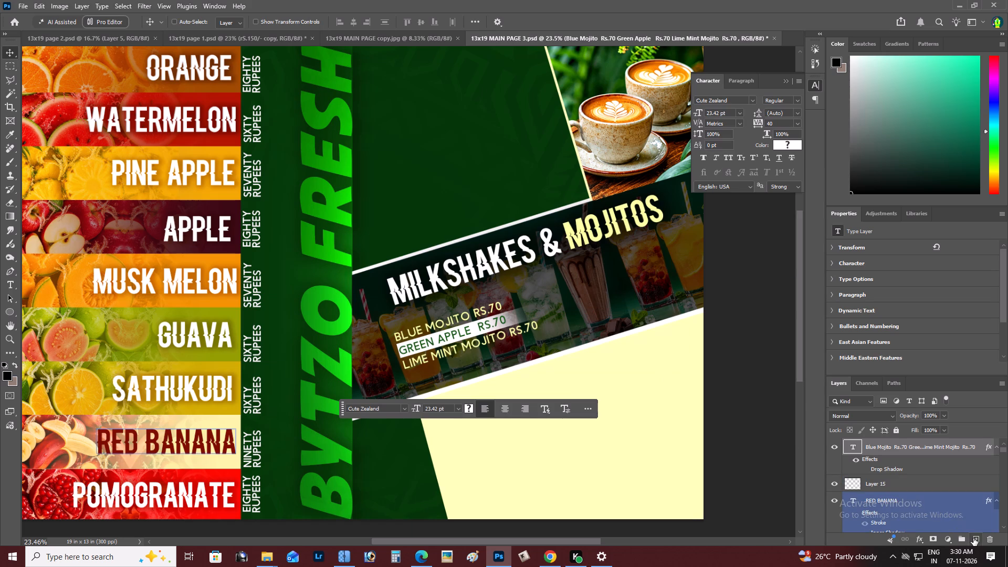
Paint a soft black 1200 px brush spot over the price list on a new layer and send it back three levels, behind the text and bar.
click(973, 538)
key(b)
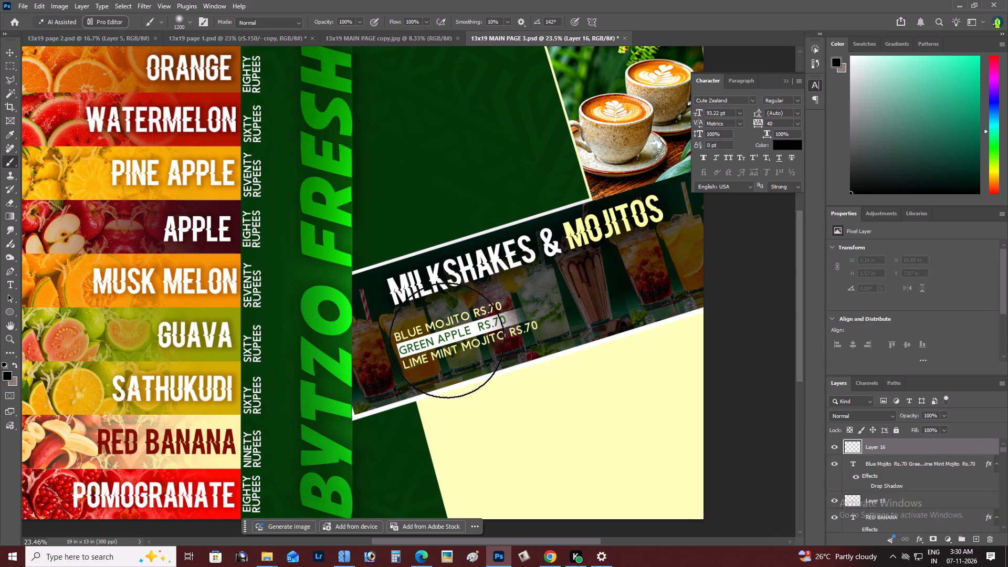
click(458, 345)
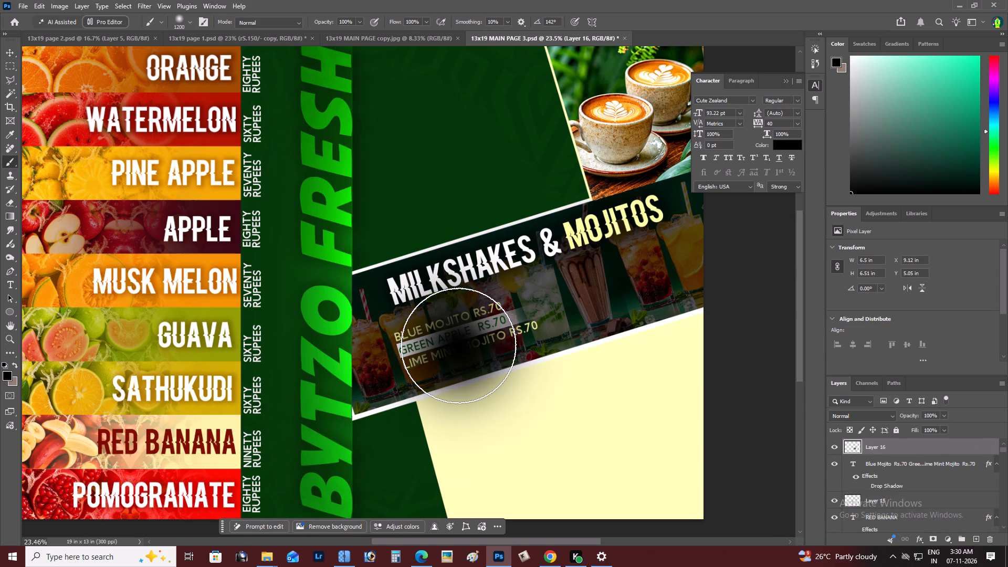
key(v)
key(ctrl+bracketleft)
key(ctrl+bracketleft)
key(ctrl+bracketleft)
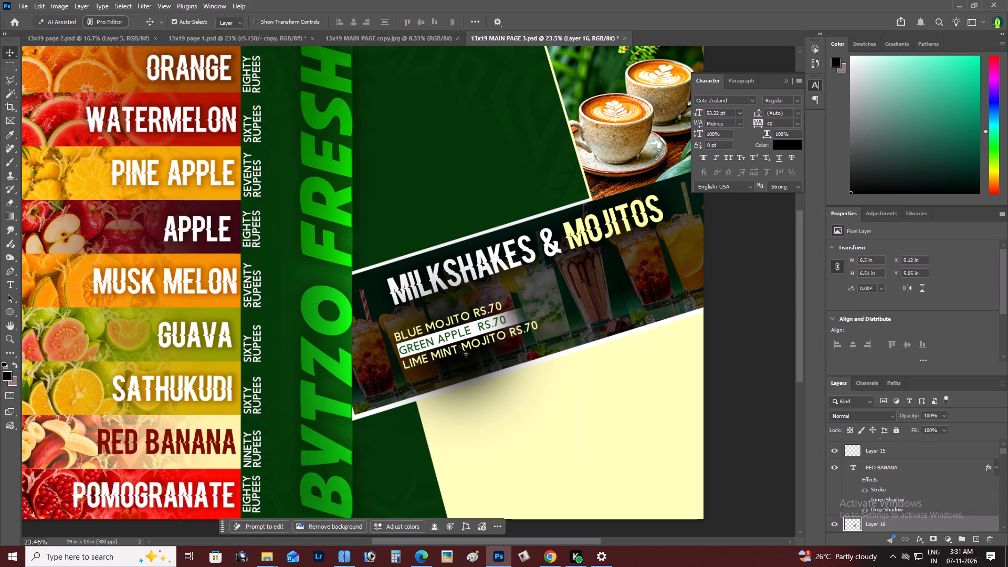
Scale the black shadow spot to about 130% width and 71% height and position it behind the price list in the drinks band.
key(ctrl+t)
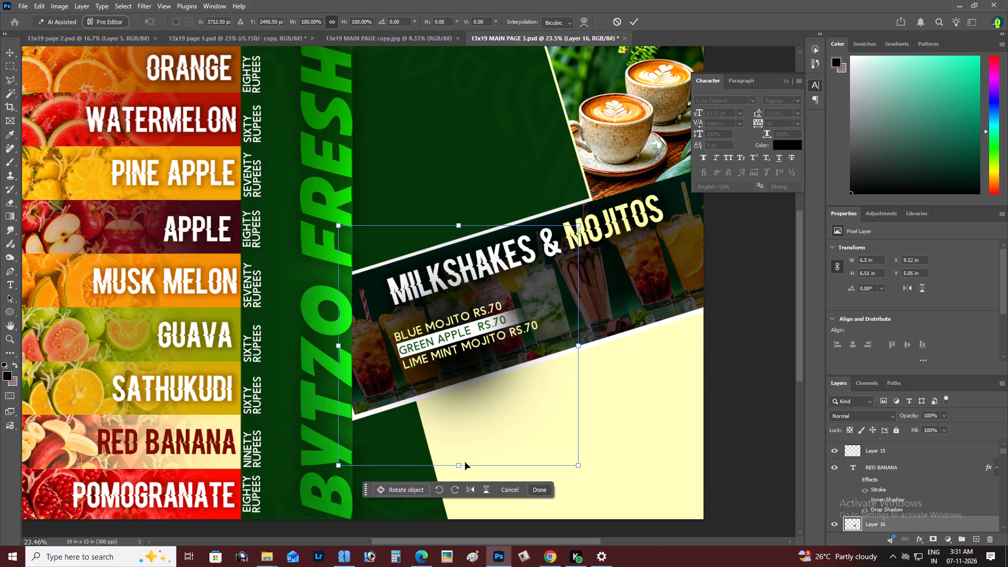
shift+drag(463, 466, 450, 404)
drag(454, 374, 452, 394)
shift+drag(581, 338, 653, 322)
drag(602, 337, 577, 340)
shift+drag(465, 428, 464, 419)
drag(482, 393, 468, 395)
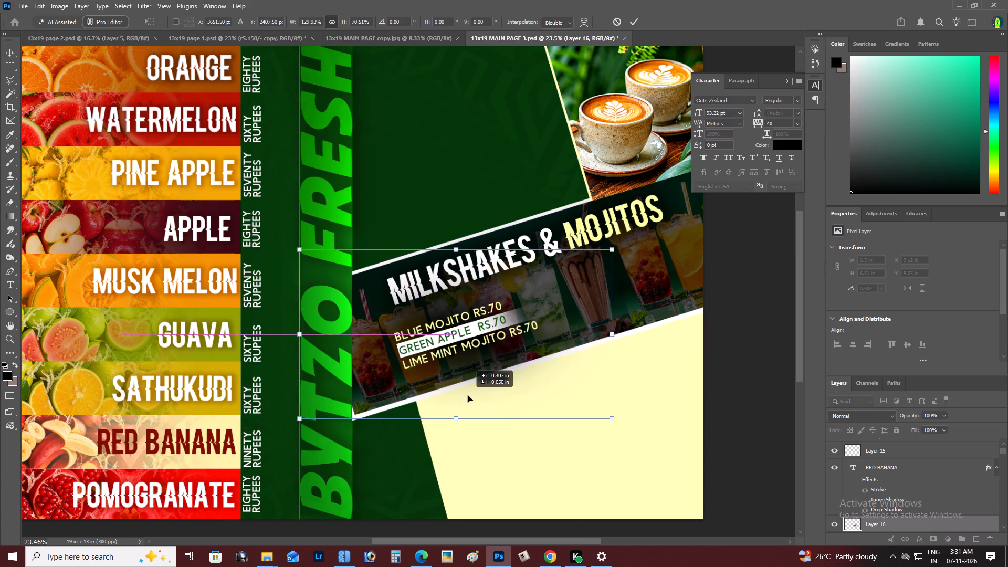
drag(468, 395, 469, 397)
key(ctrl+Return)
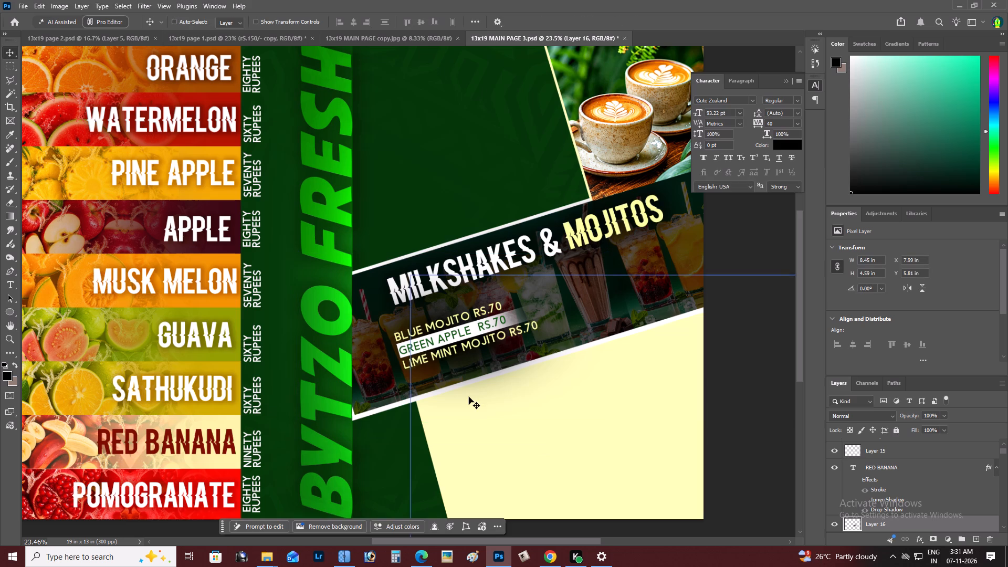
Examine the shadow behind the price list up close and within the whole page.
key(z)
click(479, 332)
key(z)
triple_click(479, 332)
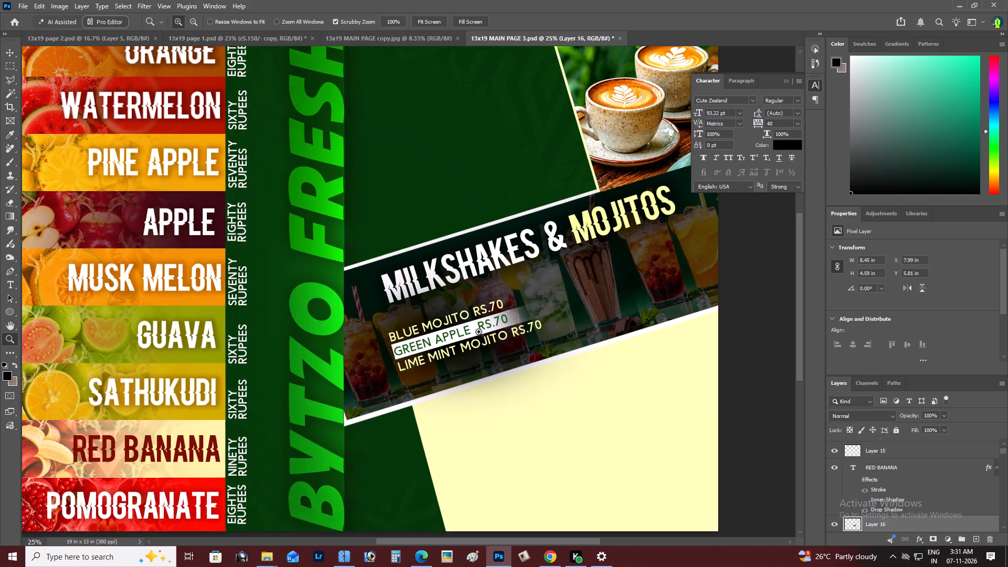
double_click(479, 332)
key(space)
key(space)
key(space)
key(space)
key(space)
key(space)
key(space)
key(space)
key(space)
drag(479, 332, 471, 343)
key(z)
alt+click(468, 344)
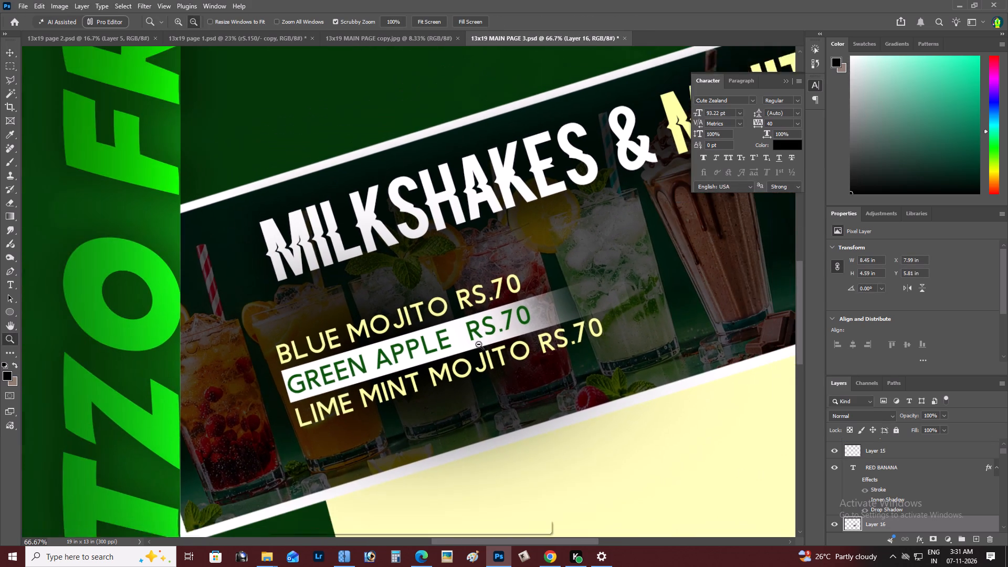
key(space)
drag(479, 344, 439, 352)
key(z)
alt+click(449, 338)
right_click(456, 335)
double_click(469, 338)
key(space)
key(space)
key(space)
key(space)
key(space)
key(space)
key(space)
key(space)
key(space)
key(space)
key(space)
key(space)
key(space)
key(space)
key(space)
key(space)
key(space)
key(space)
key(space)
key(space)
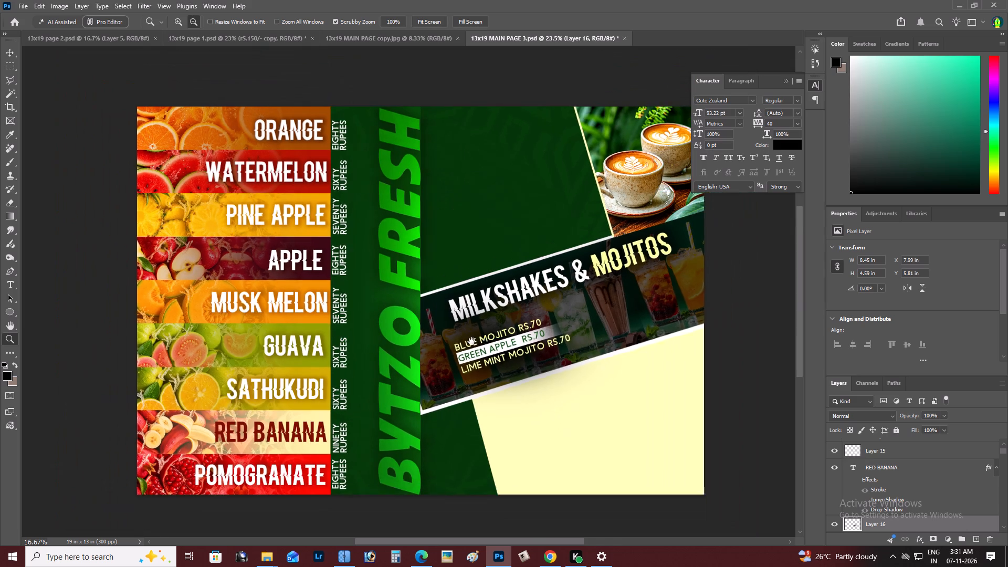
drag(471, 341, 358, 363)
key(z)
triple_click(443, 334)
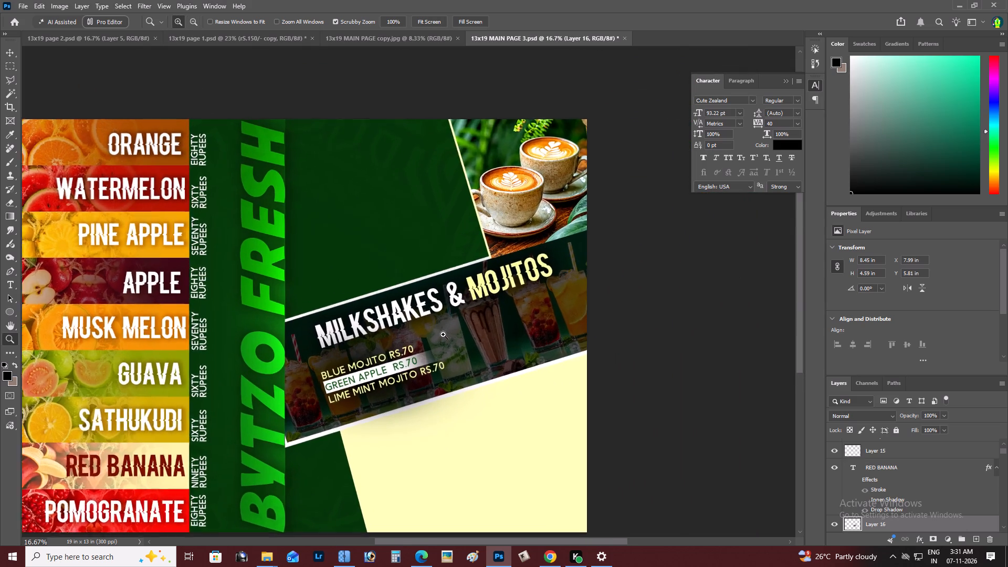
key(space)
key(space)
key(space)
key(space)
key(space)
key(space)
key(space)
key(space)
key(space)
key(space)
key(space)
key(space)
key(space)
key(space)
key(space)
key(space)
key(space)
key(space)
key(space)
key(space)
drag(443, 334, 422, 338)
key(z)
alt+click(439, 339)
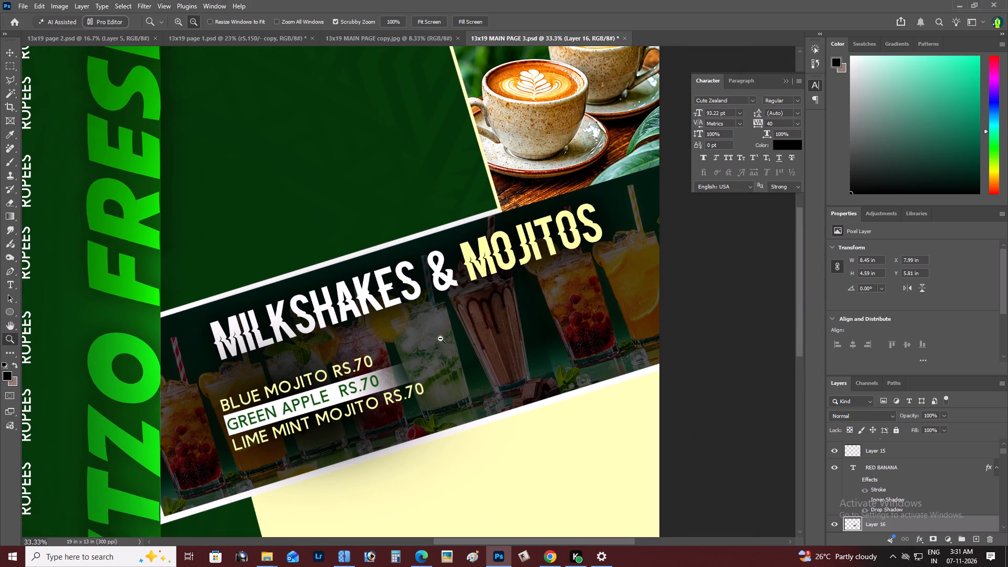
right_click(459, 336)
click(470, 341)
key(space)
key(space)
key(space)
key(space)
key(space)
key(space)
key(space)
key(space)
key(space)
click(470, 341)
drag(447, 343, 368, 354)
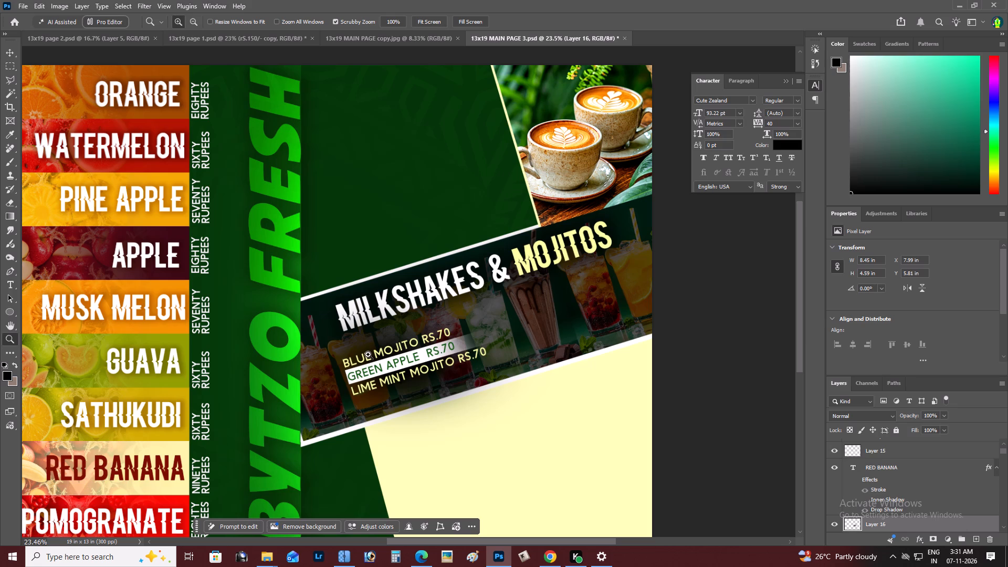
Switch to the browser window with the ChatGPT image of the drinks lineup.
key(alt+Tab)
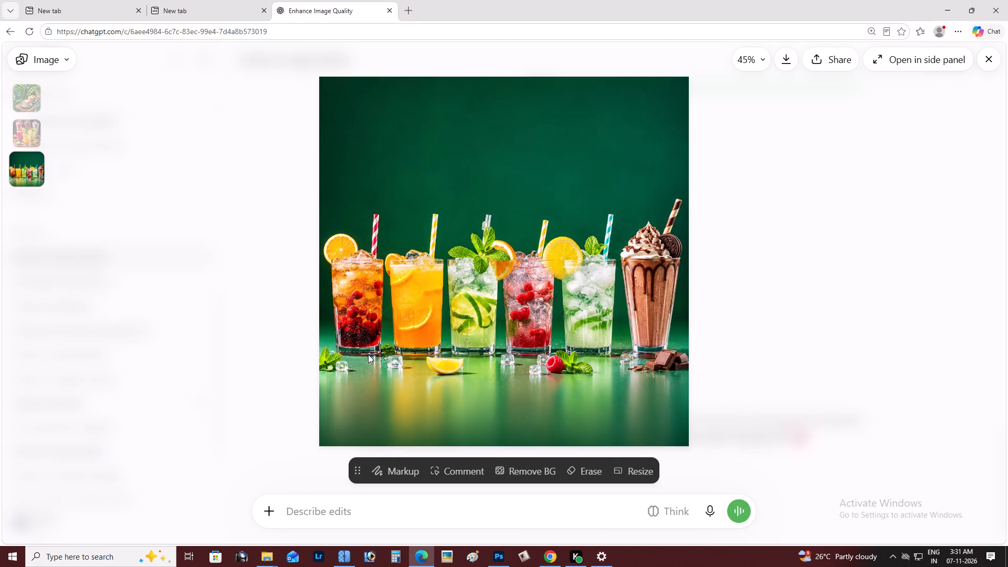
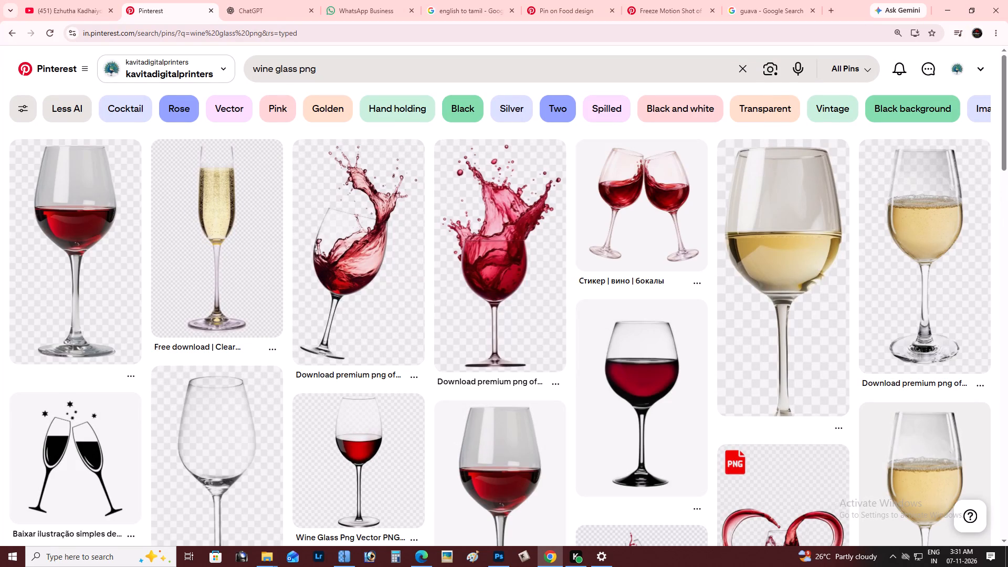
Look over the wine glass image results and the milkshakes and mojitos banner on the menu page.
key(Return)
key(Return)
key(Return)
key(Return)
scroll(628, 33, down, 2)
key(alt+Tab)
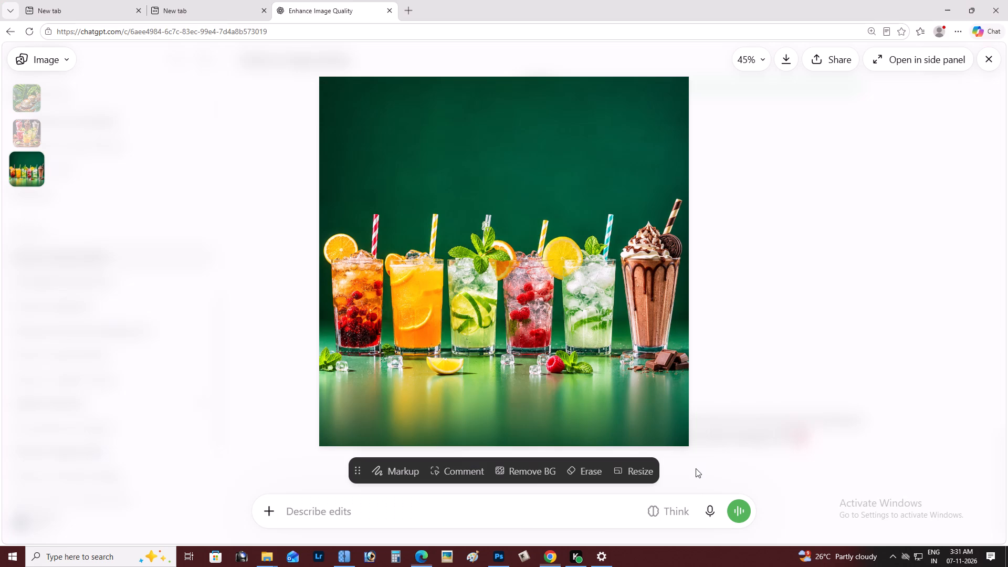
key(alt+Tab)
key(alt+Tab)
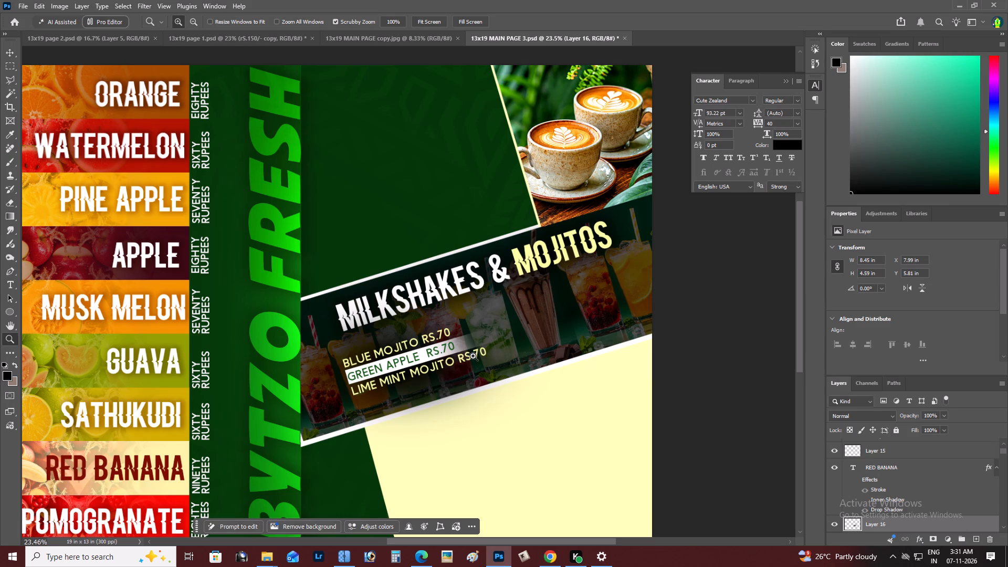
key(z)
alt+click(483, 346)
right_click(483, 346)
double_click(501, 352)
key(space)
drag(463, 344, 393, 337)
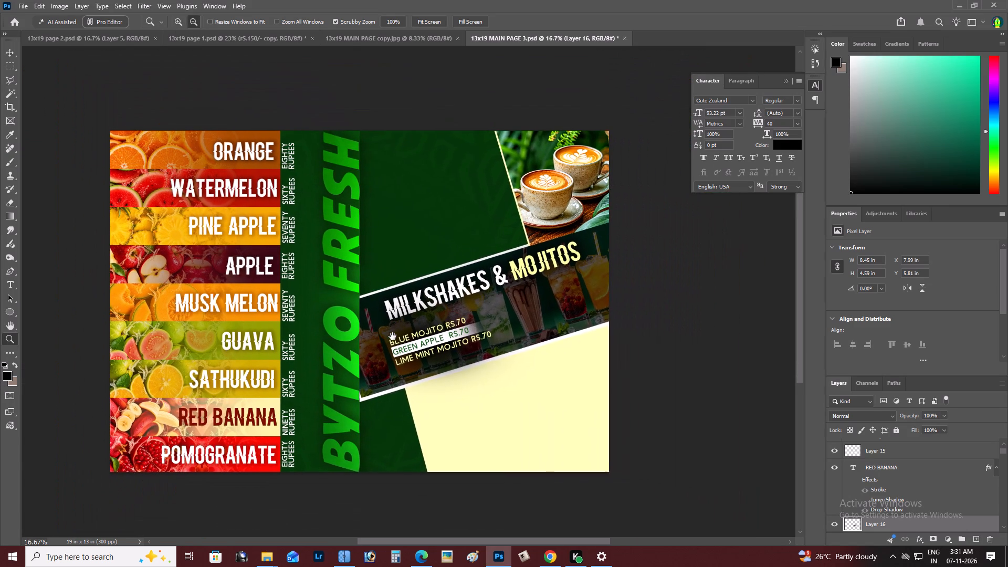
key(alt+Tab)
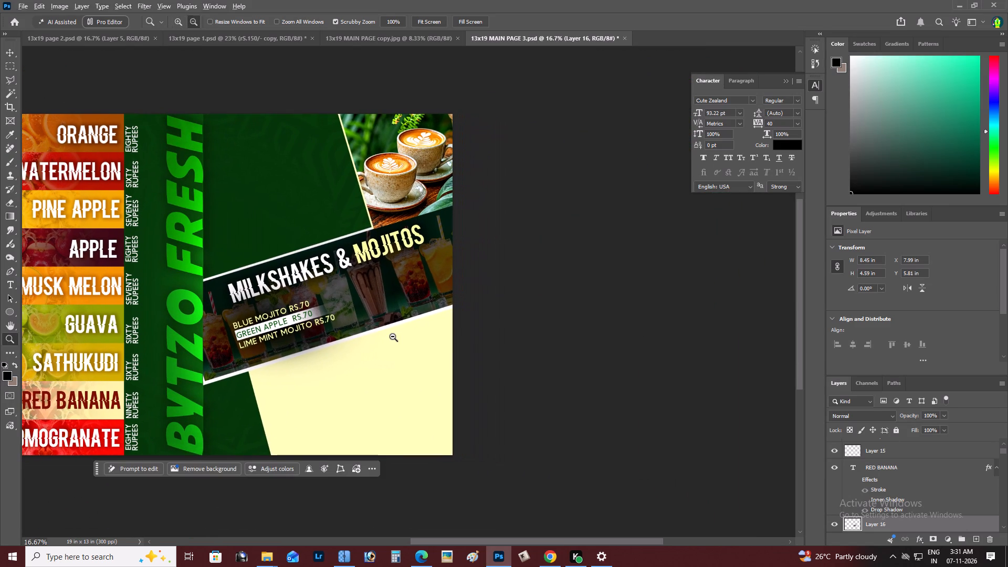
key(alt+Tab)
key(alt+Tab)
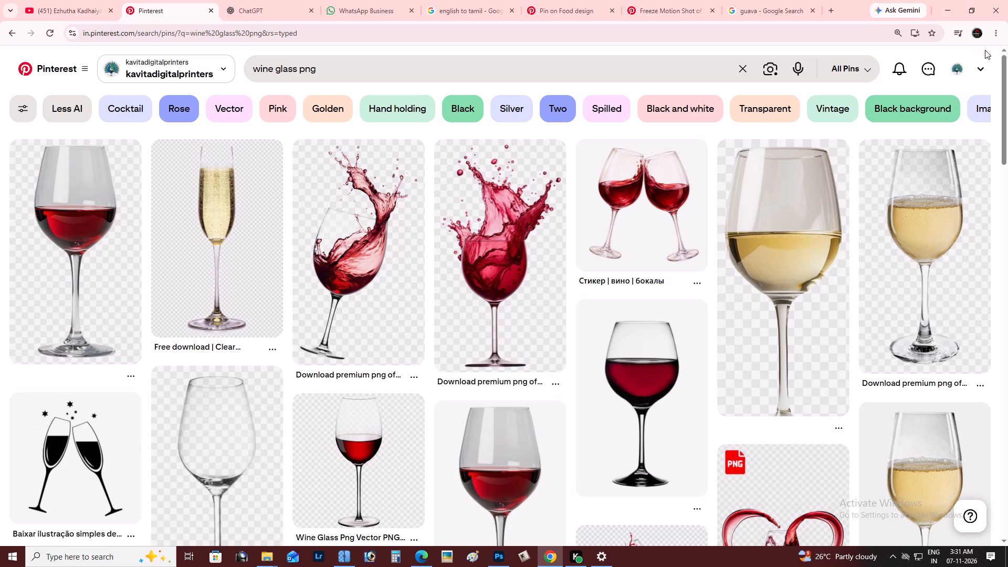
Search Pinterest for "mojito logo" and open the green lime-slice logo with a straw.
click(747, 77)
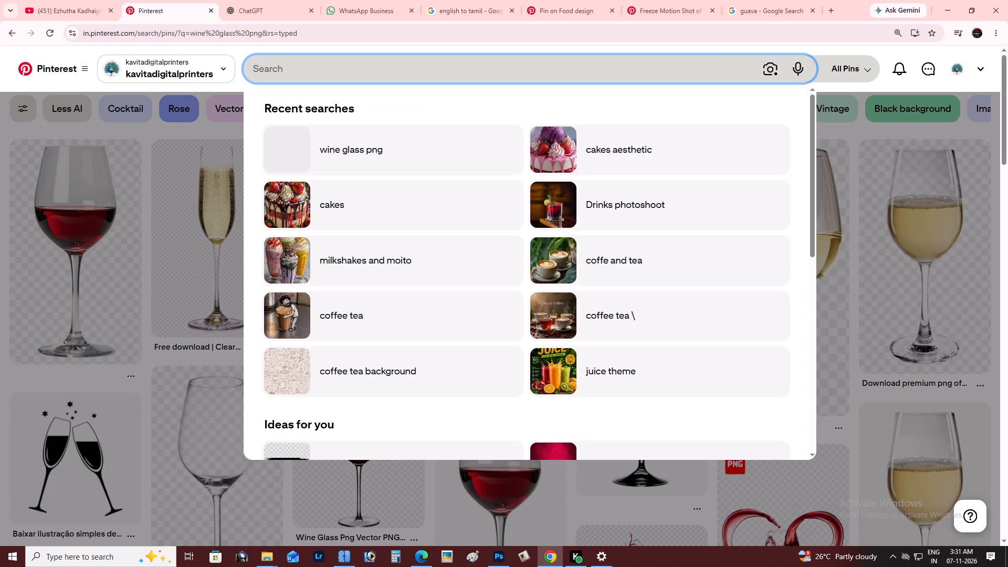
text(mop)
key(BackSpace)
text(jito logo)
key(Return)
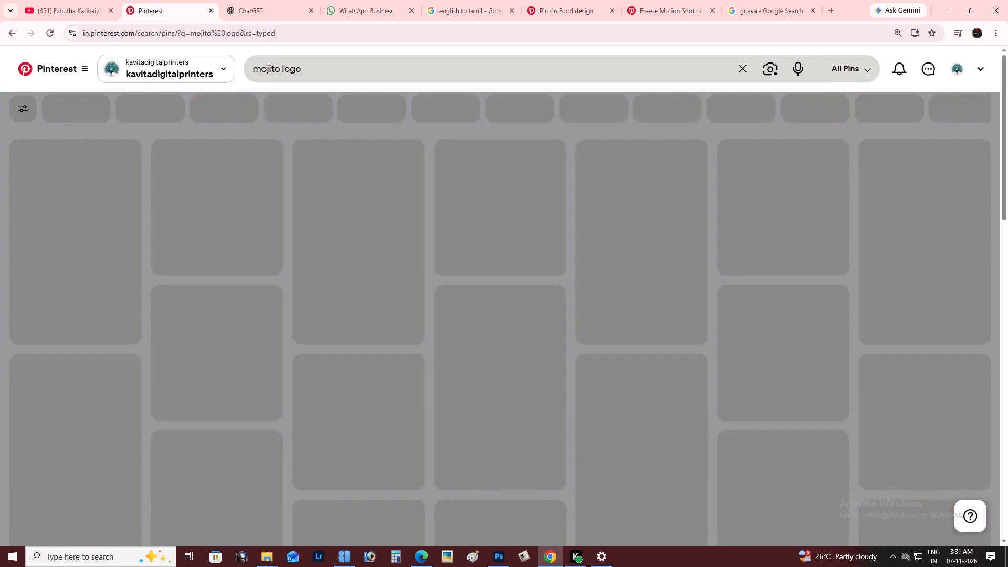
key(alt+Tab)
key(alt+Tab)
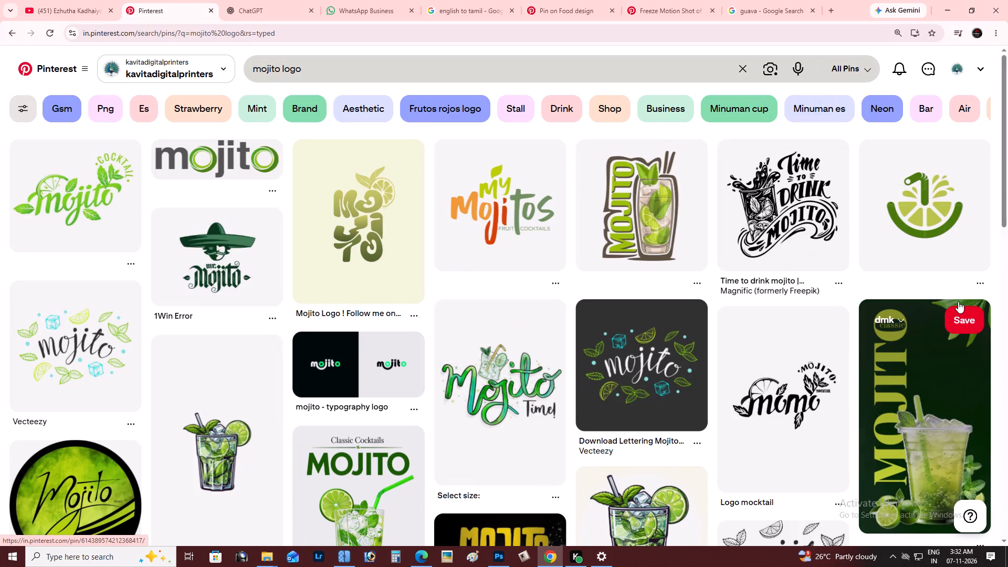
click(949, 202)
key(alt+Tab)
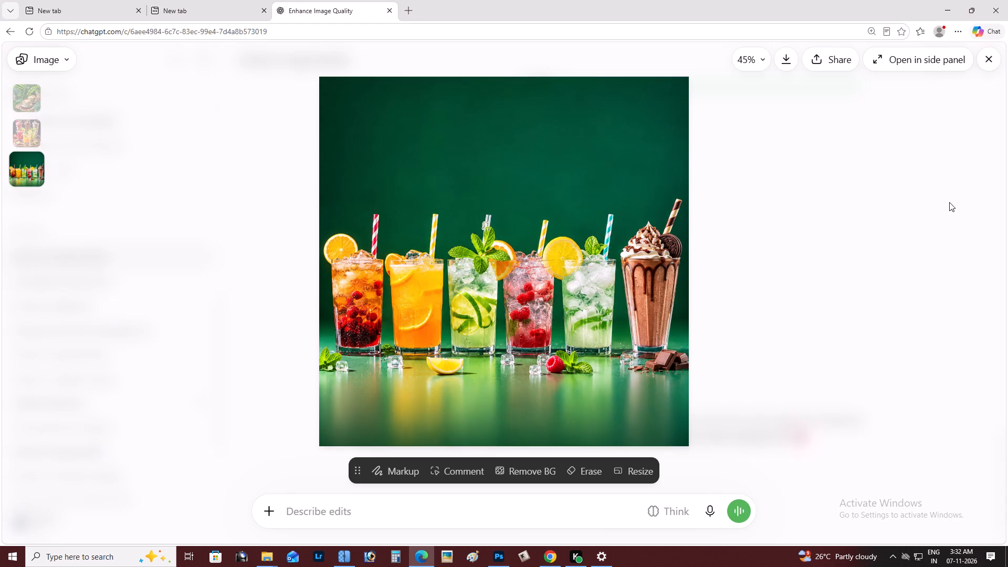
key(alt+Tab)
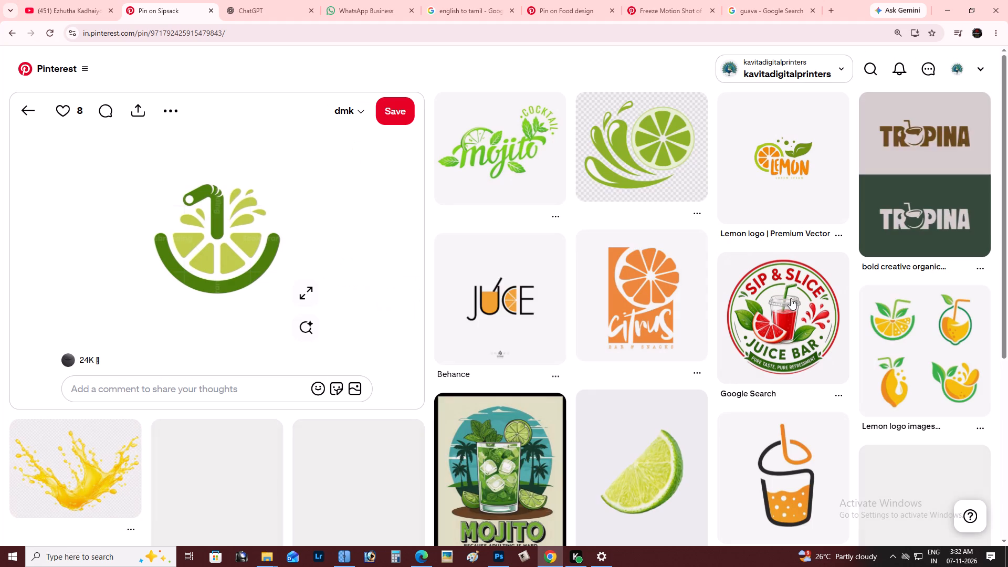
Copy the lime-slice logo image into the 13x19 MAIN PAGE 3 document and place it on the banner beside the mojito price list.
right_click(230, 206)
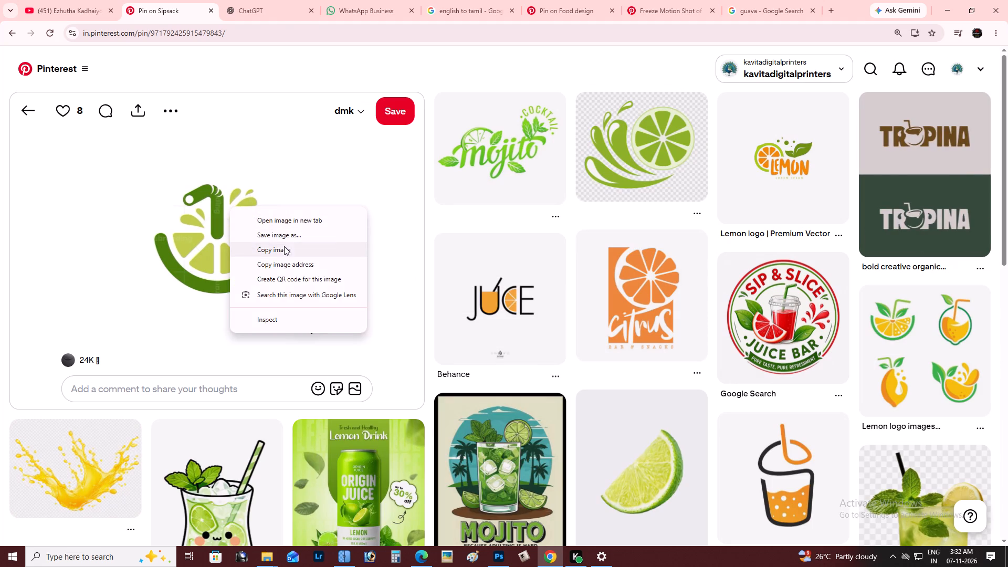
click(288, 248)
key(alt+Tab)
key(alt+Tab)
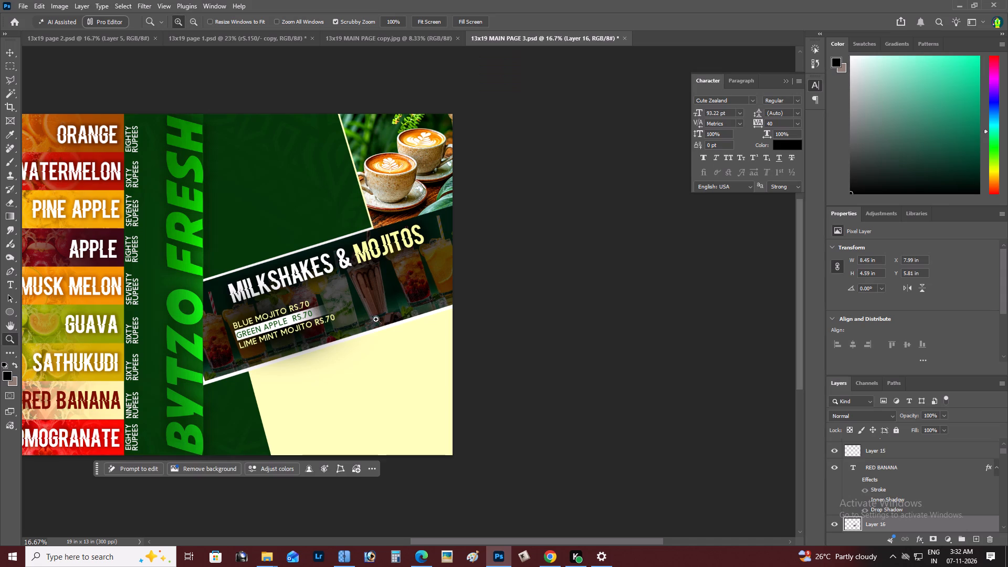
key(ctrl+v)
key(z)
double_click(281, 301)
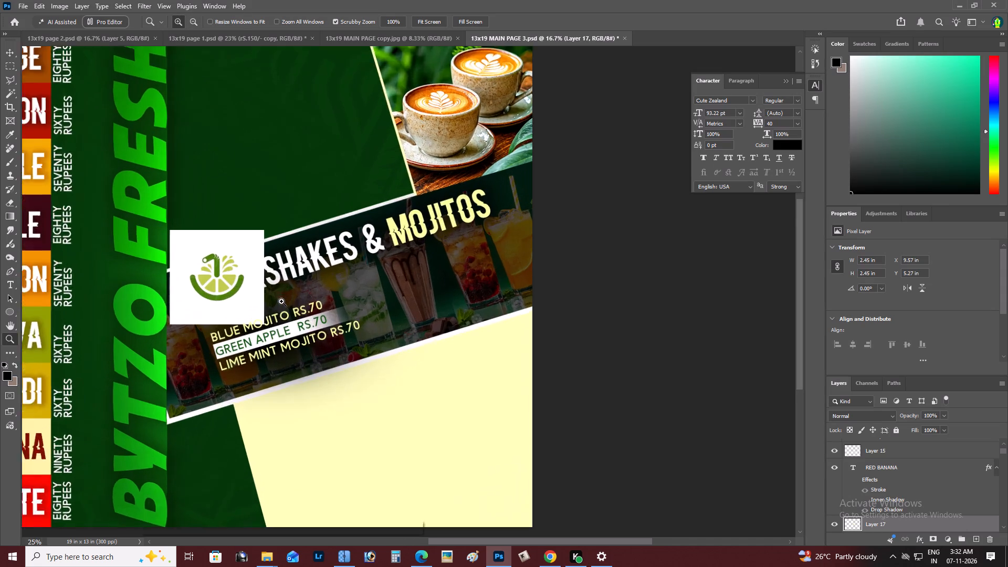
text(vb)
drag(218, 271, 414, 316)
Remove the white background around the pasted lime-slice logo and clear the selection.
key(w)
click(419, 287)
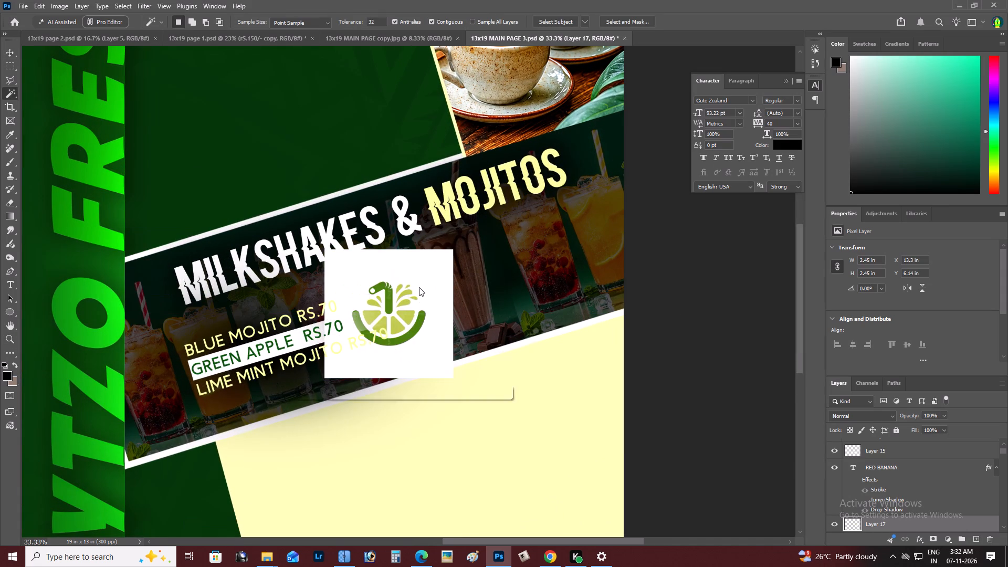
key(BackSpace)
key(ctrl+d)
Rotate the lime logo about -17° to match the banner's slant, scale it to about 1.3 in wide, and place it beside the Lime Mint Mojito line.
key(ctrl+t)
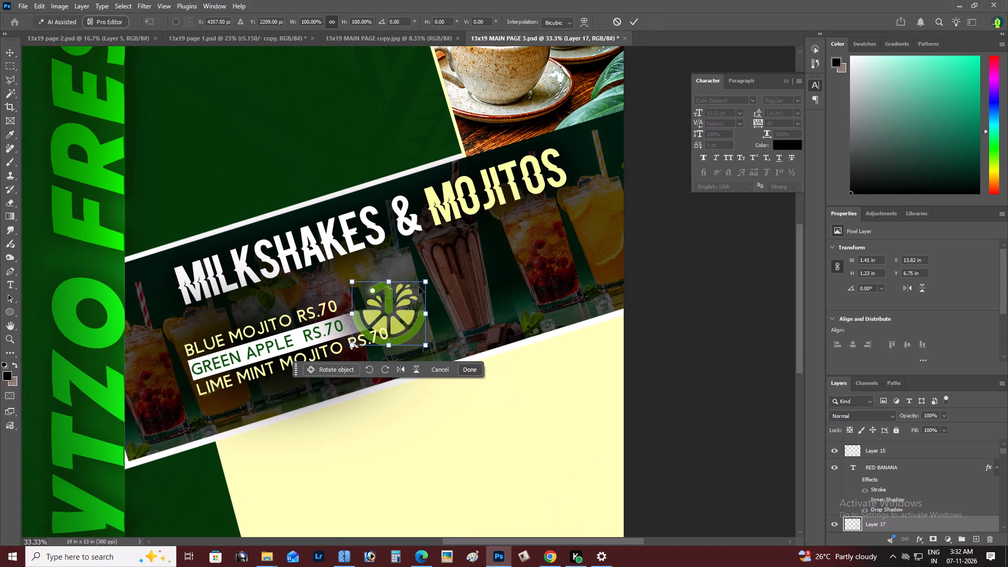
drag(436, 265, 422, 249)
drag(397, 309, 440, 326)
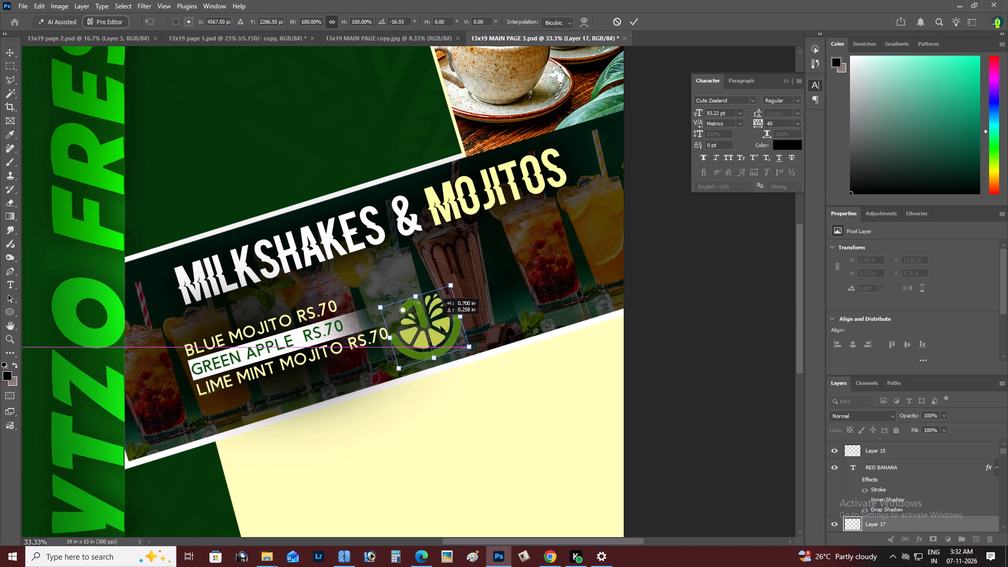
drag(440, 326, 442, 328)
alt+drag(464, 293, 510, 268)
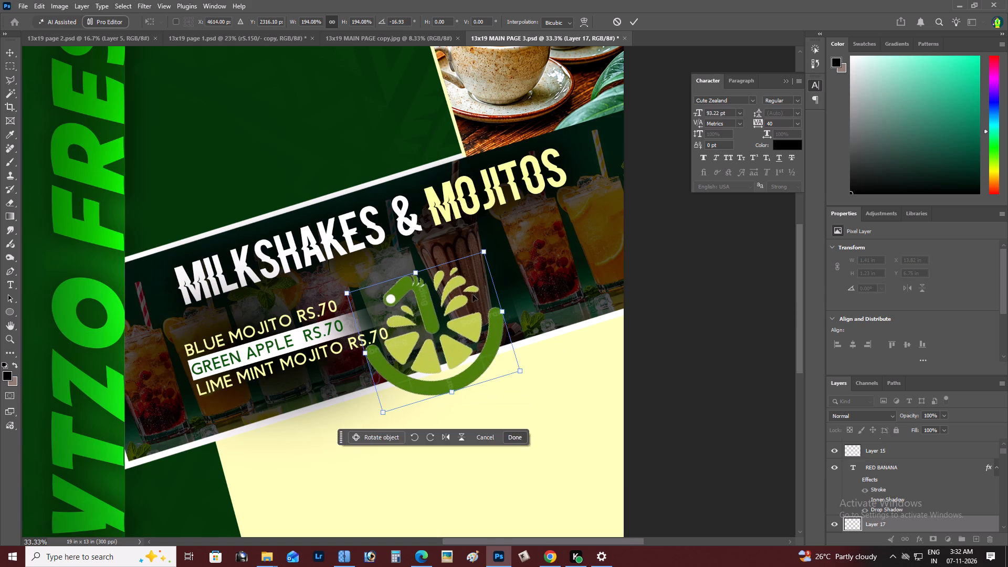
drag(438, 308, 444, 320)
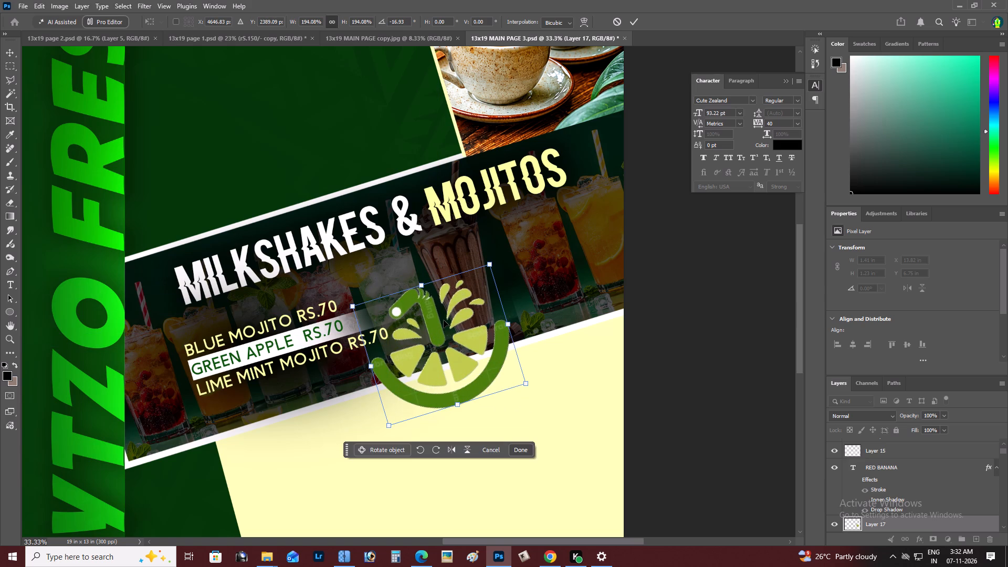
key(ctrl+t)
alt+drag(489, 262, 454, 285)
drag(442, 331, 421, 276)
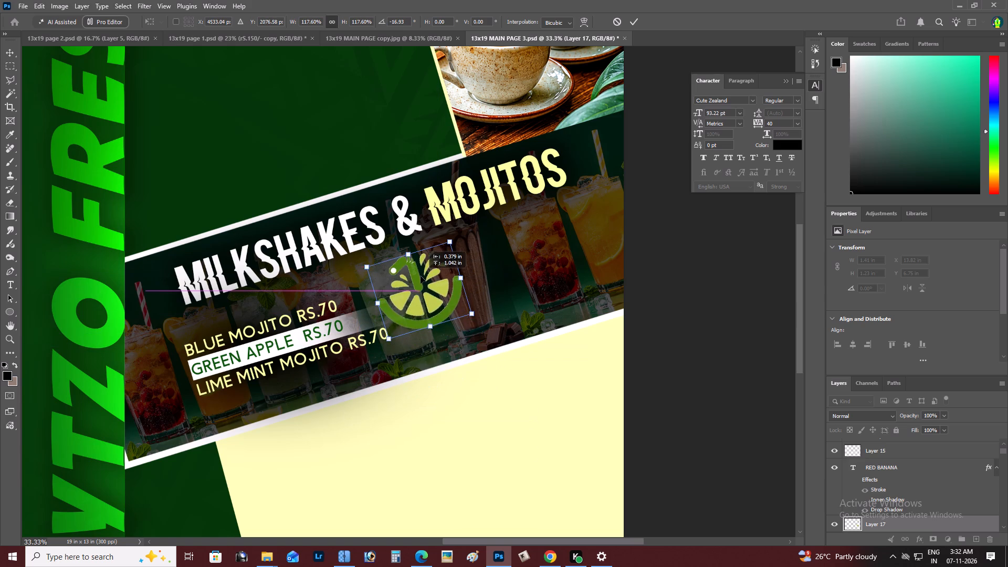
drag(421, 276, 420, 286)
alt+drag(455, 246, 442, 254)
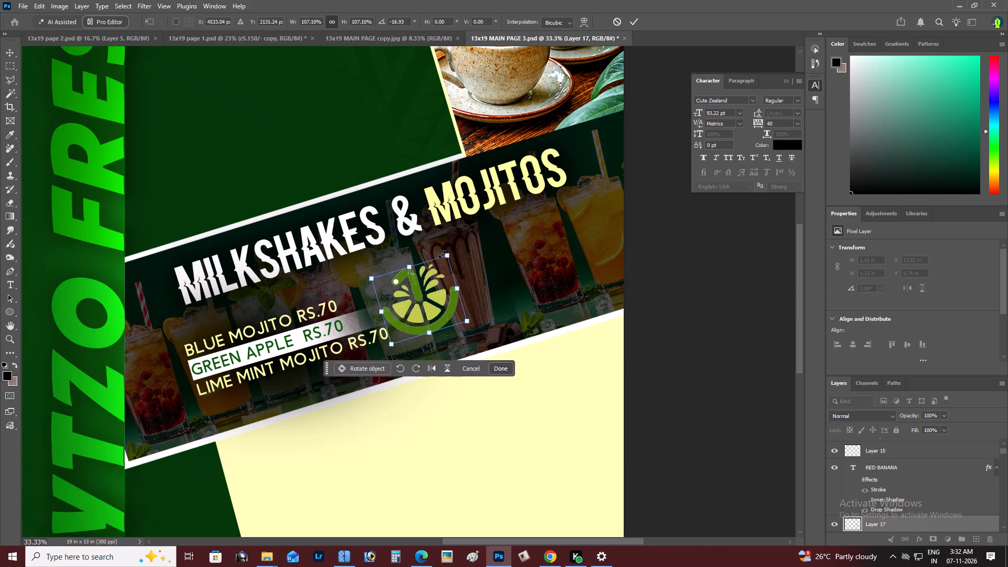
drag(452, 253, 428, 269)
drag(424, 294, 432, 298)
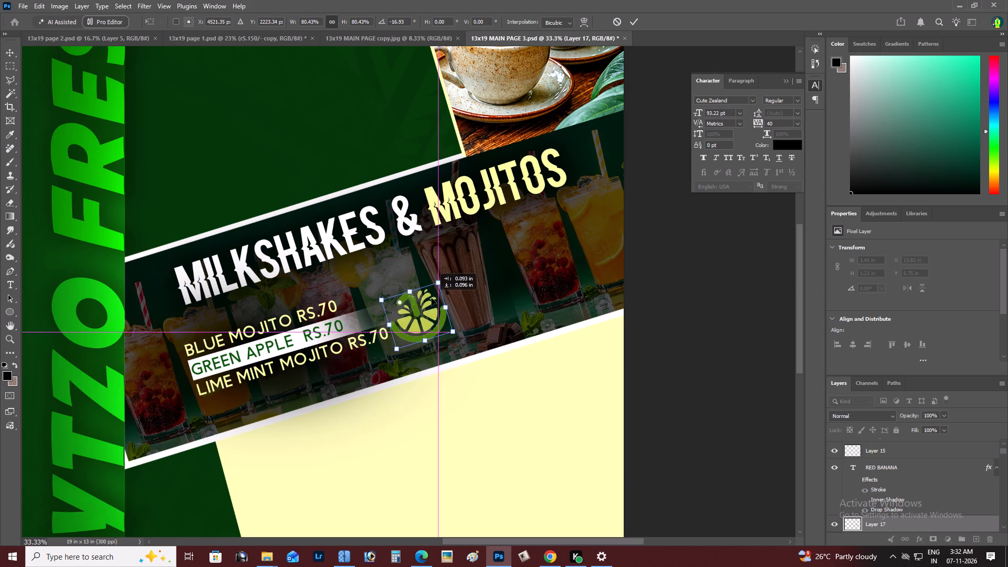
drag(432, 298, 433, 309)
alt+drag(449, 291, 458, 291)
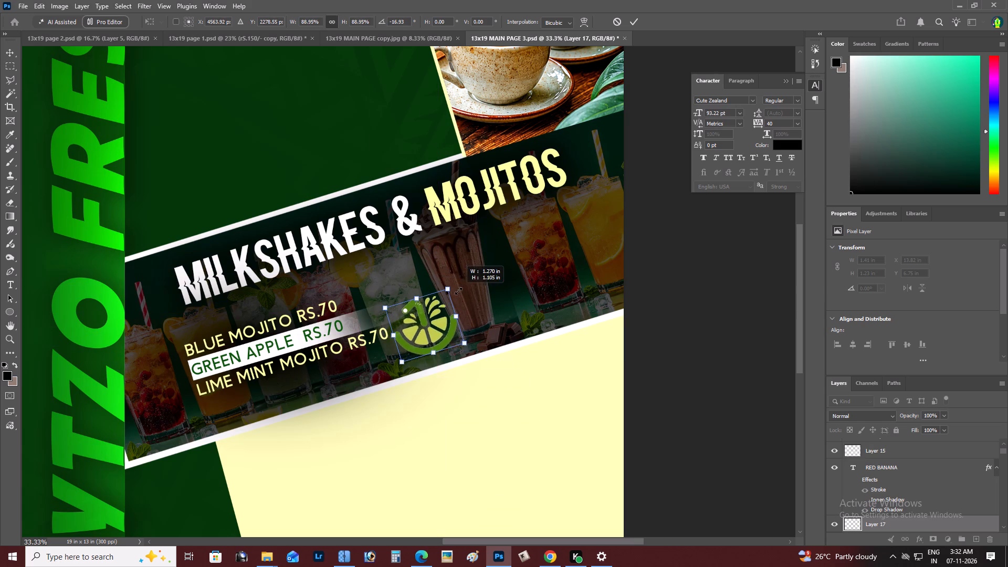
alt+drag(458, 291, 463, 290)
drag(411, 320, 412, 327)
key(ctrl+Return)
Apply Levels to the lime logo with black input level 39 and white input level 178.
key(ctrl+l)
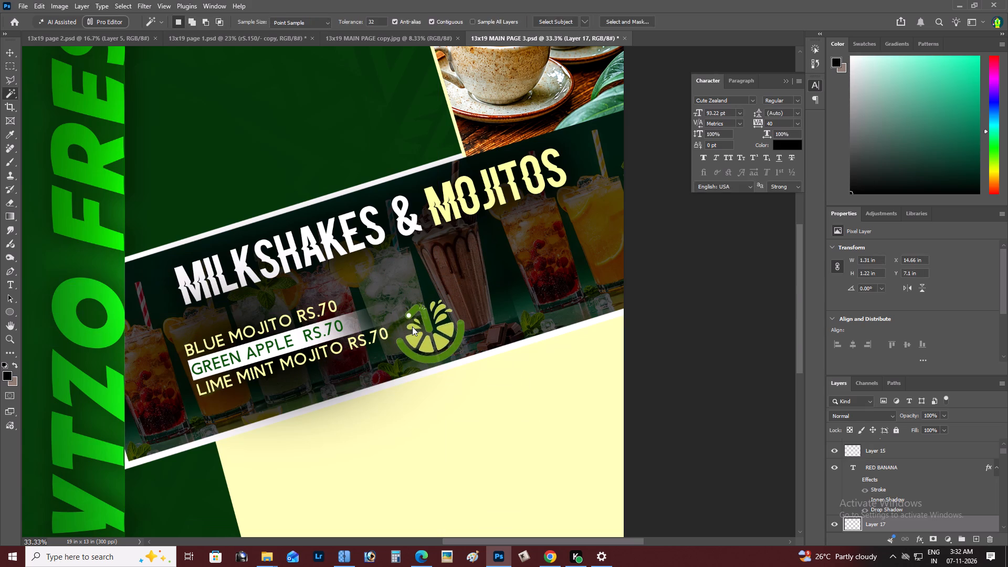
drag(900, 271, 891, 269)
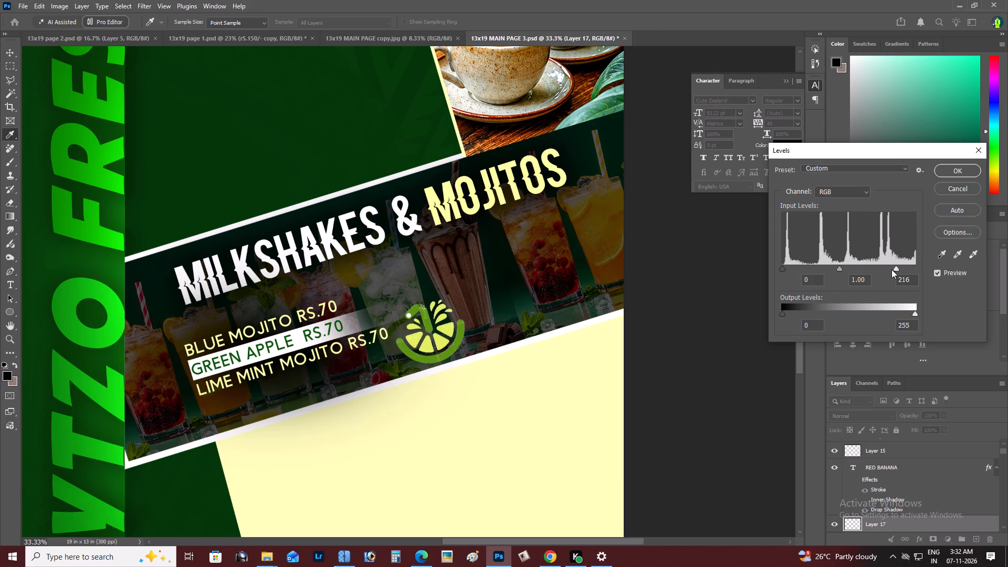
drag(891, 269, 875, 270)
drag(790, 271, 798, 271)
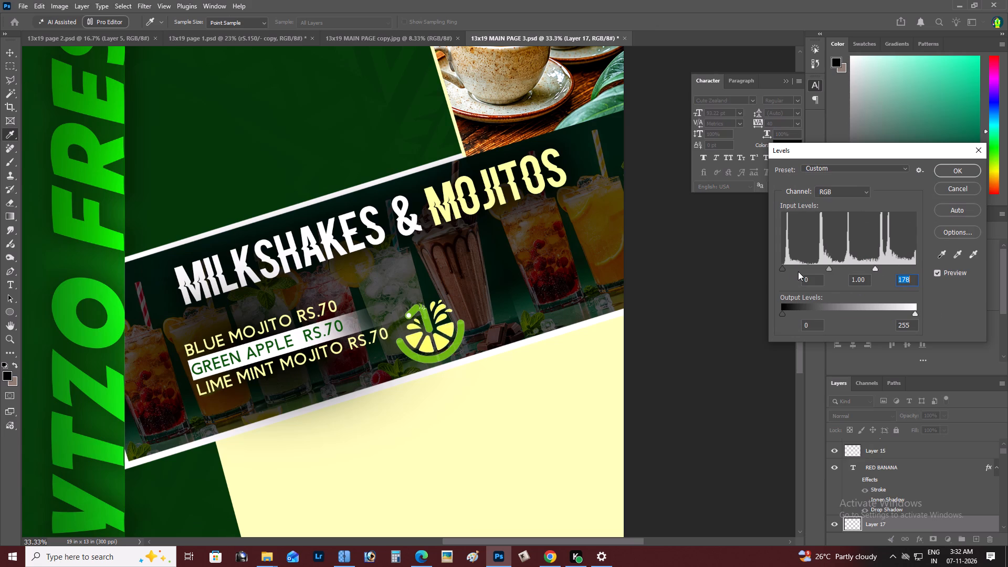
drag(798, 271, 797, 271)
drag(790, 267, 803, 263)
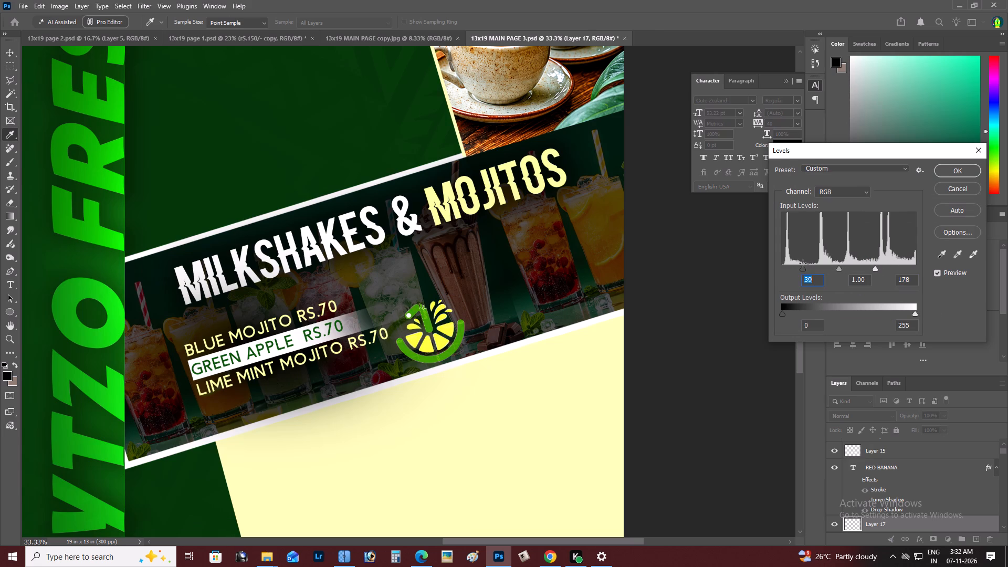
key(Return)
Erase the white circle left inside the end of the logo's straw and clear the selection.
key(z)
alt+click(469, 234)
right_click(470, 271)
double_click(481, 276)
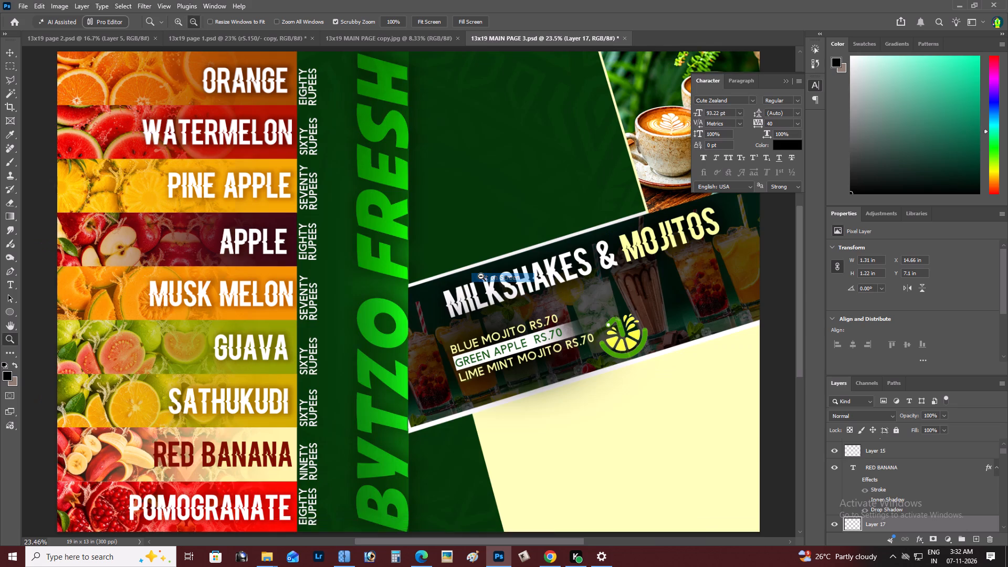
key(space)
drag(450, 351, 369, 321)
key(z)
click(535, 289)
double_click(491, 273)
click(456, 256)
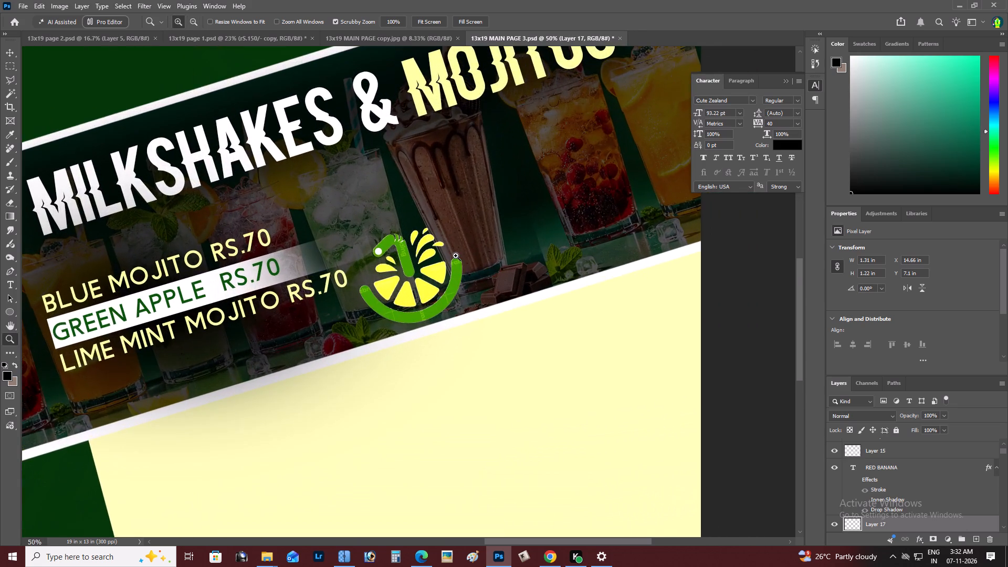
click(351, 262)
key(w)
click(355, 240)
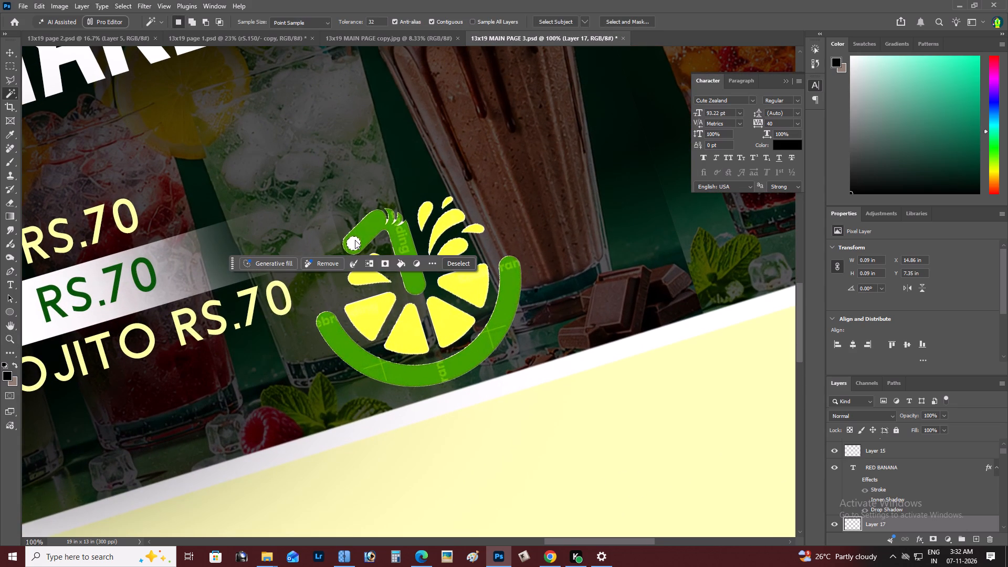
key(BackSpace)
key(ctrl+d)
Add a new layer, paint a soft black spot over the lime logo with a 500 px brush, and send that layer behind the logo.
click(978, 535)
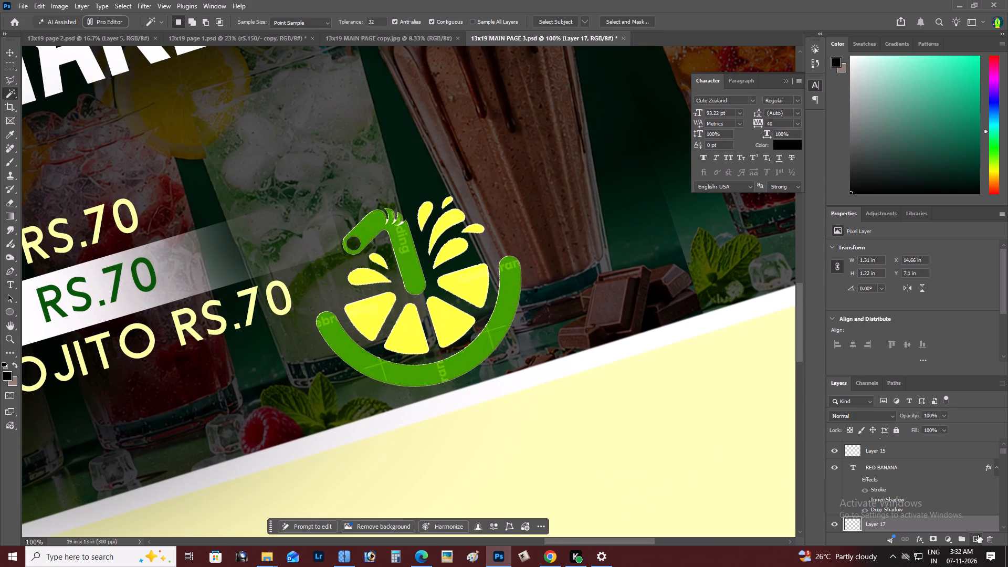
key(b)
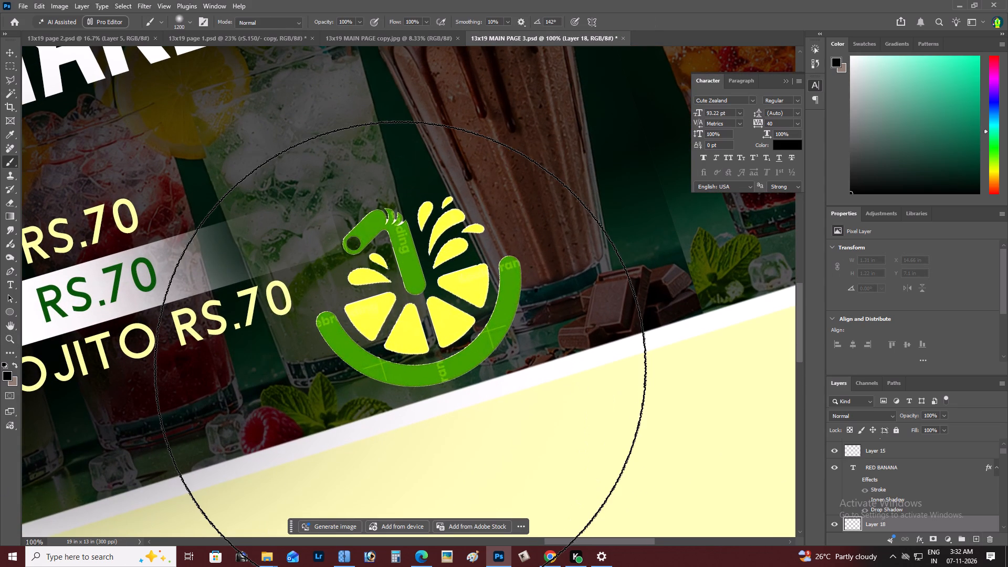
key(bracketleft)
key(bracketleft)
key(bracketleft)
key(bracketleft)
key(bracketleft)
key(bracketleft)
key(bracketleft)
key(bracketleft)
key(bracketleft)
key(bracketleft)
key(bracketleft)
key(bracketleft)
key(bracketleft)
key(bracketright)
key(bracketright)
key(bracketright)
key(bracketright)
key(bracketright)
key(bracketright)
key(bracketright)
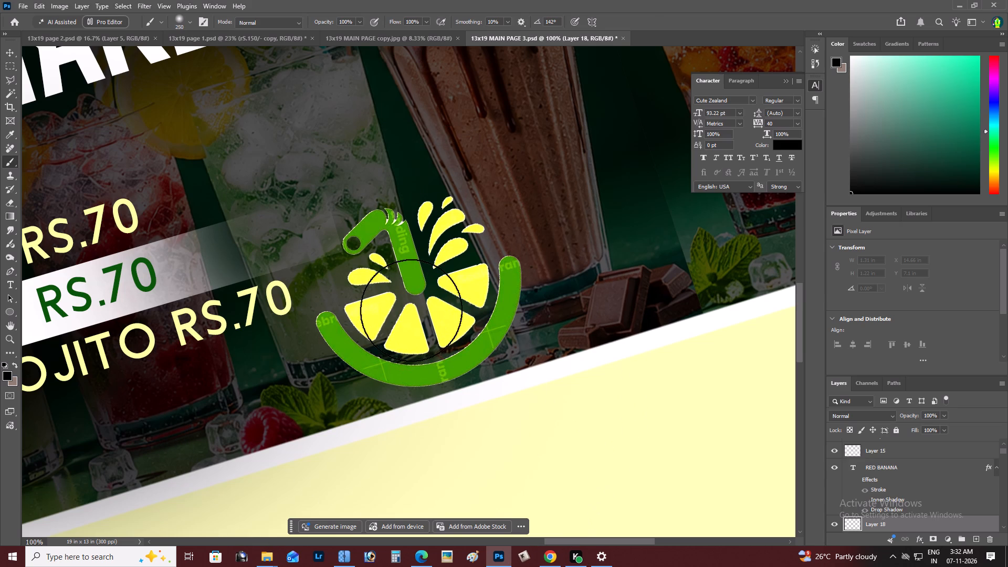
text([[[)
click(422, 298)
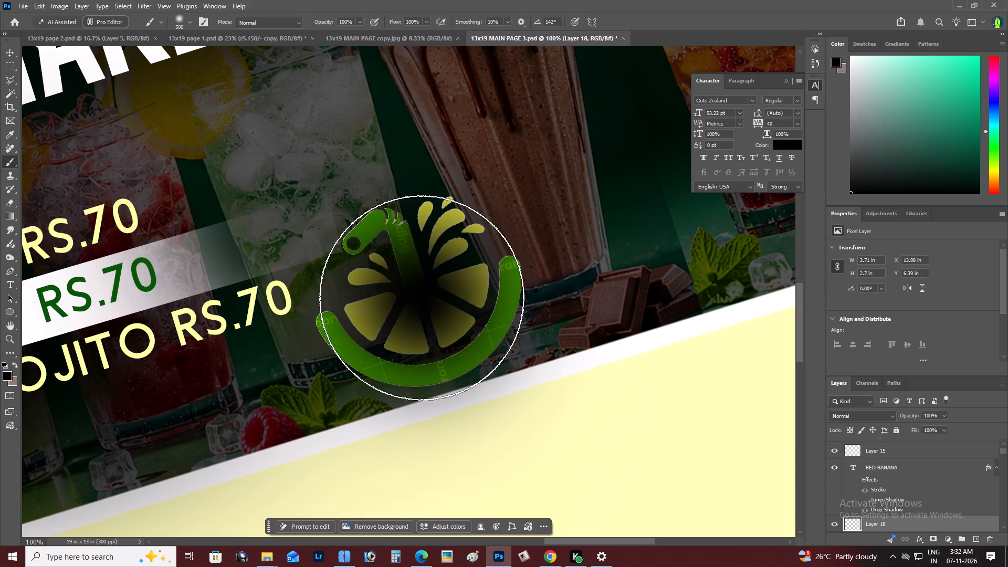
key(v)
key(ctrl+bracketleft)
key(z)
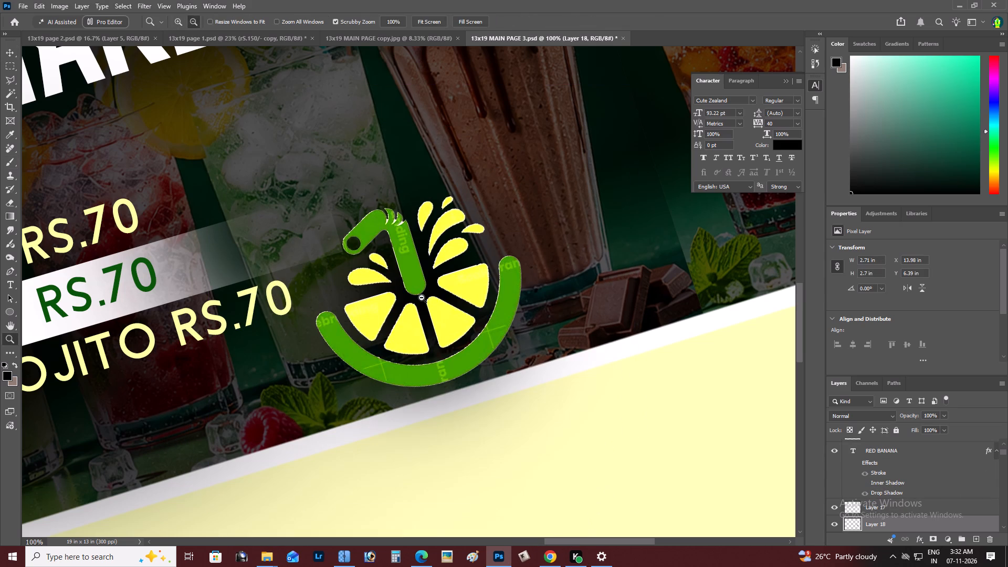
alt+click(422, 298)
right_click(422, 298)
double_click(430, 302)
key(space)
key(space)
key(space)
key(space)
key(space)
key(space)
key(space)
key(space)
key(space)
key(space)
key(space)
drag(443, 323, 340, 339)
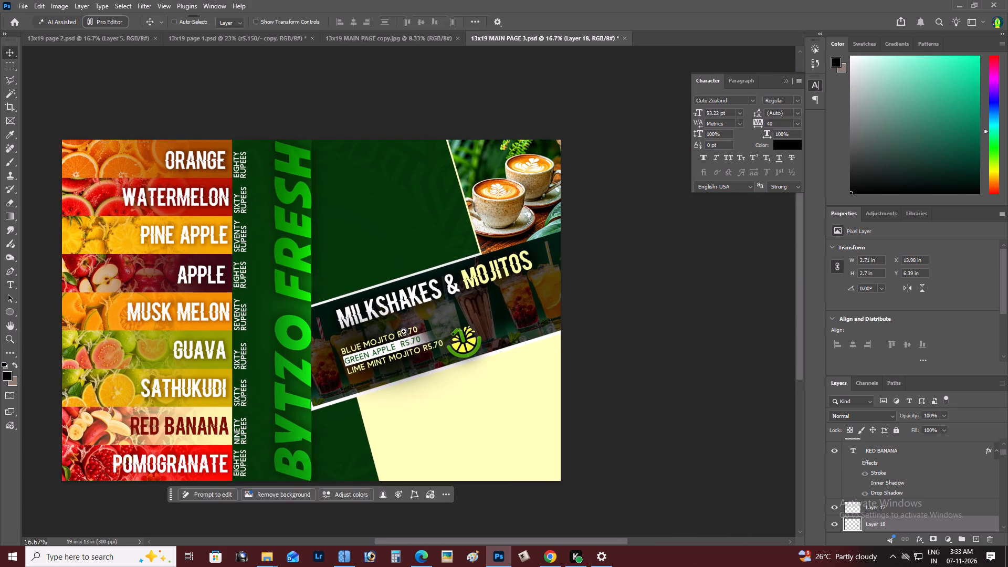
Examine the lime logo and its dark spot on the Milkshakes & Mojitos banner, close up and within the whole page.
key(z)
double_click(409, 331)
key(space)
drag(414, 332, 393, 338)
key(z)
key(alt+space)
alt+click(415, 343)
right_click(415, 343)
double_click(423, 347)
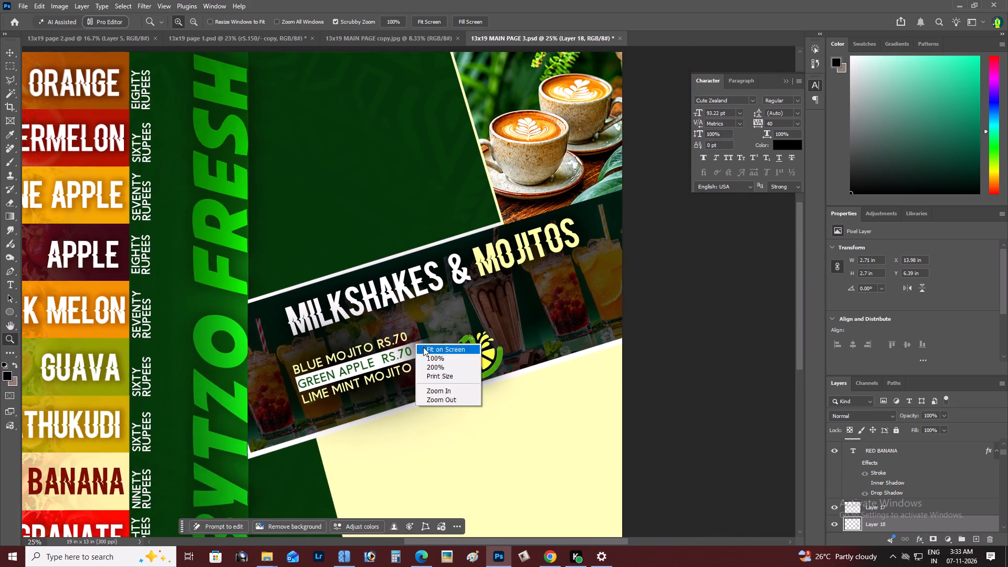
key(space)
key(space)
key(space)
drag(423, 347, 379, 351)
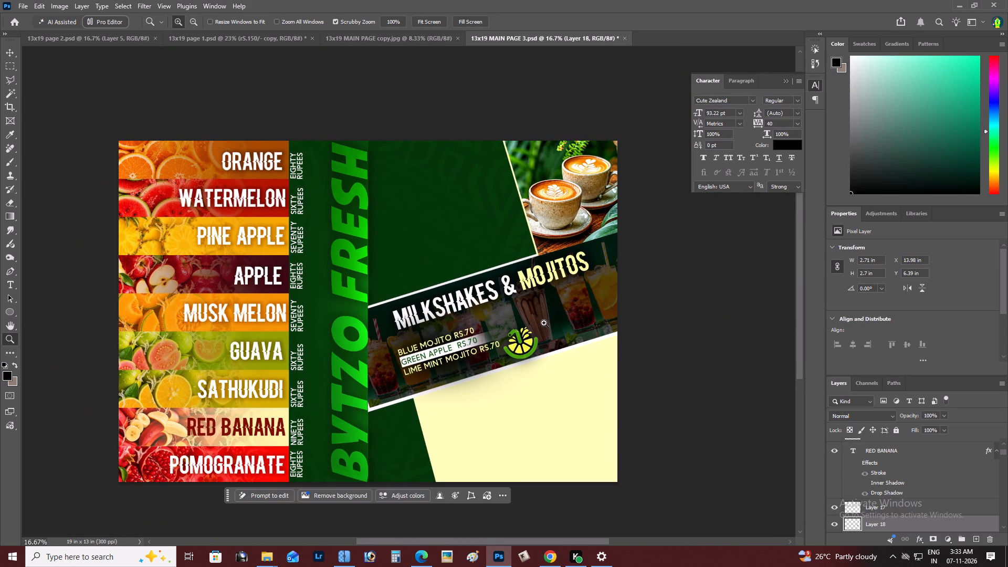
click(544, 323)
alt+click(544, 323)
right_click(543, 291)
double_click(564, 298)
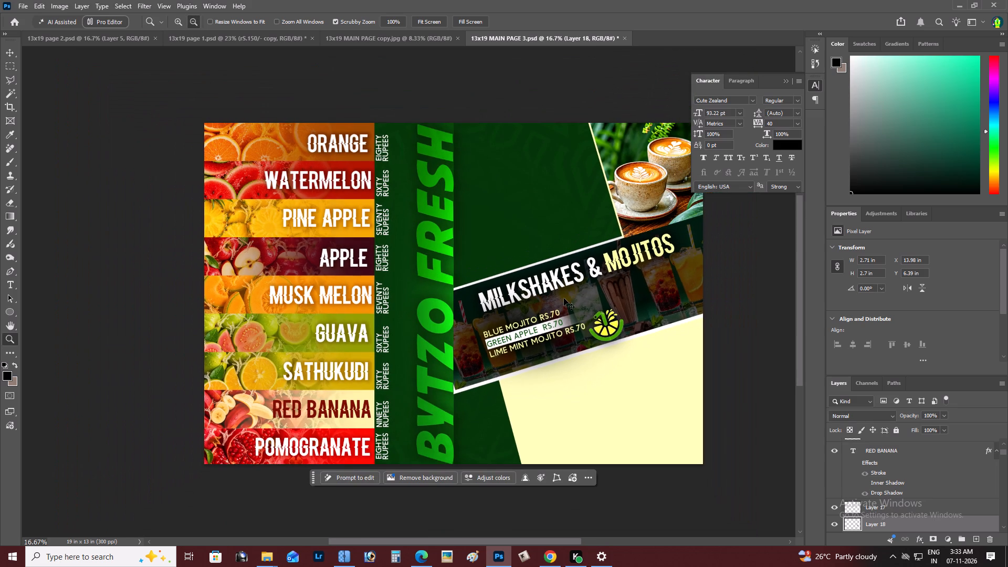
Save the 13x19 MAIN PAGE 3 document.
key(ctrl+s)
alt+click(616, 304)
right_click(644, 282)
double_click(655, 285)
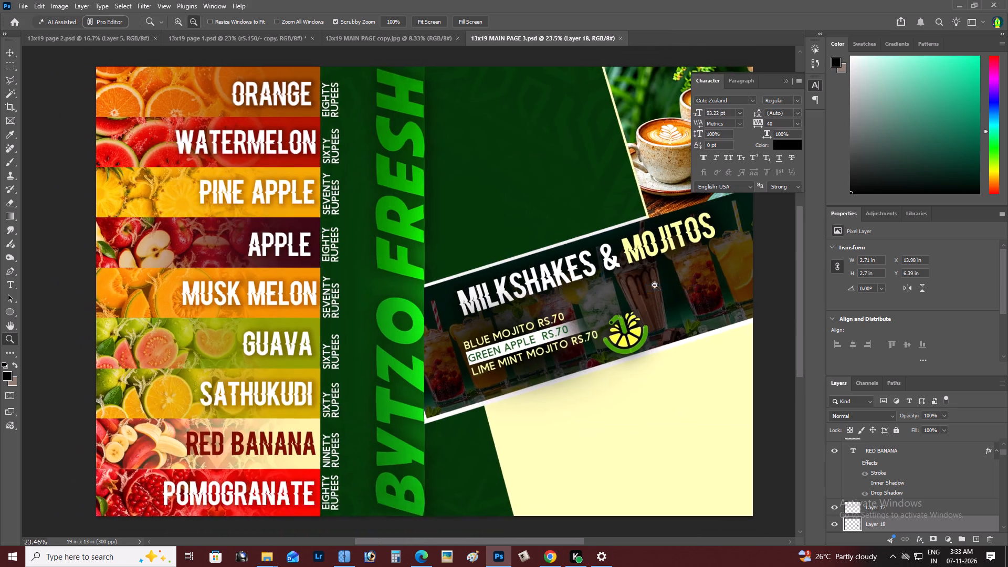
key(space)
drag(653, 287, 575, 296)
Switch to Chrome and check the Food design pin on Pinterest for reference, then return to Photoshop.
key(alt+Tab)
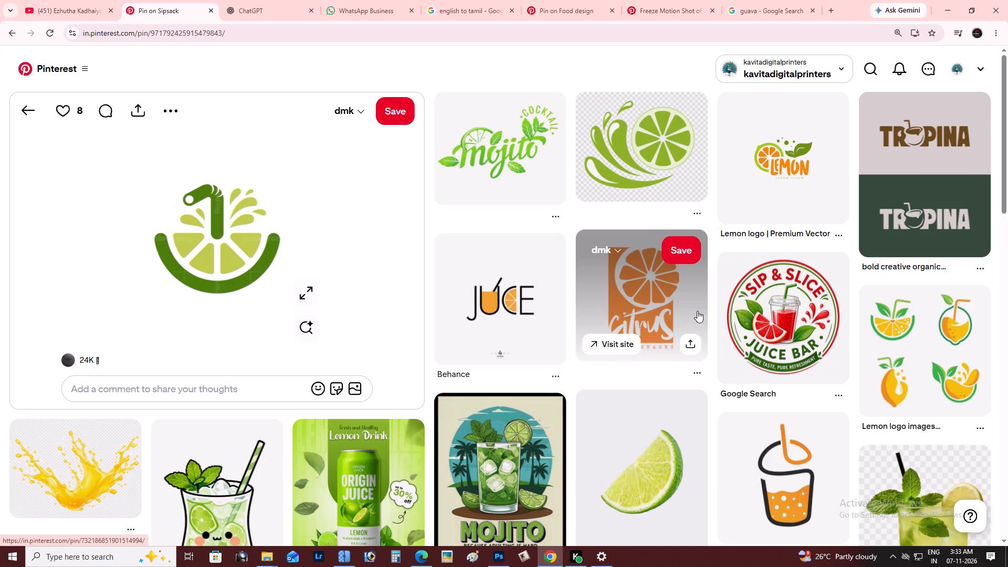
click(574, 3)
key(alt+Tab)
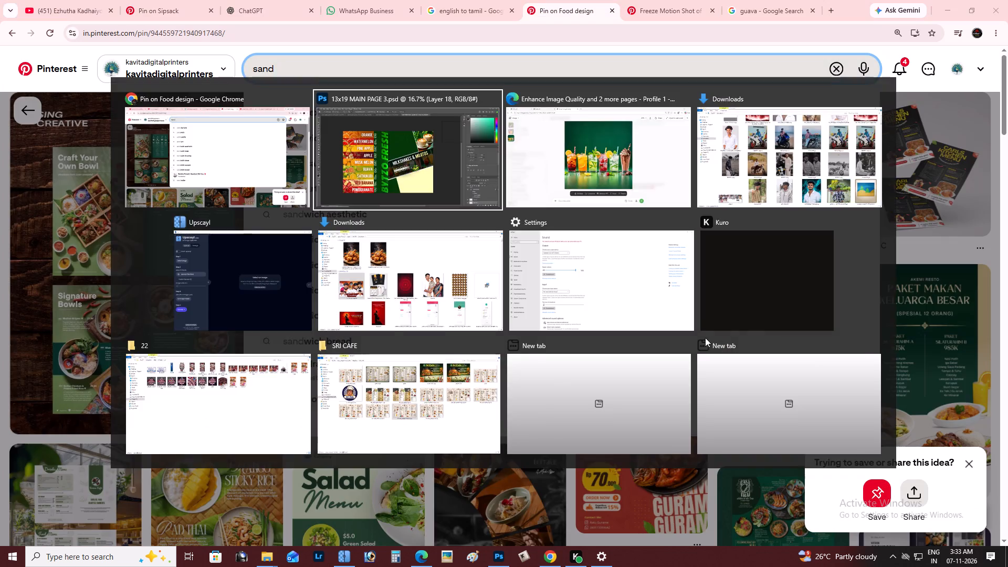
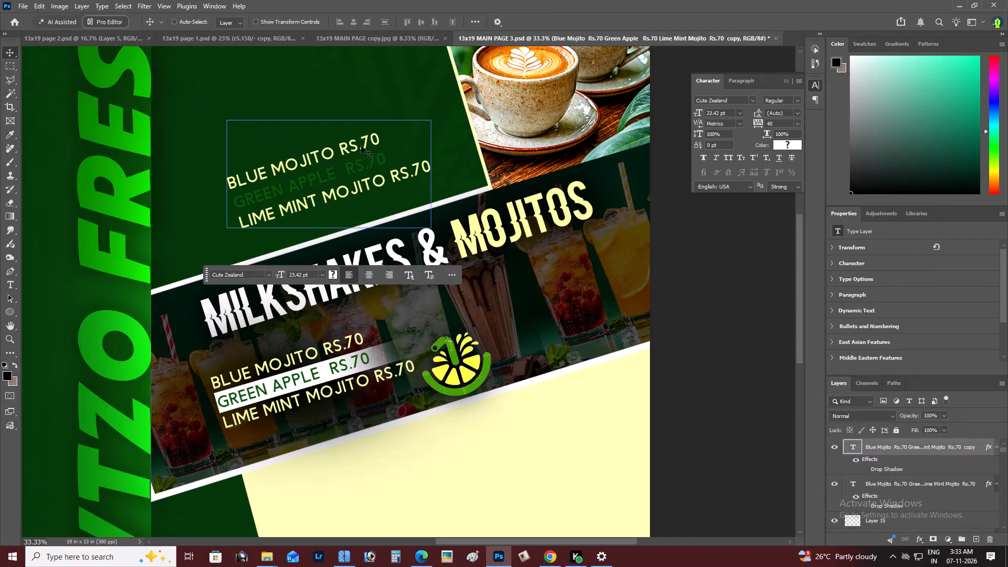
Replace the text of the duplicated mojito list above the banner with the copied milkshake price list.
key(t)
click(334, 149)
key(ctrl+a)
key(ctrl+v)
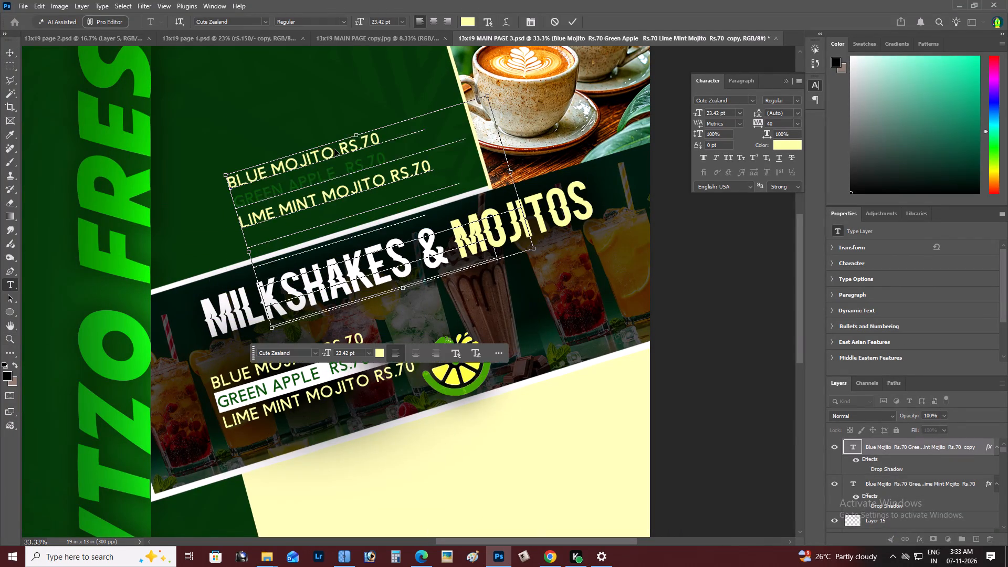
key(ctrl+Return)
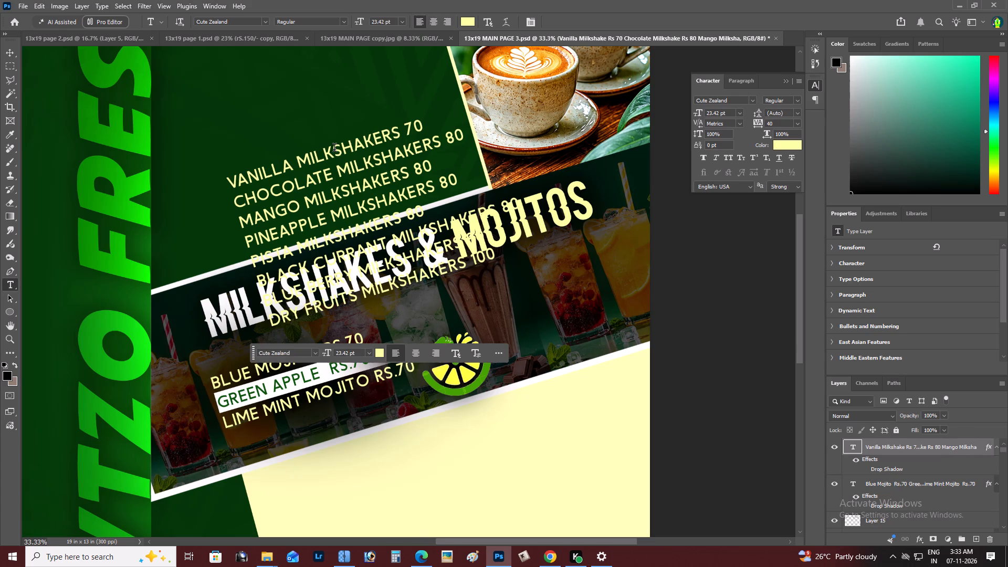
Add two lines at the top of the milkshake list: butterscotch 80 and strawberry 90.
click(228, 185)
key(Return)
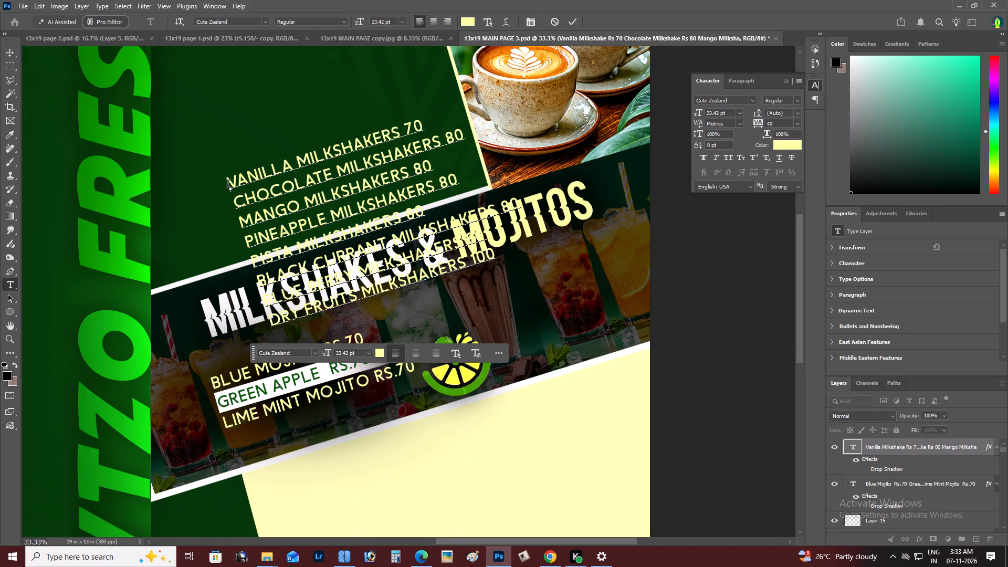
key(Up)
text(butterscotch)
key(space)
key(space)
key(space)
key(space)
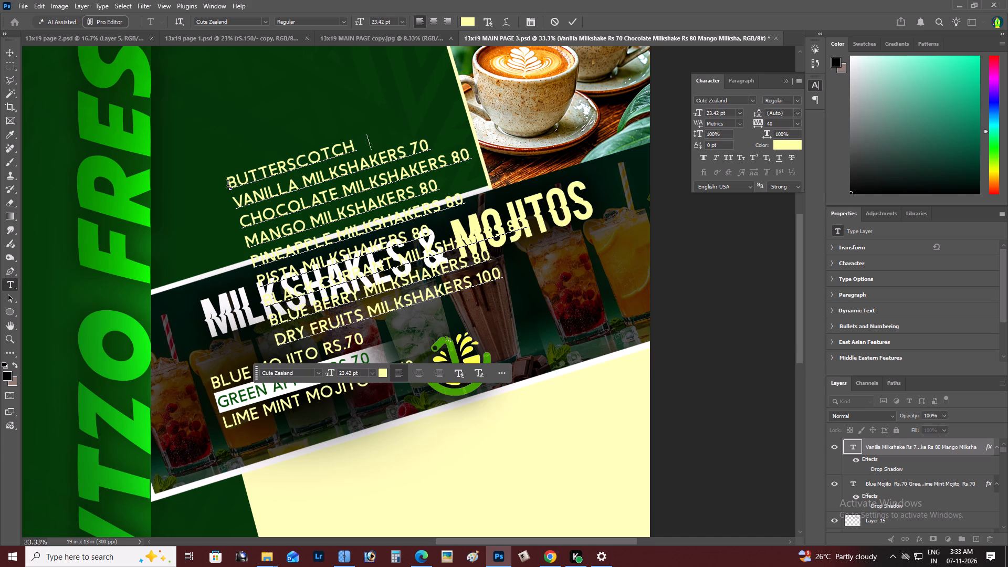
key(space)
text(80)
key(Return)
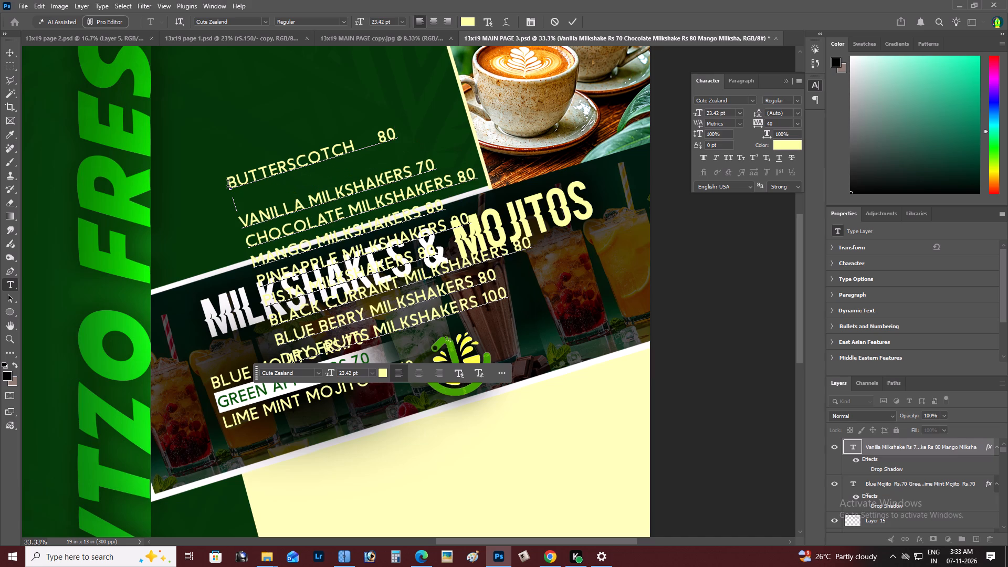
text(str)
text(aw)
text(berr)
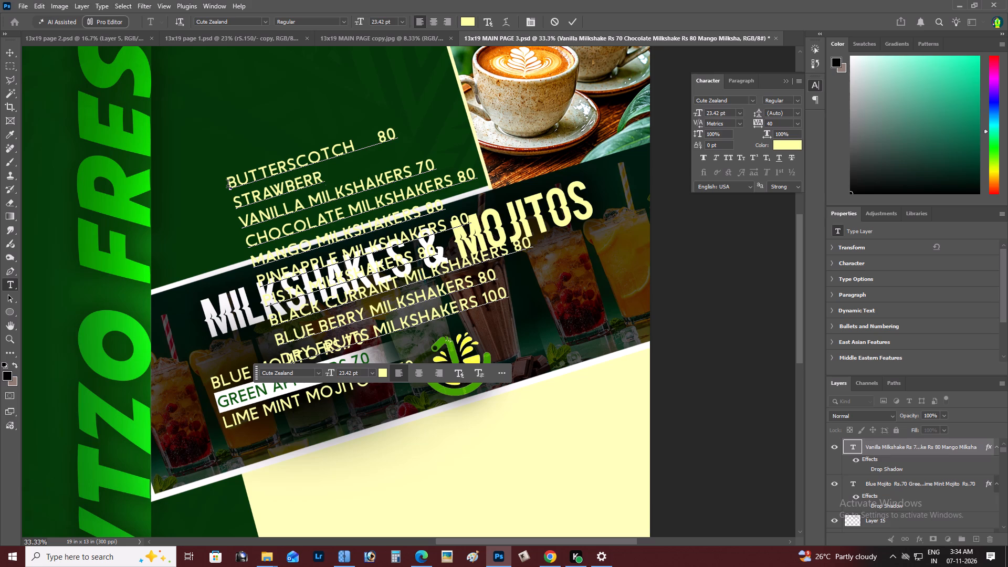
text(y 90)
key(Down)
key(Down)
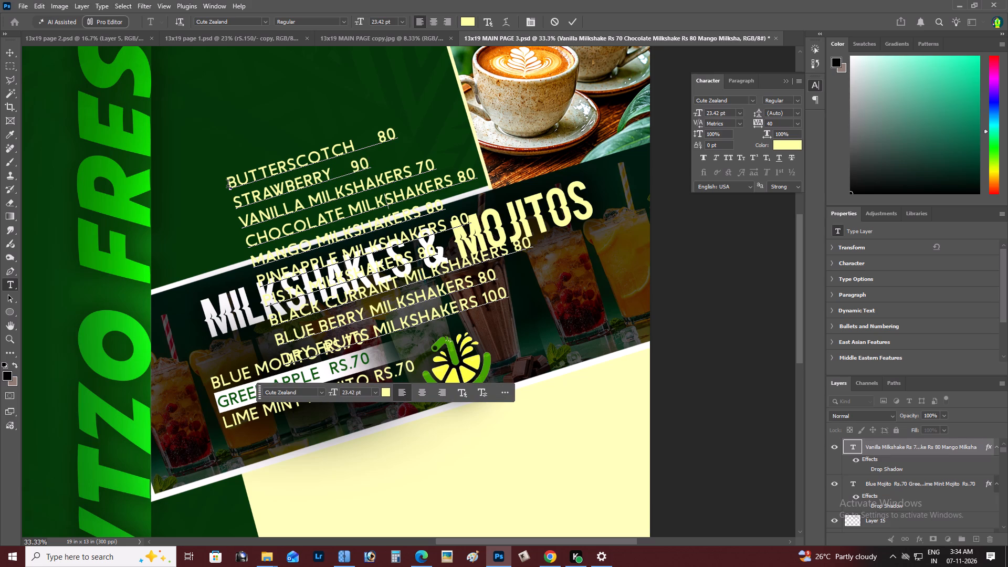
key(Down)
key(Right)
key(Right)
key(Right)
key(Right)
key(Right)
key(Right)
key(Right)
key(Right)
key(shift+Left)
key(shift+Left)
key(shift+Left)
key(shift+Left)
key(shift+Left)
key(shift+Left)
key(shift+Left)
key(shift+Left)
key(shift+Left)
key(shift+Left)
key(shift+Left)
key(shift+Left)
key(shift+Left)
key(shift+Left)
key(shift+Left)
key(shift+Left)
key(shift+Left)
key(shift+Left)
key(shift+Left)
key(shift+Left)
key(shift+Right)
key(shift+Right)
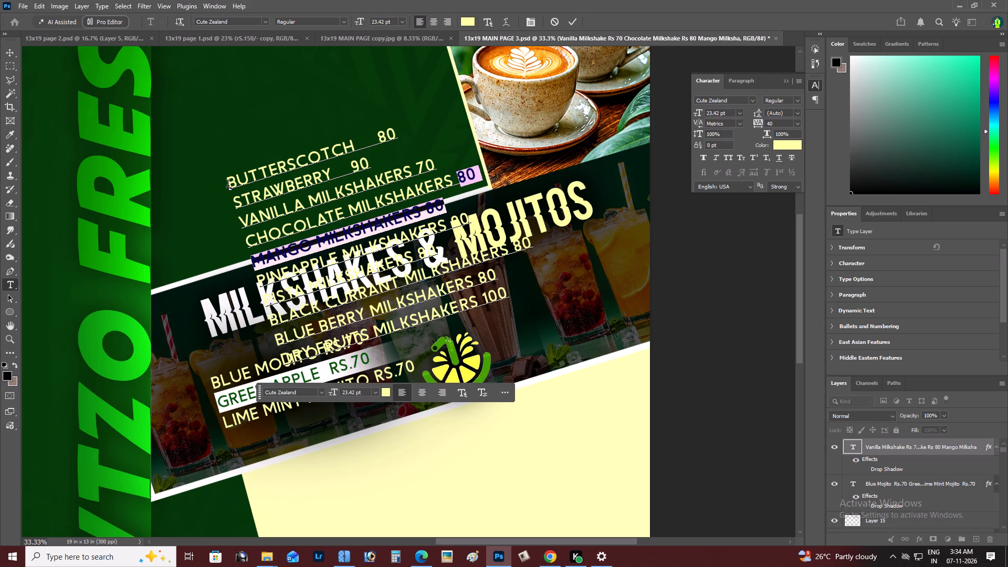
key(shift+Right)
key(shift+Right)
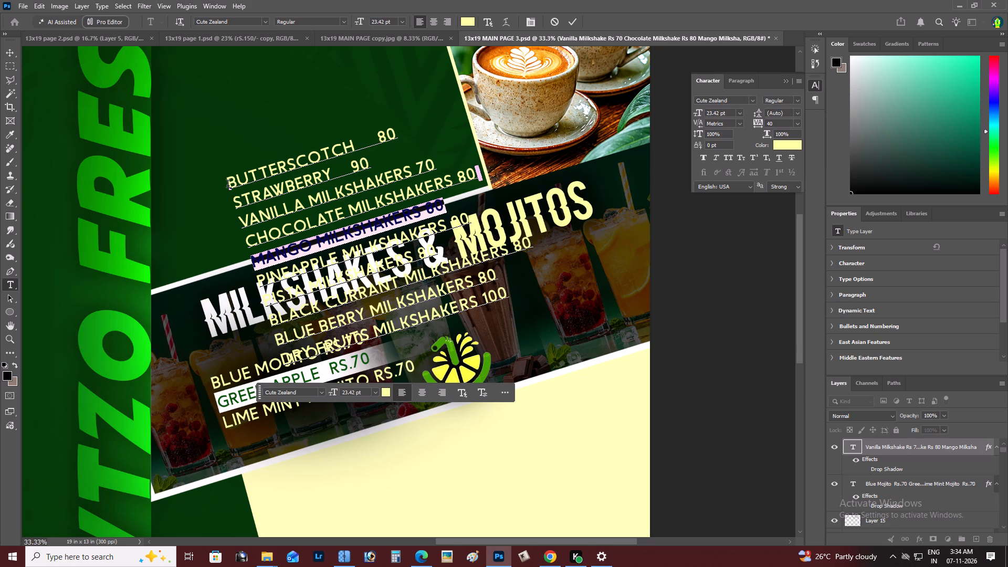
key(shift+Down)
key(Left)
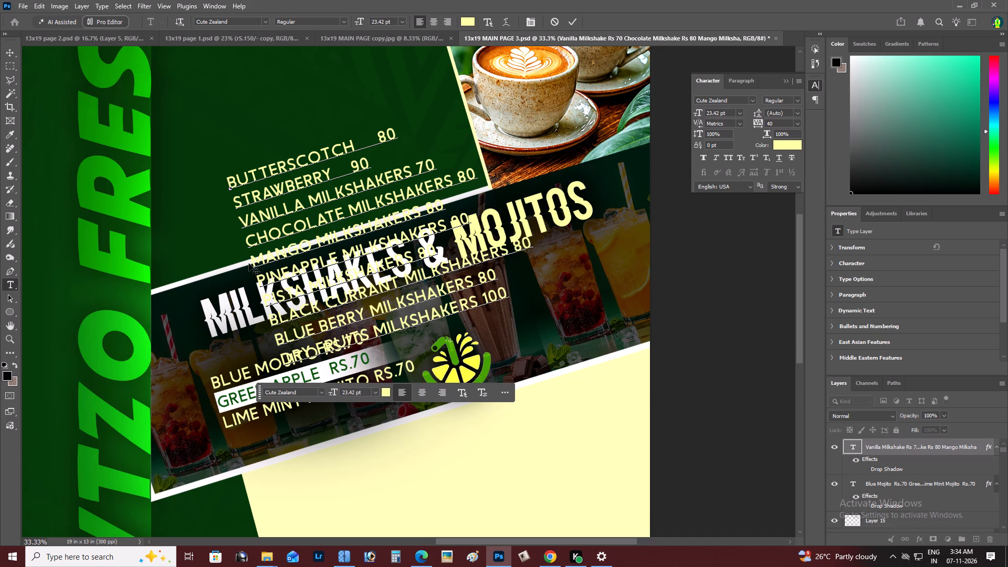
Delete the Mango, Pineapple, Pista, Black Currant and Blue Berry lines from the milkshake list.
drag(253, 261, 618, 227)
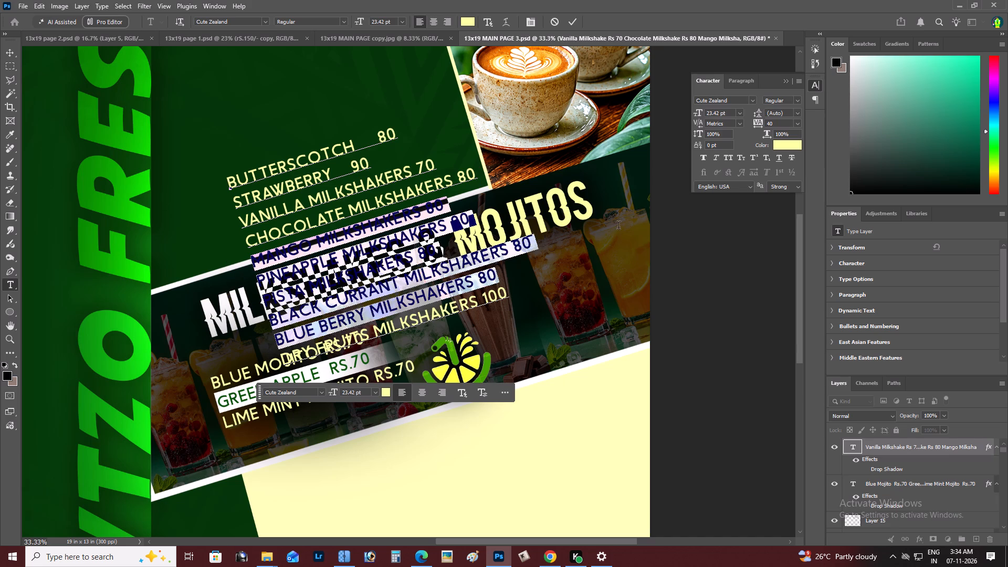
drag(618, 227, 623, 213)
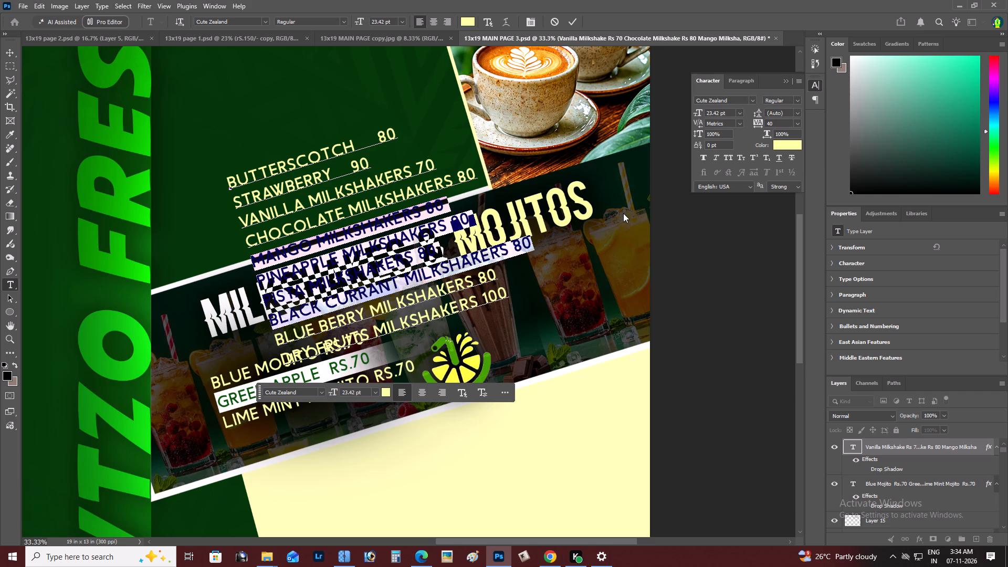
key(BackSpace)
key(BackSpace)
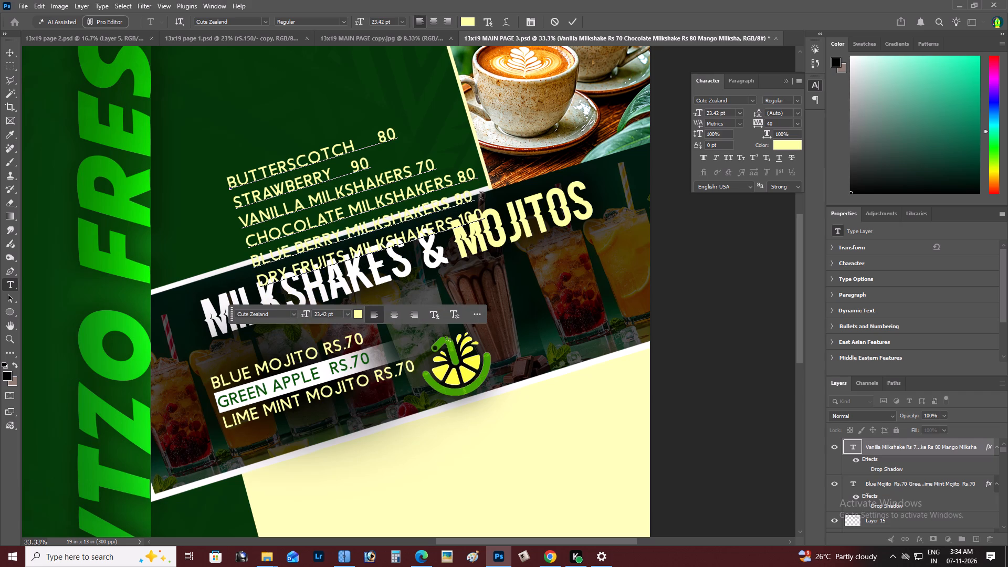
drag(481, 197, 236, 269)
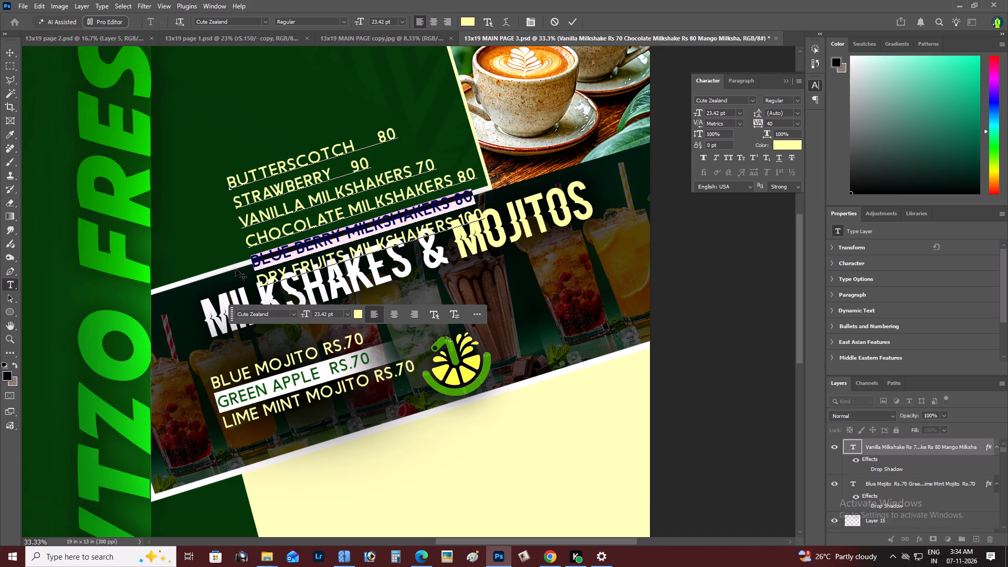
key(BackSpace)
key(BackSpace)
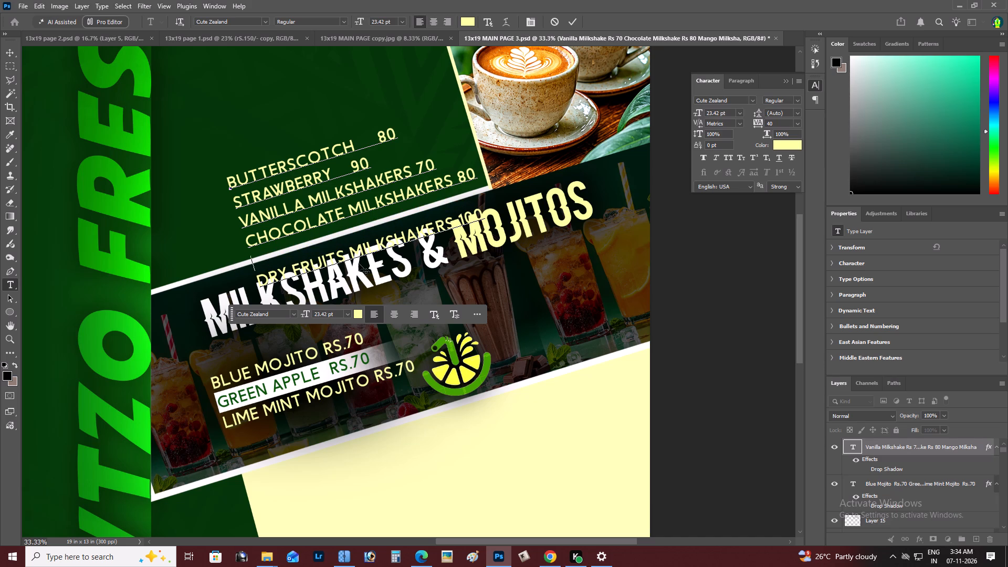
key(ctrl+Return)
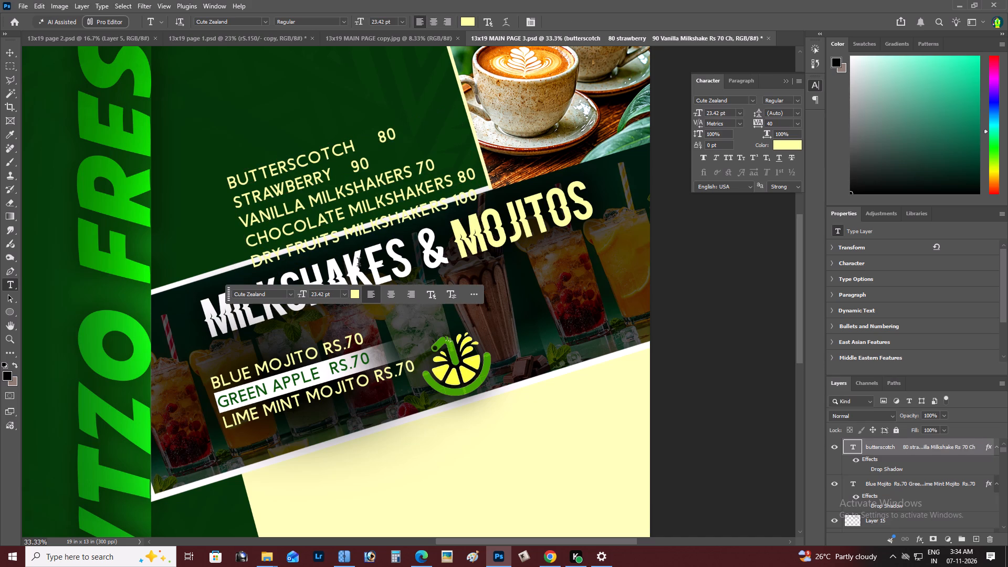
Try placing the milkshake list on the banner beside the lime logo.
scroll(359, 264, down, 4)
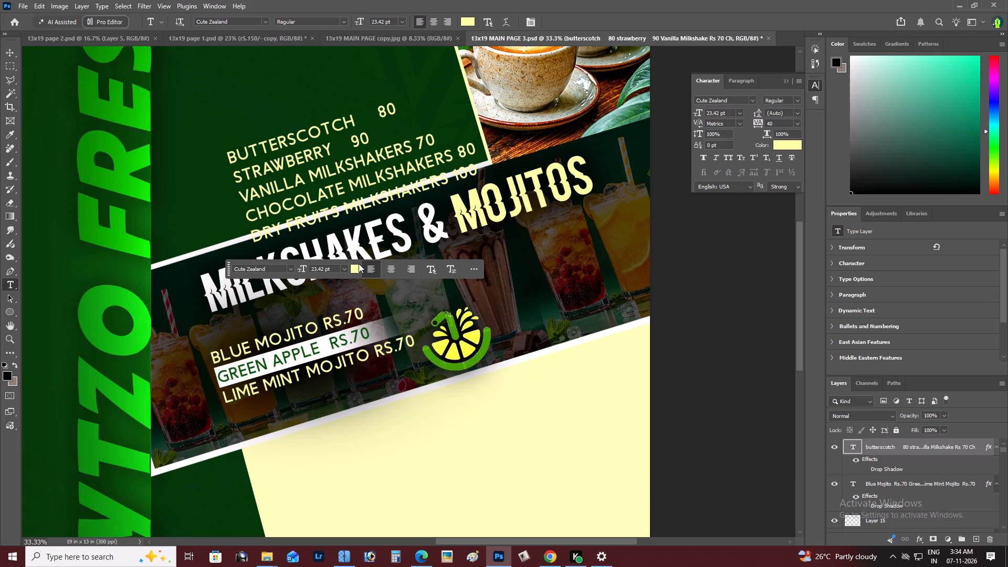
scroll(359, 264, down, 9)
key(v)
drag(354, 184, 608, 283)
Move the milkshake list onto the plain green area just above the Milkshakes & Mojitos banner.
key(z)
alt+click(544, 244)
right_click(544, 244)
click(551, 247)
key(space)
key(space)
key(space)
key(space)
key(space)
drag(551, 247, 417, 235)
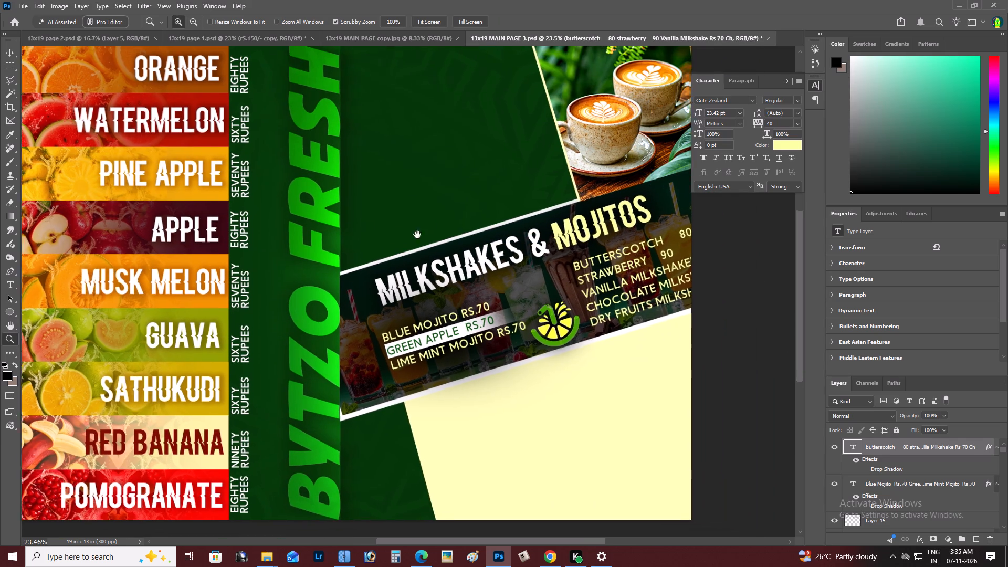
drag(417, 235, 375, 238)
key(v)
drag(534, 282, 317, 226)
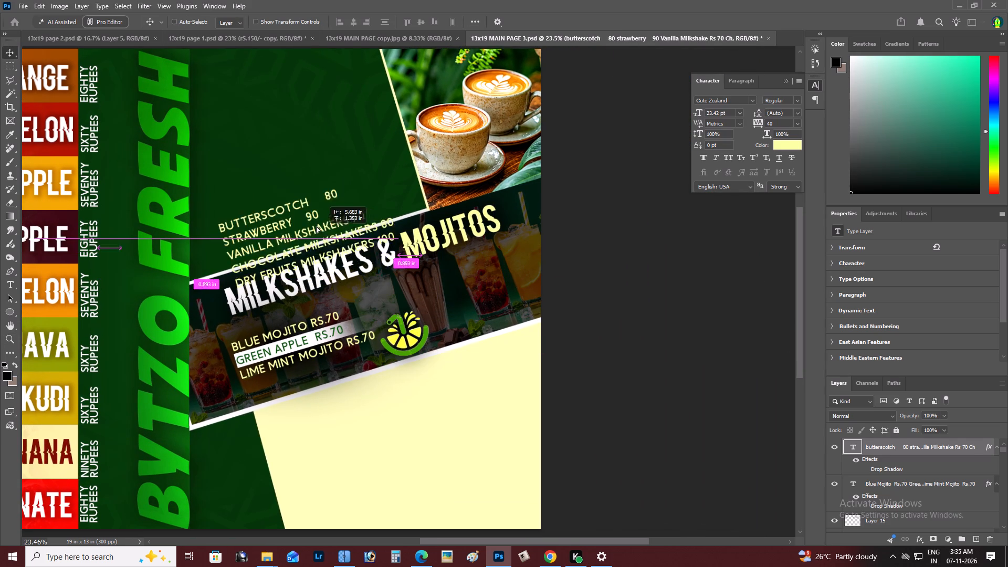
drag(317, 226, 321, 208)
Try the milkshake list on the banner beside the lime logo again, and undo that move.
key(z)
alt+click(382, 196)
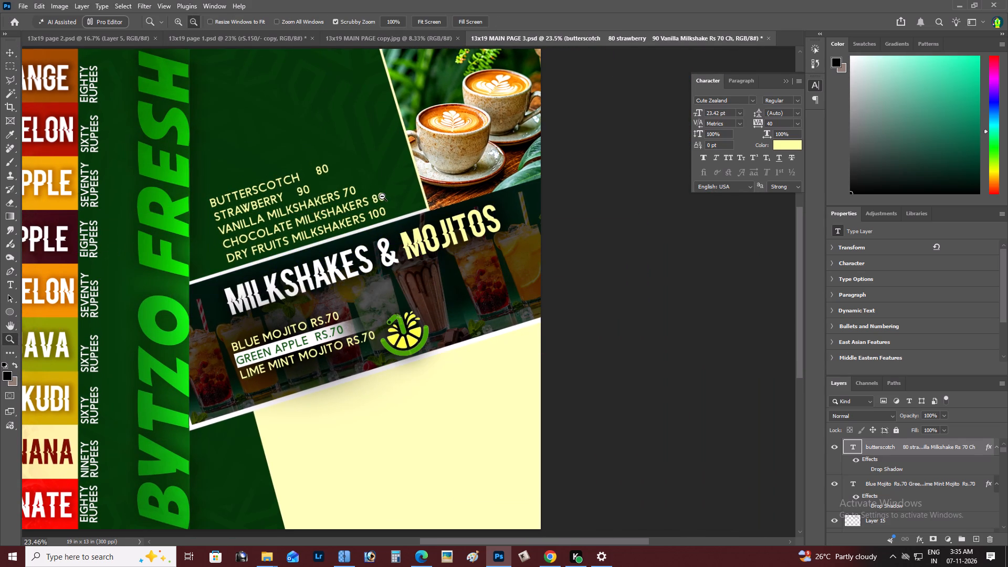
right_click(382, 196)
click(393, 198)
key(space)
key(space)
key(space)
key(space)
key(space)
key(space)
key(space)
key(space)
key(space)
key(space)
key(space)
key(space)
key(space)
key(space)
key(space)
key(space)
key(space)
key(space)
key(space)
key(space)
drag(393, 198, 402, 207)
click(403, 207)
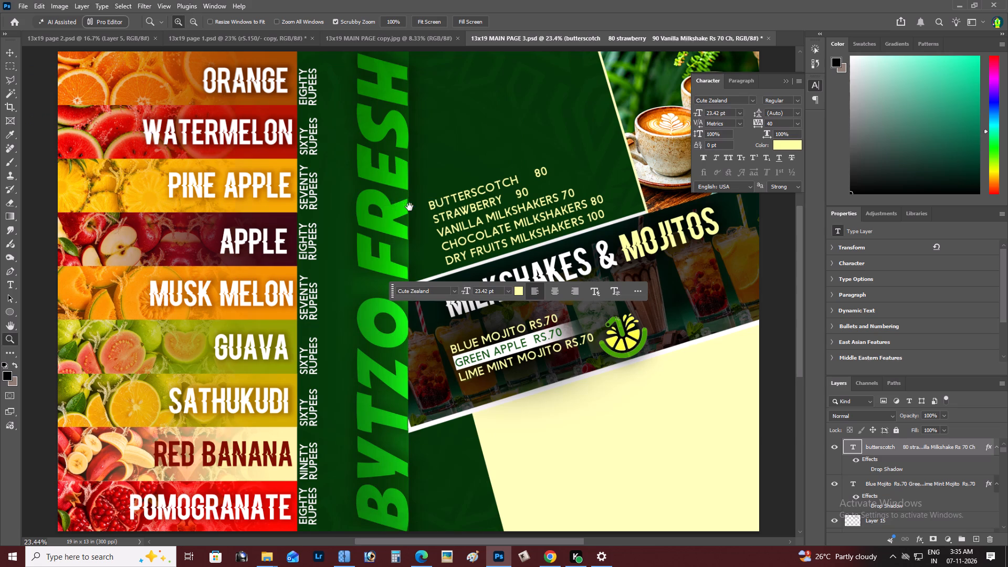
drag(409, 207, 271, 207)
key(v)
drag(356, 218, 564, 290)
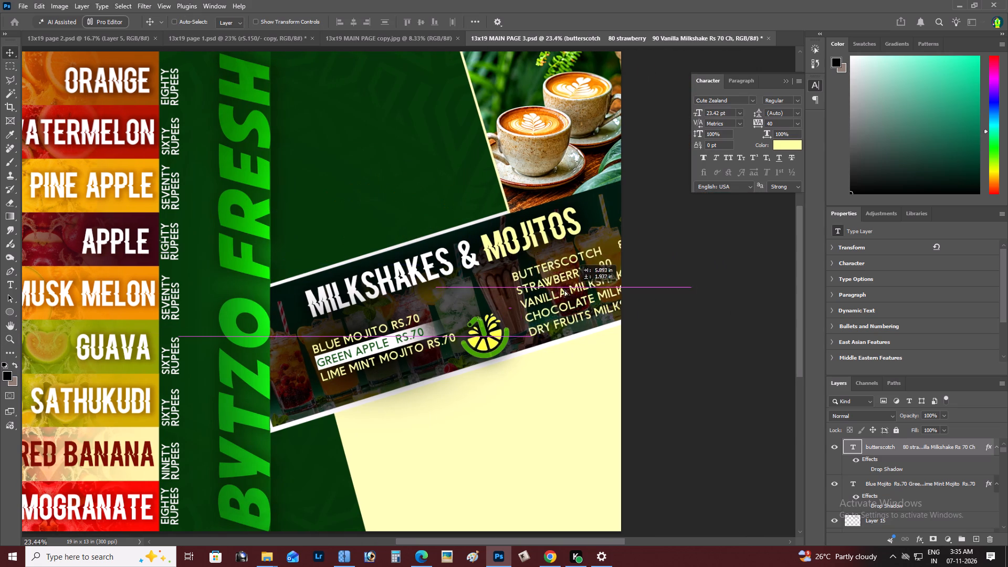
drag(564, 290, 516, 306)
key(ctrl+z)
Shorten MILKSHAKERS to MILKSHAKE in the Dry Fruits, Chocolate and Vanilla lines of the list.
key(z)
key(space)
drag(440, 233, 396, 239)
key(z)
triple_click(348, 219)
click(348, 219)
key(space)
key(space)
key(space)
key(space)
key(space)
key(space)
key(space)
key(space)
key(space)
drag(348, 219, 366, 235)
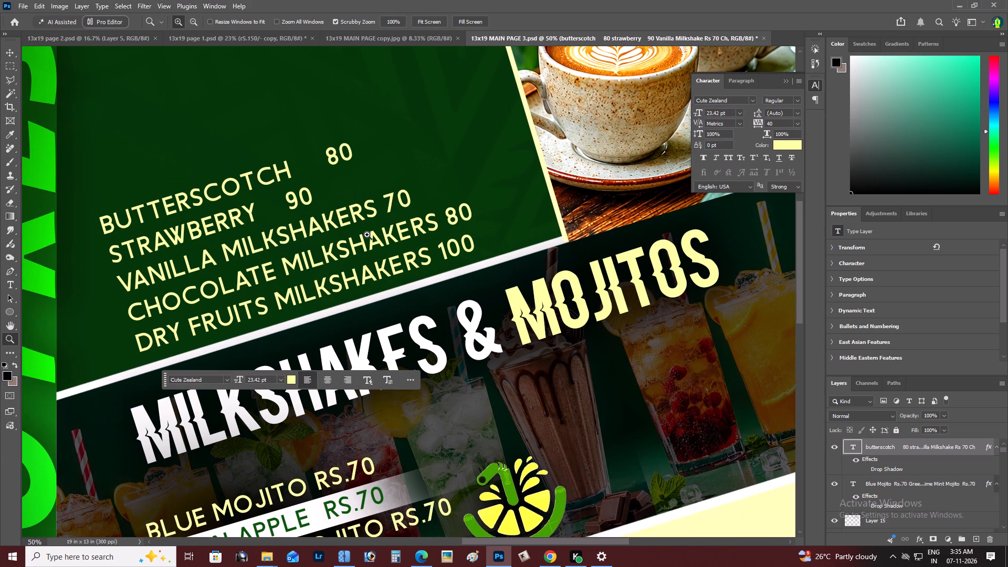
key(t)
drag(402, 261, 403, 261)
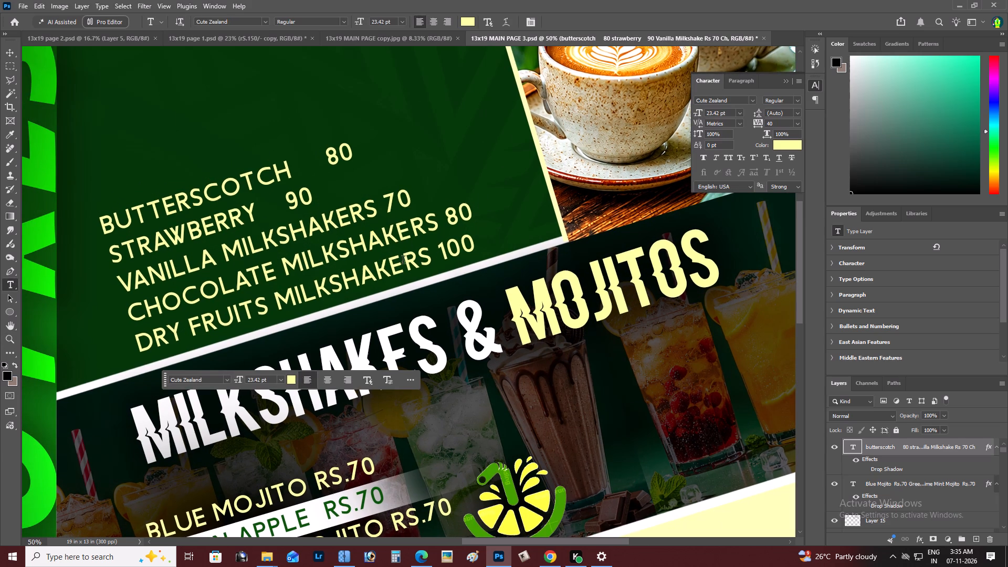
drag(403, 261, 431, 256)
key(BackSpace)
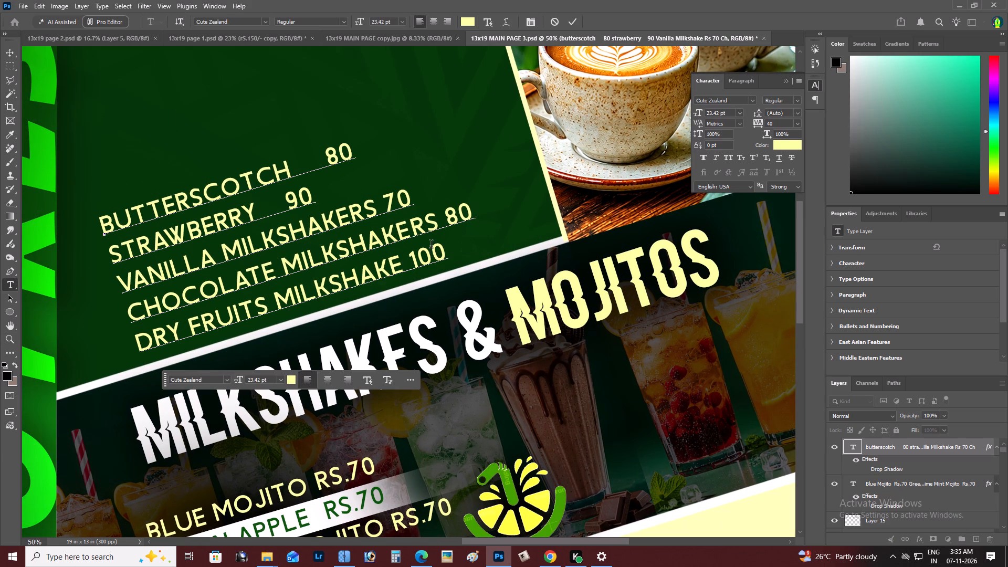
drag(435, 225, 410, 229)
key(BackSpace)
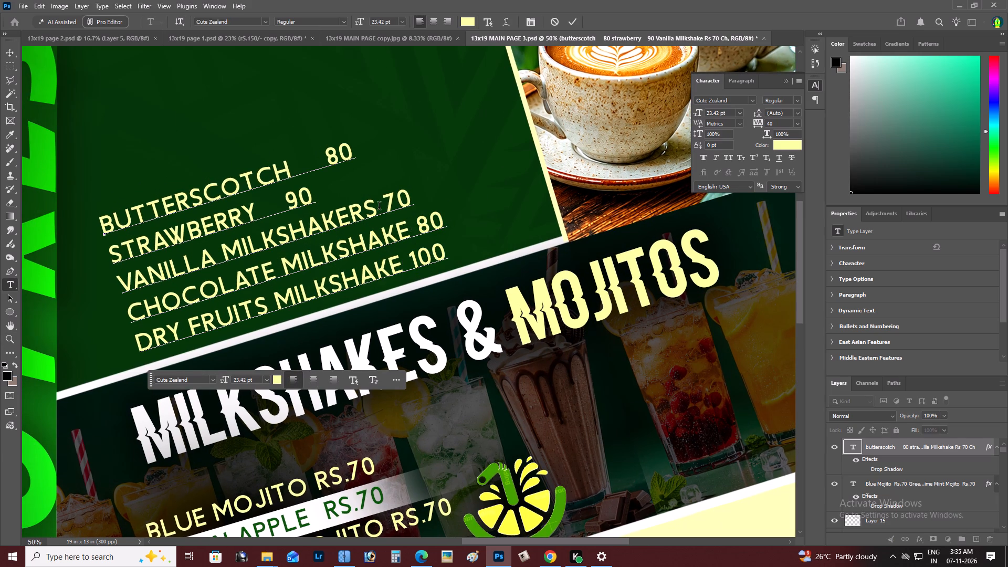
drag(381, 207, 351, 211)
key(BackSpace)
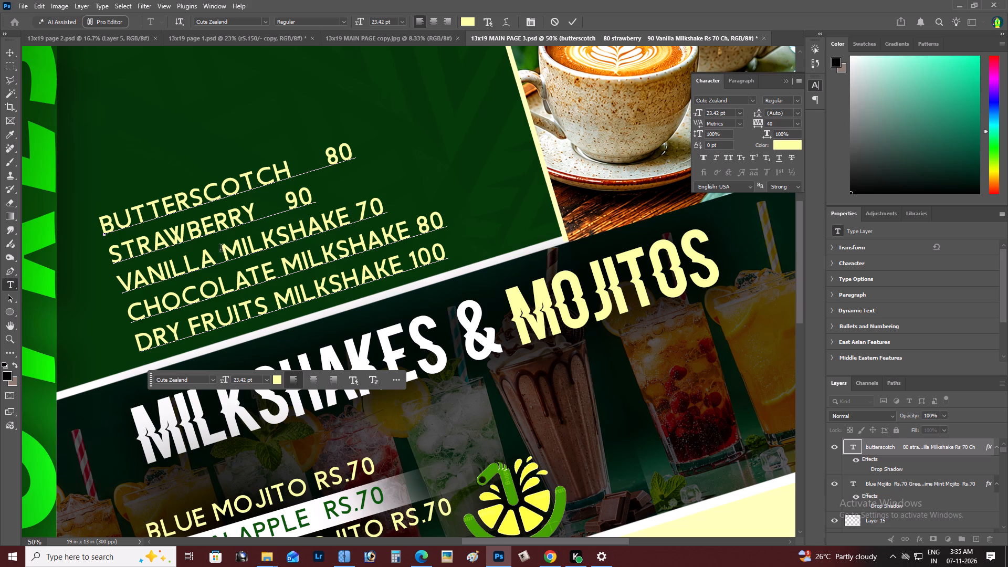
Delete the word MILKSHAKE from the Vanilla, Chocolate and Dry Fruits lines of the milkshake list.
drag(221, 250, 353, 218)
key(BackSpace)
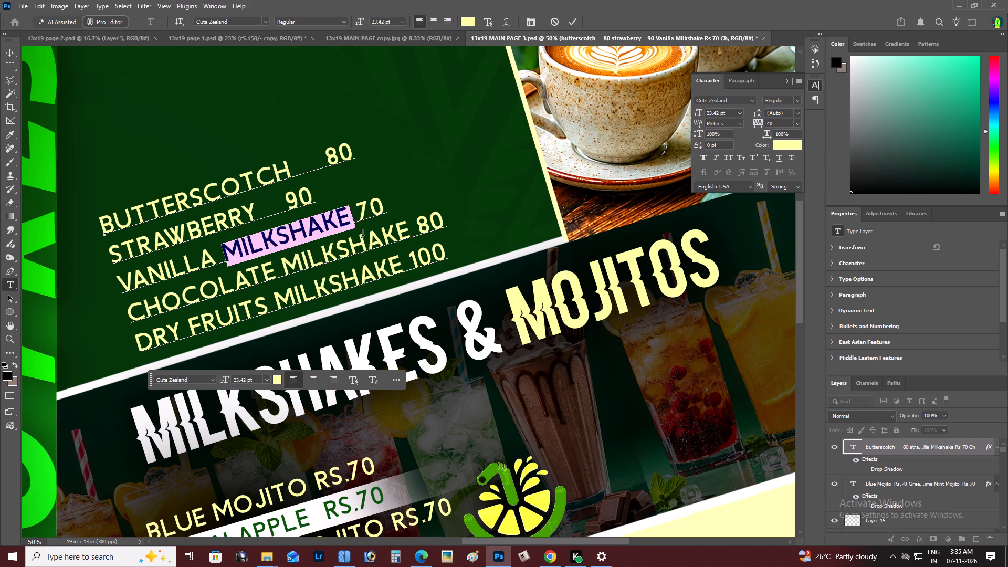
drag(275, 265, 409, 241)
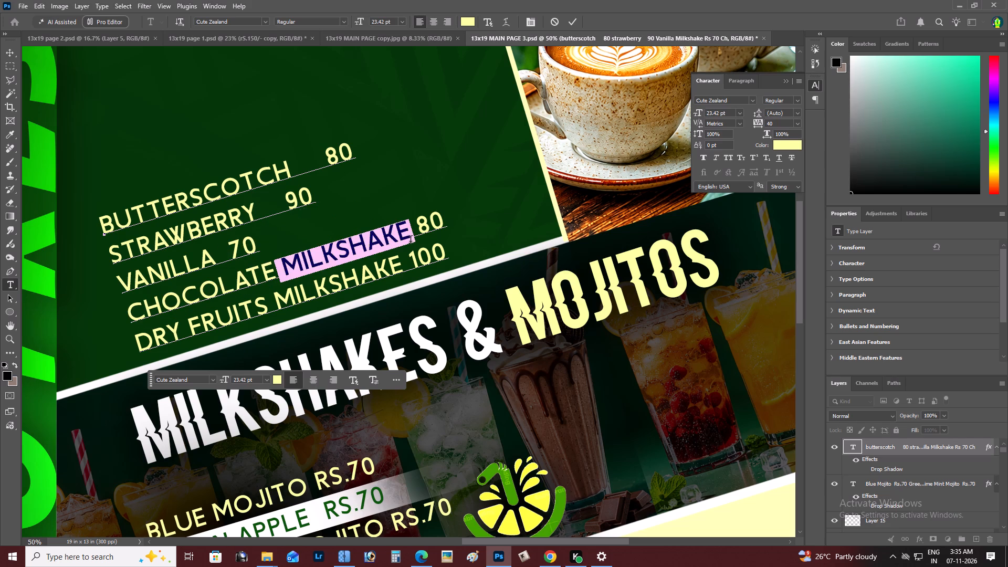
key(BackSpace)
drag(272, 302, 402, 276)
key(BackSpace)
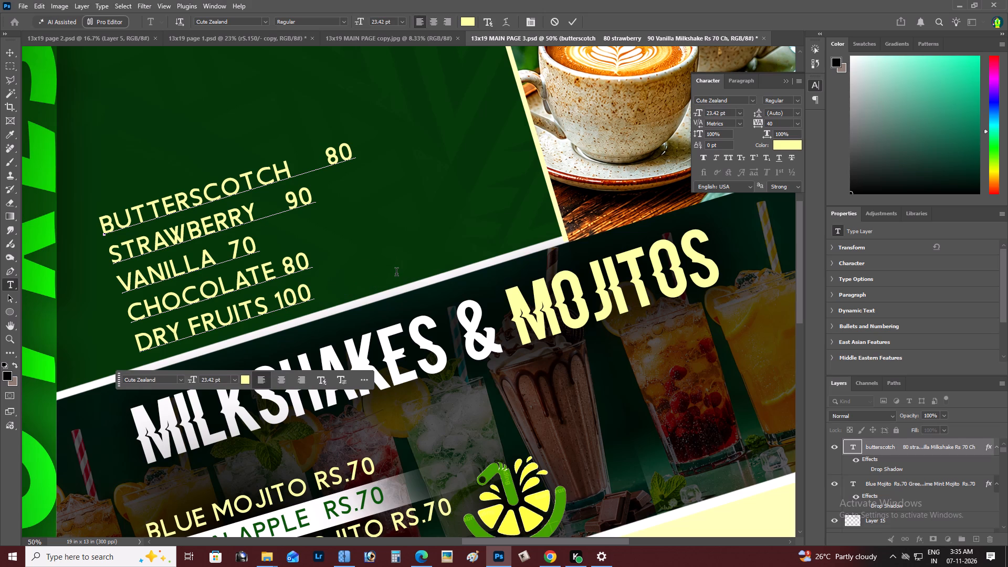
key(ctrl+Return)
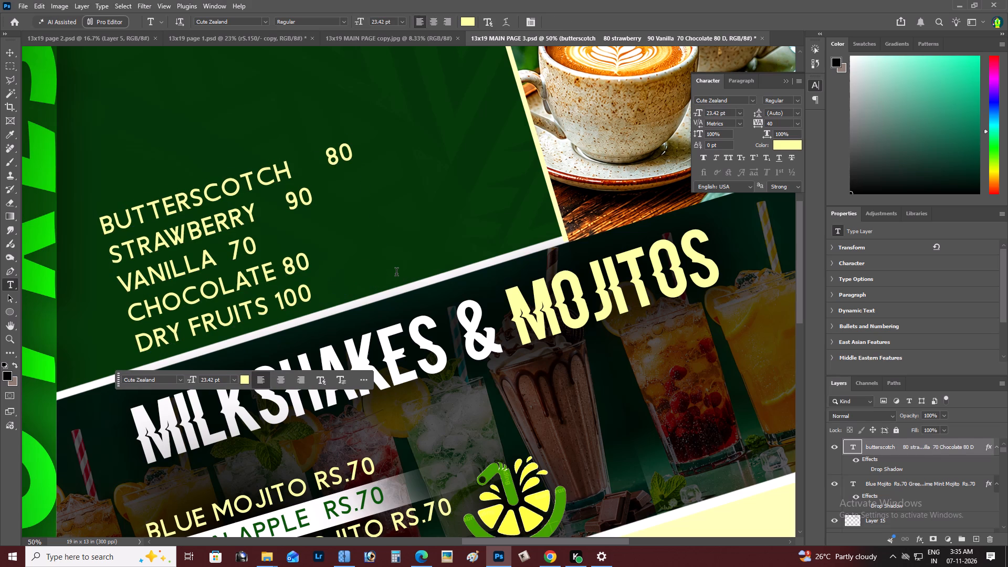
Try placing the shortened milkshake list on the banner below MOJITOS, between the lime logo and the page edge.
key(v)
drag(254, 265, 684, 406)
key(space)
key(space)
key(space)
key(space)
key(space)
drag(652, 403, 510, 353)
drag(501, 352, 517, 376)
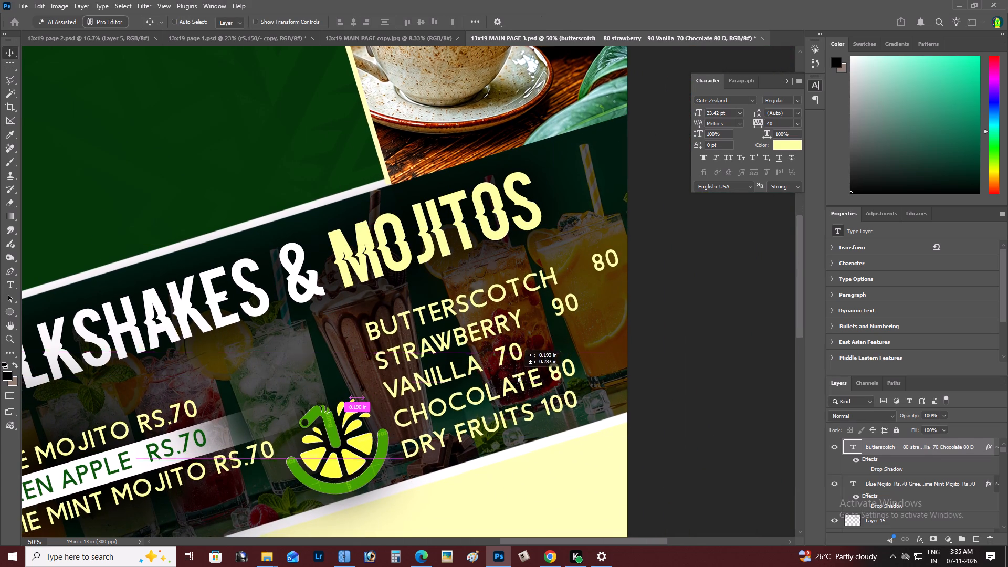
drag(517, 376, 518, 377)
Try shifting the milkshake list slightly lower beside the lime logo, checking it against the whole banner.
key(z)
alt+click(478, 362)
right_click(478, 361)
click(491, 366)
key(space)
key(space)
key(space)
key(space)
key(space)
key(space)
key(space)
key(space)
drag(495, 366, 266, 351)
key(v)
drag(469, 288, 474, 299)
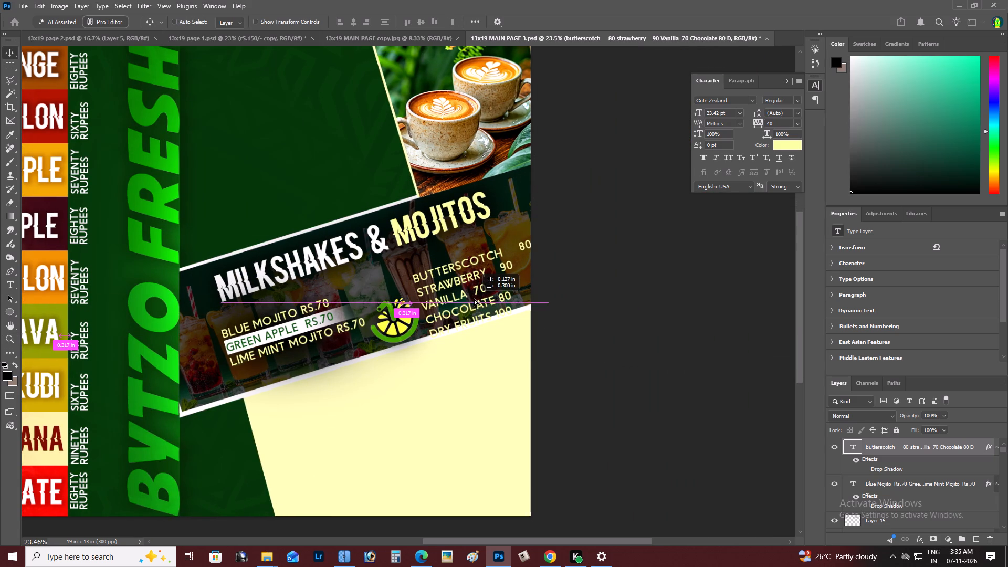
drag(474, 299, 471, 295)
Move the milkshake list to the left end of the banner, below the MILKSHAKES heading.
key(z)
alt+click(454, 281)
right_click(454, 281)
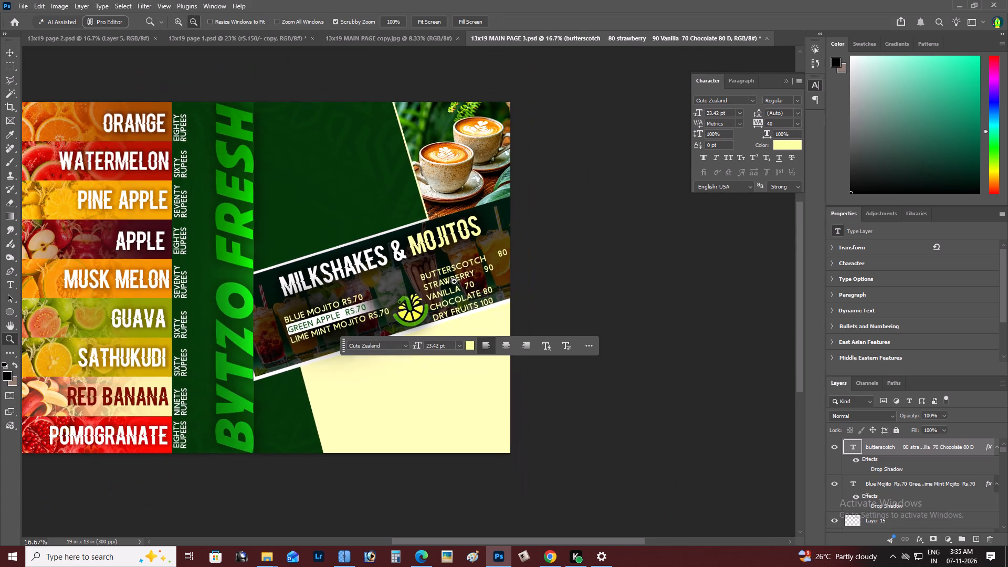
click(463, 286)
key(space)
drag(455, 283, 434, 274)
key(v)
drag(642, 302, 469, 349)
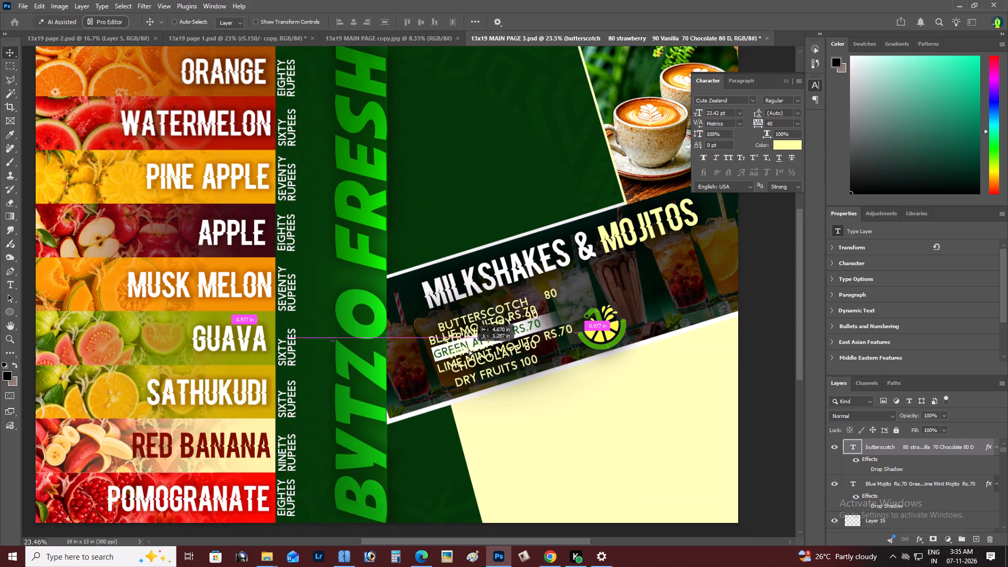
drag(469, 349, 422, 363)
Move the mojito price list to the right part of the banner, below the MOJITOS heading.
key(z)
double_click(527, 337)
key(v)
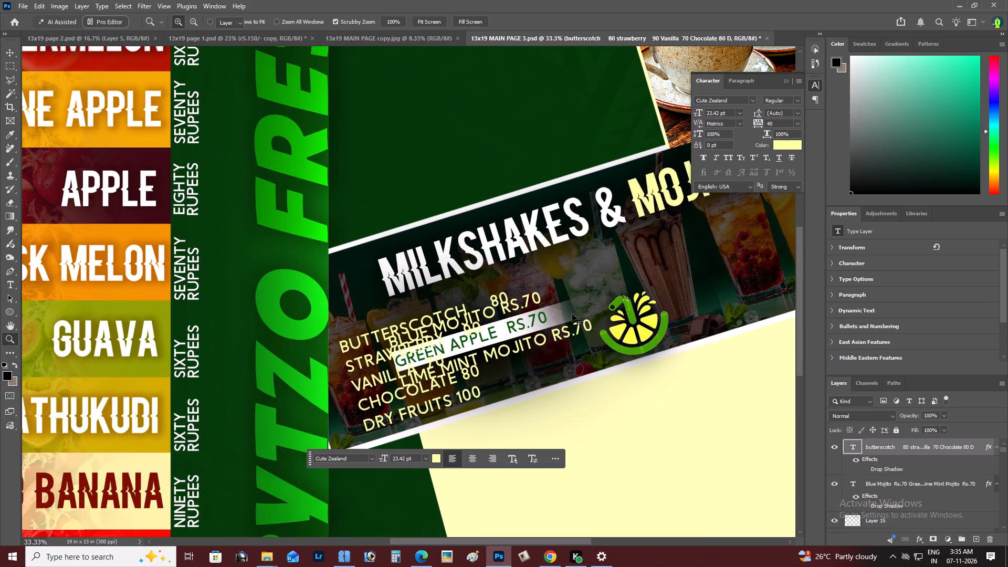
right_click(563, 308)
click(568, 315)
shift+right_click(517, 326)
shift+click(524, 331)
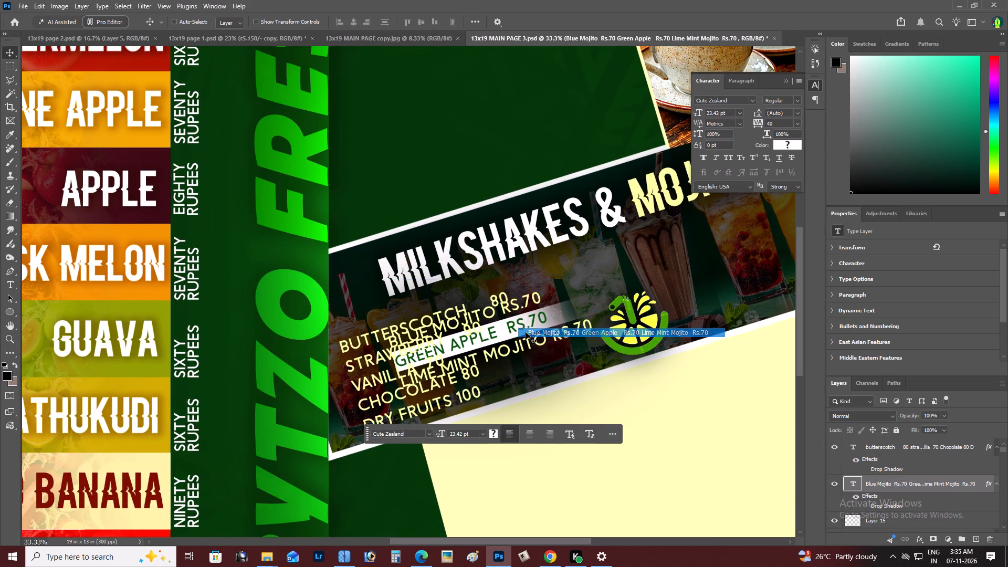
drag(532, 332, 613, 307)
key(space)
key(space)
drag(603, 313, 469, 346)
drag(428, 365, 611, 313)
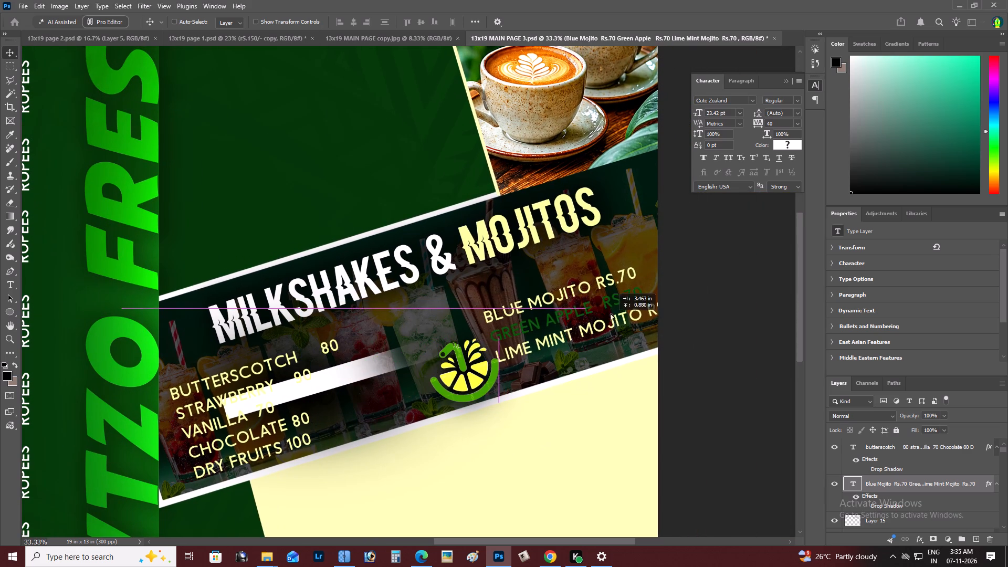
drag(611, 313, 576, 307)
Move the white highlight strip behind the GREEN APPLE line at the mojito list's new position.
right_click(393, 355)
click(396, 360)
drag(395, 361, 607, 285)
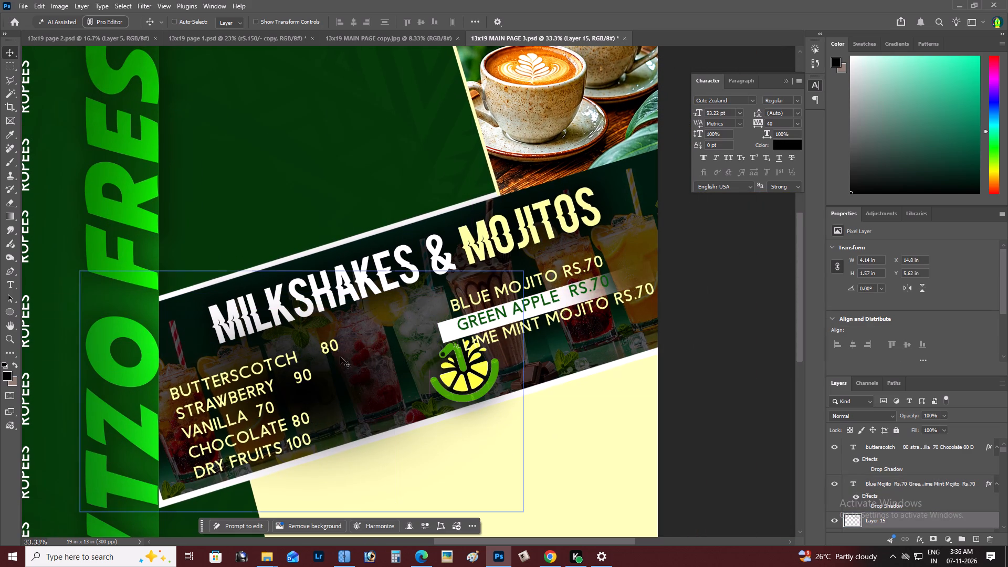
Rotate the milkshake list about 1.2° counter-clockwise and position it slightly in from the banner's left edge.
right_click(289, 358)
click(302, 363)
drag(307, 362, 331, 356)
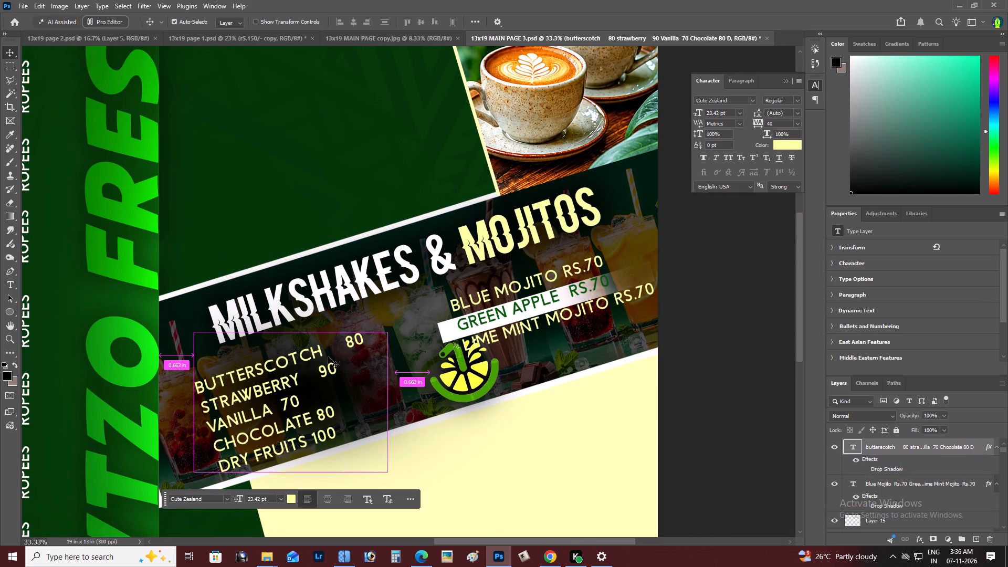
key(ctrl+t)
drag(422, 317, 423, 310)
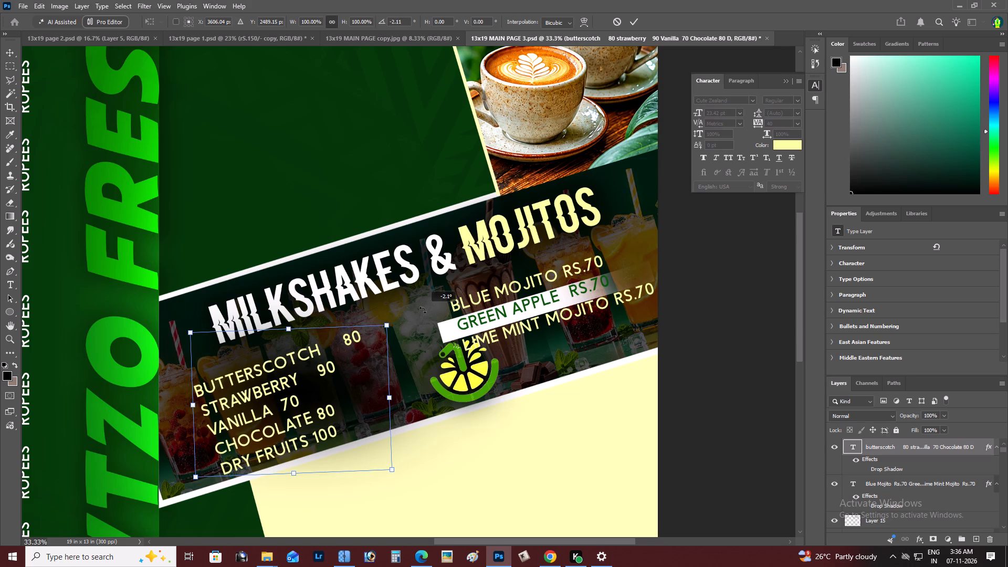
drag(423, 310, 428, 309)
drag(332, 373, 331, 374)
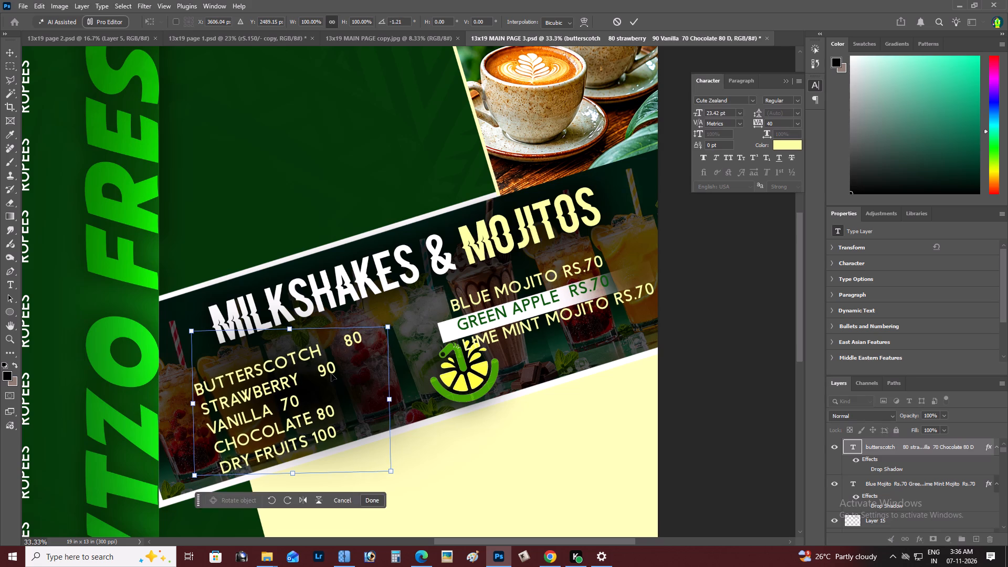
drag(331, 374, 312, 376)
key(ctrl+Return)
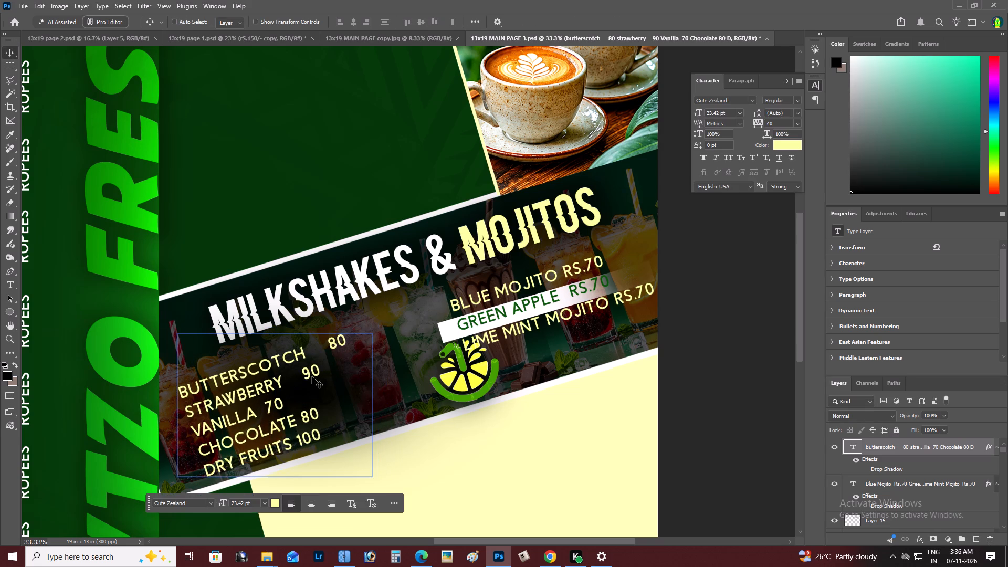
drag(282, 348, 295, 344)
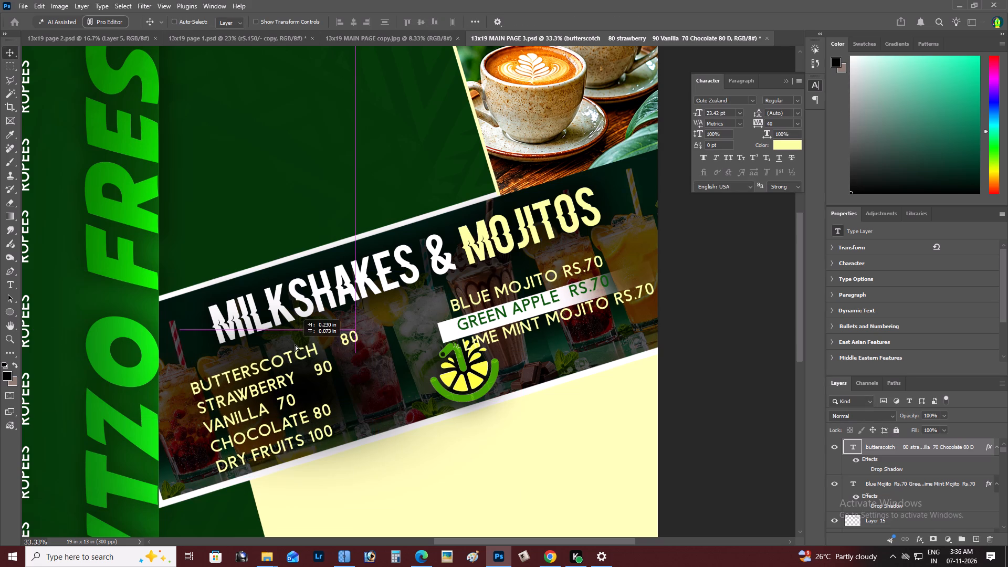
drag(295, 344, 297, 344)
Shift the mojito list slightly left so its GREEN APPLE line starts at the white strip's edge.
right_click(467, 312)
right_click(470, 299)
click(482, 303)
drag(483, 303, 474, 305)
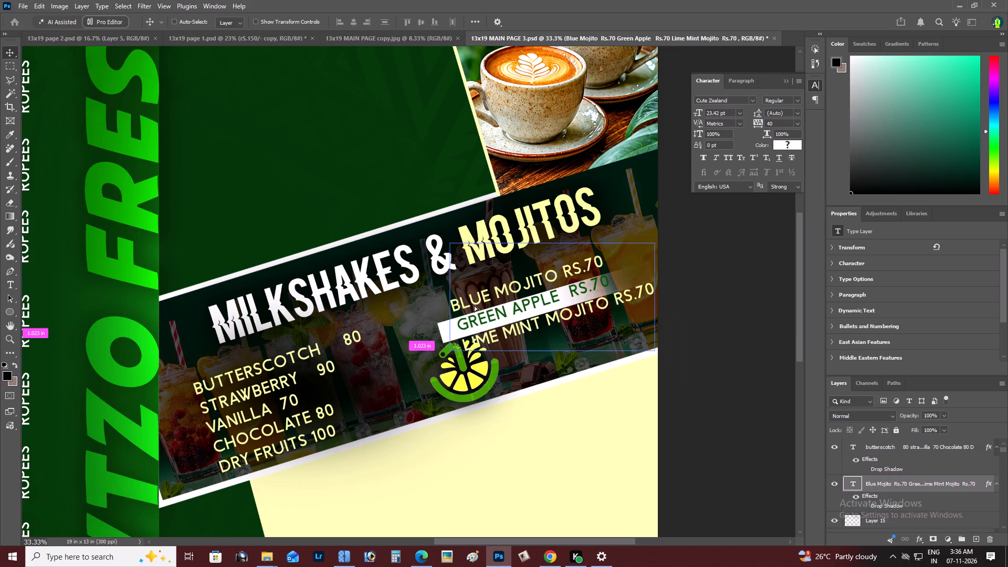
drag(474, 305, 462, 308)
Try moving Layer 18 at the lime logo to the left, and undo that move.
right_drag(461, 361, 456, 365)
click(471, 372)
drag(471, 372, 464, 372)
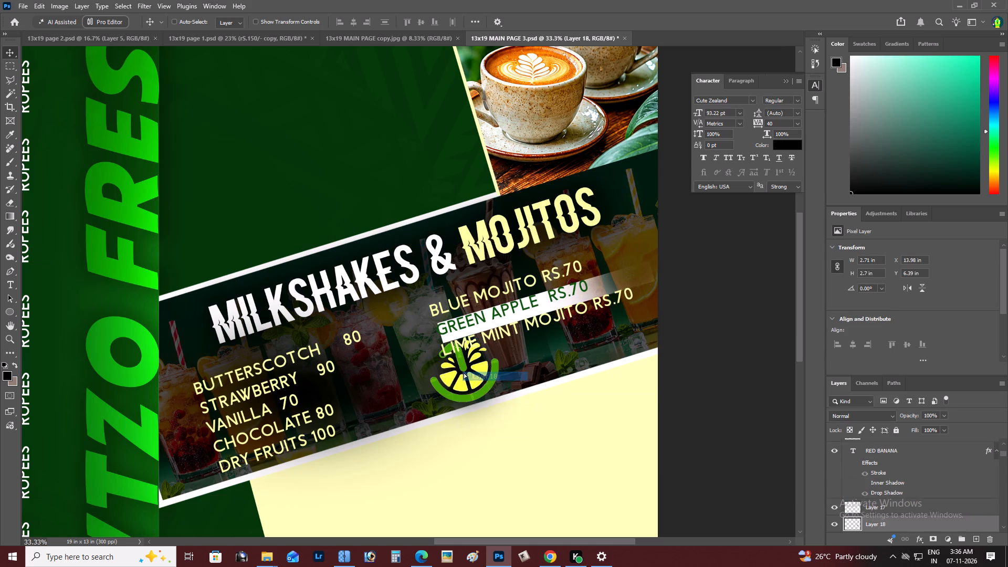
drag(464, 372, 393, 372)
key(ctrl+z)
Move the lime logo into the gap between the two price lists and enlarge it to about 1.45 in wide.
right_click(451, 373)
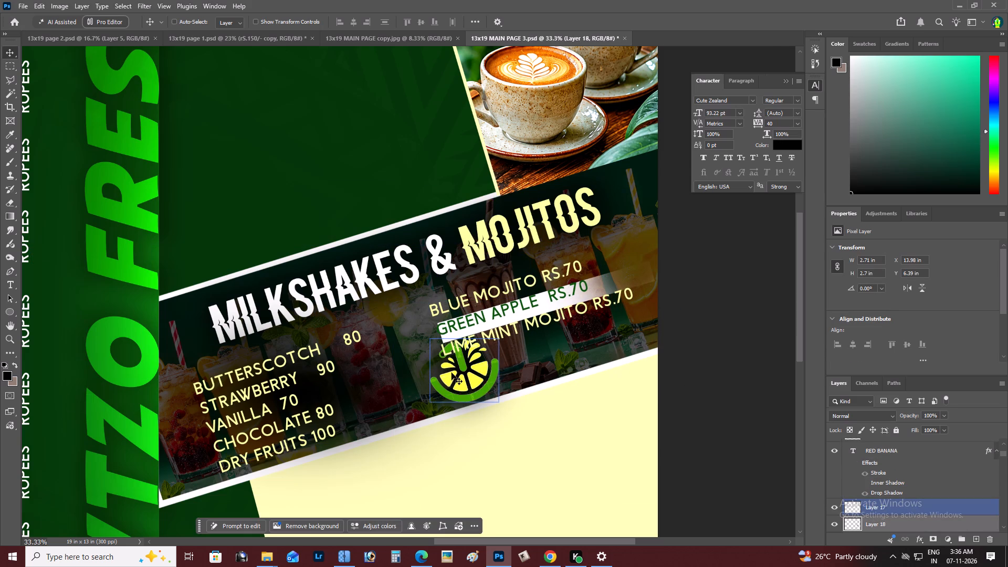
click(463, 380)
drag(464, 380, 396, 393)
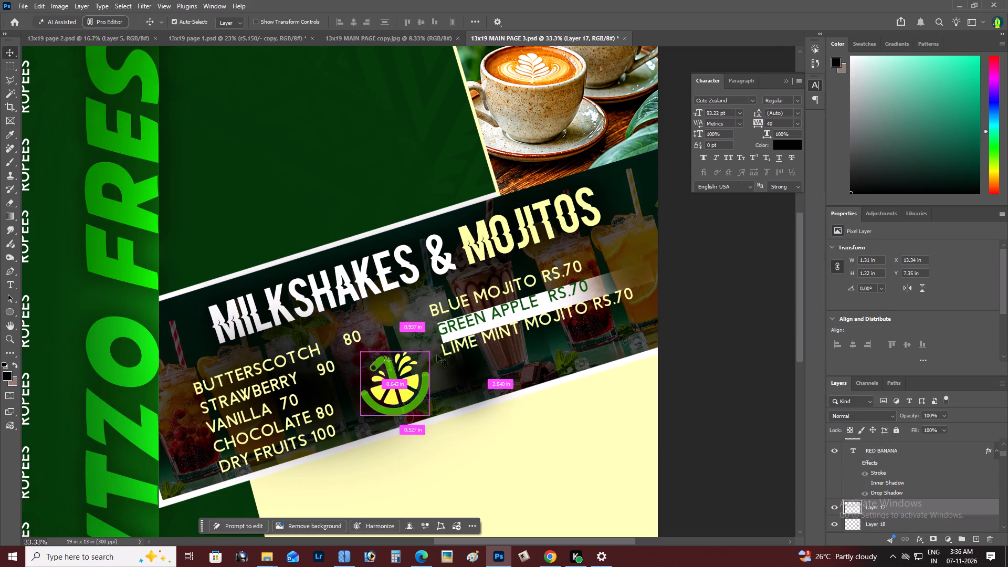
key(ctrl+t)
alt+drag(429, 351, 437, 352)
key(ctrl+Return)
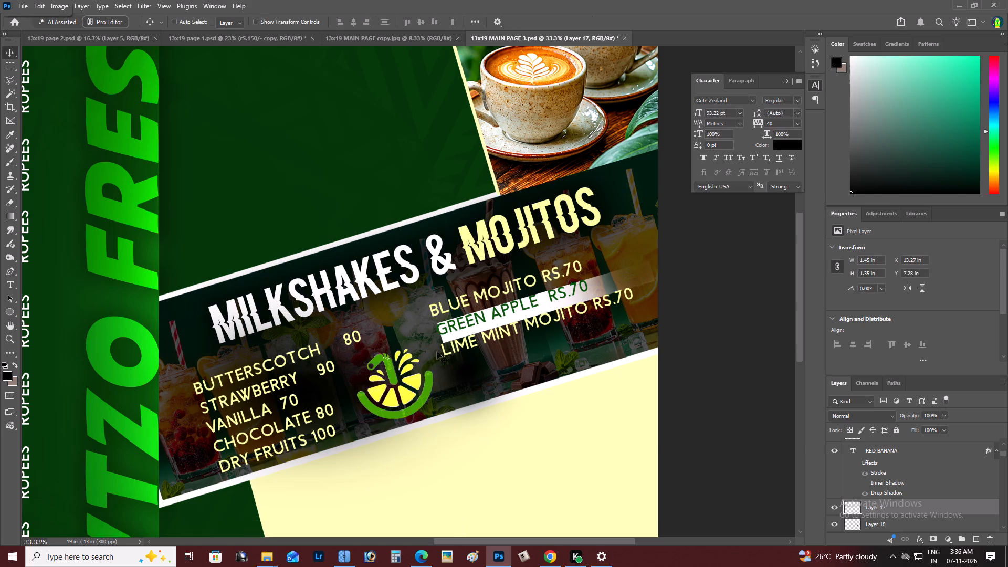
Move the mojito list about 0.3 in lower on the banner, away from the MOJITOS heading.
key(z)
alt+click(437, 352)
right_click(437, 352)
click(467, 360)
key(space)
drag(466, 359, 359, 351)
key(z)
click(532, 315)
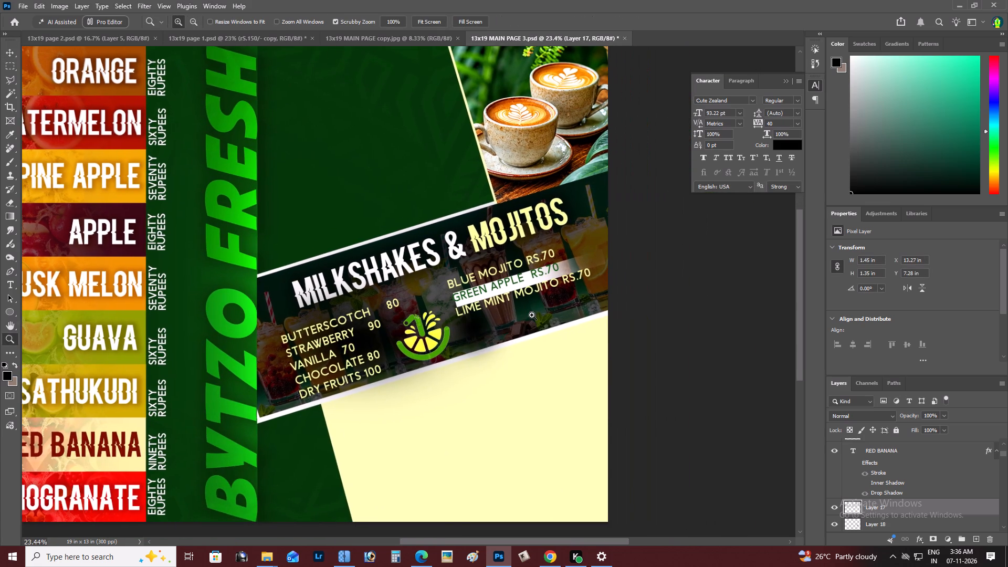
click(520, 304)
key(v)
right_click(499, 250)
click(514, 258)
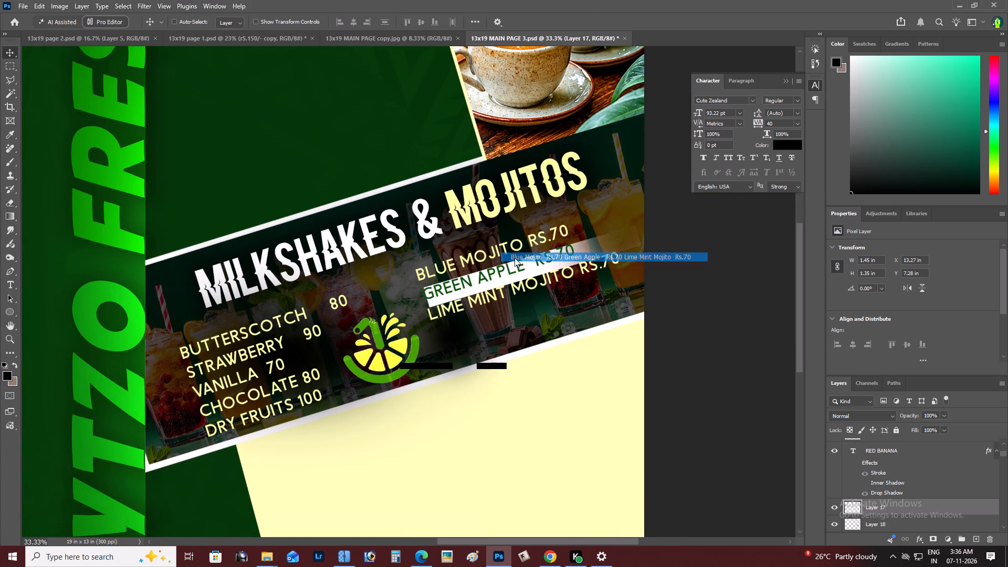
drag(516, 258, 522, 276)
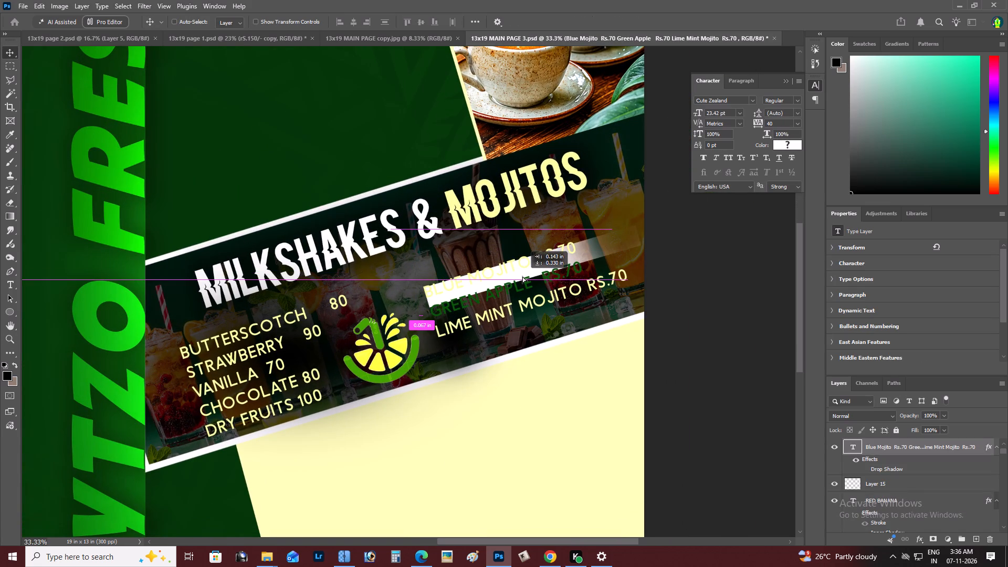
drag(522, 276, 522, 274)
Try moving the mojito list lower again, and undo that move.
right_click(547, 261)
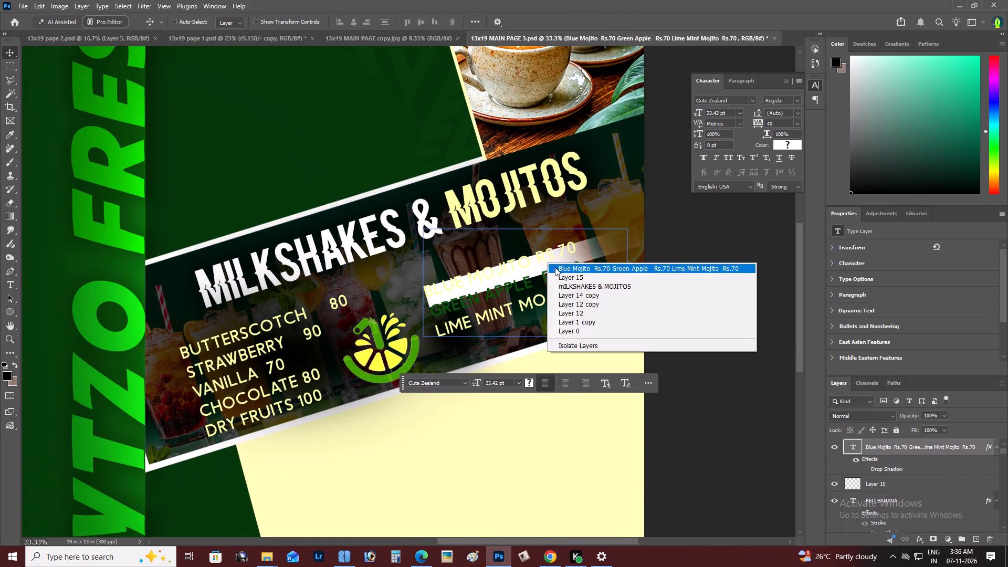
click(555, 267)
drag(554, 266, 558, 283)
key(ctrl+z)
Lower the white highlight strip so it sits directly behind the GREEN APPLE line.
right_click(559, 252)
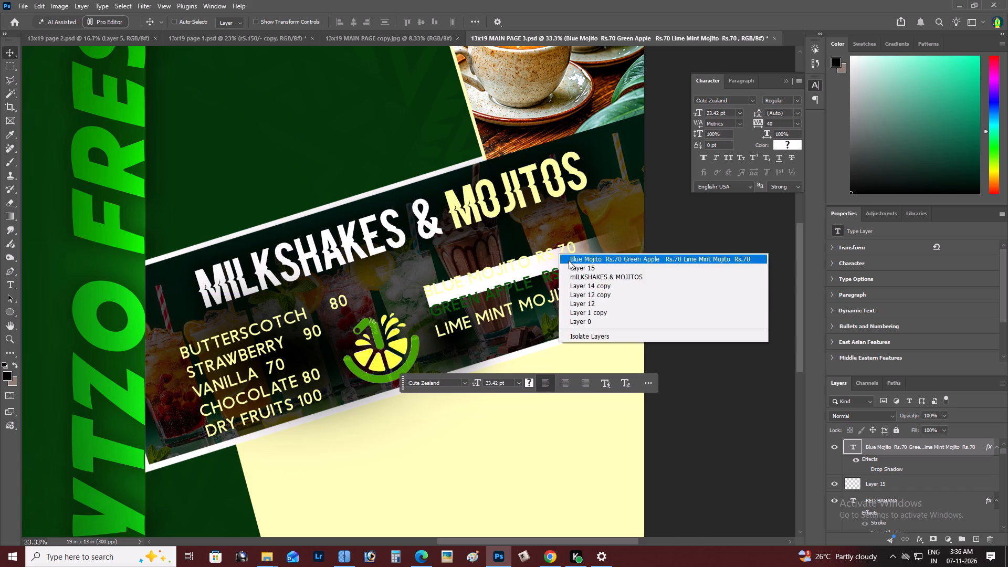
click(574, 269)
drag(561, 261, 563, 275)
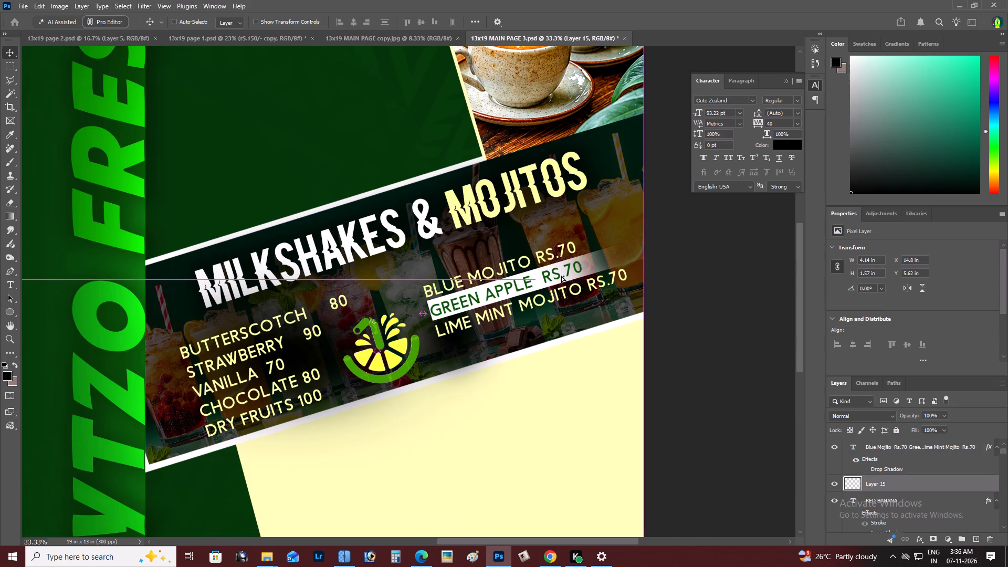
key(Down)
key(Down)
Duplicate the white highlight strip and place the copy behind the VANILLA line of the milkshake list.
key(z)
alt+click(561, 276)
right_click(561, 276)
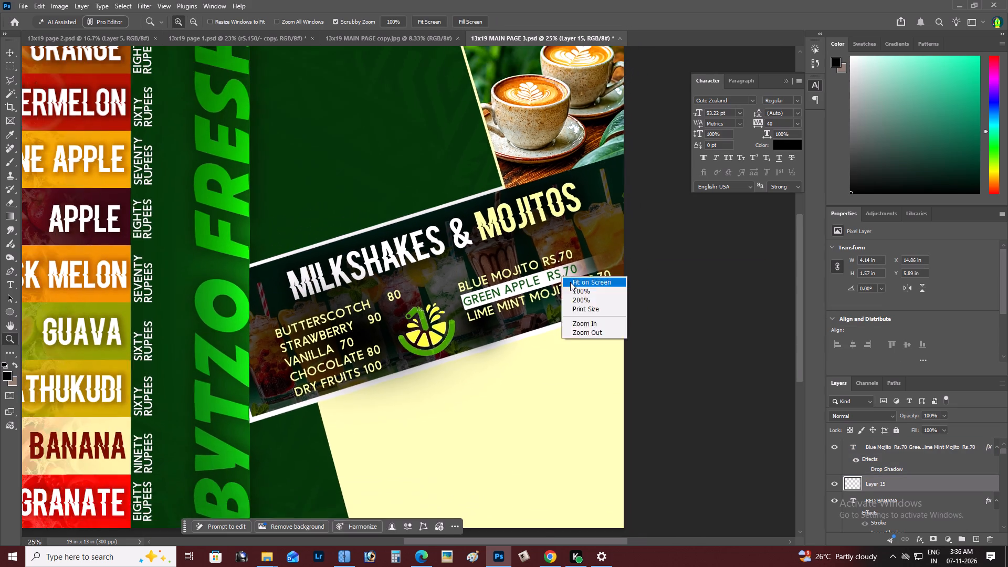
double_click(570, 282)
key(space)
key(space)
key(space)
drag(554, 333, 495, 350)
key(z)
click(444, 390)
click(373, 400)
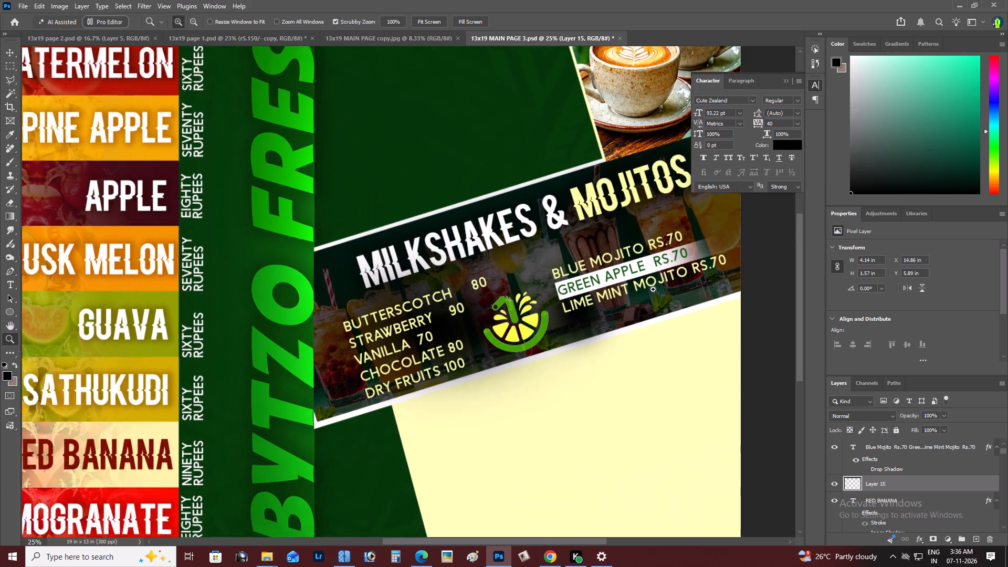
key(v)
alt+drag(635, 257, 394, 339)
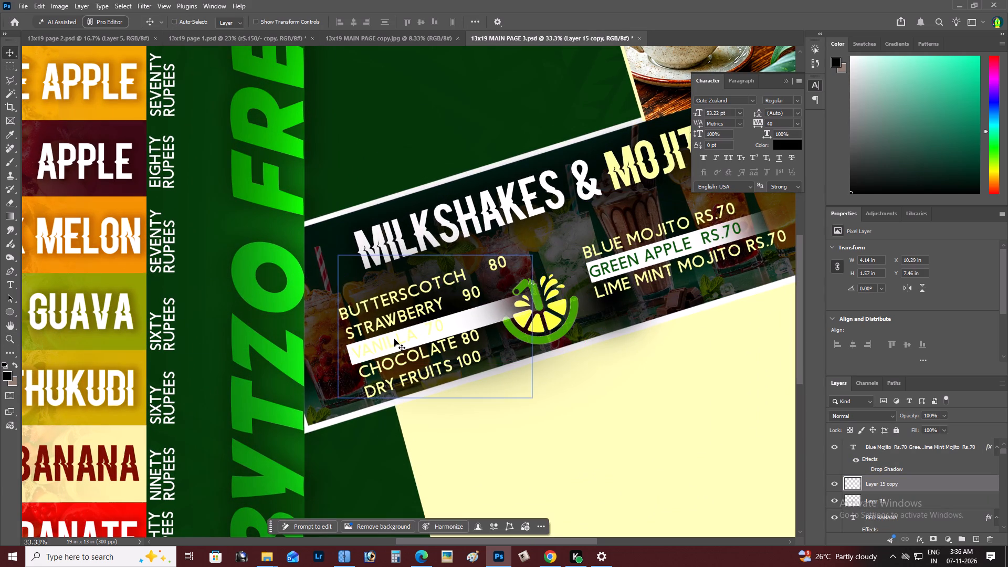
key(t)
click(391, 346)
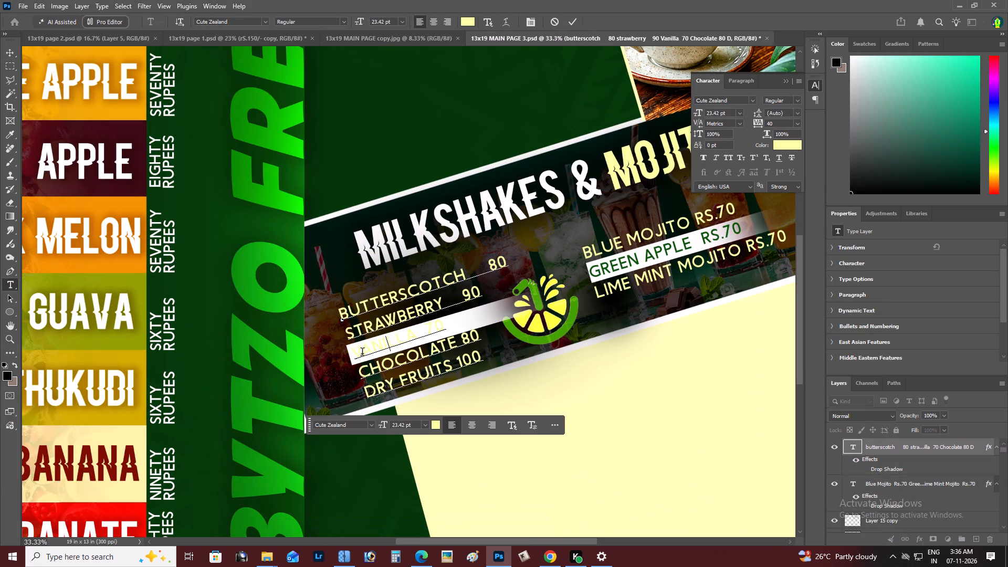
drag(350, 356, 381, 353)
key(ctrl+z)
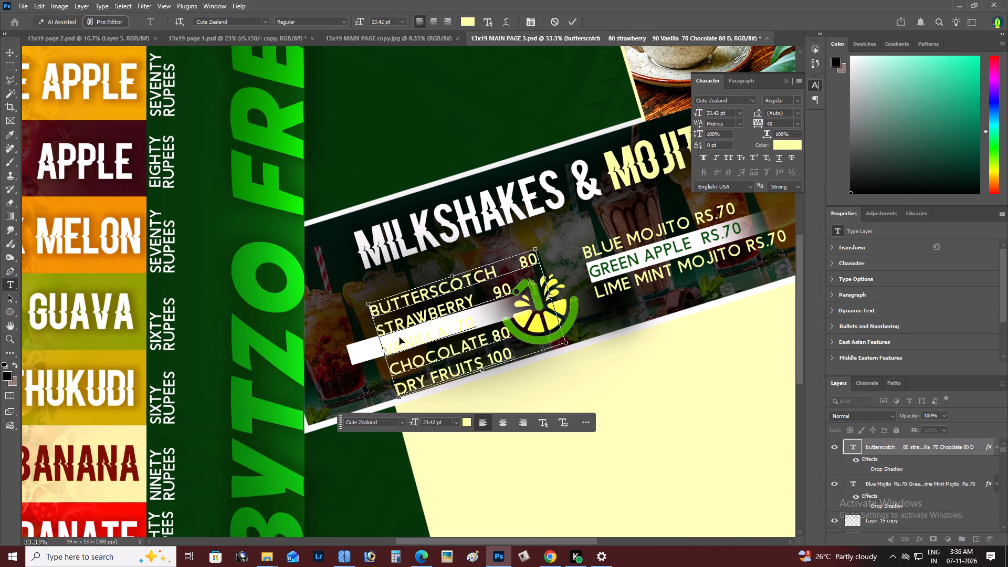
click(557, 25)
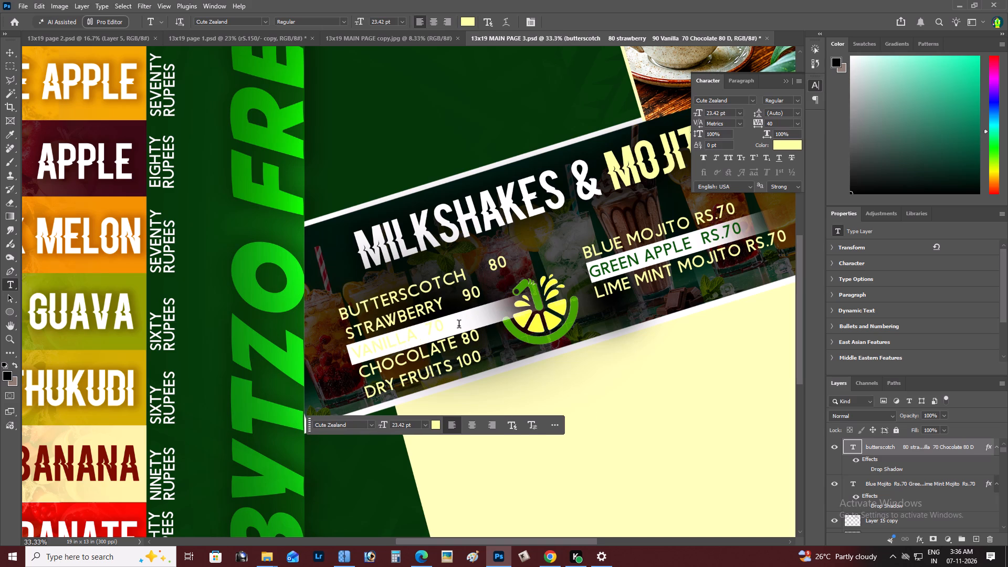
Recolour the VANILLA 70 line of the milkshake list dark green (#05370a), sampled from the artwork.
drag(461, 320, 321, 365)
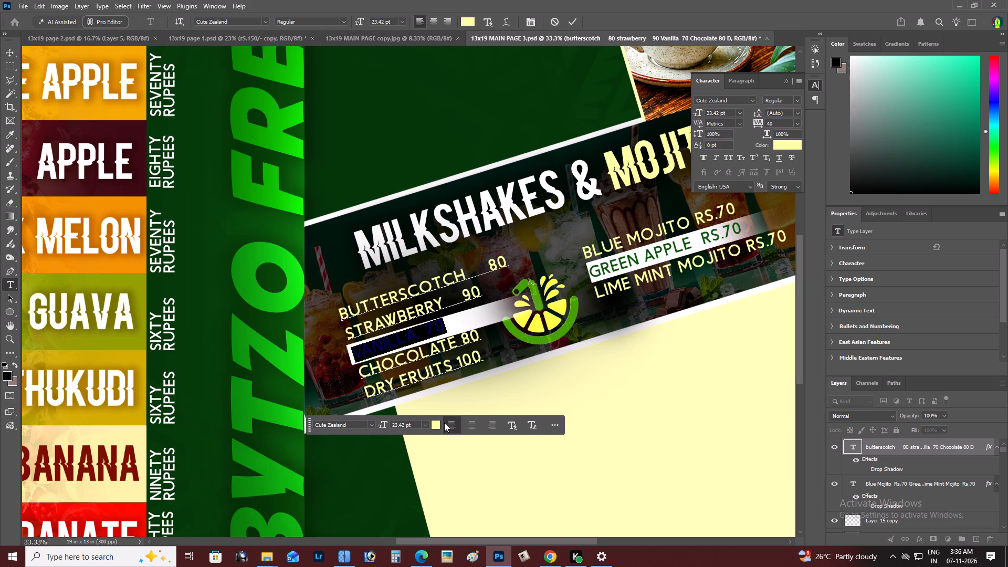
click(436, 423)
click(436, 143)
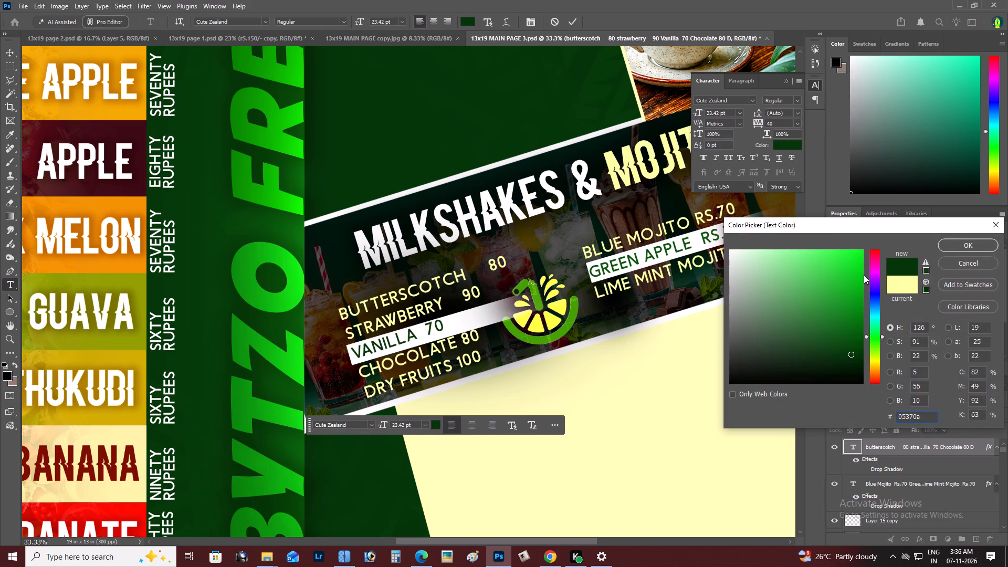
click(958, 250)
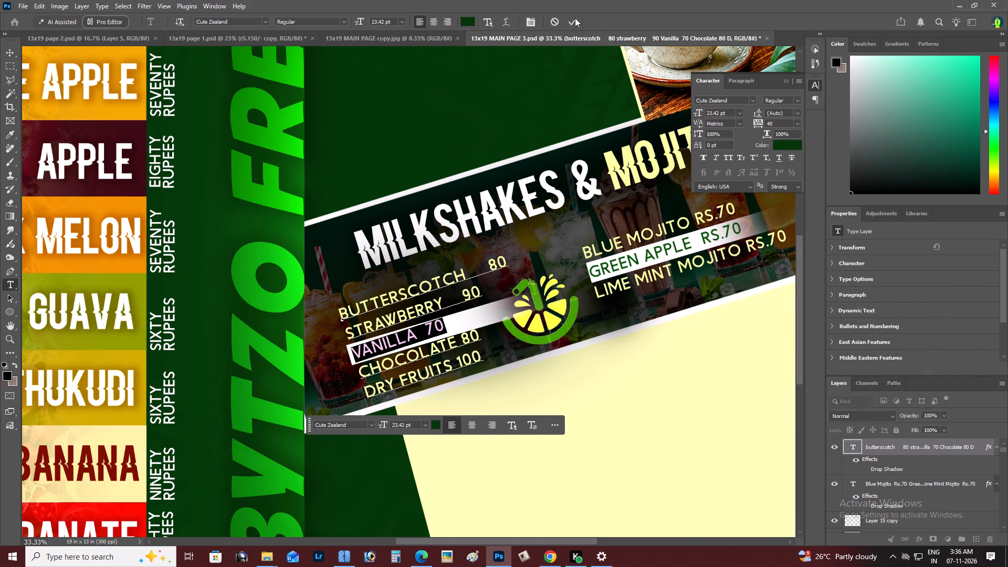
click(572, 22)
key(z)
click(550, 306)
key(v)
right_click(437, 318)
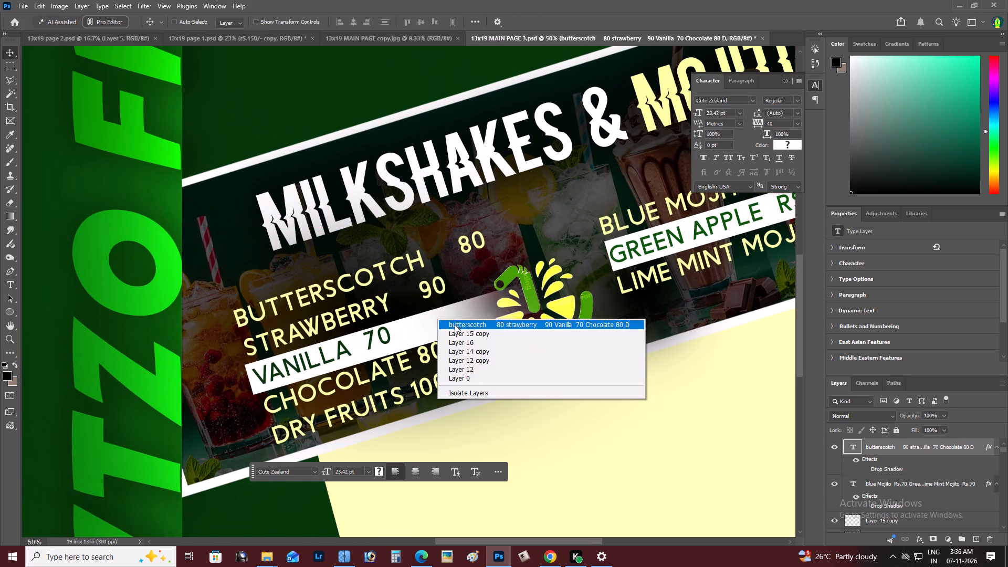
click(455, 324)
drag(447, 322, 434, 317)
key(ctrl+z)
Rotate the white strip behind the VANILLA line by about -1.43° and nudge it slightly left.
right_click(448, 319)
click(474, 334)
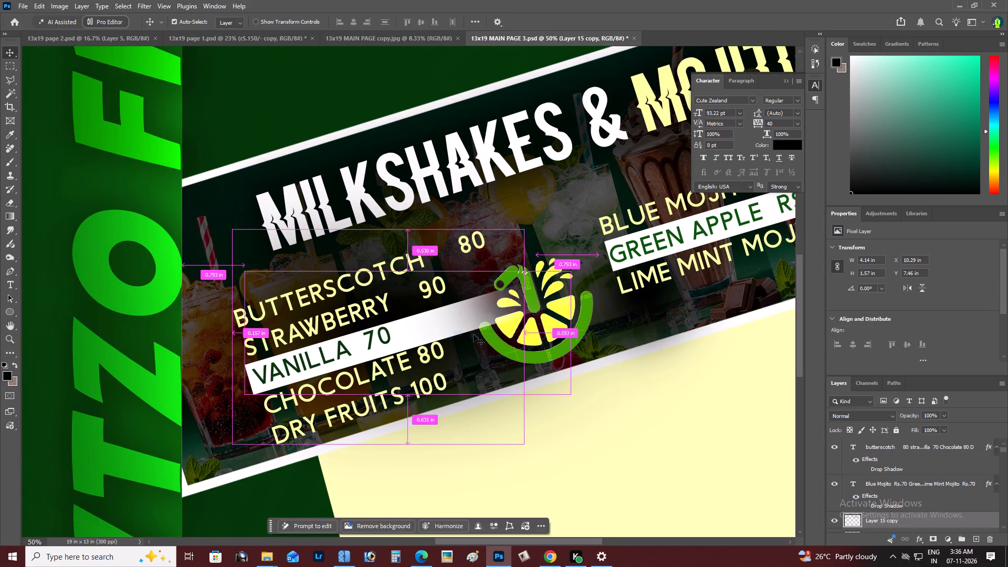
key(ctrl+t)
drag(575, 242, 576, 236)
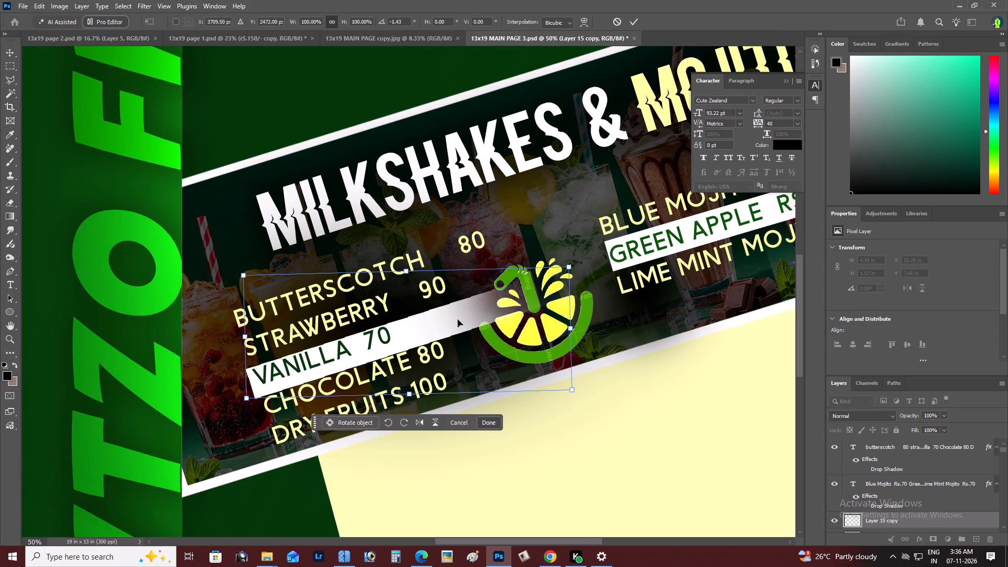
click(458, 320)
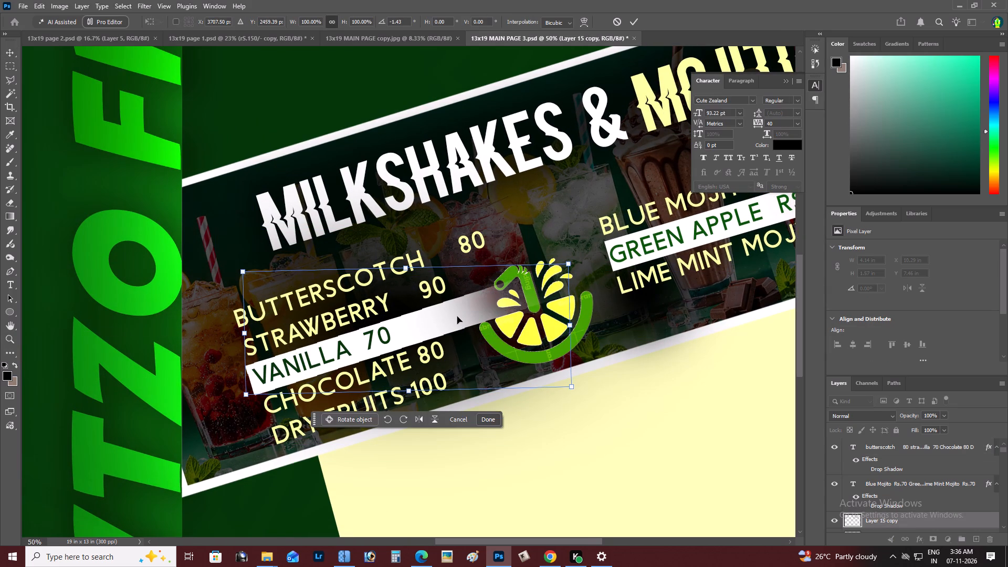
key(ctrl+Return)
key(v)
key(shift+Up)
key(shift+Down)
key(Left)
key(Left)
key(Left)
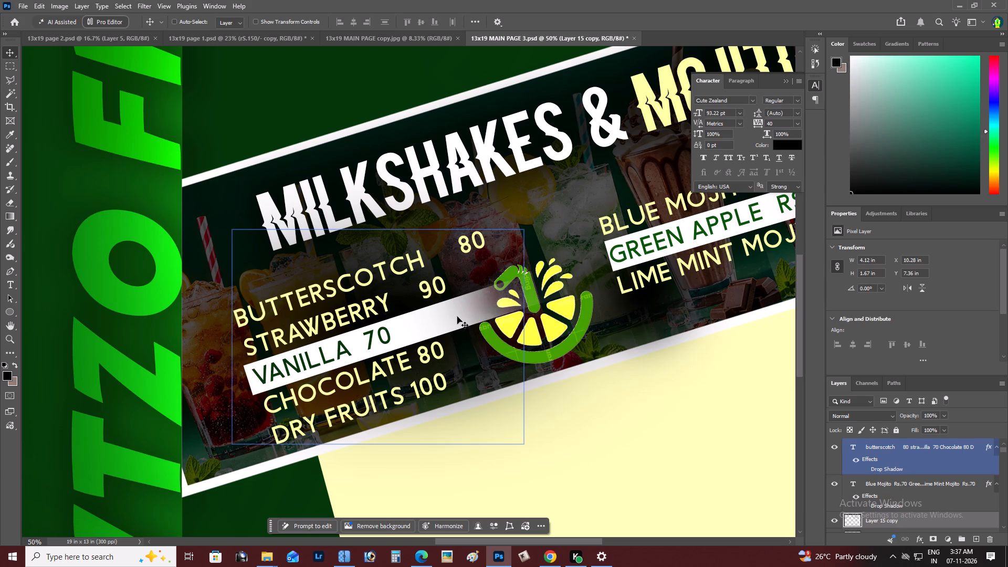
key(Left)
Tilt the VANILLA highlight strip slightly more and nudge it right to X 10.3 in.
key(ctrl+t)
click(571, 235)
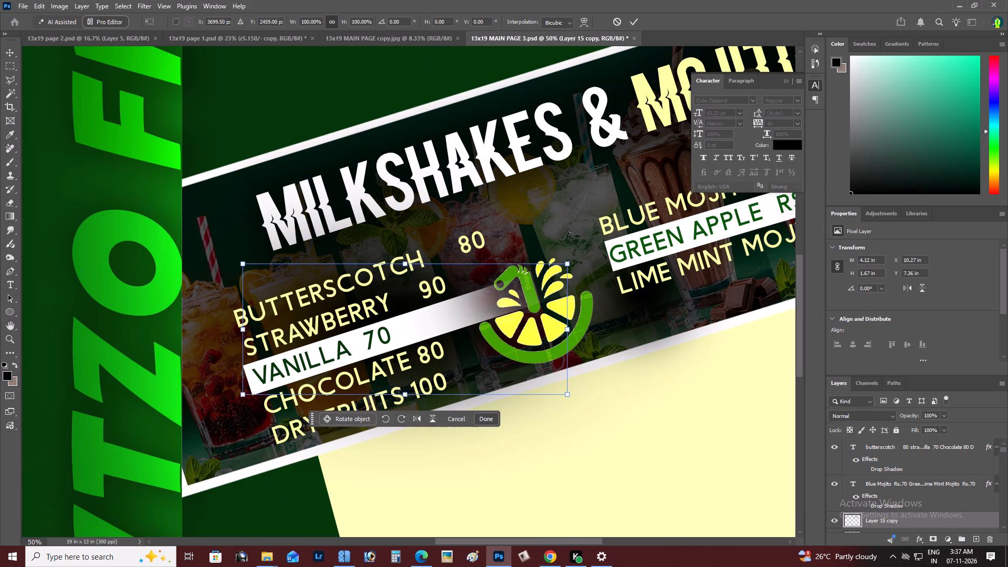
key(ctrl+Return)
key(v)
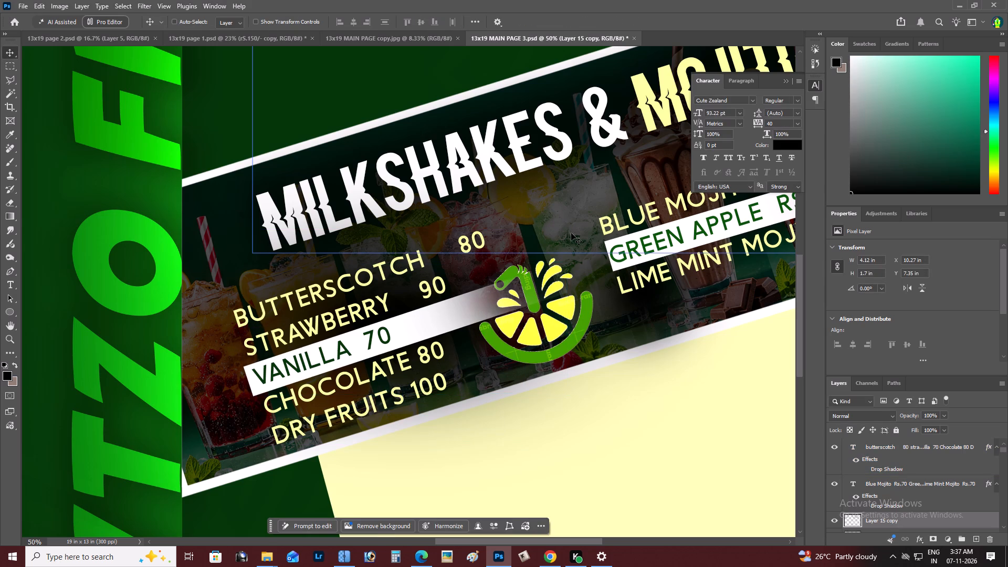
key(shift+Up)
key(shift+Down)
key(Right)
key(Right)
key(Right)
key(Right)
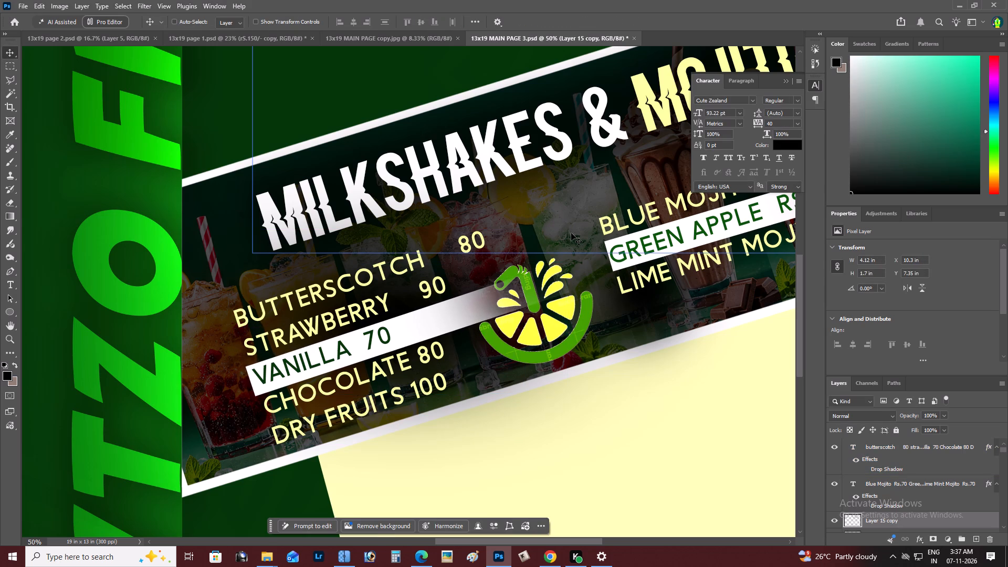
Erase the end of the VANILLA highlight strip around the lime logo with a larger 800 px soft eraser.
key(r)
key(e)
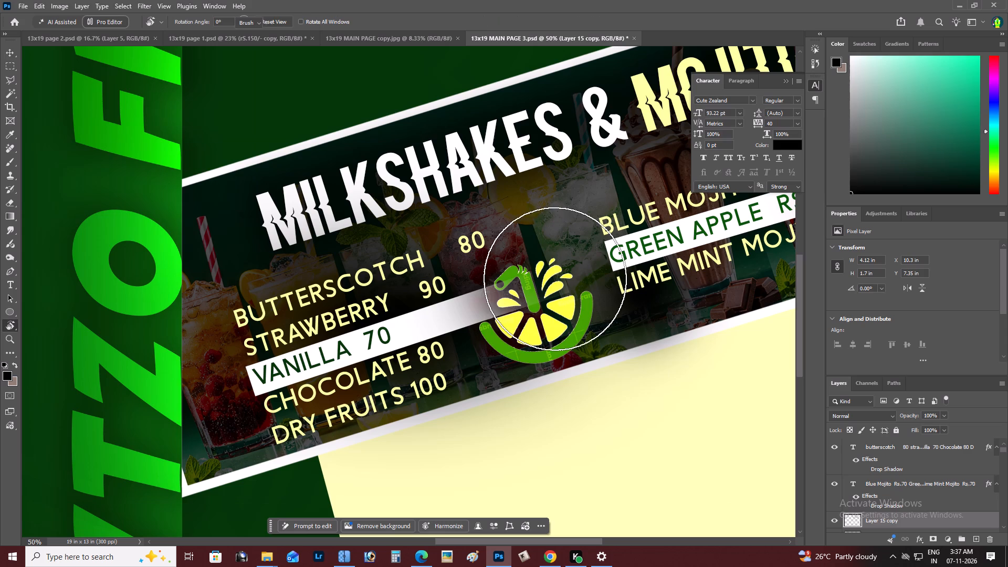
key(bracketright)
click(531, 280)
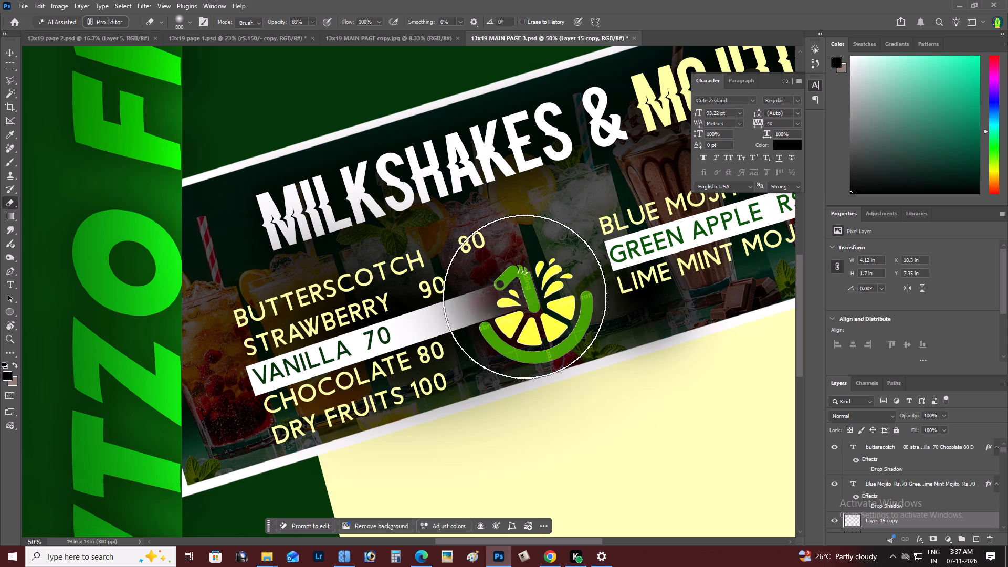
click(524, 298)
drag(527, 298, 596, 280)
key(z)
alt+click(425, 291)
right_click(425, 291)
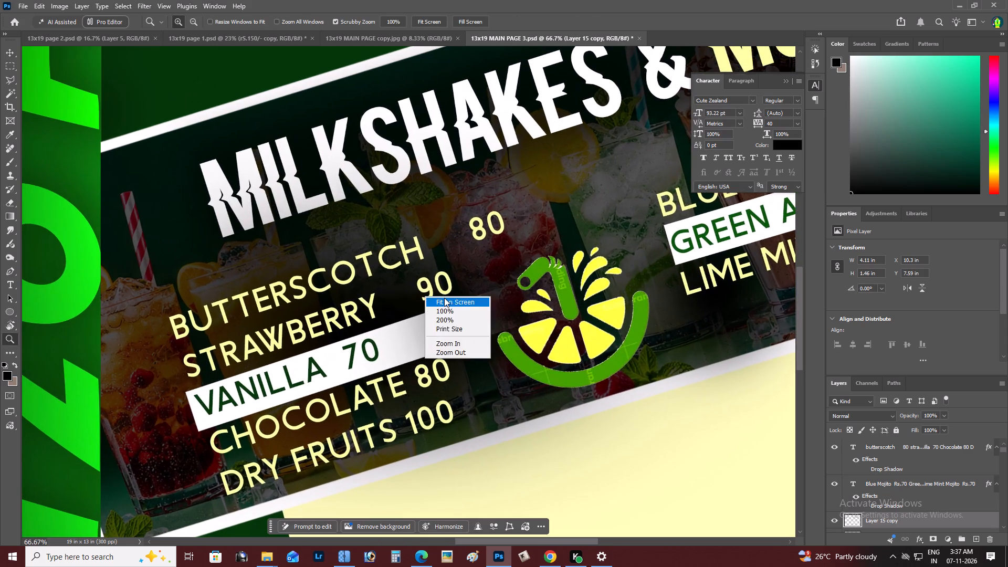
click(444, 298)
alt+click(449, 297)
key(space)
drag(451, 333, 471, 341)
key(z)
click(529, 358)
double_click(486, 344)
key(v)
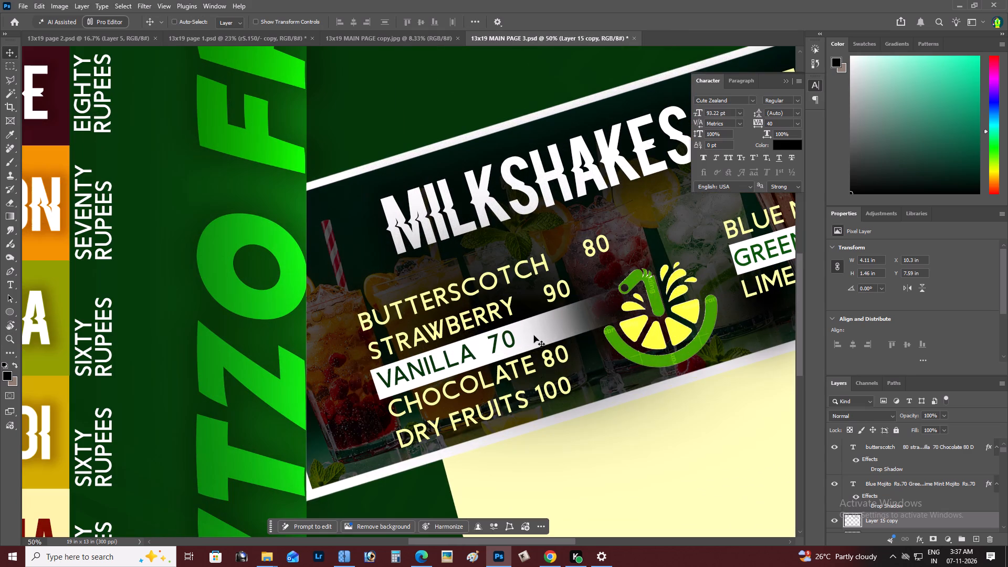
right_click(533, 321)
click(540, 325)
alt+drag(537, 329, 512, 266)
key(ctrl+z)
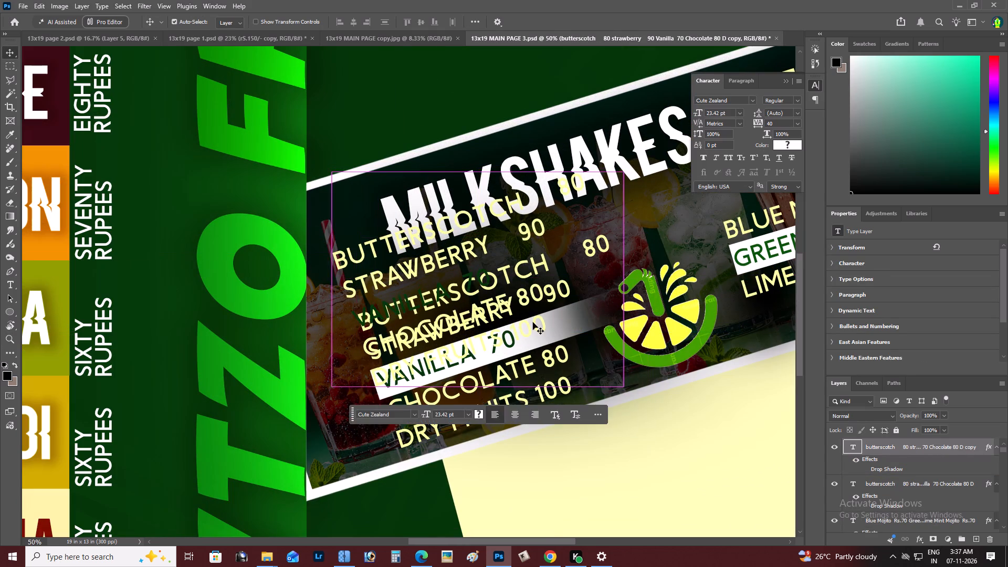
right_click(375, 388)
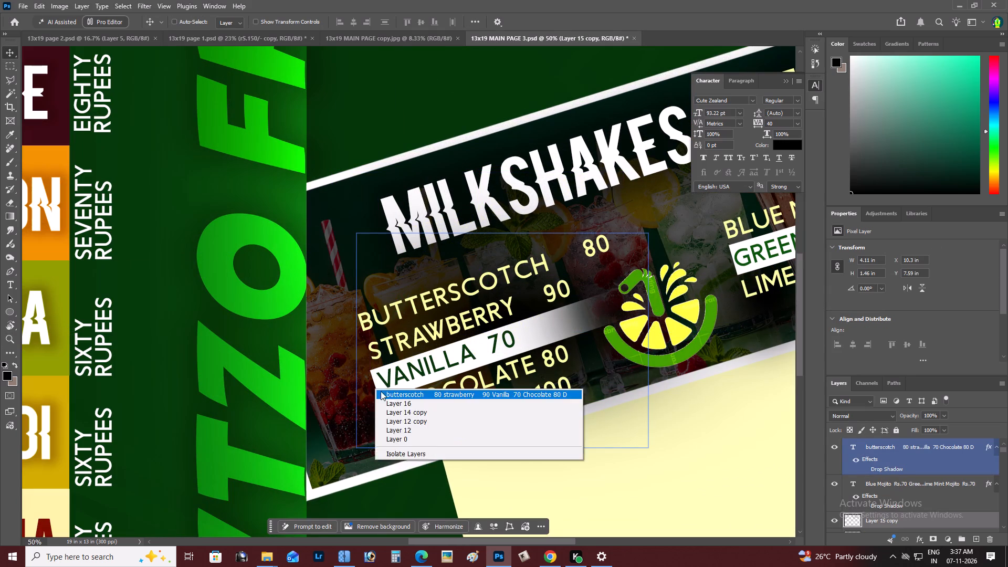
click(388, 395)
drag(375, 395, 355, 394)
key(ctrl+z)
Duplicate the VANILLA highlight strip and place the copy behind the BUTTERSCOTCH line of the milkshake list.
right_click(382, 386)
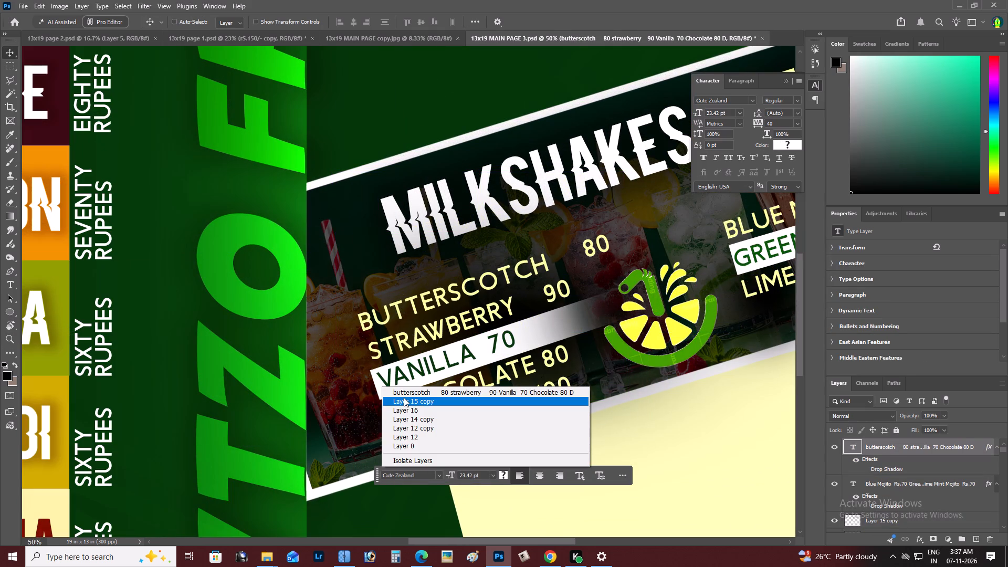
click(404, 397)
drag(402, 397, 377, 387)
key(ctrl+z)
alt+drag(385, 379, 364, 325)
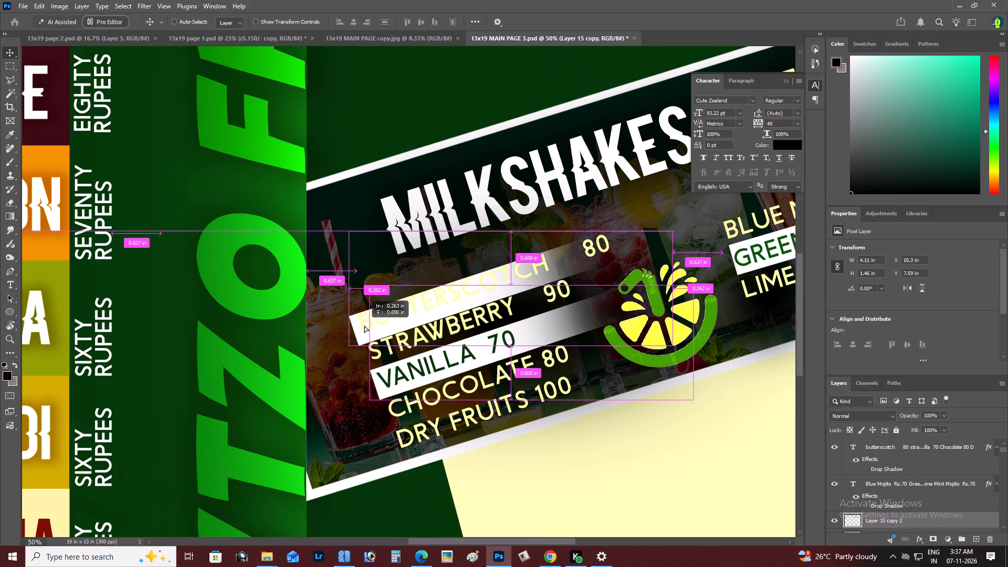
alt+drag(364, 325, 364, 320)
Recolour the BUTTERSCOTCH 80 line, including its price, dark green (#053c0a).
key(t)
click(418, 312)
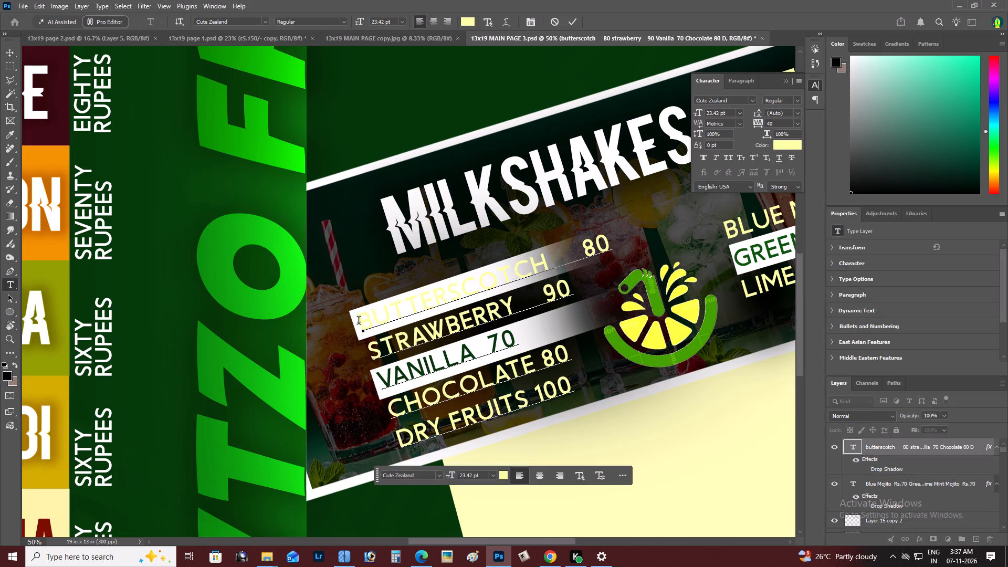
drag(359, 322, 641, 243)
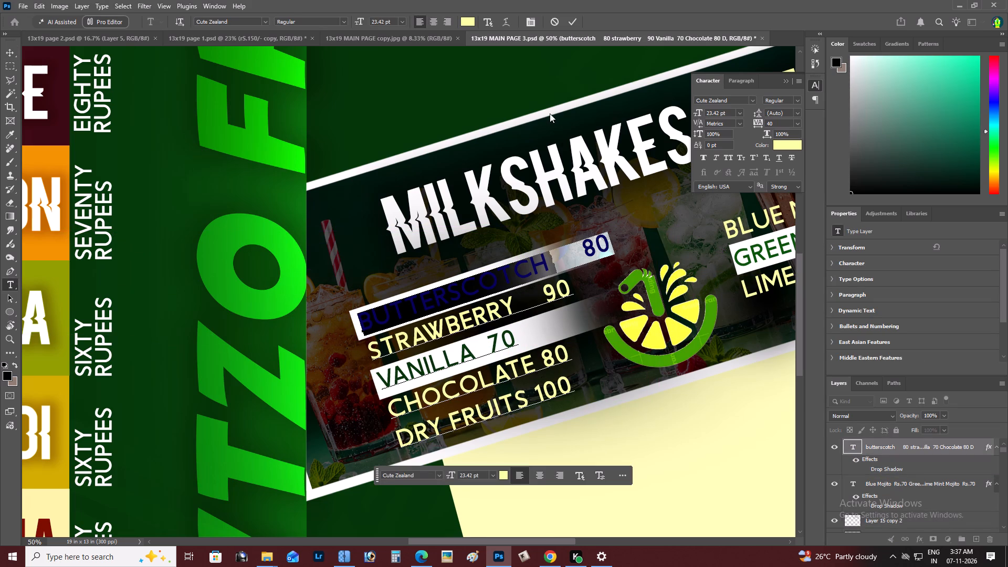
click(470, 20)
click(289, 167)
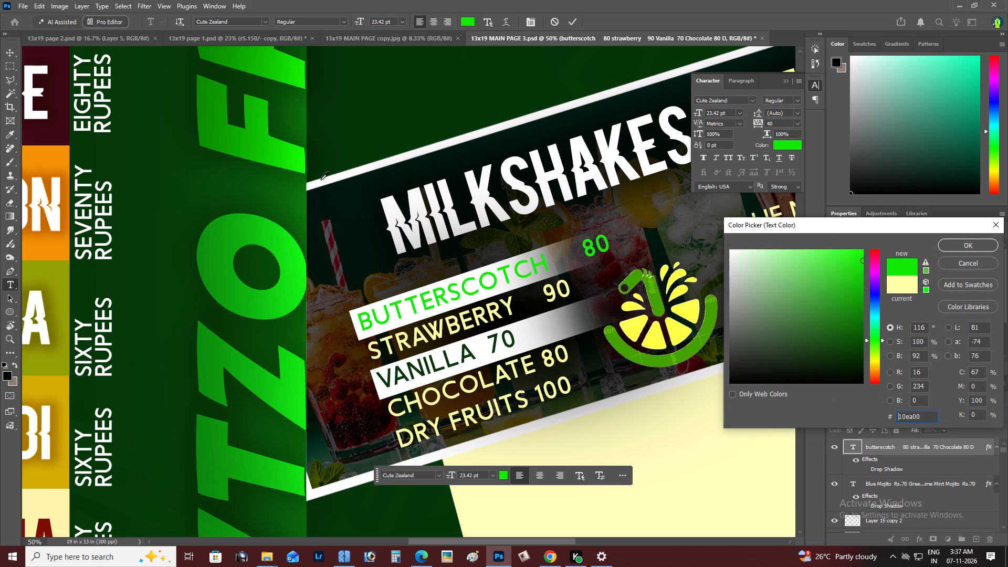
click(146, 187)
click(573, 24)
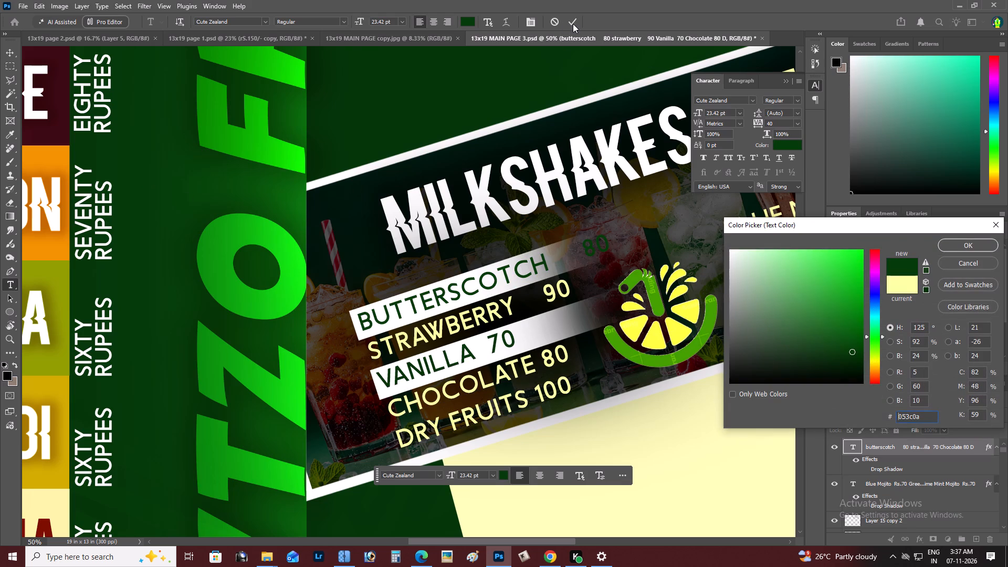
click(959, 247)
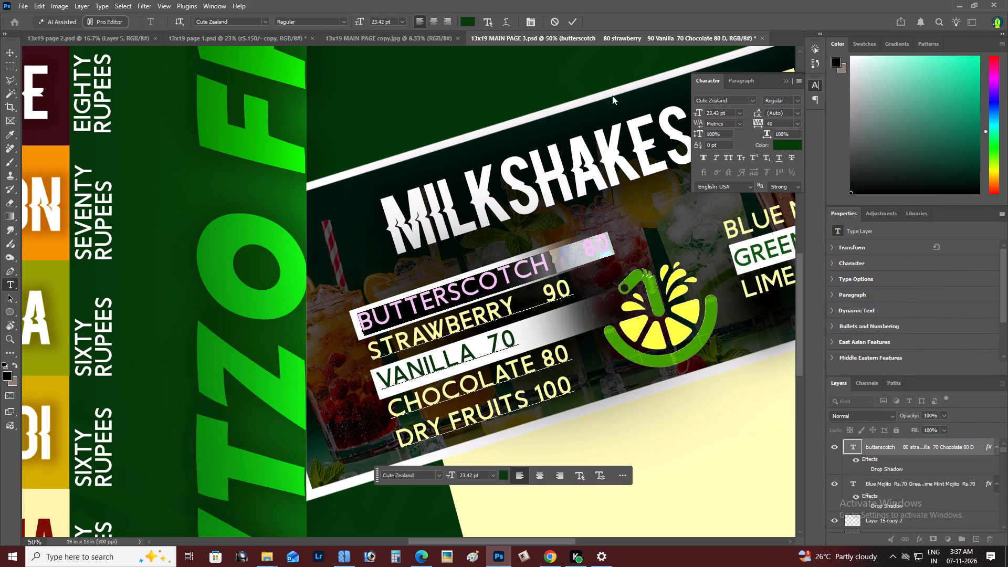
click(572, 23)
Examine the highlighted milkshake lines and their prices against the lime logo and the rest of the banner.
key(z)
alt+click(520, 261)
key(space)
drag(532, 318, 497, 328)
key(z)
alt+double_click(472, 310)
key(space)
key(space)
key(space)
key(space)
key(space)
drag(499, 321, 450, 331)
key(z)
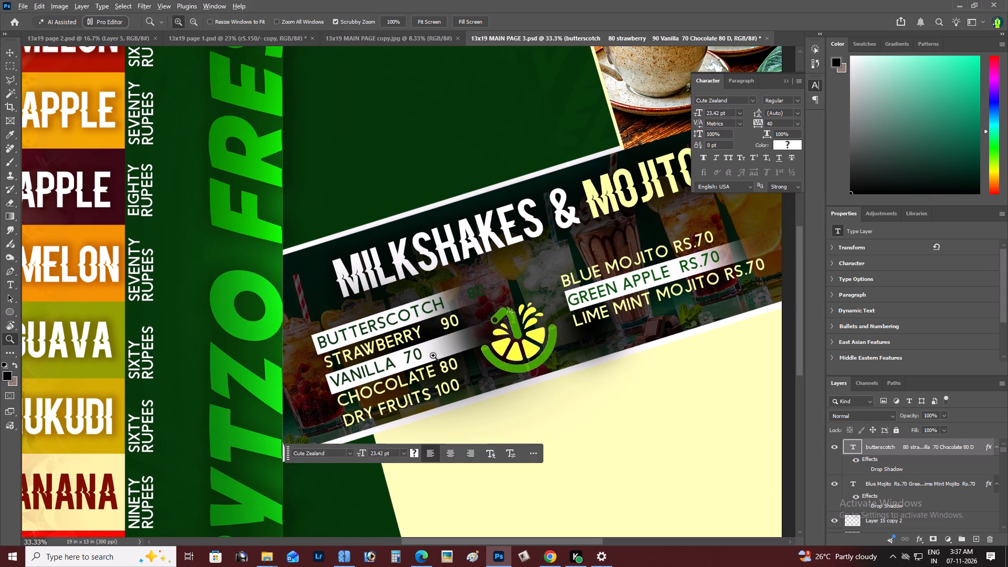
alt+click(433, 355)
right_click(433, 355)
click(431, 339)
click(431, 339)
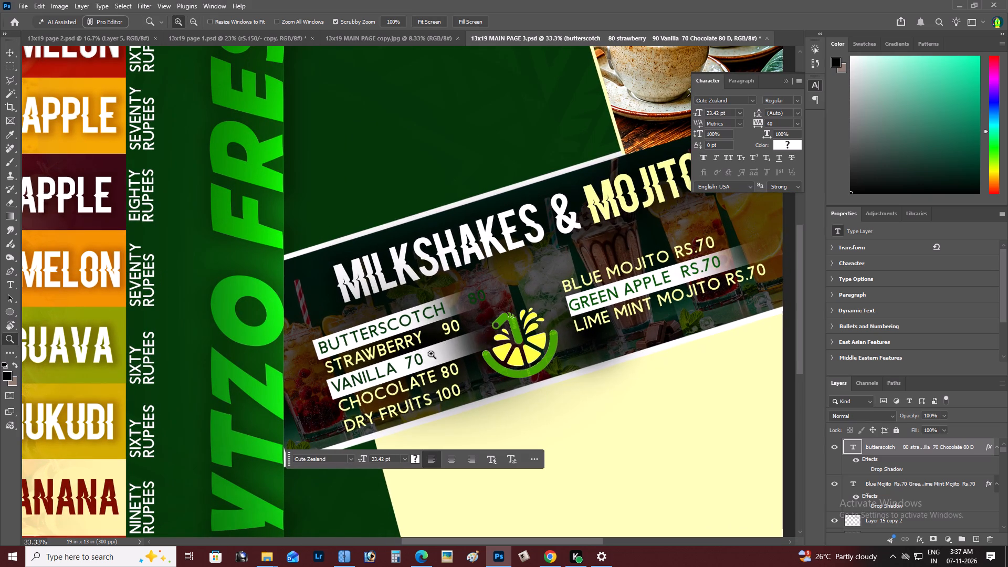
Duplicate the VANILLA highlight strip and place the copy behind the DRY FRUITS line.
key(v)
right_click(427, 353)
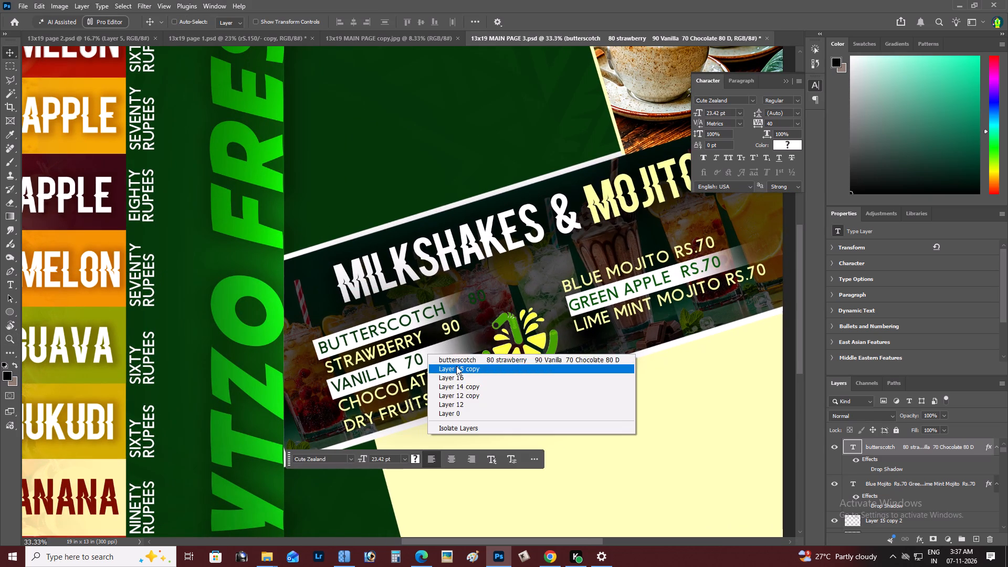
click(456, 366)
drag(439, 363, 415, 358)
key(ctrl+z)
alt+drag(429, 355, 440, 394)
Rotate the DRY FRUITS highlight strip by about 0.57° and nudge it to X 10.54 in, Y 8.34 in.
key(z)
alt+click(403, 378)
right_click(419, 361)
click(433, 367)
key(space)
drag(434, 372, 482, 375)
key(z)
click(557, 387)
double_click(567, 392)
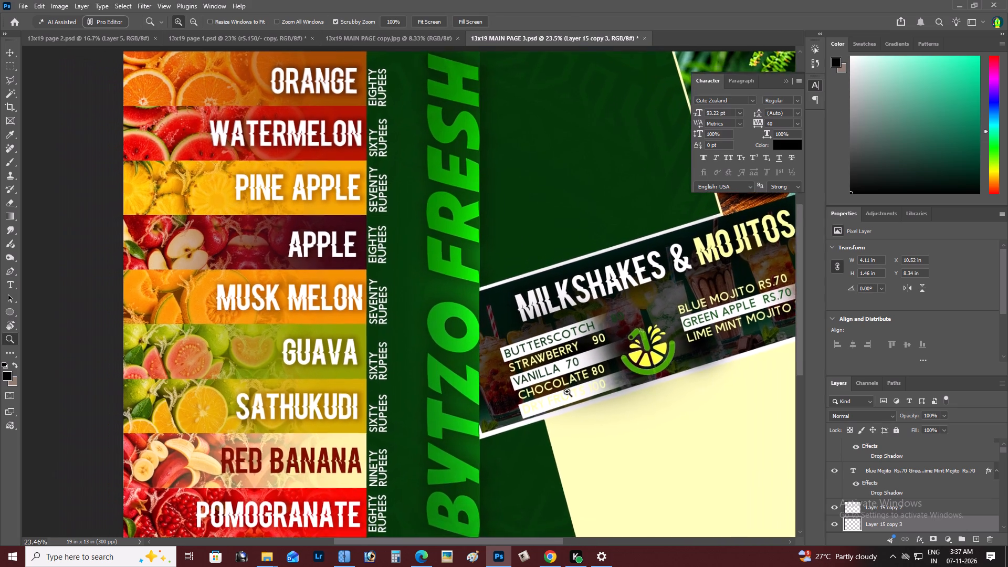
key(space)
drag(567, 392, 472, 398)
key(ctrl+t)
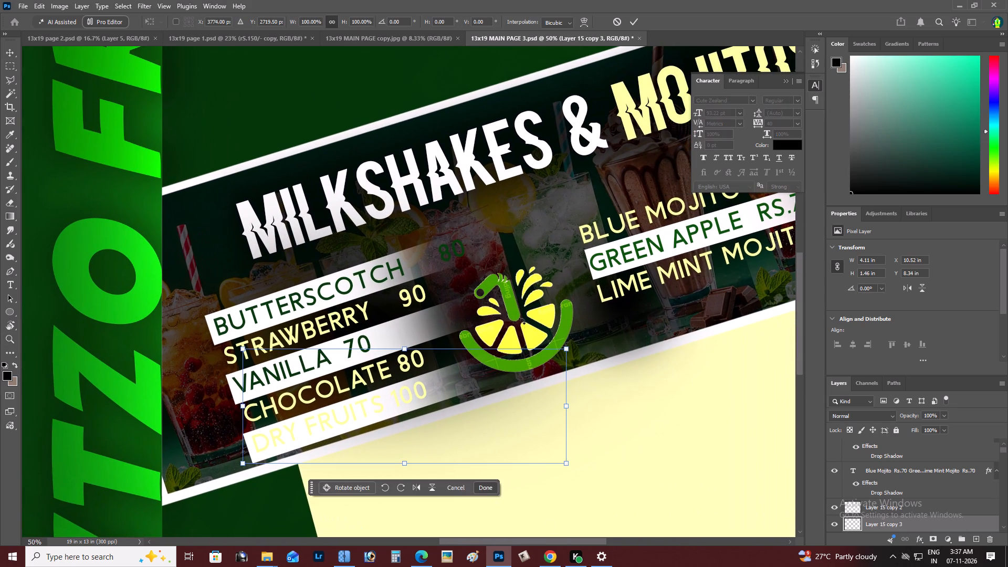
click(522, 318)
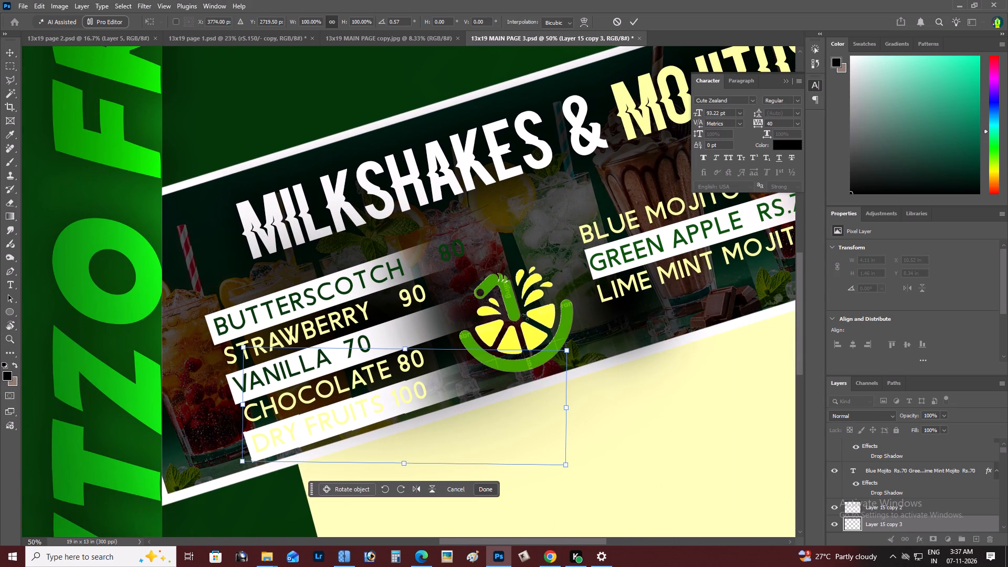
key(ctrl+Return)
key(ctrl+backslash)
key(v)
key(shift+Left)
key(shift+Right)
key(shift+Right)
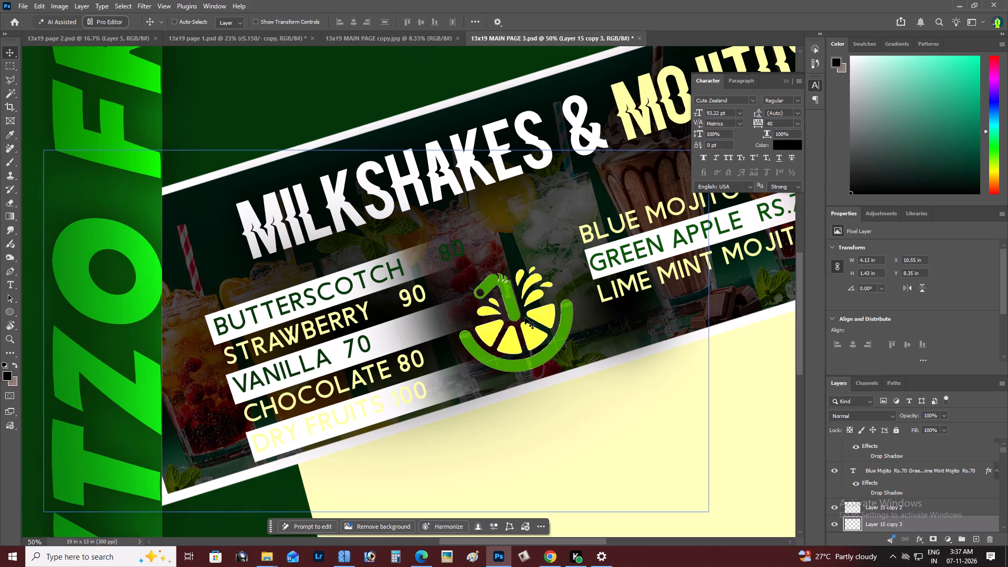
key(Up)
key(Left)
key(Left)
Recolour the DRY FRUITS 100 line, including its price, dark green (#05370a) to match the VANILLA line.
key(t)
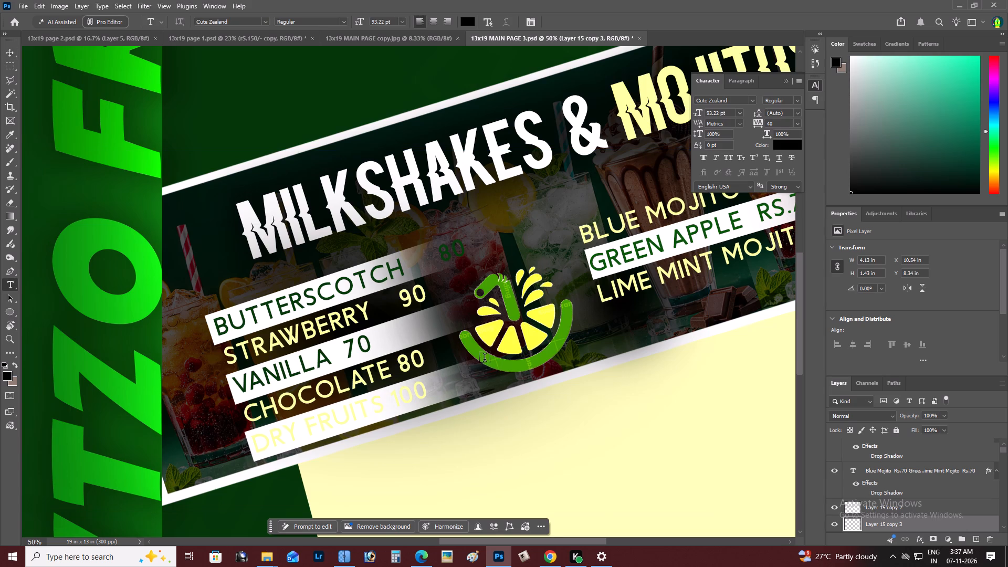
click(406, 392)
drag(430, 387, 249, 416)
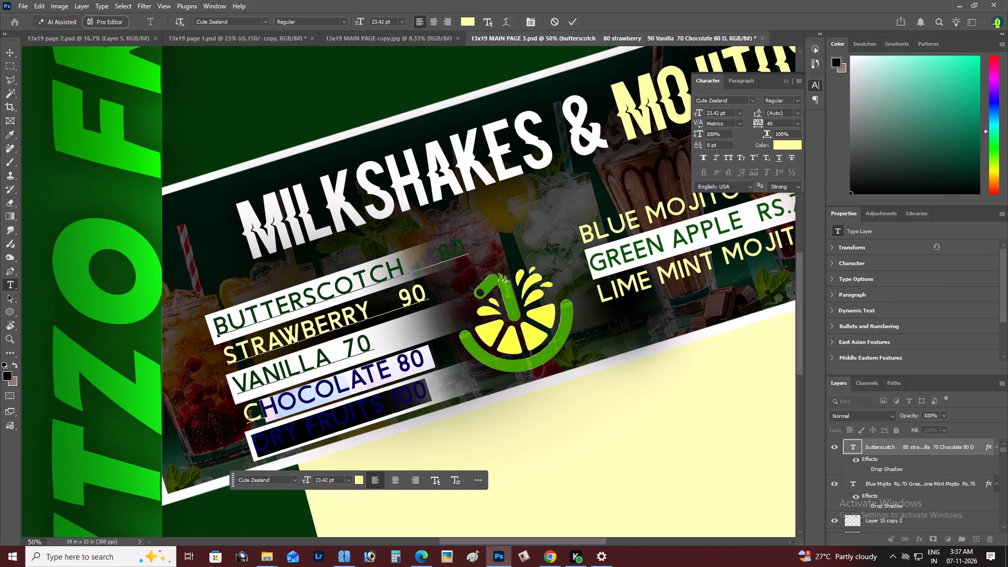
drag(249, 416, 251, 444)
click(358, 476)
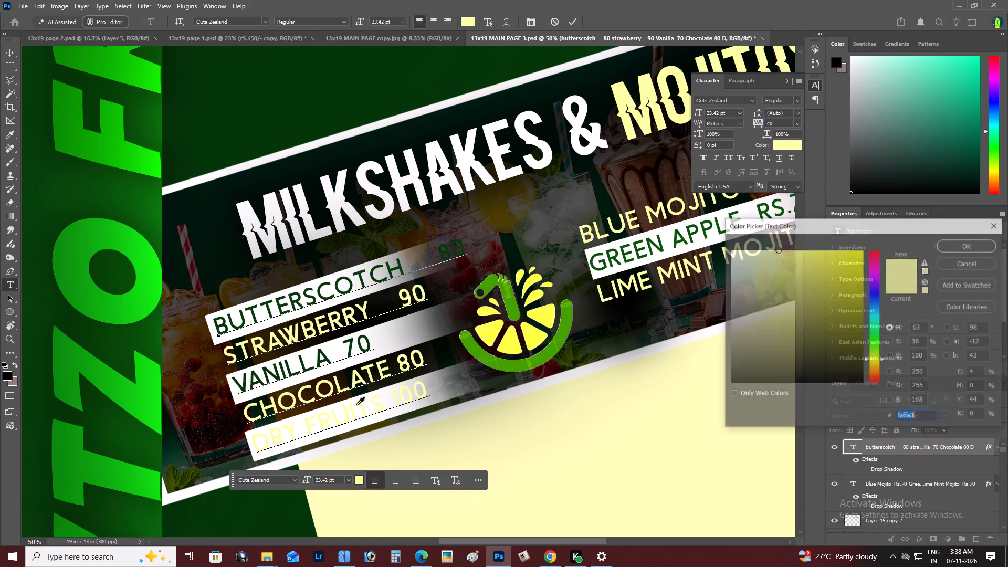
click(344, 342)
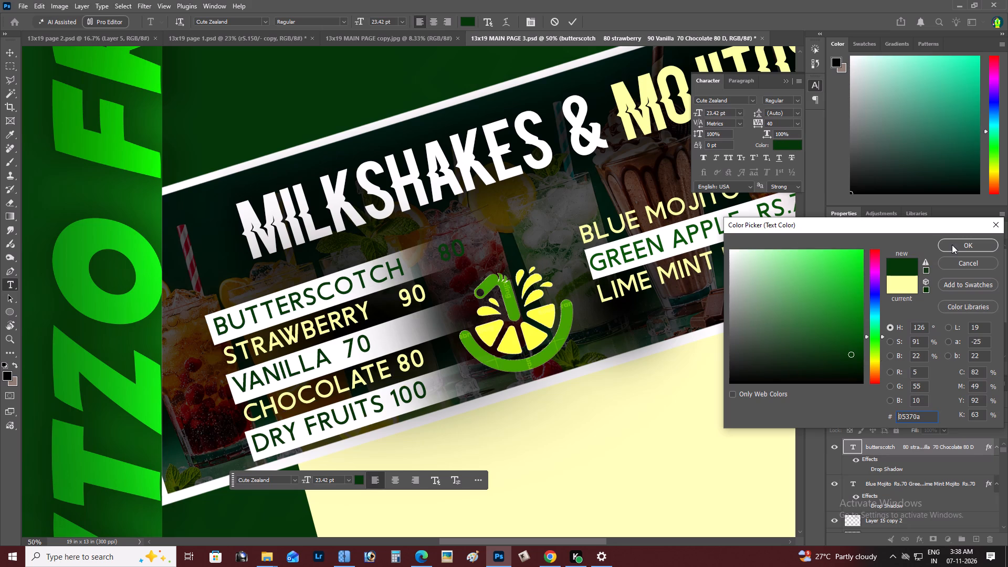
click(960, 237)
click(975, 244)
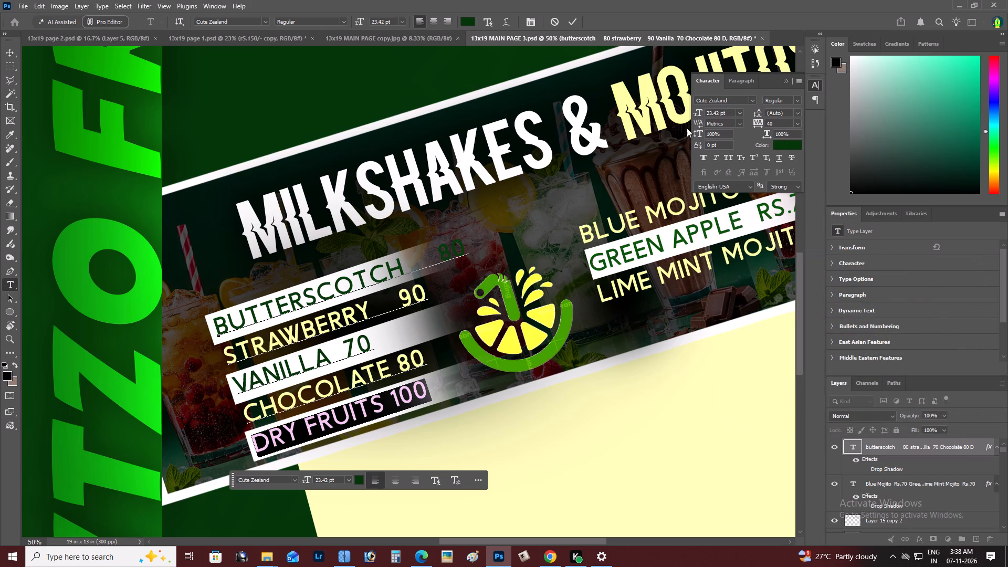
click(576, 18)
Examine the highlighted milkshake list up close and against the whole menu page.
key(z)
alt+click(442, 341)
right_click(442, 341)
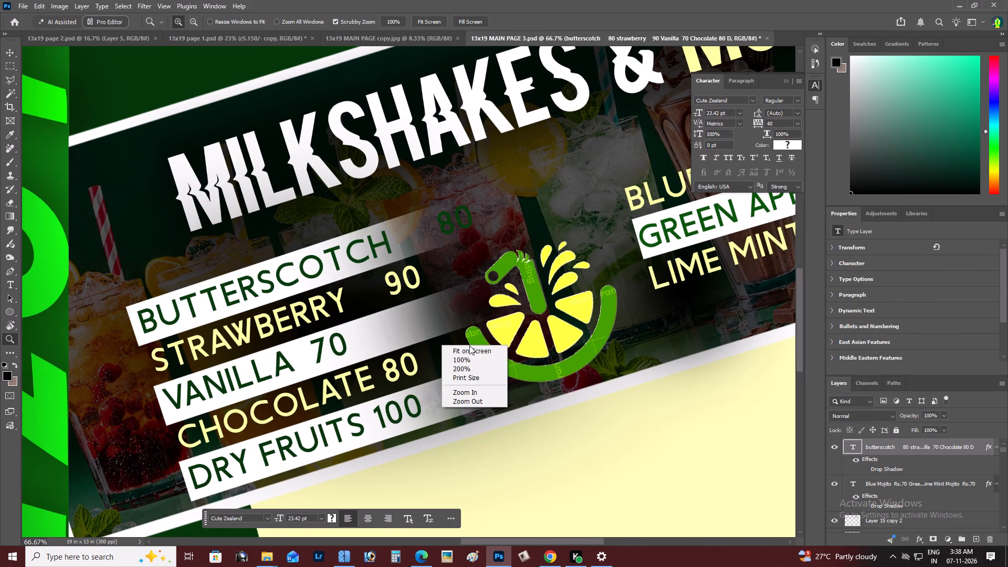
double_click(469, 345)
key(space)
key(space)
key(space)
key(space)
key(space)
key(space)
key(space)
key(space)
key(space)
key(space)
key(space)
key(space)
key(space)
key(space)
key(space)
key(space)
key(space)
click(478, 346)
key(z)
alt+click(475, 369)
key(space)
key(space)
key(space)
key(space)
key(space)
key(space)
key(space)
key(space)
key(space)
key(space)
key(space)
key(space)
key(space)
key(space)
key(space)
key(space)
key(space)
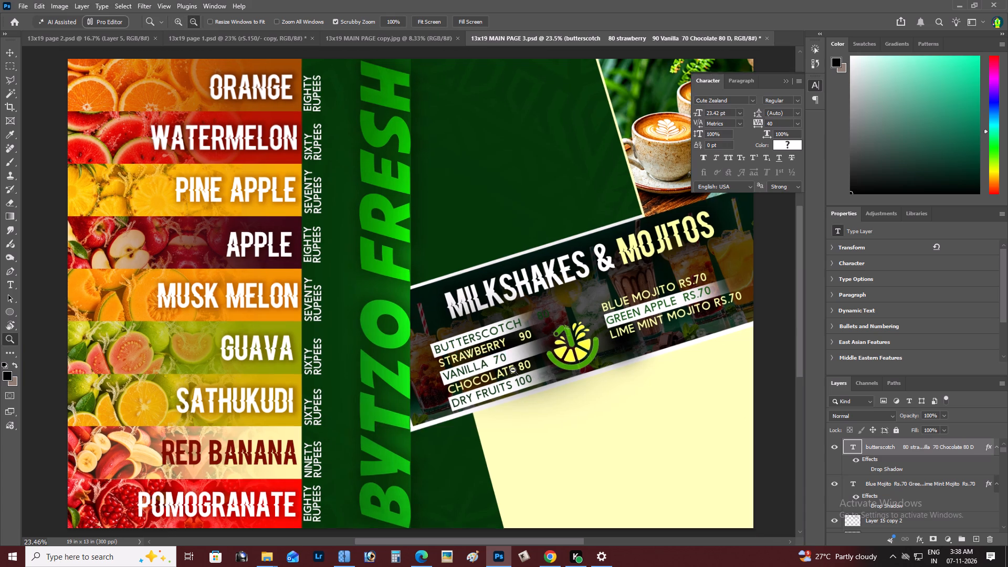
drag(513, 370, 381, 385)
key(z)
alt+click(405, 350)
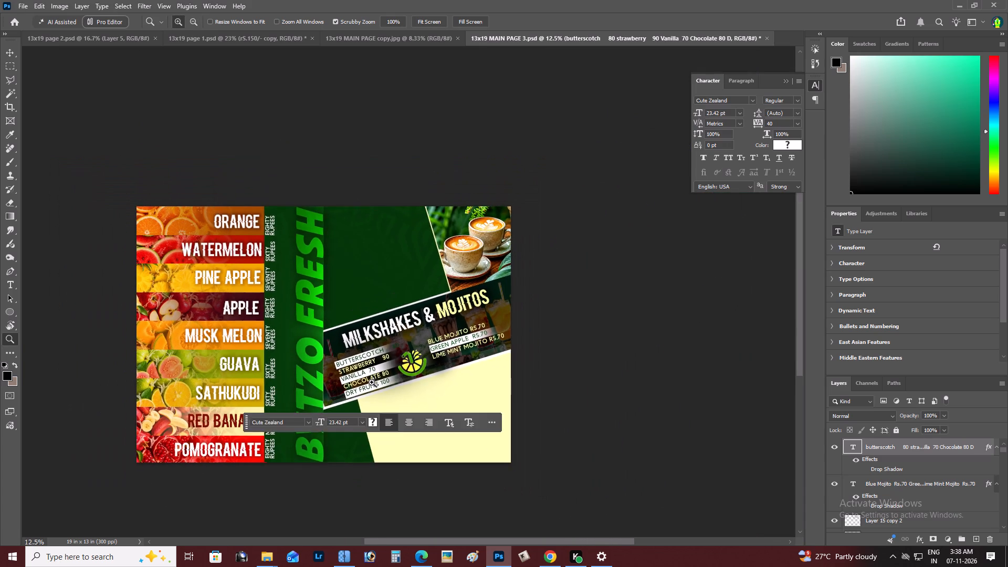
triple_click(372, 381)
click(372, 381)
key(space)
key(space)
key(space)
drag(372, 381, 358, 385)
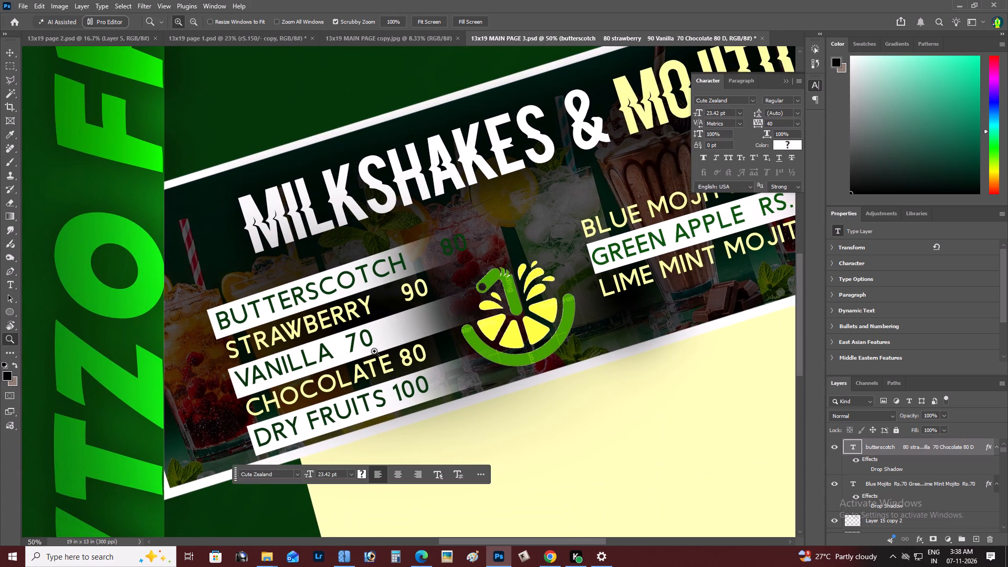
click(374, 351)
key(space)
drag(374, 351, 389, 372)
Rotate the VANILLA highlight strip by about 1.14°.
key(v)
right_click(414, 346)
click(425, 351)
drag(424, 350, 403, 347)
key(ctrl+z)
right_click(432, 332)
click(460, 346)
drag(451, 346, 441, 345)
key(ctrl+z)
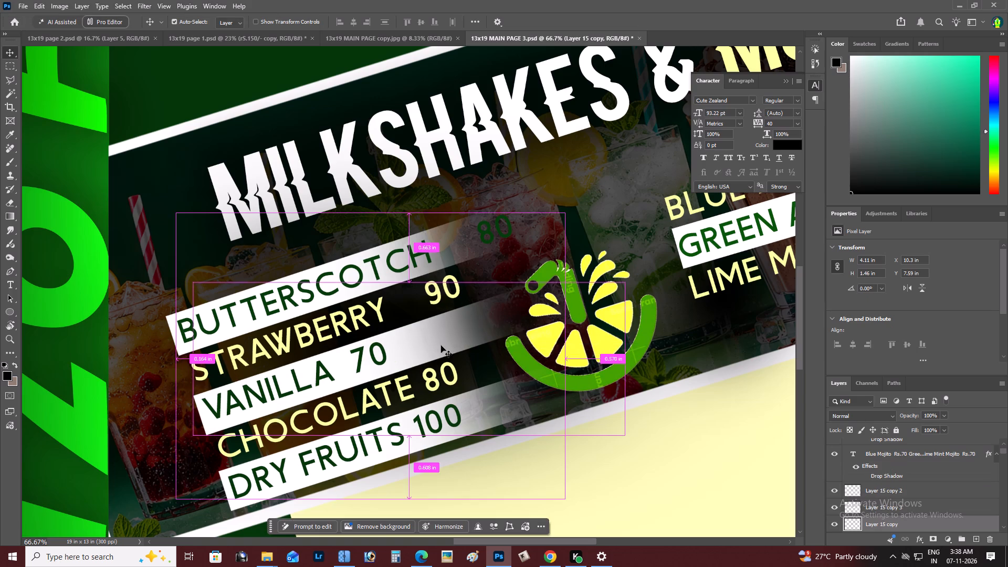
key(ctrl+t)
drag(608, 204, 615, 206)
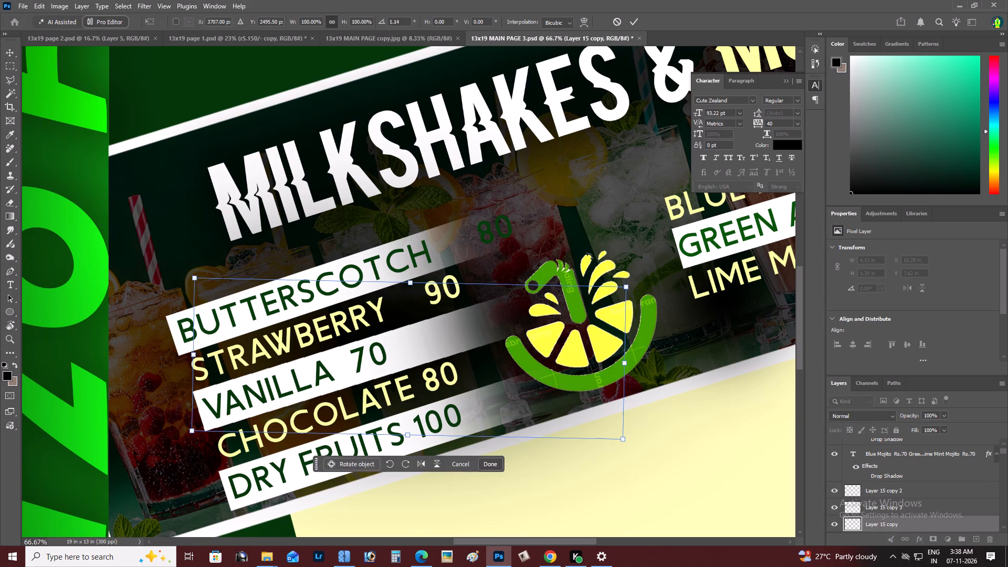
click(565, 302)
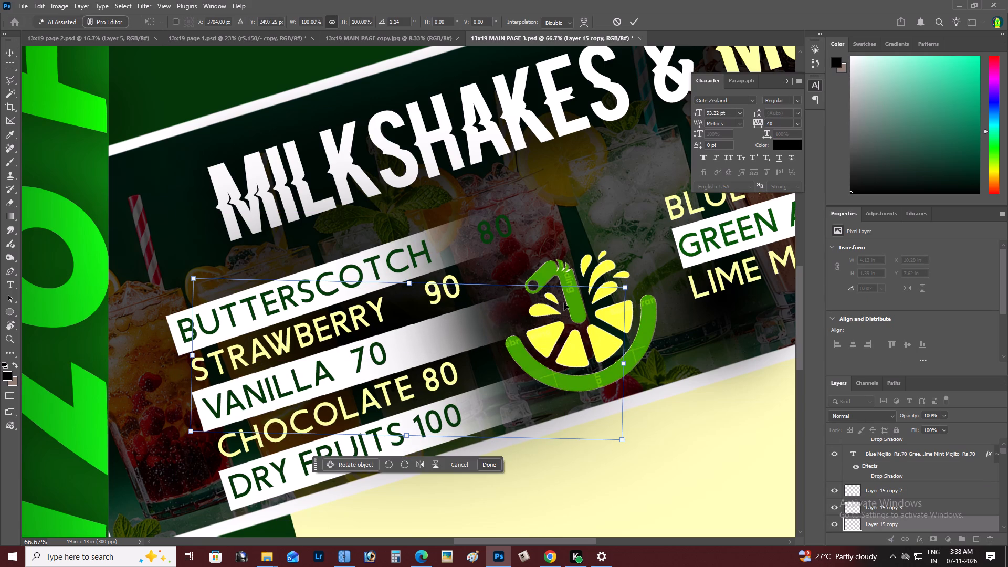
key(ctrl+Return)
Rotate the VANILLA highlight strip by about -0.82° and nudge it to X 10.29 in, Y 7.6 in.
key(ctrl+t)
click(629, 253)
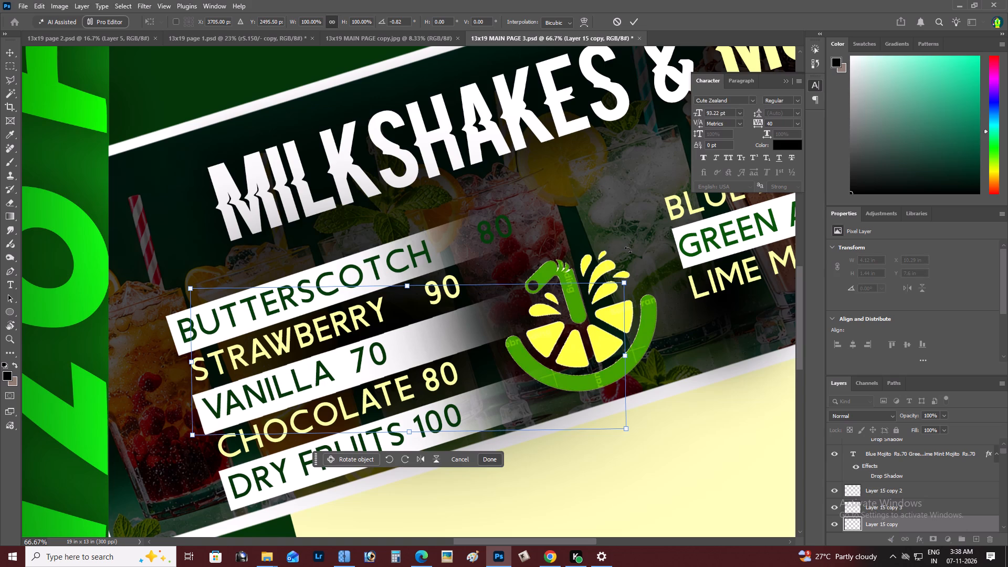
key(ctrl+Return)
key(Up)
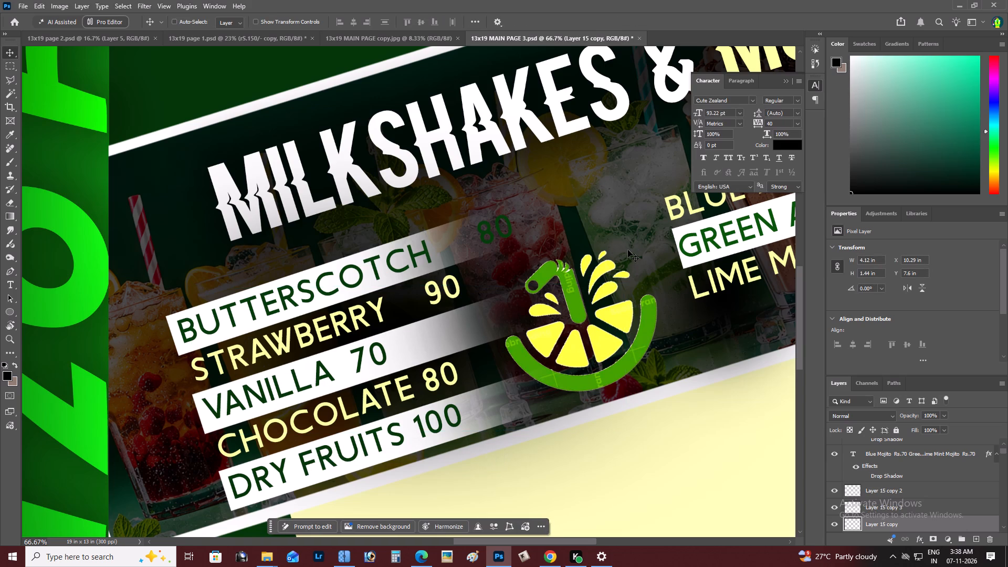
Fine-tune the VANILLA highlight strip's rotation slightly and nudge it to X 10.24 in, Y 7.61 in.
key(z)
alt+click(562, 263)
right_click(562, 263)
double_click(577, 269)
key(space)
drag(567, 327, 523, 334)
key(z)
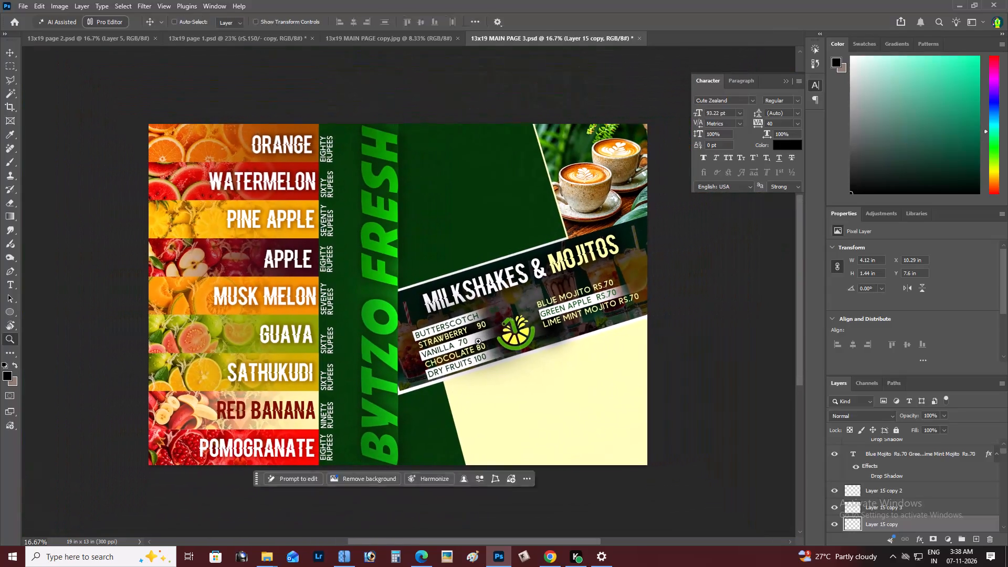
triple_click(478, 341)
key(ctrl+t)
click(622, 198)
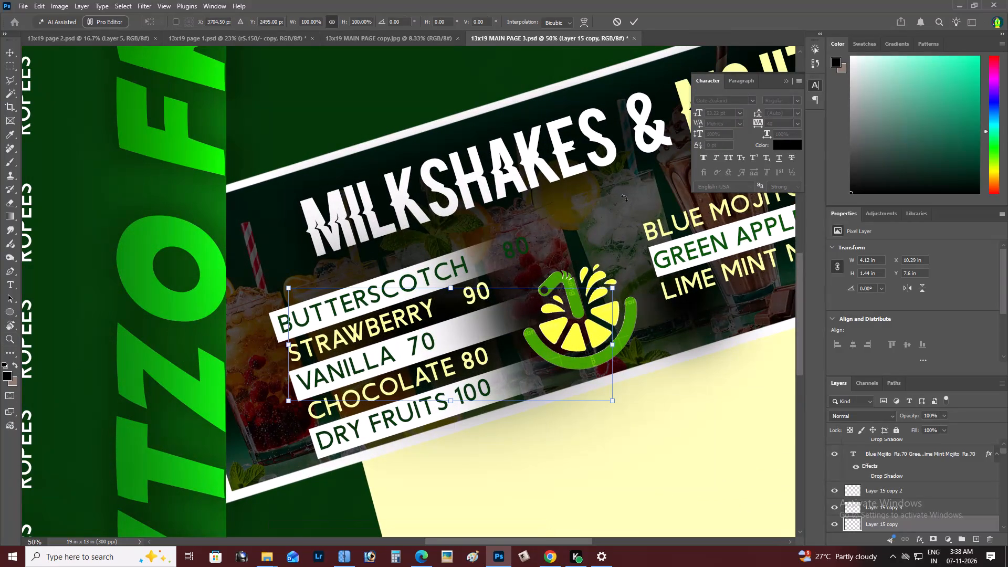
key(ctrl+Return)
key(v)
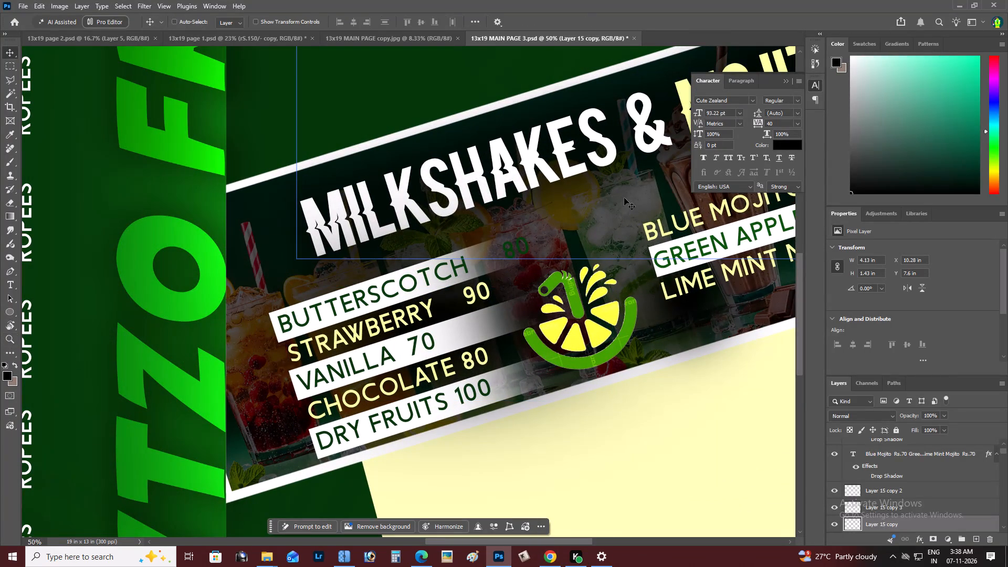
key(shift+Left)
key(Down)
key(Left)
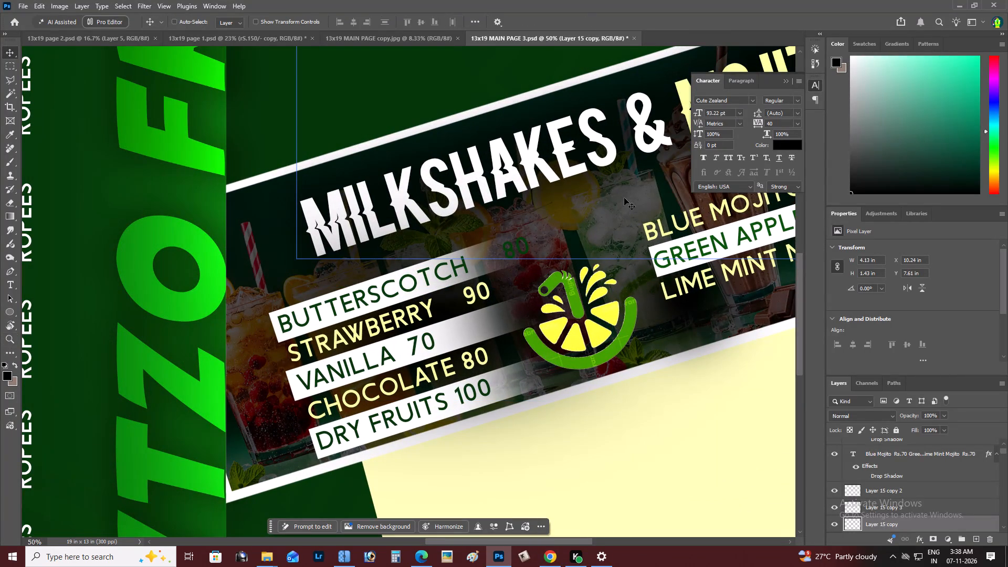
Rotate the BUTTERSCOTCH highlight strip by about 0.17° and nudge it to X 10 in, Y 6.84 in.
right_click(485, 250)
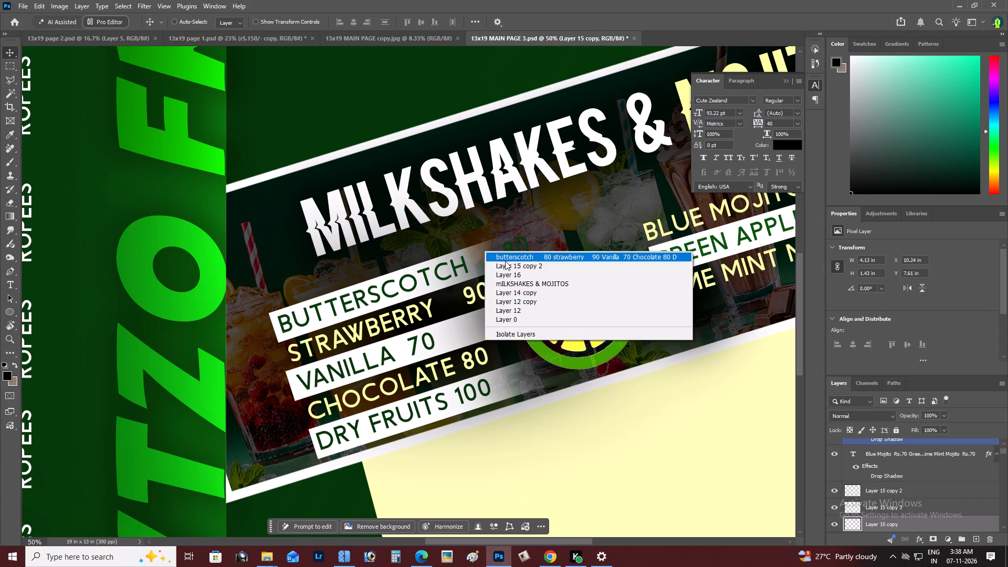
click(506, 261)
drag(502, 261, 476, 257)
key(ctrl+z)
key(ctrl+t)
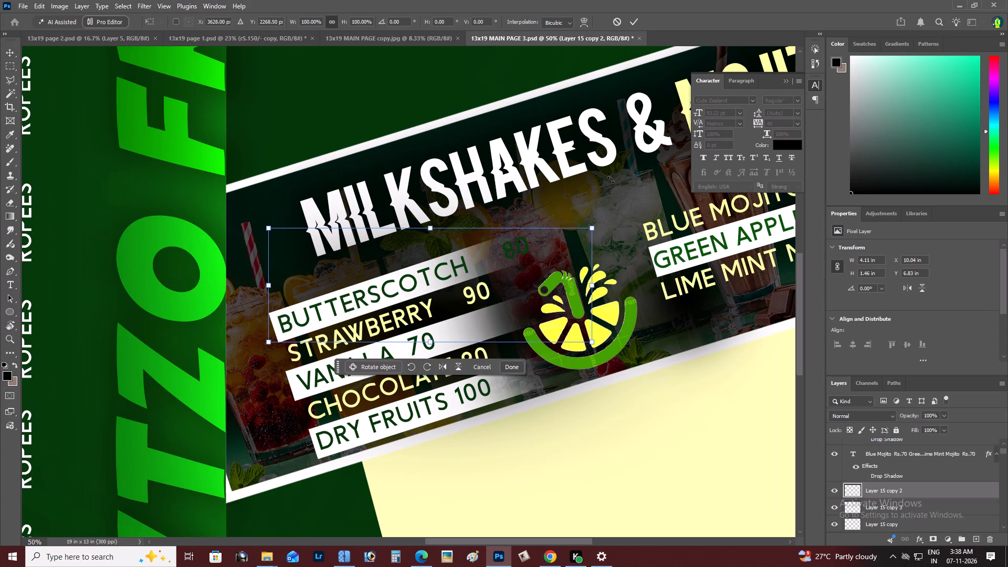
click(611, 180)
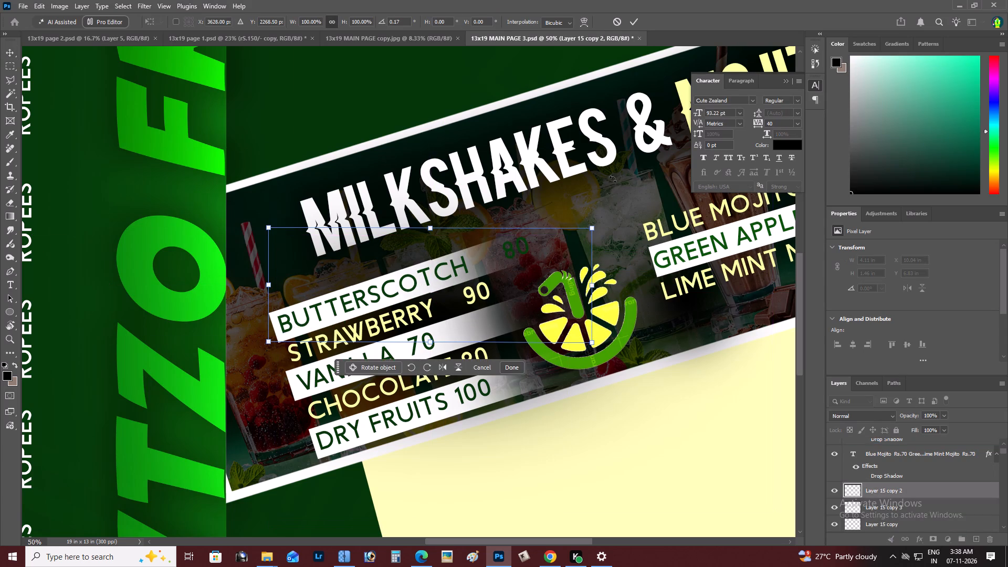
key(ctrl+Return)
key(Left)
key(Left)
key(Left)
key(Left)
key(Left)
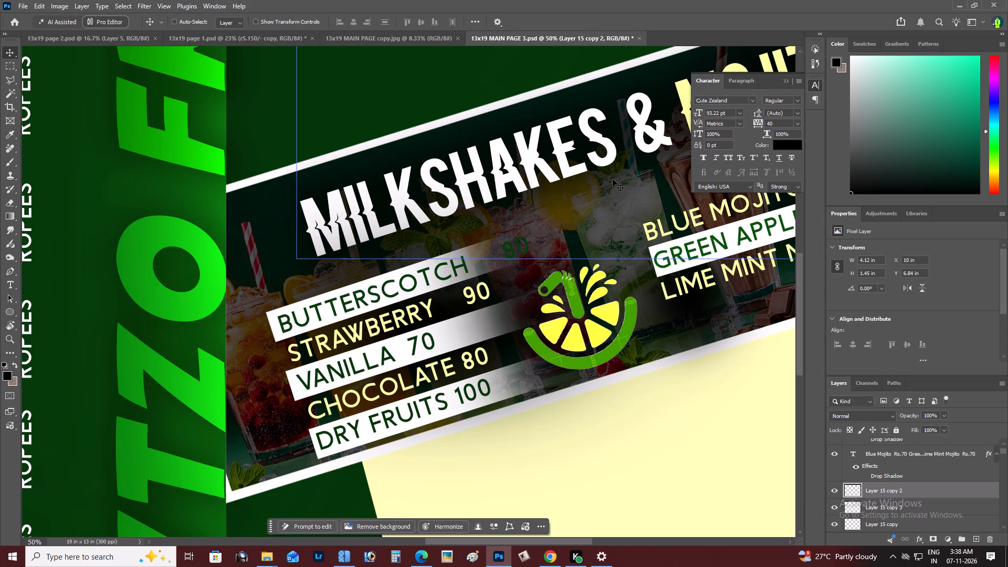
key(Down)
Shift the DRY FRUITS highlight strip left to X 10.48 in, Y 8.34 in.
right_click(512, 371)
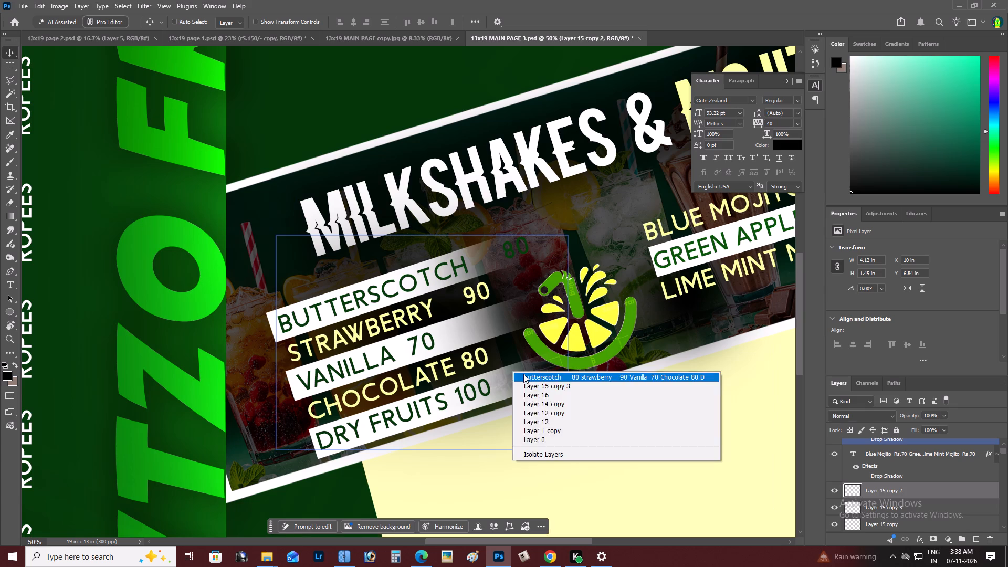
double_click(523, 374)
right_click(519, 372)
click(538, 390)
drag(537, 391, 548, 388)
key(ctrl+z)
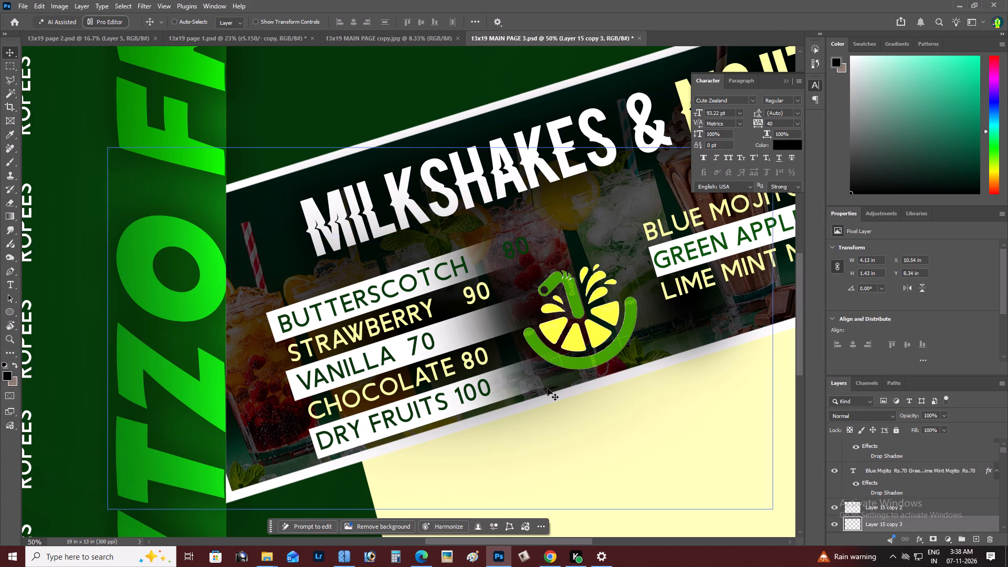
key(shift+Left)
key(shift+Left)
key(Right)
key(Right)
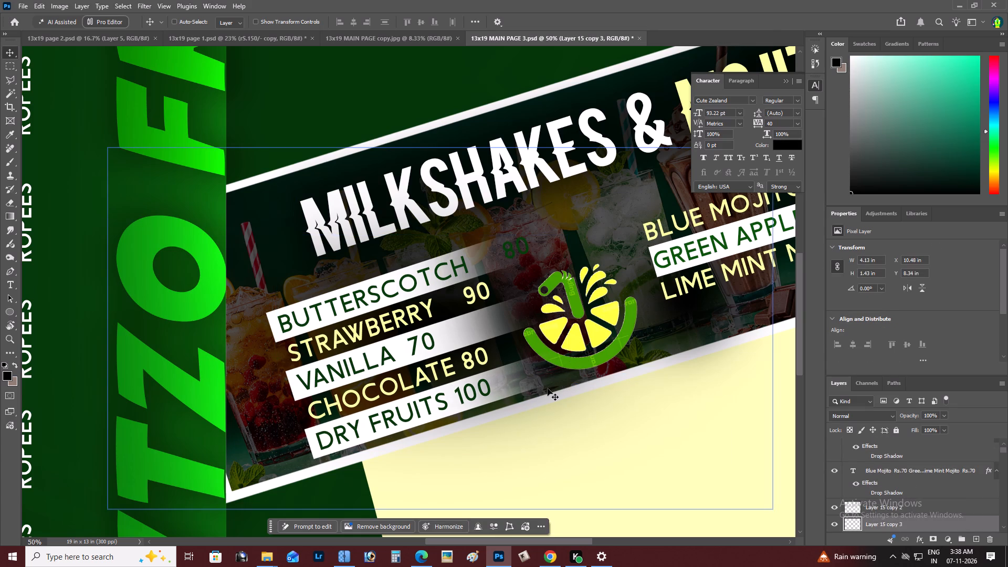
Remove the extra spaces before the BUTTERSCOTCH price and rewrite the price as RS.80.
key(t)
click(501, 249)
key(BackSpace)
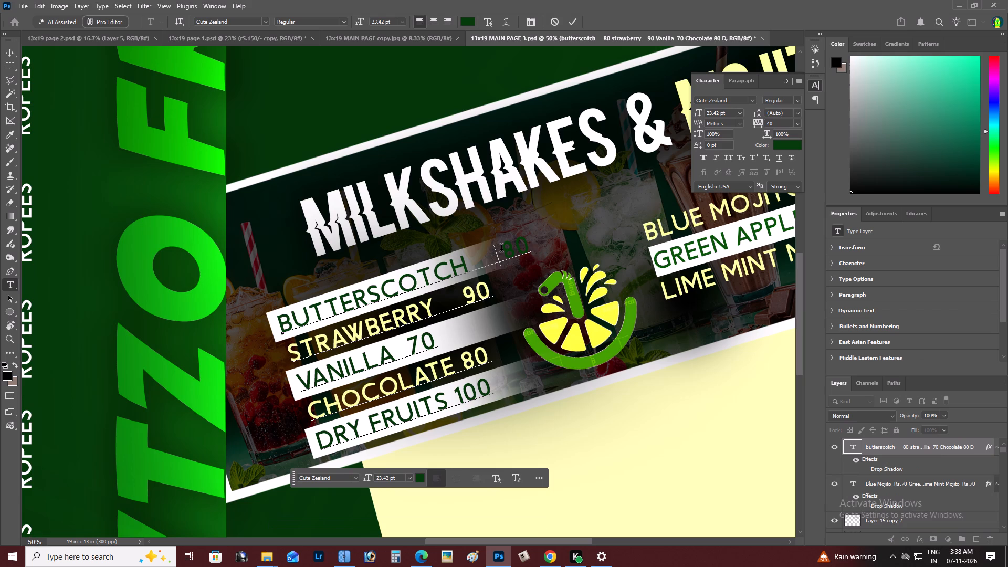
key(BackSpace)
key(BackSpace)
key(BackSpace)
key(BackSpace)
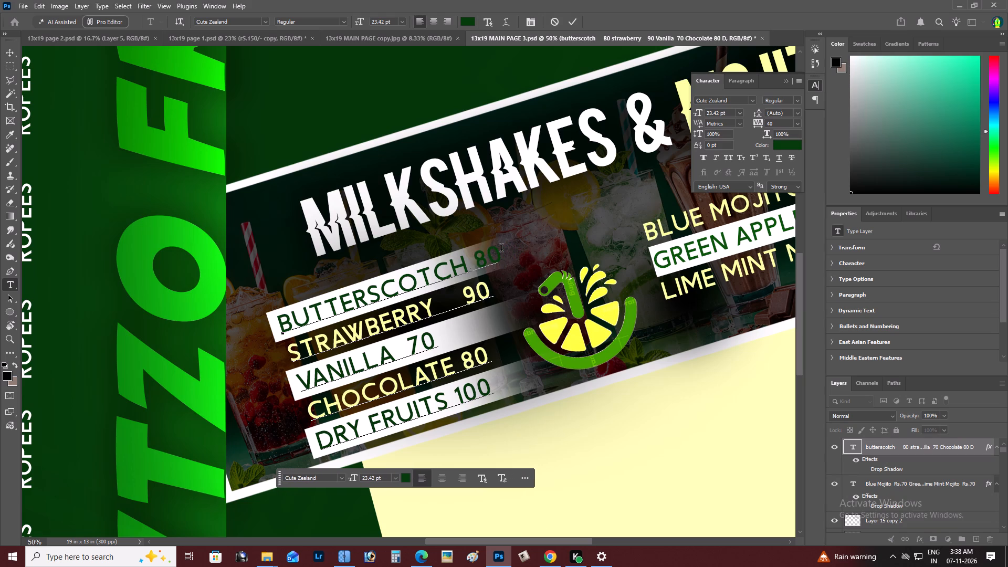
key(space)
text(RS)
key(BackSpace)
key(Left)
key(space)
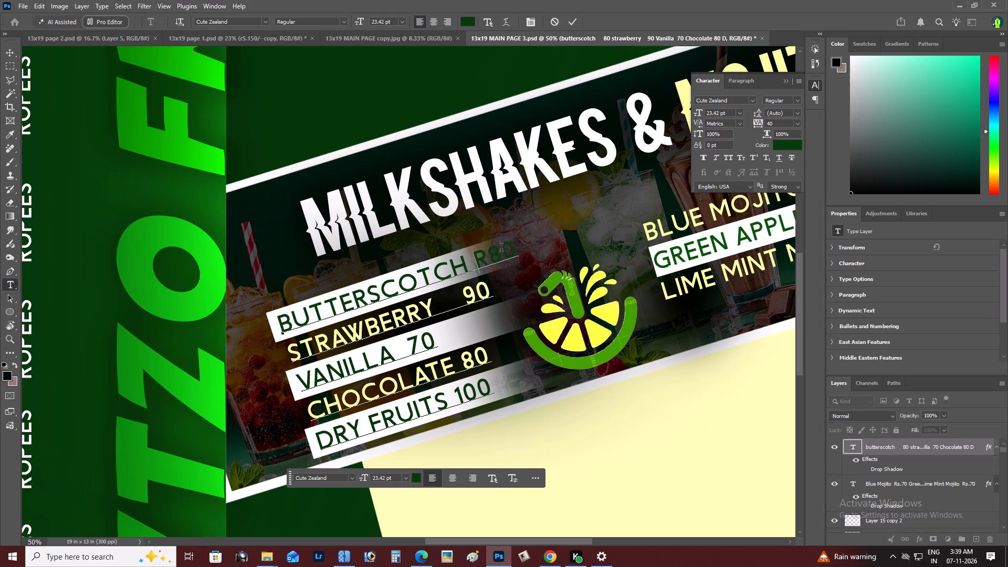
key(Right)
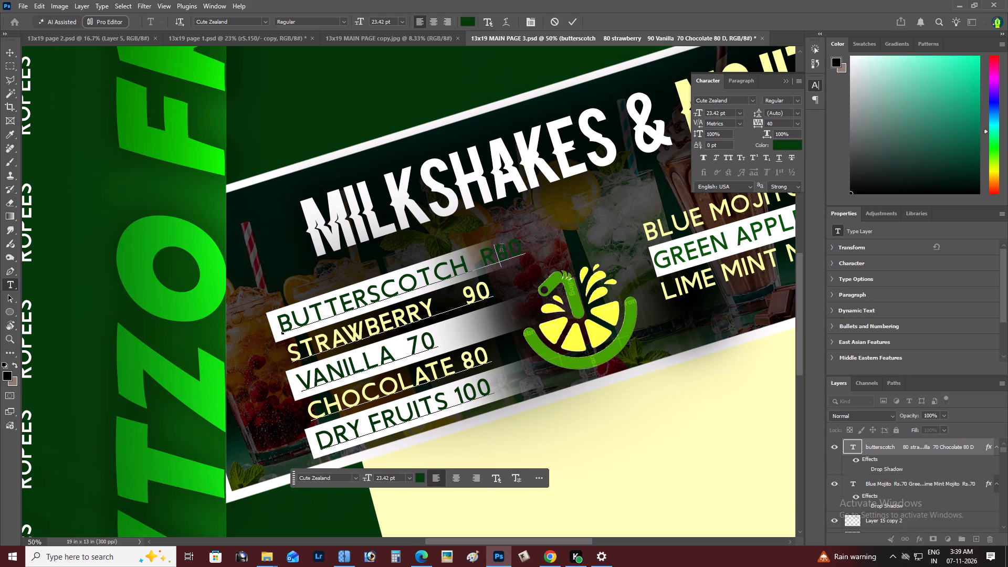
text(S.)
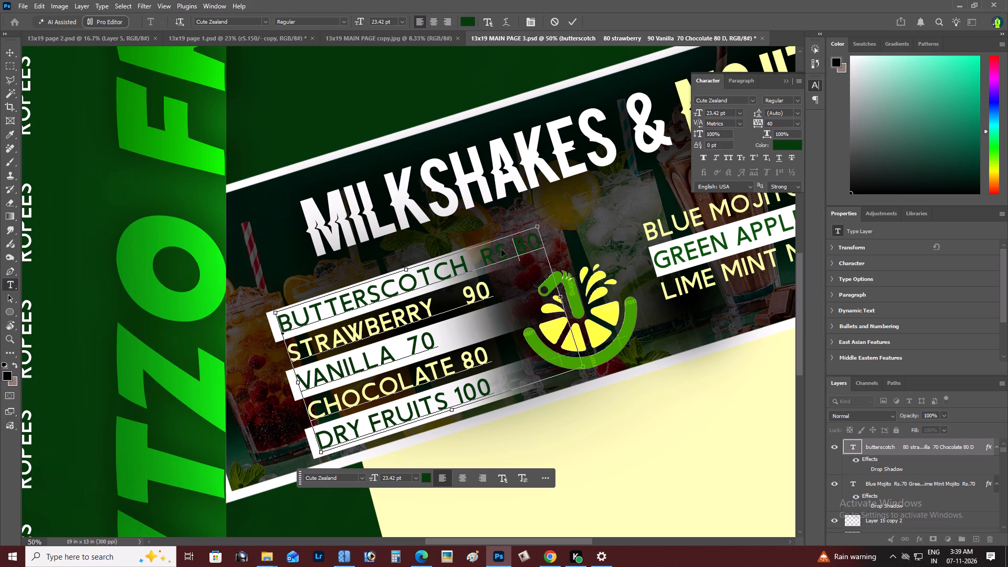
key(ctrl+Return)
Recolour the BUTTERSCOTCH price RS.80 to the pale yellow #faffa3 sampled from the STRAWBERRY text.
drag(481, 262, 619, 235)
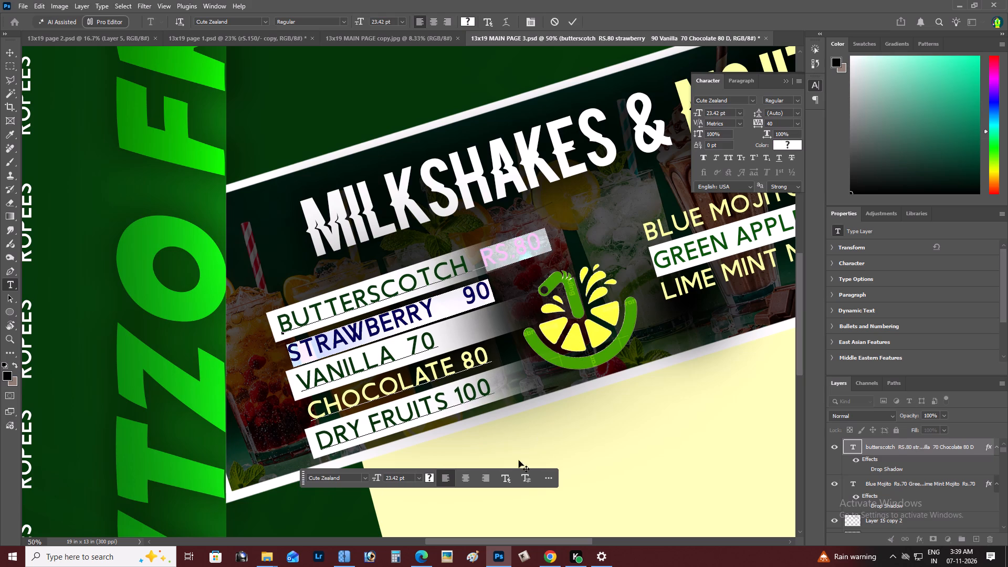
click(500, 251)
drag(479, 255, 616, 232)
click(435, 477)
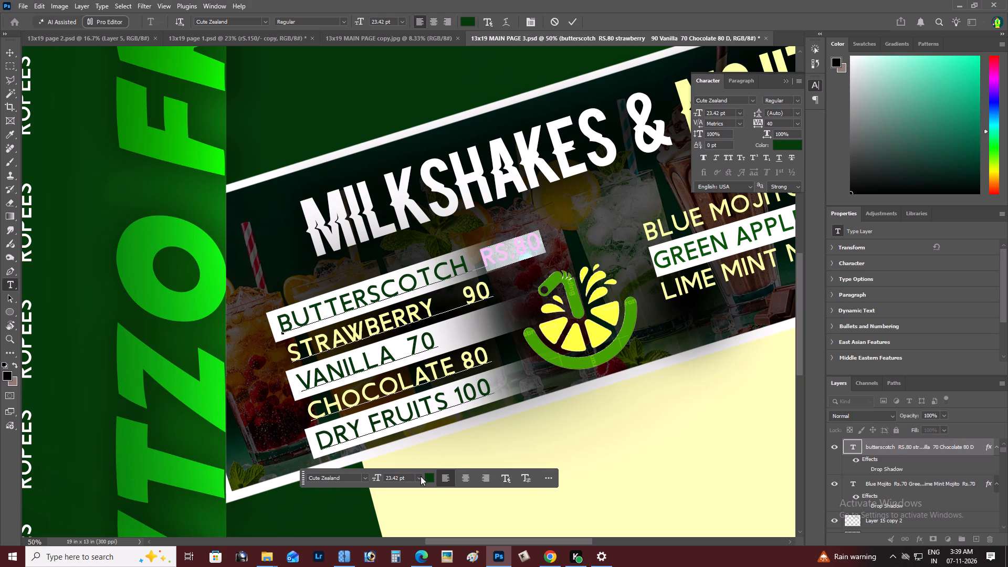
click(427, 476)
click(548, 330)
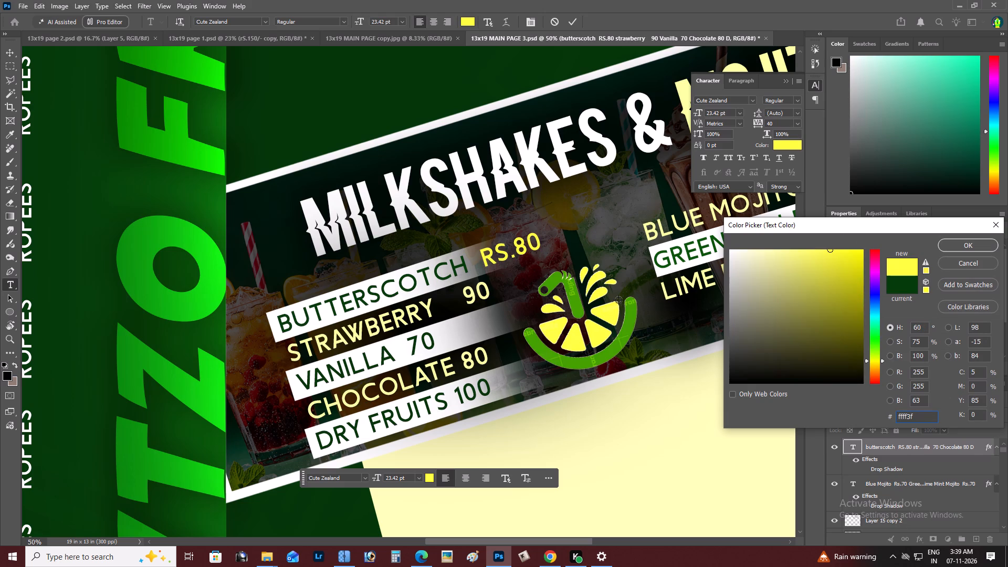
click(397, 317)
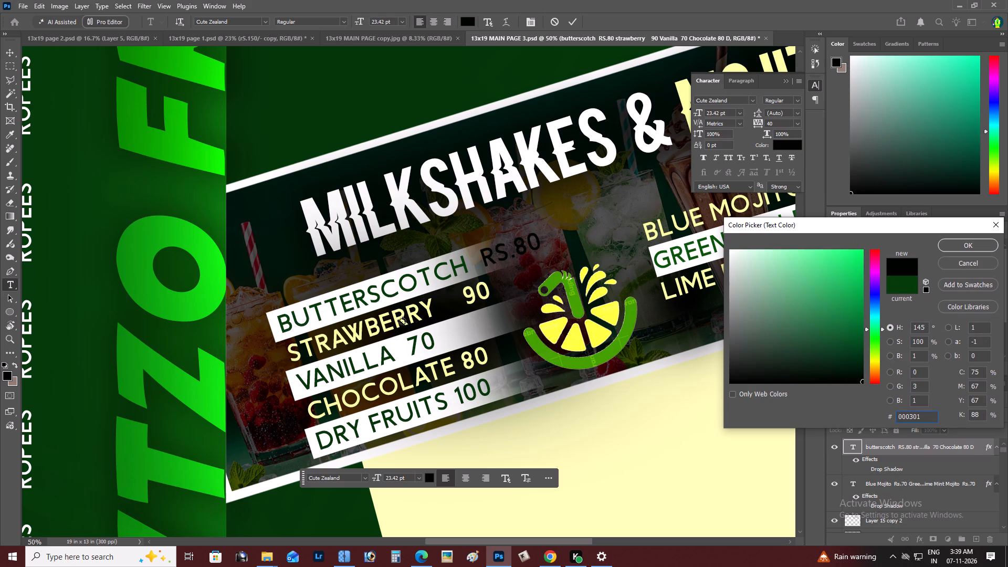
click(389, 322)
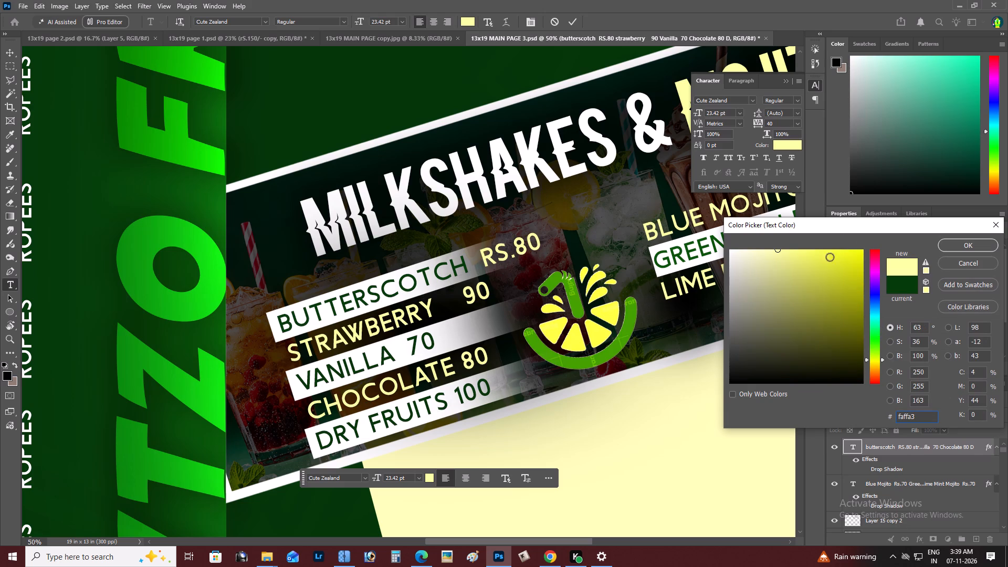
click(962, 248)
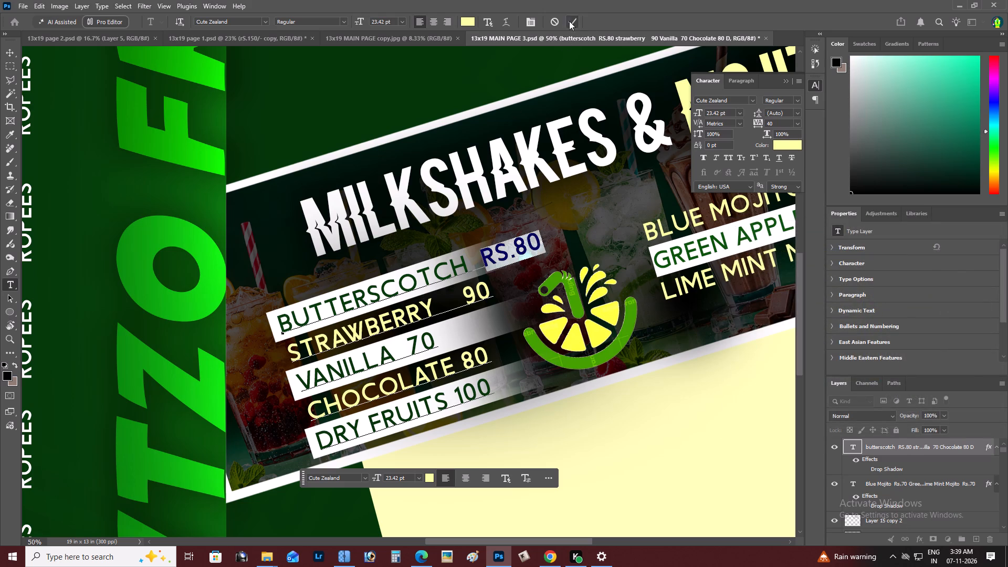
click(569, 21)
Copy RS from the BUTTERSCOTCH price and paste it with a period before the STRAWBERRY price, making it RS.90.
key(z)
alt+click(522, 261)
right_click(526, 261)
click(545, 269)
key(space)
key(space)
key(space)
key(space)
key(space)
key(space)
key(space)
key(space)
key(space)
key(space)
key(space)
drag(544, 273, 414, 292)
key(z)
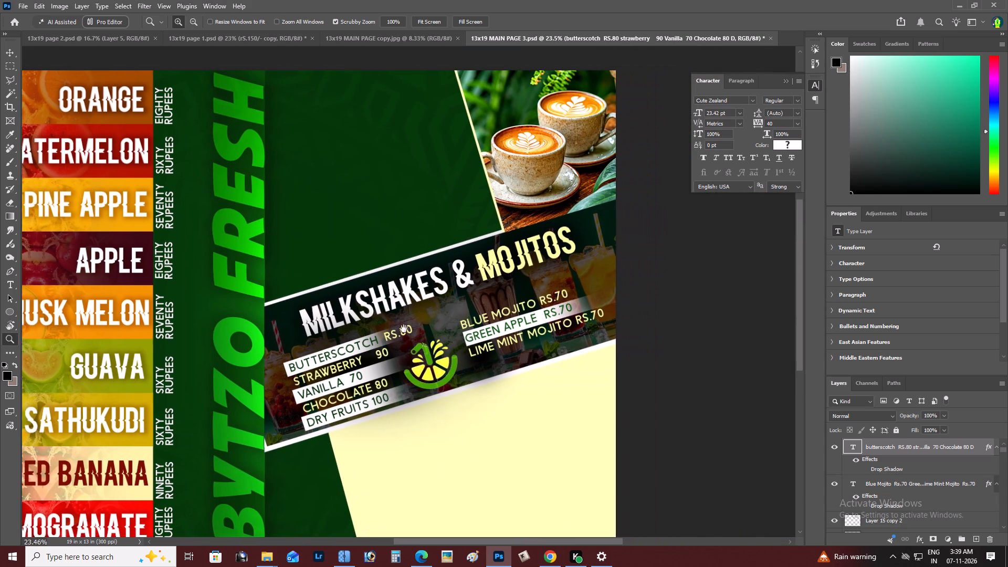
triple_click(345, 359)
click(345, 359)
key(space)
key(space)
key(space)
key(space)
key(space)
key(space)
key(space)
drag(345, 359, 372, 353)
key(t)
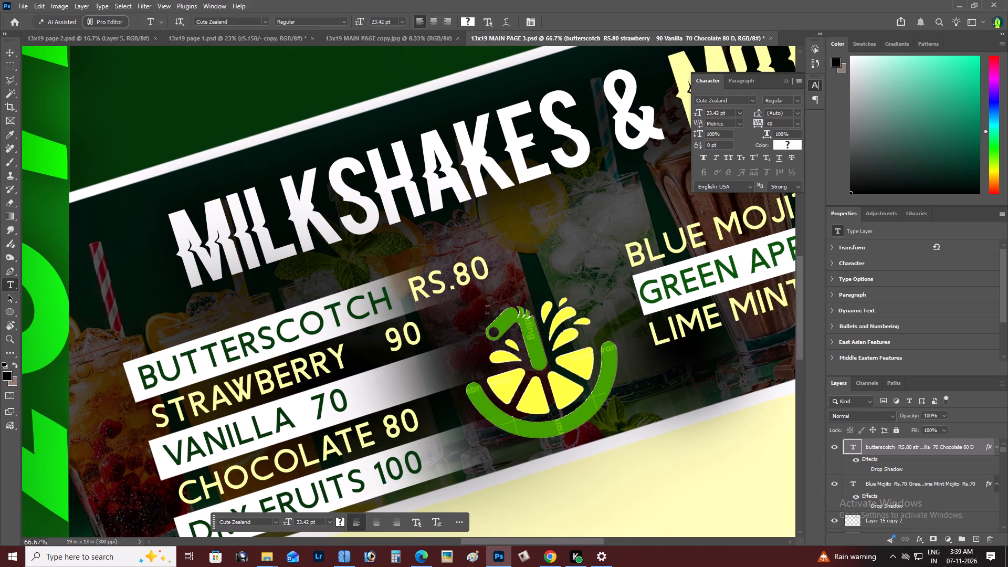
drag(454, 285, 417, 292)
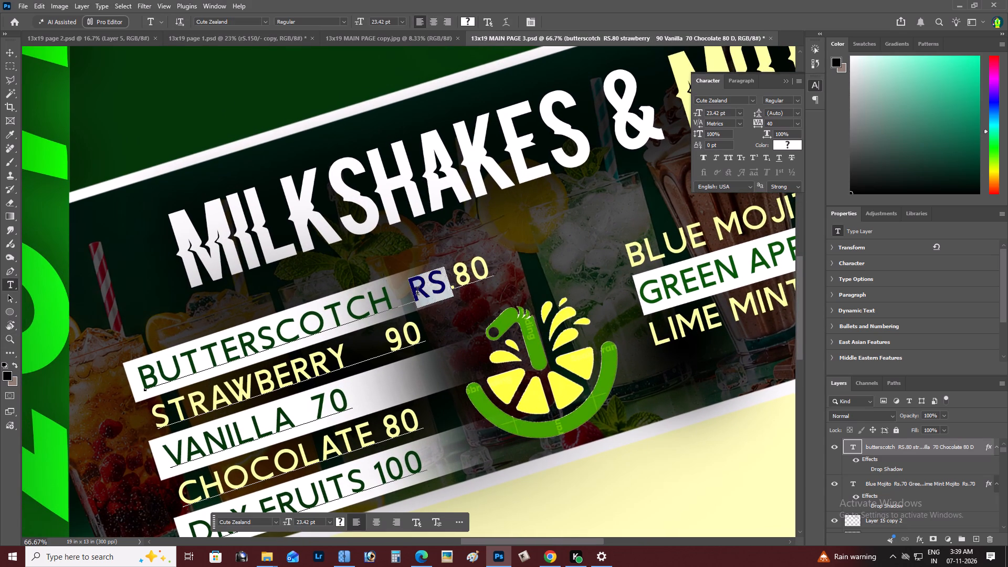
drag(417, 292, 417, 292)
right_click(417, 292)
click(437, 320)
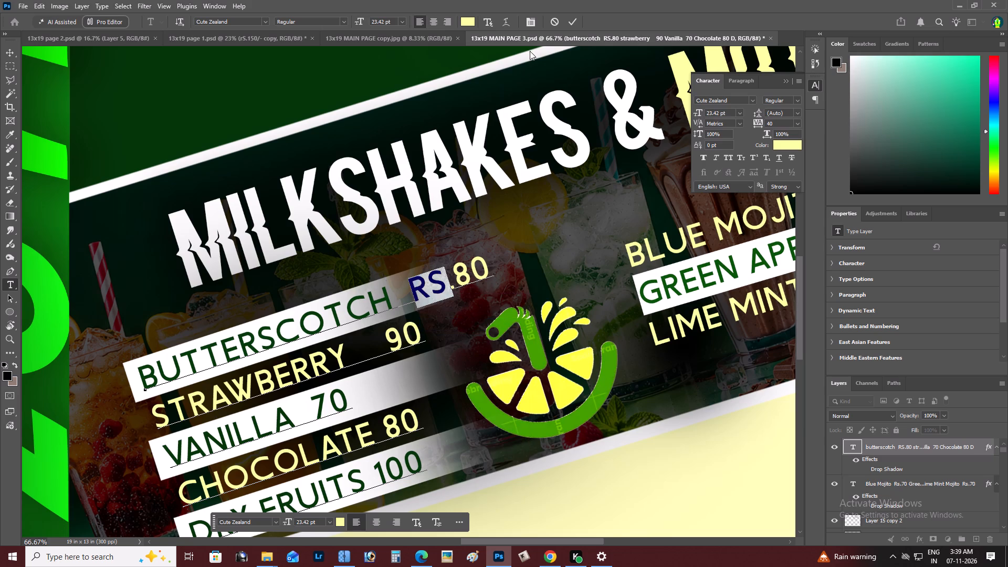
click(573, 23)
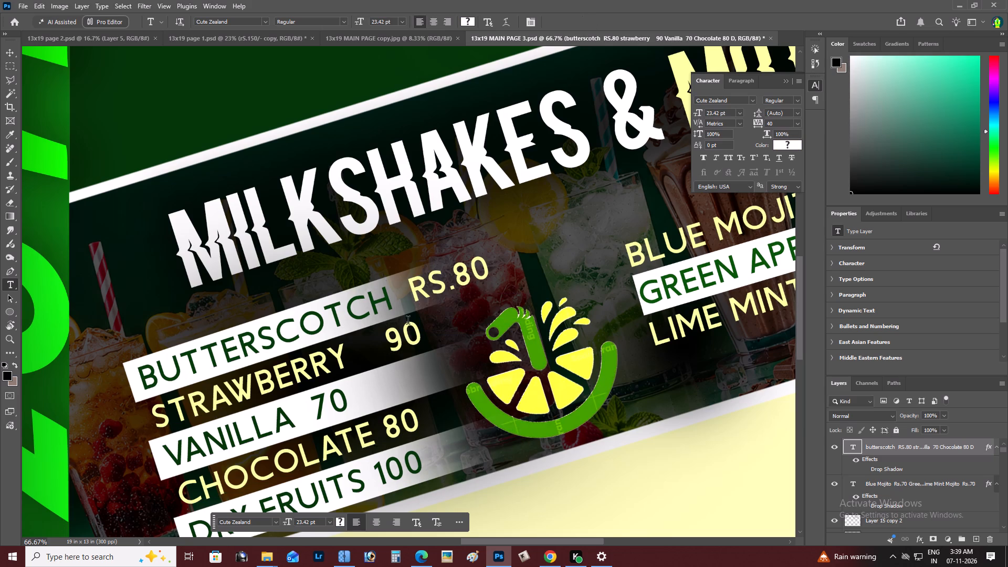
click(387, 336)
key(ctrl+v)
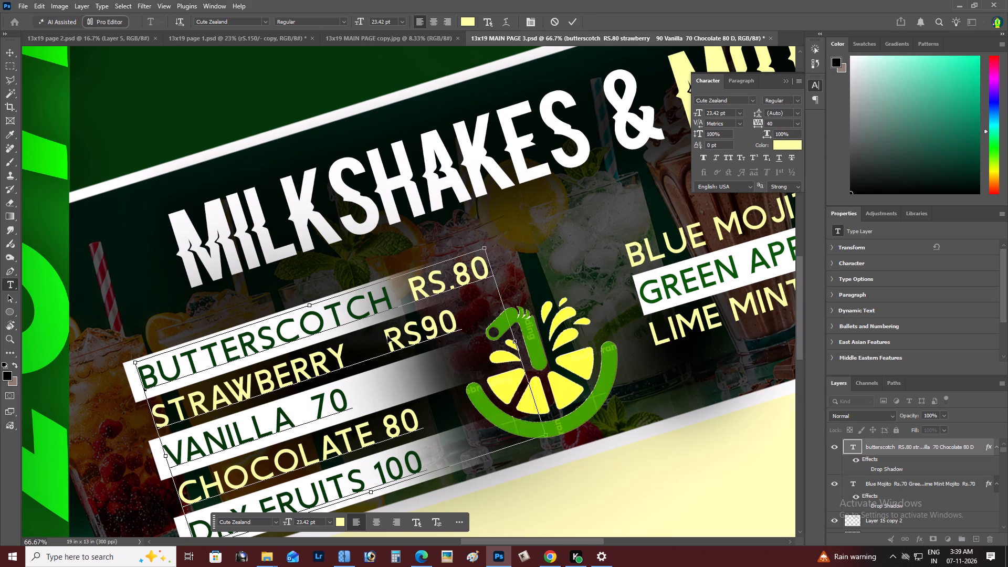
key(period)
key(ctrl+Return)
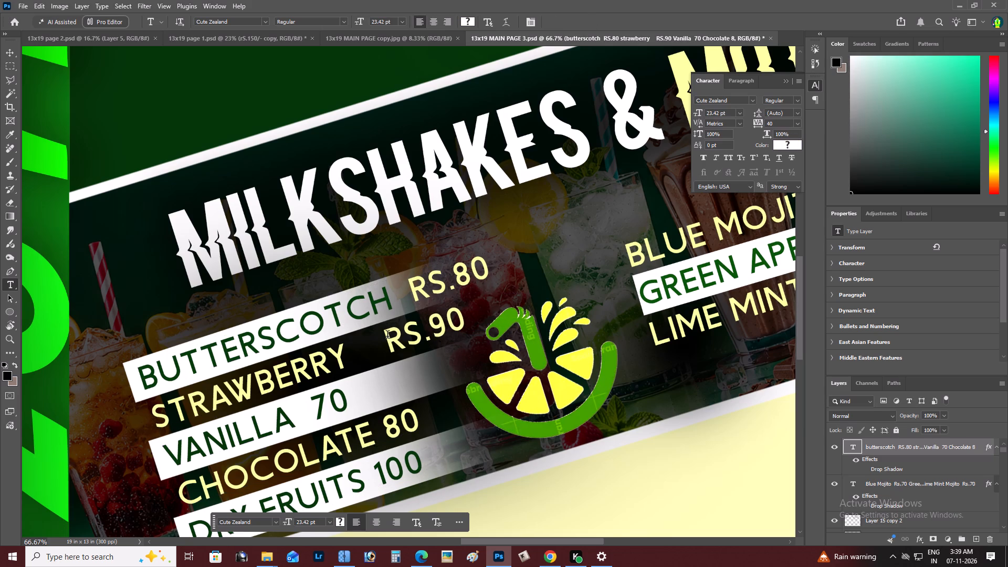
Rewrite the VANILLA price as RS.90, keeping the row's dark green text colour.
click(317, 402)
key(ctrl+v)
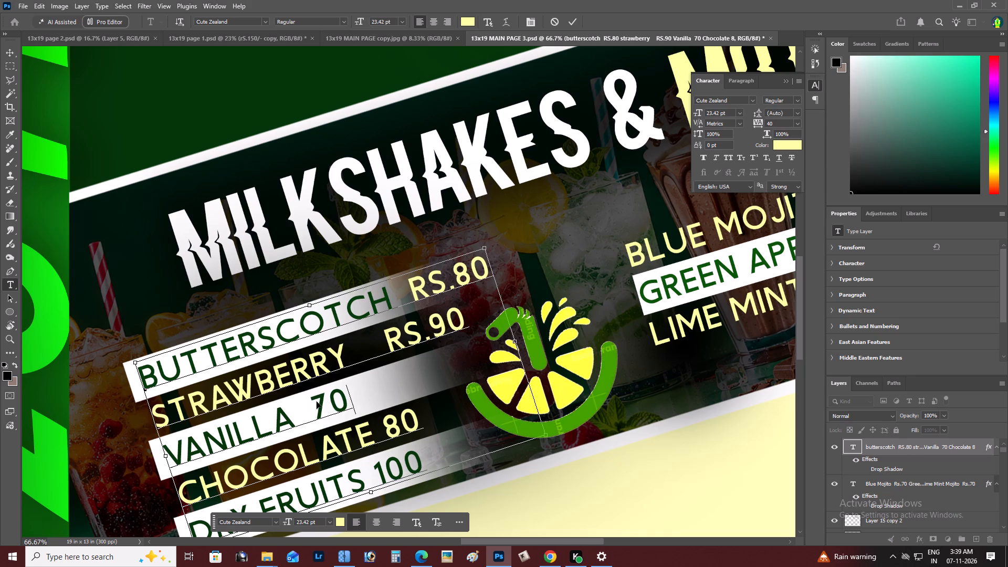
drag(311, 404, 350, 397)
key(BackSpace)
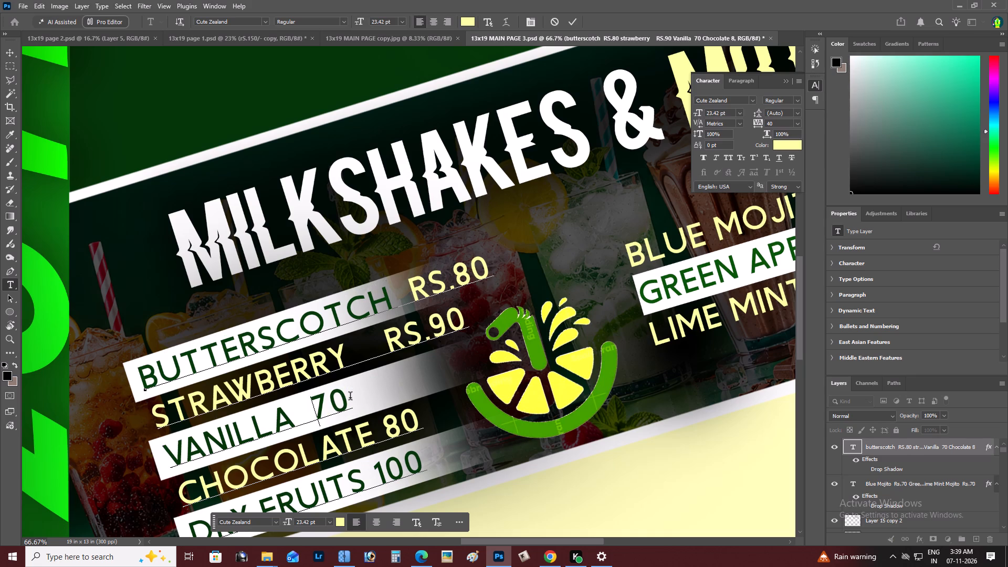
key(r)
key(BackSpace)
key(Right)
text(RS)
text(.9)
key(Left)
key(Left)
key(Left)
key(Left)
key(BackSpace)
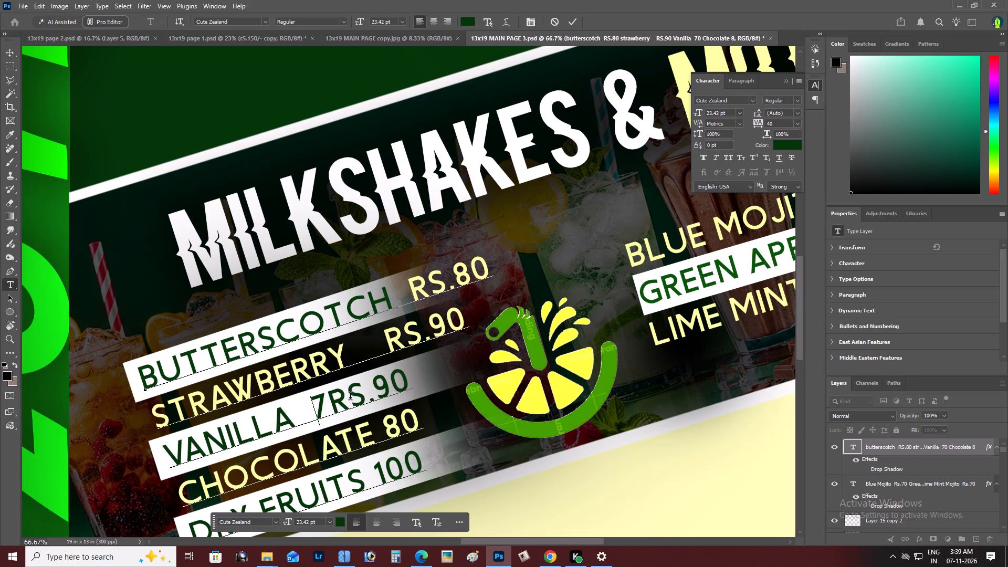
key(ctrl+Return)
Replace the CHOCOLATE price with RS.90.
key(space)
key(space)
key(space)
key(space)
key(space)
key(space)
key(space)
key(space)
key(space)
drag(350, 397, 325, 312)
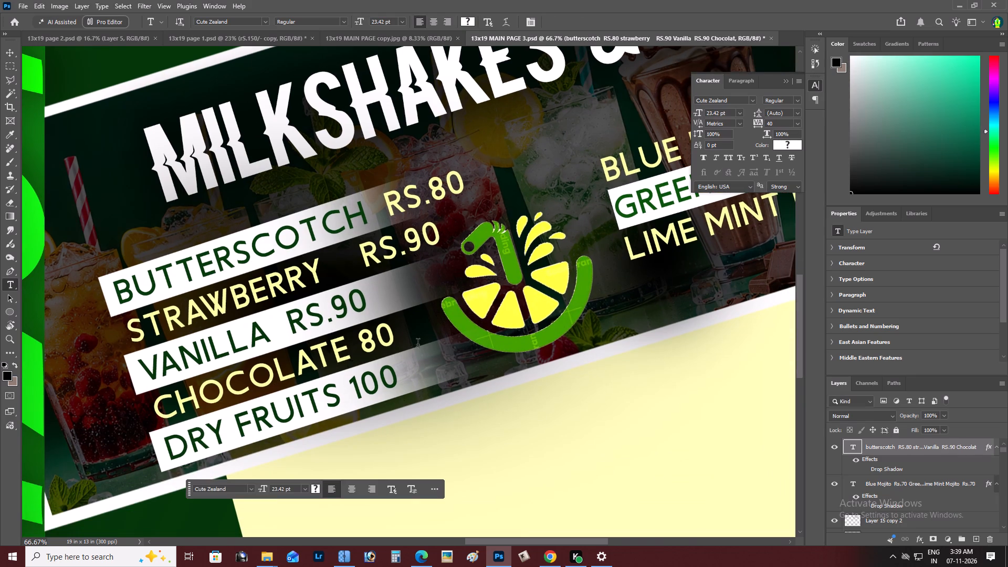
drag(390, 334, 356, 336)
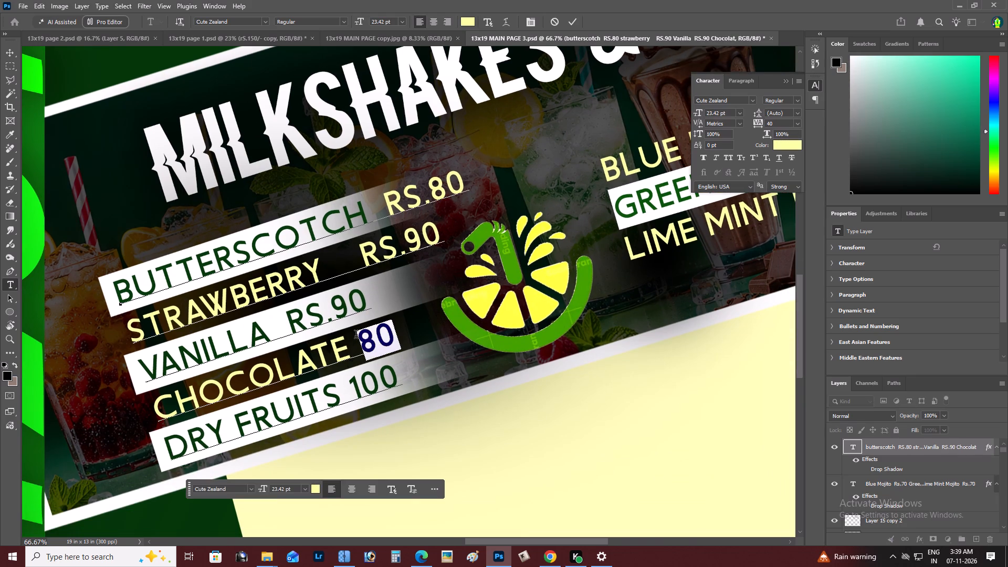
text(RS.90)
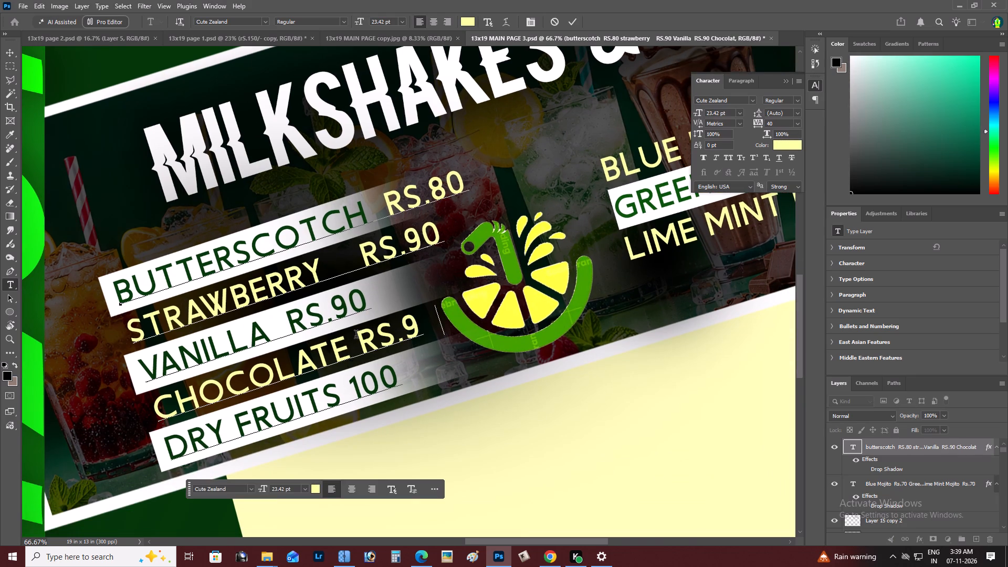
key(ctrl+Return)
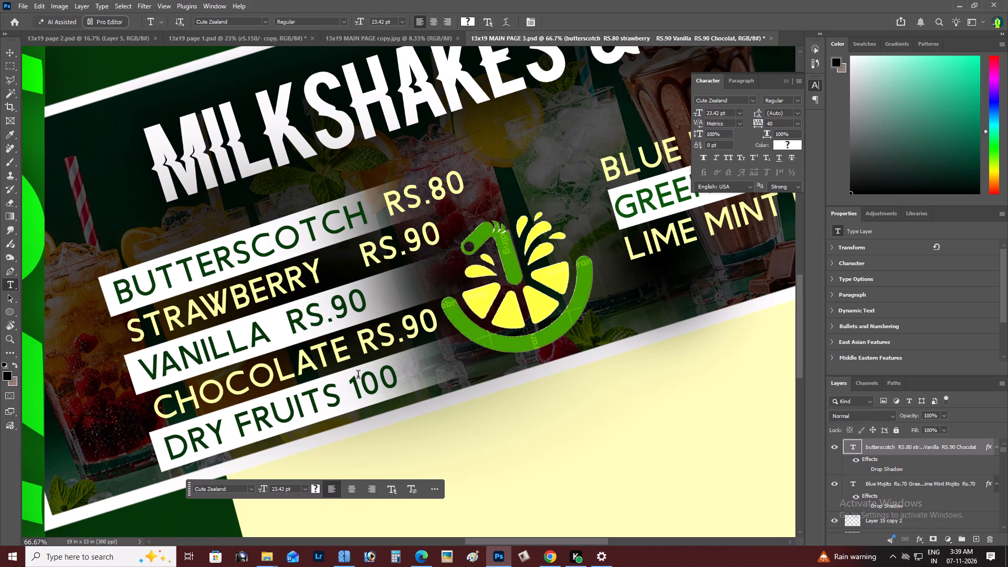
Add the RS. prefix to the DRY FRUITS price so it reads RS.100.
click(352, 382)
text(RS.)
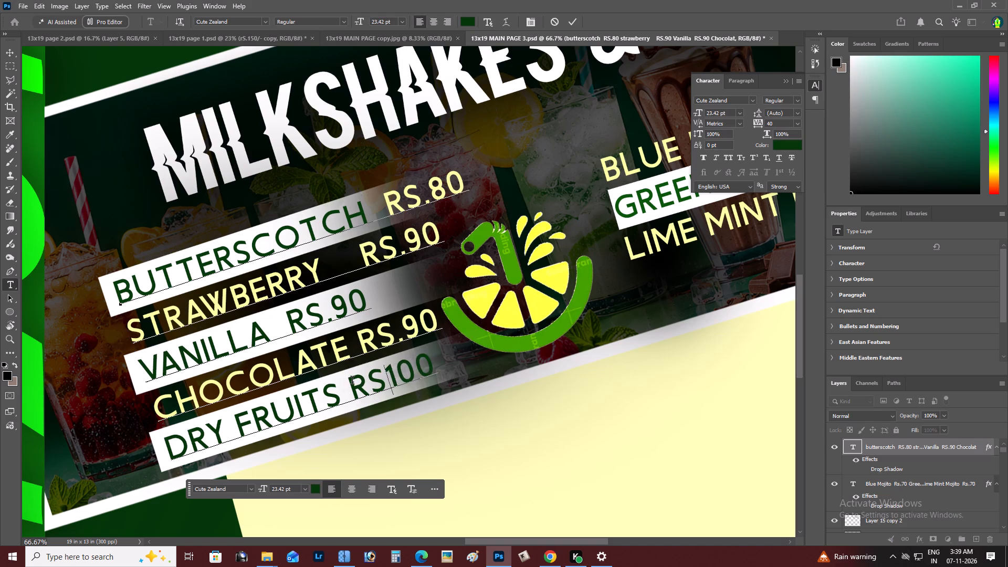
key(ctrl+Return)
Shift the lemon logo between the milkshake and mojito lists about 0.17 in right, to X 13.44 in.
key(z)
alt+click(342, 323)
right_click(342, 323)
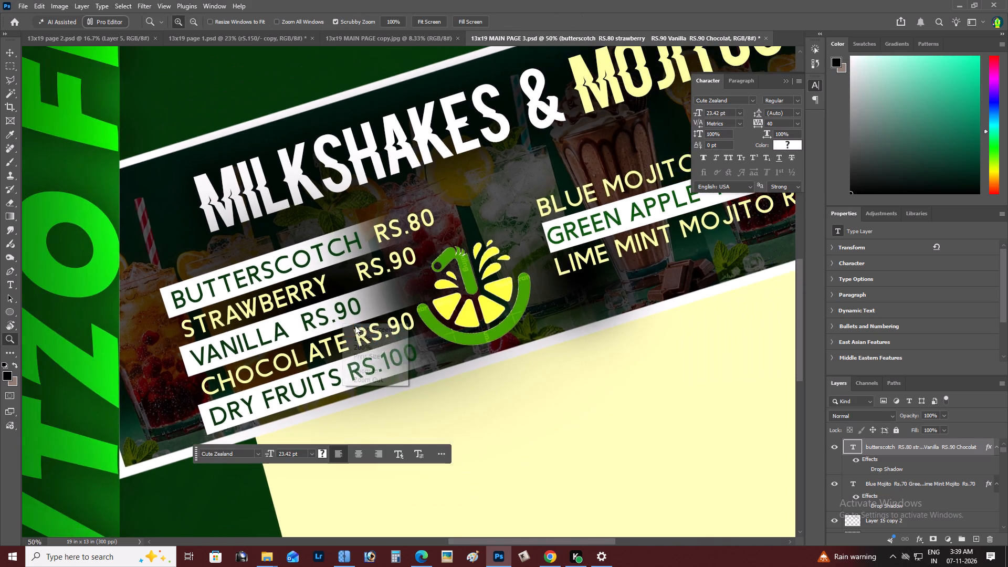
click(365, 330)
key(space)
key(space)
key(space)
key(space)
key(space)
key(space)
key(space)
key(space)
key(space)
key(space)
key(space)
key(space)
key(space)
drag(365, 330, 244, 333)
key(z)
click(542, 325)
click(476, 361)
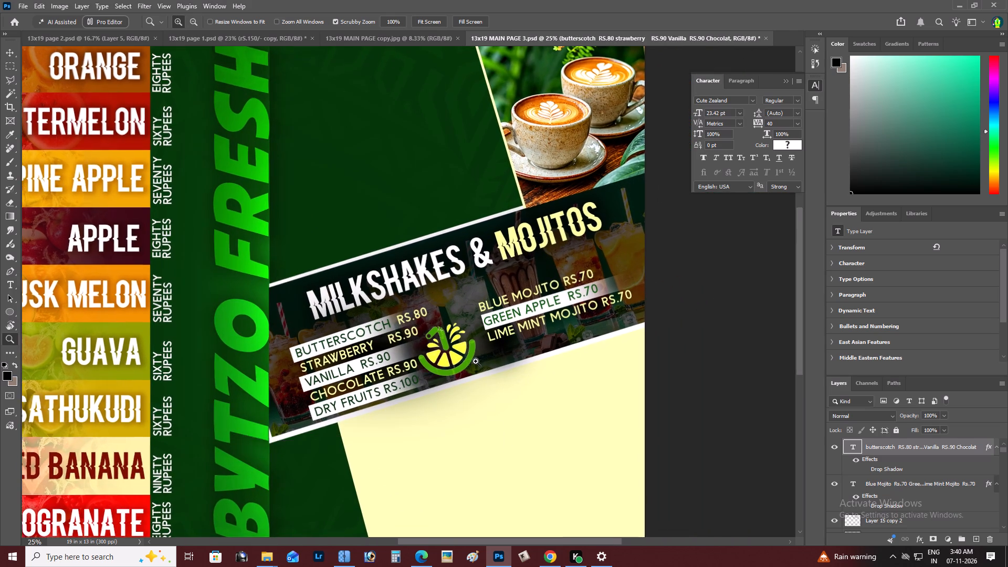
key(v)
right_click(432, 360)
click(443, 366)
drag(447, 367, 456, 369)
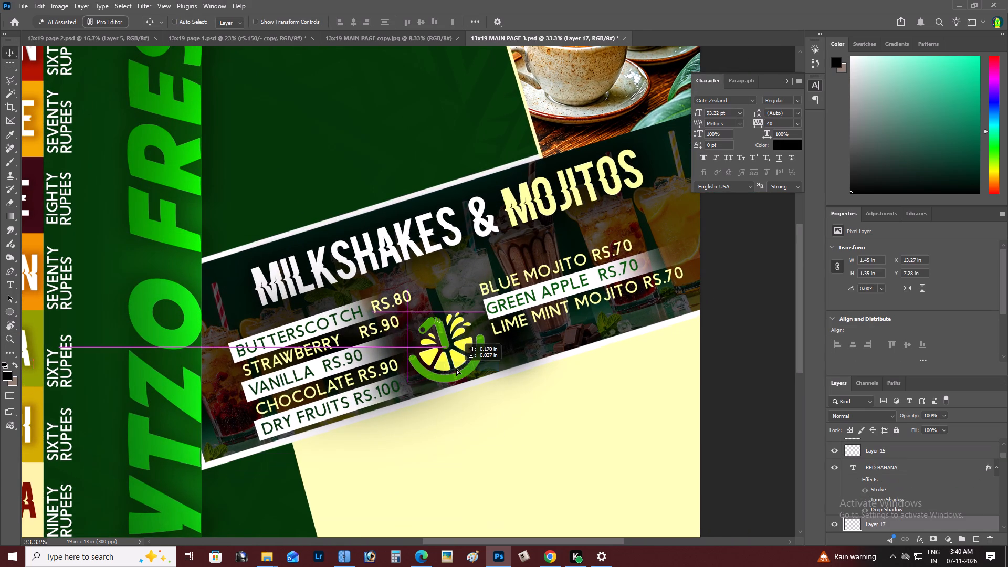
drag(456, 369, 456, 367)
Review the whole page layout, checking the milkshakes and mojitos banner against the fruit list and empty areas.
key(z)
alt+click(433, 327)
right_click(439, 322)
double_click(448, 325)
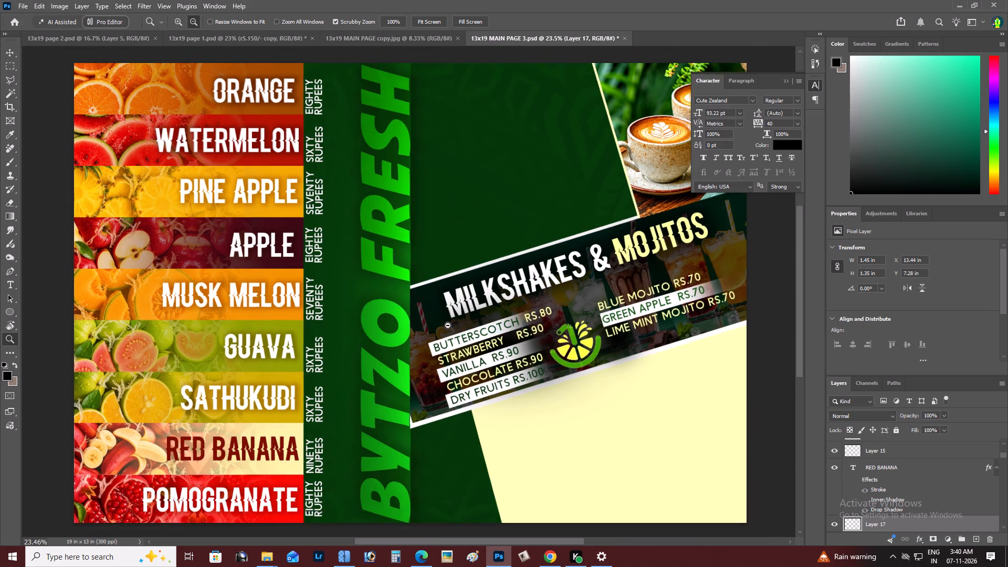
key(space)
key(space)
key(space)
key(space)
key(space)
key(space)
key(space)
key(space)
key(space)
drag(424, 322, 374, 336)
key(z)
click(477, 306)
right_click(479, 306)
double_click(495, 310)
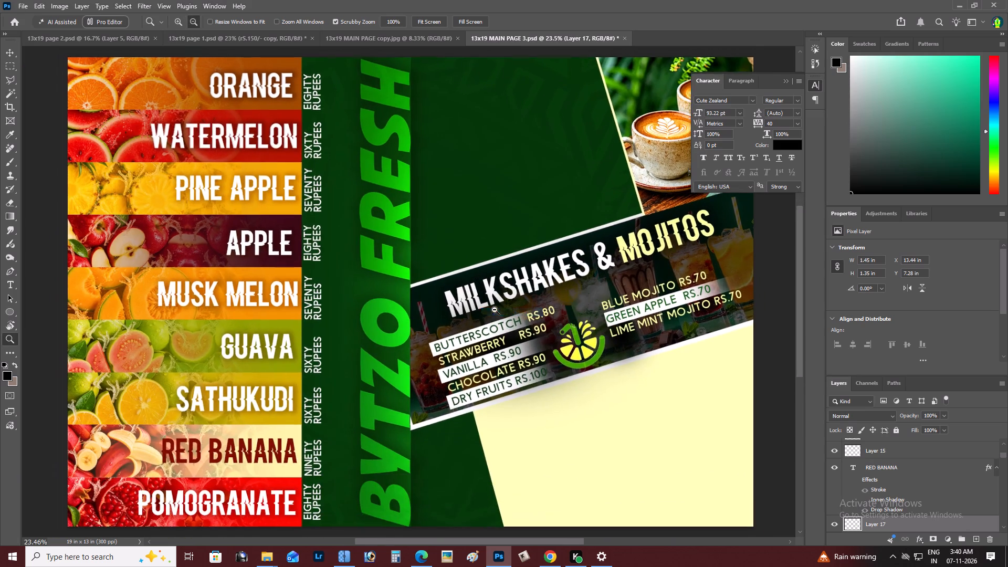
key(space)
drag(483, 325, 450, 325)
key(z)
alt+click(472, 327)
right_click(481, 321)
double_click(494, 327)
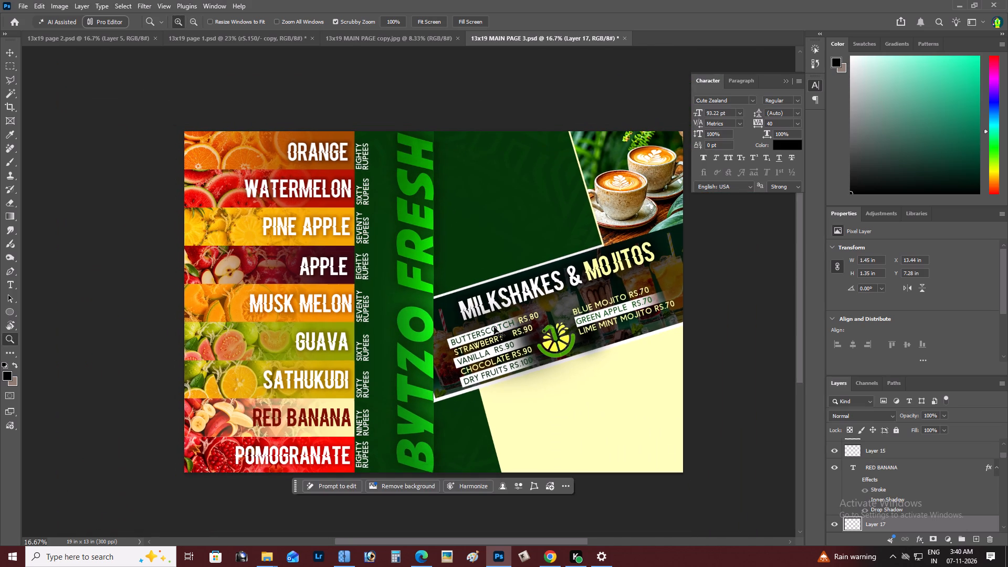
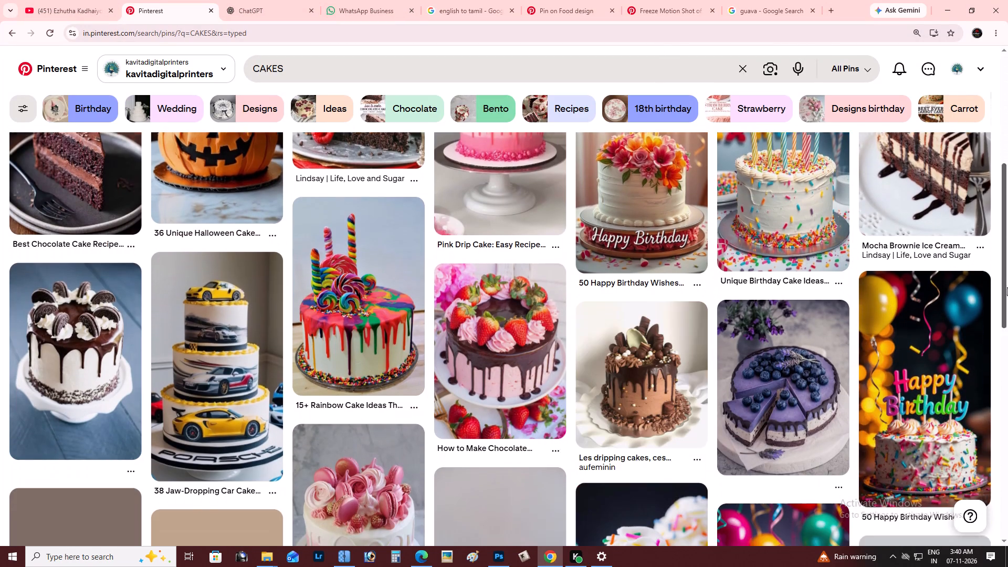
Look through the Pinterest CAKES results and the pins related to the Chocolate Strawberry Cake for a suitable cake photo.
drag(1007, 287, 1007, 412)
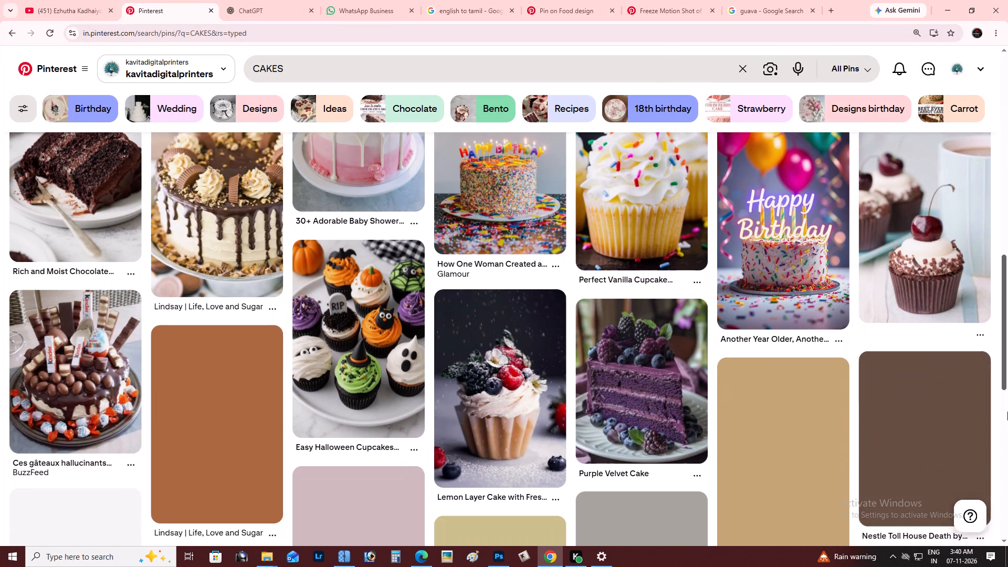
drag(1007, 412, 1007, 413)
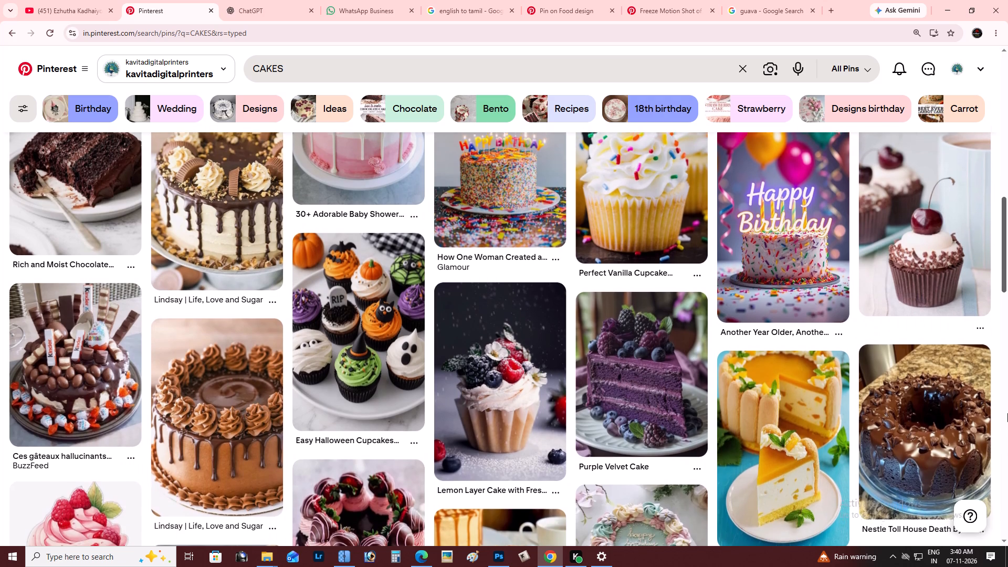
drag(1007, 413, 1007, 305)
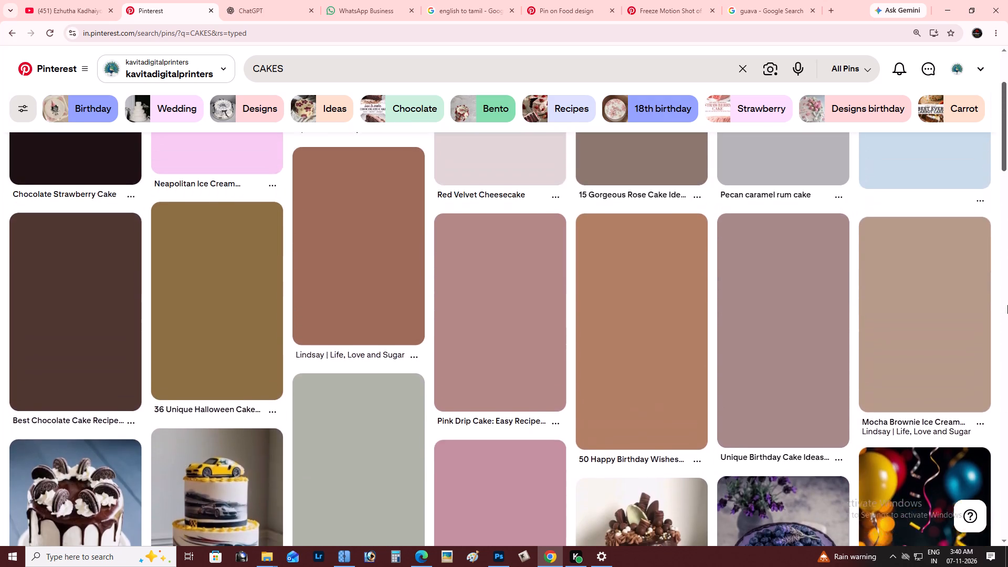
drag(1007, 305, 1007, 232)
click(107, 249)
key(alt+Tab)
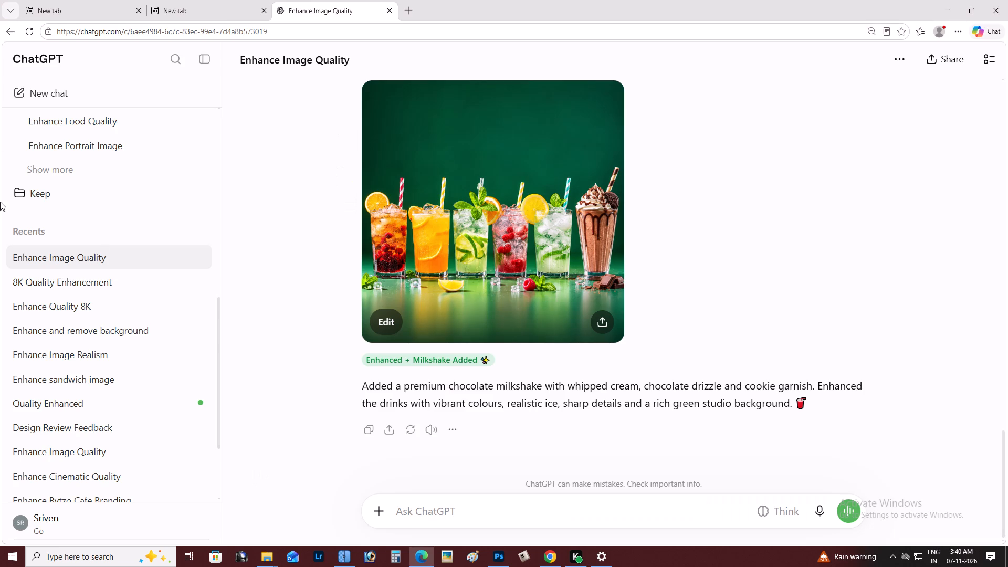
key(alt+Tab)
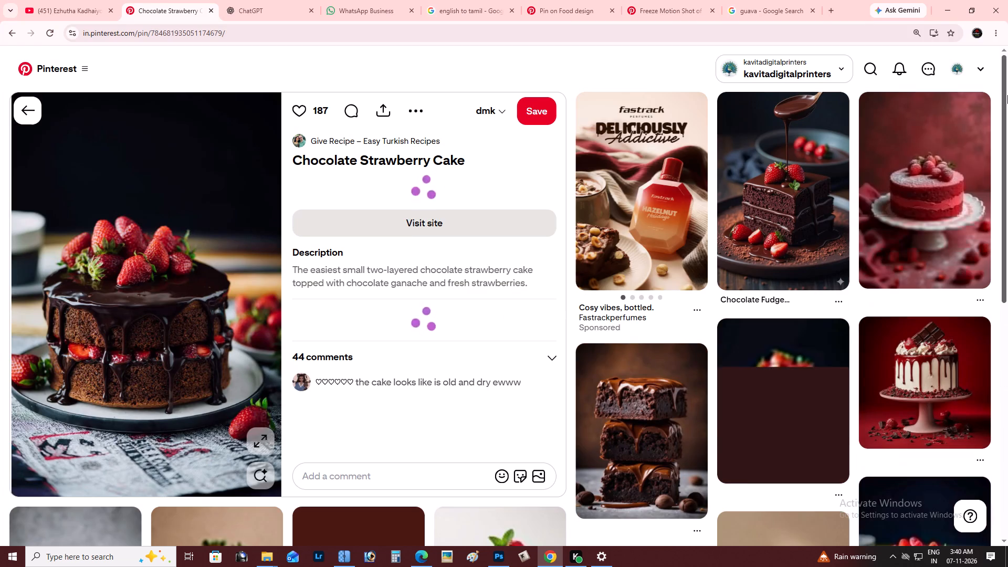
drag(1007, 138, 1007, 300)
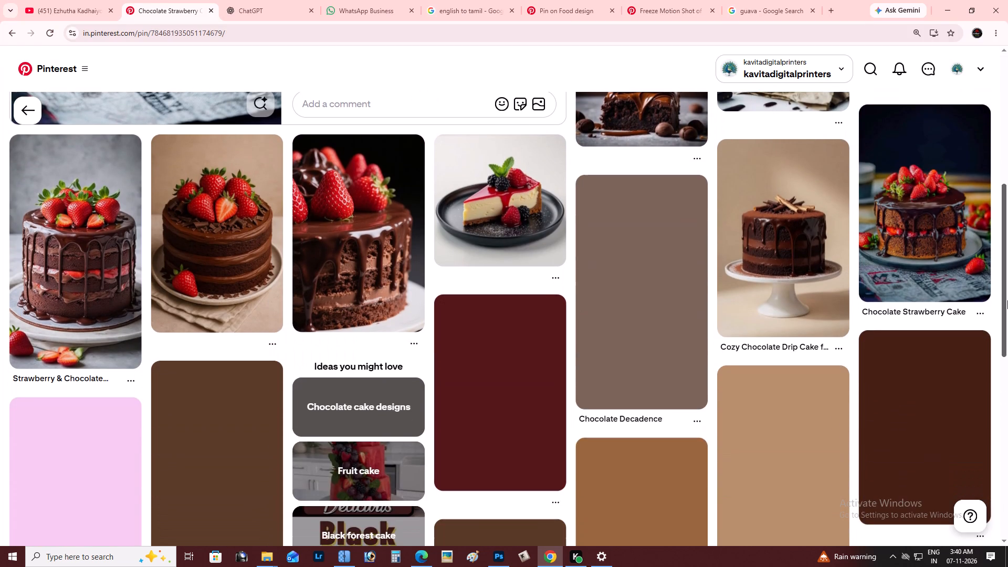
drag(1007, 300, 1007, 229)
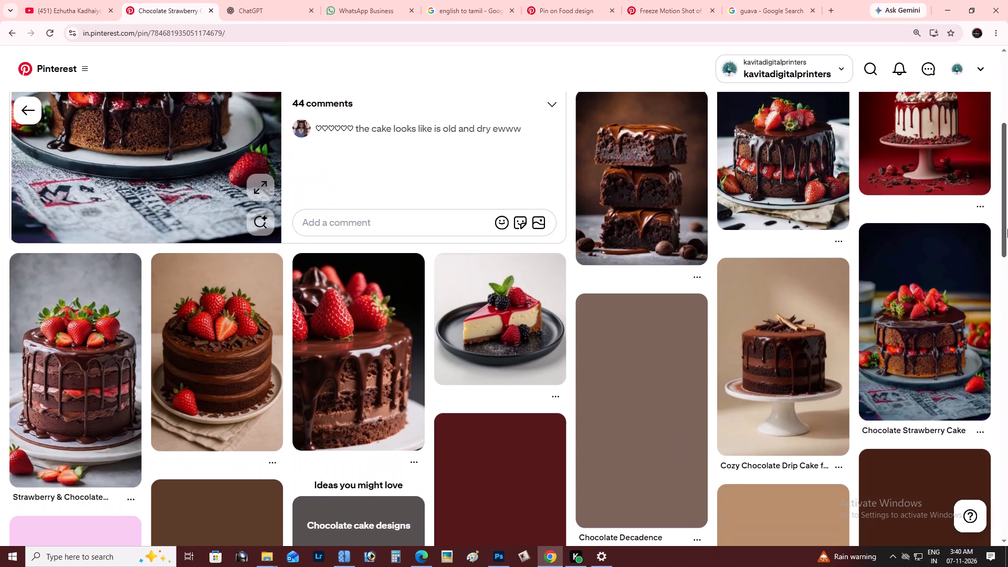
drag(1007, 229, 992, 319)
Switch to Photoshop and review the menu page layout around the milkshakes and mojitos banner.
key(alt+Tab)
key(alt+Tab)
key(z)
alt+click(484, 333)
right_click(497, 306)
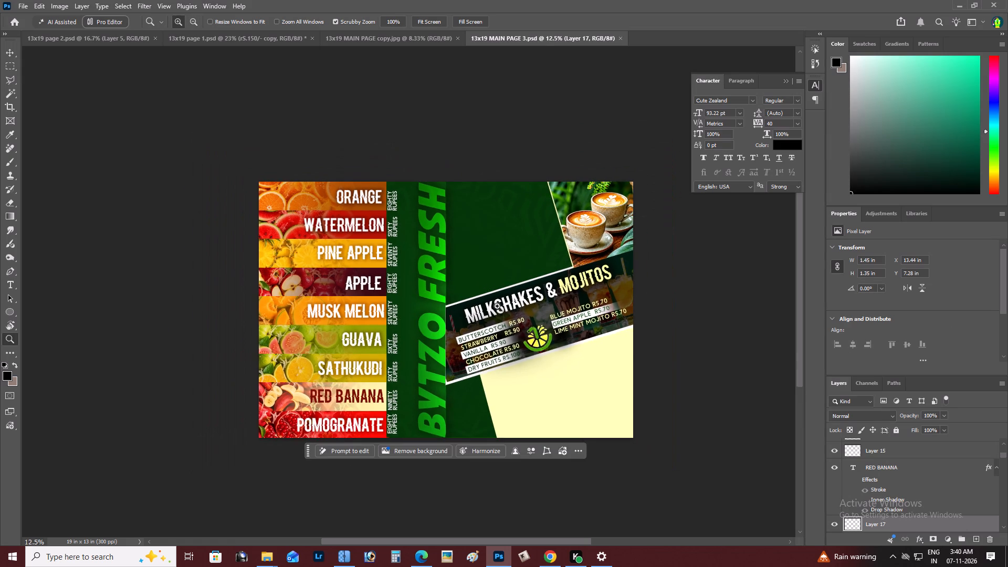
double_click(510, 310)
Return to Pinterest in Chrome and examine the red velvet cake slice pin and its related cake images.
key(alt+Tab)
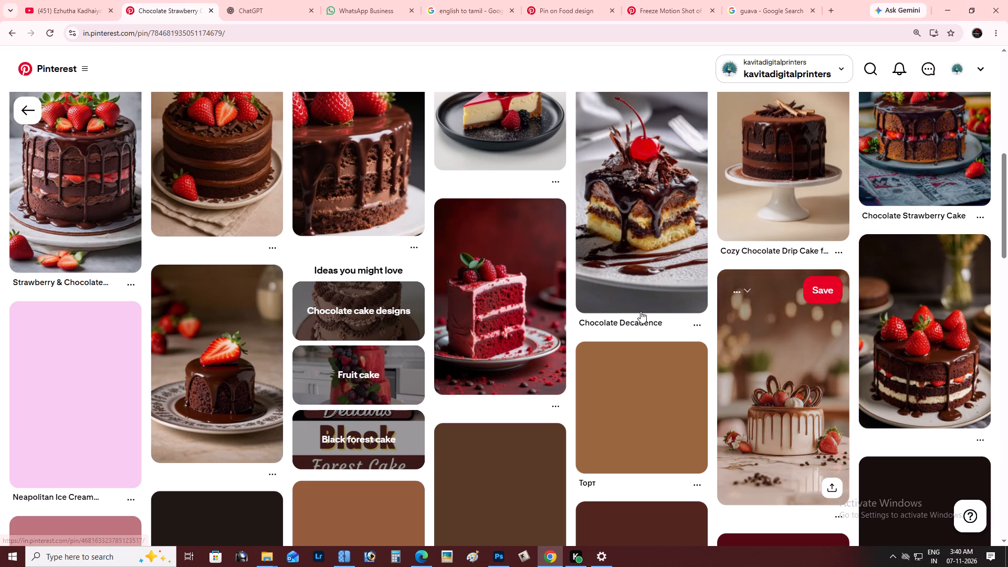
click(498, 330)
key(alt+Tab)
key(alt+Tab)
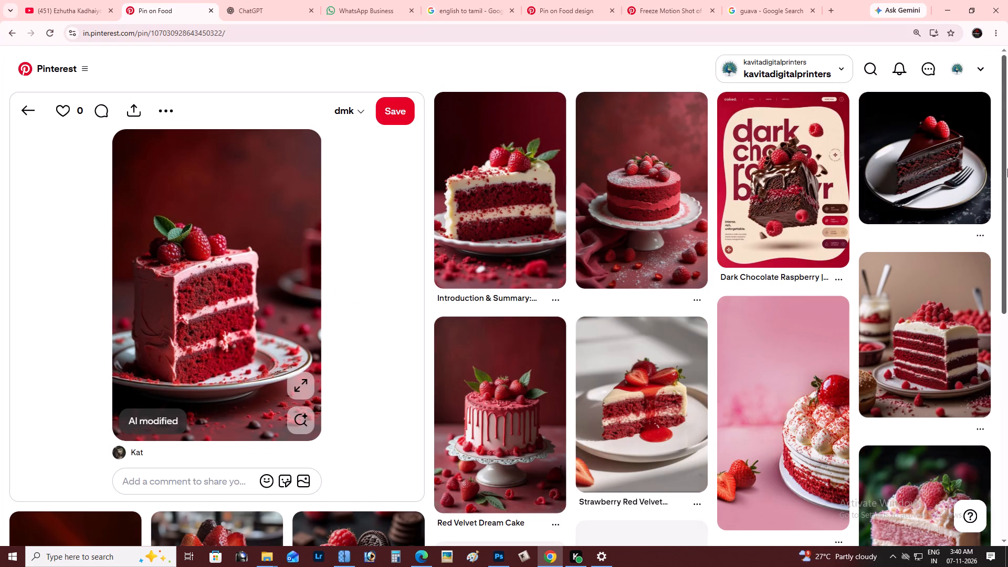
drag(1007, 169, 1007, 213)
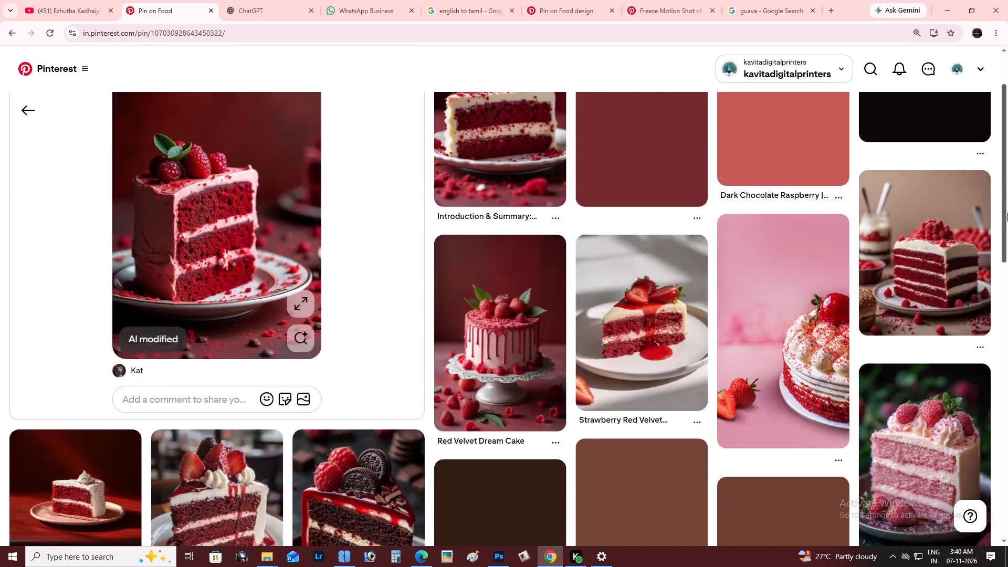
drag(1007, 213, 1007, 190)
drag(642, 279, 636, 277)
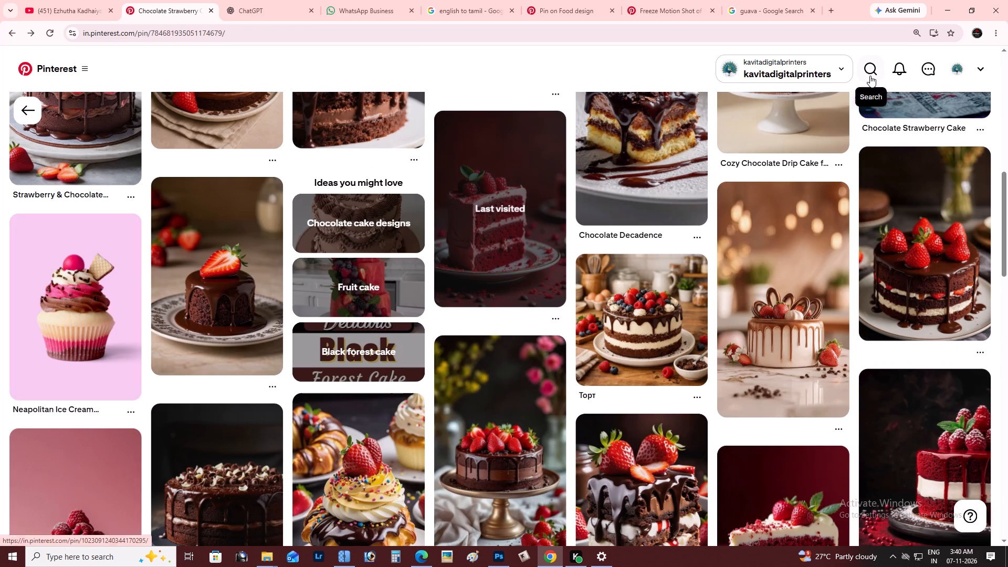
Search Pinterest for "cakes aesthetic".
click(870, 76)
text(VAKE)
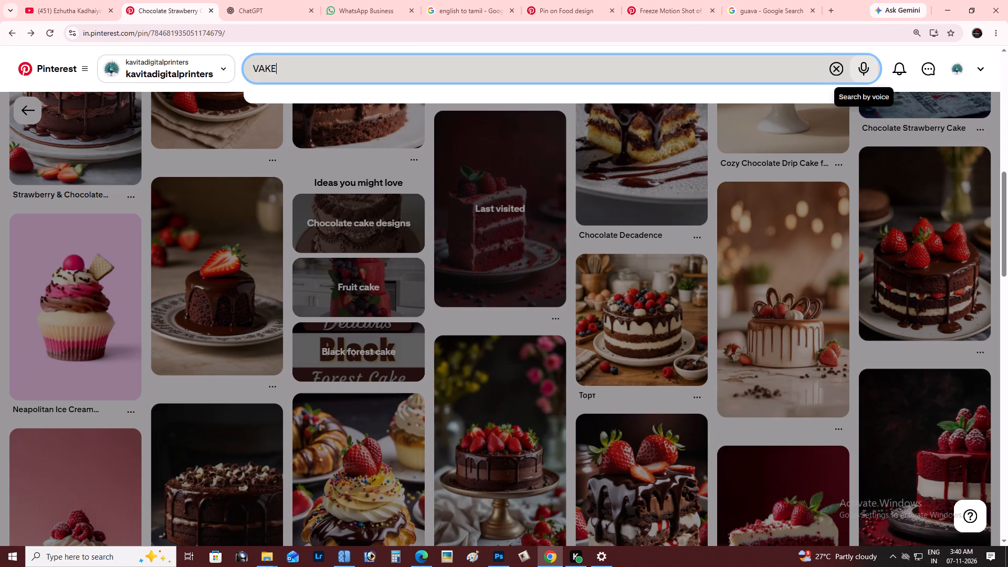
key(BackSpace)
key(BackSpace)
key(BackSpace)
key(BackSpace)
key(BackSpace)
key(BackSpace)
key(BackSpace)
key(BackSpace)
key(BackSpace)
text(CAKES AS)
key(BackSpace)
text(EST)
key(Down)
key(Return)
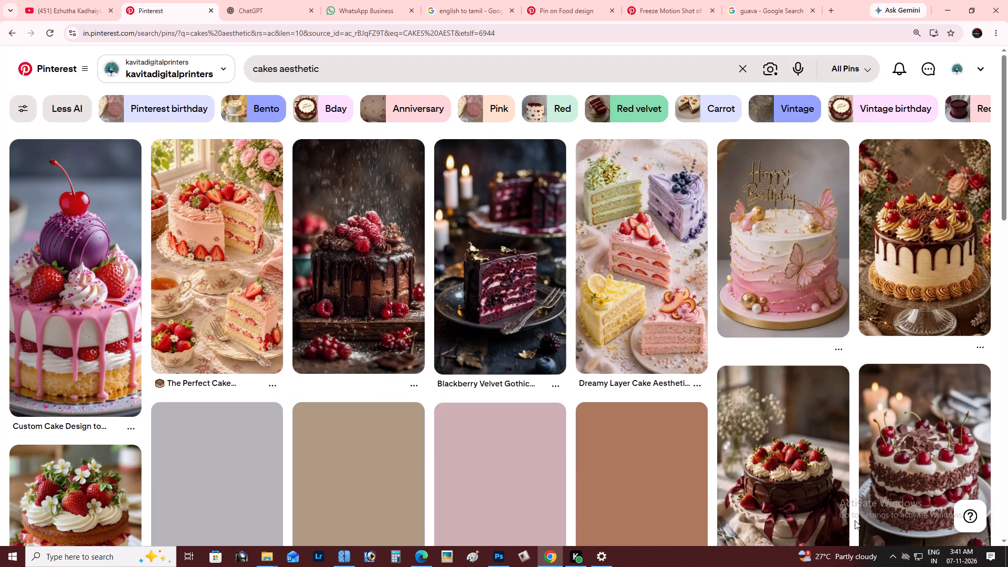
Look through the "cakes aesthetic" results for a photo suited to the menu page.
drag(1007, 133, 1007, 214)
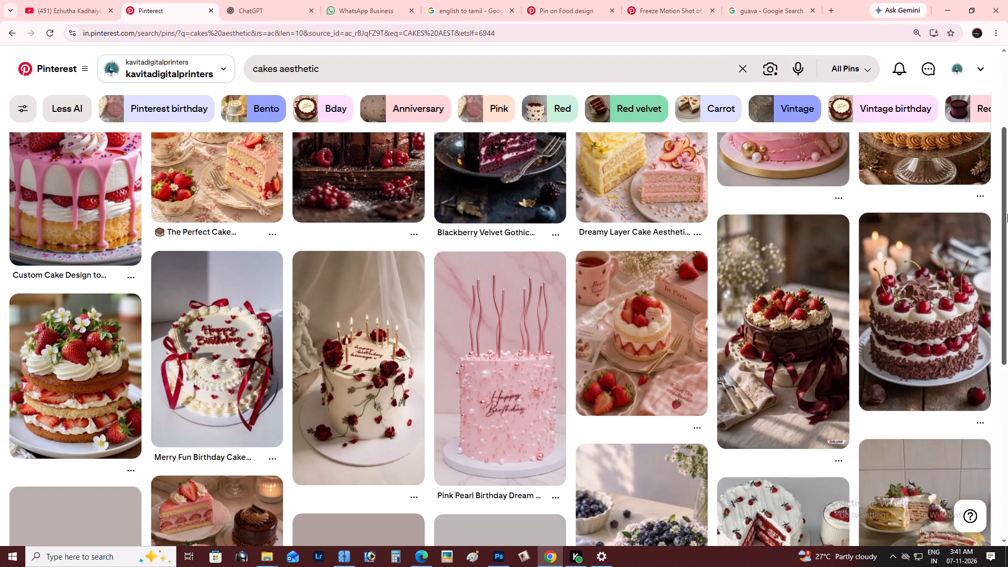
drag(1007, 214, 1007, 347)
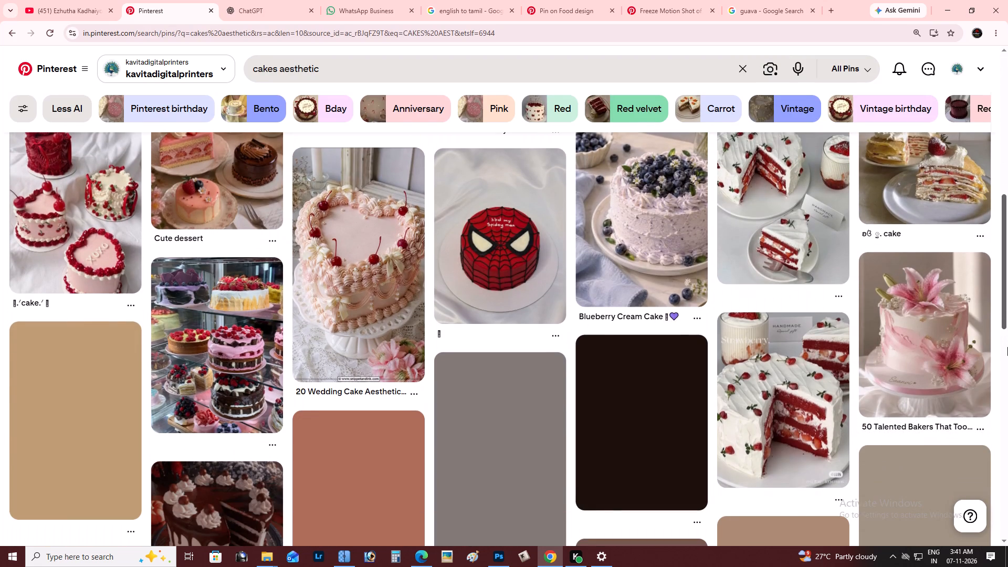
drag(1007, 347, 1007, 366)
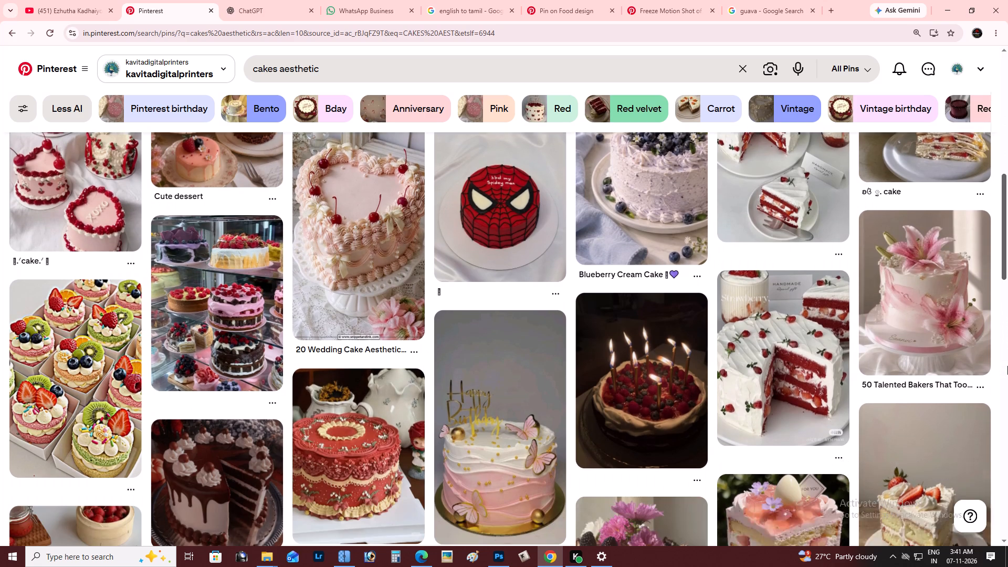
drag(1007, 366, 997, 418)
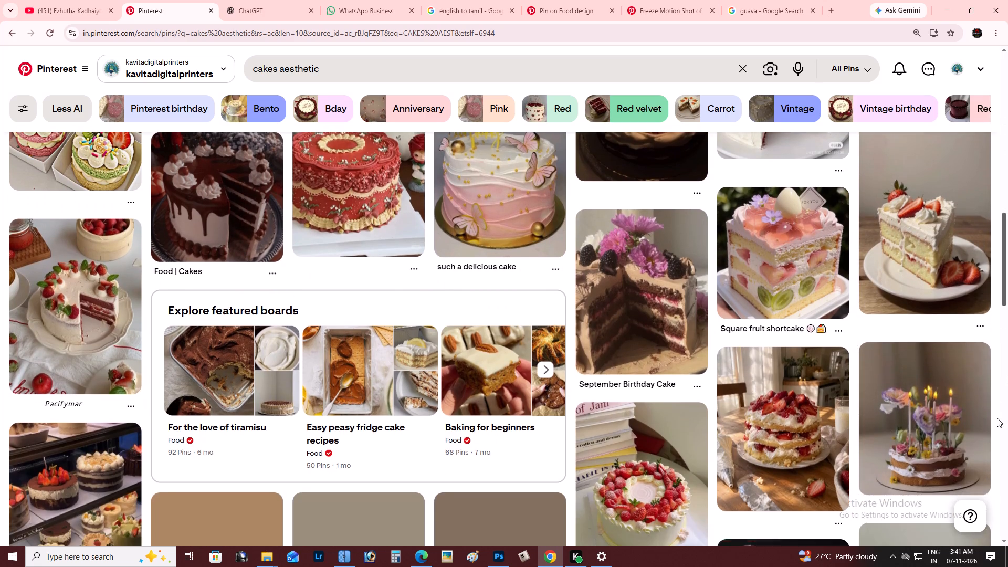
drag(997, 418, 1003, 480)
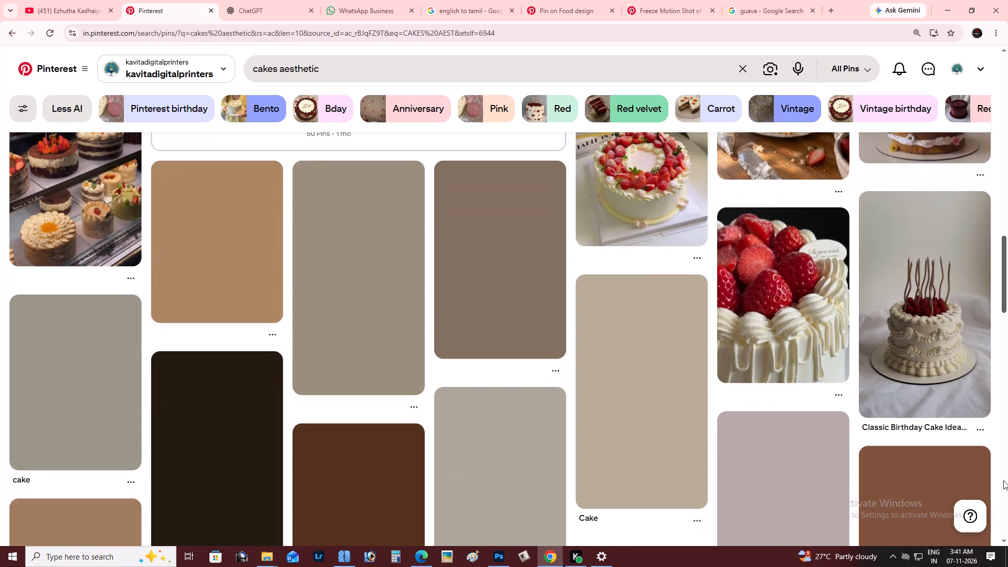
drag(1003, 480, 1007, 444)
Open the bakery display case pin, examine its related cake assortment images, and return to the search results.
click(96, 433)
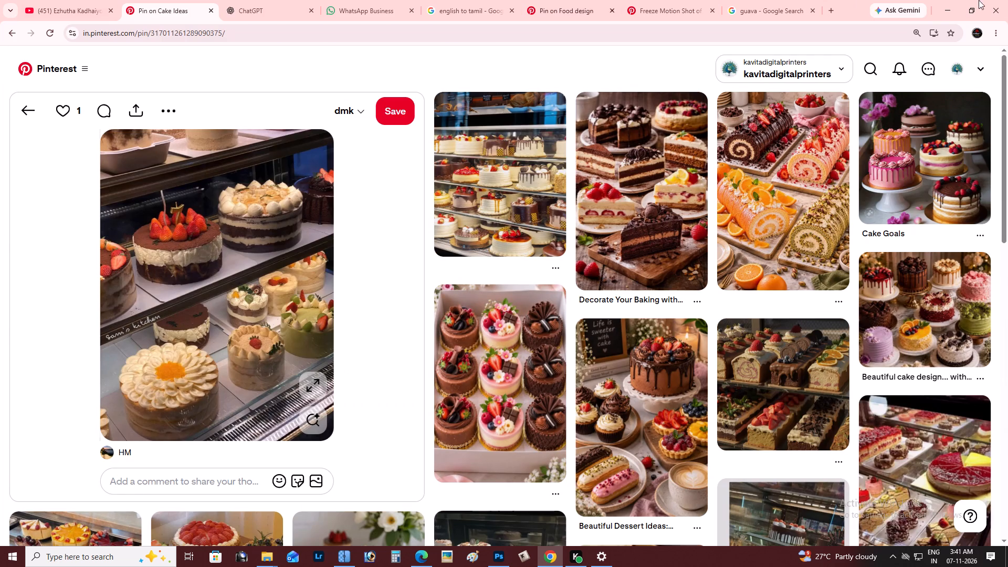
drag(1007, 138, 1007, 298)
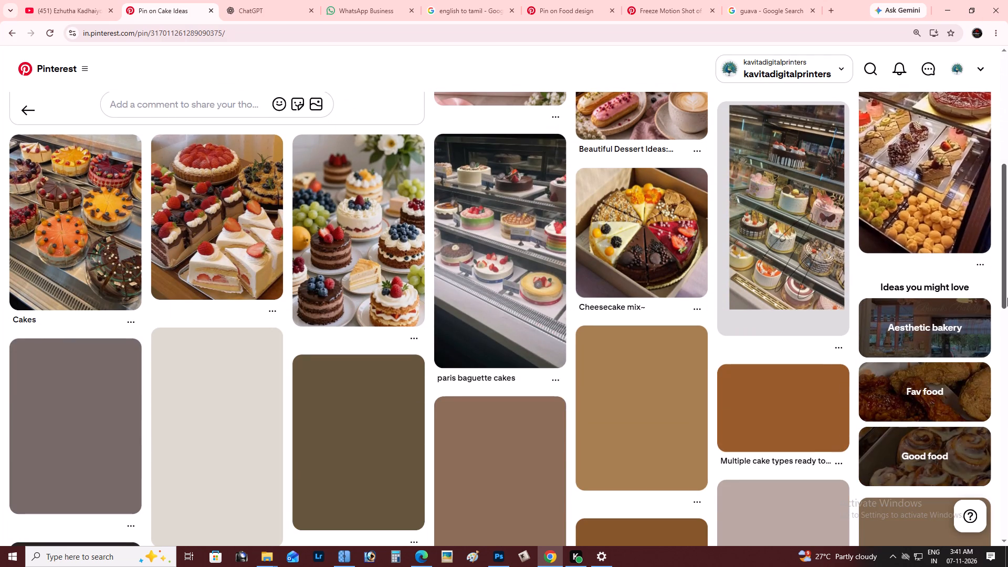
drag(1007, 298, 1007, 248)
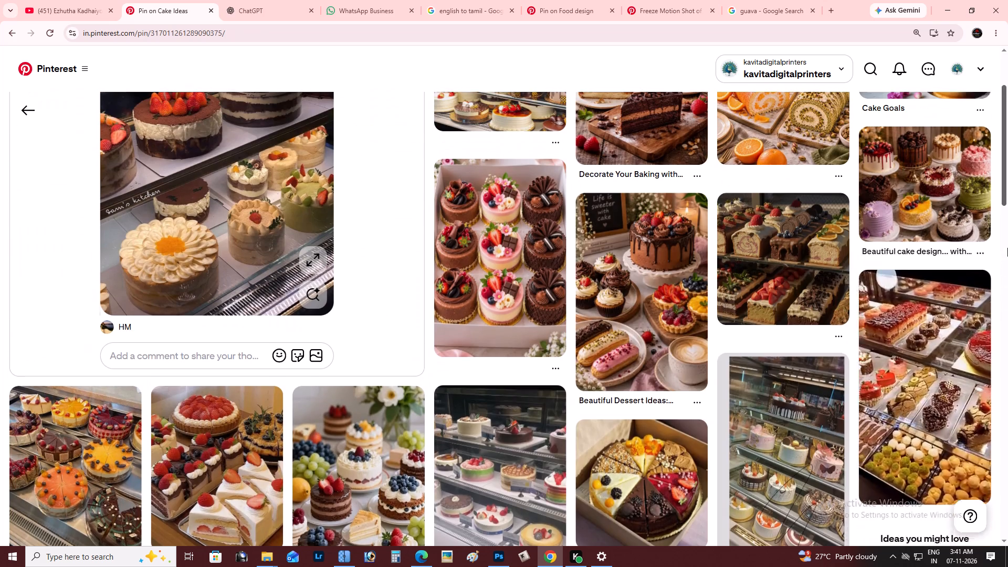
drag(1007, 248, 1007, 202)
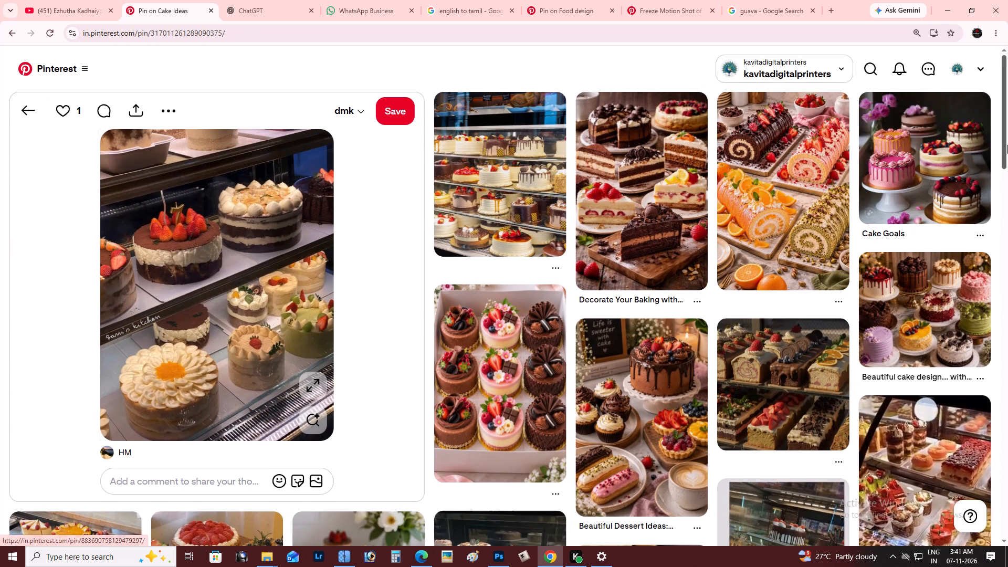
drag(1007, 143, 1006, 262)
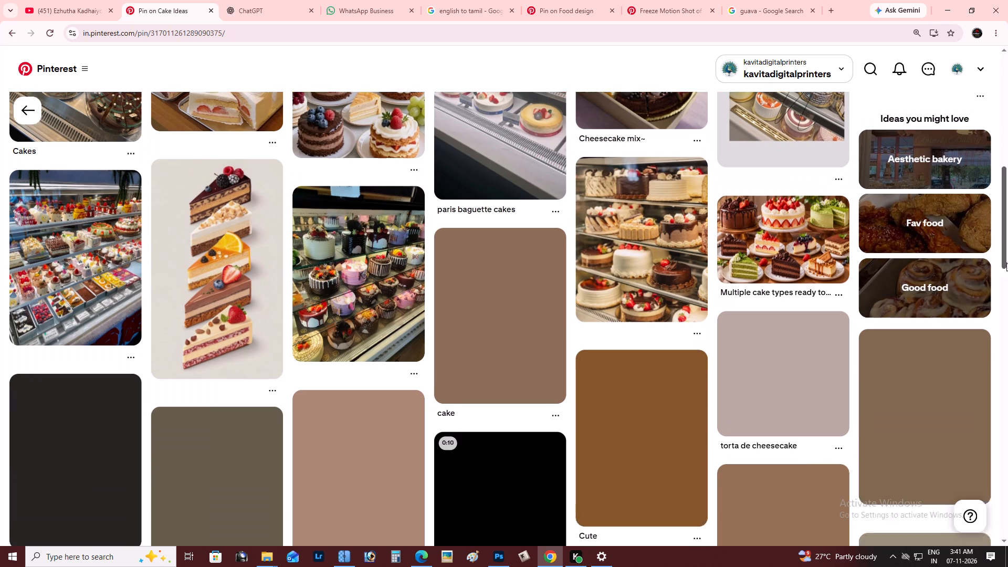
drag(1006, 262, 1001, 324)
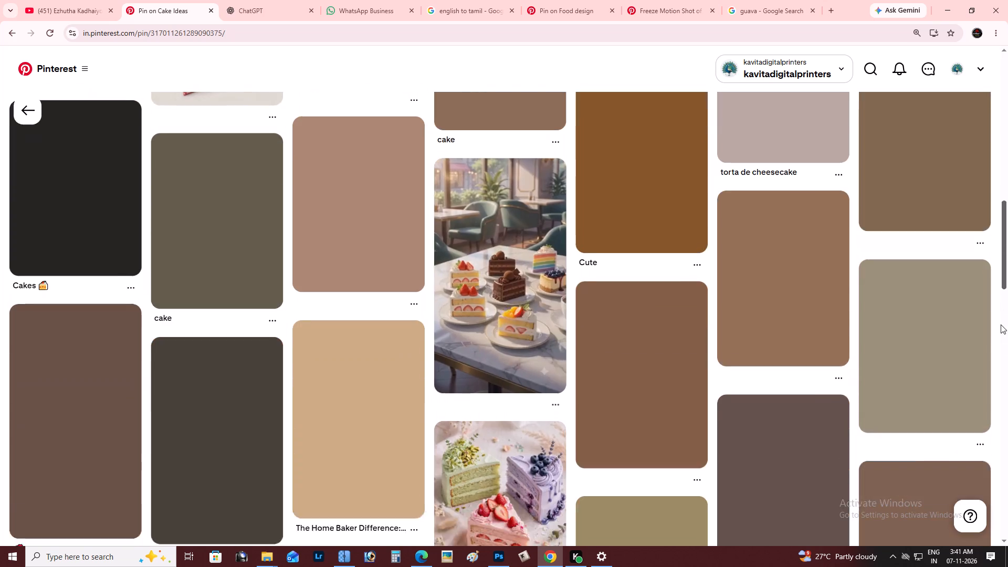
drag(1001, 324, 986, 379)
click(601, 293)
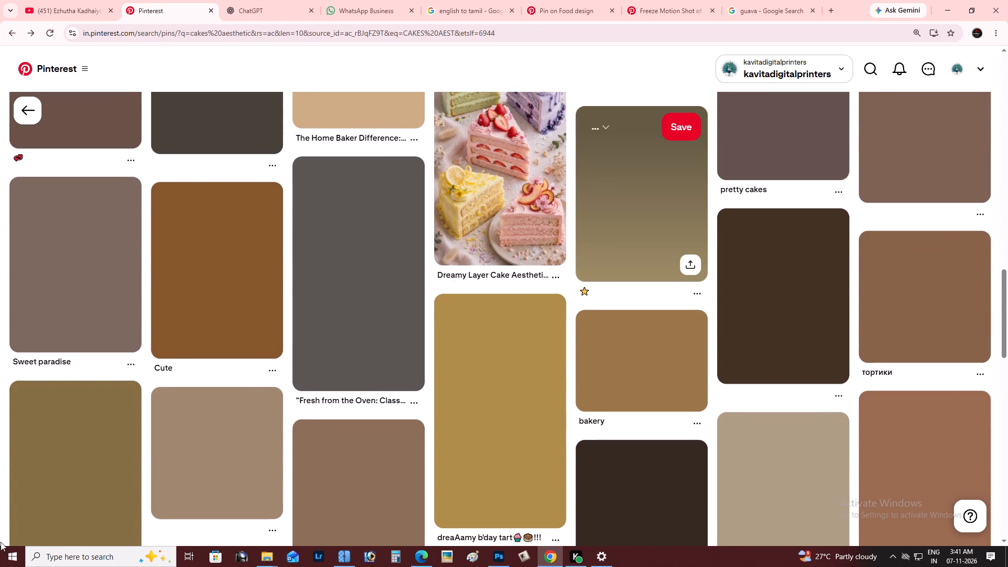
Open the chocolate raspberry drip cake pin, examine its related cake images, and return to the "cakes aesthetic" results.
scroll(668, 270, up, 2)
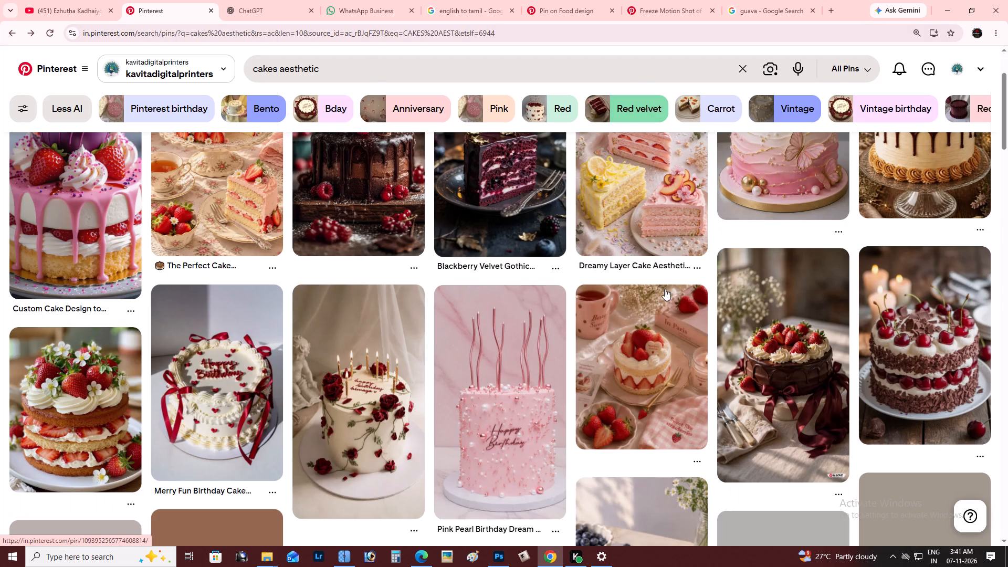
scroll(661, 291, up, 1)
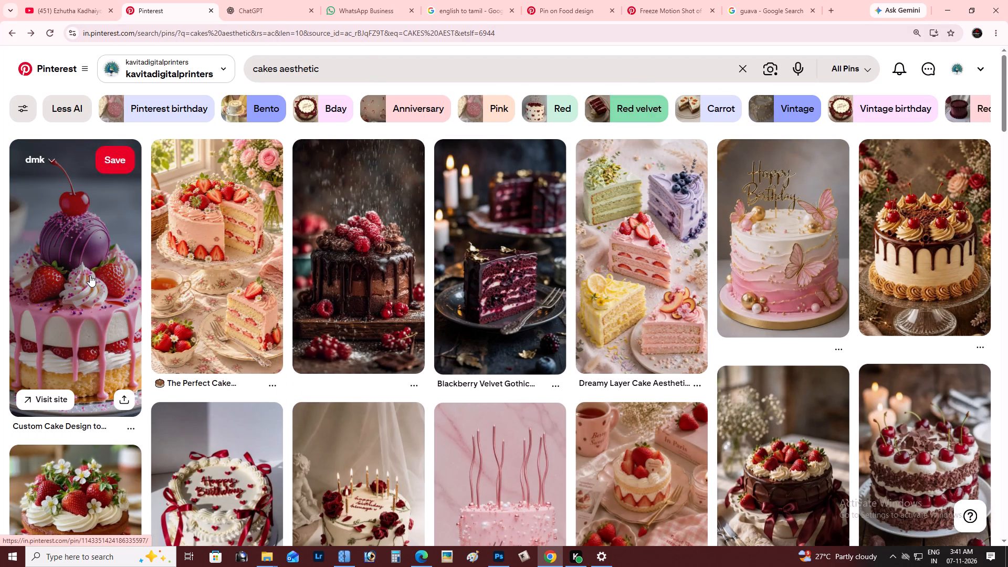
click(410, 277)
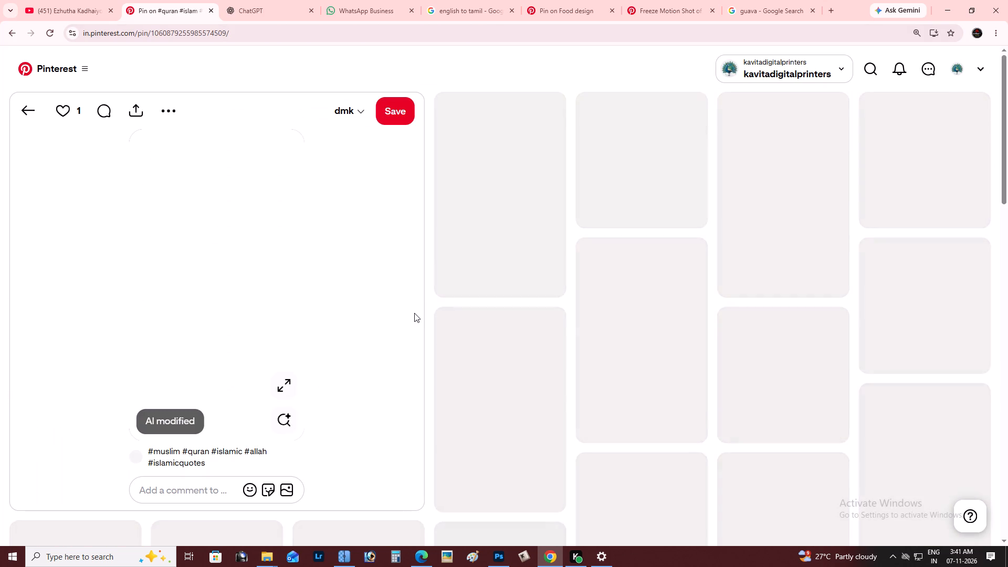
key(alt+Tab)
key(alt+Tab)
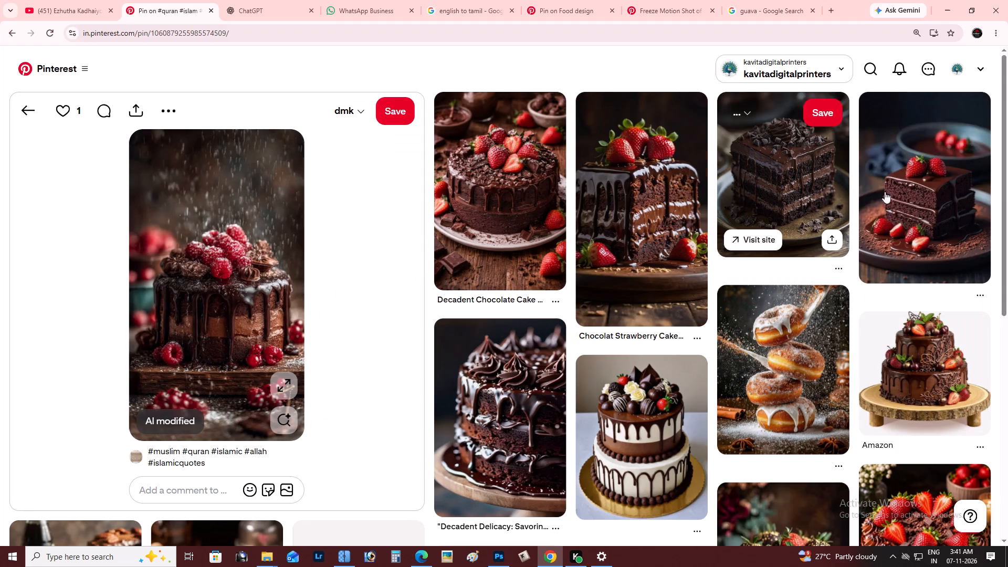
drag(1007, 167, 1007, 280)
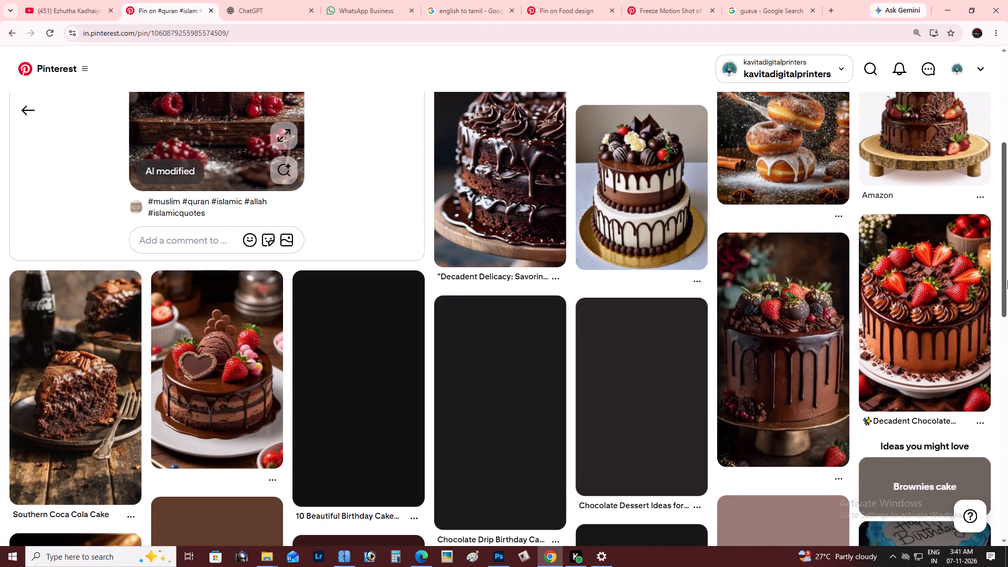
drag(1007, 280, 1001, 381)
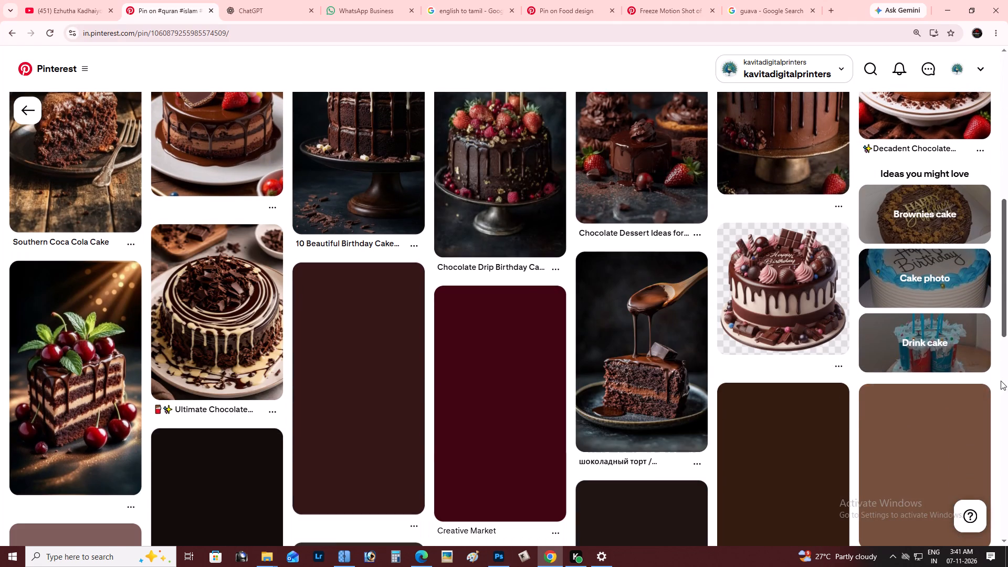
drag(1001, 381, 1007, 327)
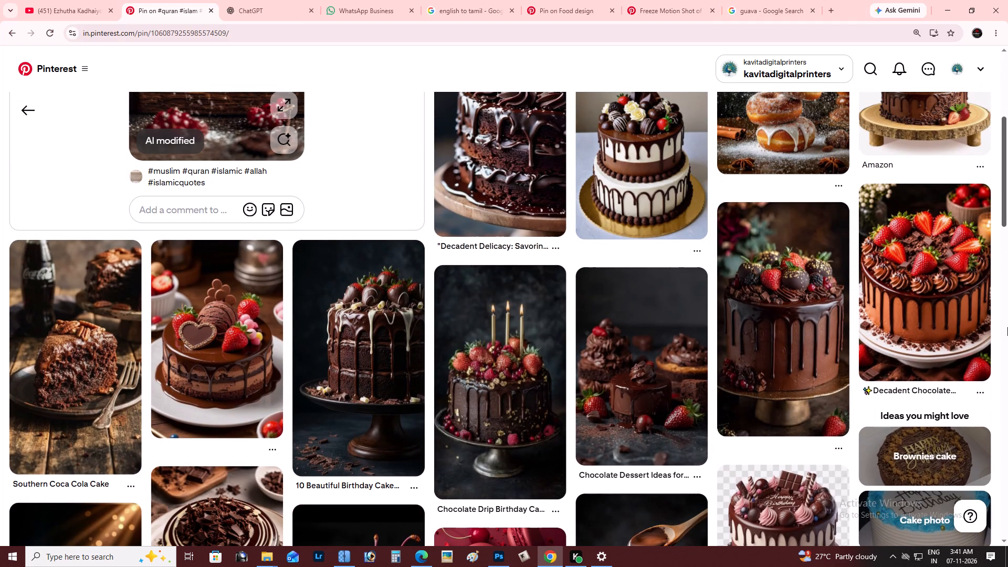
drag(1007, 327, 999, 435)
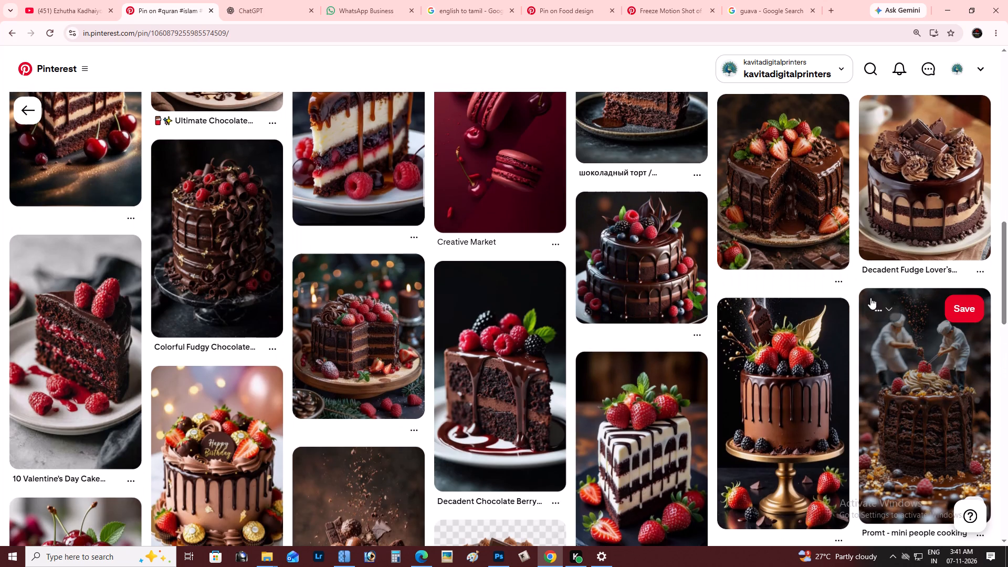
scroll(870, 298, down, 1)
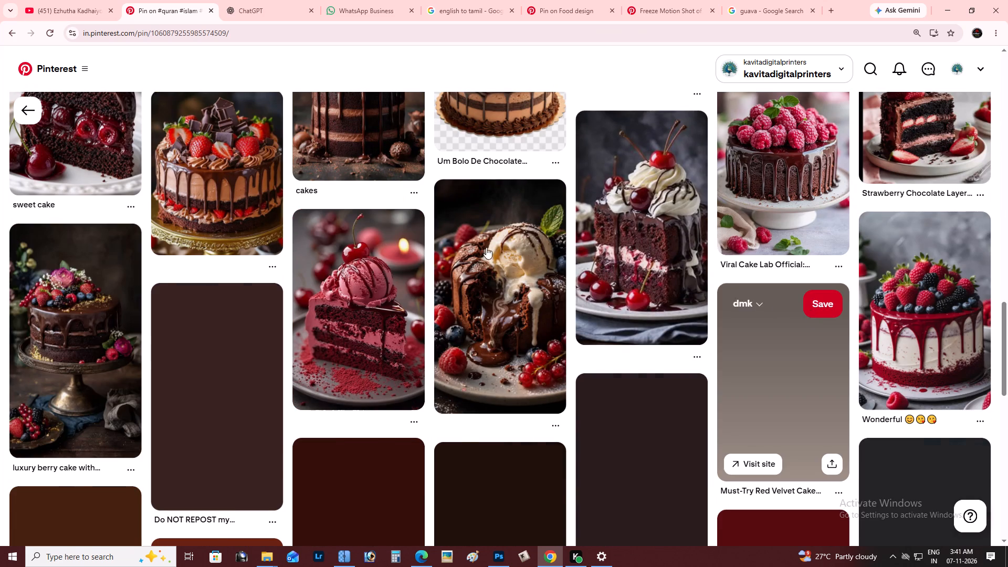
scroll(430, 262, down, 1)
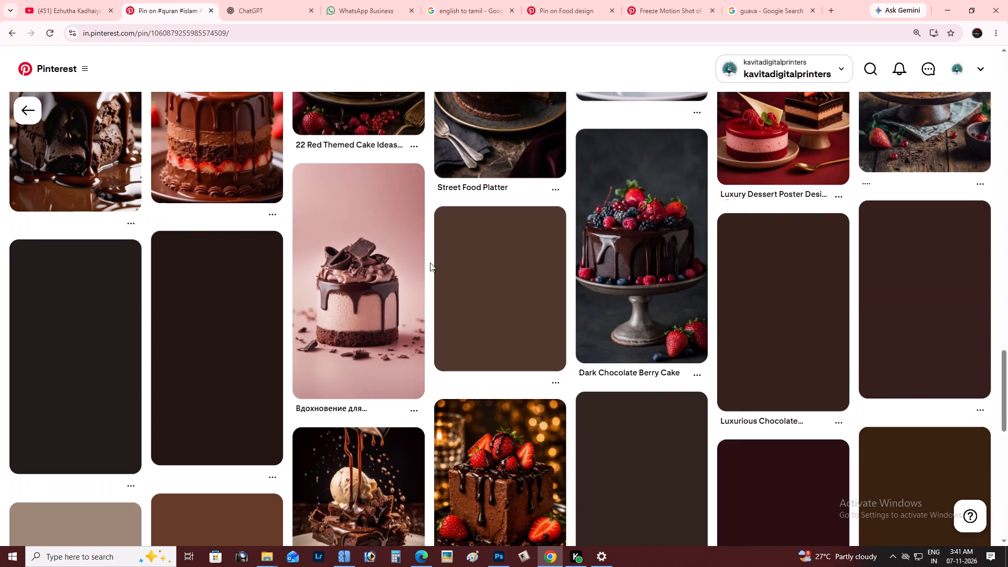
scroll(537, 359, down, 1)
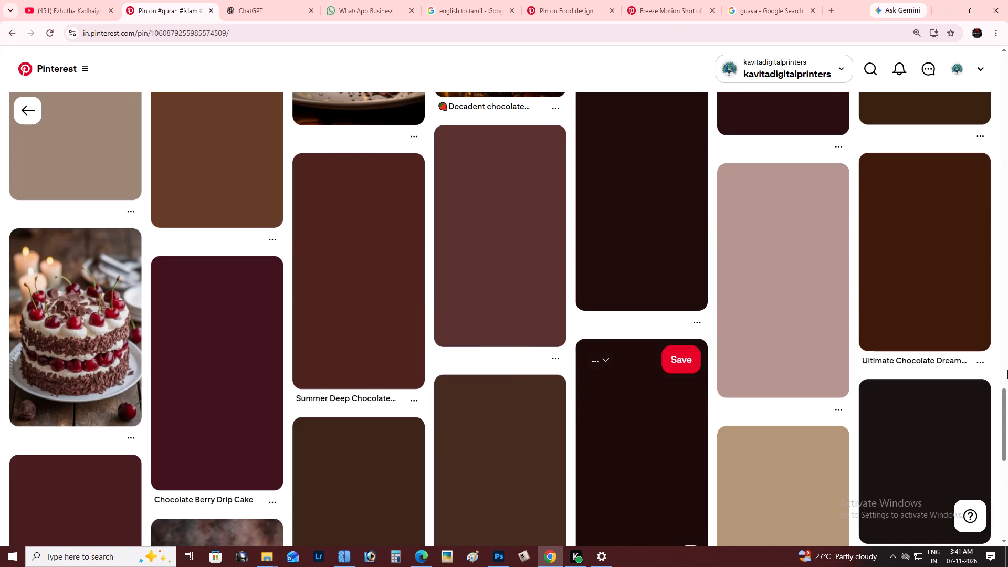
drag(1007, 407, 997, 405)
click(997, 405)
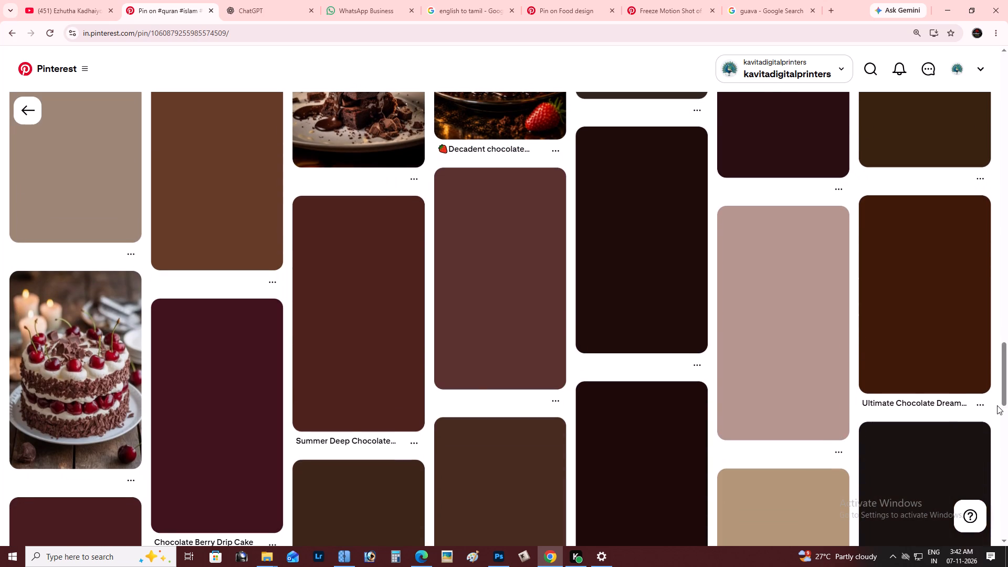
drag(1007, 396, 1004, 426)
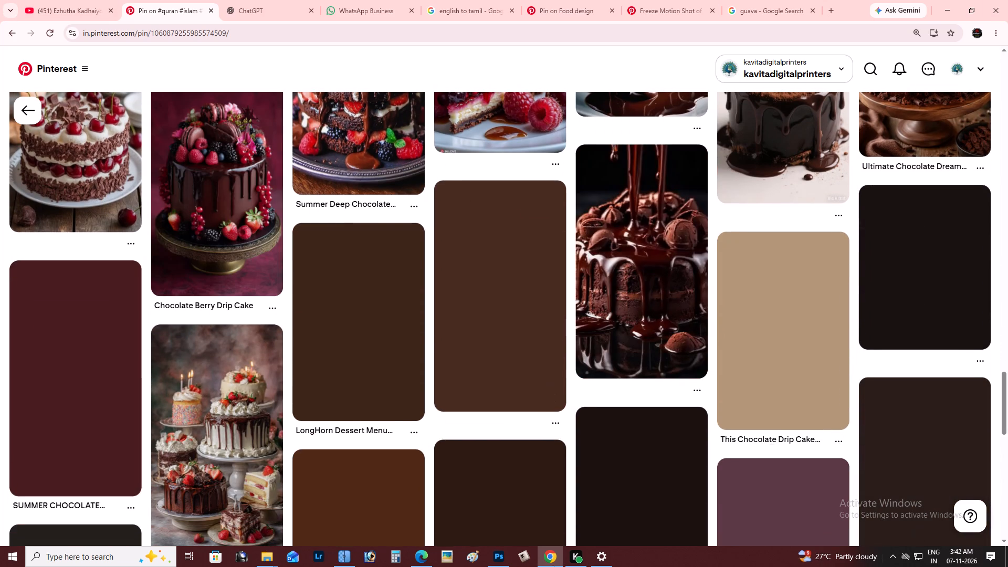
drag(1007, 390, 1007, 342)
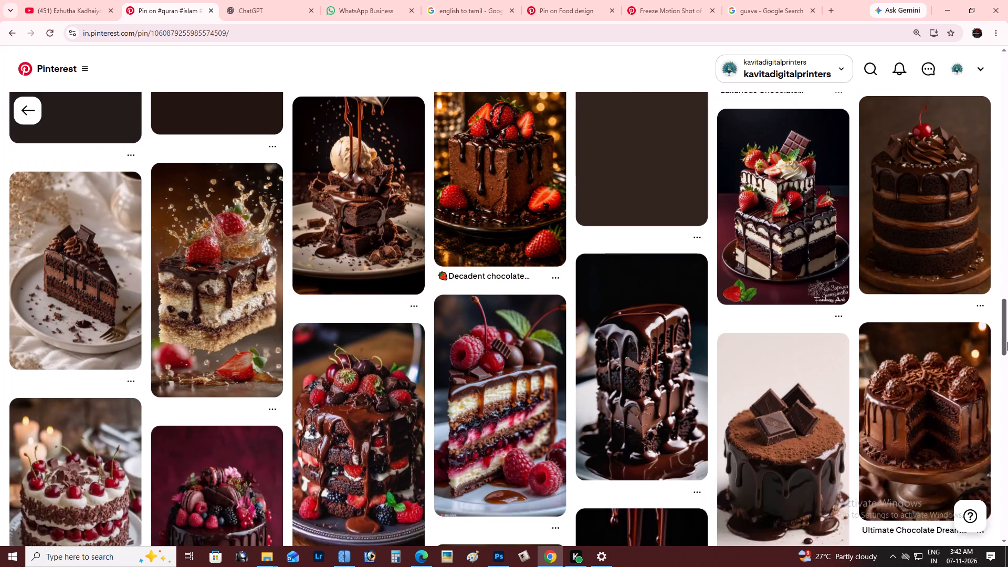
drag(1007, 342, 1007, 282)
key(alt+Tab)
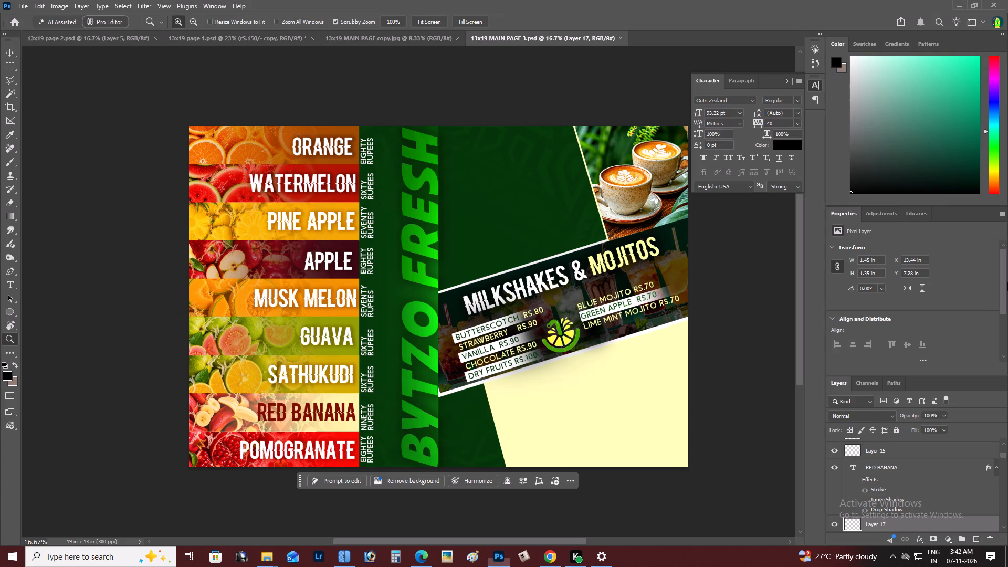
key(alt+Tab)
scroll(382, 188, up, 4)
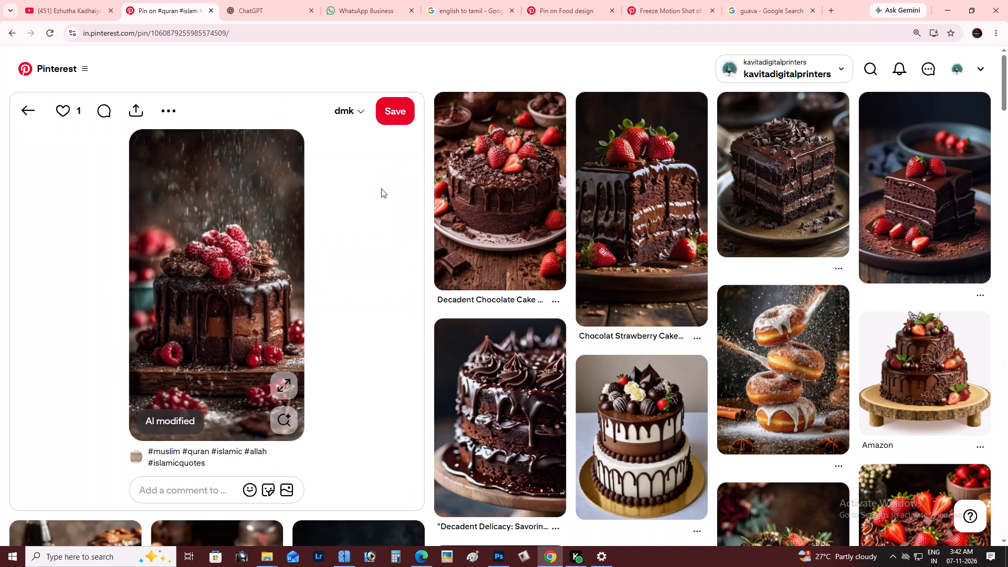
click(381, 188)
scroll(560, 396, up, 2)
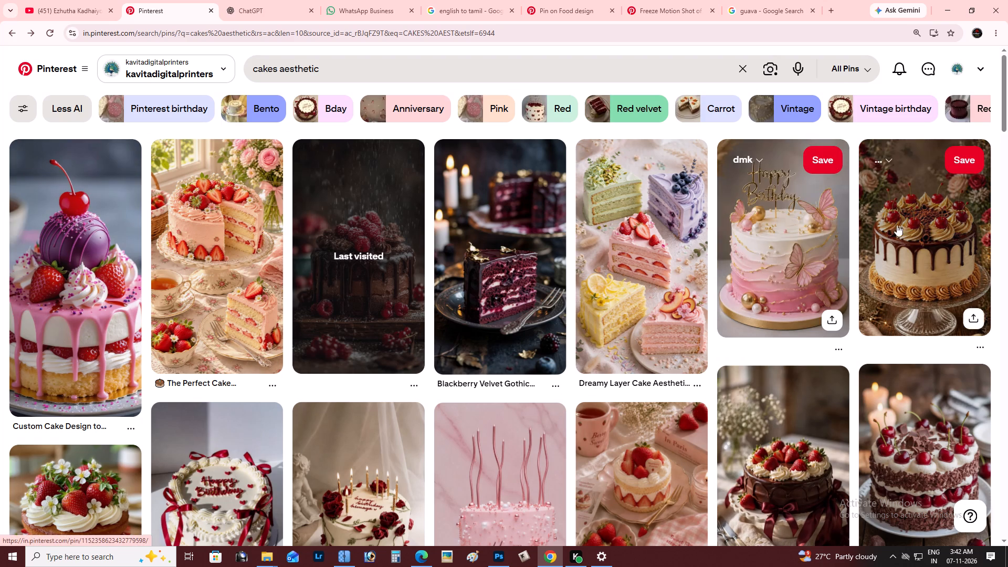
Open the cream cake pin with chocolate drip and piped rosettes, and look through its related cakes for a suitable photo.
click(937, 221)
key(alt+Tab)
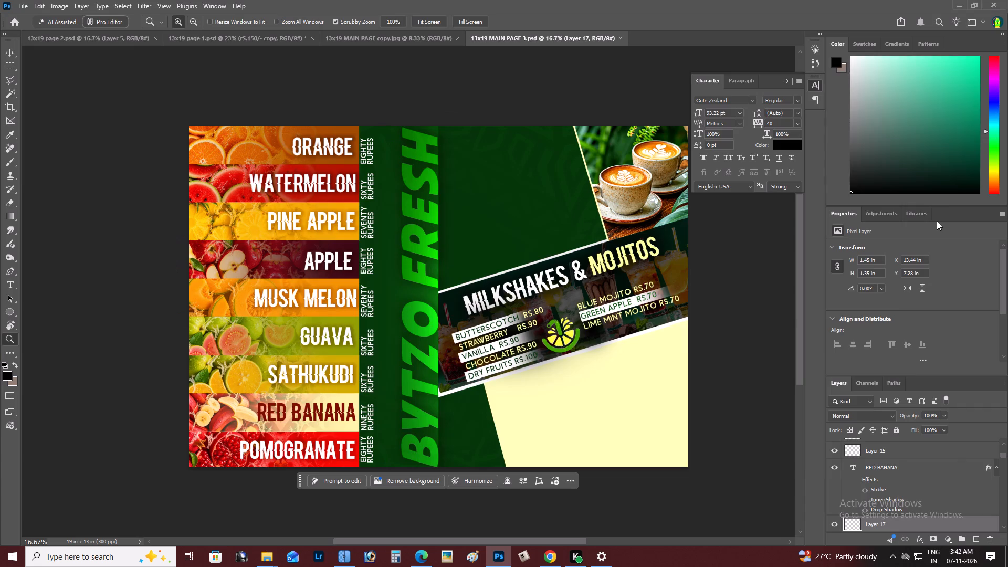
key(alt+Tab)
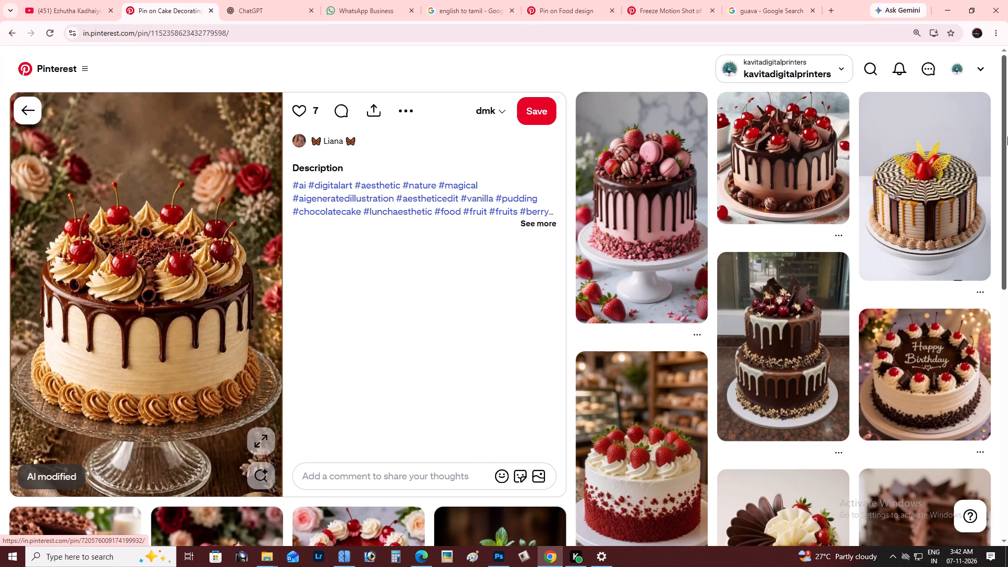
drag(1007, 143, 1007, 285)
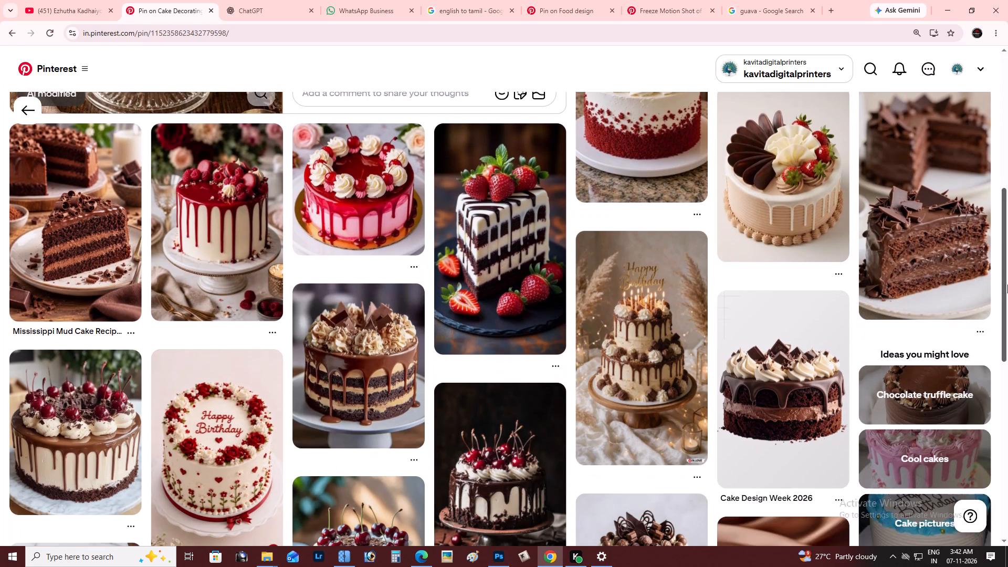
drag(1007, 285, 1007, 435)
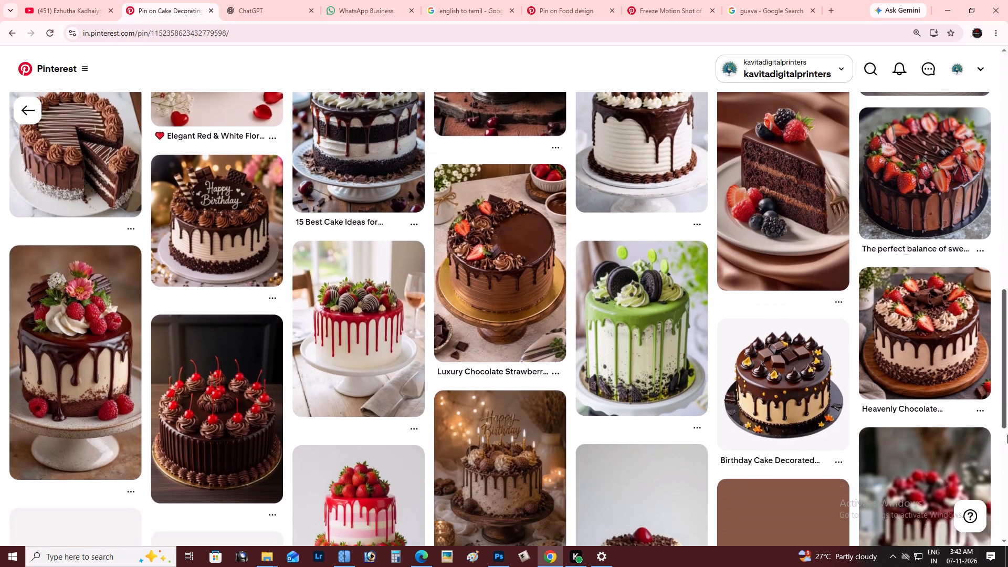
drag(1007, 435, 1007, 524)
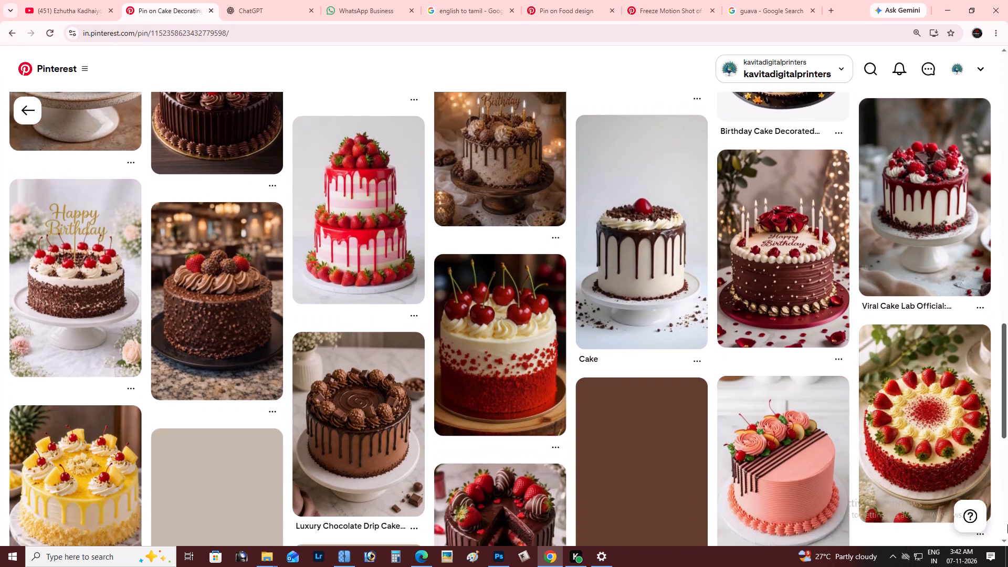
drag(1007, 524, 1007, 566)
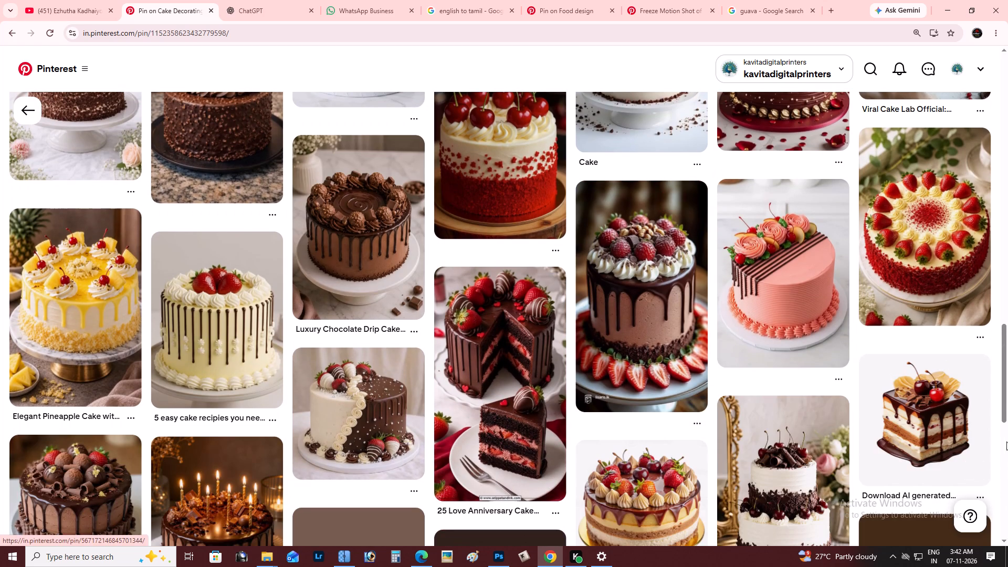
scroll(904, 413, down, 1)
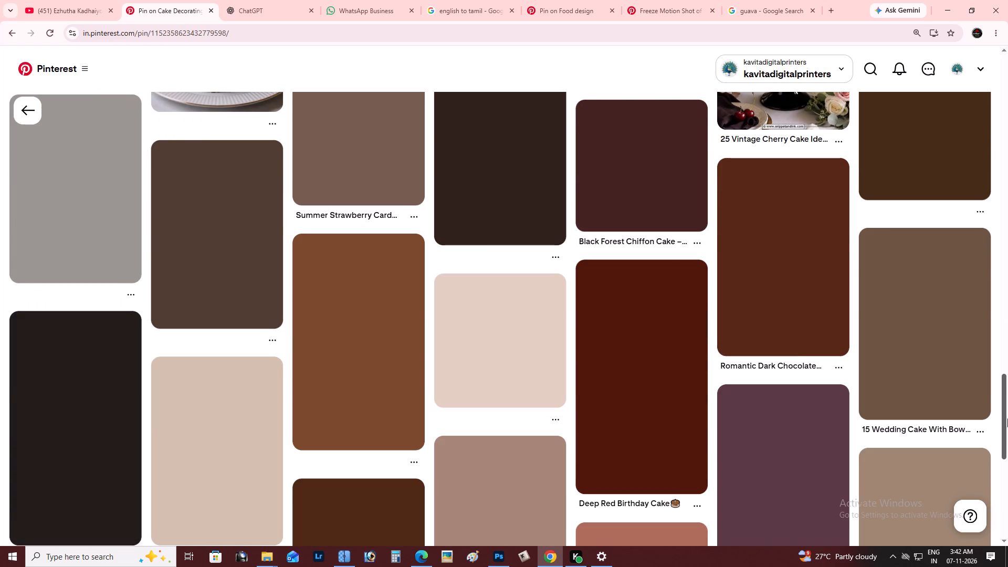
drag(1007, 418, 1007, 440)
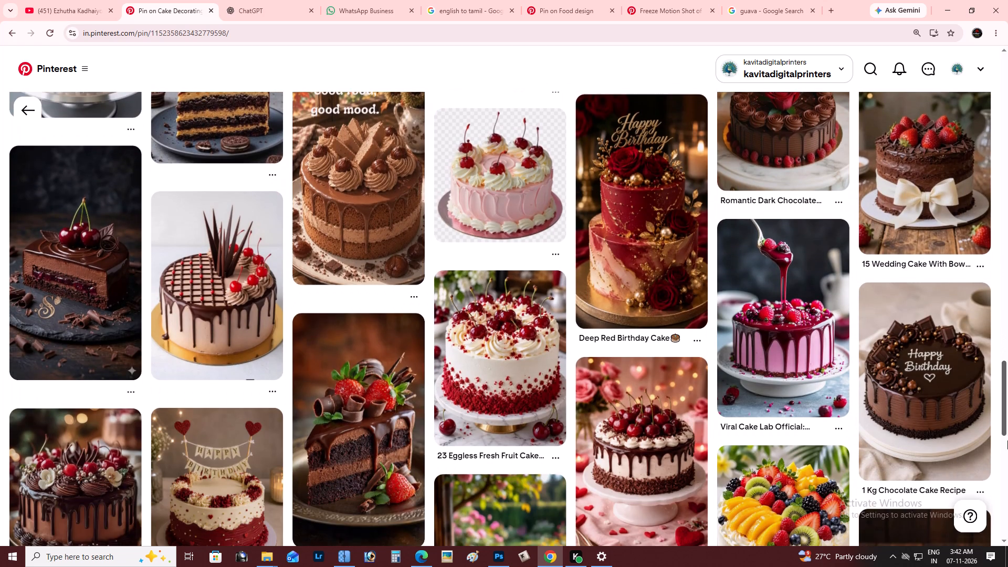
drag(1007, 440, 1007, 461)
scroll(327, 321, down, 2)
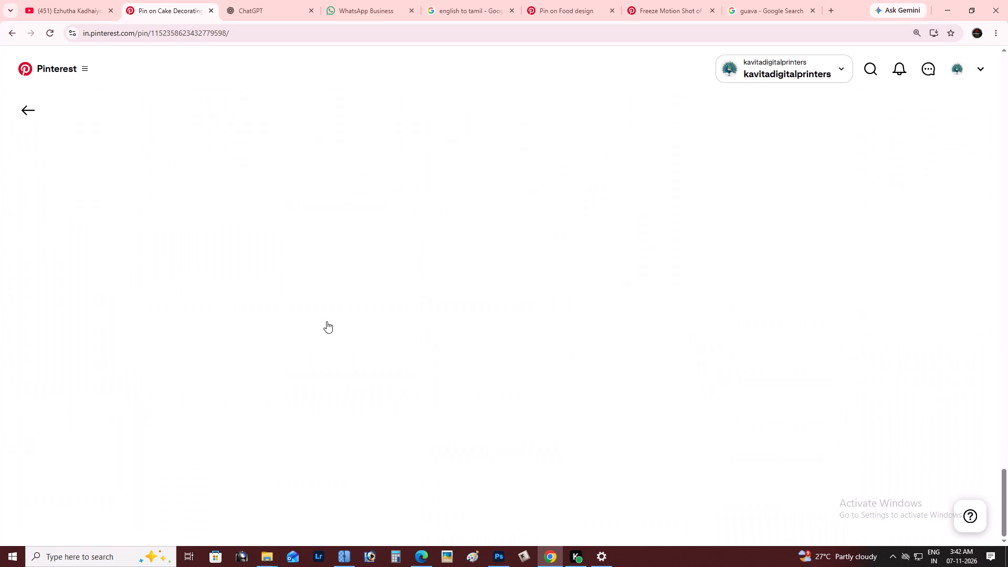
scroll(513, 279, up, 1)
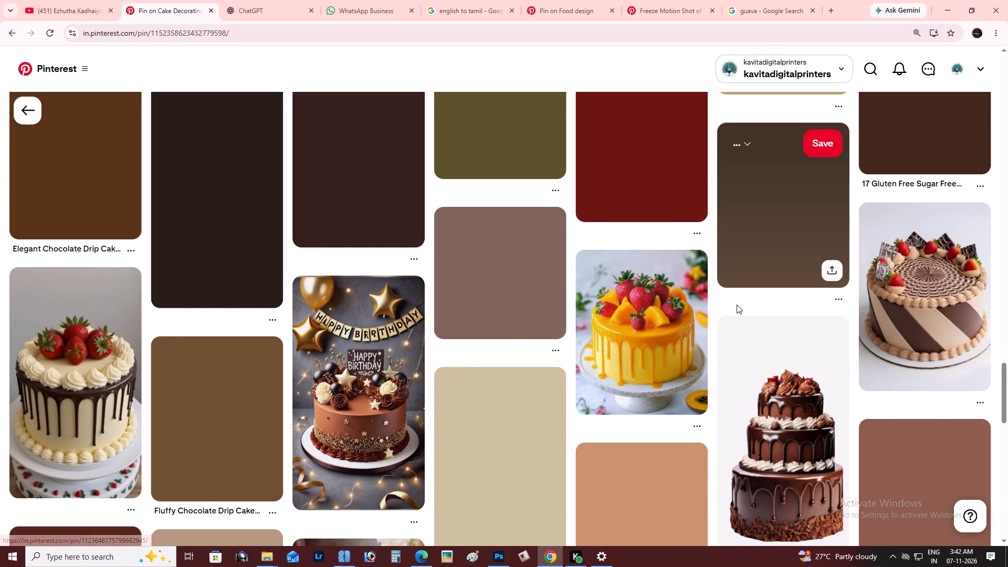
Open the "Fluffy Chocolate Drip Cake for Brunch" pin and copy its cake image.
click(246, 392)
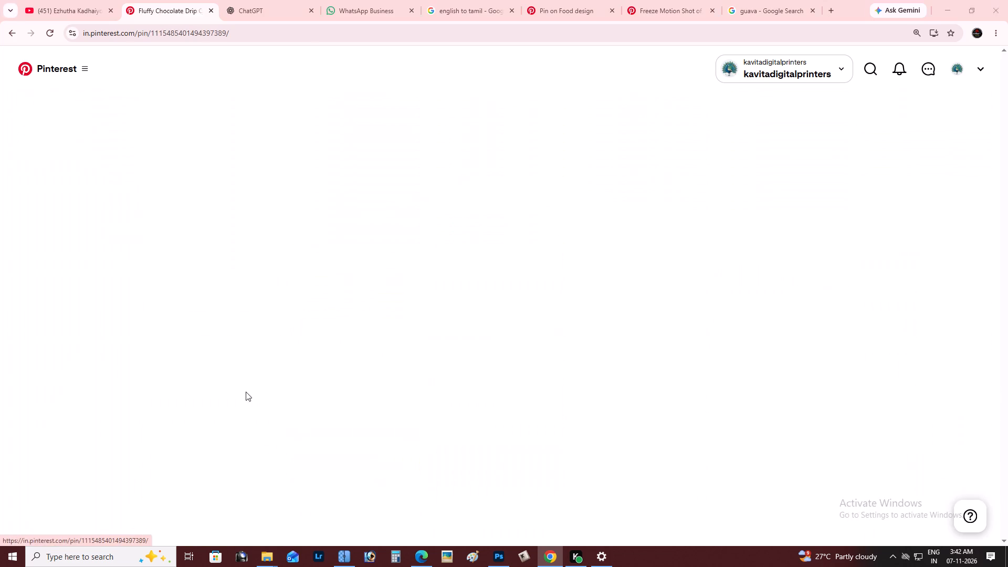
key(alt+Tab)
key(alt+Tab)
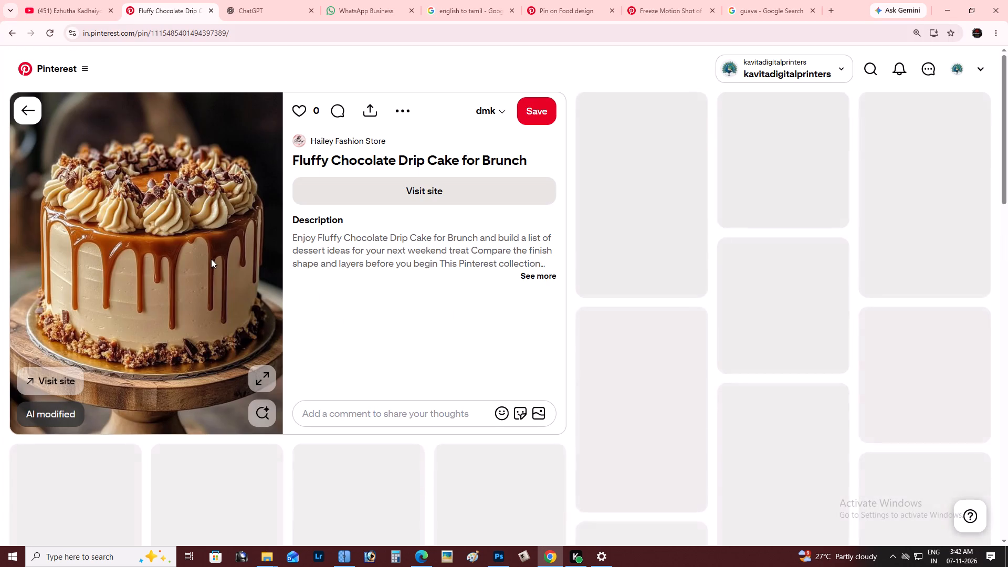
right_click(150, 240)
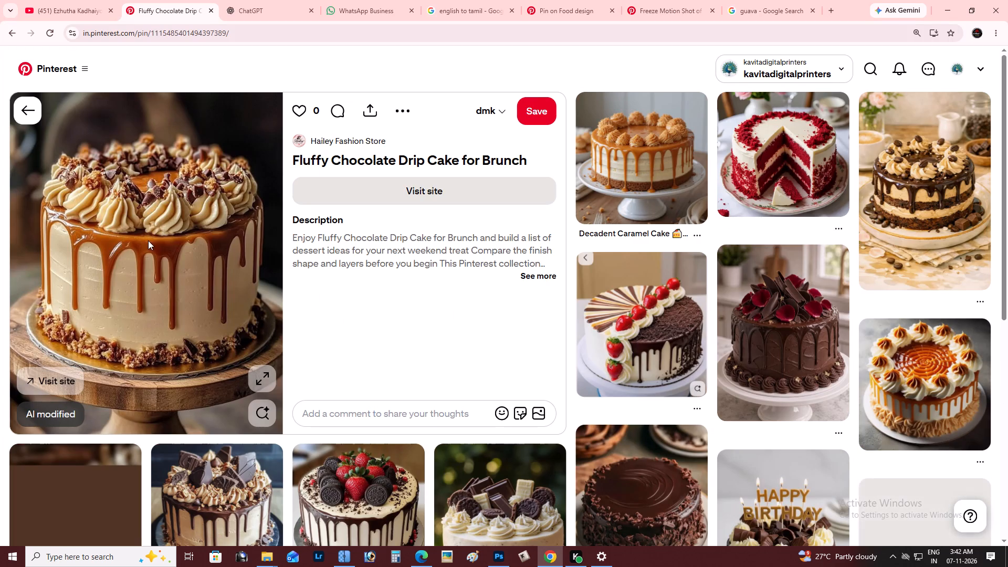
click(226, 280)
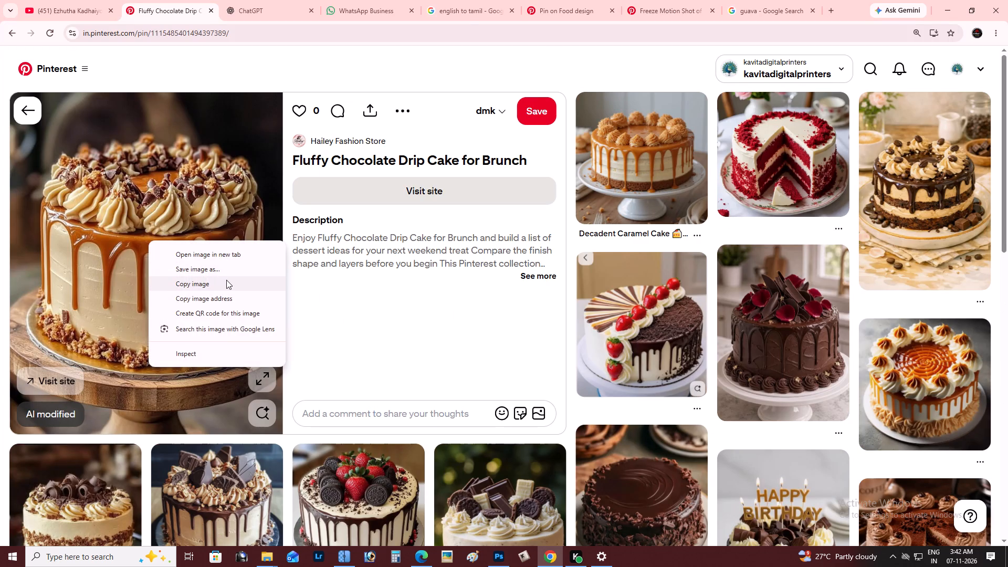
Switch to Photoshop and select the layer of the cream panel below the milkshakes and mojitos banner.
key(alt+Tab)
key(v)
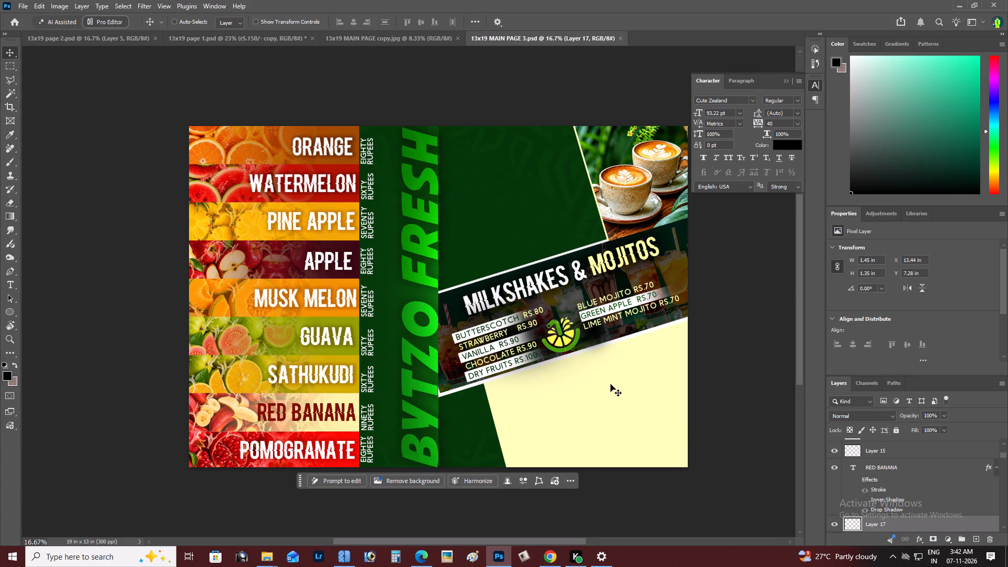
right_click(611, 384)
click(621, 389)
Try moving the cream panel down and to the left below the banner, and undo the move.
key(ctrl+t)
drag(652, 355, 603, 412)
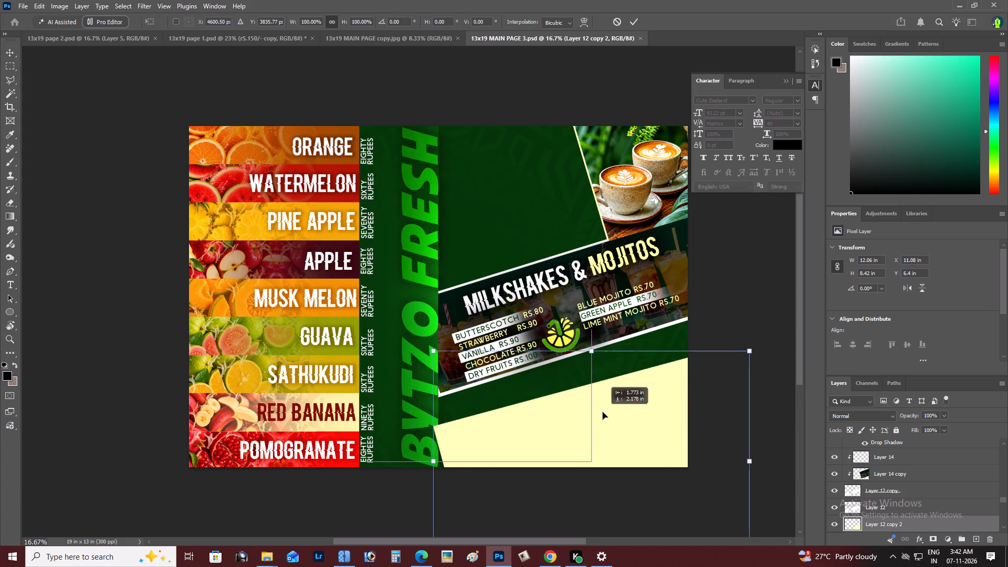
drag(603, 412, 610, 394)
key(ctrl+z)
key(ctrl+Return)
Paste the copied cake photo and place it on the cream panel at about X 13 in, Y 9.9 in.
ctrl+scroll(674, 358, up, 1)
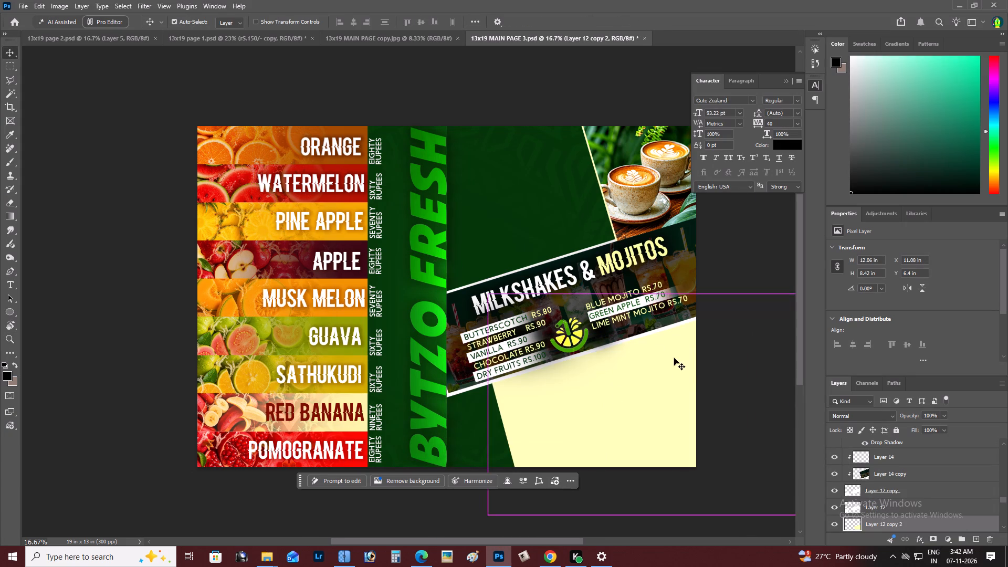
key(ctrl+v)
drag(456, 282, 574, 405)
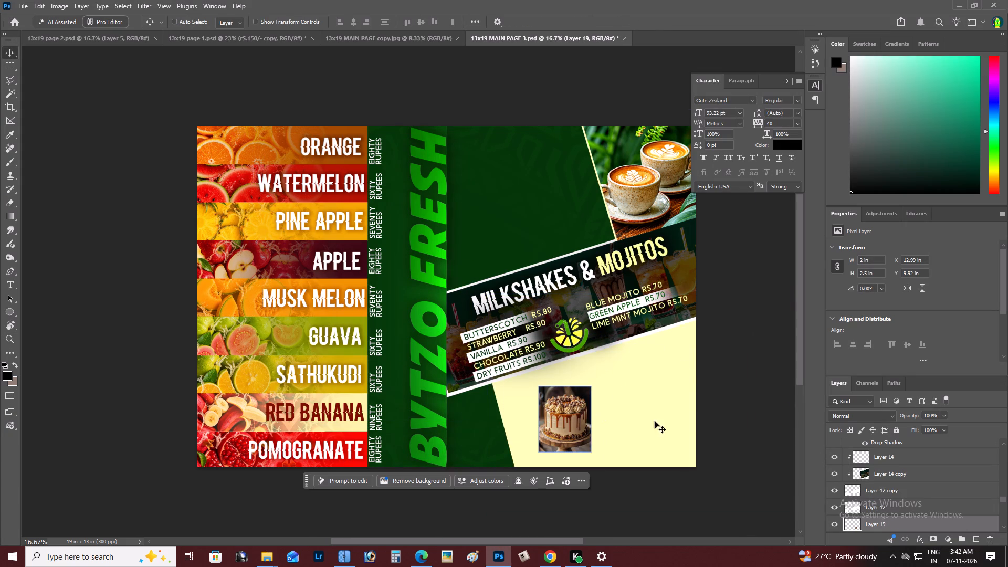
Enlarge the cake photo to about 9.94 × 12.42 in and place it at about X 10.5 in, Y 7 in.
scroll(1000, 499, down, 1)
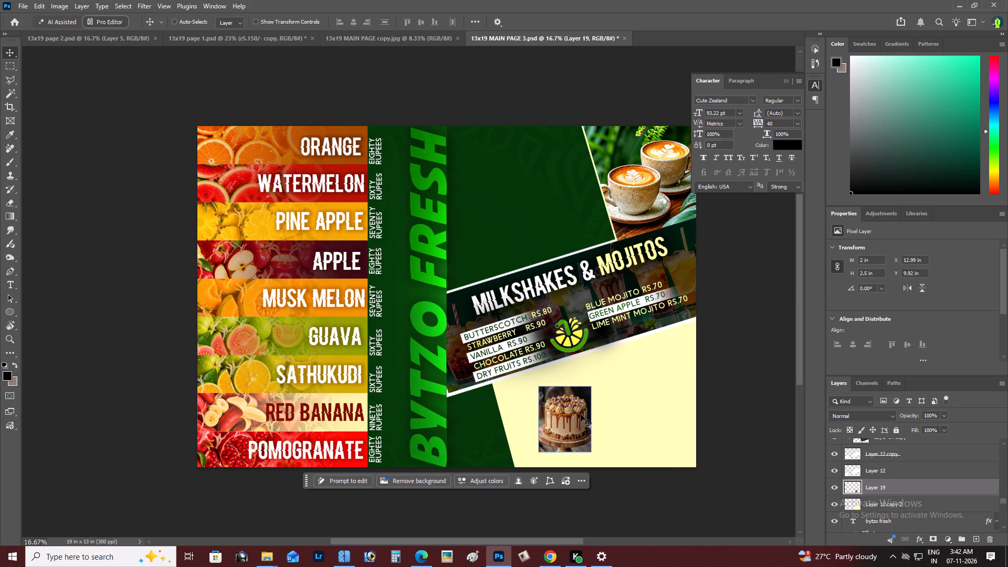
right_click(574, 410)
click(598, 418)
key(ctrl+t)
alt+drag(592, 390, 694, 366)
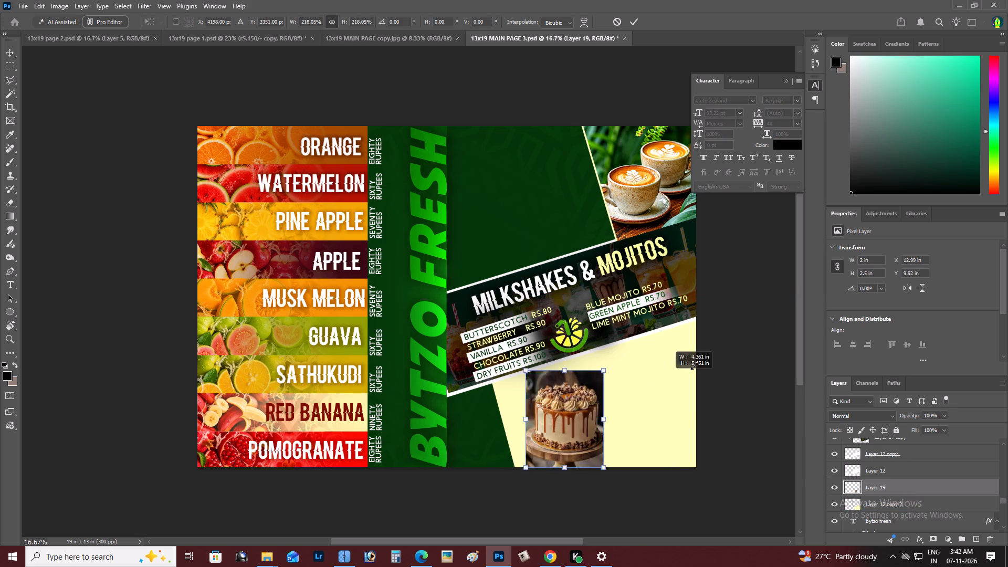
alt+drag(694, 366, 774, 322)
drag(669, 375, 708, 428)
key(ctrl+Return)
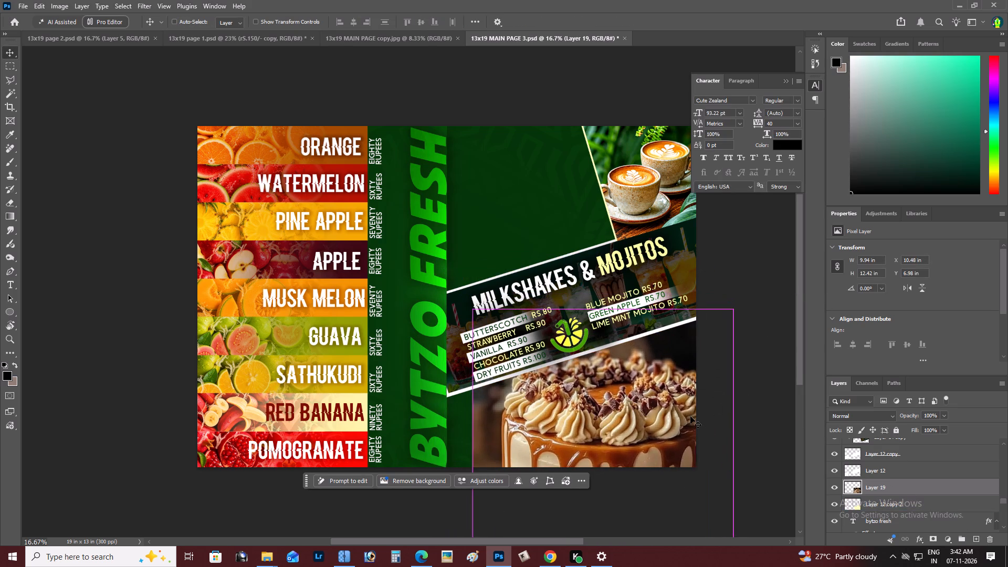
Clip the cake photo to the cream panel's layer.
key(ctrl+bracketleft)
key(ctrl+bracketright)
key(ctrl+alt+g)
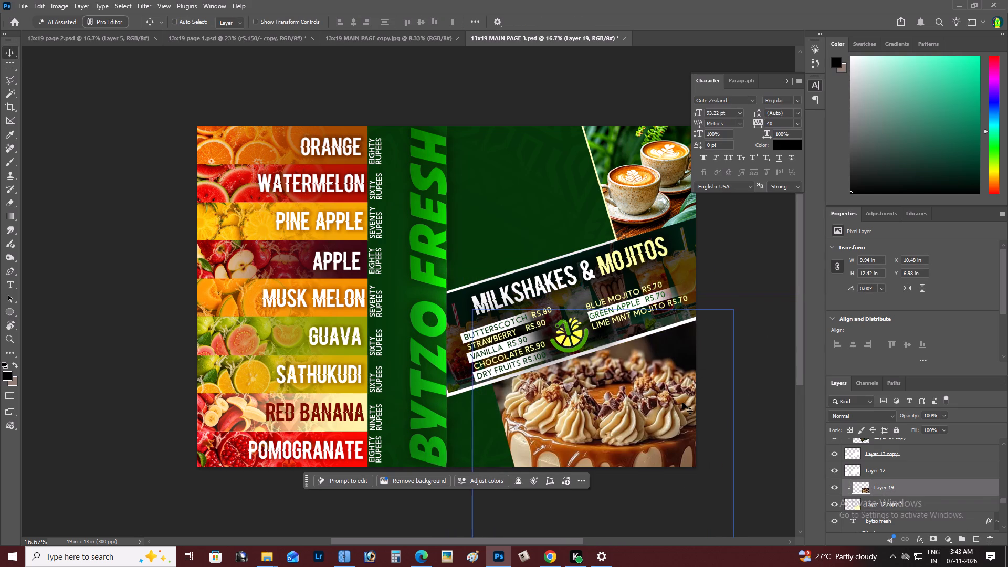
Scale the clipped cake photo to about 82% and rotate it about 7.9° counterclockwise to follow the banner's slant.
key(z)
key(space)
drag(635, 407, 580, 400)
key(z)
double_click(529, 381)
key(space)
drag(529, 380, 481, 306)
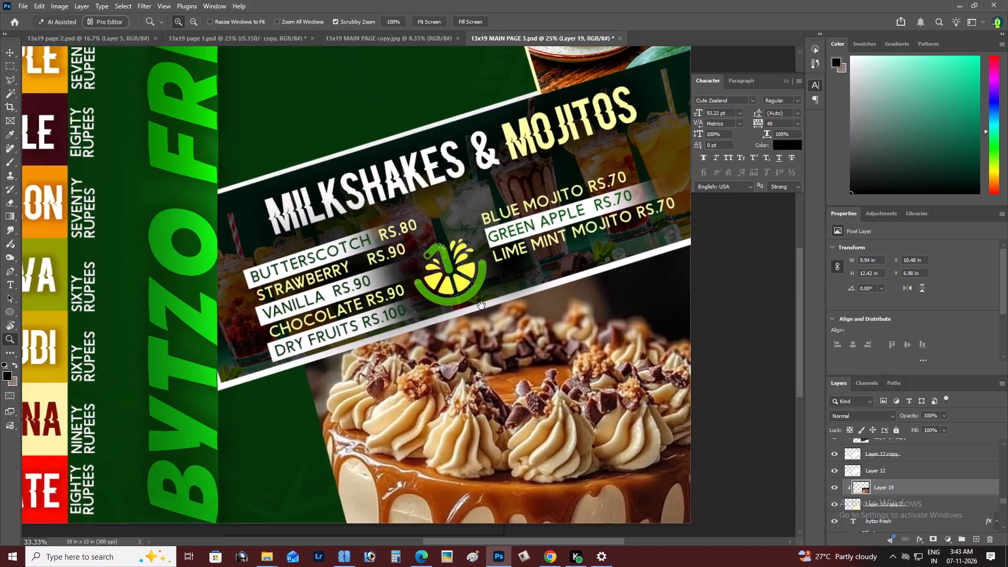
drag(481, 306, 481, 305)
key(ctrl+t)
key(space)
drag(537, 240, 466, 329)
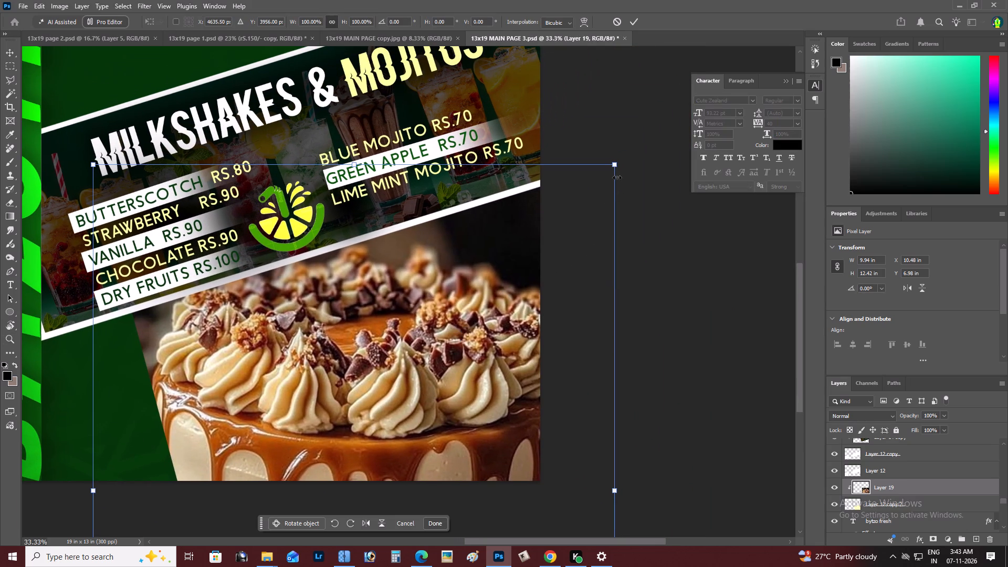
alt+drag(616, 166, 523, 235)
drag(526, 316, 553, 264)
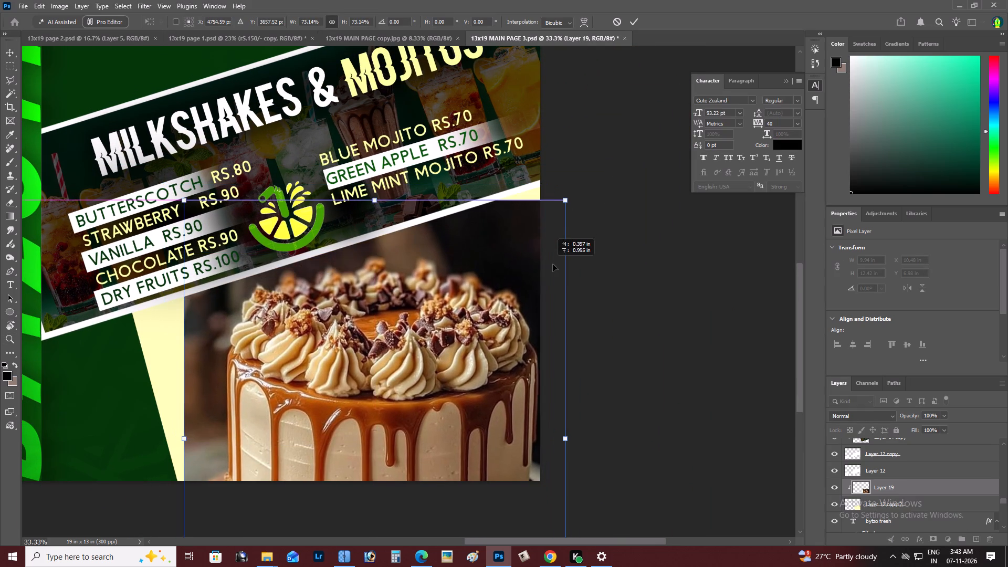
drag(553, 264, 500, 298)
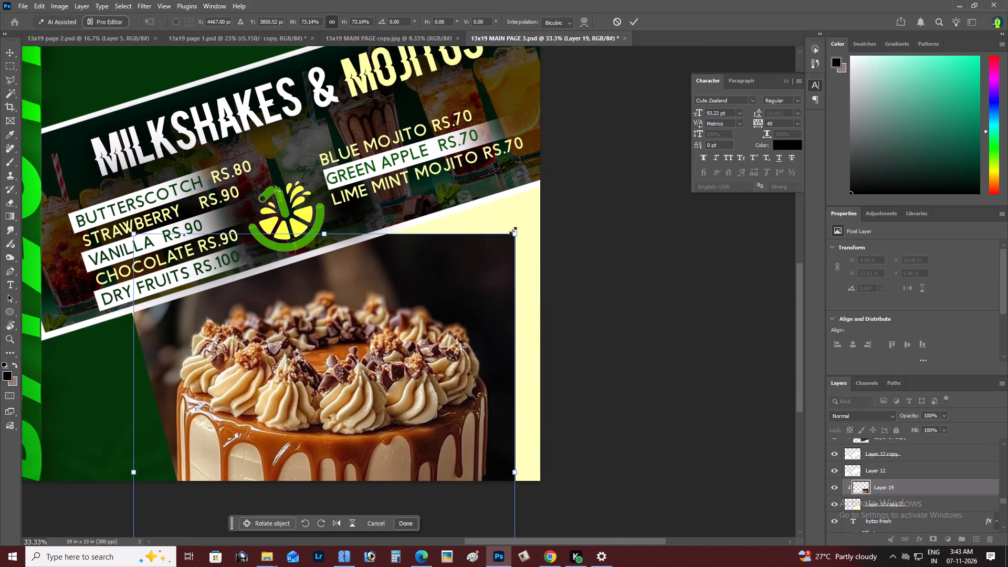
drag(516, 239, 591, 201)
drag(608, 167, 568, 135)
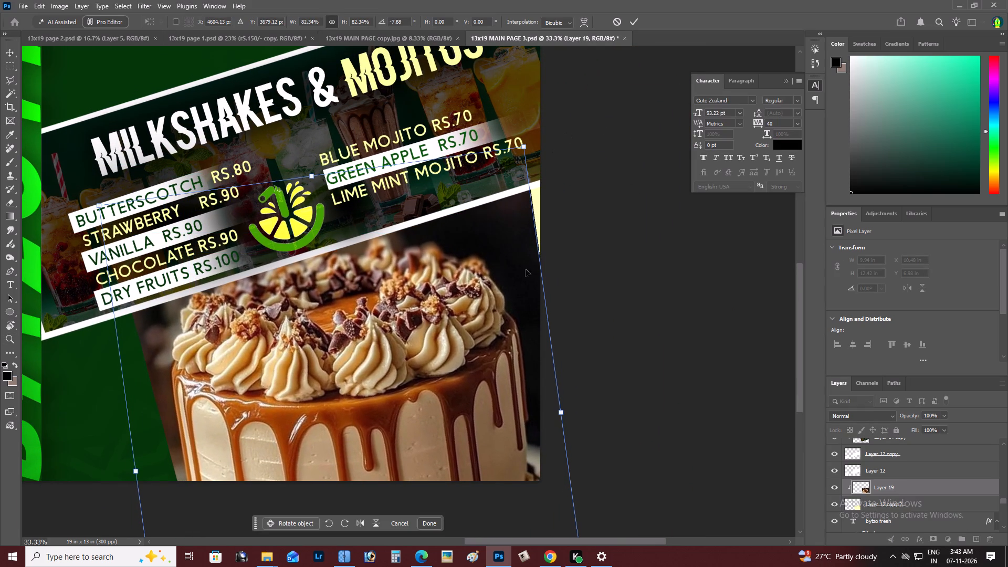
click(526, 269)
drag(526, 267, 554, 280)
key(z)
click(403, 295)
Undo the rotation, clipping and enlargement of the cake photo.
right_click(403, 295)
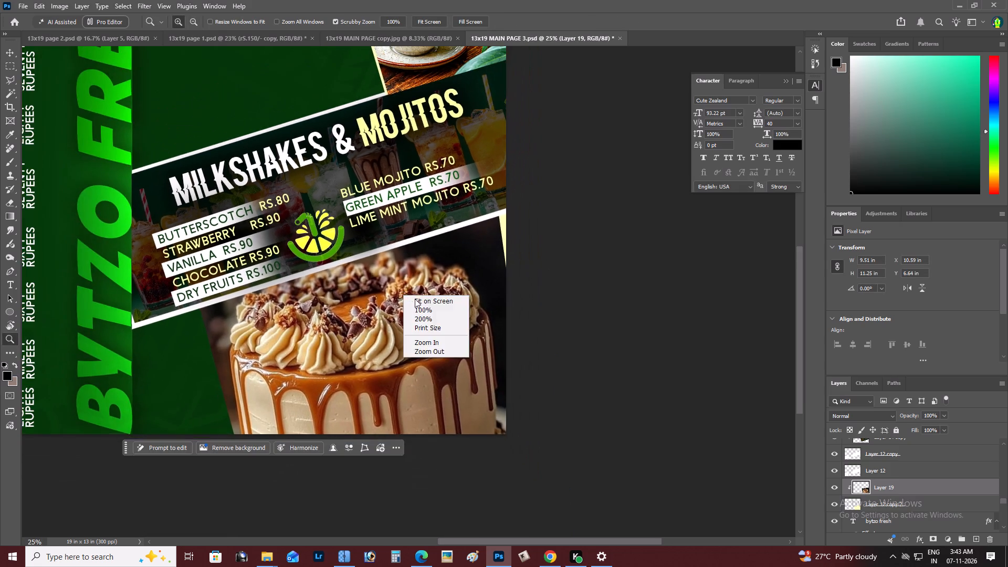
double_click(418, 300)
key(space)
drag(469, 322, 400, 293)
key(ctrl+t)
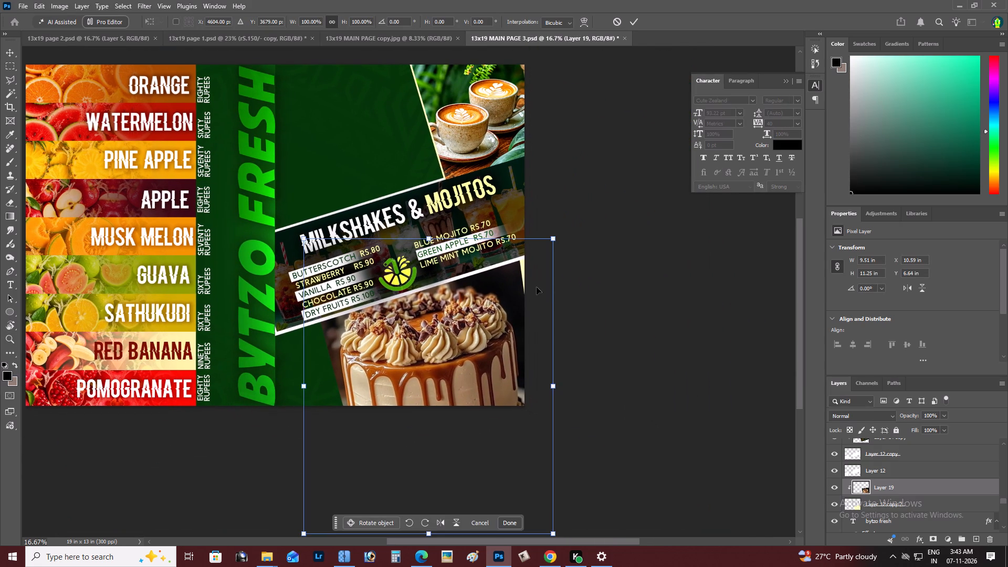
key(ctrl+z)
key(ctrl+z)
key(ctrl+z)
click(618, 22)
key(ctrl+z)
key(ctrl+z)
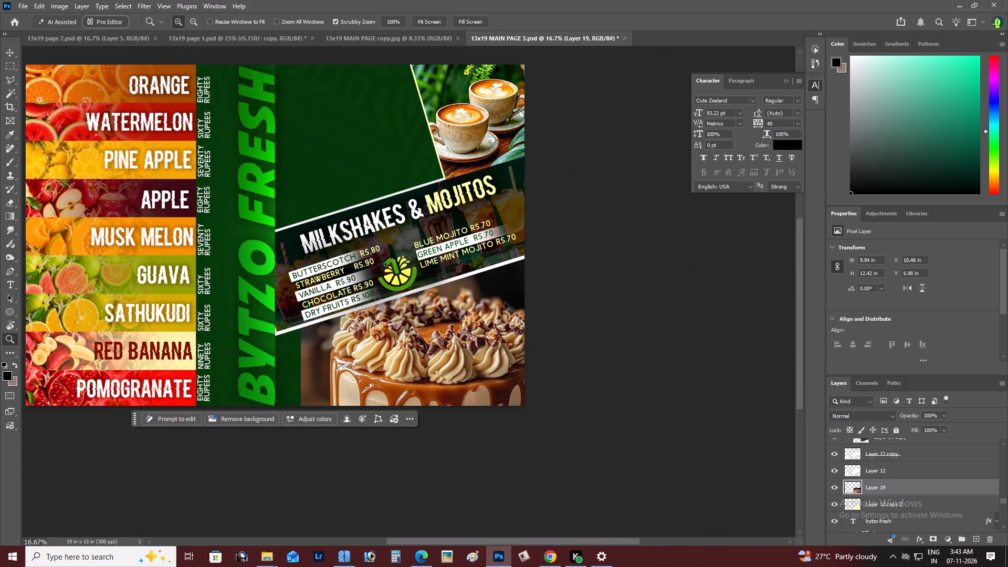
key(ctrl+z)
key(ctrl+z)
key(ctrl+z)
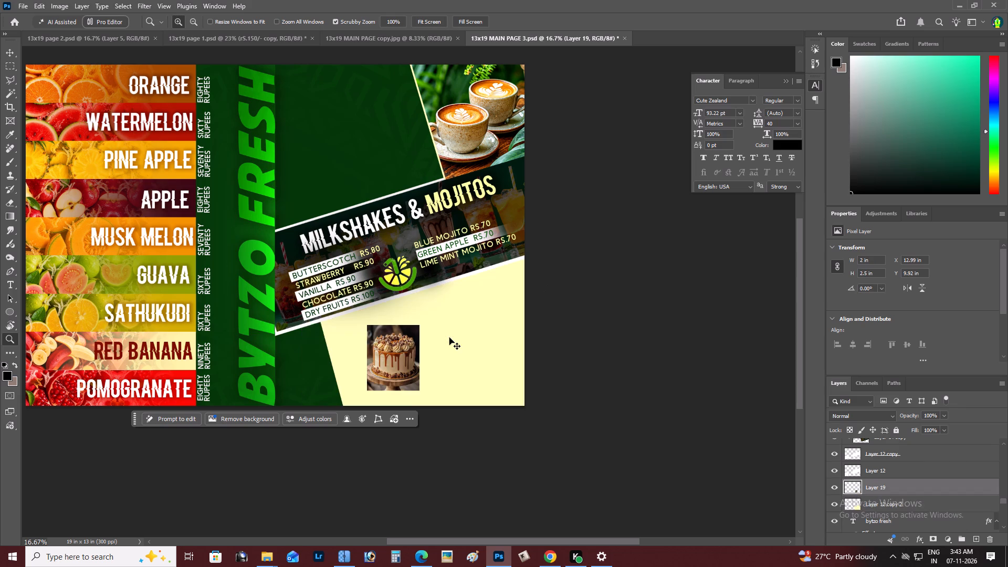
Enlarge the cake photo to about 6.76 × 8.45 in and place it at about X 14 in, Y 7.5 in.
key(ctrl+t)
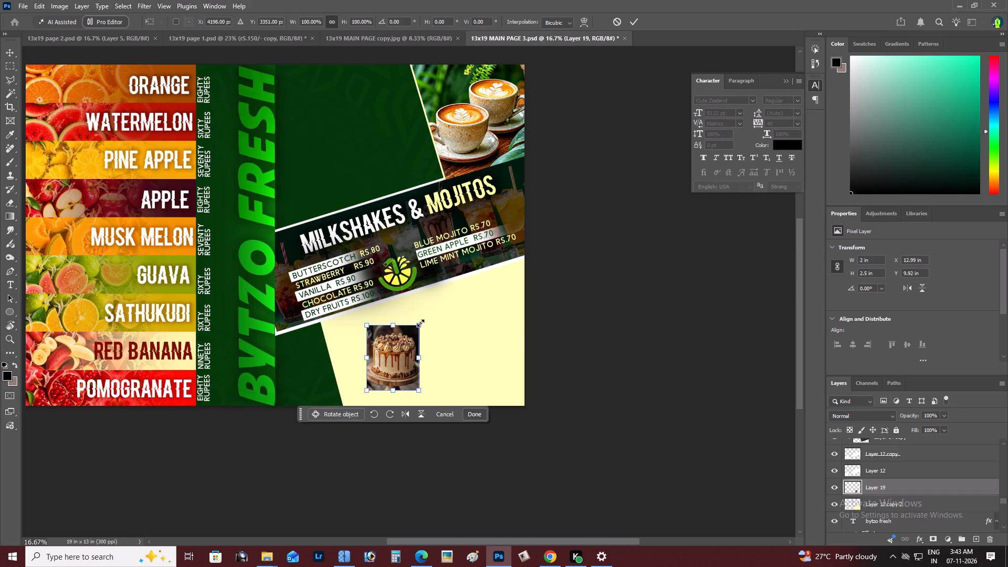
drag(419, 324, 572, 243)
drag(496, 302, 534, 362)
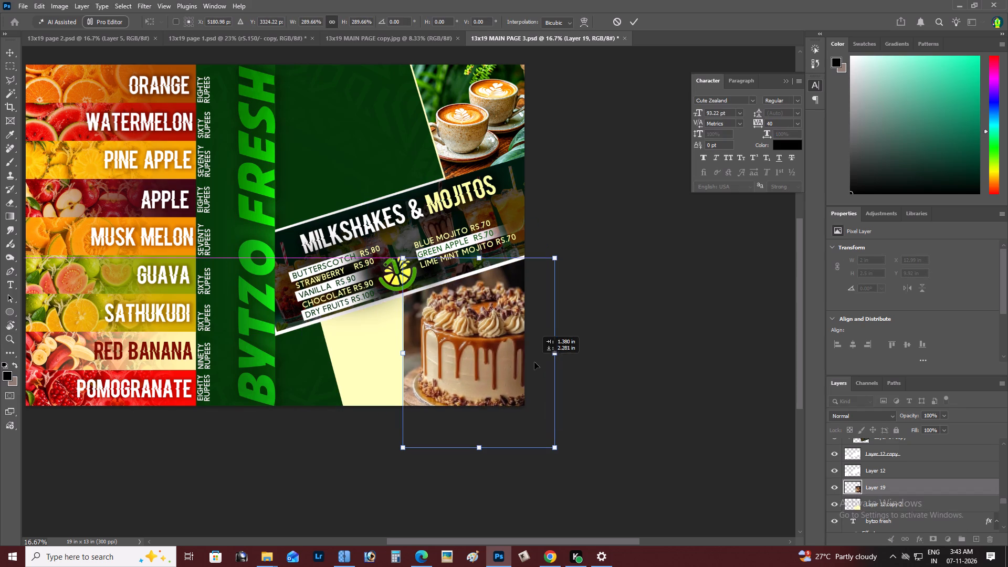
drag(534, 362, 530, 366)
drag(555, 264, 594, 243)
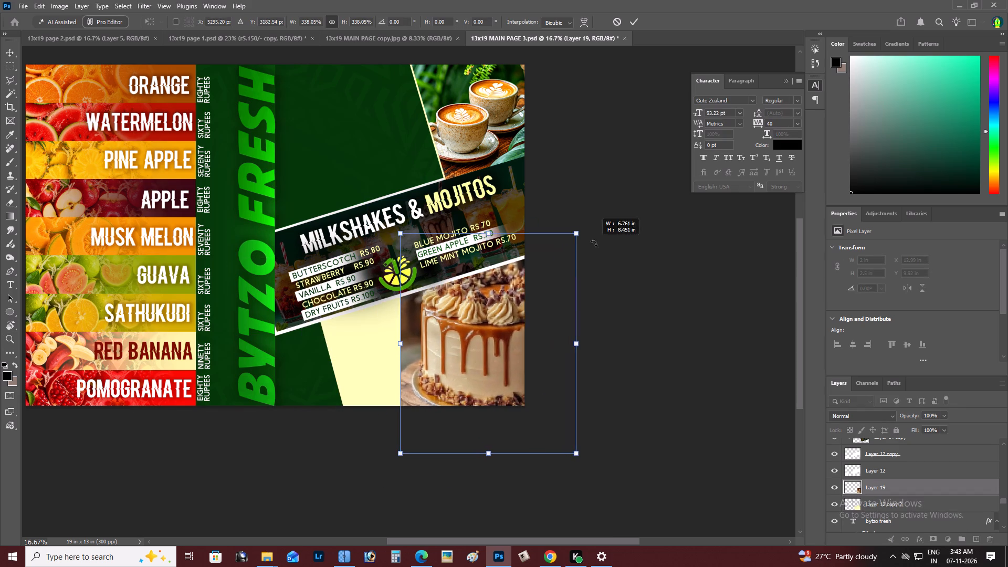
drag(550, 281, 542, 309)
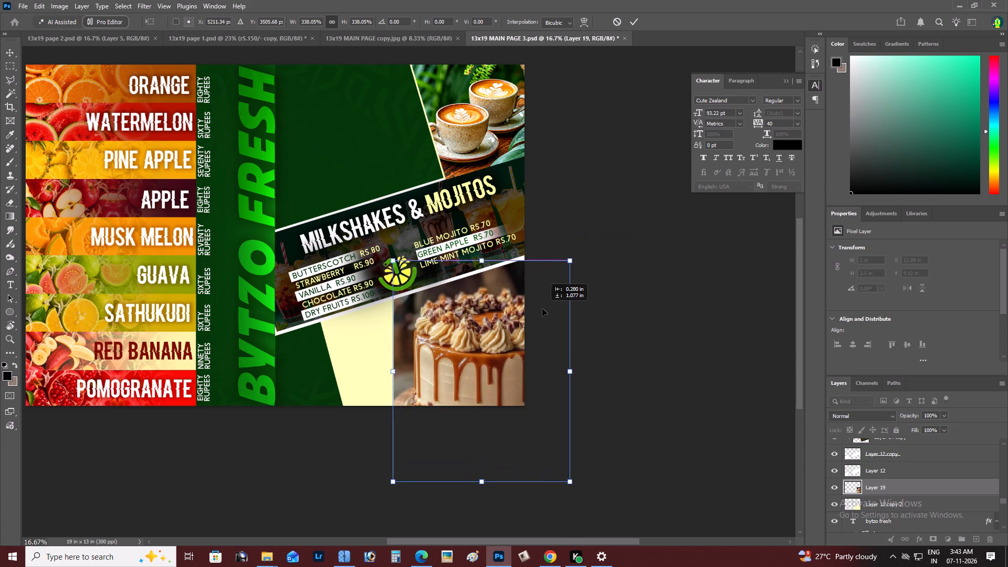
drag(542, 309, 542, 309)
key(ctrl+Return)
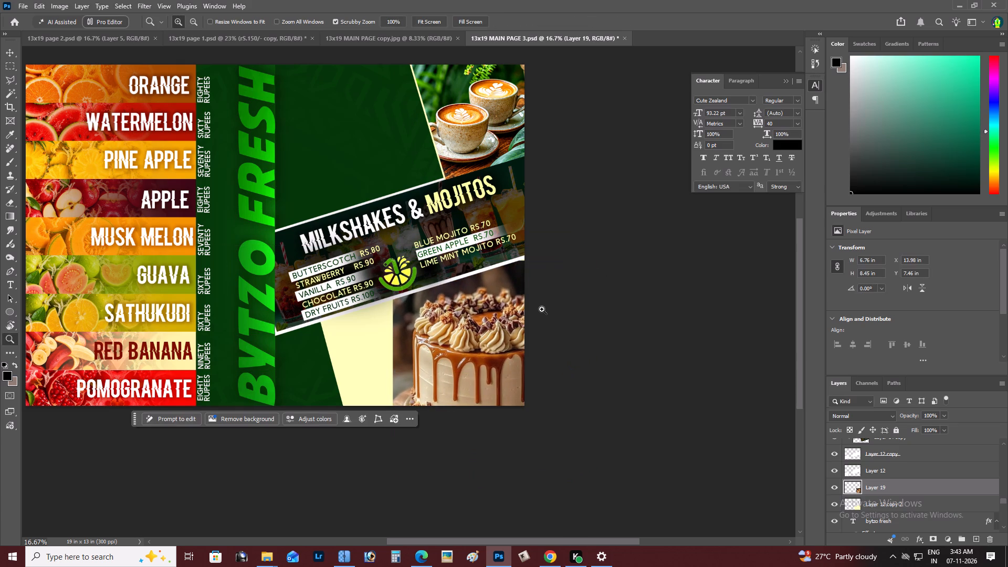
Move the cake photo slightly to about X 14.05 in, Y 7.3 in.
key(z)
double_click(489, 305)
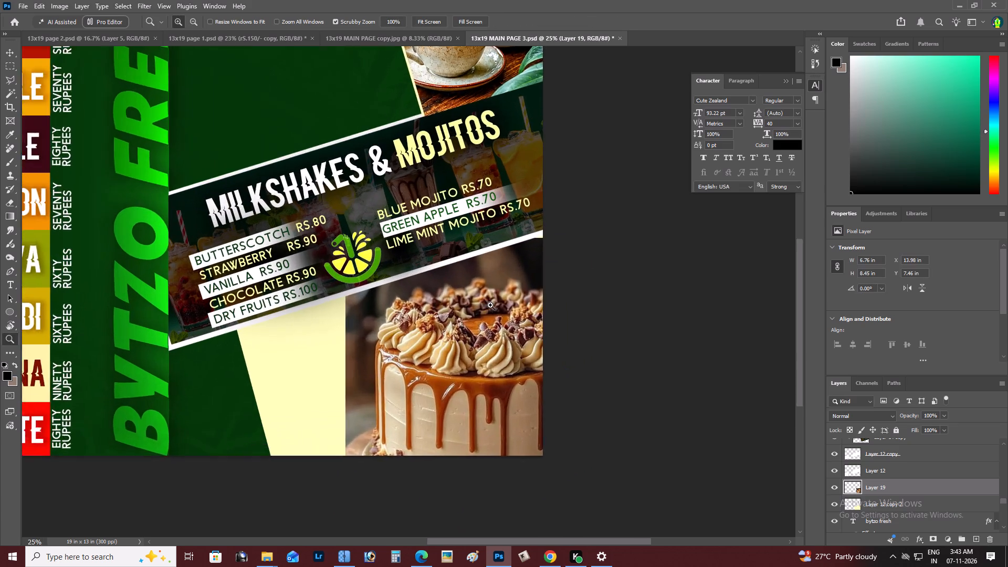
key(space)
drag(494, 314, 481, 309)
key(v)
drag(502, 329, 458, 350)
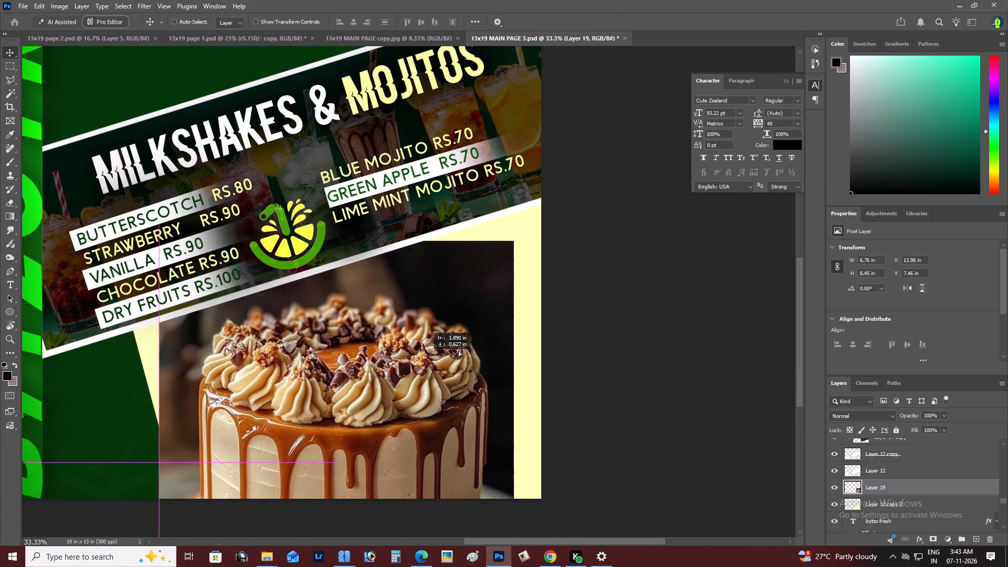
drag(458, 350, 505, 321)
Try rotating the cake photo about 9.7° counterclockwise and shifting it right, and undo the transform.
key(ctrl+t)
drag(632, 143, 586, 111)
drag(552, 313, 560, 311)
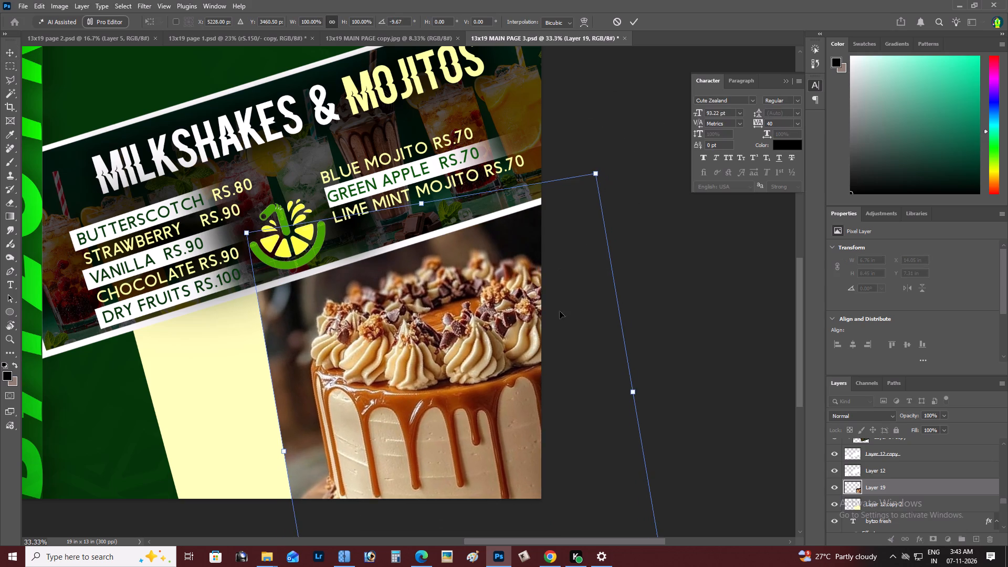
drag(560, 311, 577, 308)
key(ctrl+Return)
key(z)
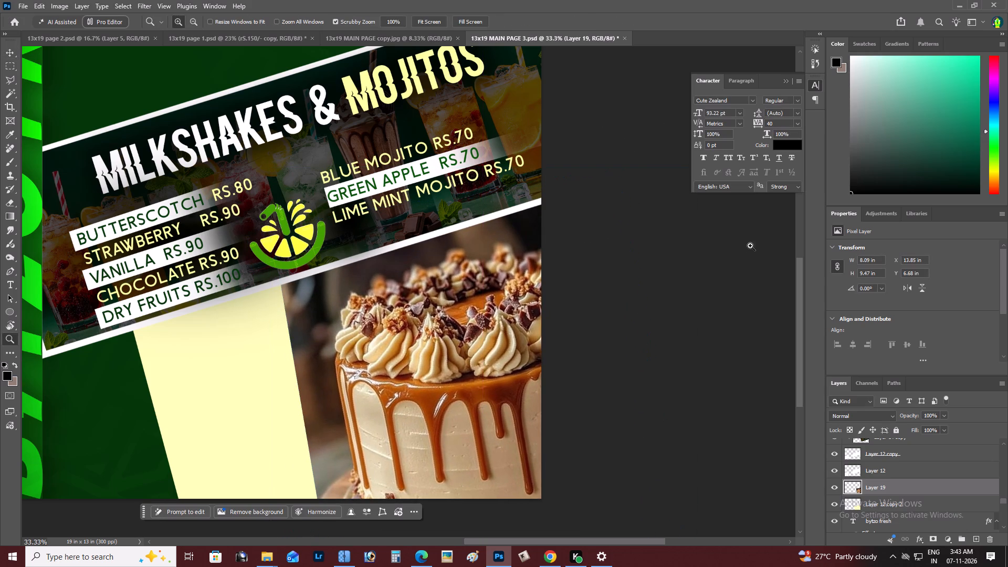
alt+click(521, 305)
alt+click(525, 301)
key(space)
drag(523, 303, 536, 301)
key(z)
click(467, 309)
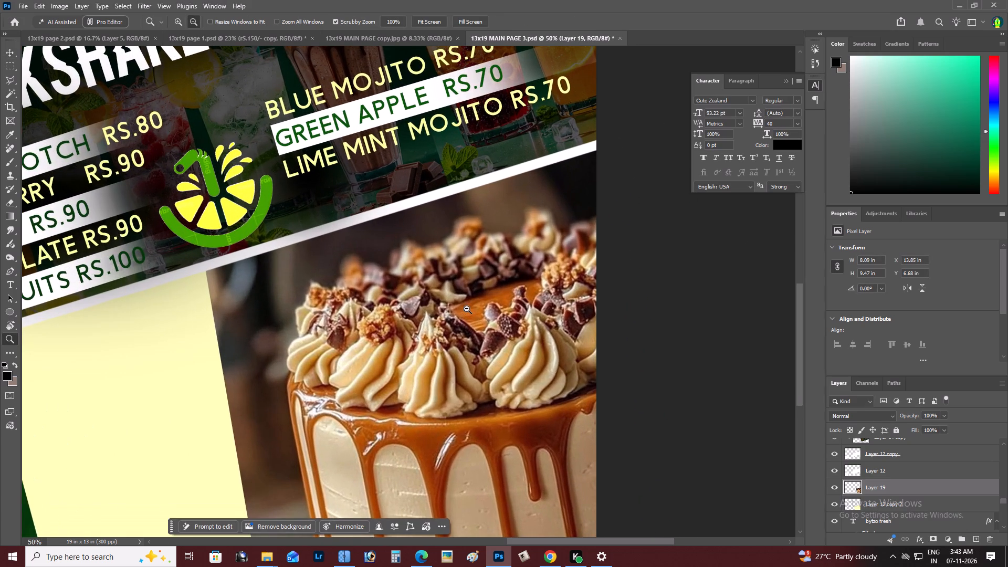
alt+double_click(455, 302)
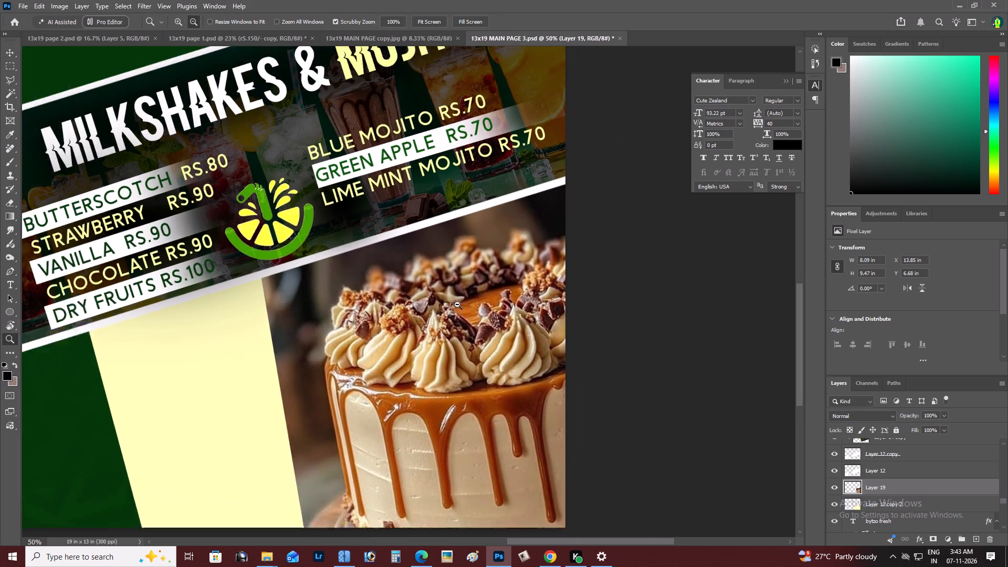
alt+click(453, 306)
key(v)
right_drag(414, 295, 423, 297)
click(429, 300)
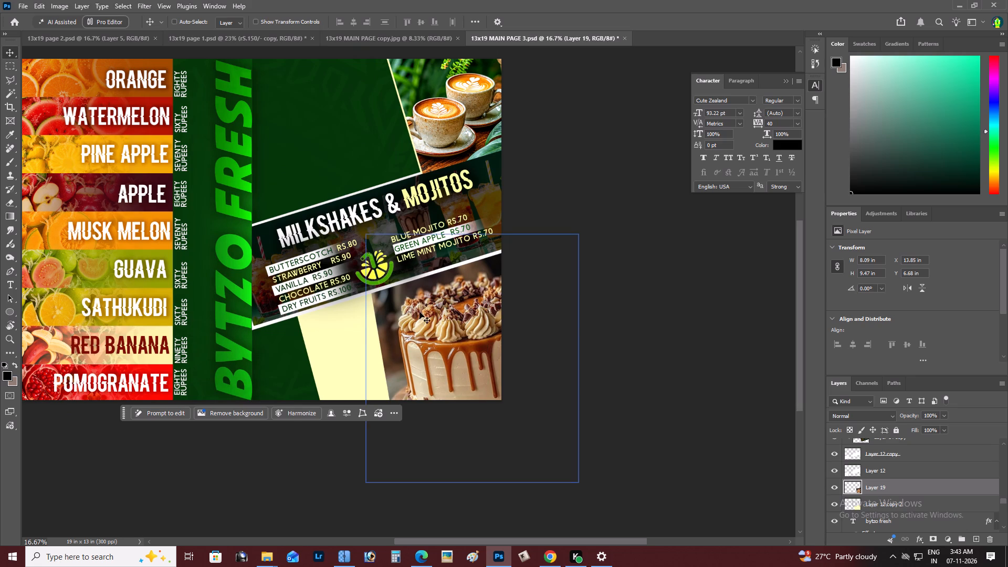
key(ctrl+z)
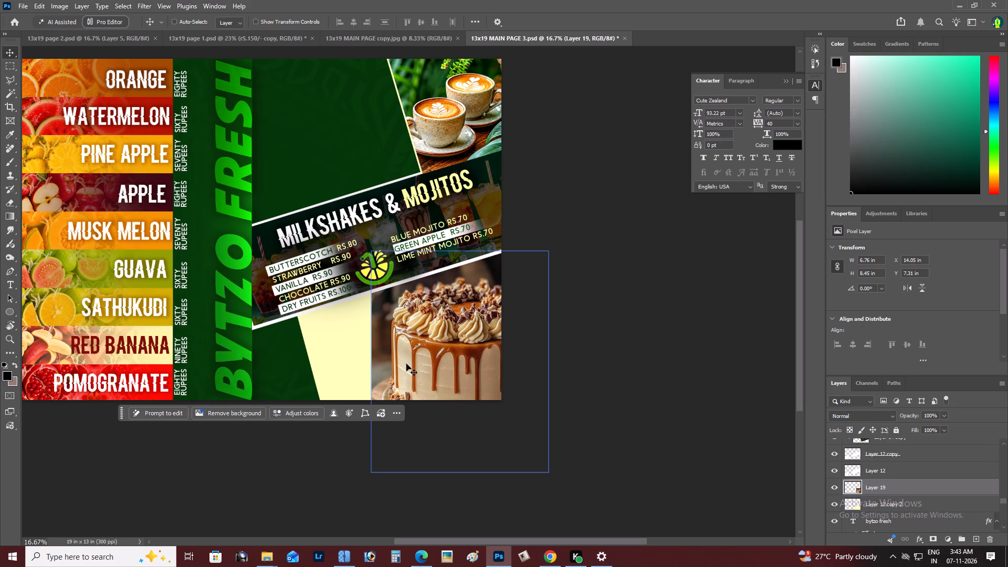
Marquee-select the cake photo's left background strip and stretch it left to a selection width of about 11.16 in, then deselect.
key(m)
drag(323, 256, 387, 449)
key(ctrl+t)
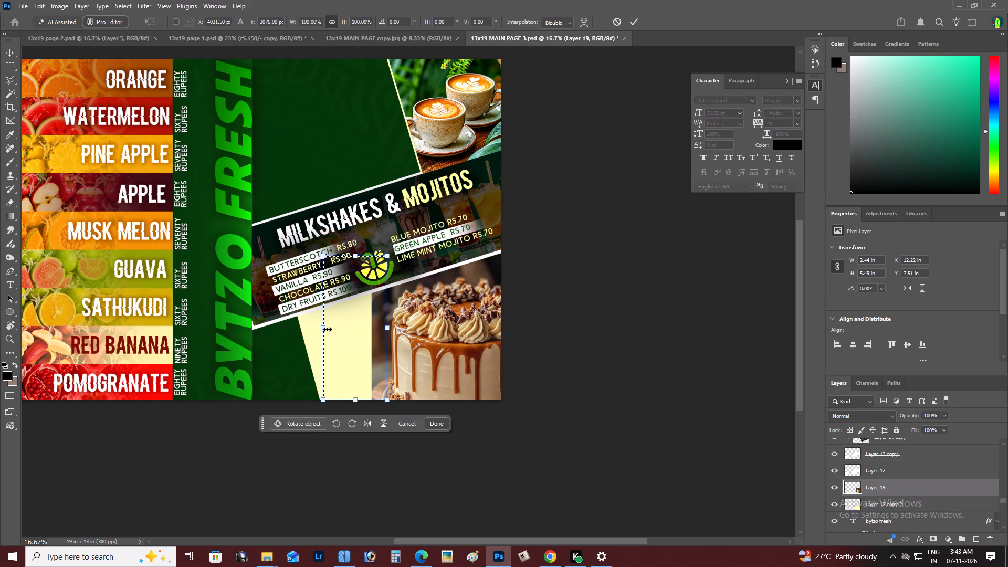
shift+drag(327, 329, 101, 330)
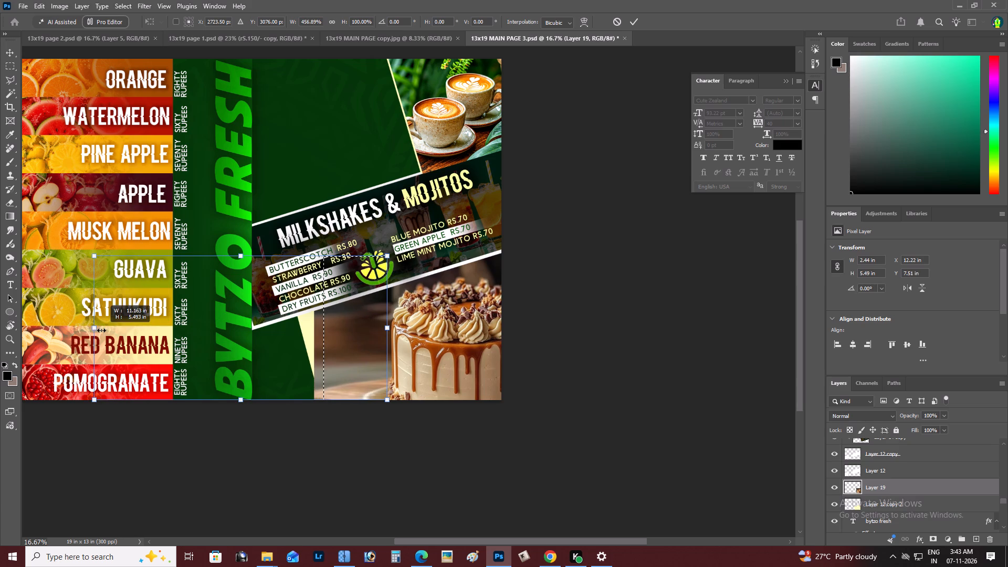
shift+drag(101, 330, 101, 330)
key(ctrl+Return)
key(ctrl+d)
Rotate the widened cake photo about 12.9° counterclockwise and place it at about X 11.1 in, Y 6.5 in.
key(space)
drag(429, 300, 369, 310)
key(ctrl+t)
drag(490, 222, 451, 202)
click(385, 306)
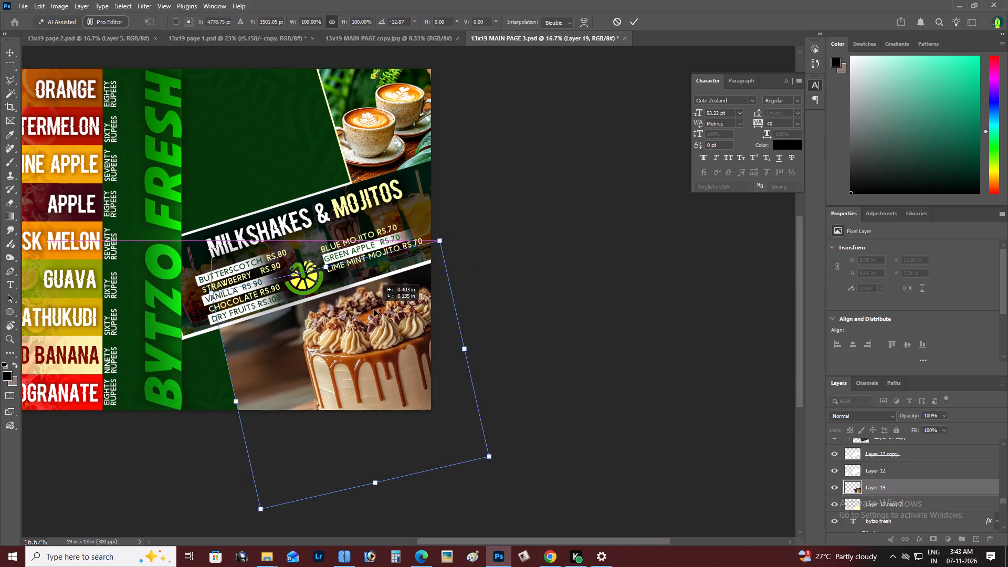
key(ctrl+Return)
Shift the cake photo to about X 10.9 in, Y 6.55 in and clip it to the cream panel's layer.
key(ctrl+bracketleft)
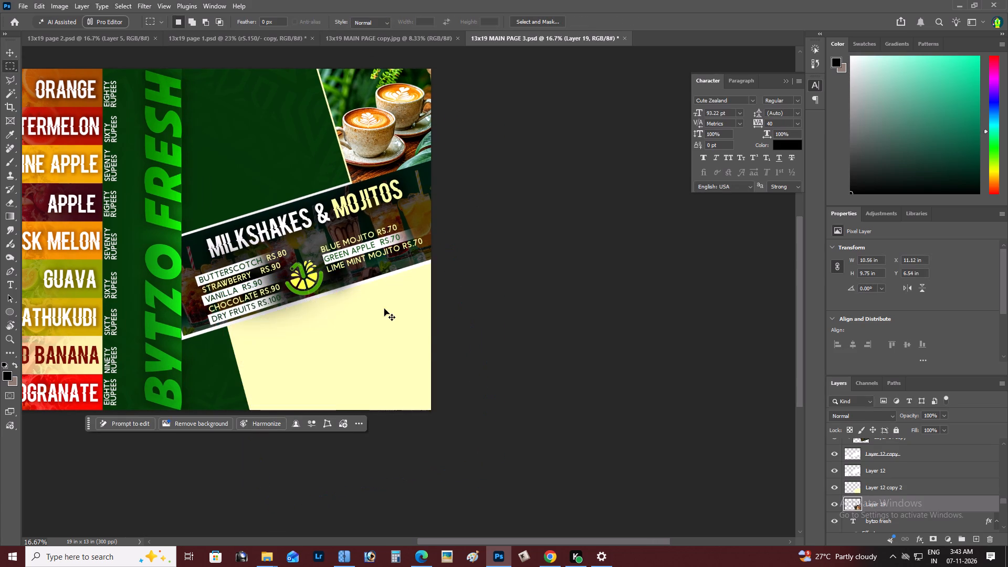
key(ctrl+bracketright)
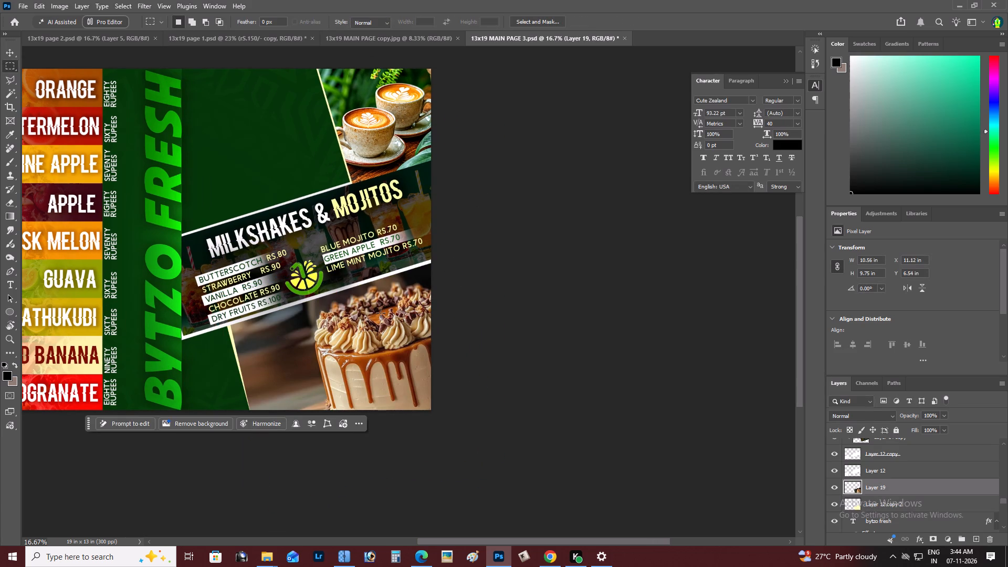
key(v)
drag(389, 315, 384, 316)
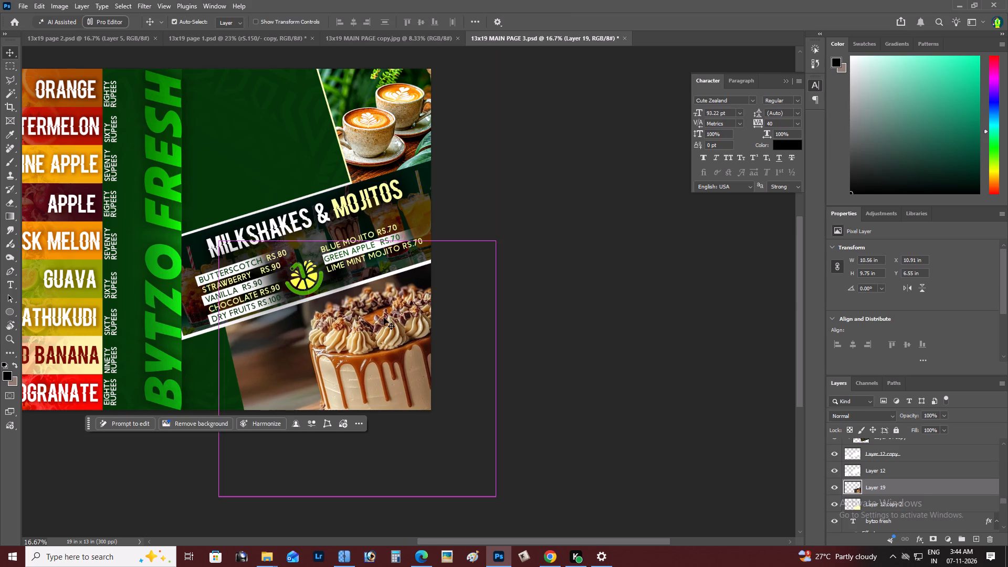
key(ctrl+bracketleft)
key(ctrl+bracketright)
key(ctrl+alt+g)
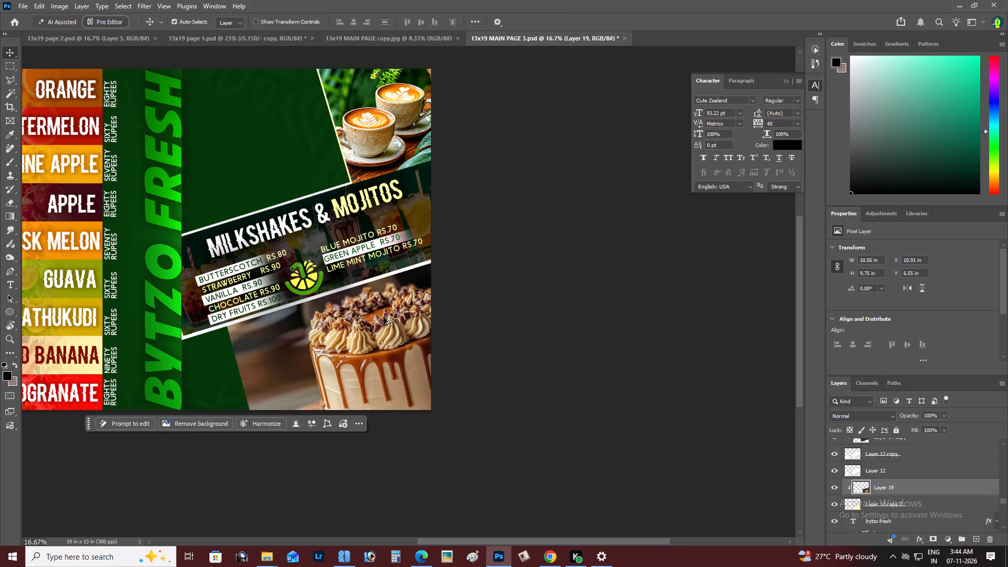
Rotate the cake photo about 4.2° counterclockwise and place it at about X 10.59 in, Y 7.11 in.
right_click(367, 327)
double_click(379, 331)
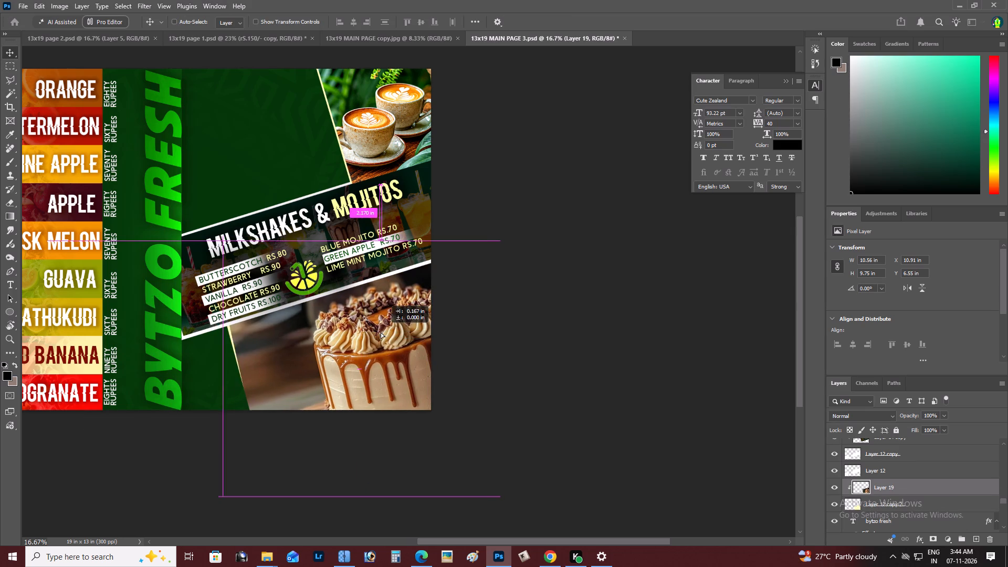
key(ctrl+t)
drag(529, 223, 524, 217)
drag(419, 335, 419, 353)
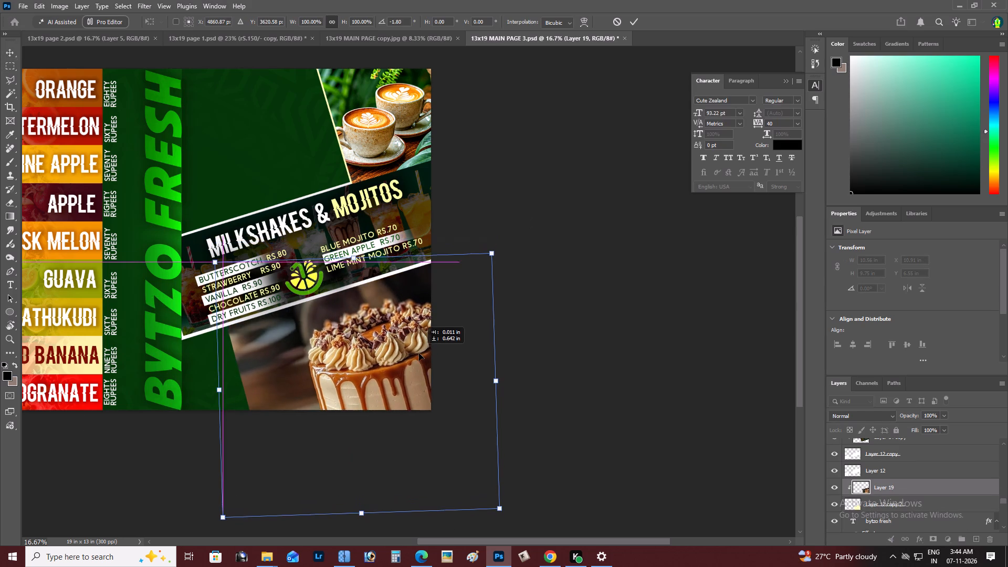
drag(419, 353, 416, 357)
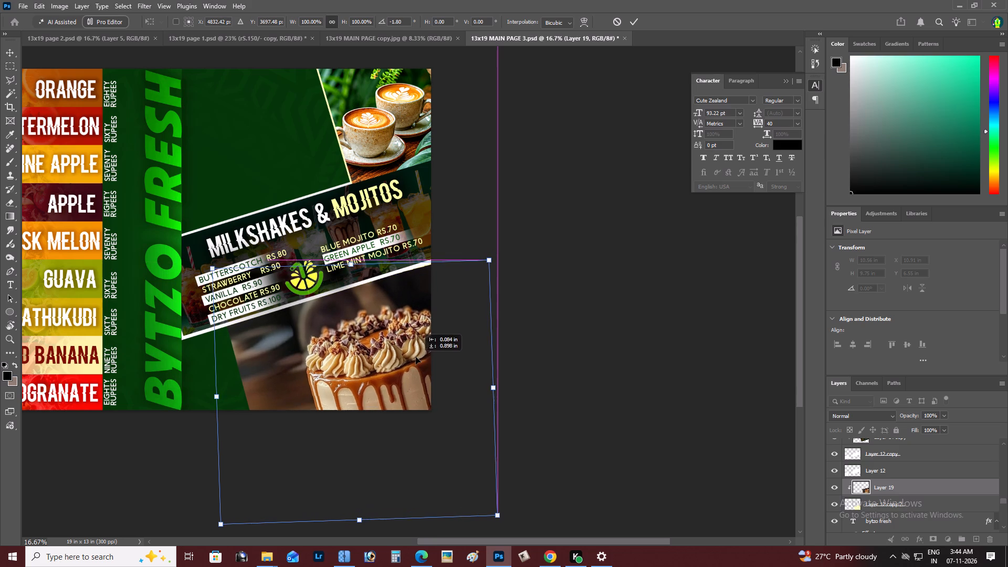
drag(416, 357, 415, 356)
drag(502, 239, 497, 232)
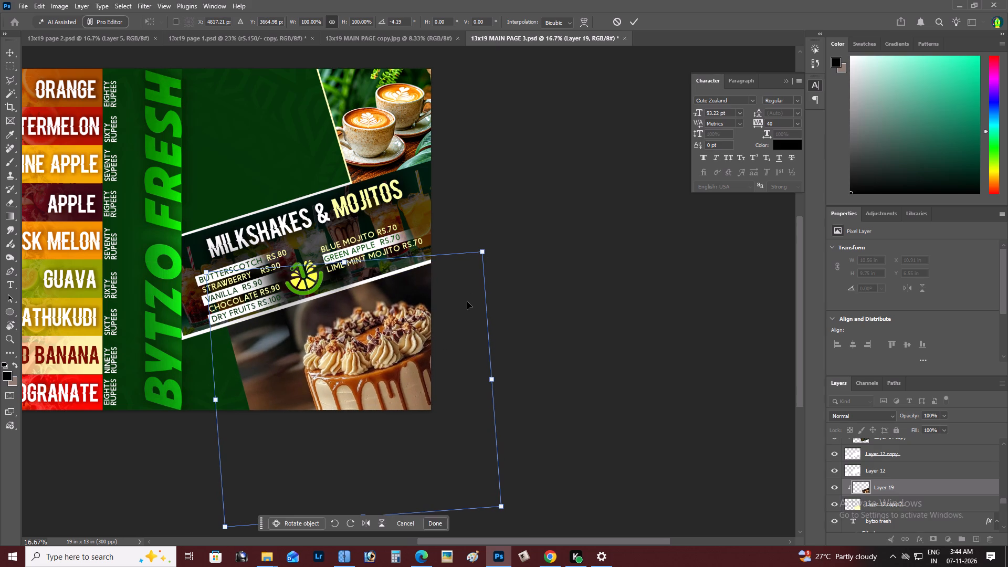
key(ctrl+Return)
Adjust the cake photo's Levels with input black point 12 and white point 217.
key(ctrl+l)
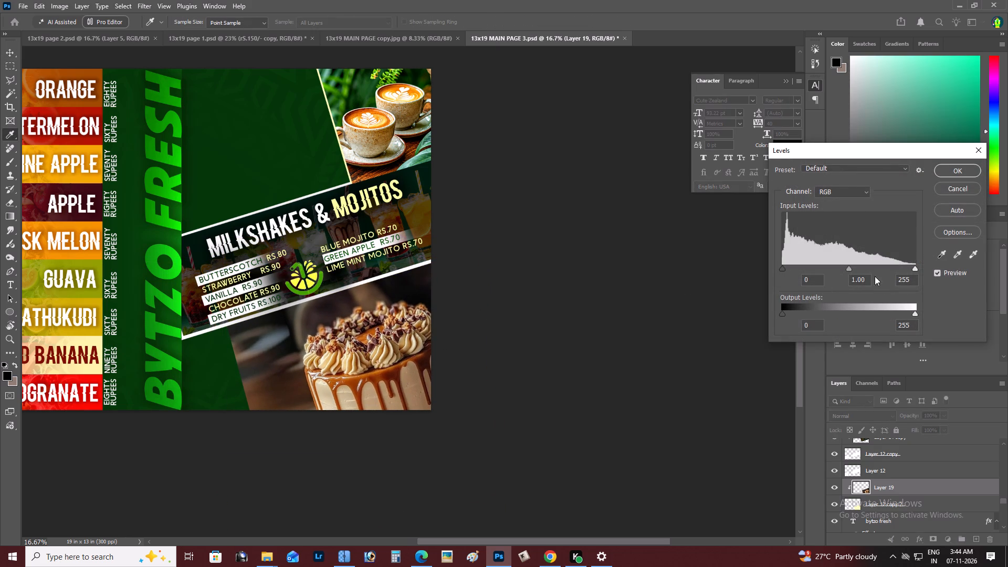
drag(906, 267, 895, 267)
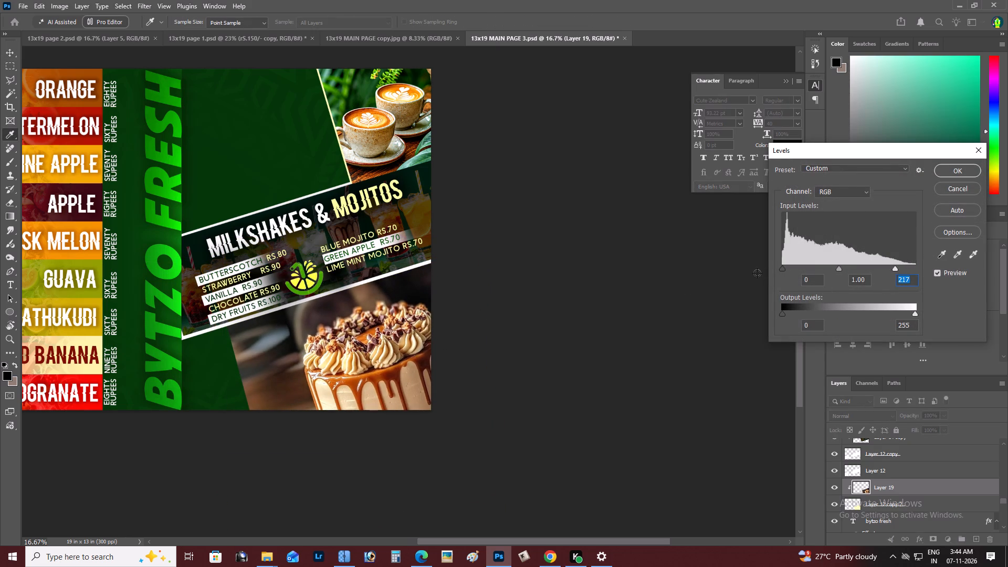
click(786, 269)
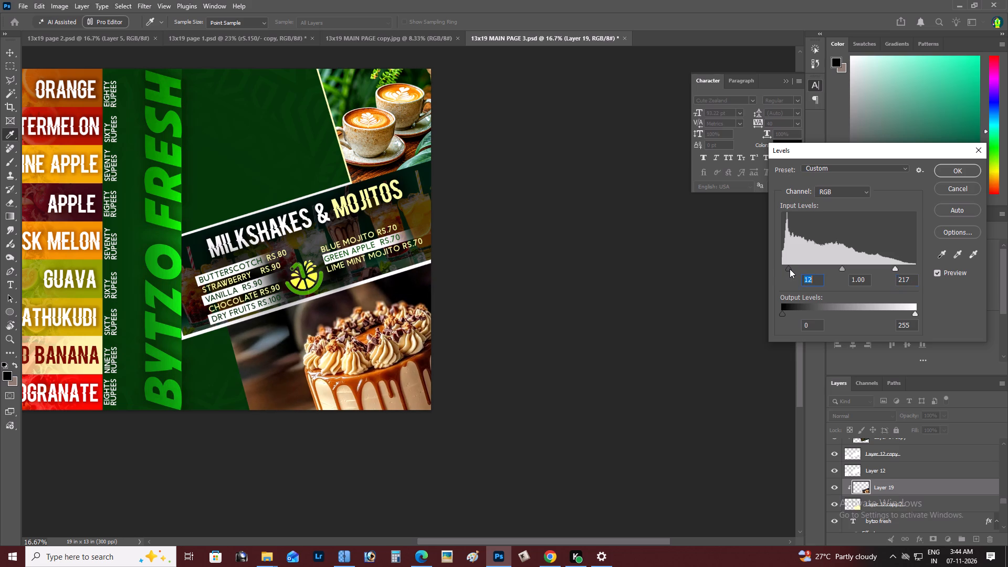
key(Return)
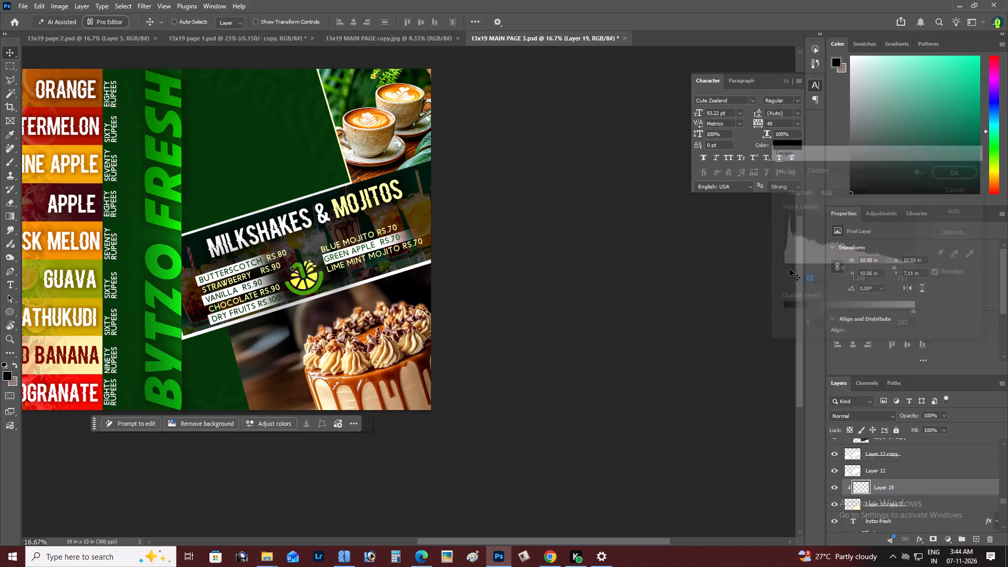
Add a text layer reading "all types of customised" over the cake photo below the banner.
key(z)
alt+click(315, 338)
right_click(328, 330)
double_click(353, 333)
key(space)
key(space)
key(space)
key(space)
key(space)
key(space)
key(space)
key(space)
key(space)
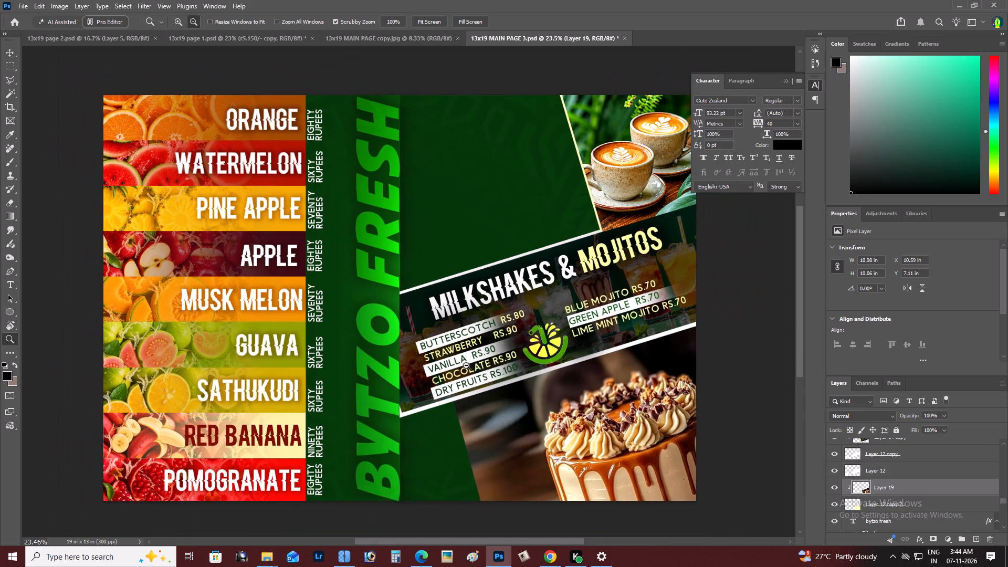
drag(464, 365, 402, 349)
key(z)
triple_click(488, 375)
key(space)
drag(490, 374, 498, 371)
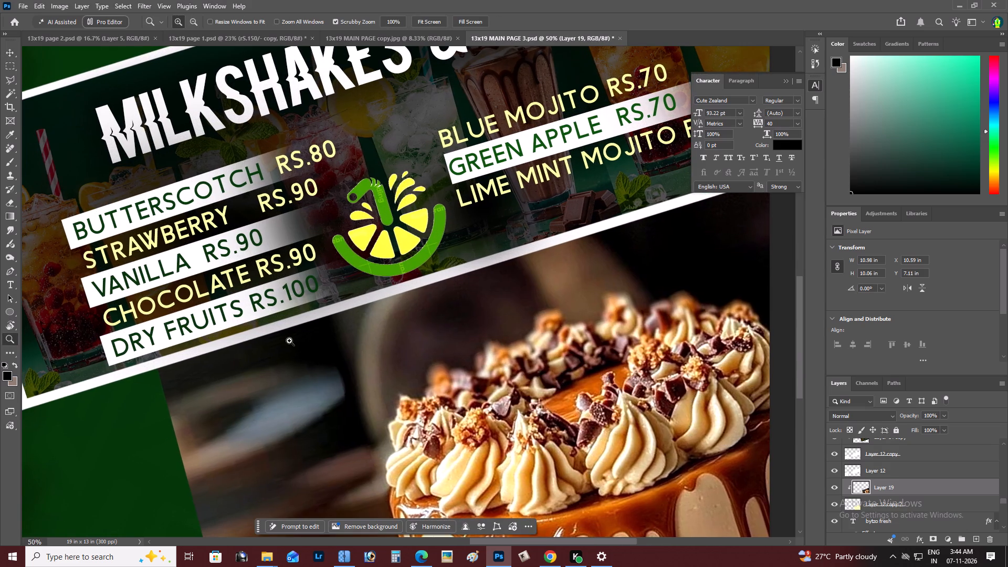
click(15, 280)
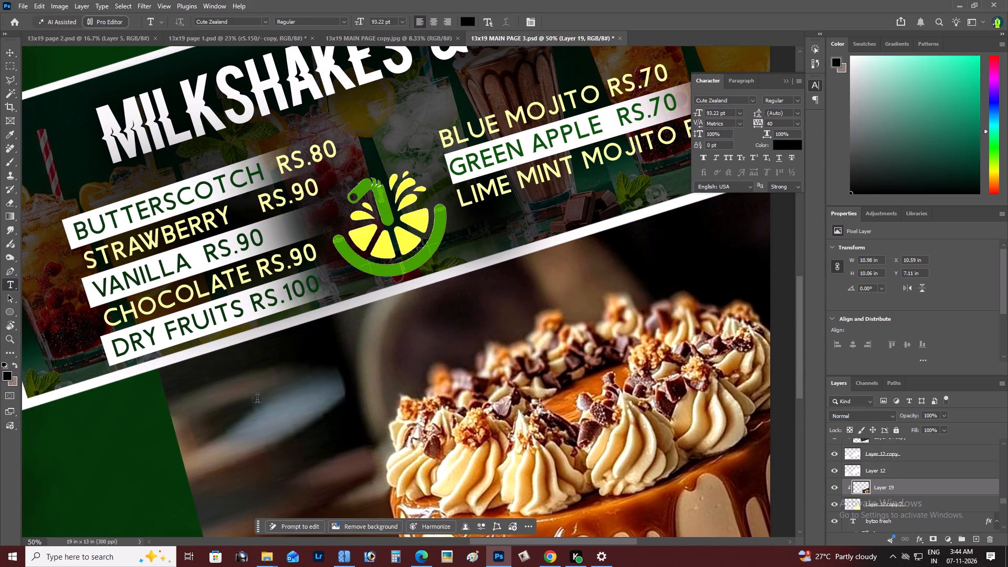
click(266, 403)
text(all types)
key(space)
text(pf)
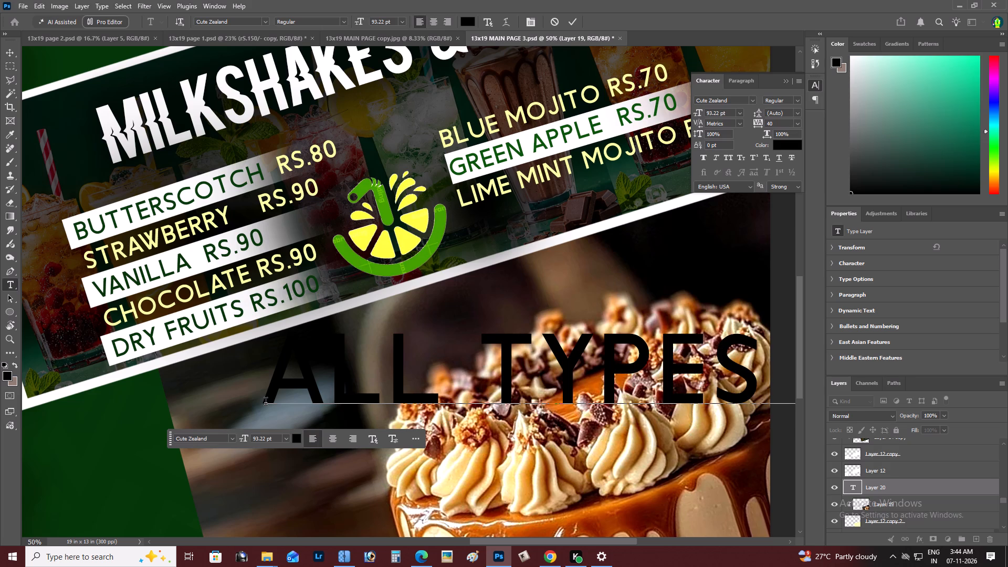
drag(324, 302, 71, 347)
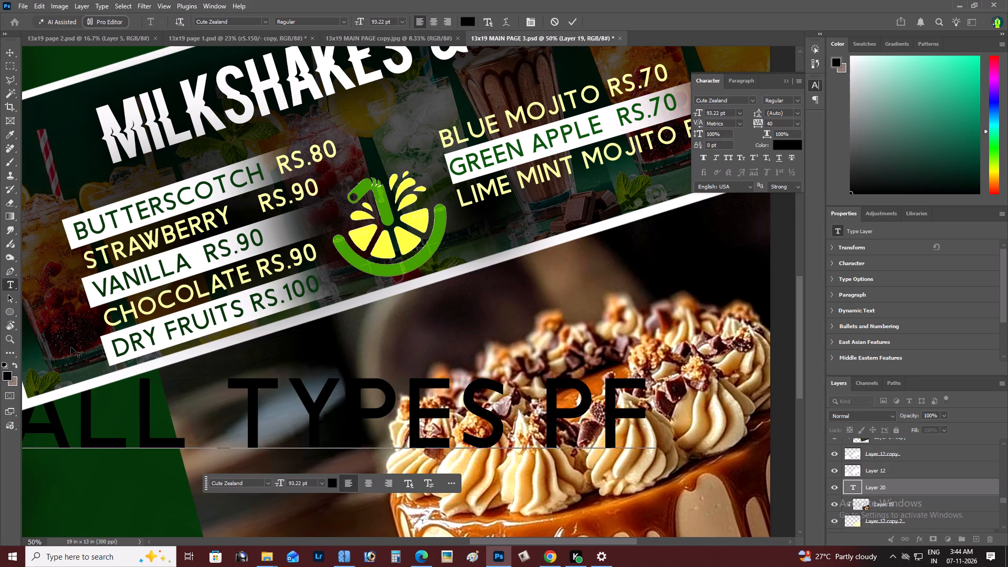
key(BackSpace)
key(BackSpace)
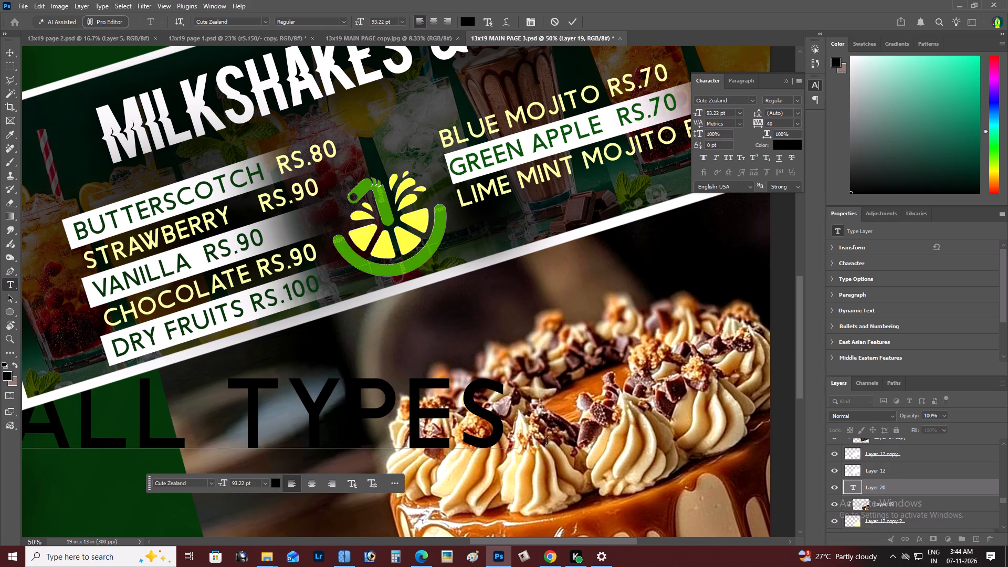
text(of customised)
key(space)
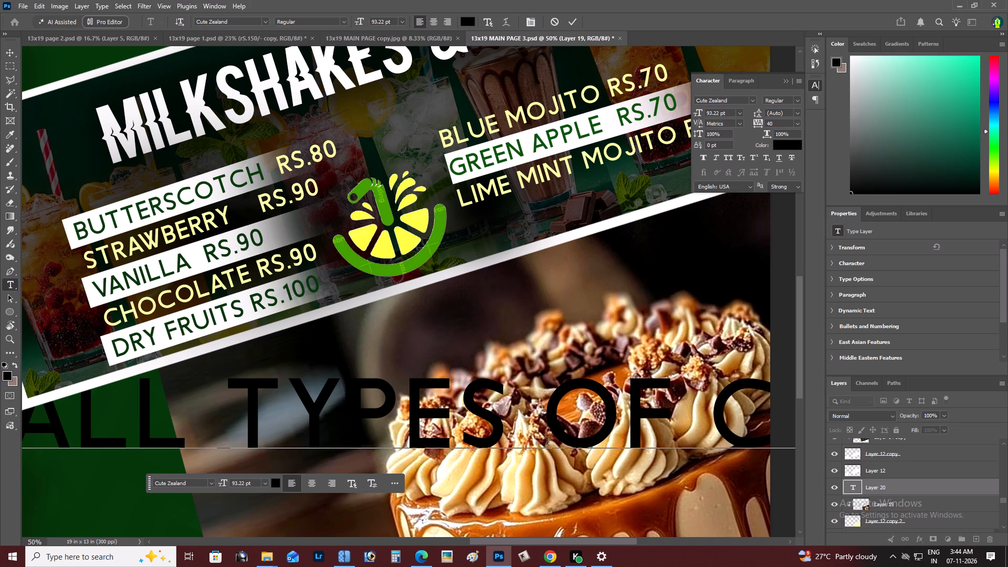
key(ctrl+Return)
Scale the "all types of customised" text down to 21.18 pt and place it just below the banner.
key(ctrl+t)
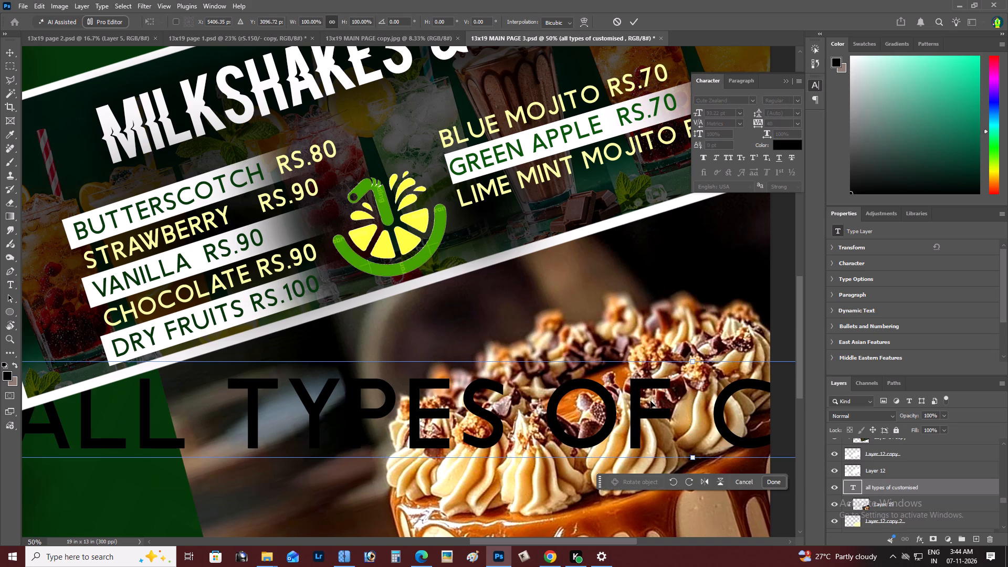
drag(629, 398, 413, 389)
drag(750, 371, 462, 383)
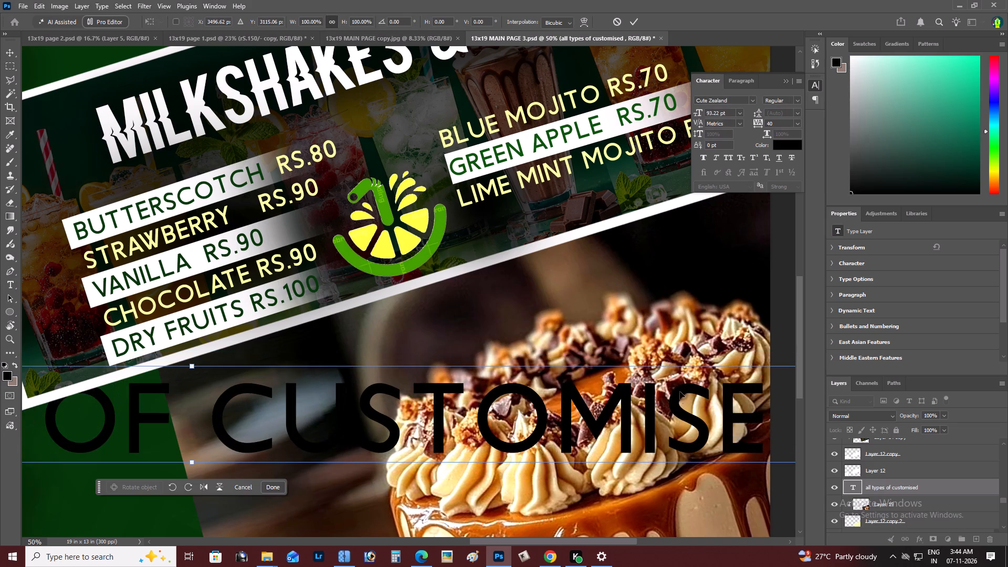
drag(670, 403, 395, 400)
alt+drag(607, 358, 576, 365)
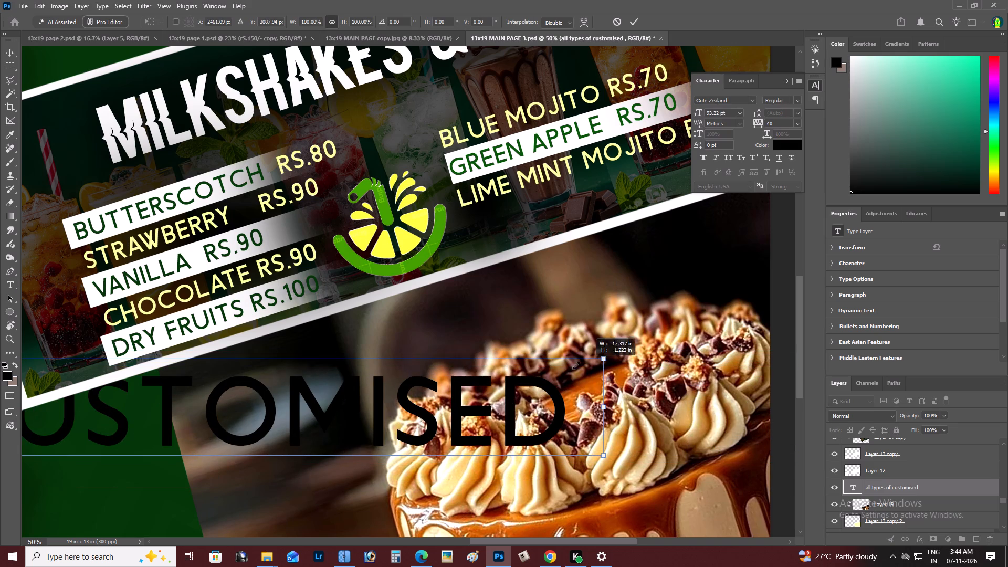
alt+drag(576, 365, 250, 430)
drag(167, 419, 600, 351)
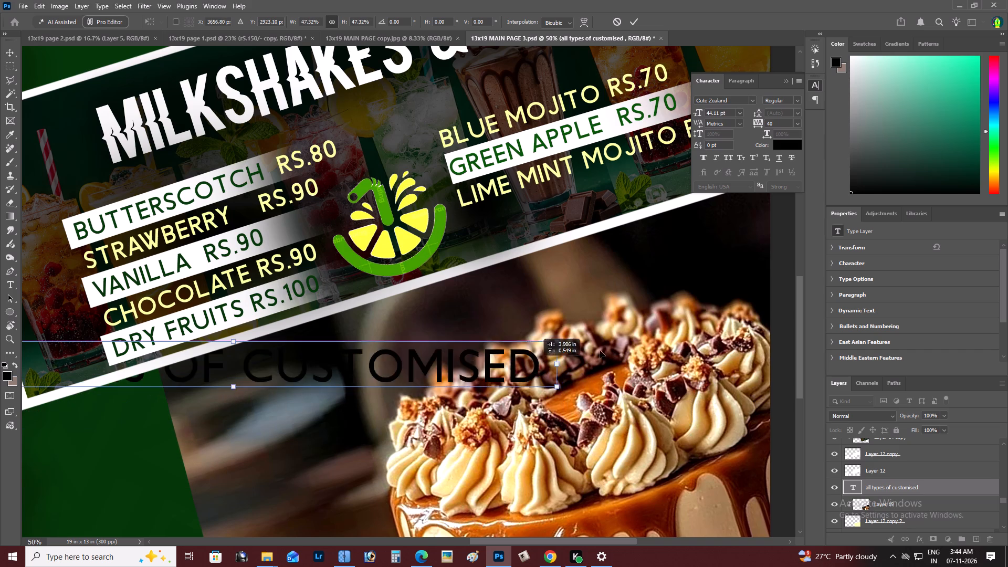
drag(600, 351, 614, 348)
alt+drag(690, 314, 497, 323)
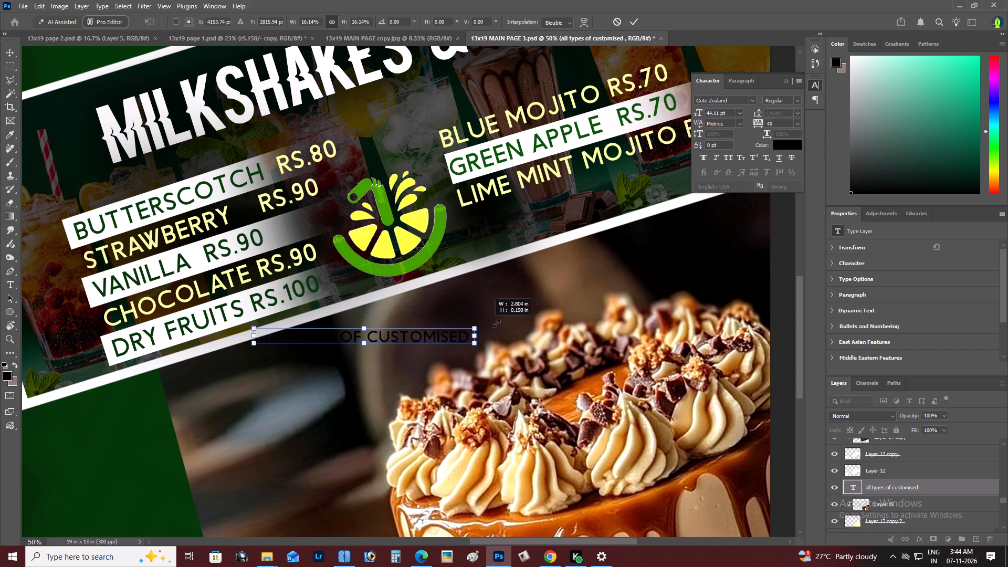
alt+drag(497, 323, 521, 322)
key(ctrl+Return)
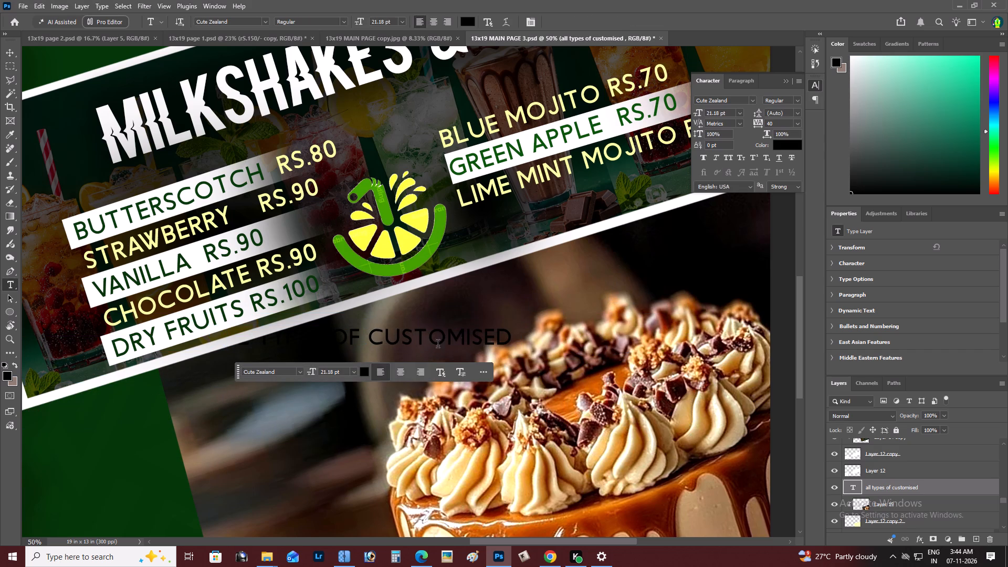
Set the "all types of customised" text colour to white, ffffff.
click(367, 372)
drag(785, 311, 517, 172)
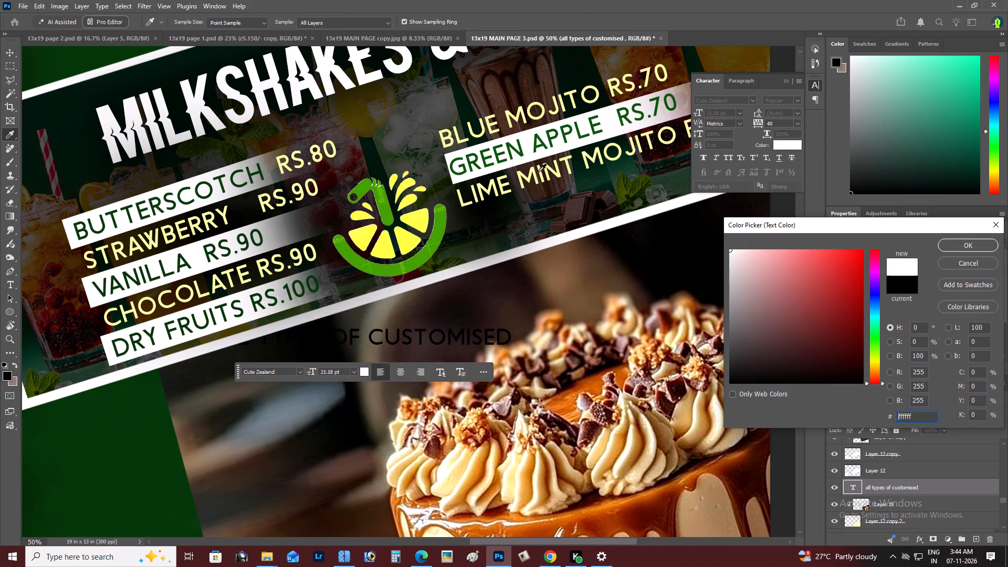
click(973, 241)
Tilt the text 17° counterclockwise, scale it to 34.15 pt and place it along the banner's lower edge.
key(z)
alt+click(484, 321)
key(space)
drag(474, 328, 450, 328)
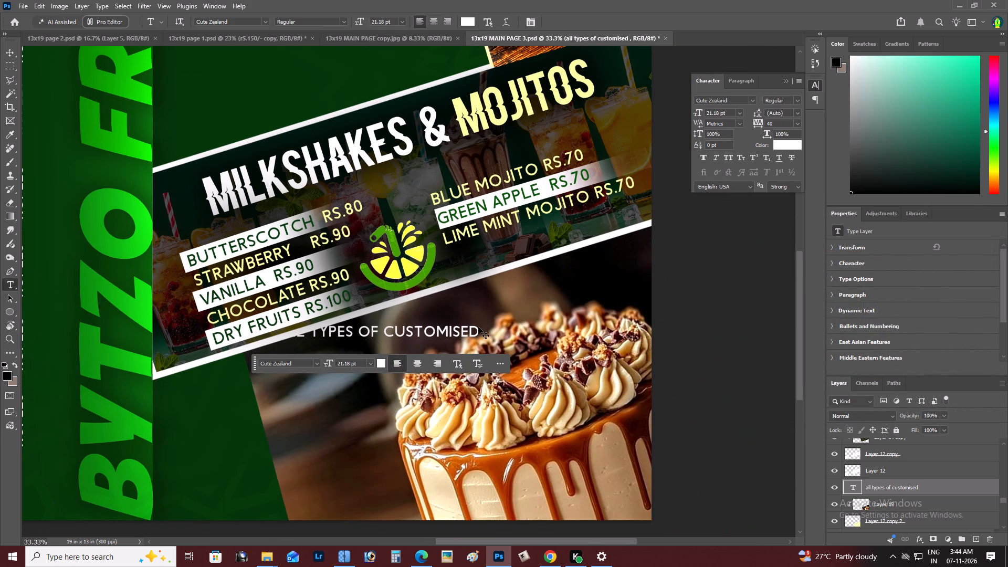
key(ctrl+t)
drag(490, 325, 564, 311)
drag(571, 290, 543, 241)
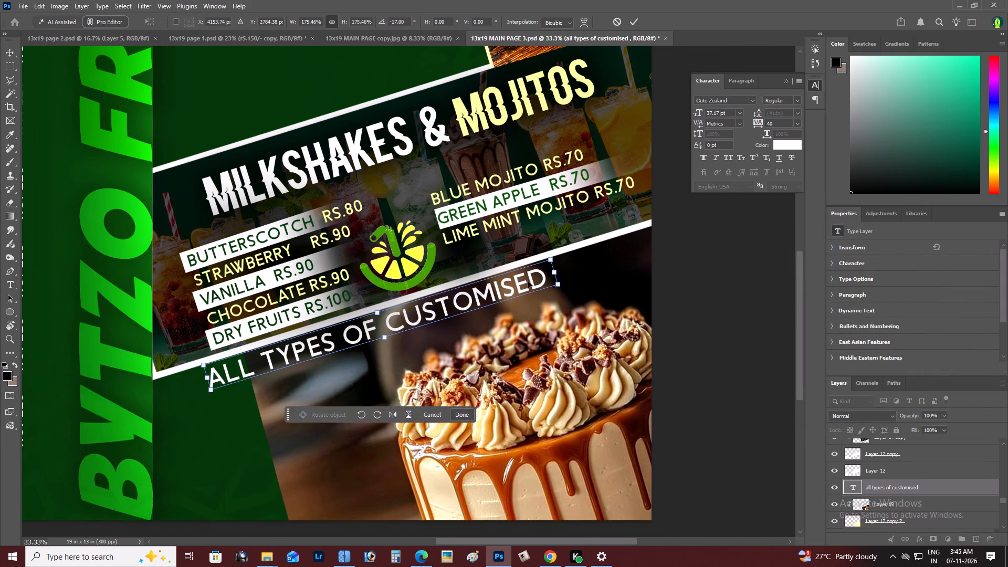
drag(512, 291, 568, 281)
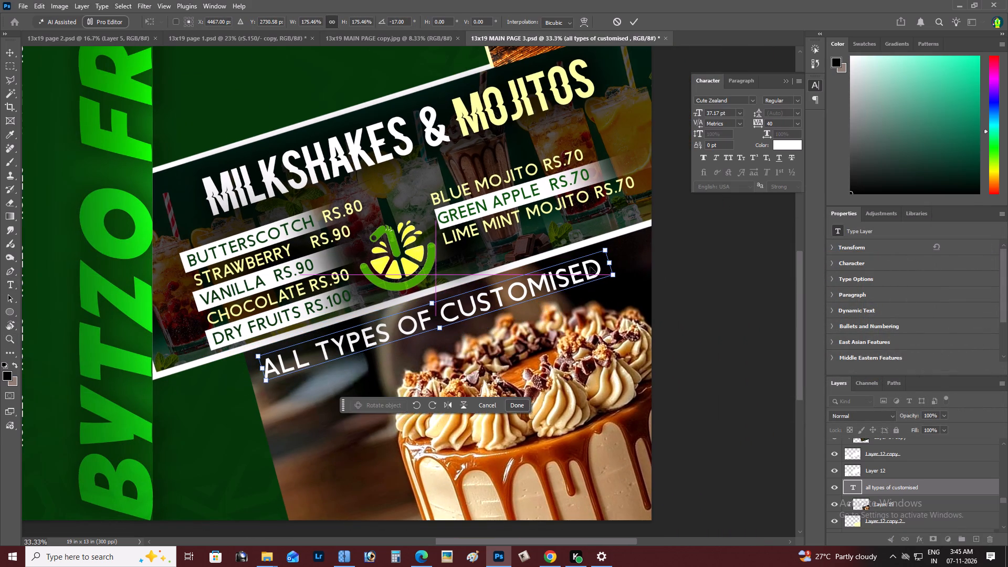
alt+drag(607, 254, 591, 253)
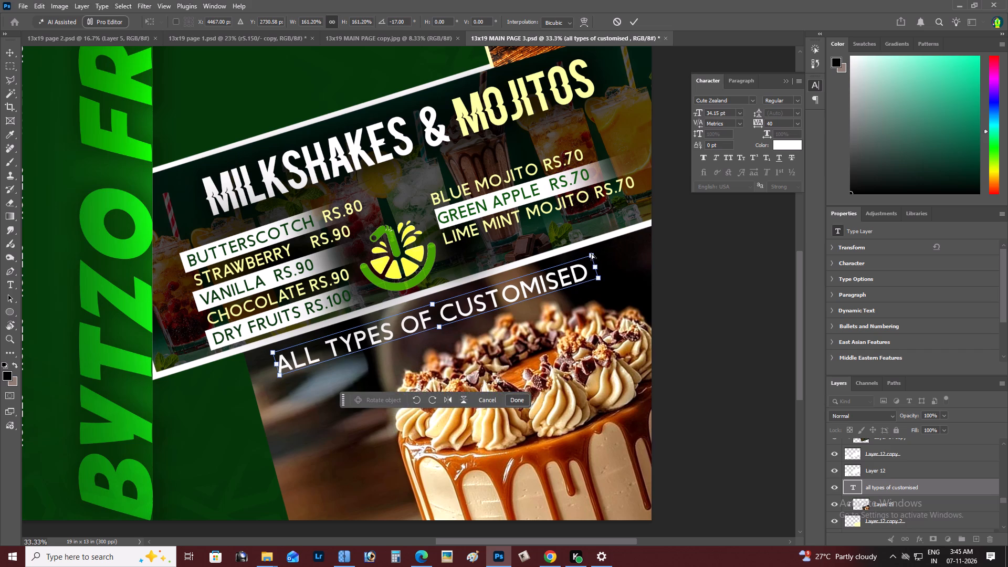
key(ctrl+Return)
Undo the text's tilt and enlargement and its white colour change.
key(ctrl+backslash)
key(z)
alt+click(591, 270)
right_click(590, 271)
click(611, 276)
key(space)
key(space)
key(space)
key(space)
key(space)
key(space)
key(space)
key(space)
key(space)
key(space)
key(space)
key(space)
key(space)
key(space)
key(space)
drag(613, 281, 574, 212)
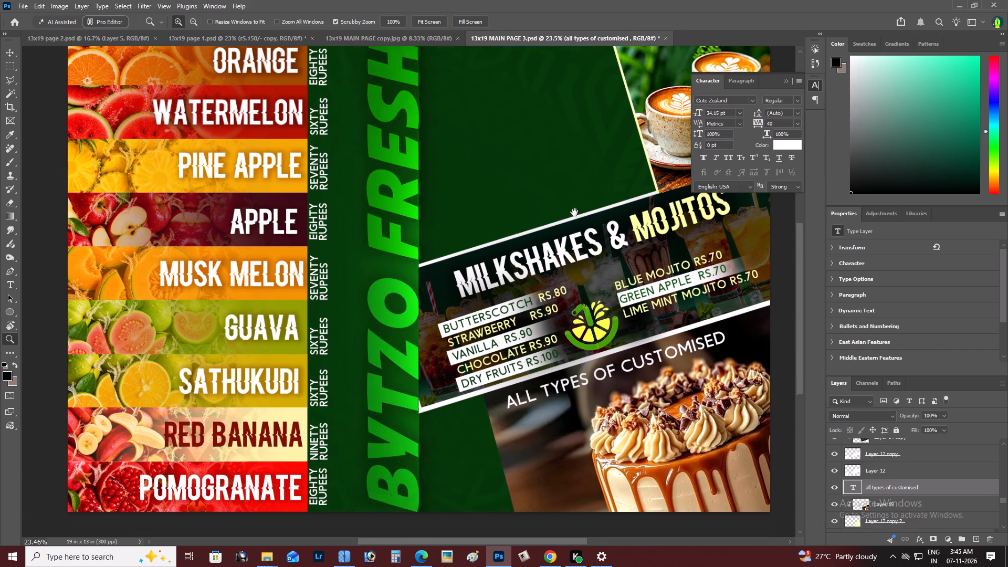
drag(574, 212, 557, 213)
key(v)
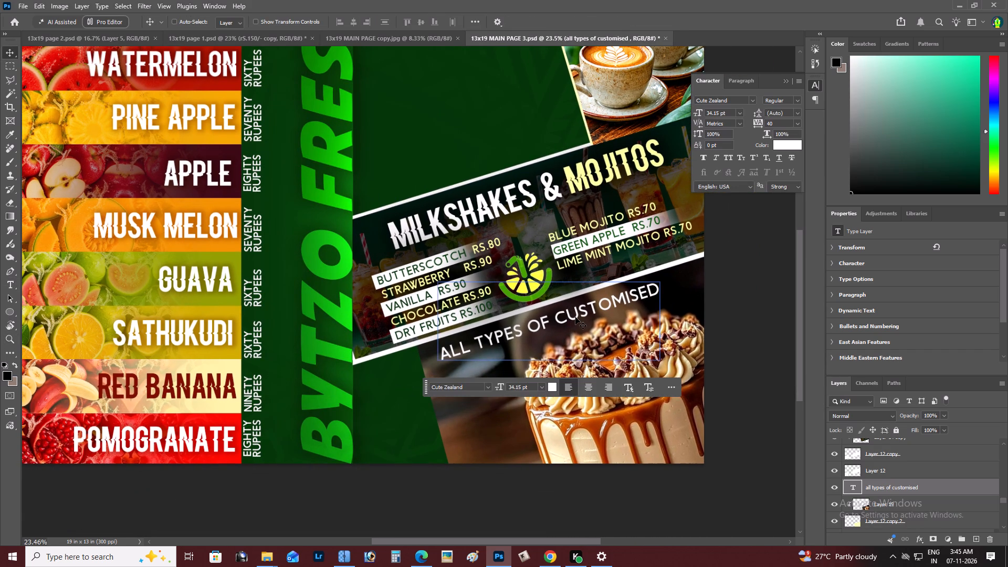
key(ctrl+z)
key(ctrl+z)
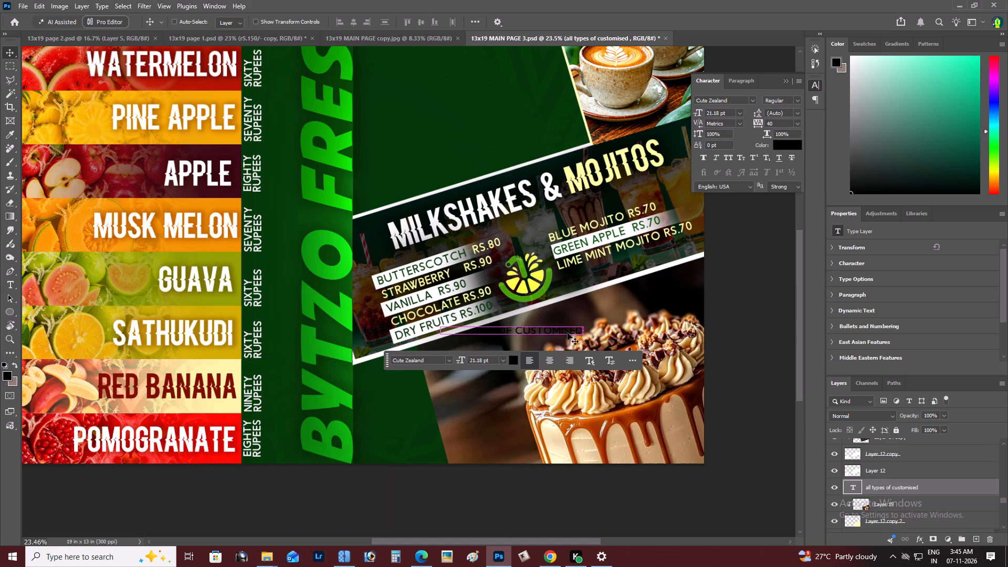
Move the text down across the green area and the cake photo's left edge.
drag(563, 330, 505, 391)
Set the "all types of customised" text colour to white, ffffff.
key(z)
double_click(472, 369)
key(space)
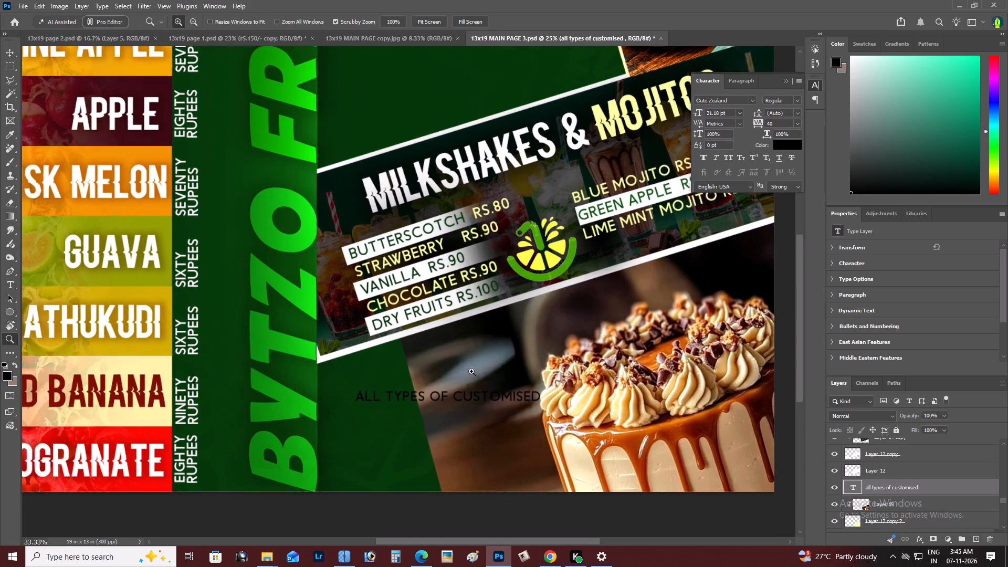
drag(471, 371, 491, 381)
click(476, 446)
drag(718, 339, 694, 310)
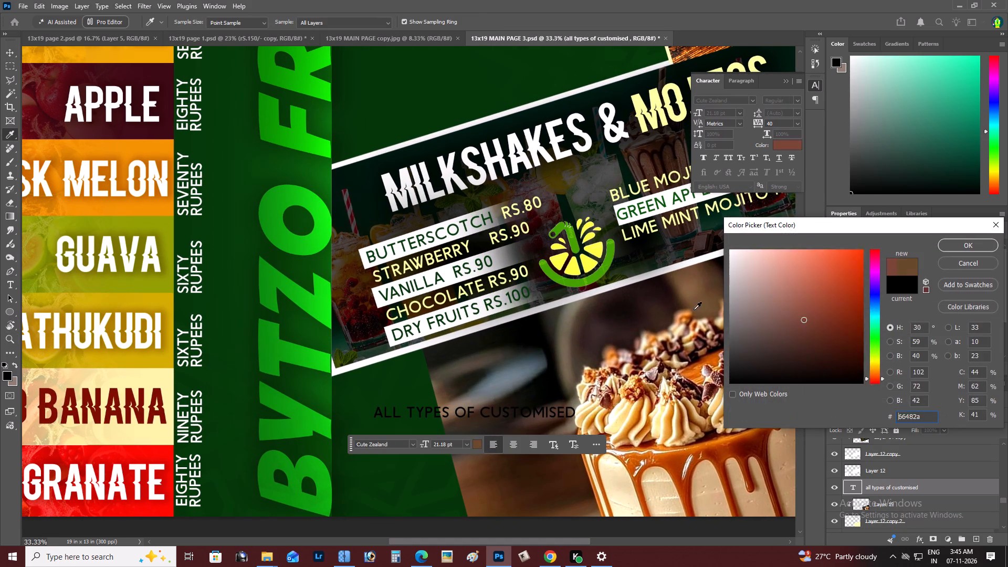
drag(694, 310, 630, 249)
drag(734, 303, 614, 229)
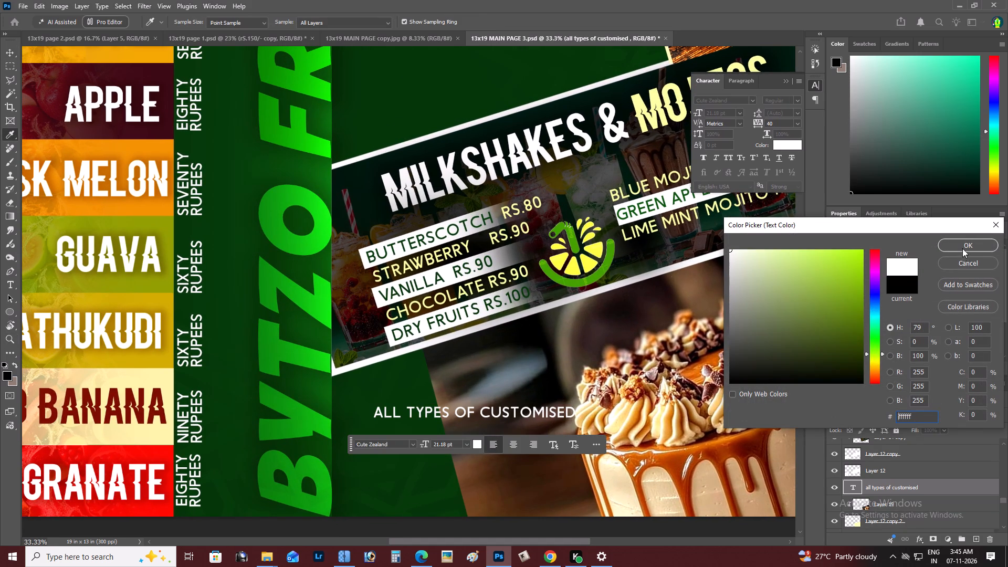
drag(962, 245, 952, 237)
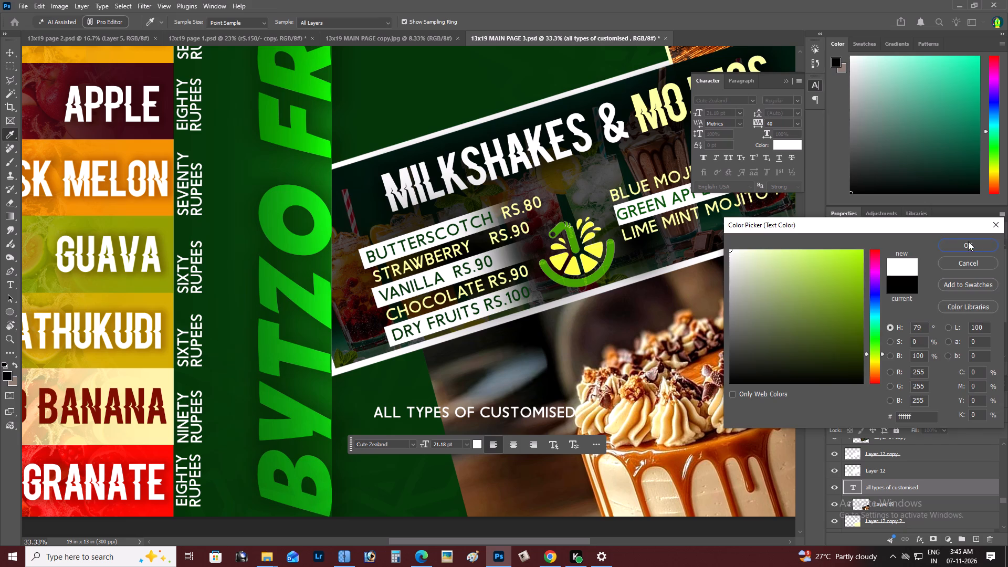
click(968, 241)
Break the "all types of customised" text before "customised" so that word starts a second line.
key(t)
click(461, 414)
click(476, 415)
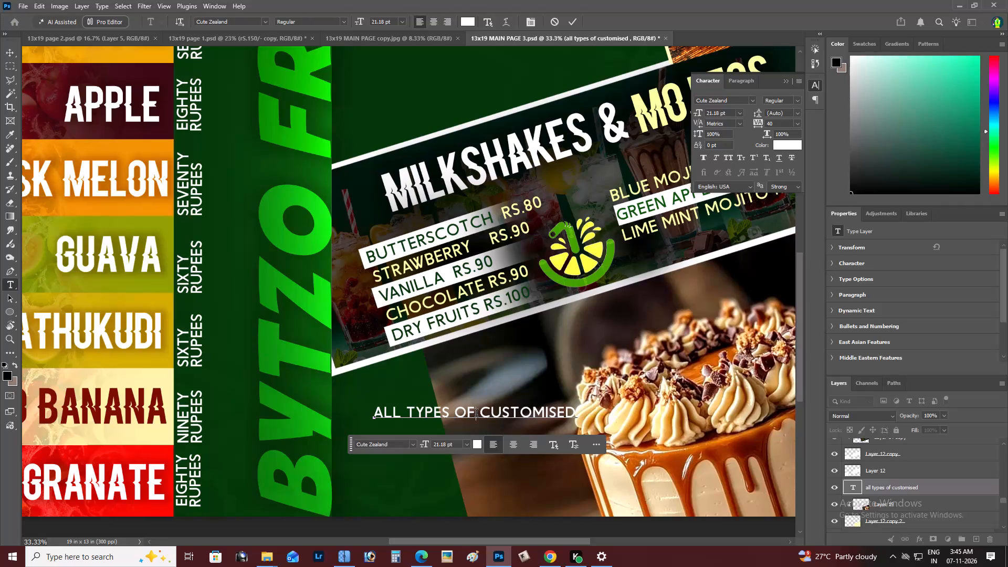
key(Return)
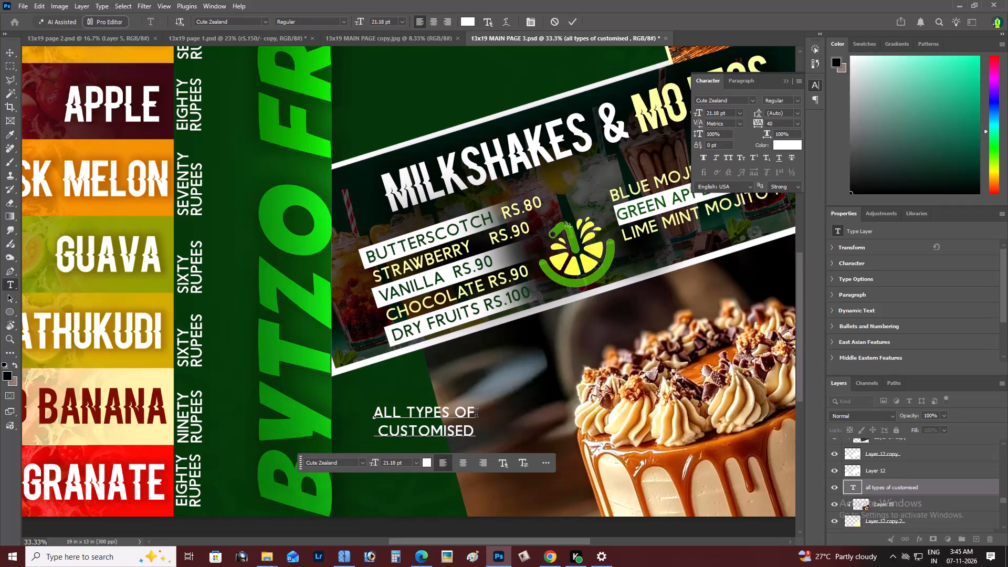
key(Right)
key(BackSpace)
Add "cakes" as a third line at the end of the customised text.
key(Right)
key(Right)
key(Right)
key(Right)
key(Right)
key(Right)
key(Right)
key(Right)
key(Right)
key(Right)
key(Right)
key(Right)
key(Right)
key(Right)
key(Right)
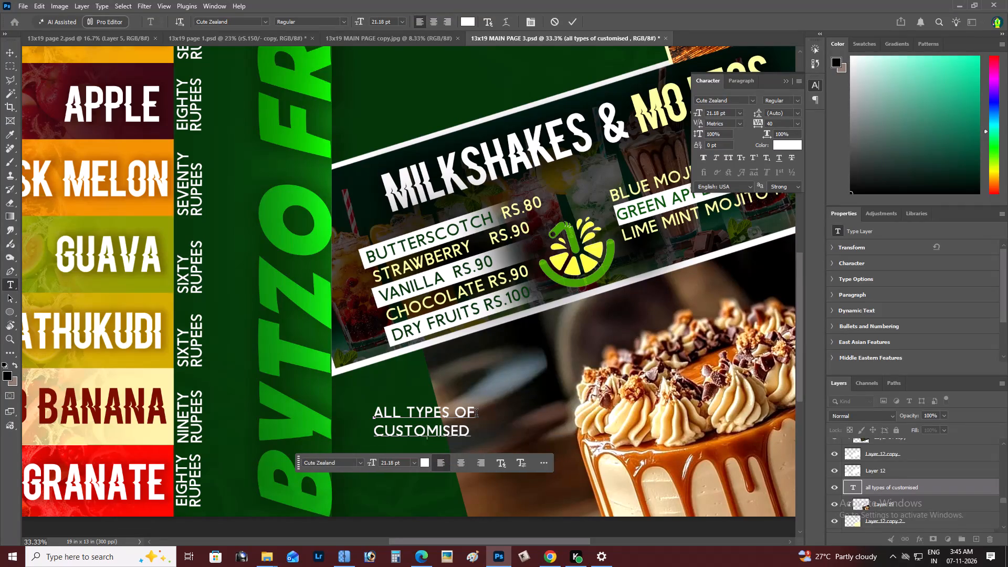
key(Return)
text(ca)
text(kes)
key(ctrl+Return)
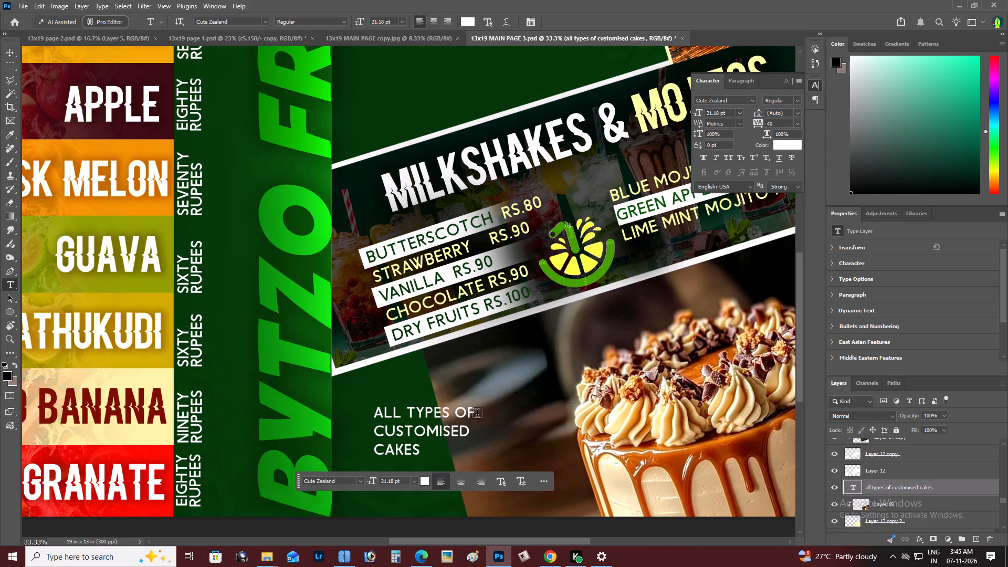
Move the three-line cakes text left on the green area, clear of the cake photo's slanted edge.
scroll(612, 443, up, 2)
key(z)
alt+click(552, 438)
key(space)
key(space)
drag(552, 438, 637, 405)
key(z)
click(549, 418)
key(v)
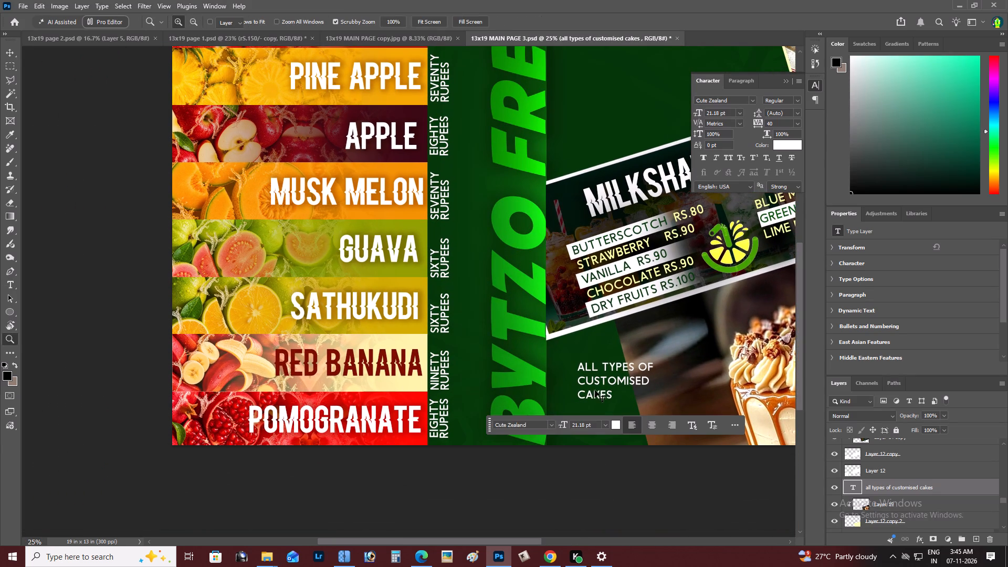
drag(602, 384, 580, 386)
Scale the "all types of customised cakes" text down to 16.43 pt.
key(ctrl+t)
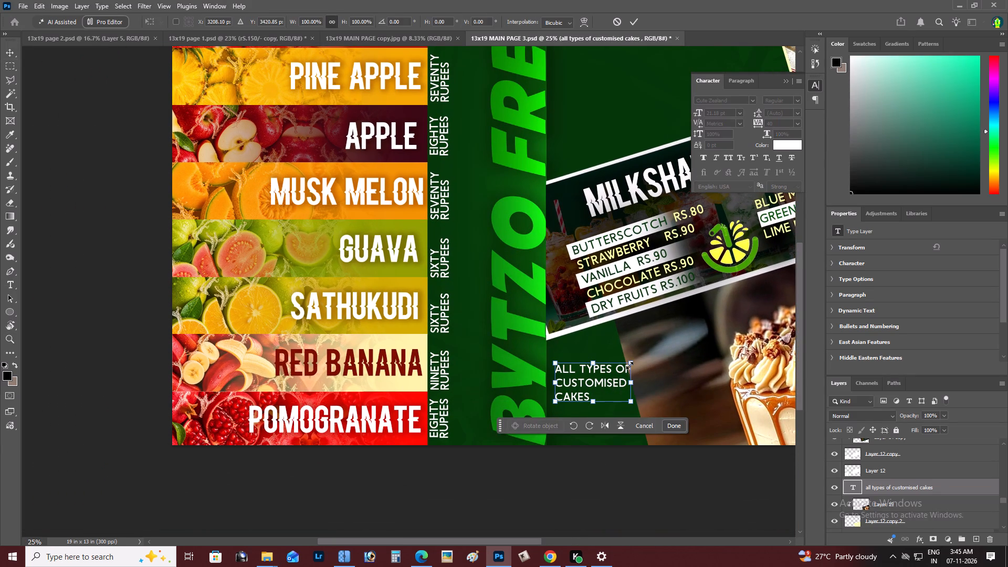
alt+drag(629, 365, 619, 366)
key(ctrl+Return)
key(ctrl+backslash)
Shift the cake photo's slanted frame shape, Layer 12 copy 2, to the right to widen the green area beside the text.
key(z)
alt+click(619, 366)
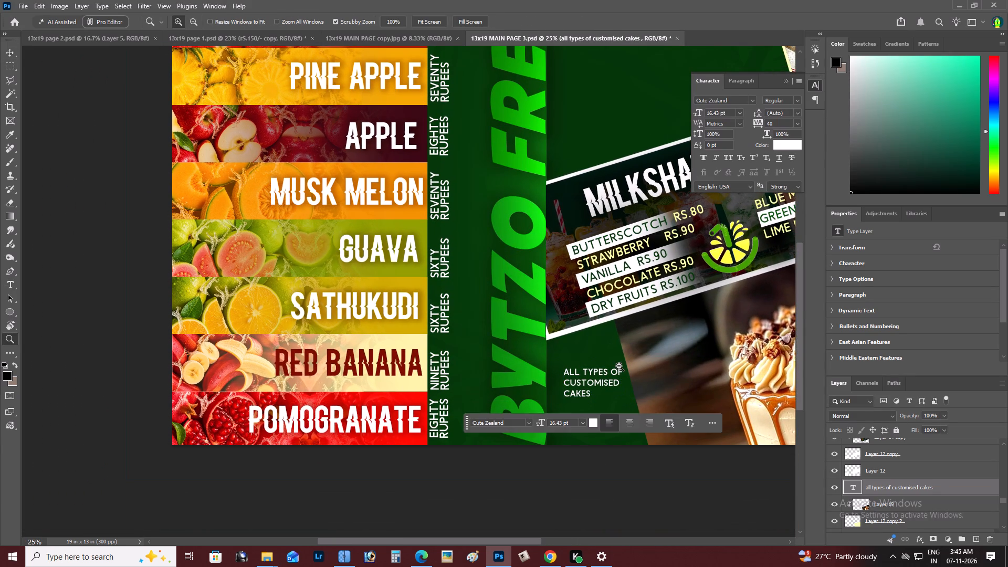
right_click(619, 366)
click(642, 373)
key(space)
key(space)
drag(634, 370, 458, 300)
key(z)
right_click(358, 325)
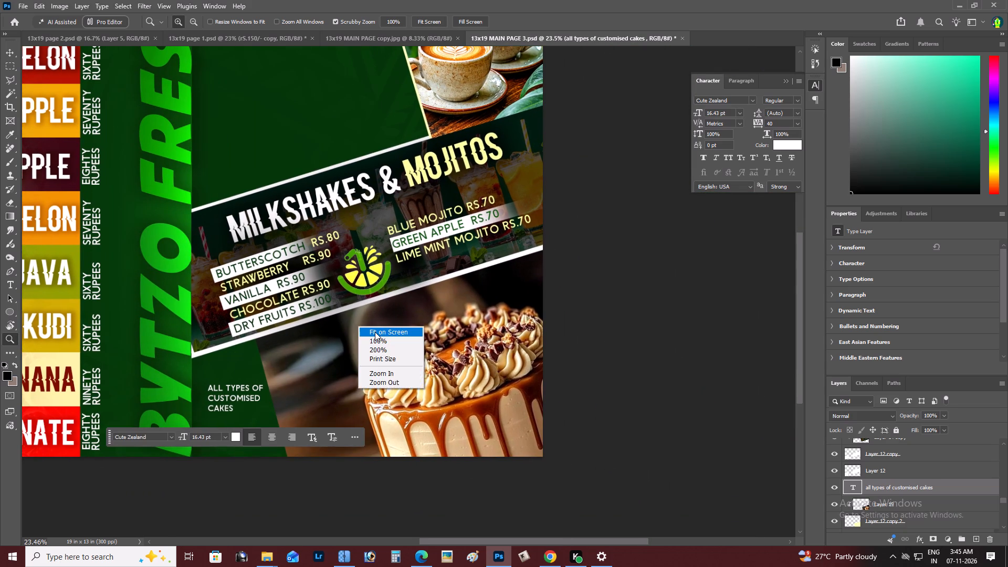
click(375, 332)
alt+click(481, 352)
alt+click(552, 385)
key(space)
drag(638, 425, 572, 386)
key(z)
click(516, 369)
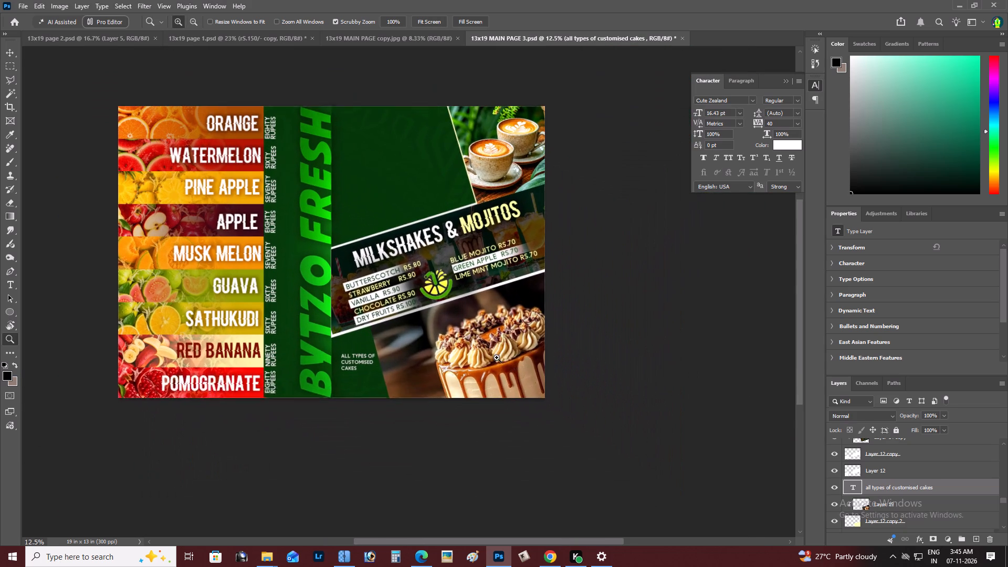
key(v)
right_click(486, 336)
click(493, 337)
right_click(415, 322)
click(441, 333)
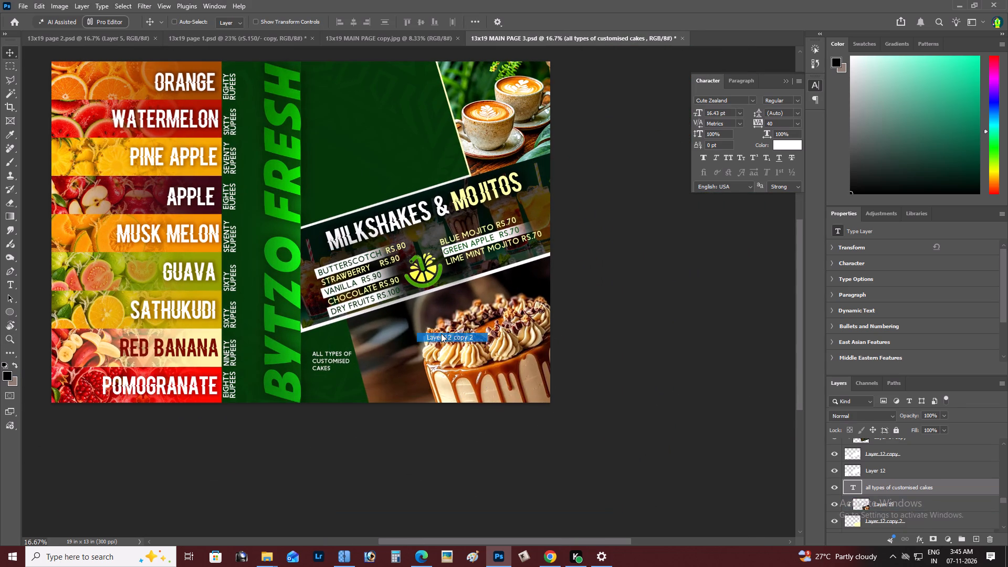
drag(441, 333, 472, 328)
Reposition the cake photo inside its slanted frame, ending further right and slightly higher.
right_click(493, 327)
click(502, 331)
drag(502, 331, 494, 331)
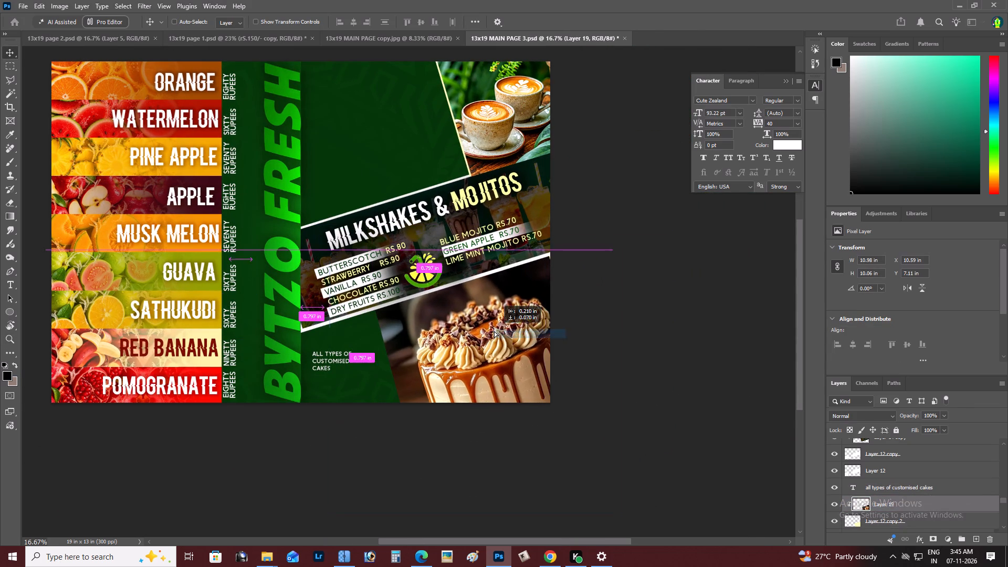
drag(494, 331, 495, 334)
right_click(446, 307)
click(467, 317)
drag(468, 317, 479, 316)
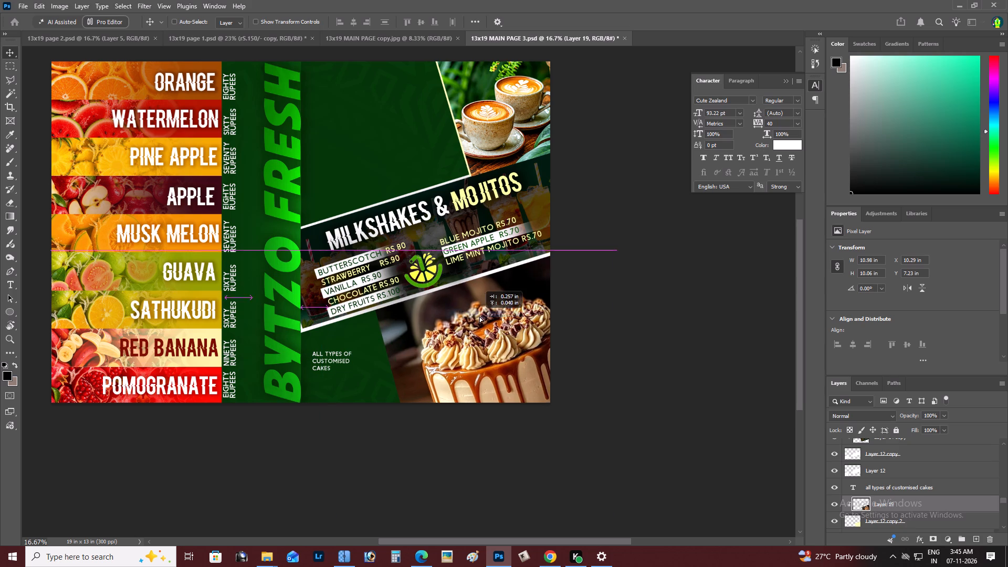
drag(479, 316, 492, 309)
Move the cake's frame shape, Layer 12 copy 2, further right to about X 12.97 in.
right_click(412, 321)
click(433, 332)
drag(436, 332, 450, 333)
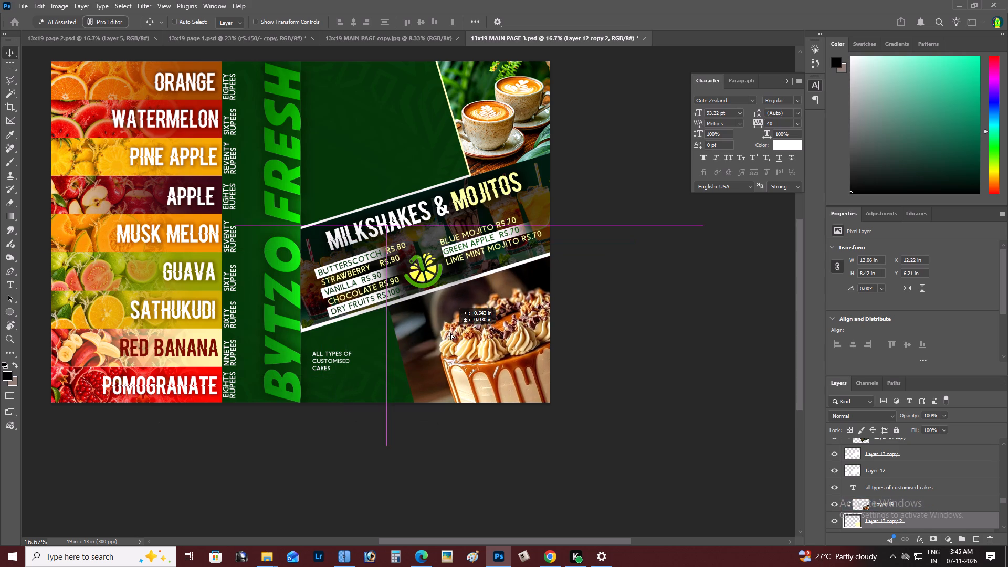
drag(450, 333, 456, 333)
Enlarge the "all types of customised cakes" text to 25.04 pt and place it centrally in the green area beside the cake.
key(z)
alt+click(394, 342)
right_click(397, 342)
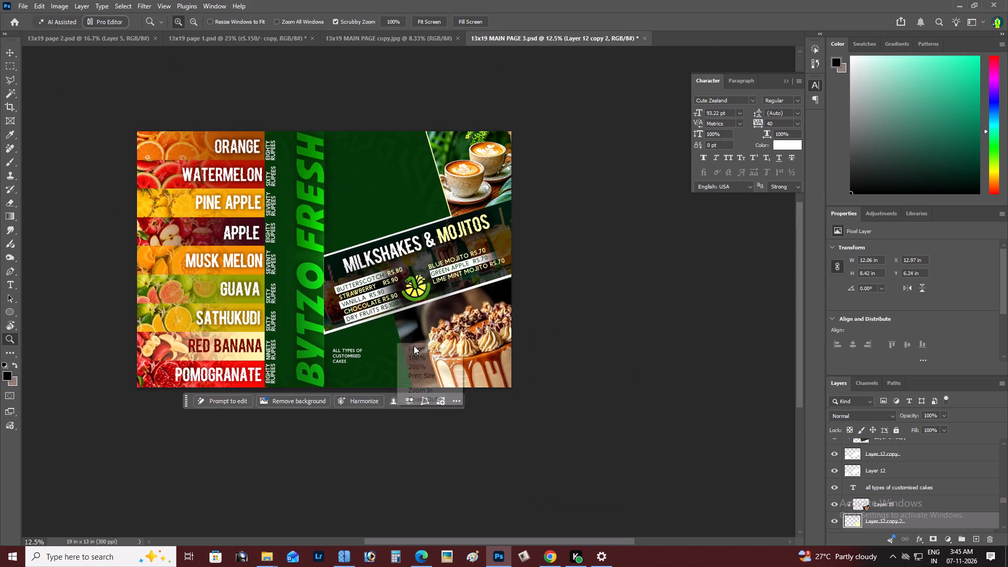
click(414, 345)
key(space)
key(space)
key(space)
key(space)
key(space)
key(space)
key(space)
key(space)
drag(416, 345, 366, 327)
key(z)
click(439, 398)
click(440, 401)
key(space)
drag(441, 394, 433, 350)
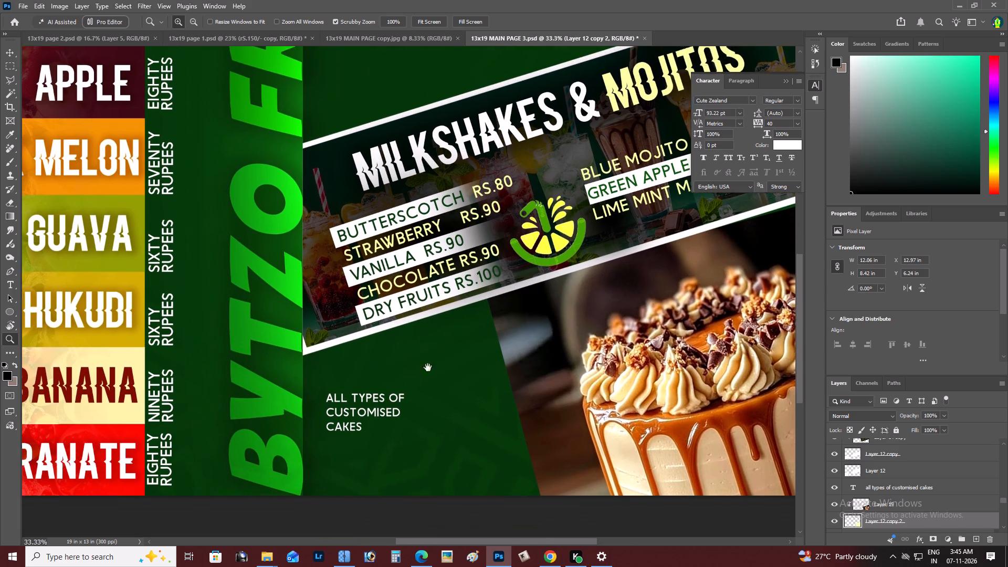
key(v)
right_click(374, 381)
click(381, 383)
key(ctrl+t)
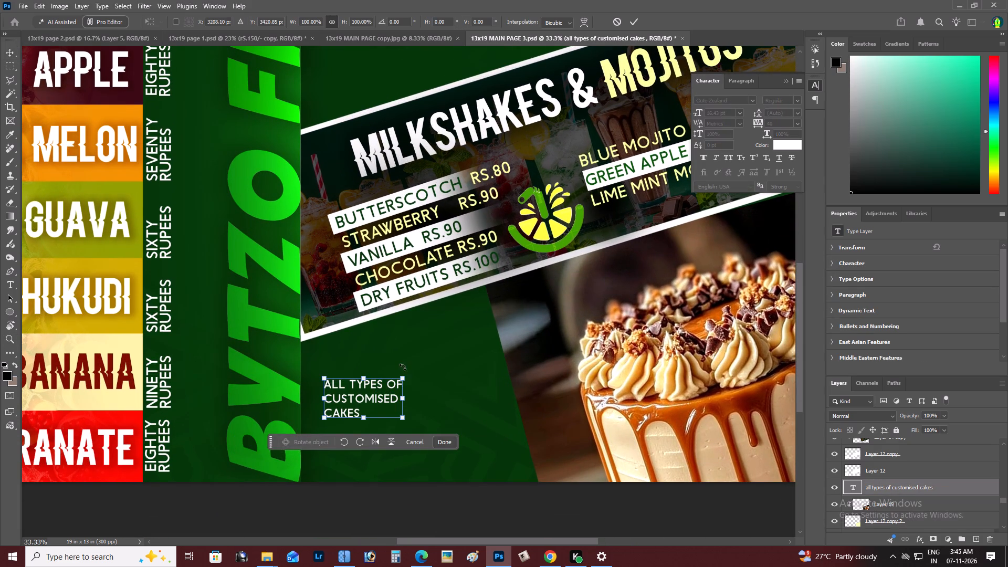
alt+drag(405, 378, 430, 376)
drag(405, 393, 442, 380)
key(ctrl+Return)
Nudge the enlarged cakes text upward in large increments, closer to the milkshakes banner.
key(v)
key(shift+Up)
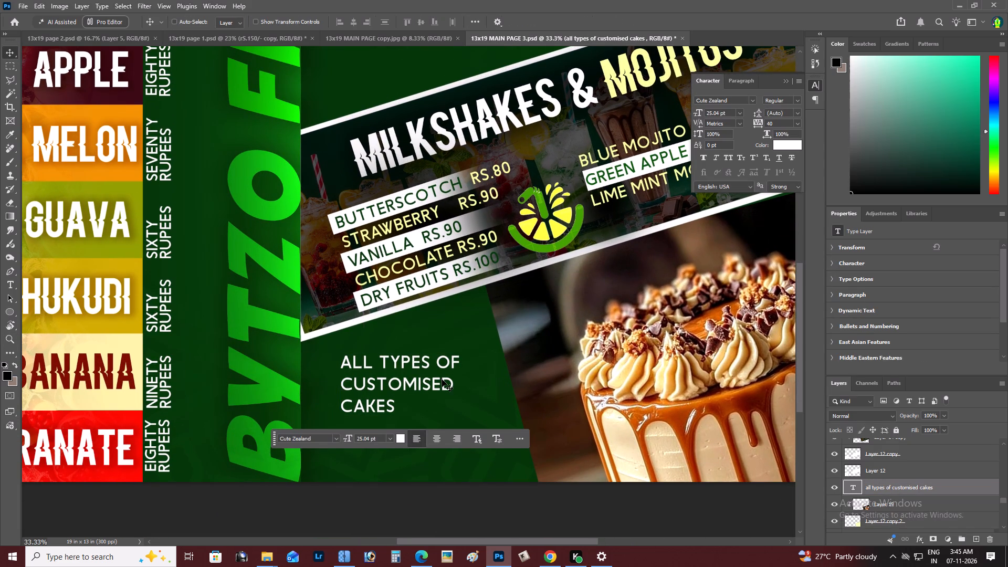
key(shift+Up)
key(shift+Up)
key(z)
alt+click(633, 343)
right_click(633, 343)
double_click(645, 351)
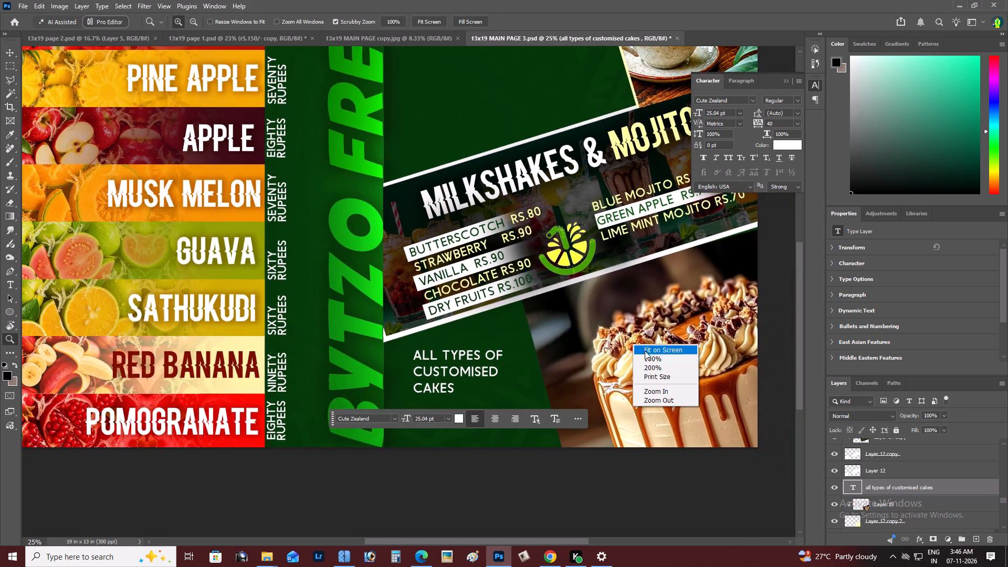
key(space)
drag(628, 363, 648, 358)
key(v)
key(shift+Up)
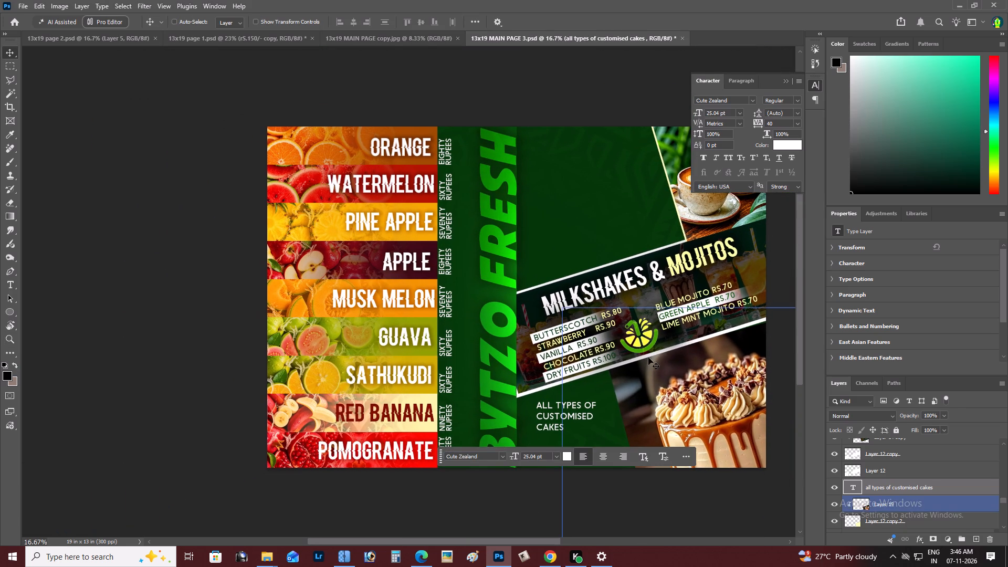
Switch to Chrome and search Pinterest for "available".
key(alt+Tab)
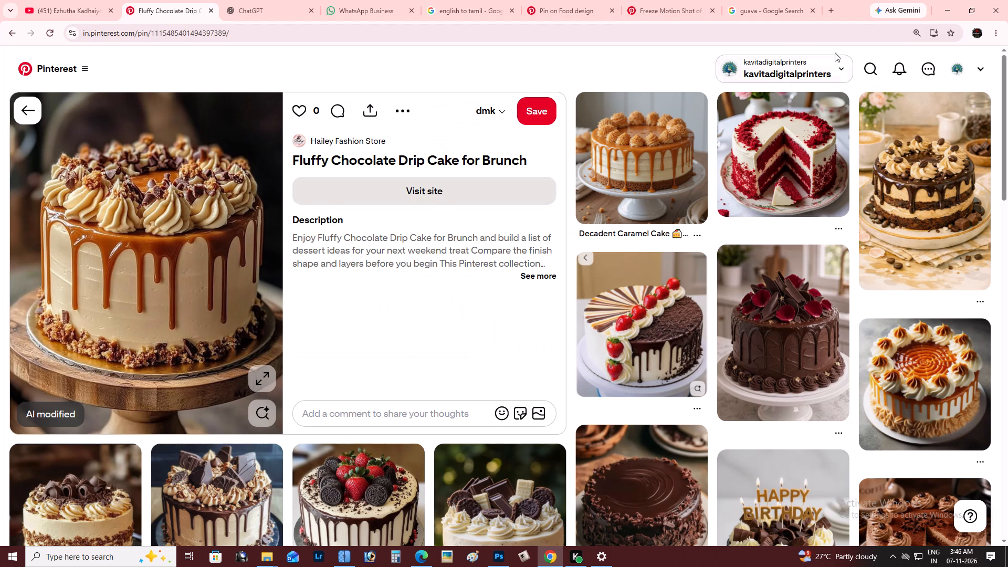
click(873, 72)
text(ava)
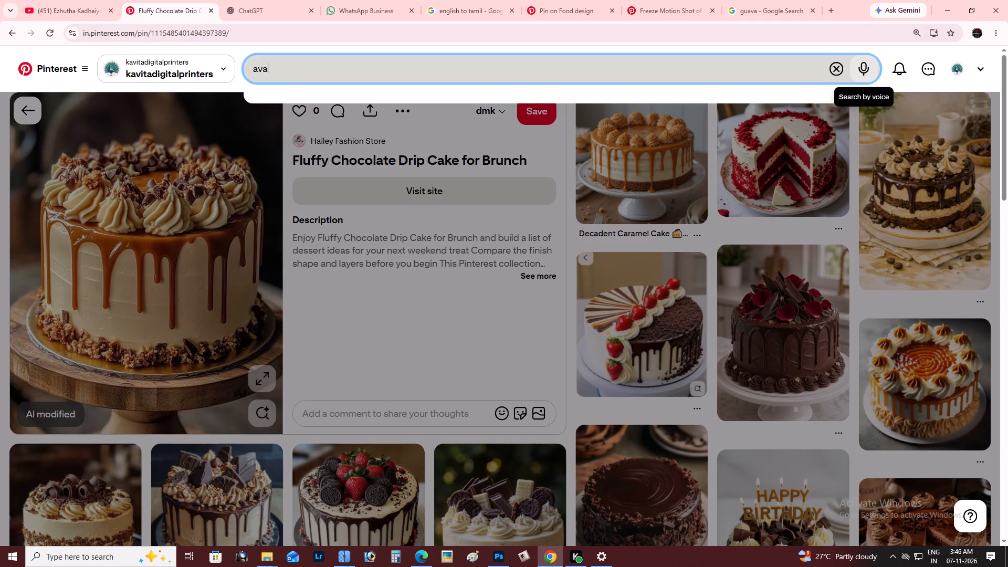
key(o)
key(BackSpace)
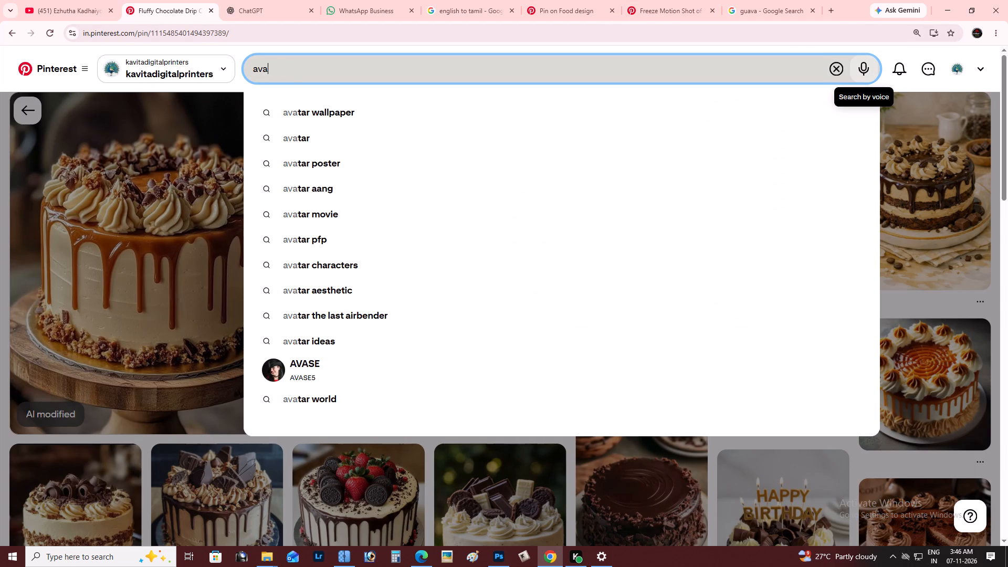
text(ilable)
key(Return)
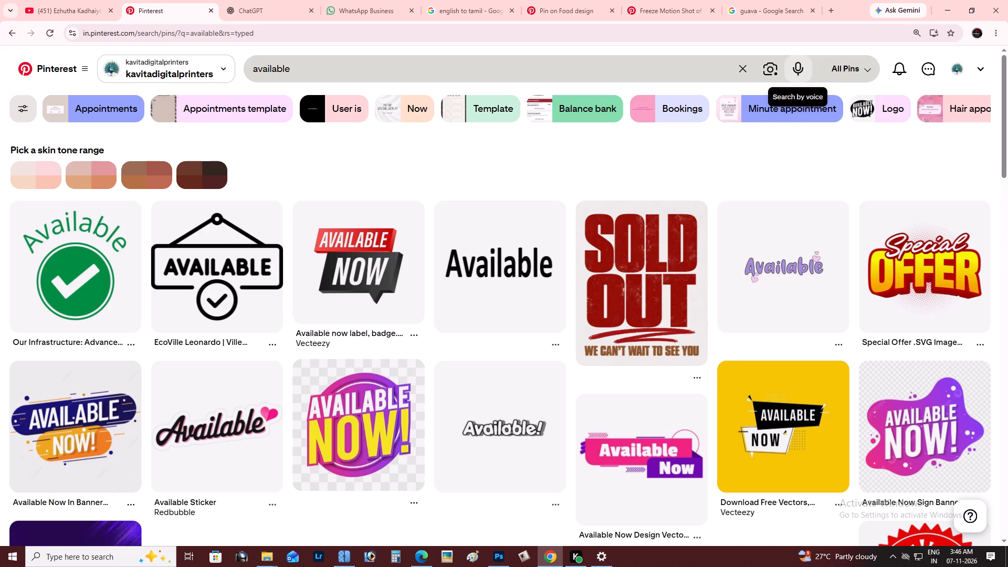
Refine the Pinterest search to "available logo", look through the designs and go back to the "available" results.
click(489, 68)
key(space)
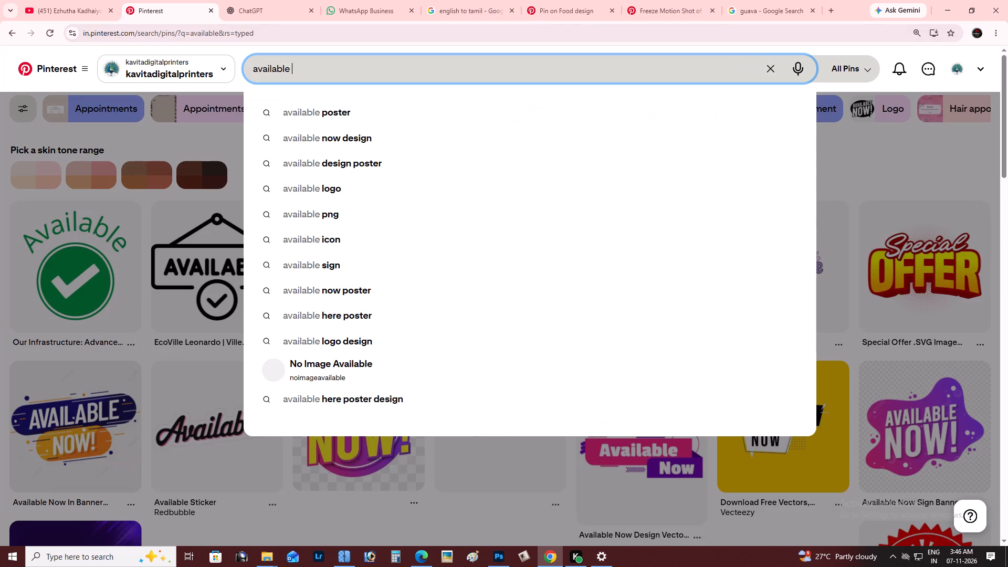
text(logo)
key(Return)
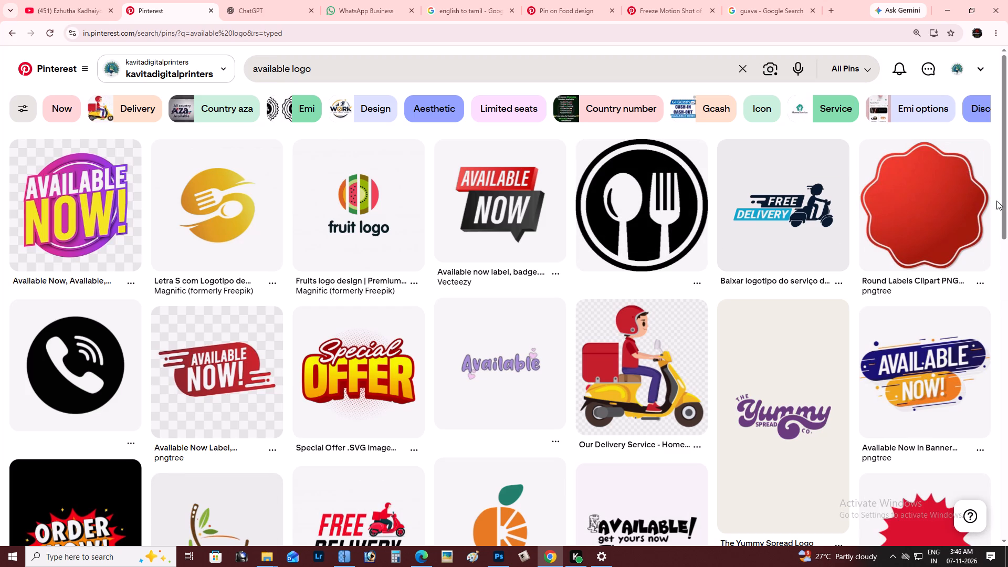
click(1007, 182)
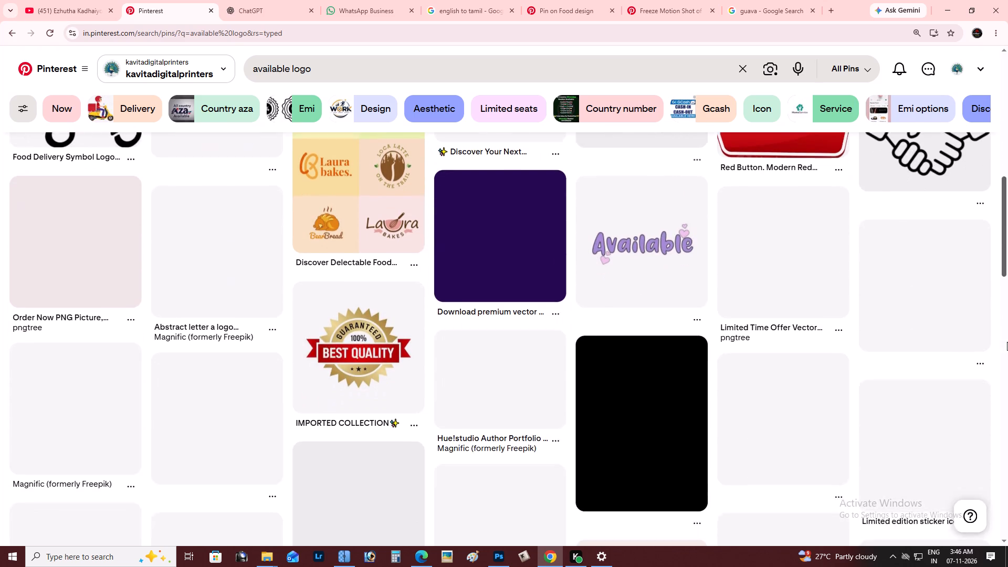
click(524, 209)
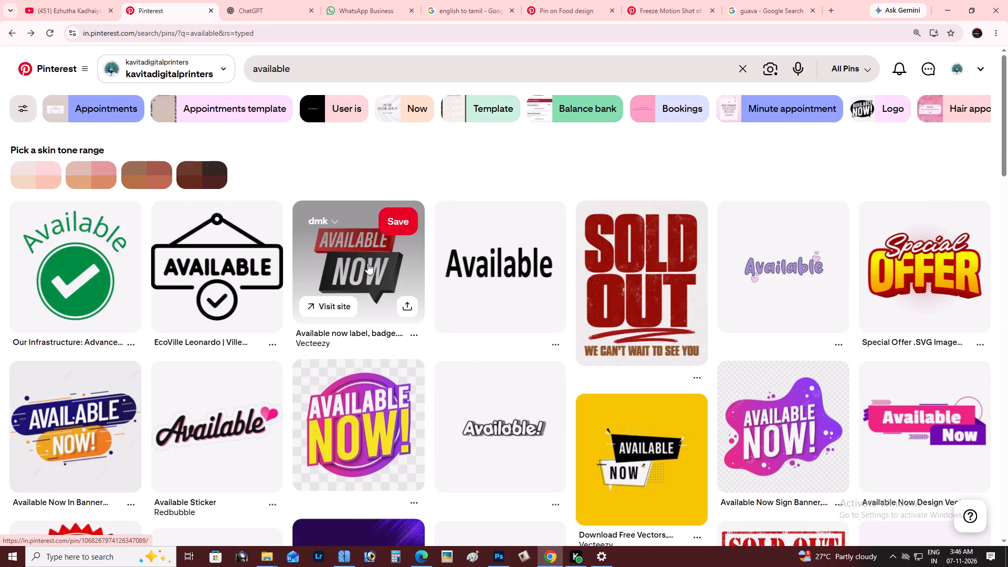
Open the pin with green "Available" lettering above a checkmark circle and check it against the menu page in Photoshop.
click(51, 292)
key(alt+Tab)
key(Tab)
key(alt+Tab)
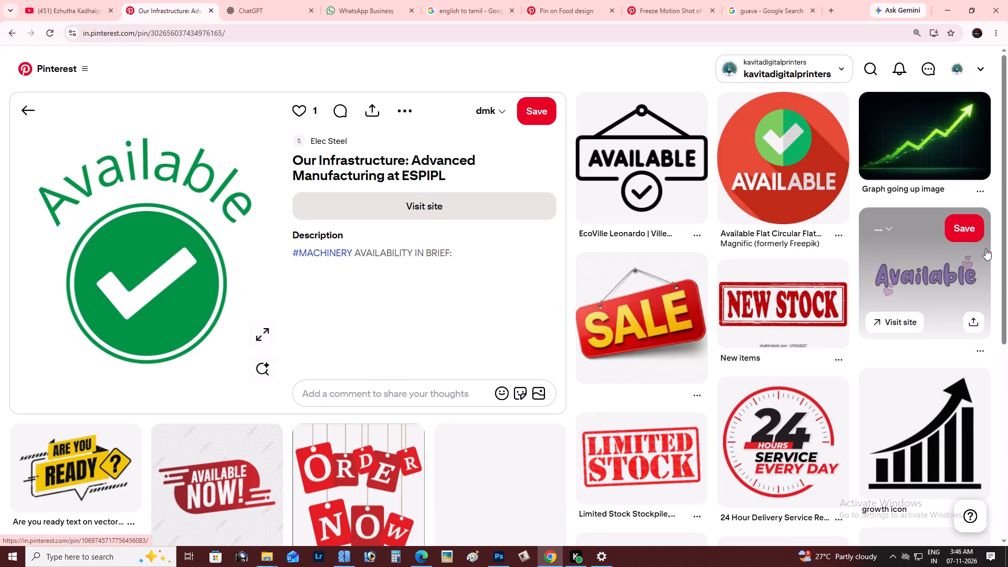
Open the red circular "AVAILABLE" pin with the green checkmark and check it against the menu page in Photoshop.
drag(1007, 159, 1007, 164)
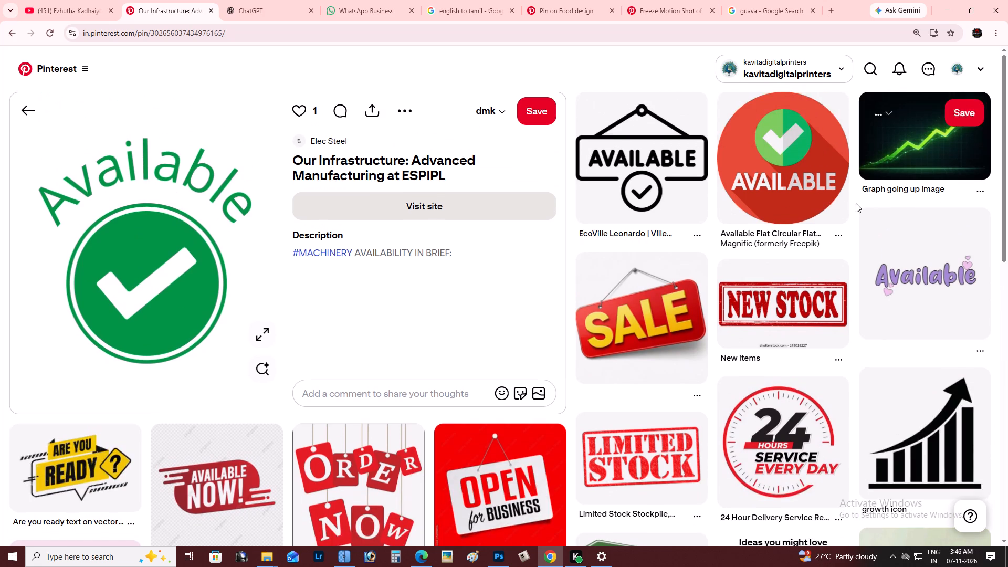
click(791, 191)
key(alt+Tab)
key(alt+Tab)
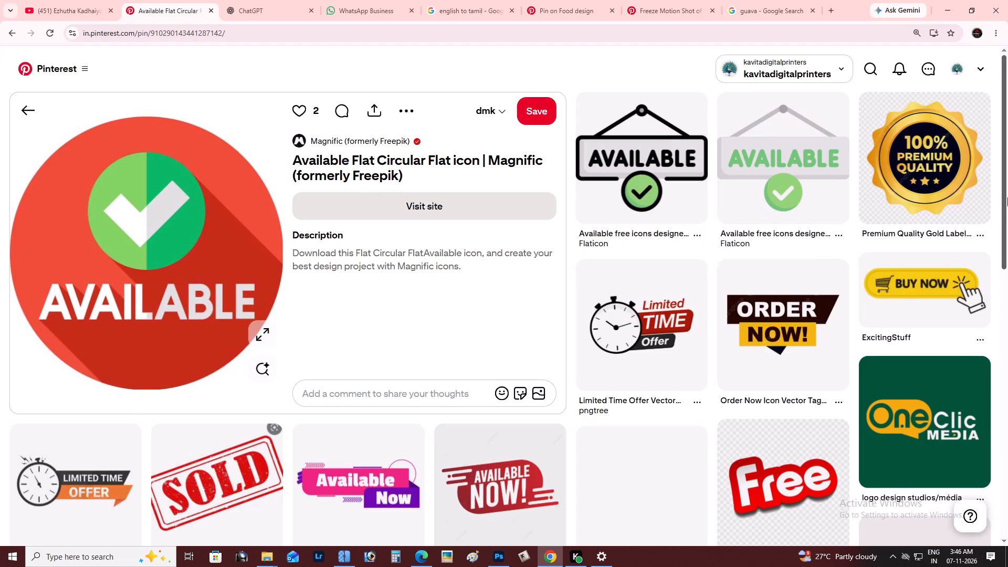
Look through the related badge designs below the red circular "AVAILABLE" pin and return to the pin's main image.
drag(1007, 197, 1007, 220)
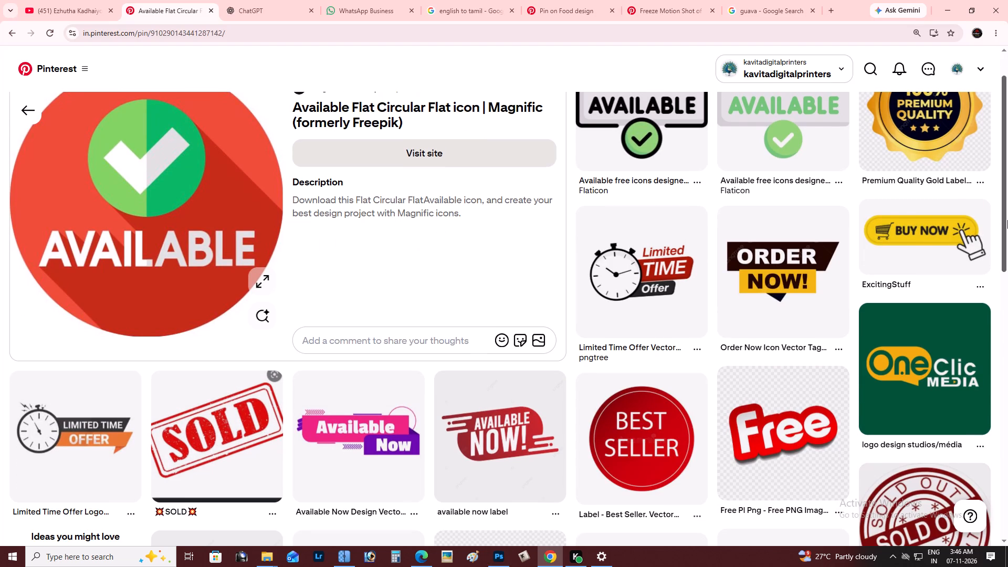
drag(1007, 220, 1007, 292)
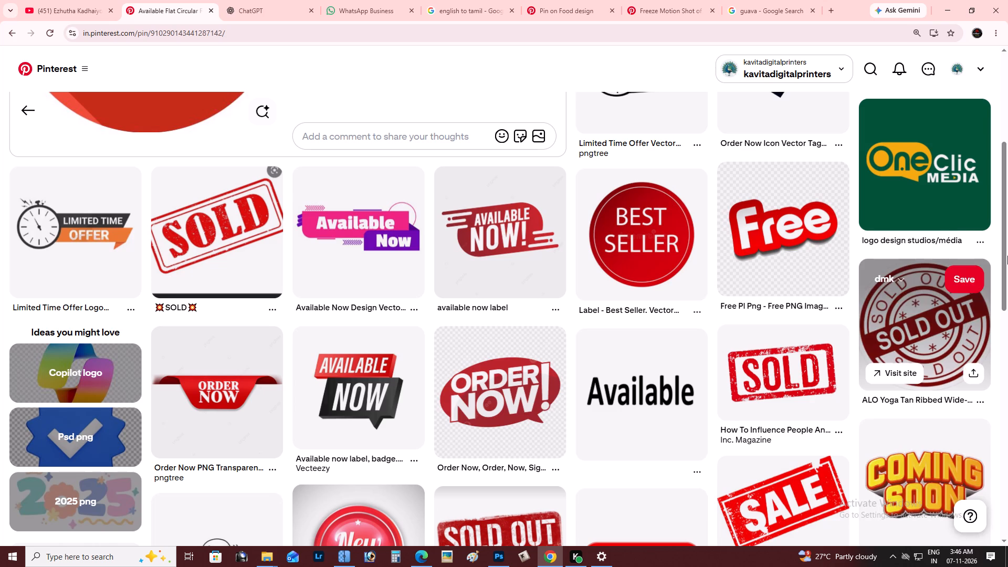
drag(1007, 260, 1007, 464)
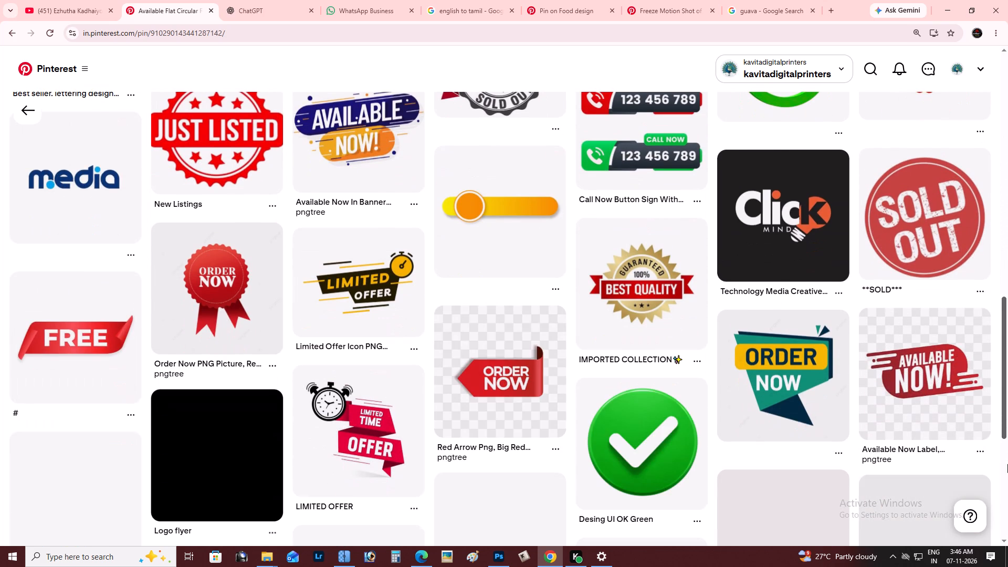
drag(1007, 464, 1007, 496)
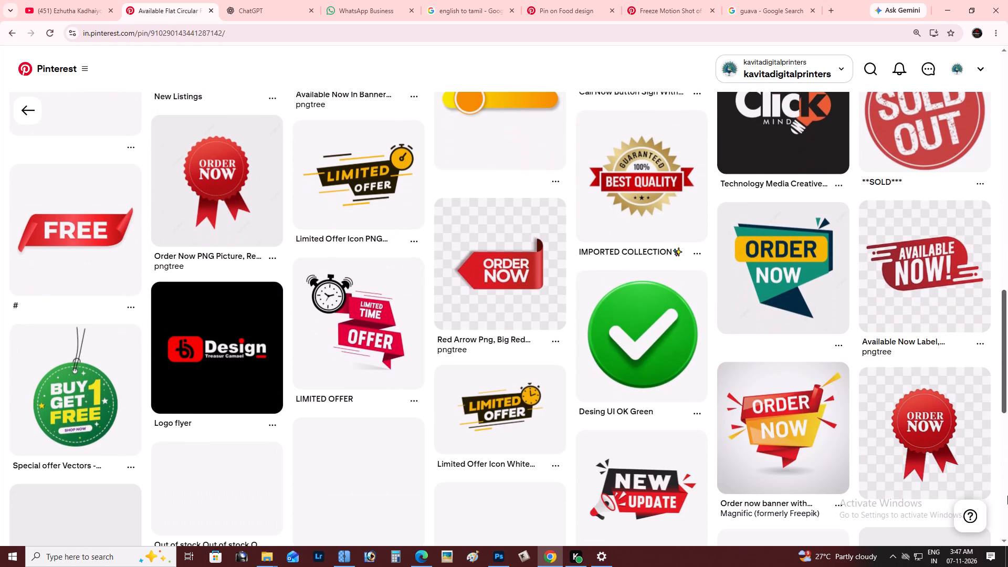
drag(1007, 496, 1007, 562)
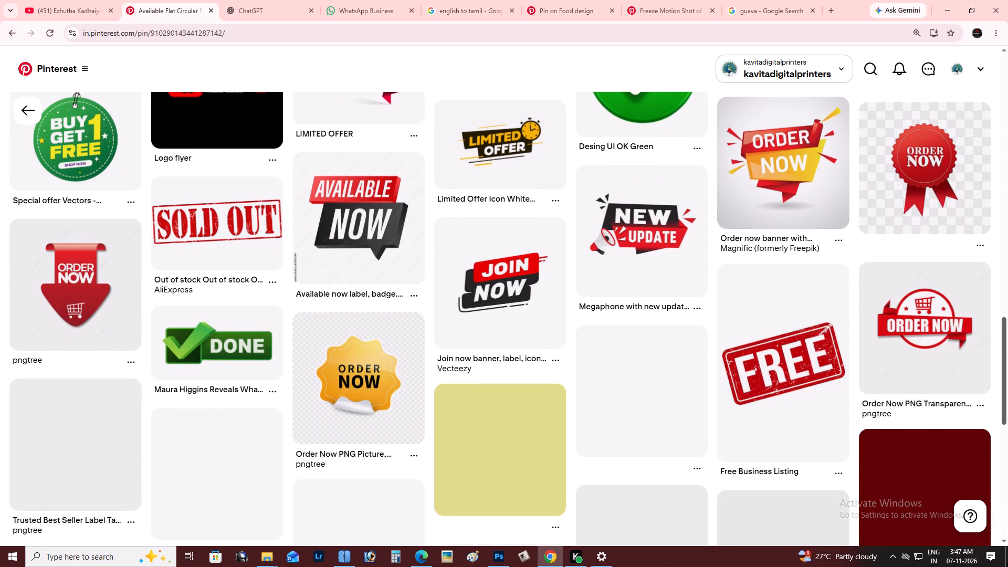
drag(1007, 562, 1007, 566)
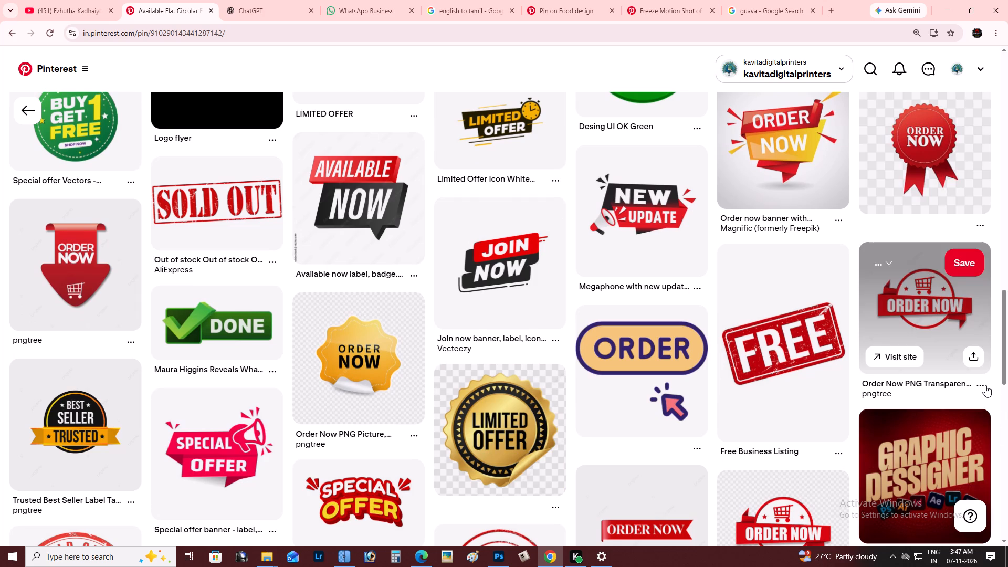
drag(1007, 352, 1007, 418)
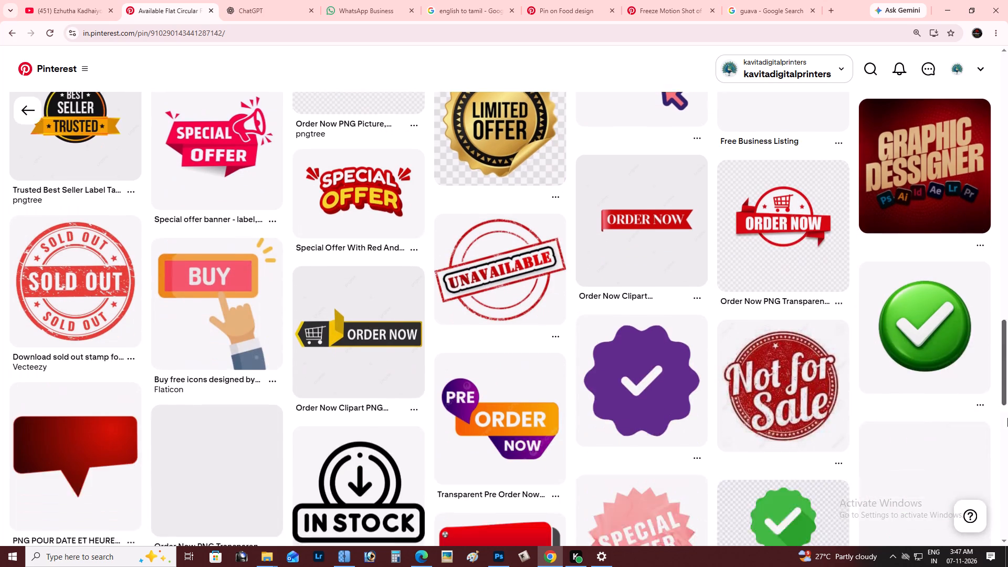
drag(1007, 418, 1005, 524)
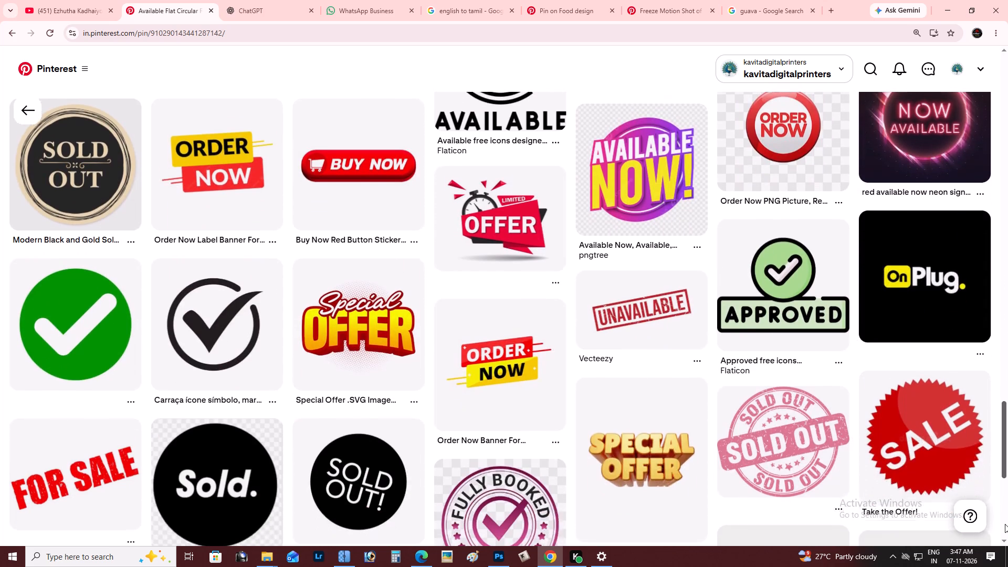
drag(1005, 524, 1007, 93)
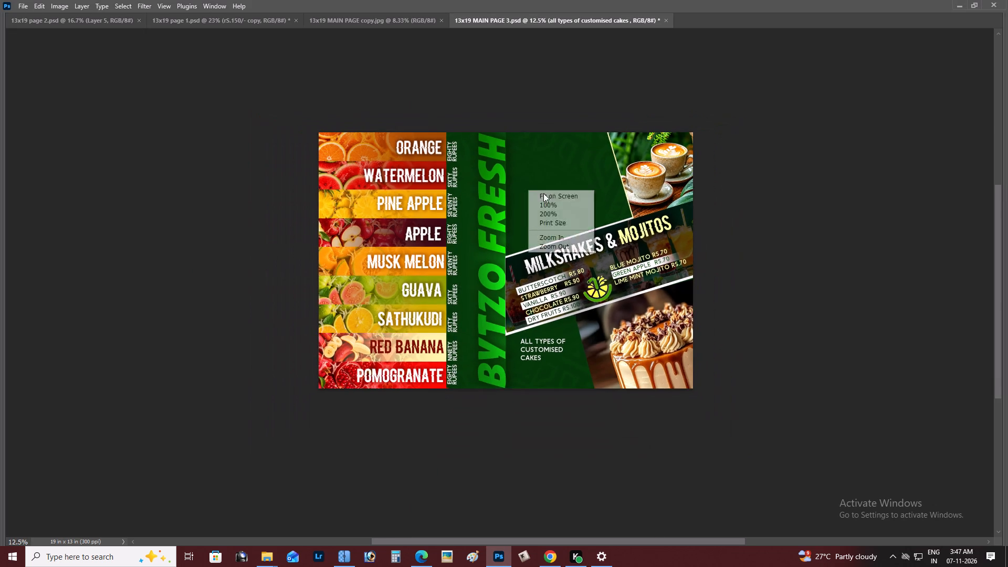
double_click(543, 193)
key(space)
drag(550, 196, 538, 202)
key(Tab)
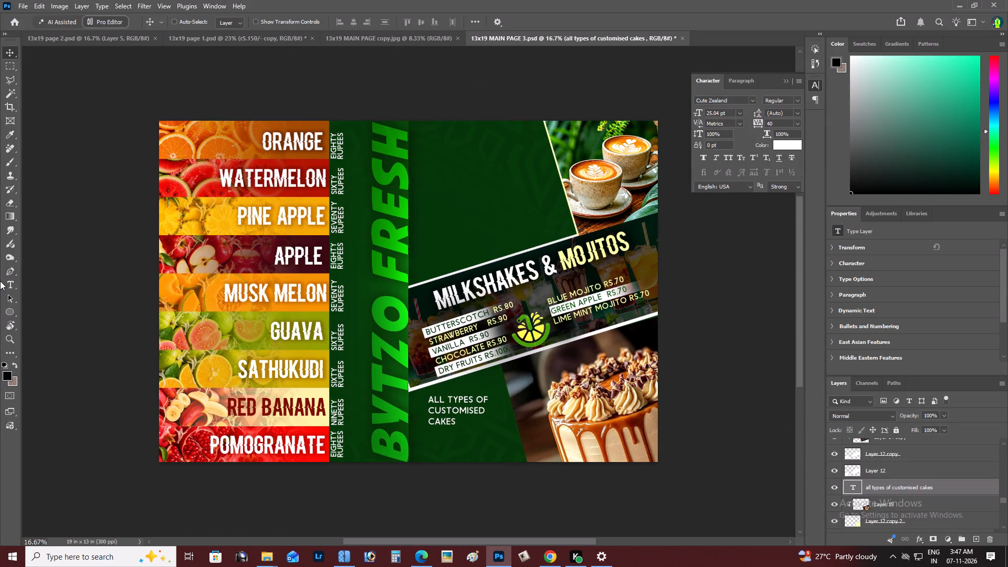
click(11, 283)
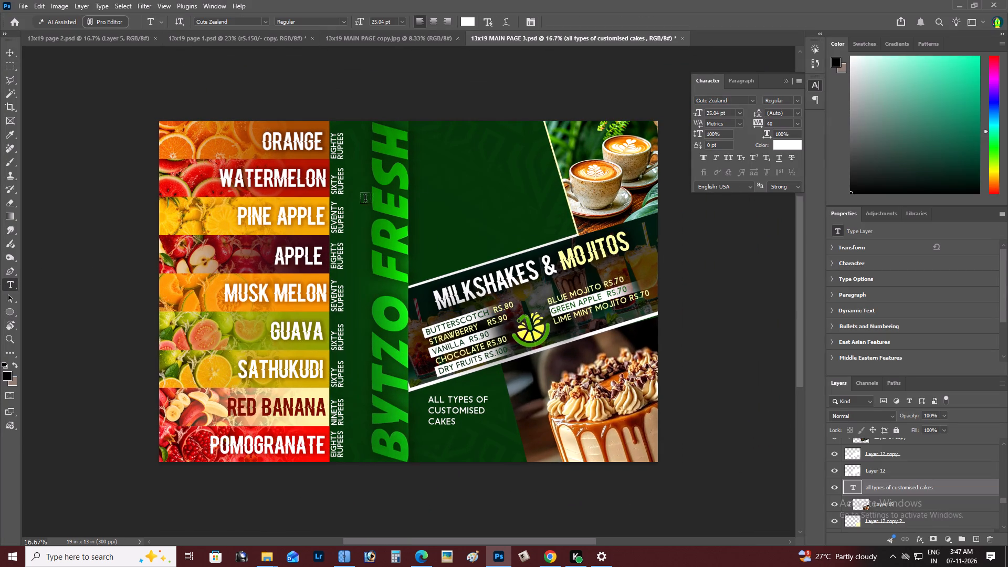
click(461, 173)
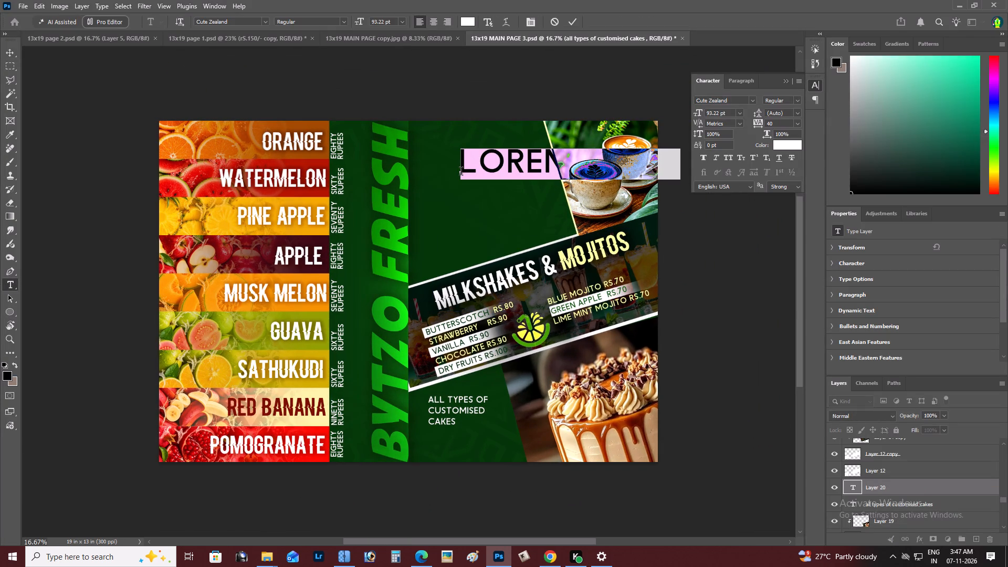
key(t)
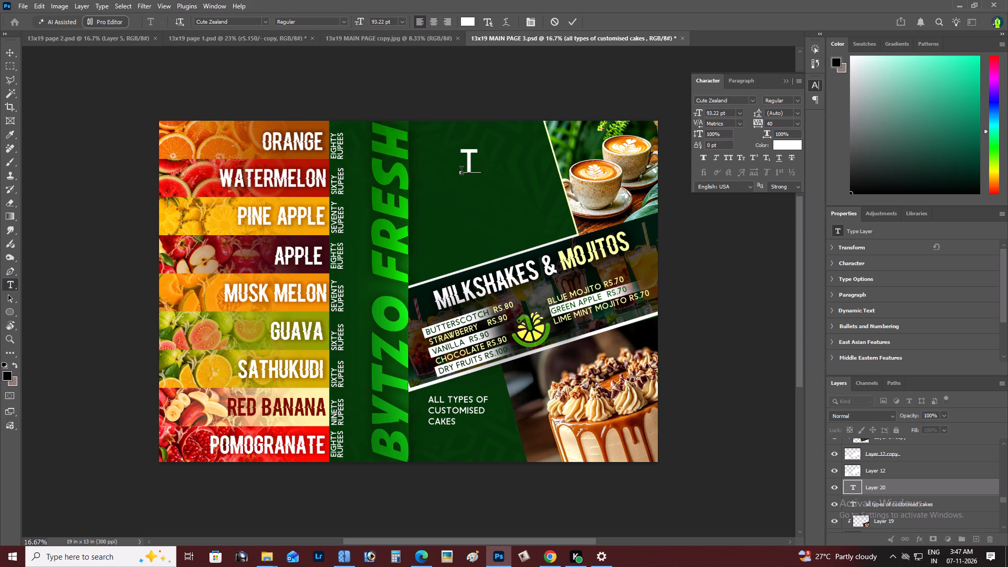
key(ctrl+Return)
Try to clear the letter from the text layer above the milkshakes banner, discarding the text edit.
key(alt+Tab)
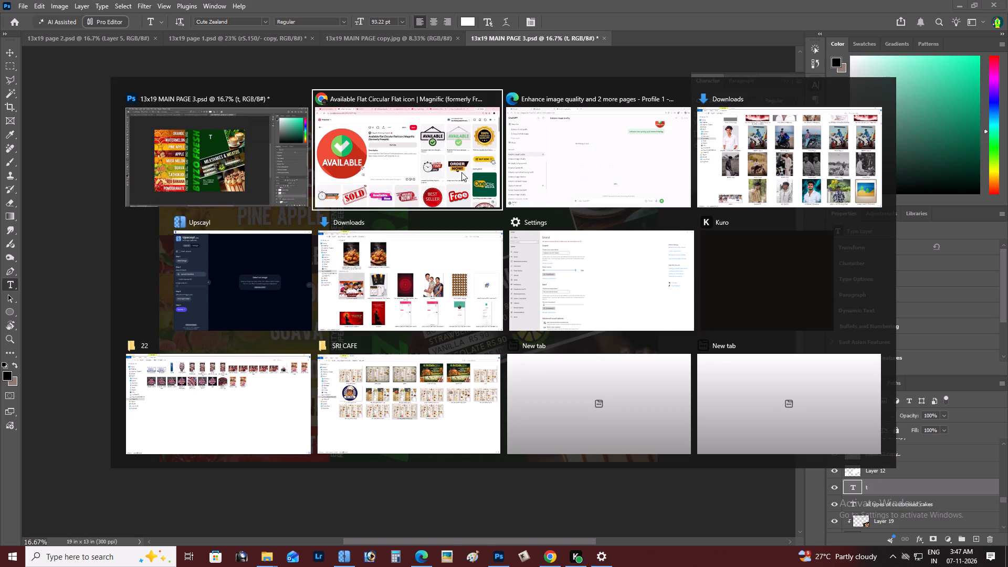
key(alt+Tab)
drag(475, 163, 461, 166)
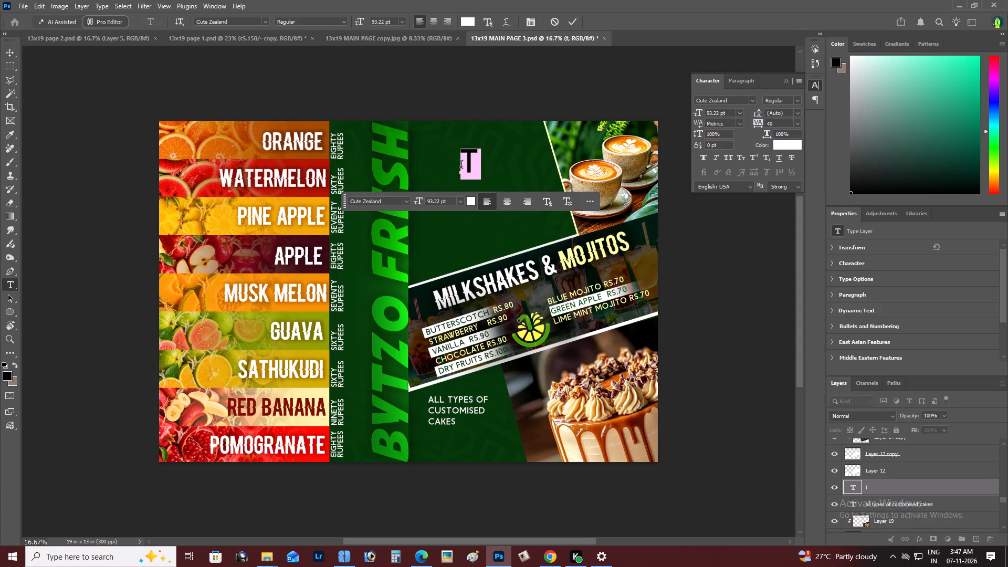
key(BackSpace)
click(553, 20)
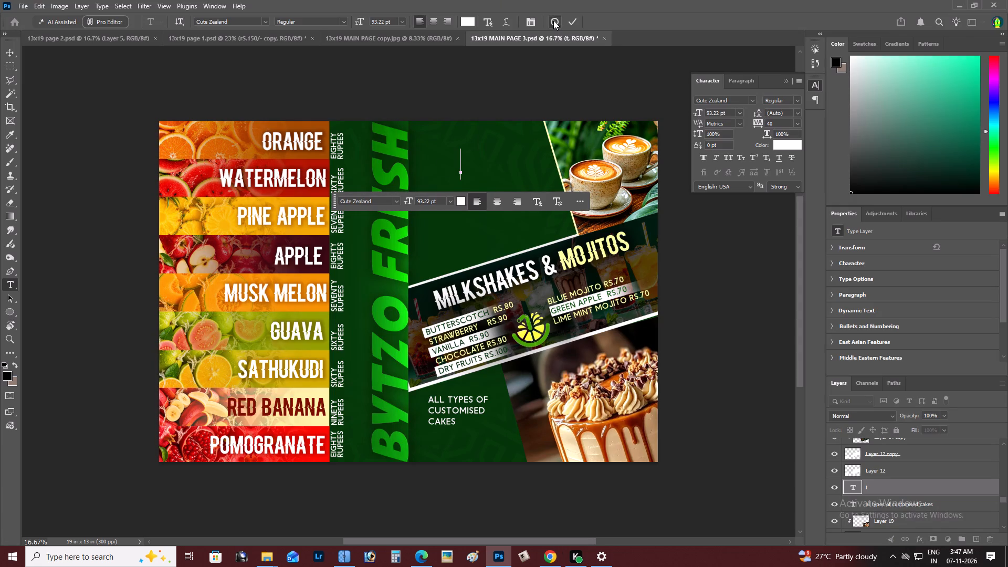
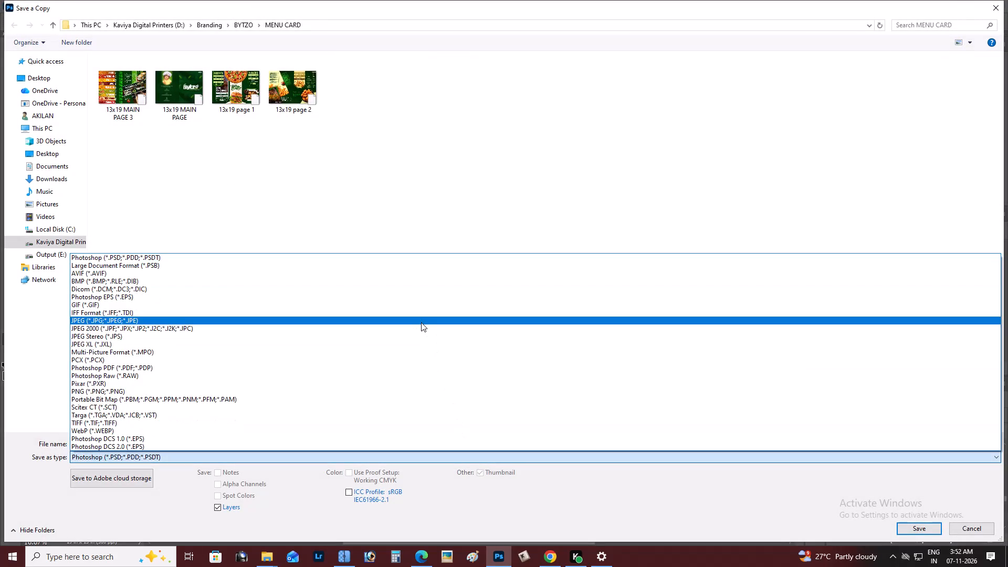
Save a copy of the 13x19 MAIN PAGE 3 menu page as a JPEG in the MENU CARD folder.
click(421, 322)
key(Return)
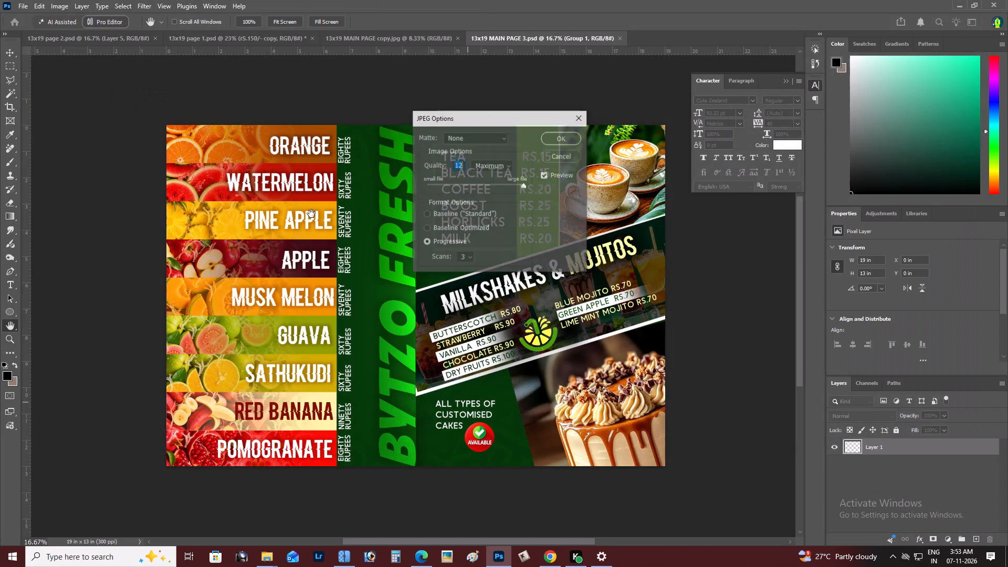
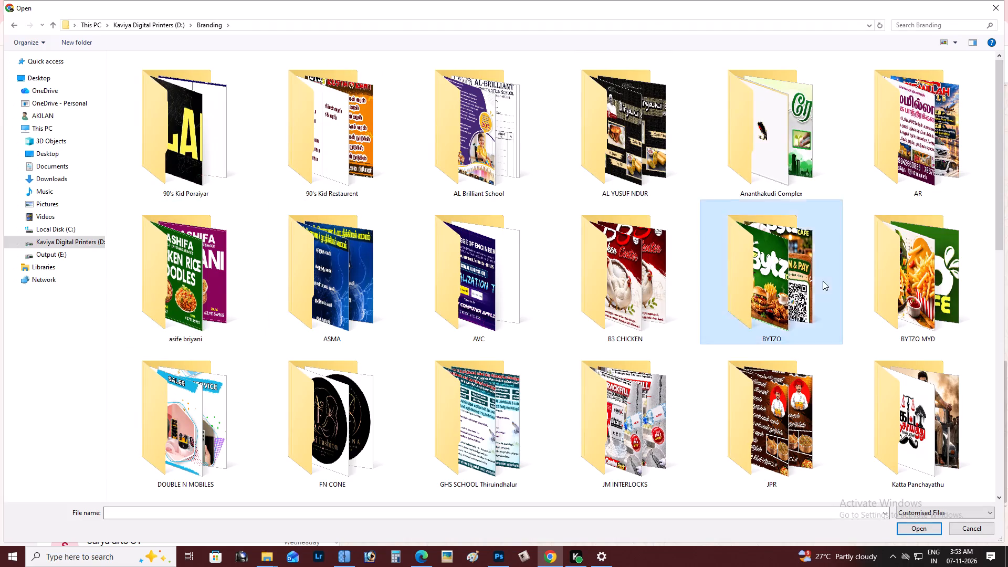
In Chrome's file chooser, select 13x19 MAIN PAGE 3 copy and 13x19 MAIN PAGE copy in the BYTZO MENU CARD folder.
double_click(224, 172)
click(138, 102)
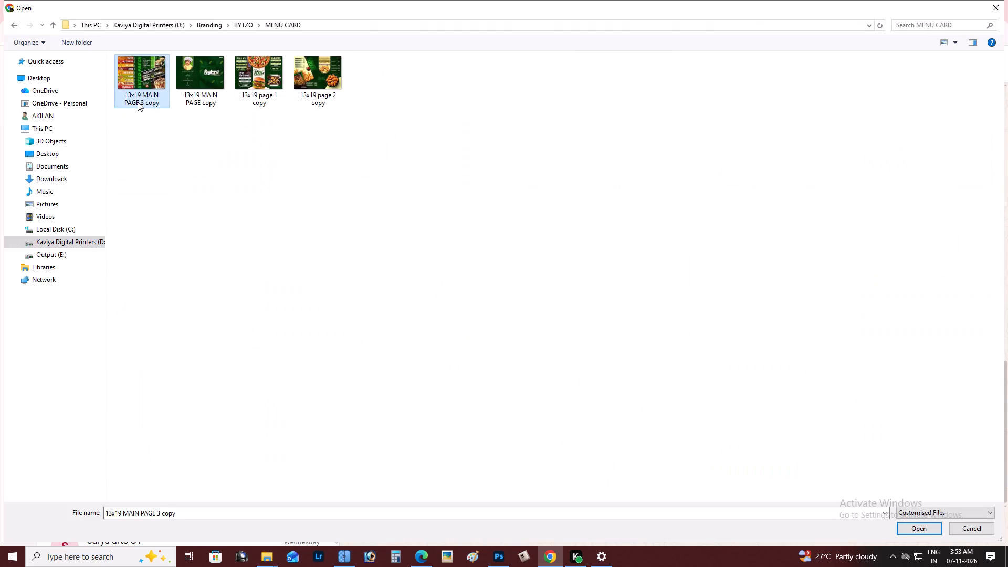
key(shift+Right)
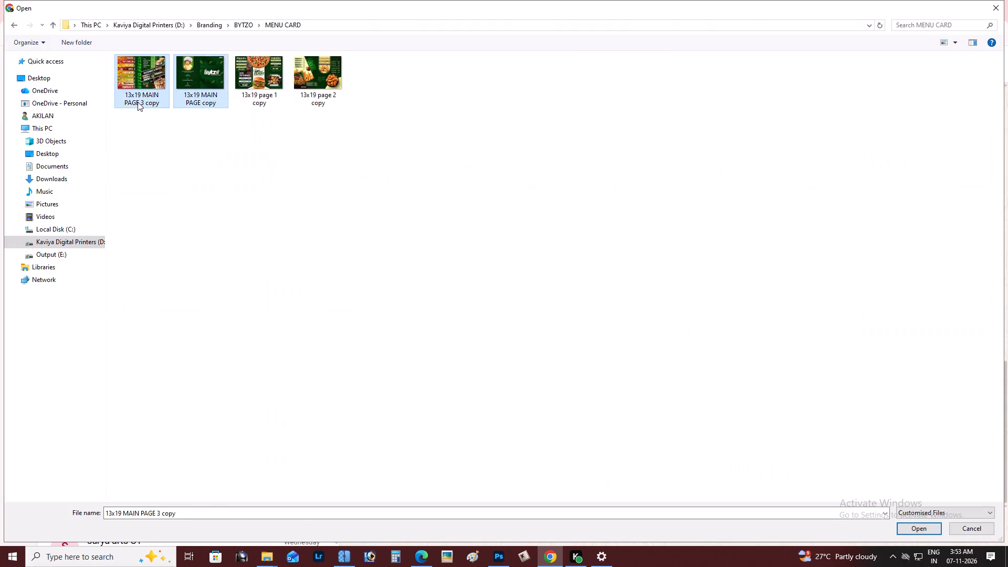